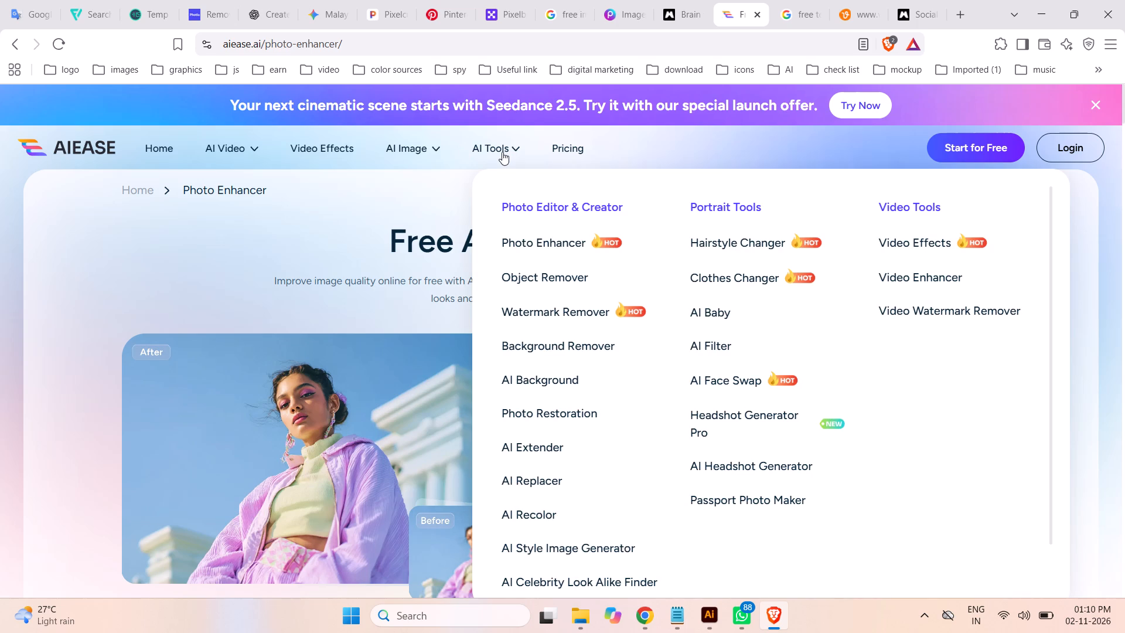
# Open the Photo Enhancer tool from AI Ease's photo editing tools.
pyautogui.click(533, 243)
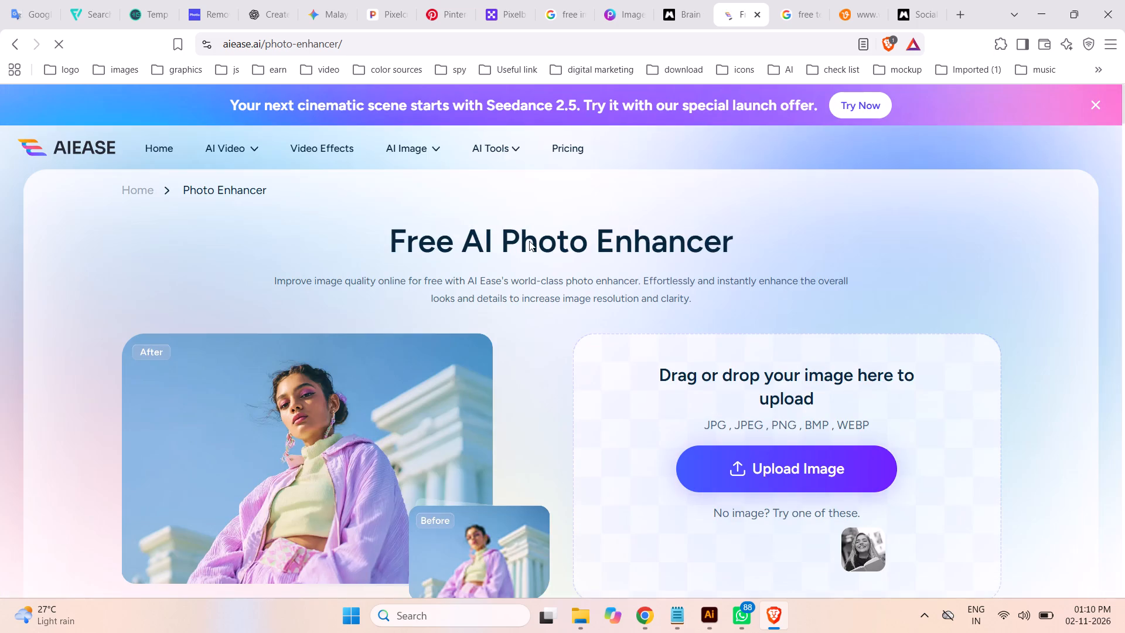
# Upload Gemini_Generated_Image_xsrknixsrknixsrk-1.png from the Health Services folder to the photo enhancer.
pyautogui.click(814, 465)
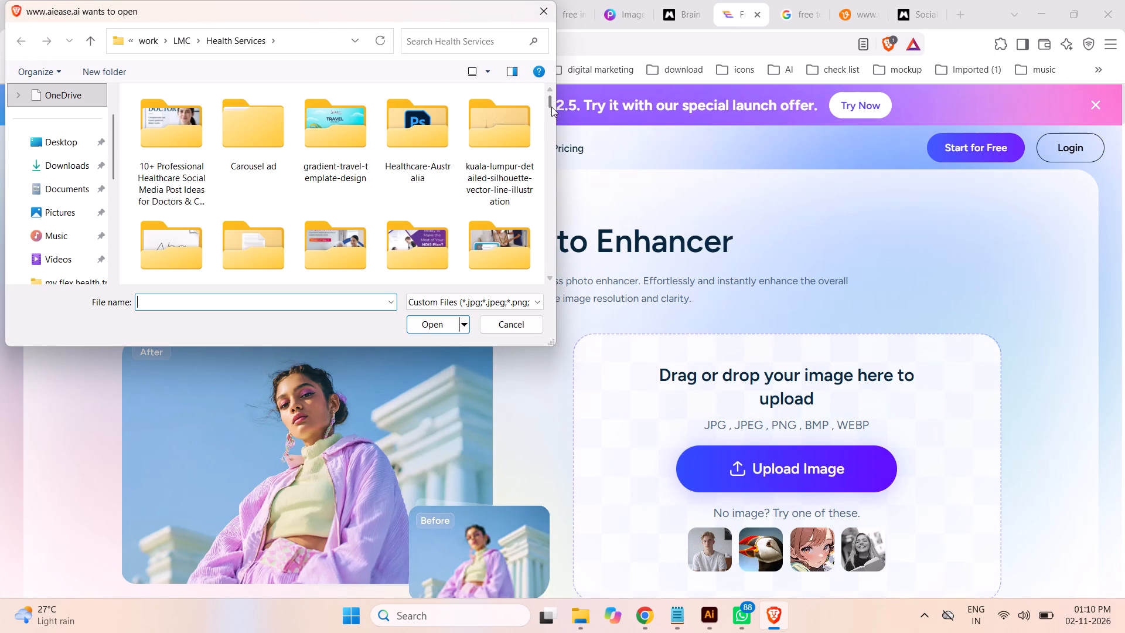
pyautogui.moveTo(550, 103); pyautogui.dragTo(541, 277)
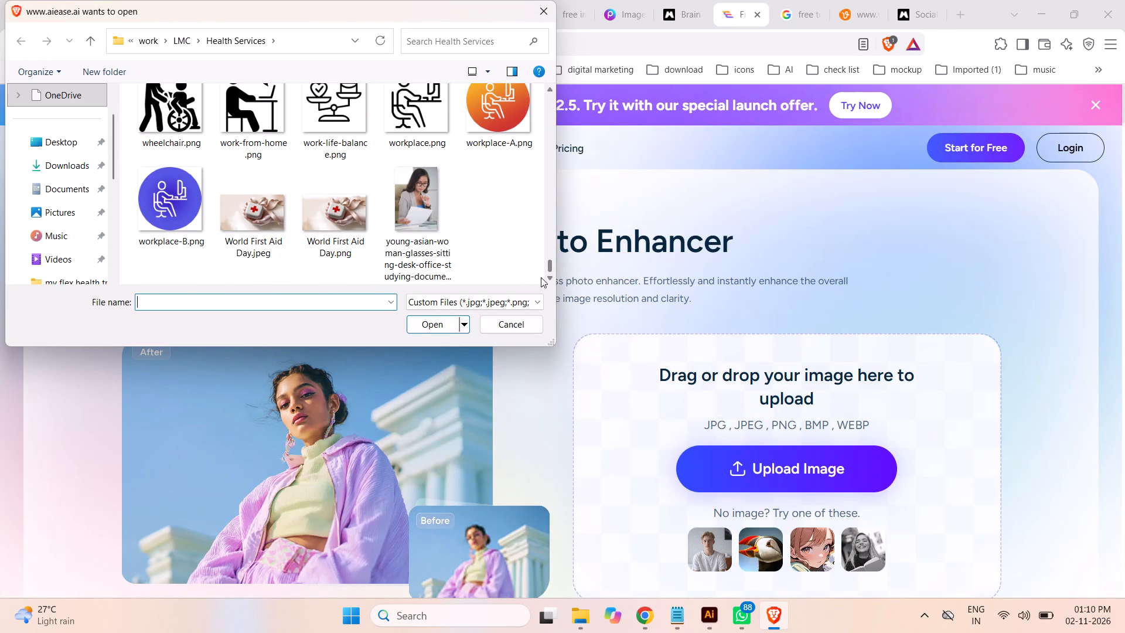
pyautogui.moveTo(541, 277); pyautogui.dragTo(541, 254)
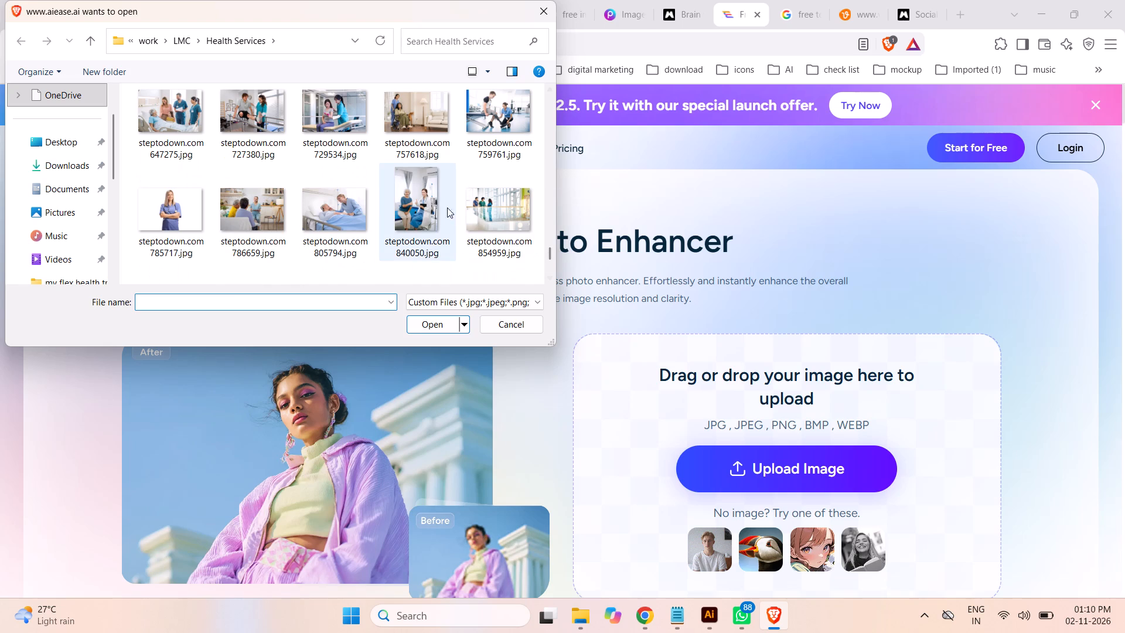
pyautogui.click(430, 199)
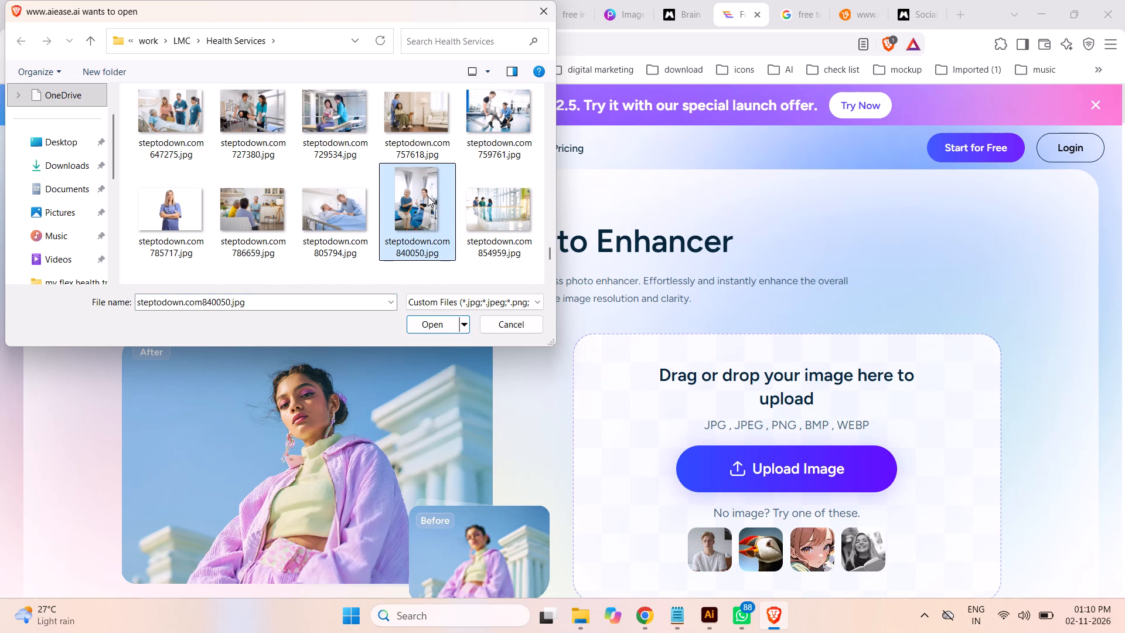
pyautogui.write('ggggg')
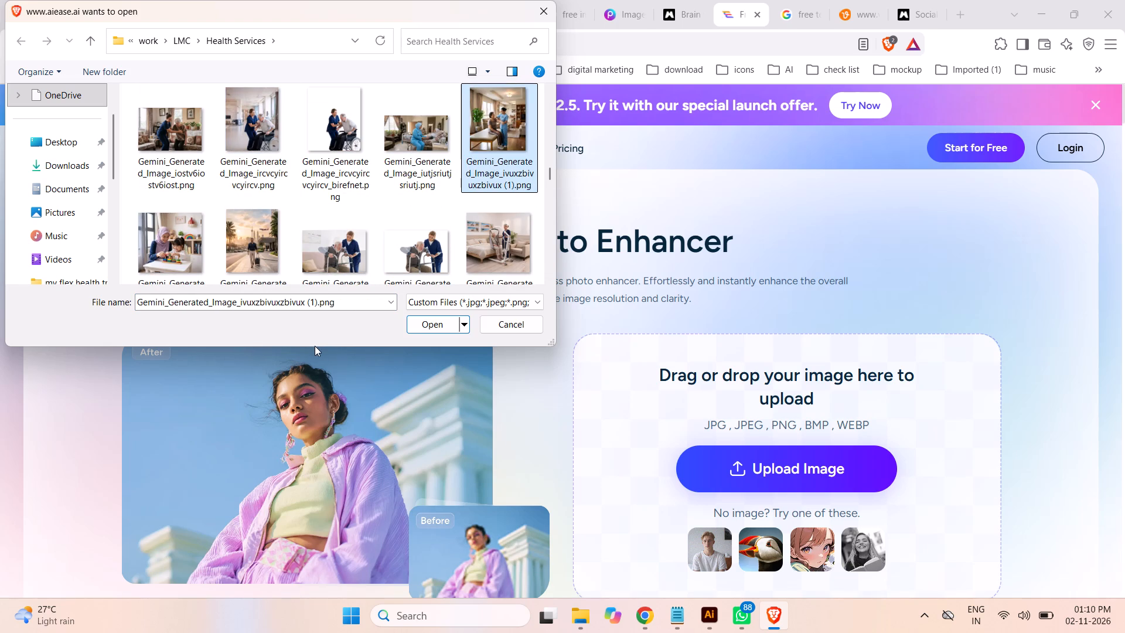
pyautogui.moveTo(315, 350); pyautogui.dragTo(282, 529)
pyautogui.scroll(-2, 417, 286)
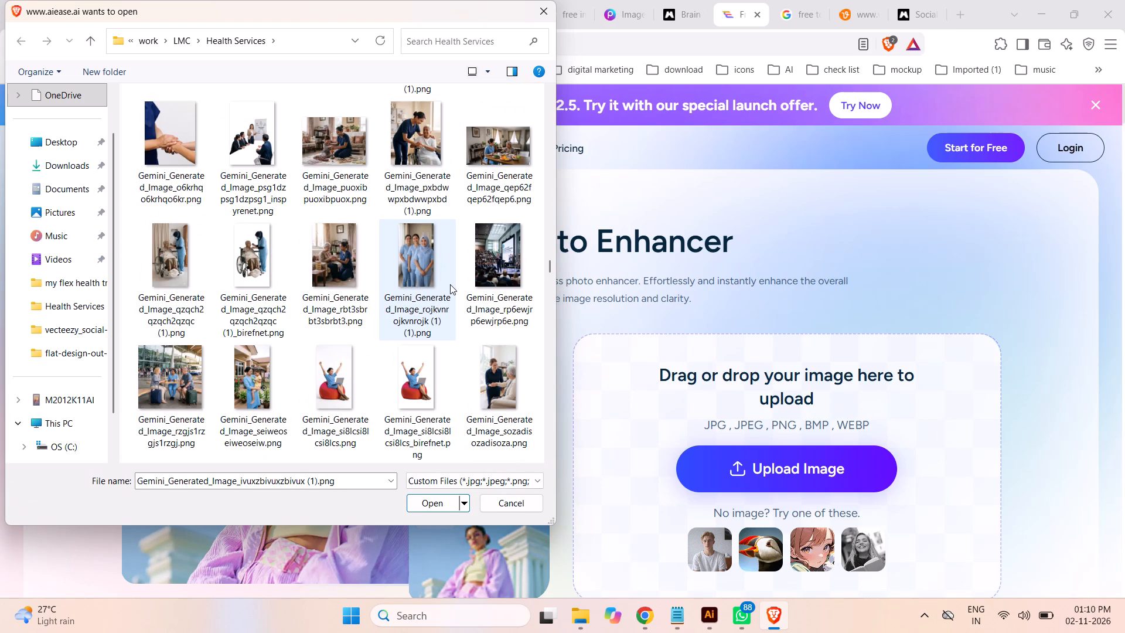
pyautogui.scroll(-3, 450, 284)
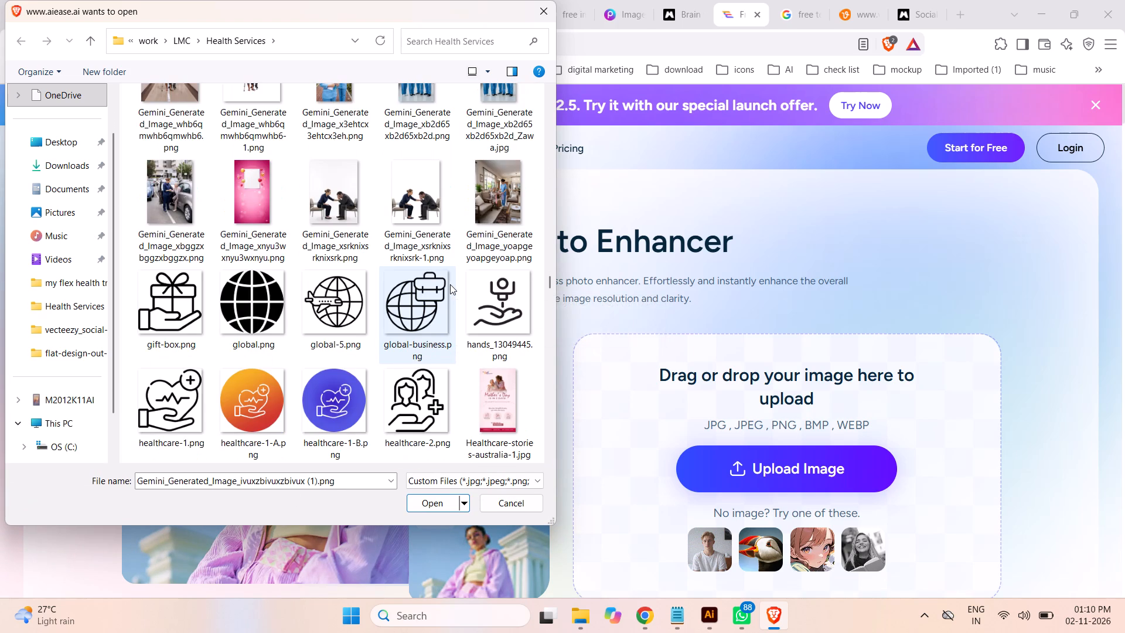
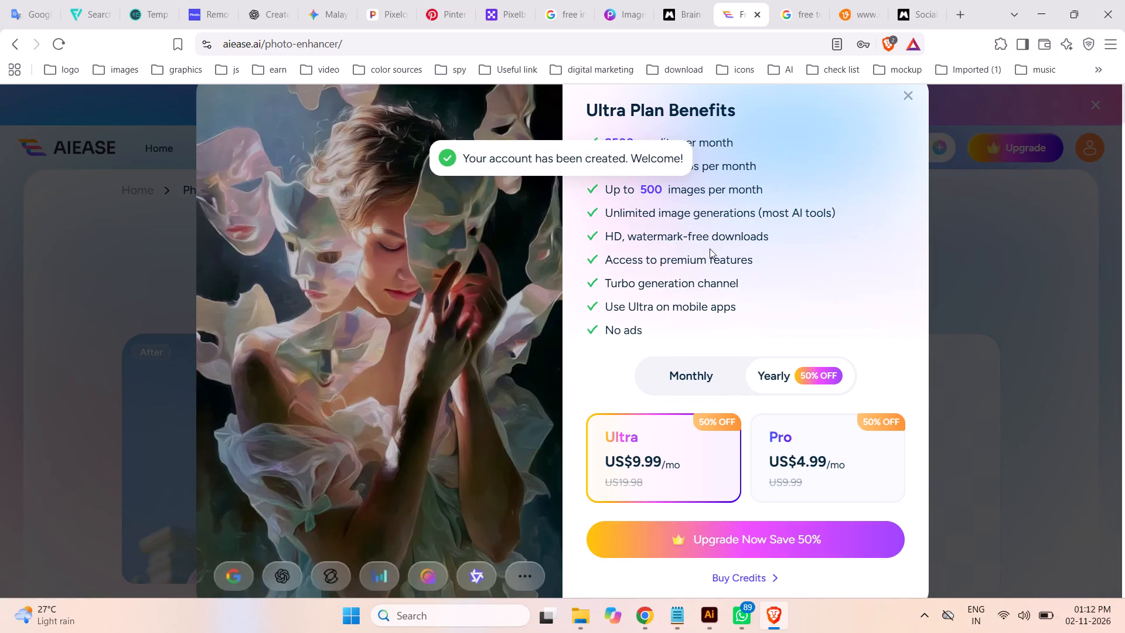
# Dismiss the Ultra Plan upgrade offer covering the photo enhancer page.
pyautogui.scroll(-1, 883, 280)
pyautogui.scroll(1, 883, 280)
pyautogui.scroll(-5, 883, 280)
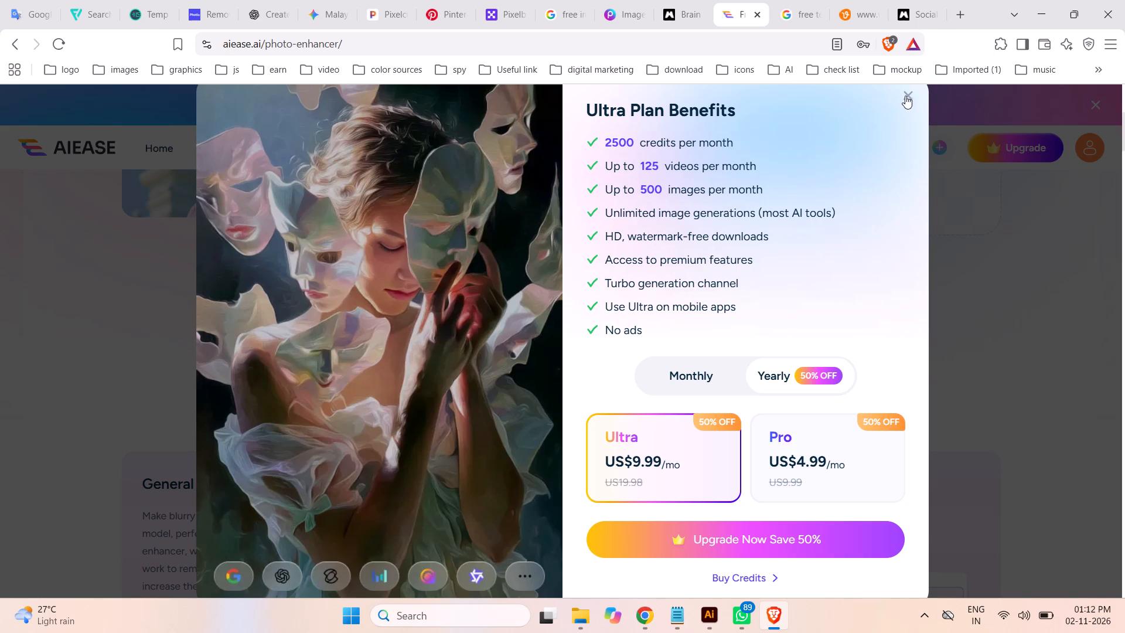
pyautogui.click(905, 96)
# Upload Gemini_Generated_Image_xsrknixsrknixsrk-1.png from the Health Services folder to the photo enhancer again.
pyautogui.scroll(4, 940, 294)
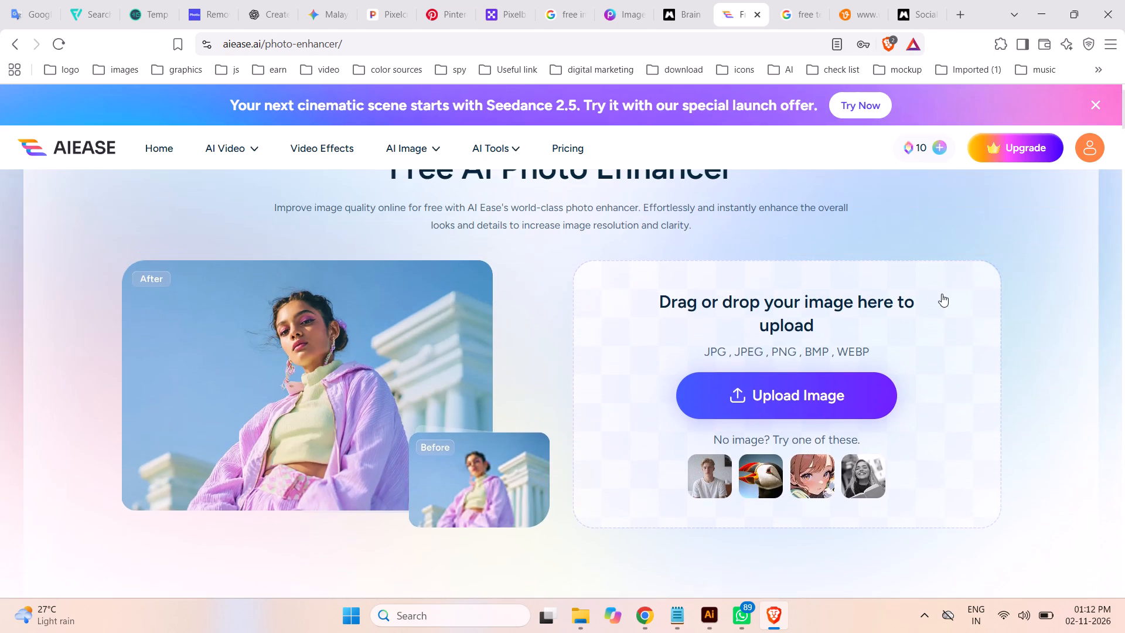
pyautogui.click(800, 398)
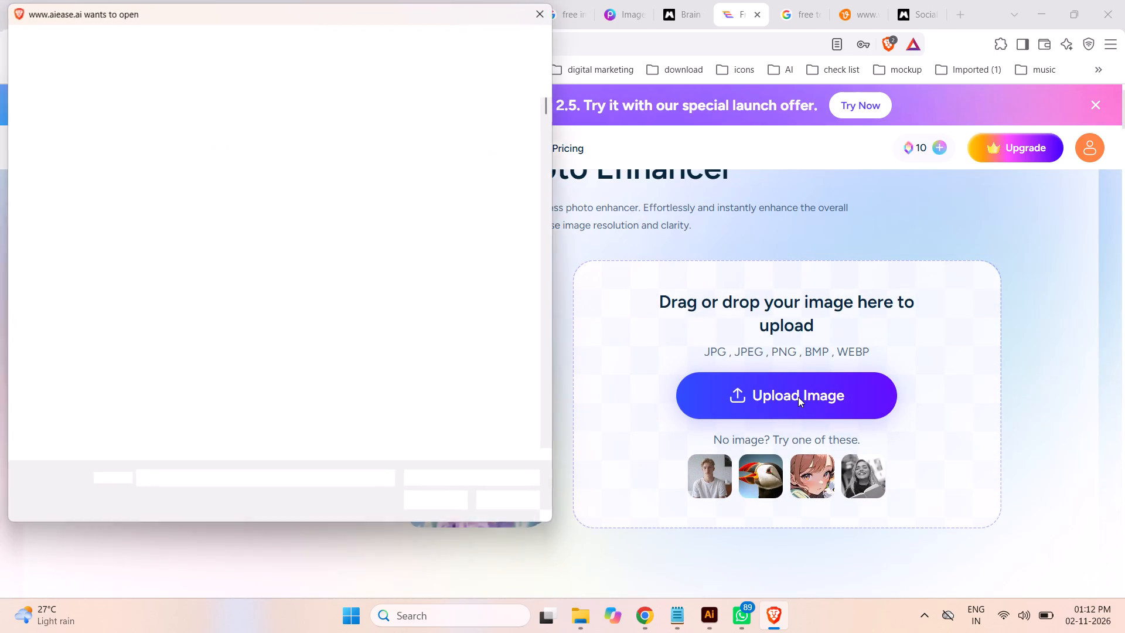
pyautogui.scroll(-1, 293, 270)
pyautogui.scroll(3, 426, 263)
pyautogui.scroll(-1, 437, 262)
pyautogui.scroll(1, 443, 262)
pyautogui.scroll(-1, 443, 262)
pyautogui.scroll(3, 443, 262)
pyautogui.scroll(-4, 443, 262)
pyautogui.scroll(1, 445, 266)
pyautogui.scroll(-1, 445, 266)
pyautogui.scroll(2, 445, 267)
pyautogui.scroll(-4, 445, 267)
pyautogui.scroll(2, 445, 267)
pyautogui.scroll(-3, 445, 267)
pyautogui.scroll(1, 445, 267)
pyautogui.scroll(-1, 446, 266)
pyautogui.scroll(3, 446, 266)
pyautogui.scroll(-4, 446, 266)
pyautogui.scroll(3, 446, 266)
pyautogui.scroll(-3, 446, 266)
pyautogui.scroll(1, 448, 266)
pyautogui.scroll(-2, 448, 266)
pyautogui.scroll(6, 449, 266)
pyautogui.scroll(-3, 449, 266)
pyautogui.scroll(1, 449, 266)
pyautogui.scroll(-2, 449, 266)
pyautogui.scroll(1, 449, 266)
pyautogui.scroll(-7, 449, 266)
pyautogui.scroll(1, 449, 266)
pyautogui.scroll(-3, 449, 266)
pyautogui.scroll(2, 449, 266)
pyautogui.scroll(-1, 449, 266)
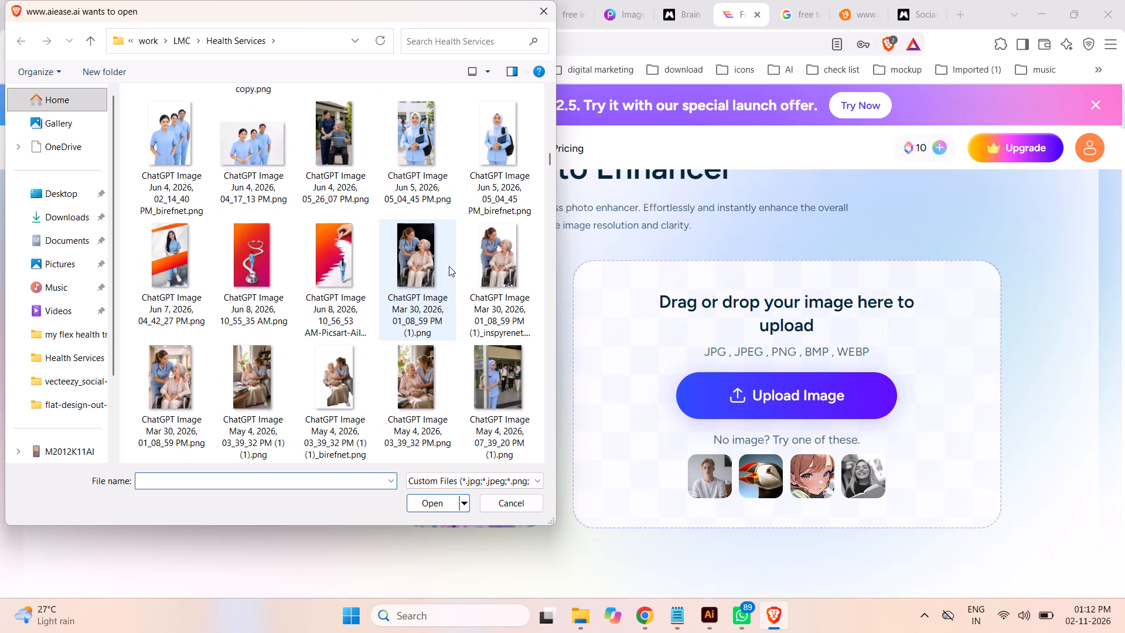
pyautogui.scroll(-1, 449, 266)
pyautogui.scroll(1, 449, 266)
pyautogui.scroll(-3, 449, 266)
pyautogui.scroll(1, 449, 266)
pyautogui.scroll(-1, 449, 266)
pyautogui.scroll(1, 449, 266)
pyautogui.scroll(-2, 449, 266)
pyautogui.scroll(2, 449, 266)
pyautogui.scroll(-1, 449, 266)
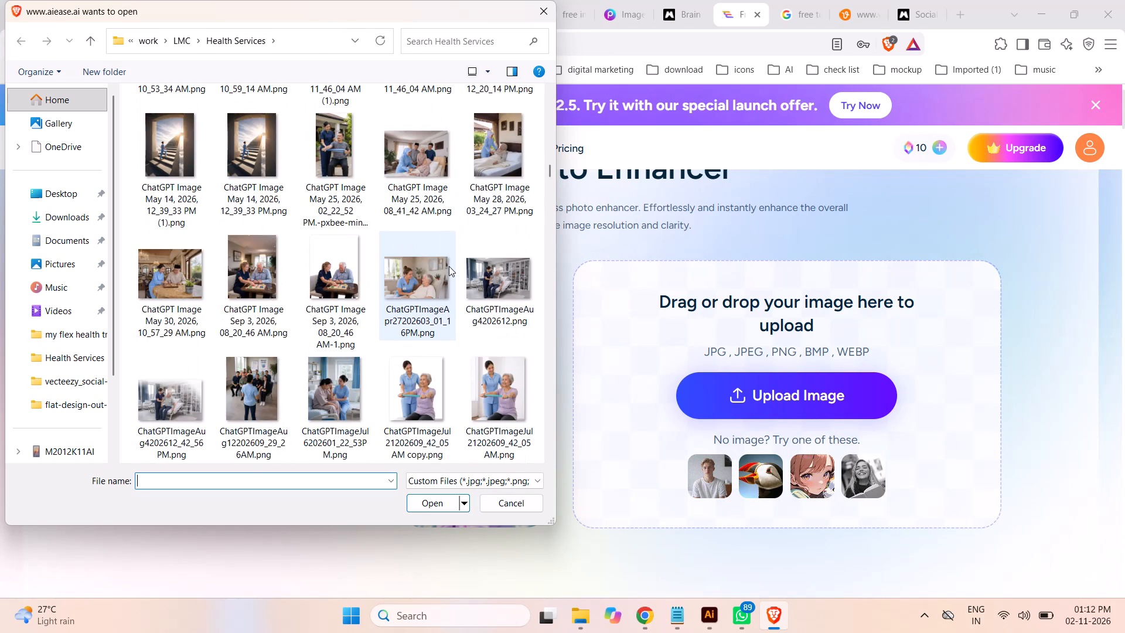
pyautogui.scroll(-3, 449, 268)
pyautogui.scroll(1, 449, 268)
pyautogui.scroll(-1, 449, 268)
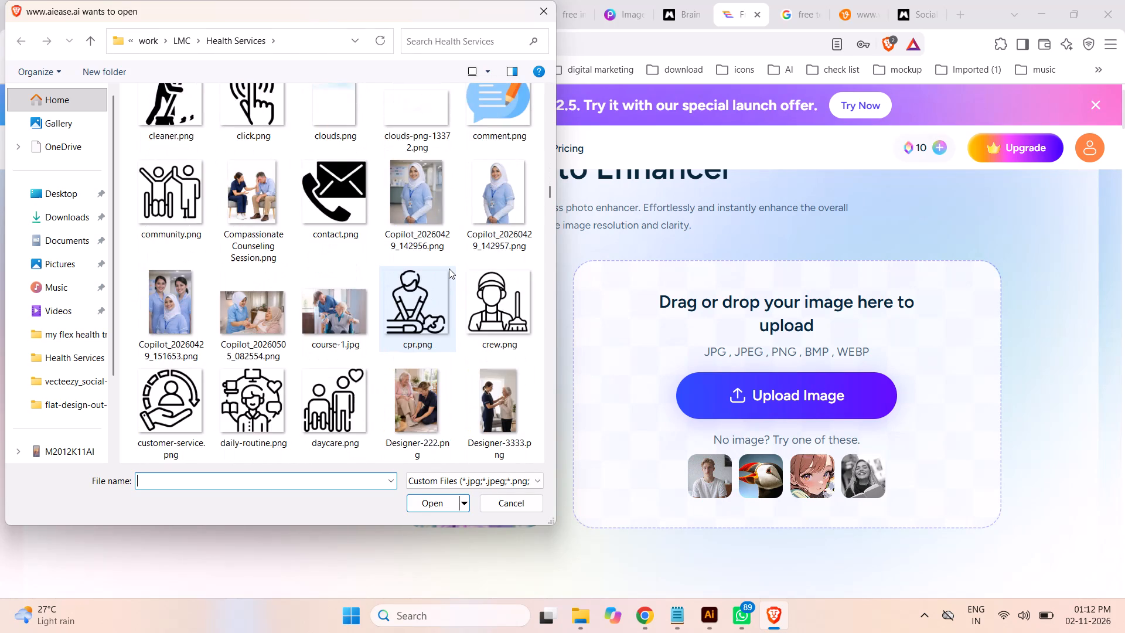
pyautogui.scroll(-1, 449, 268)
pyautogui.scroll(2, 449, 268)
pyautogui.scroll(-1, 449, 268)
pyautogui.scroll(7, 449, 268)
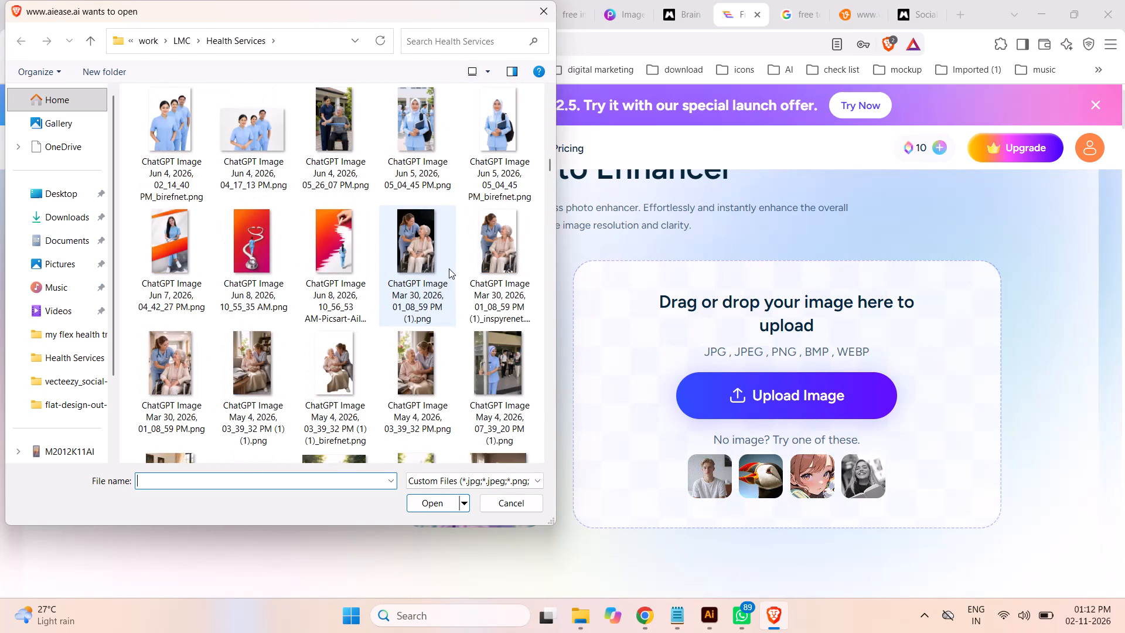
pyautogui.scroll(-1, 449, 268)
pyautogui.scroll(2, 449, 268)
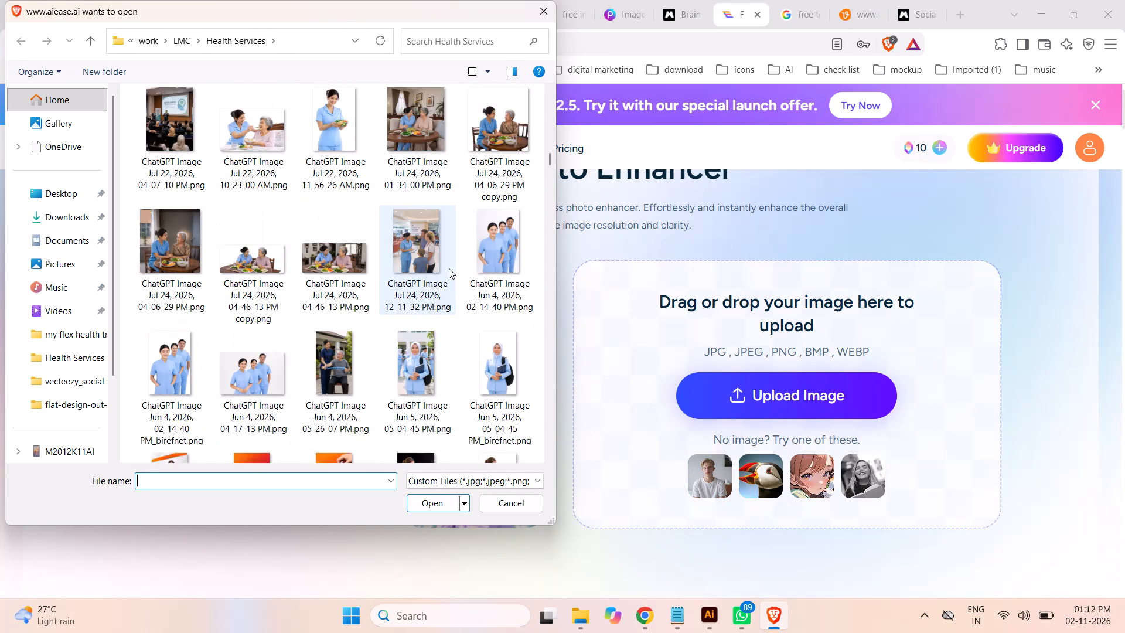
pyautogui.scroll(1, 449, 268)
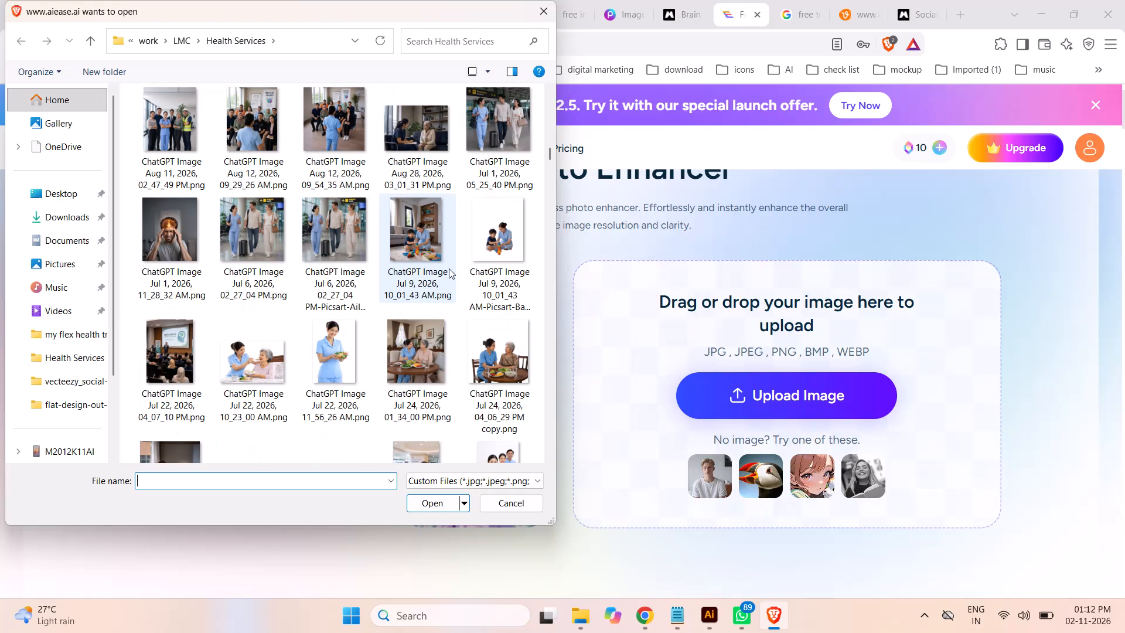
pyautogui.click(421, 263)
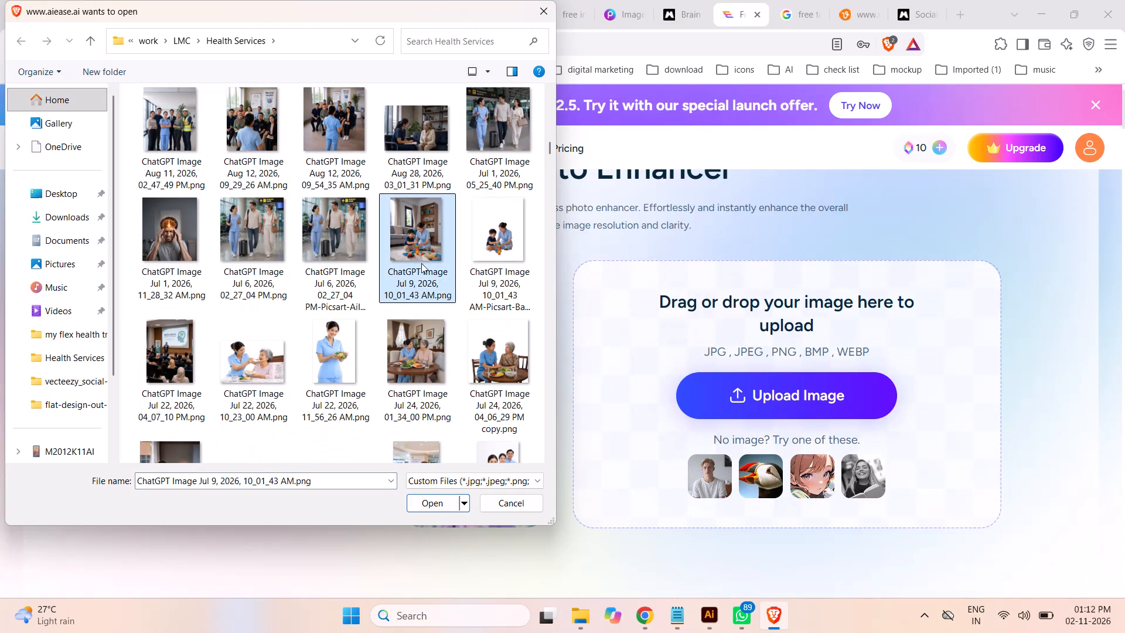
pyautogui.press('g')
pyautogui.press('g')
pyautogui.press('g')
pyautogui.press('g')
pyautogui.press('g')
pyautogui.press('g')
pyautogui.press('g')
pyautogui.press('g')
pyautogui.press('g')
pyautogui.press('g')
pyautogui.press('g')
pyautogui.press('g')
pyautogui.press('g')
pyautogui.press('g')
pyautogui.press('g')
pyautogui.press('g')
pyautogui.press('g')
pyautogui.press('g')
pyautogui.press('g')
pyautogui.press('g')
pyautogui.press('g')
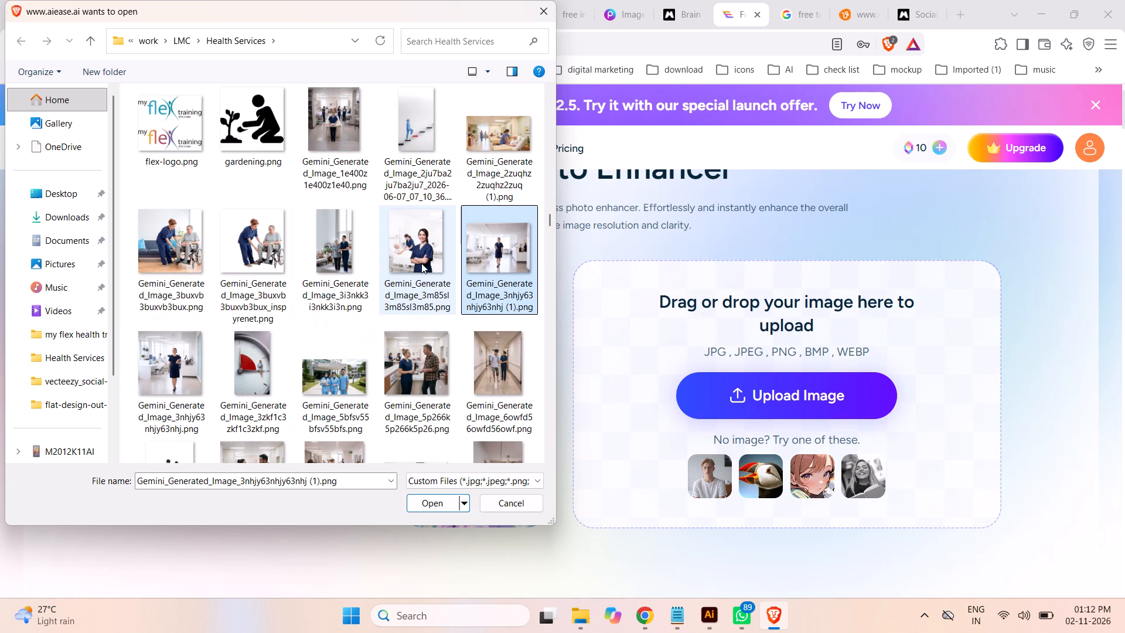
pyautogui.scroll(6, 415, 263)
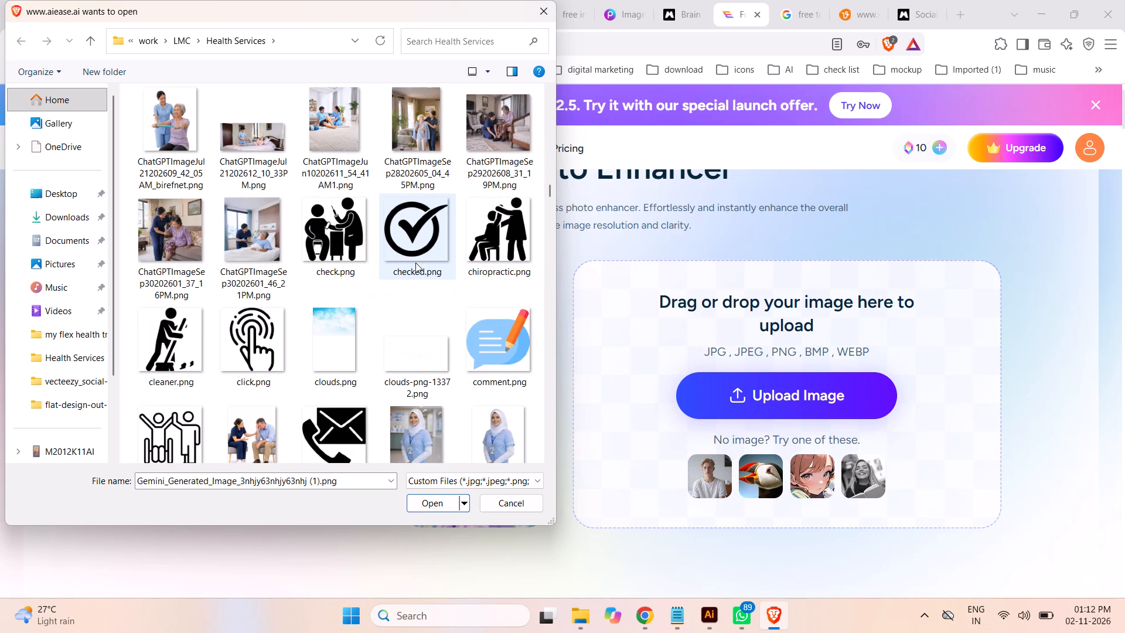
pyautogui.scroll(1, 415, 263)
pyautogui.scroll(-2, 415, 263)
pyautogui.scroll(4, 415, 263)
pyautogui.press('g')
pyautogui.press('g')
pyautogui.press('g')
pyautogui.press('g')
pyautogui.press('g')
pyautogui.press('g')
pyautogui.press('g')
pyautogui.press('g')
pyautogui.press('g')
pyautogui.press('g')
pyautogui.press('g')
pyautogui.press('g')
pyautogui.press('g')
pyautogui.press('g')
pyautogui.press('g')
pyautogui.press('g')
pyautogui.press('g')
pyautogui.press('g')
pyautogui.press('g')
pyautogui.press('g')
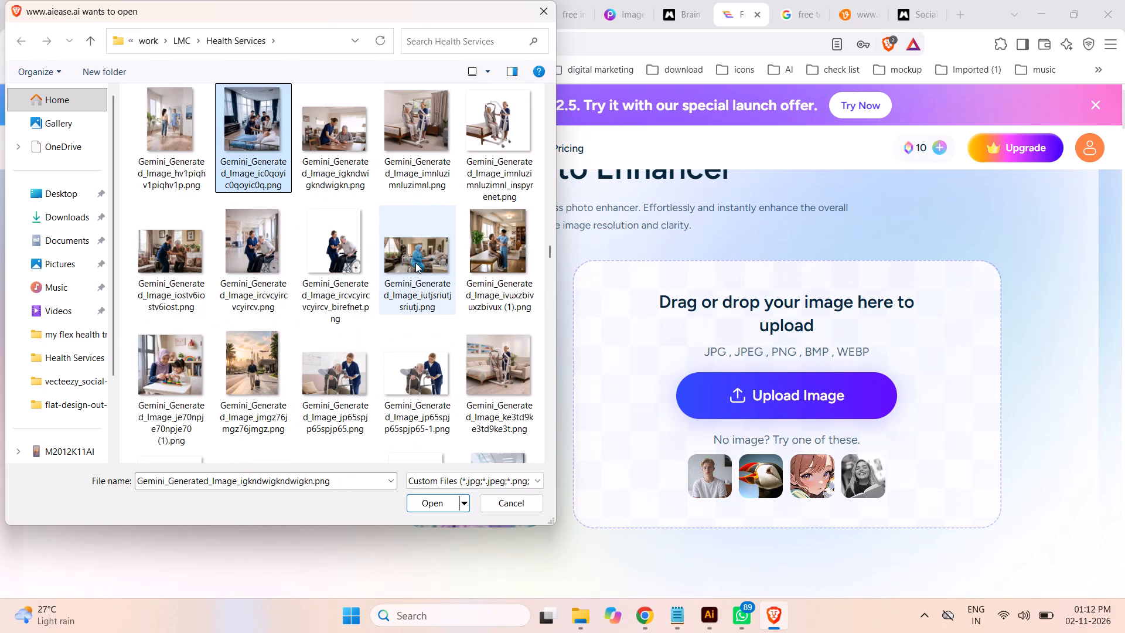
pyautogui.write('ggggg')
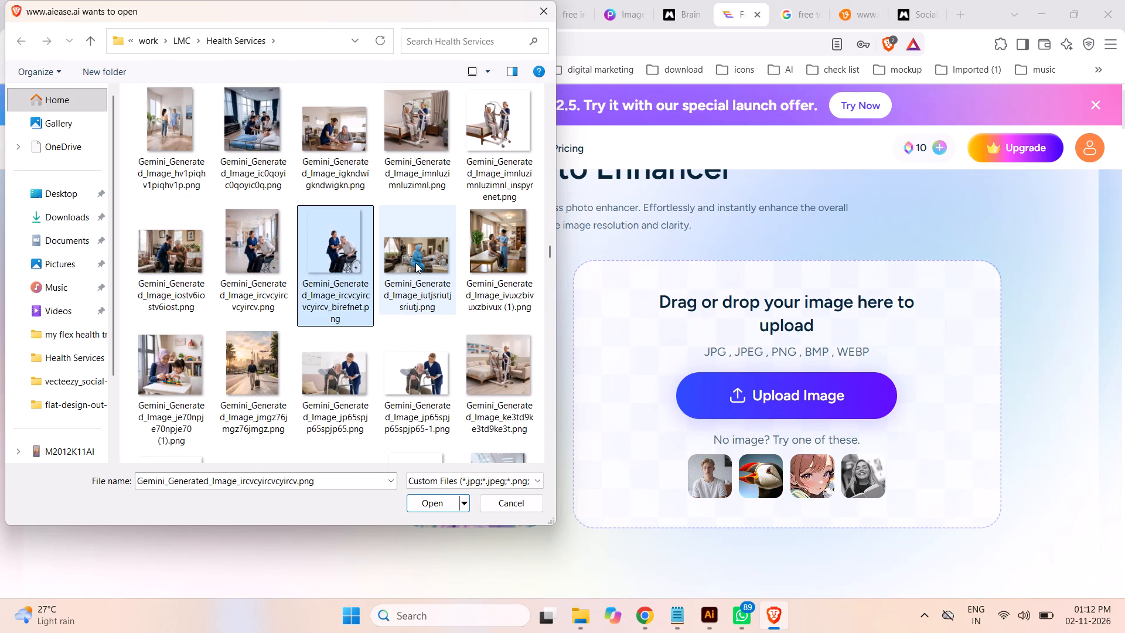
pyautogui.write('gggggg')
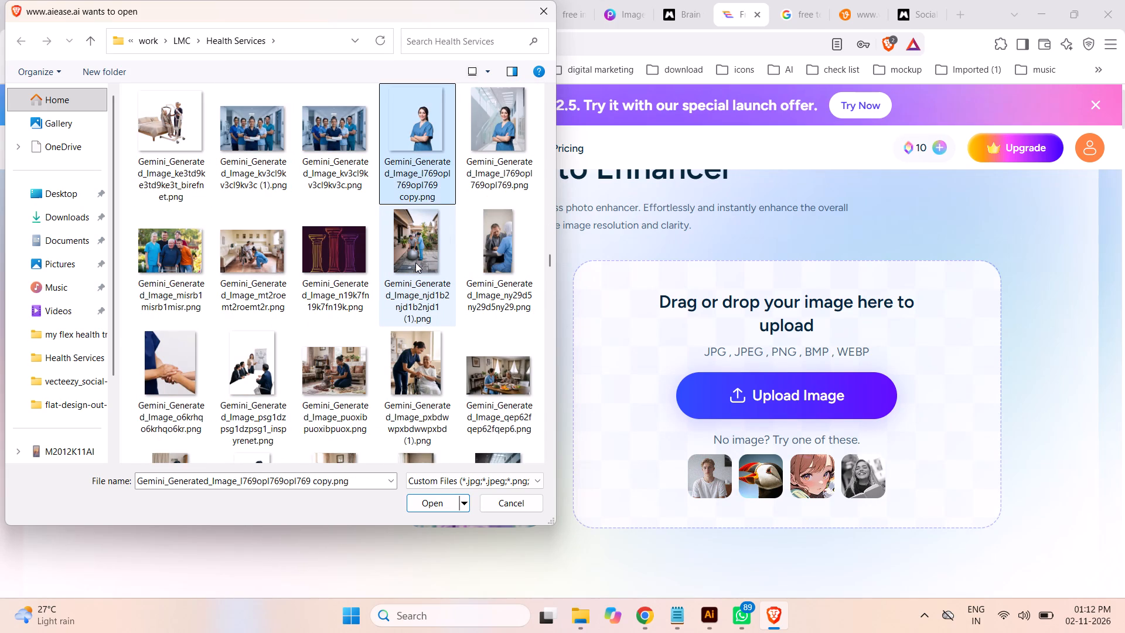
pyautogui.write('gggggggggggggggggggggggg')
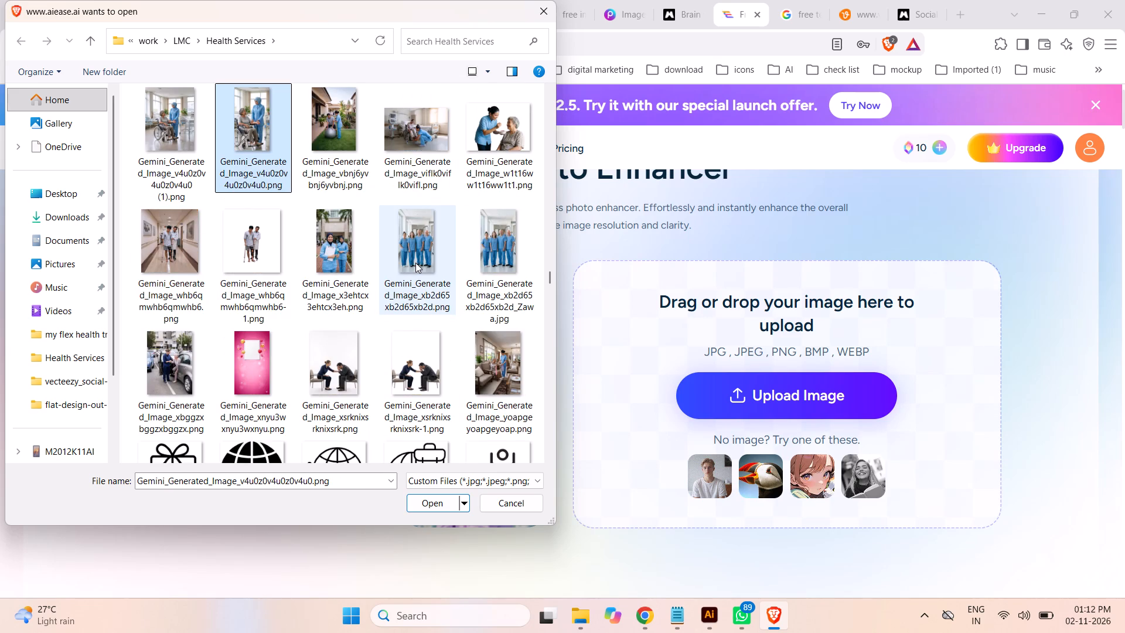
pyautogui.click(401, 371)
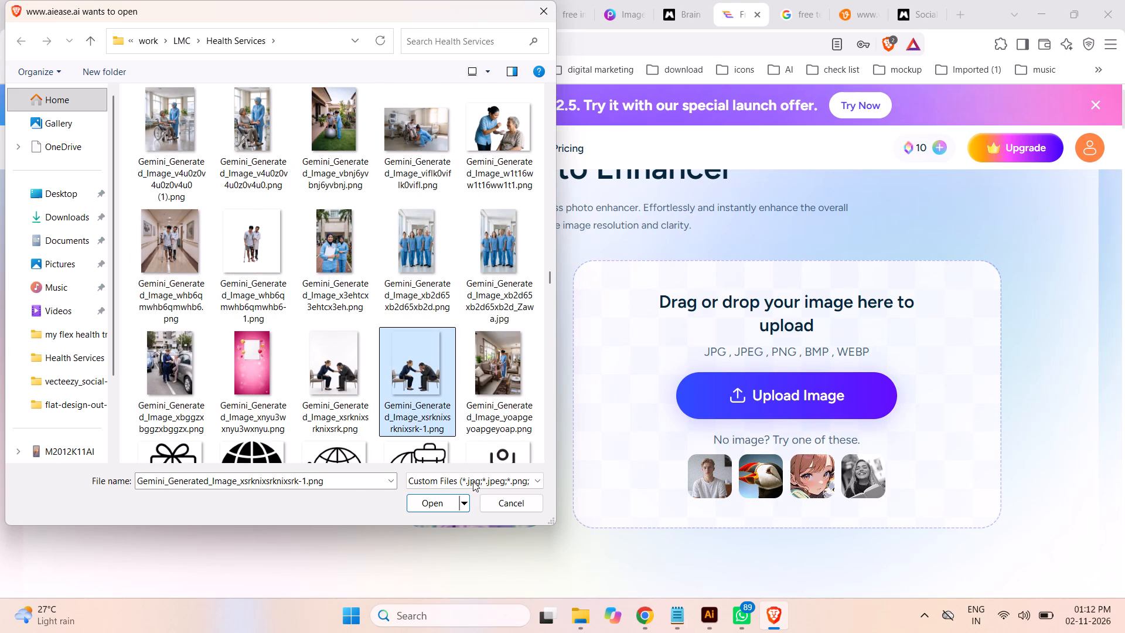
pyautogui.click(440, 503)
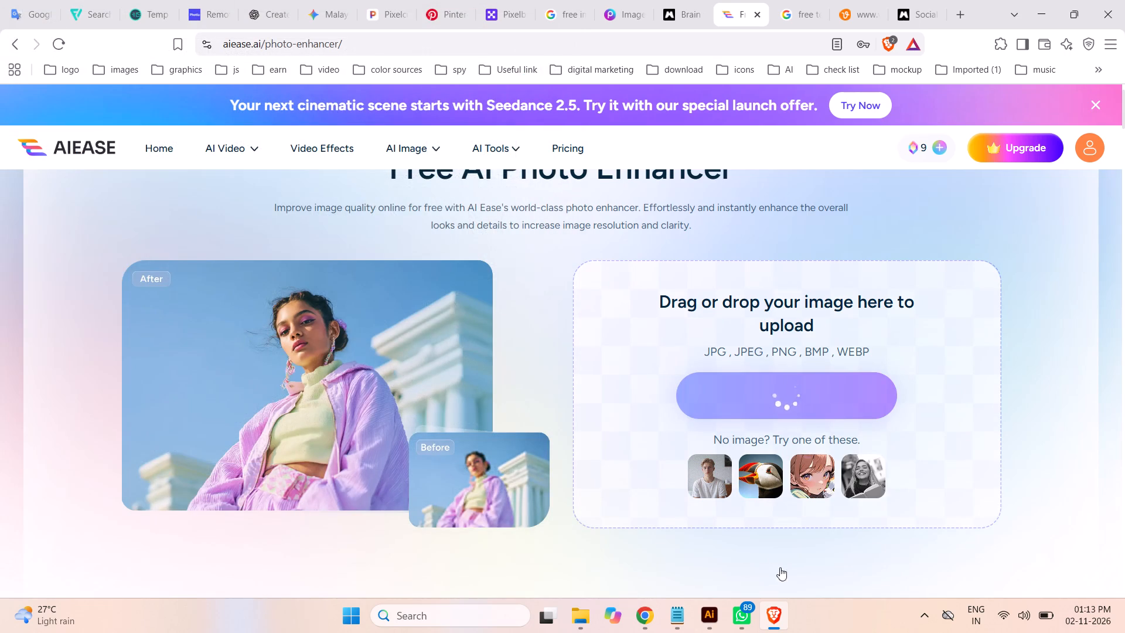
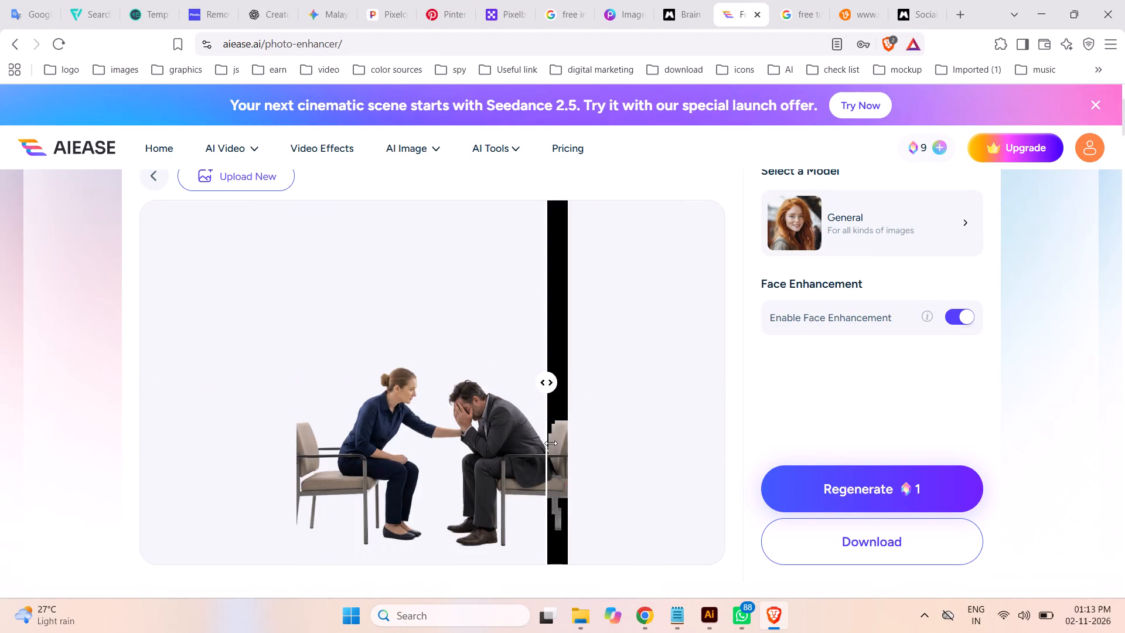
# Regenerate the enhanced version of the uploaded image using the General model with face enhancement enabled.
pyautogui.click(135, 435)
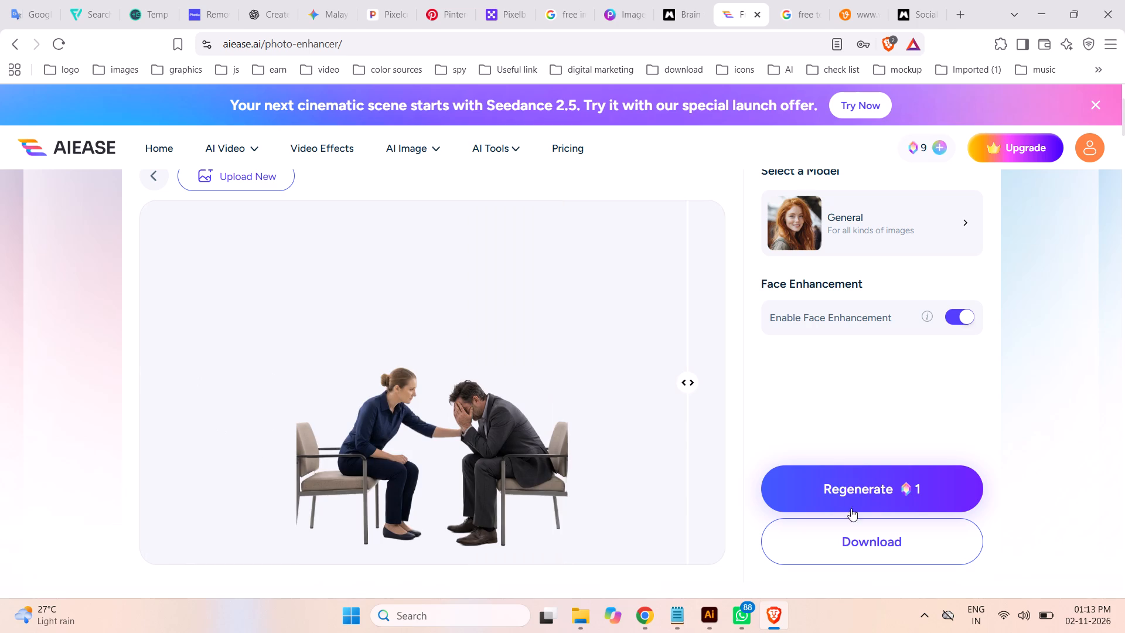
pyautogui.click(864, 487)
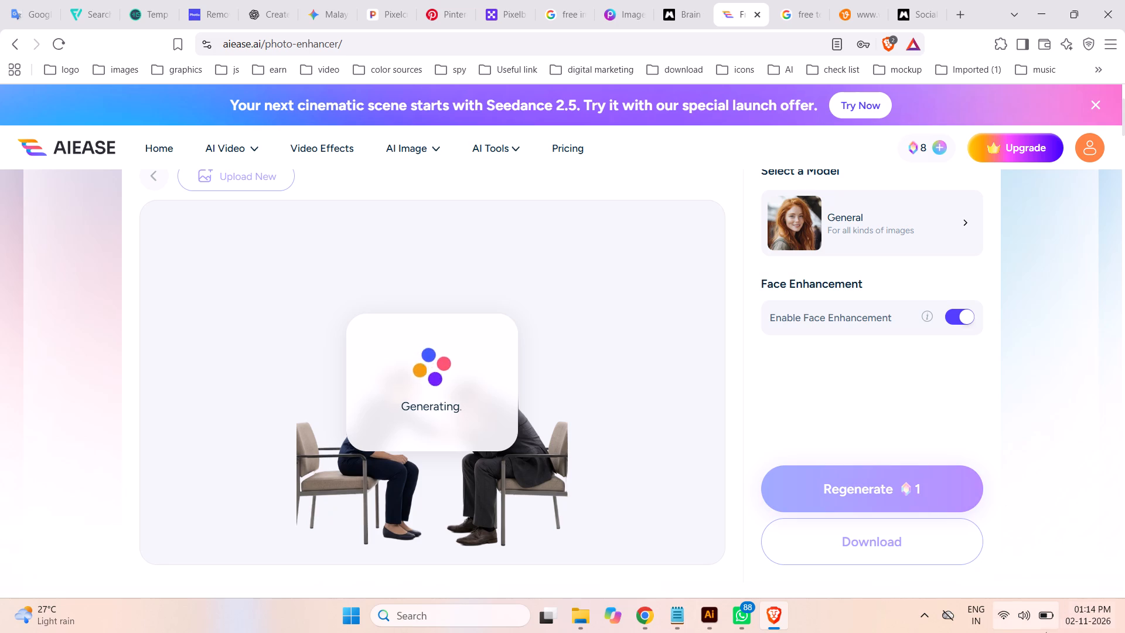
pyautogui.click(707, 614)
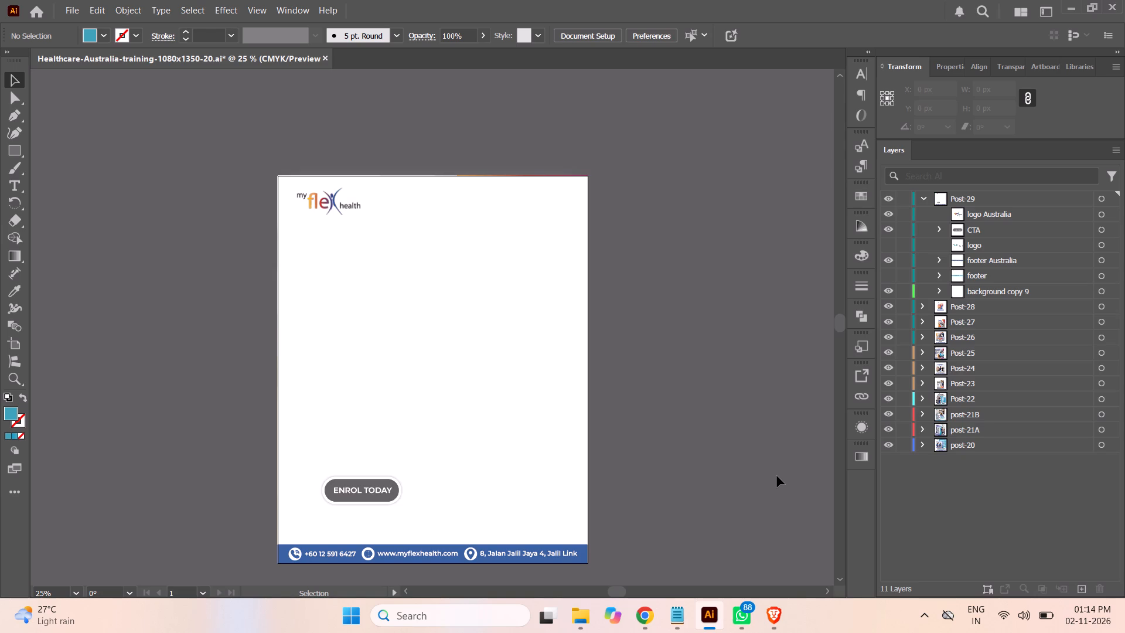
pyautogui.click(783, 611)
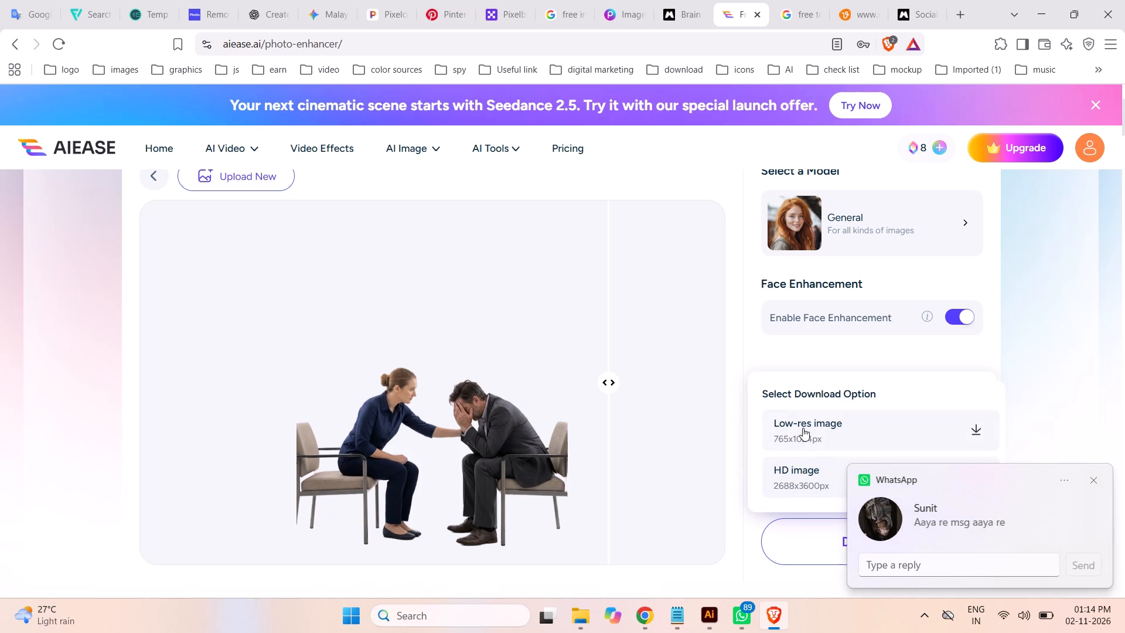
# Download the enhanced picture of the two seated people as the low-res image.
pyautogui.click(803, 427)
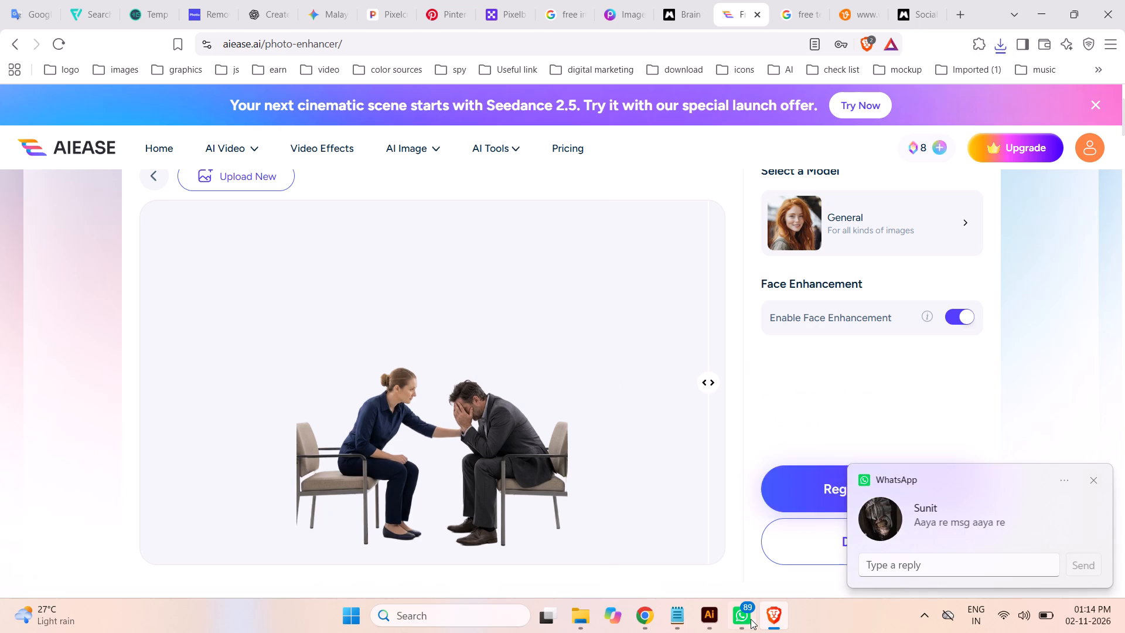
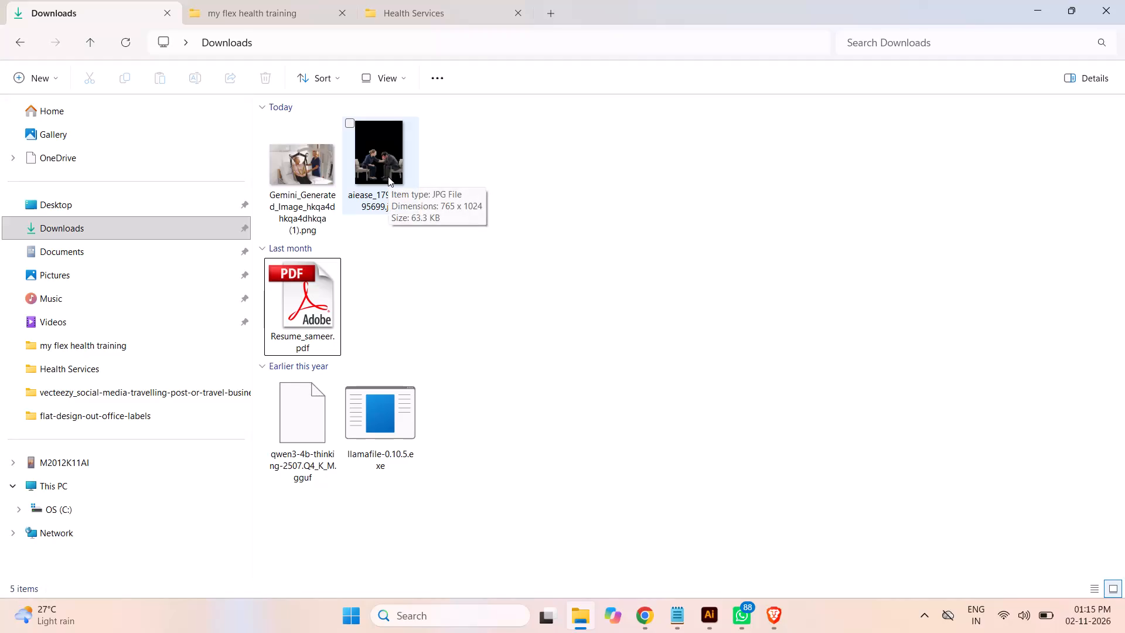
# View the enhanced image aiease_1793605495699.jpg from the Downloads folder to check its quality, and close the viewer.
pyautogui.doubleClick(388, 176)
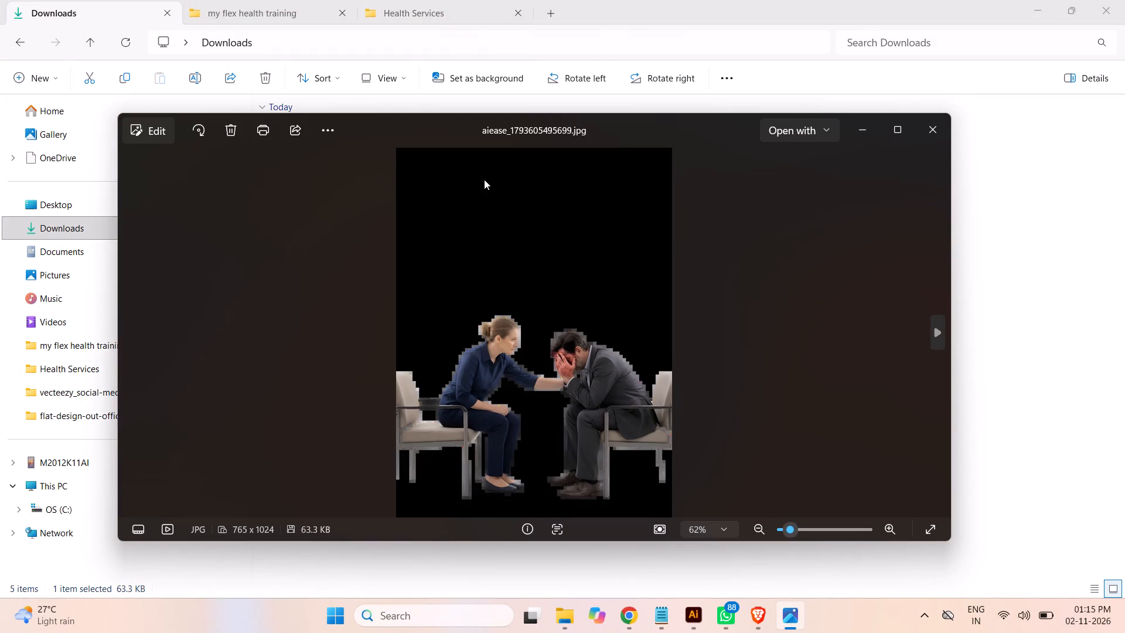
pyautogui.click(939, 130)
pyautogui.click(732, 233)
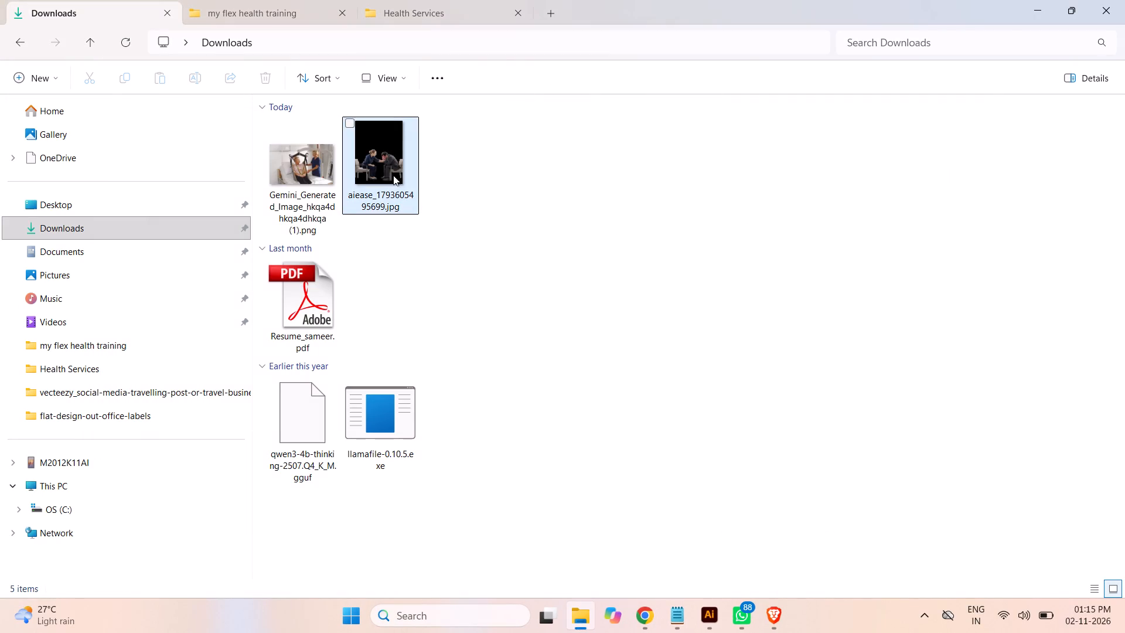
# Permanently delete aiease_1793605495699.jpg from the Downloads folder.
pyautogui.click(387, 174)
pyautogui.hotkey('shift', 'Delete')
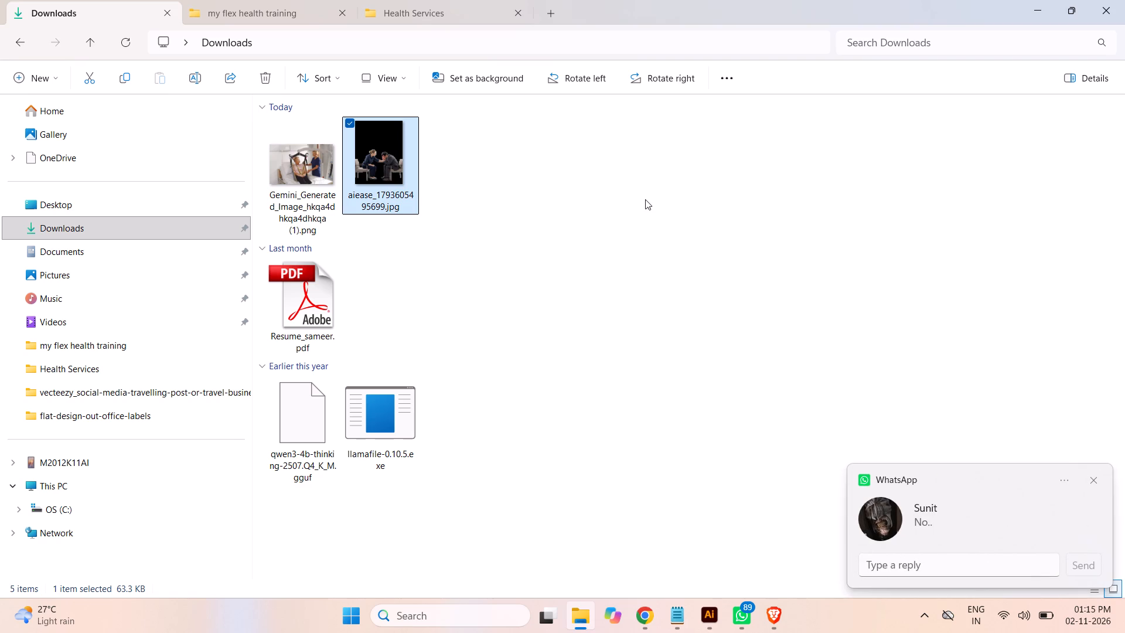
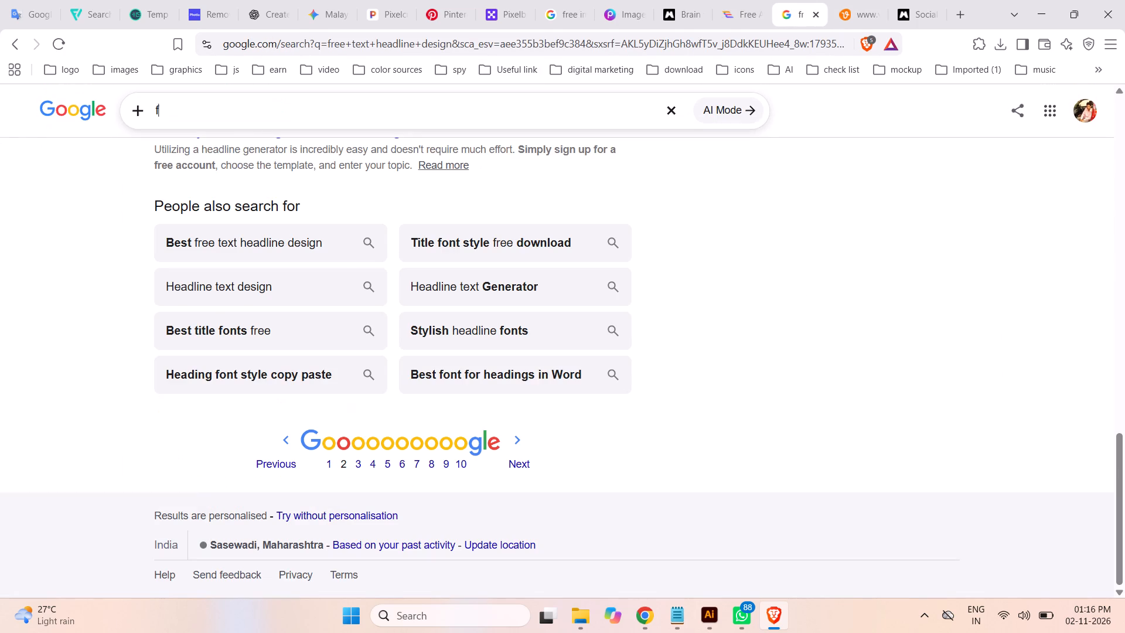
# Search Google for "free upscale image ai with good quality".
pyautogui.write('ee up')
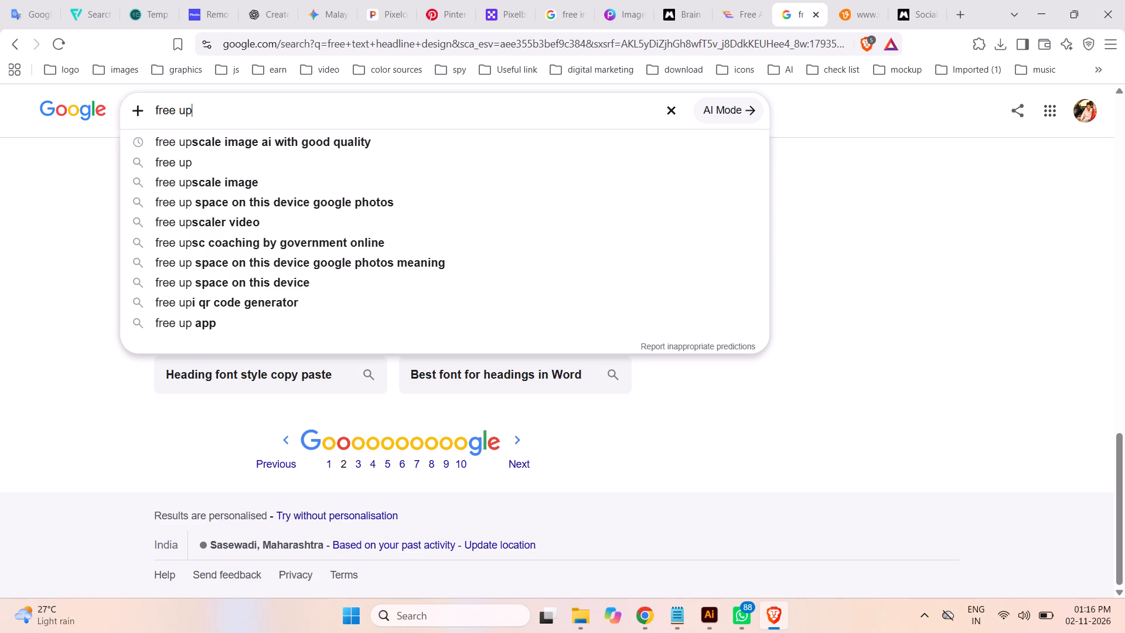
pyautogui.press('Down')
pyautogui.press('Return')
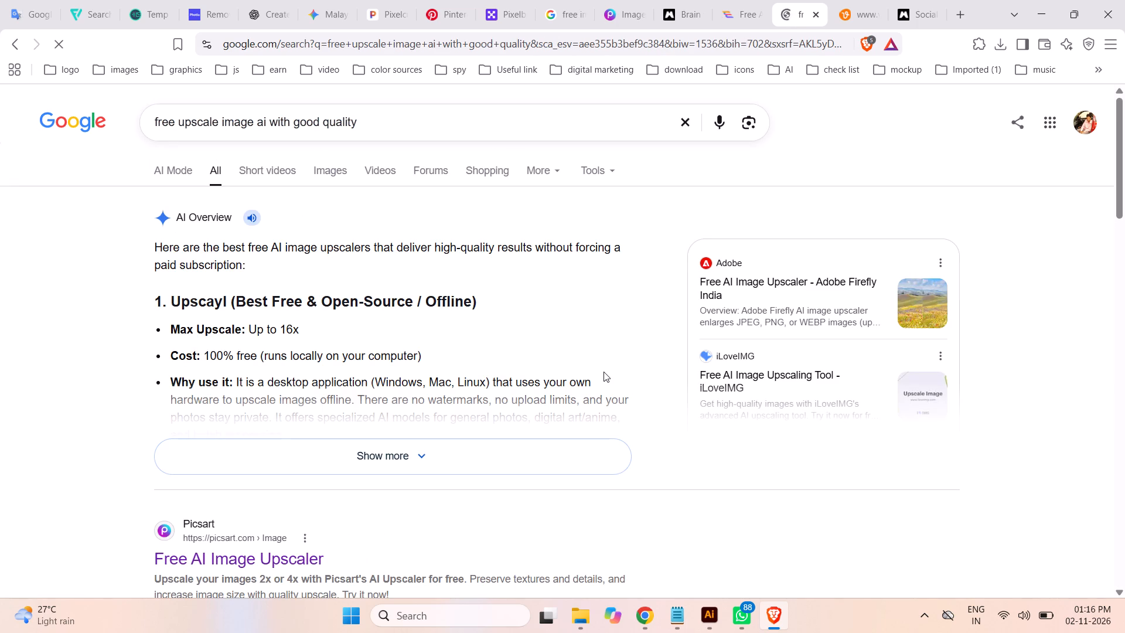
# Look through the first page of search results for a free AI image upscaler with good quality.
pyautogui.scroll(-6, 554, 369)
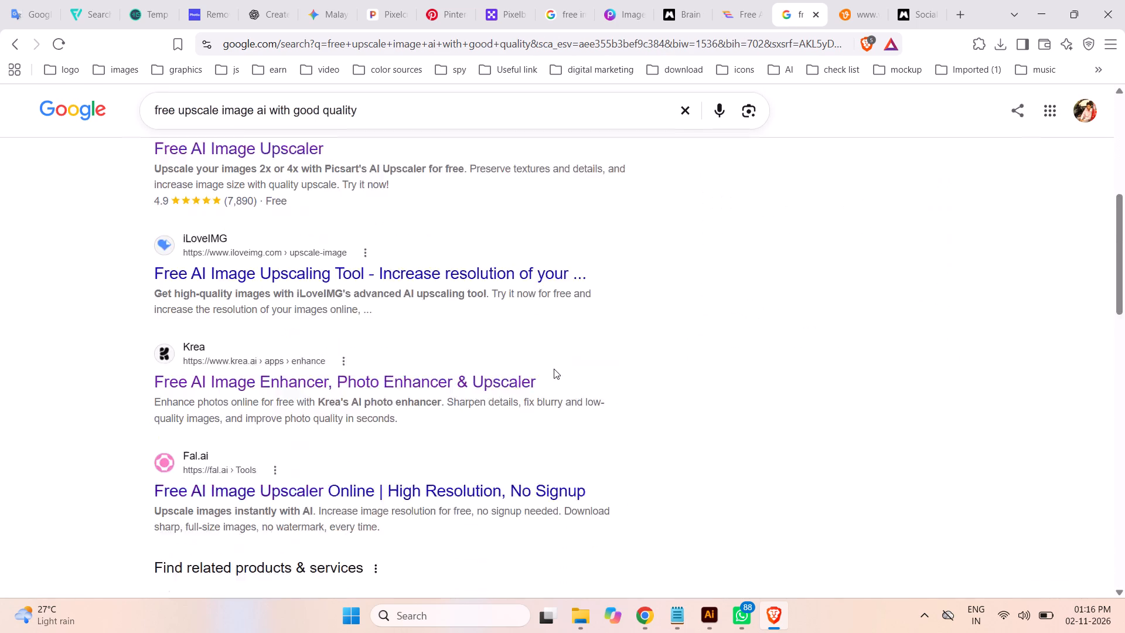
pyautogui.scroll(-2, 554, 369)
pyautogui.scroll(3, 561, 355)
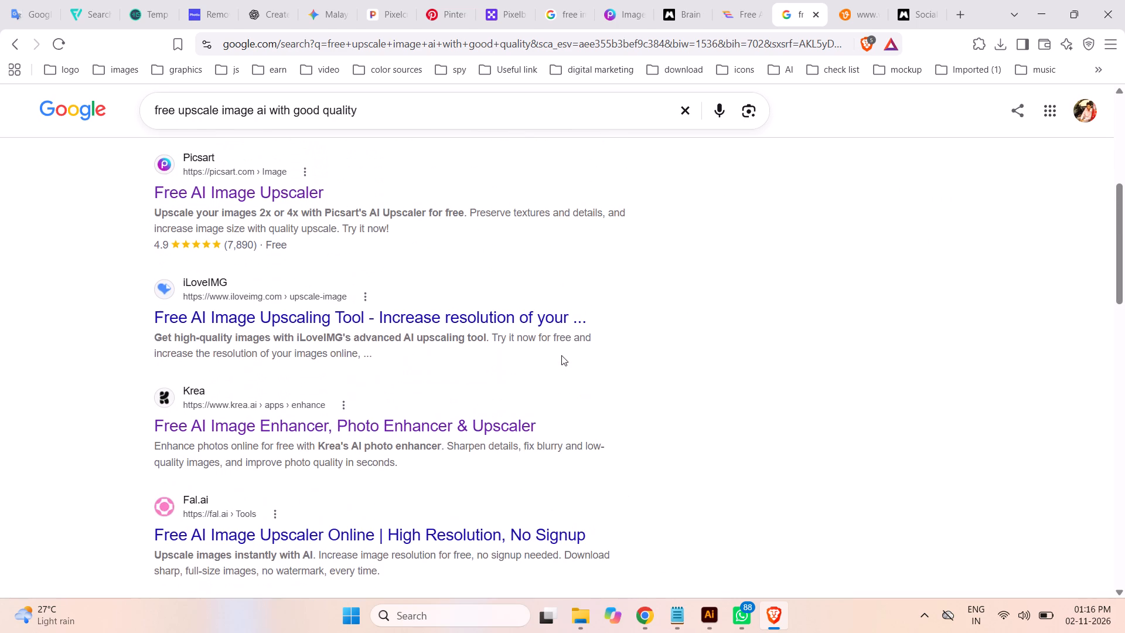
pyautogui.scroll(-4, 561, 355)
pyautogui.scroll(1, 561, 355)
pyautogui.scroll(-1, 561, 355)
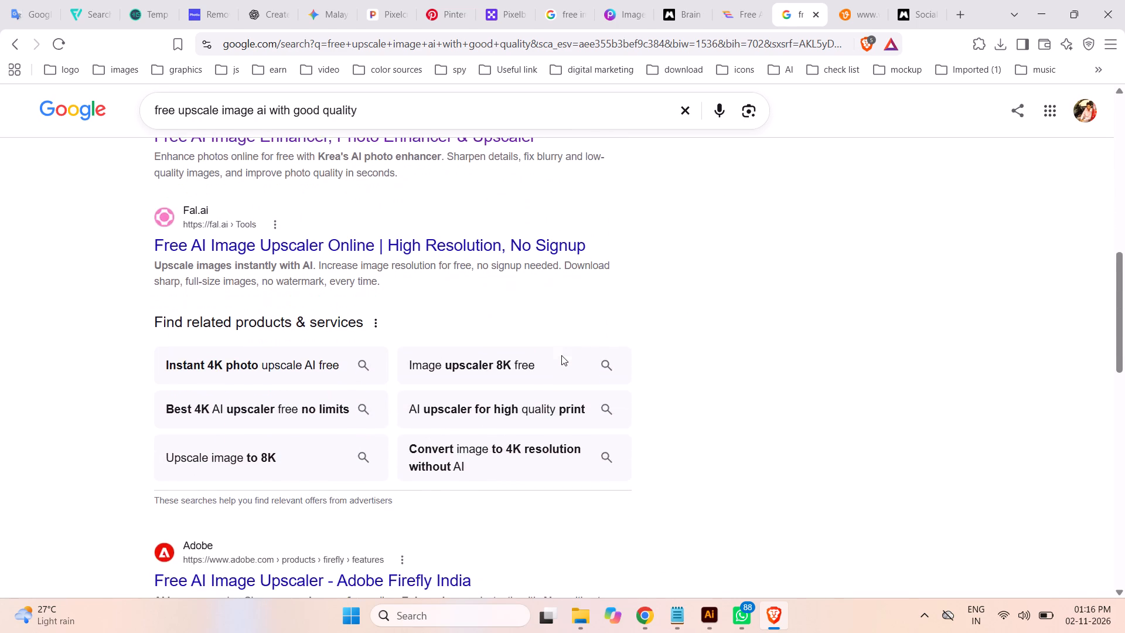
pyautogui.scroll(-3, 561, 355)
pyautogui.scroll(2, 561, 355)
pyautogui.scroll(-7, 561, 355)
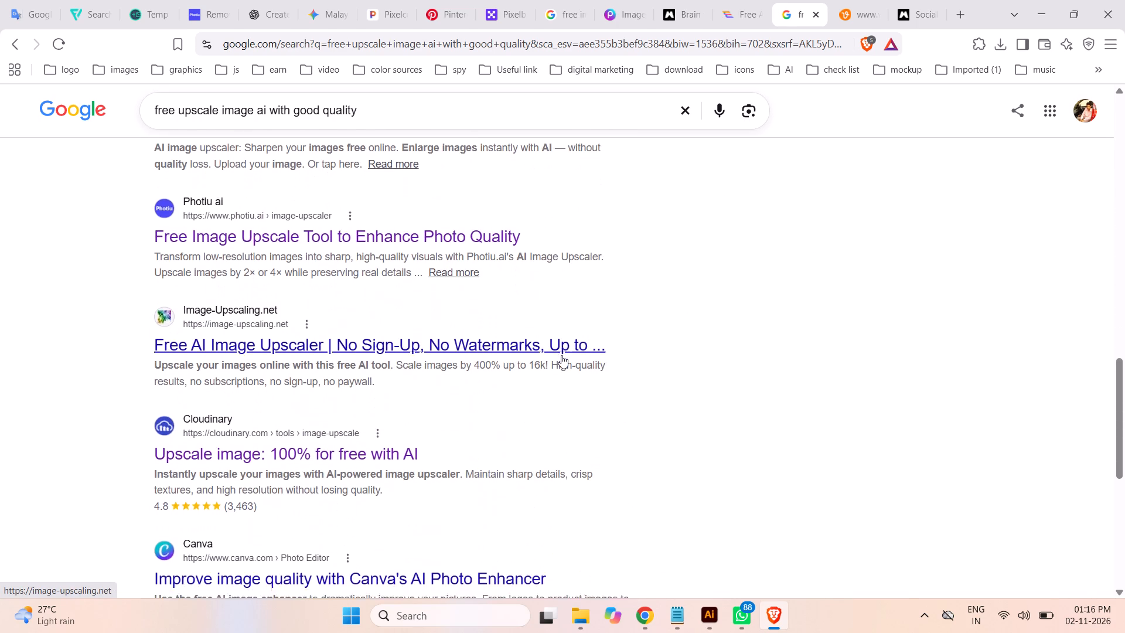
pyautogui.scroll(-6, 561, 355)
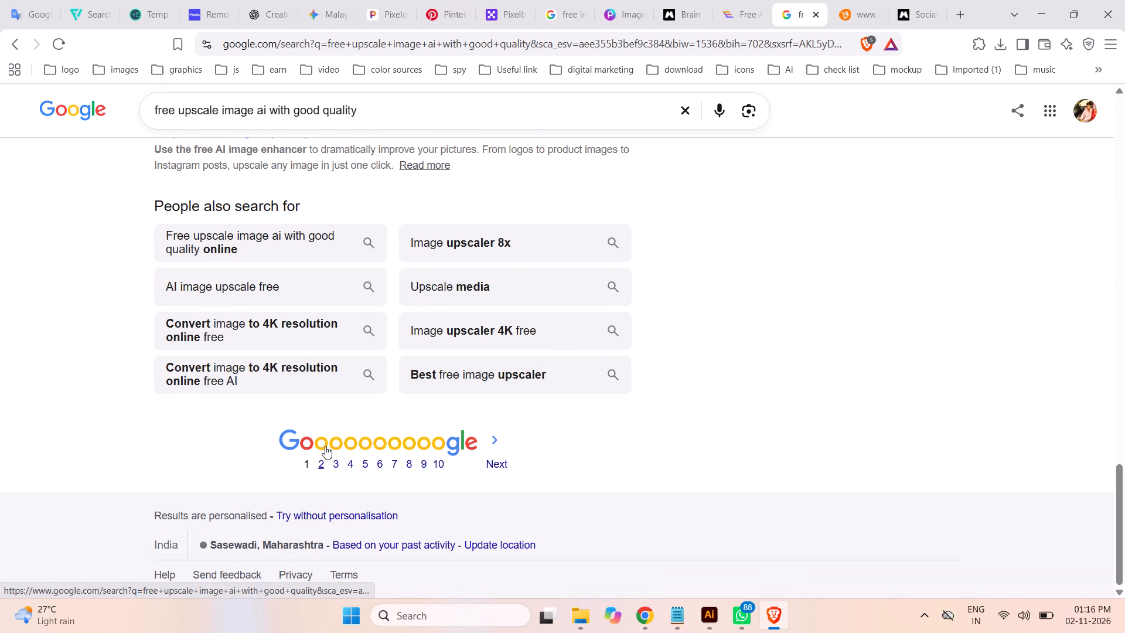
# Open Cutout.pro's AI Image Enhancer & Image Upscaler from the second page of search results in a new tab.
pyautogui.click(318, 444)
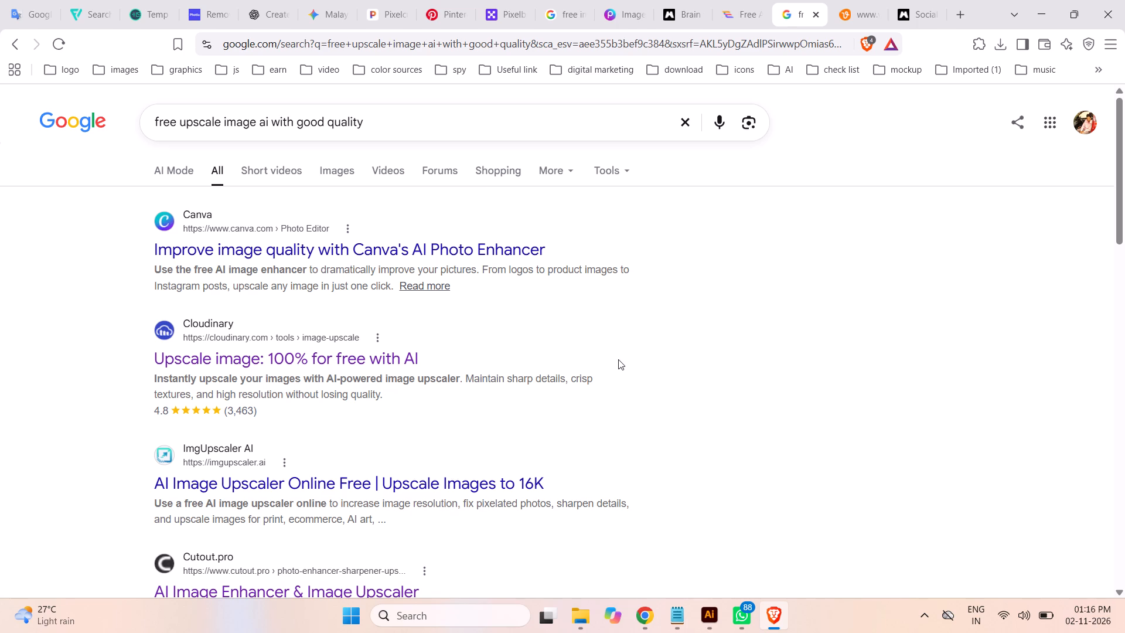
pyautogui.scroll(-4, 618, 359)
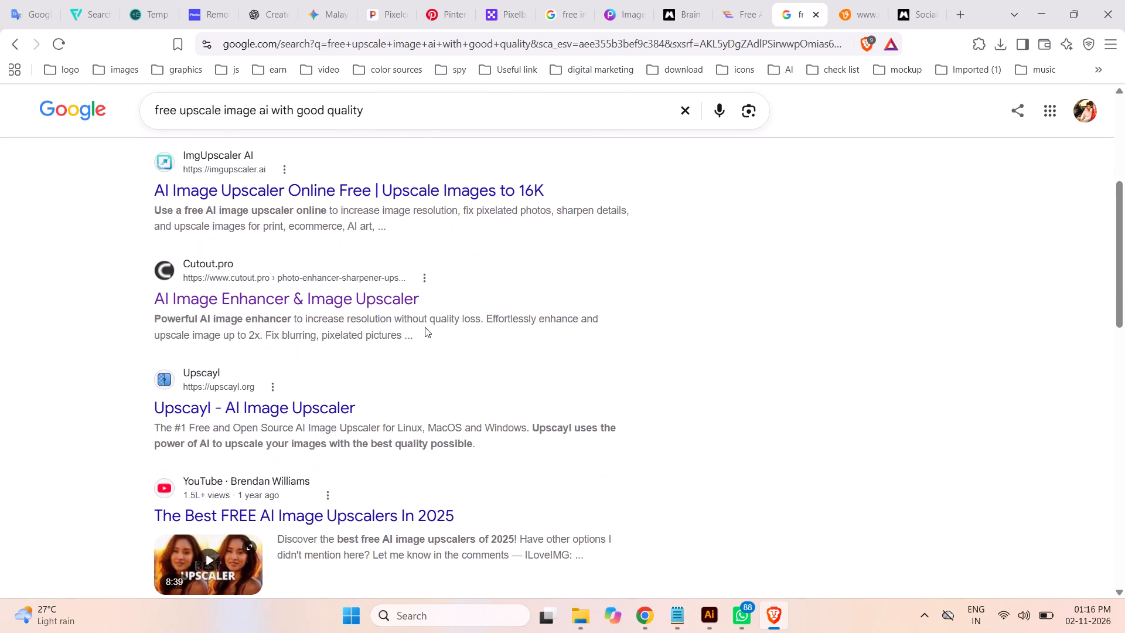
pyautogui.rightClick(376, 297)
pyautogui.click(428, 314)
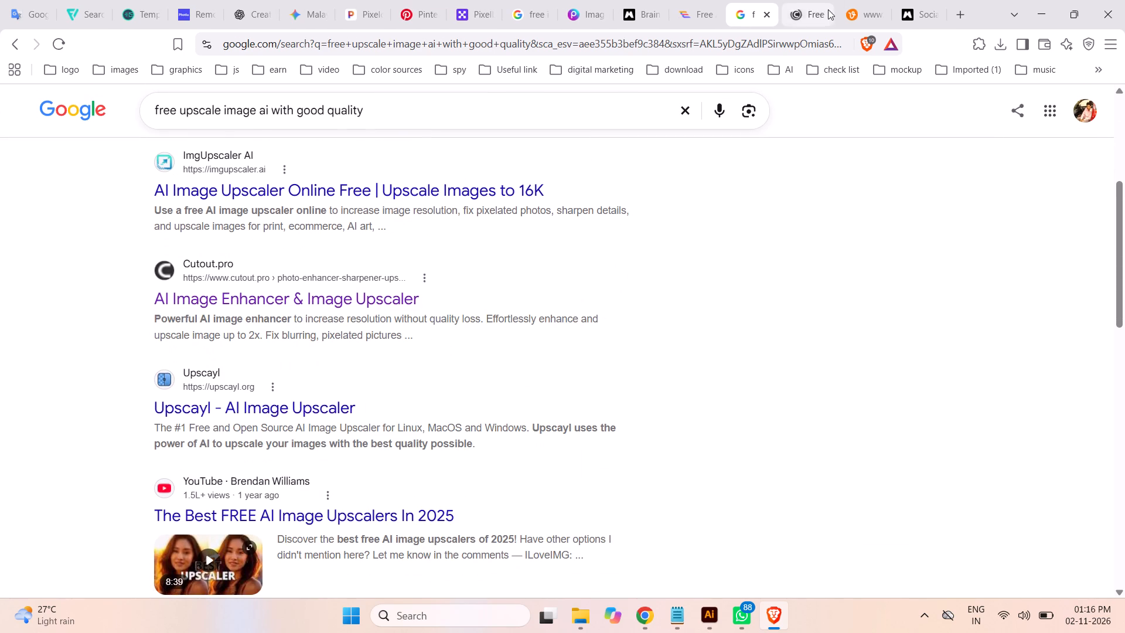
pyautogui.click(809, 12)
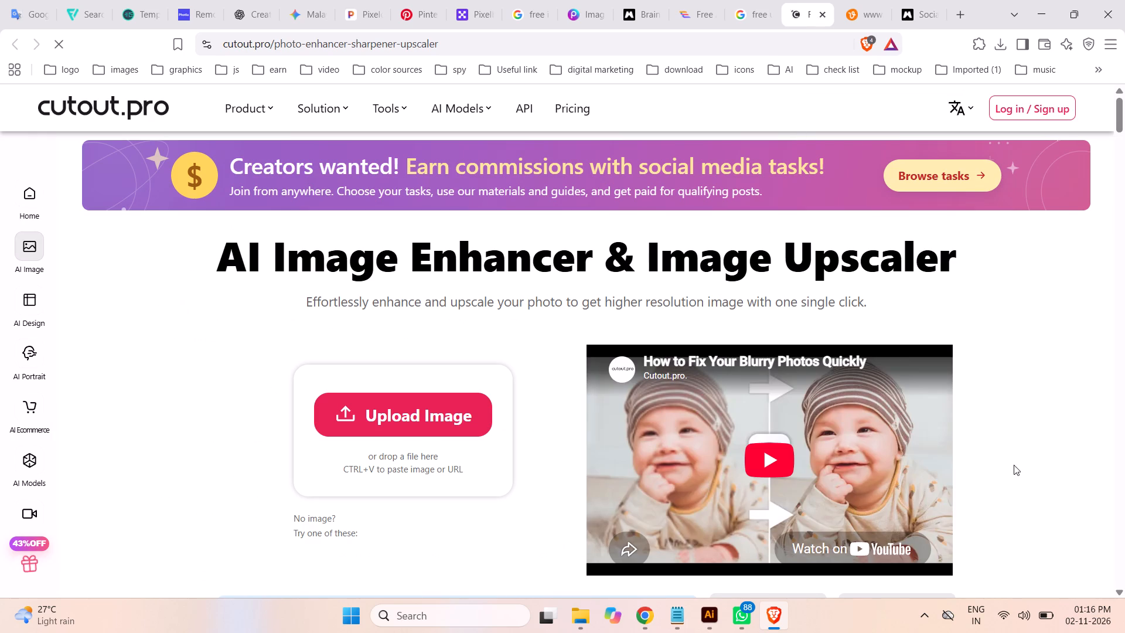
# Upload Gemini_Generated_Image_xsrknixsrknixsrk-1.png from the Health Services folder to Cutout.pro's photo enhancer.
pyautogui.click(381, 424)
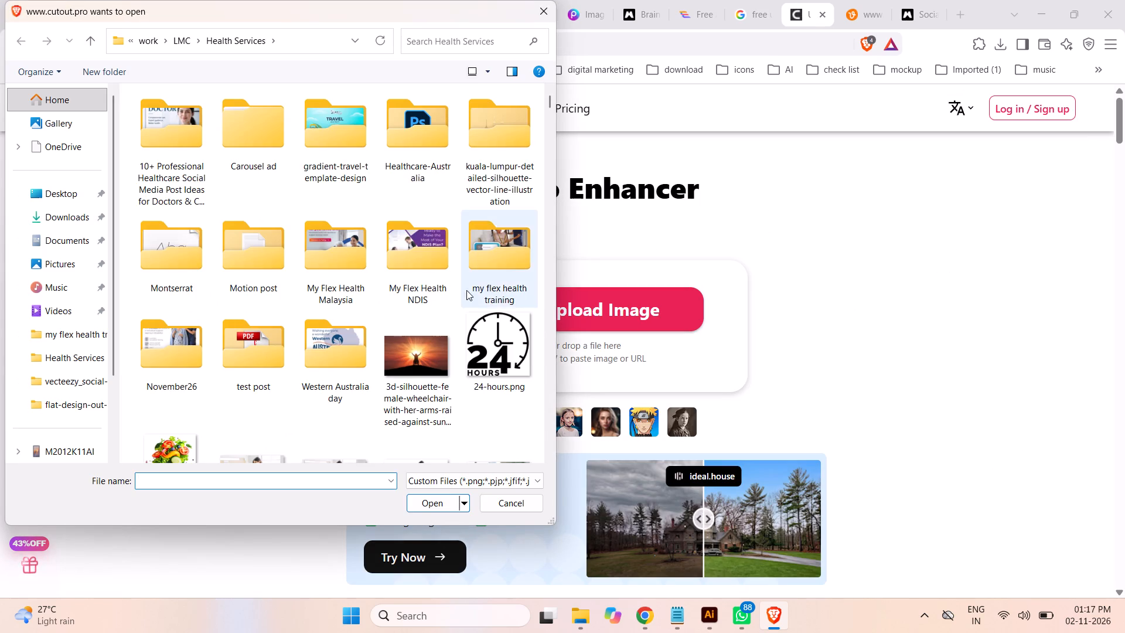
pyautogui.scroll(-1, 459, 288)
pyautogui.scroll(5, 459, 288)
pyautogui.scroll(-1, 459, 288)
pyautogui.scroll(1, 459, 288)
pyautogui.scroll(-4, 459, 288)
pyautogui.scroll(1, 459, 288)
pyautogui.scroll(-1, 459, 288)
pyautogui.scroll(2, 459, 288)
pyautogui.scroll(-1, 459, 288)
pyautogui.scroll(2, 459, 288)
pyautogui.scroll(-8, 459, 288)
pyautogui.scroll(1, 459, 288)
pyautogui.scroll(-2, 459, 288)
pyautogui.scroll(5, 459, 288)
pyautogui.scroll(-1, 459, 288)
pyautogui.scroll(3, 459, 288)
pyautogui.scroll(-1, 459, 288)
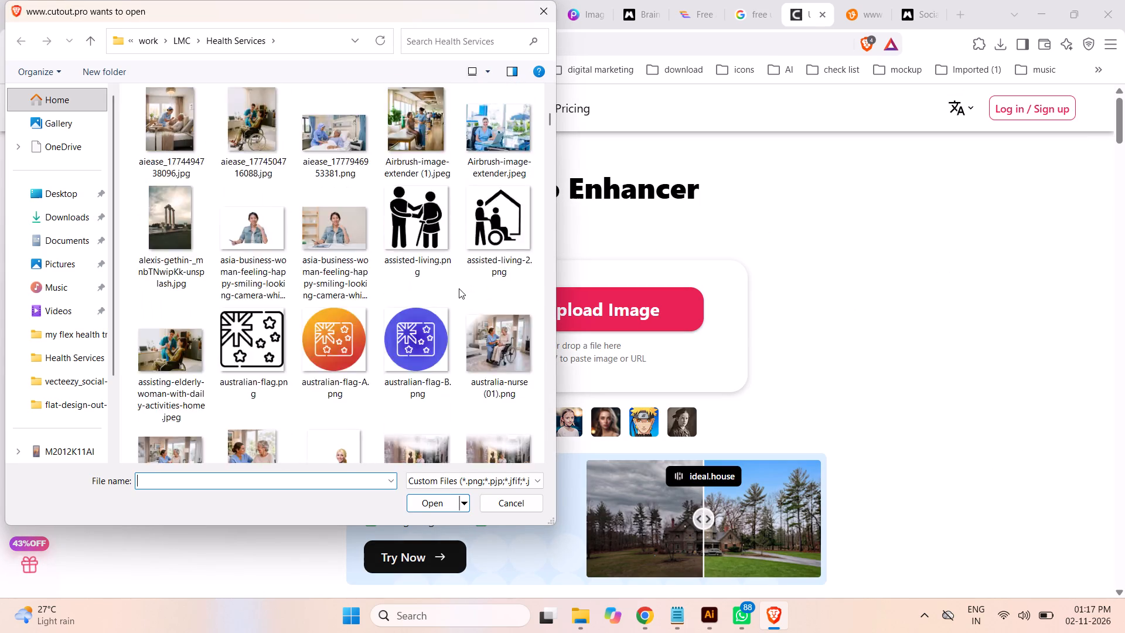
pyautogui.scroll(-2, 459, 288)
pyautogui.scroll(5, 459, 288)
pyautogui.scroll(-1, 459, 288)
pyautogui.scroll(1, 459, 288)
pyautogui.scroll(-5, 459, 288)
pyautogui.scroll(1, 459, 288)
pyautogui.scroll(-2, 459, 288)
pyautogui.scroll(1, 459, 288)
pyautogui.scroll(-1, 459, 288)
pyautogui.scroll(10, 459, 288)
pyautogui.scroll(-1, 459, 288)
pyautogui.scroll(2, 459, 288)
pyautogui.scroll(-2, 459, 288)
pyautogui.scroll(1, 459, 288)
pyautogui.scroll(-2, 459, 288)
pyautogui.scroll(2, 459, 288)
pyautogui.scroll(-2, 459, 288)
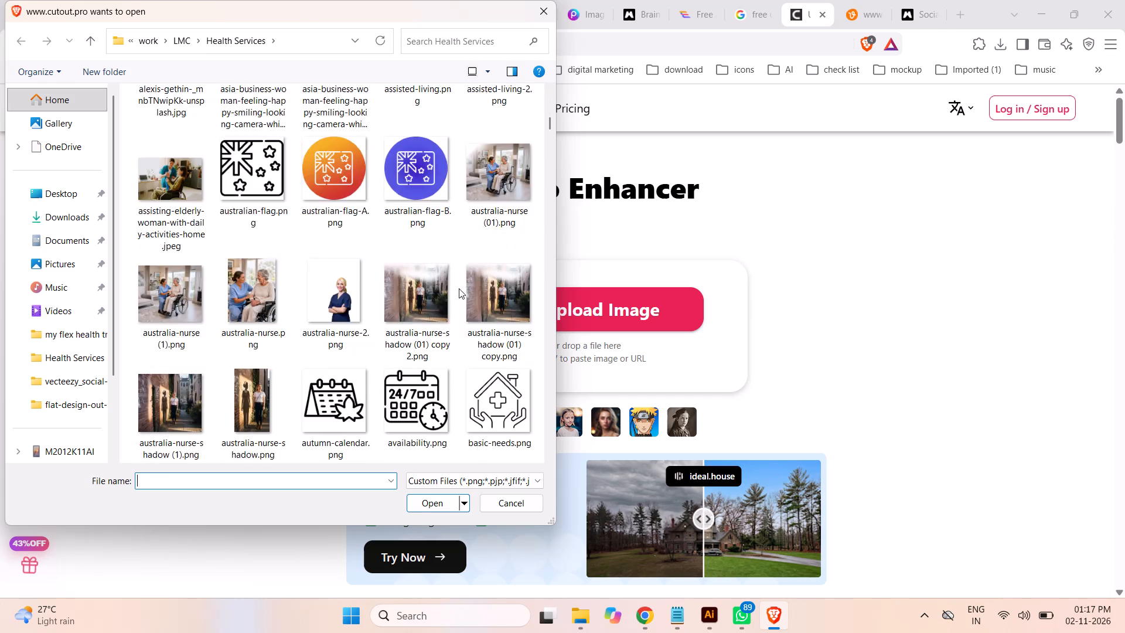
pyautogui.scroll(-4, 459, 288)
pyautogui.scroll(4, 459, 288)
pyautogui.scroll(-3, 459, 288)
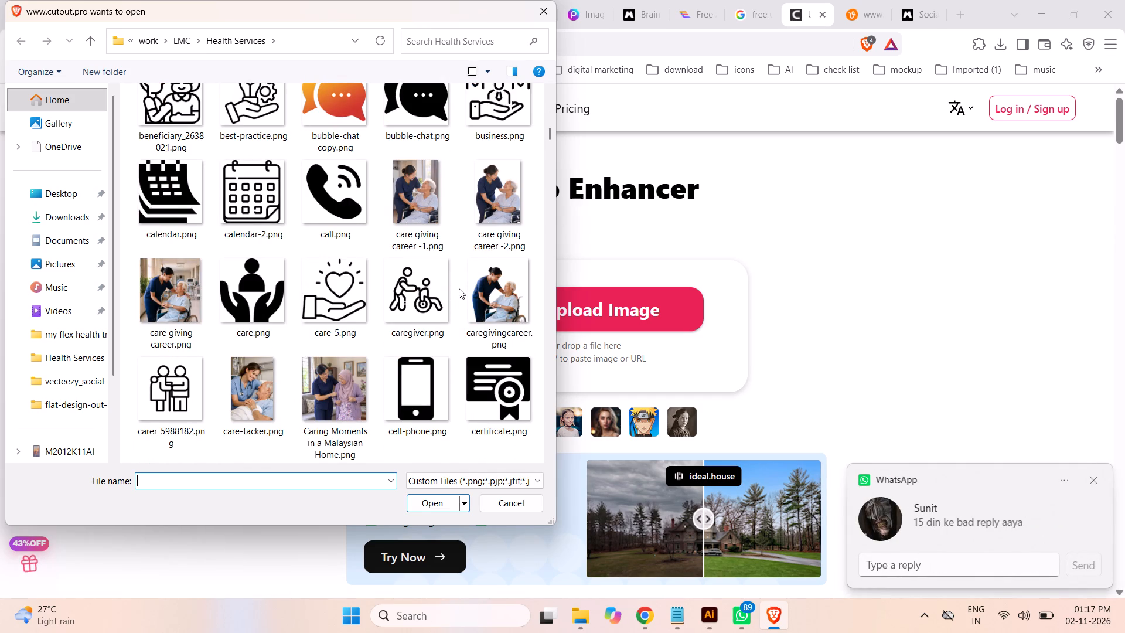
pyautogui.scroll(-6, 459, 288)
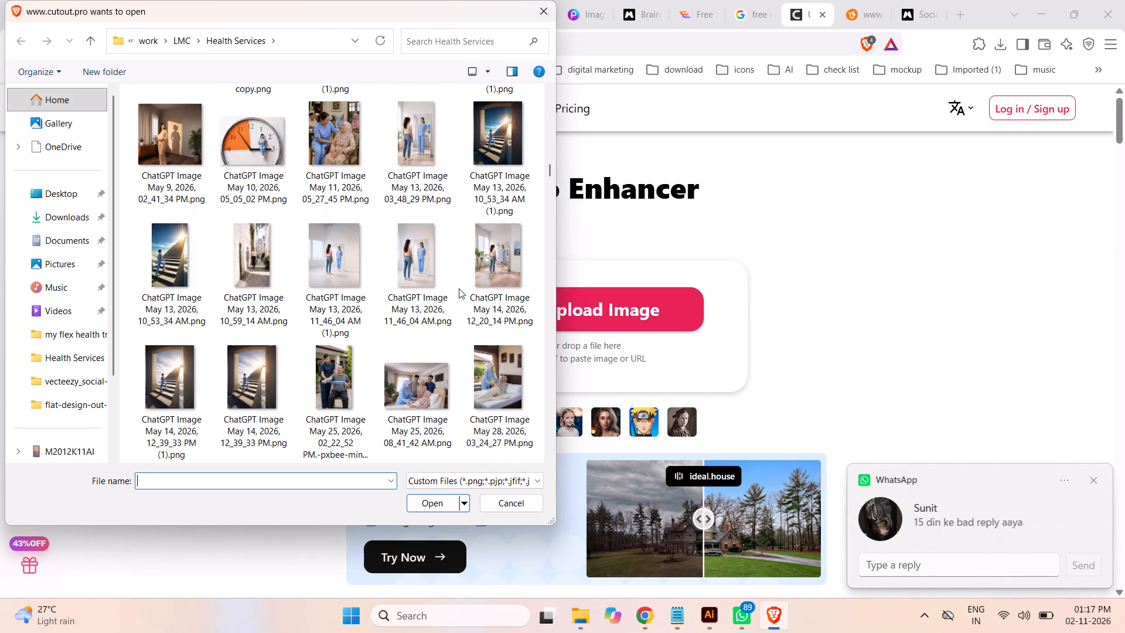
pyautogui.scroll(-4, 459, 288)
pyautogui.scroll(2, 459, 288)
pyautogui.scroll(-4, 459, 288)
pyautogui.scroll(1, 459, 288)
pyautogui.scroll(-3, 459, 288)
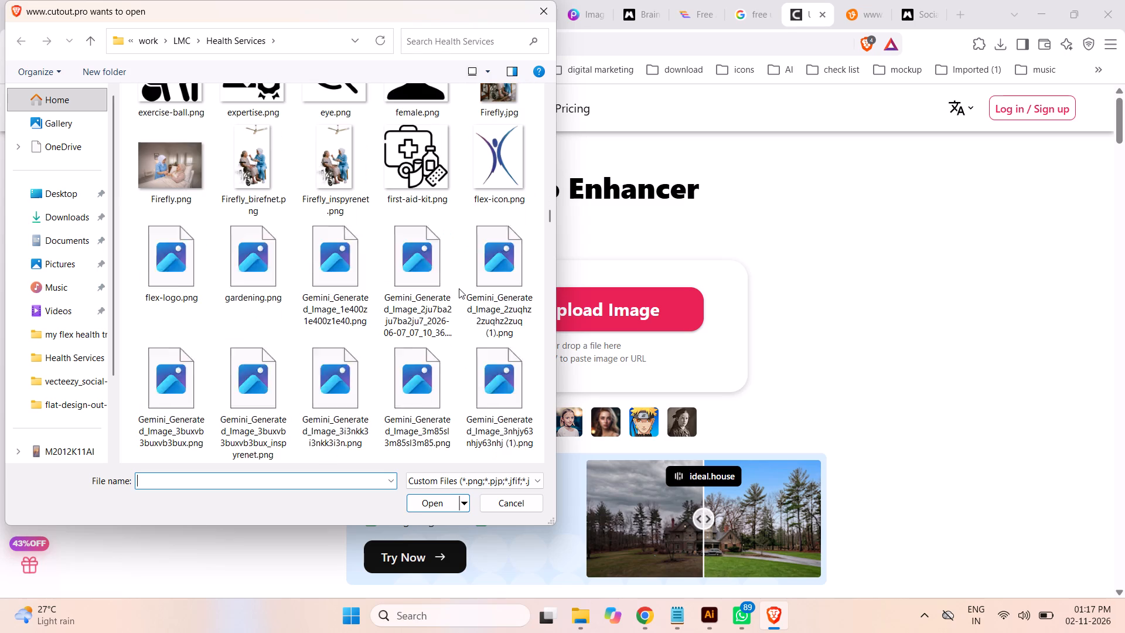
pyautogui.scroll(-2, 459, 288)
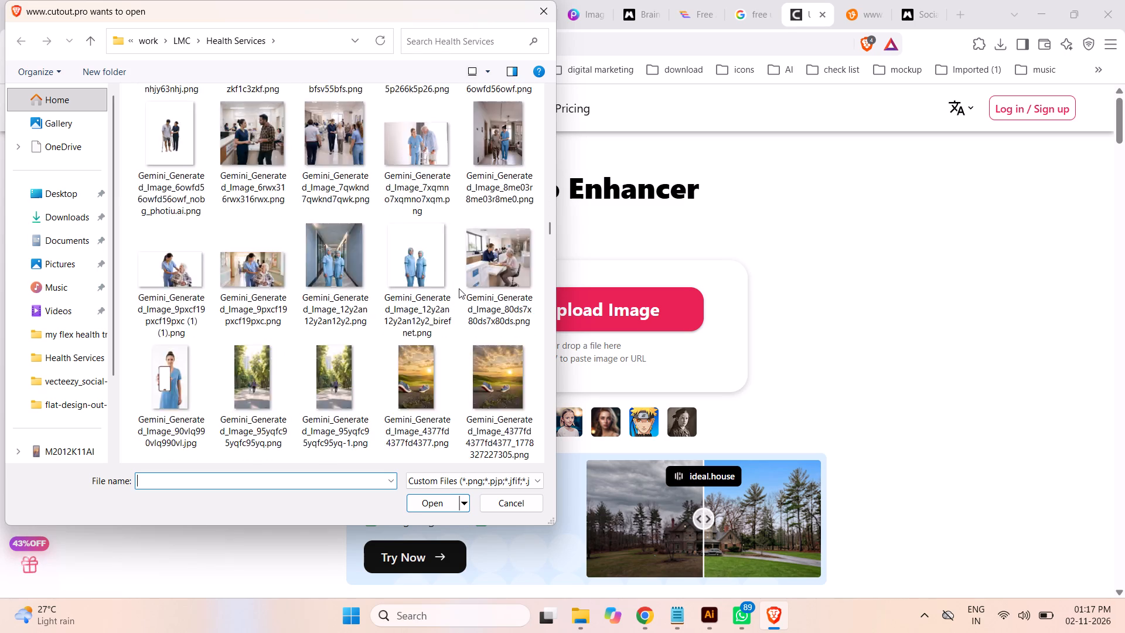
pyautogui.scroll(-4, 459, 288)
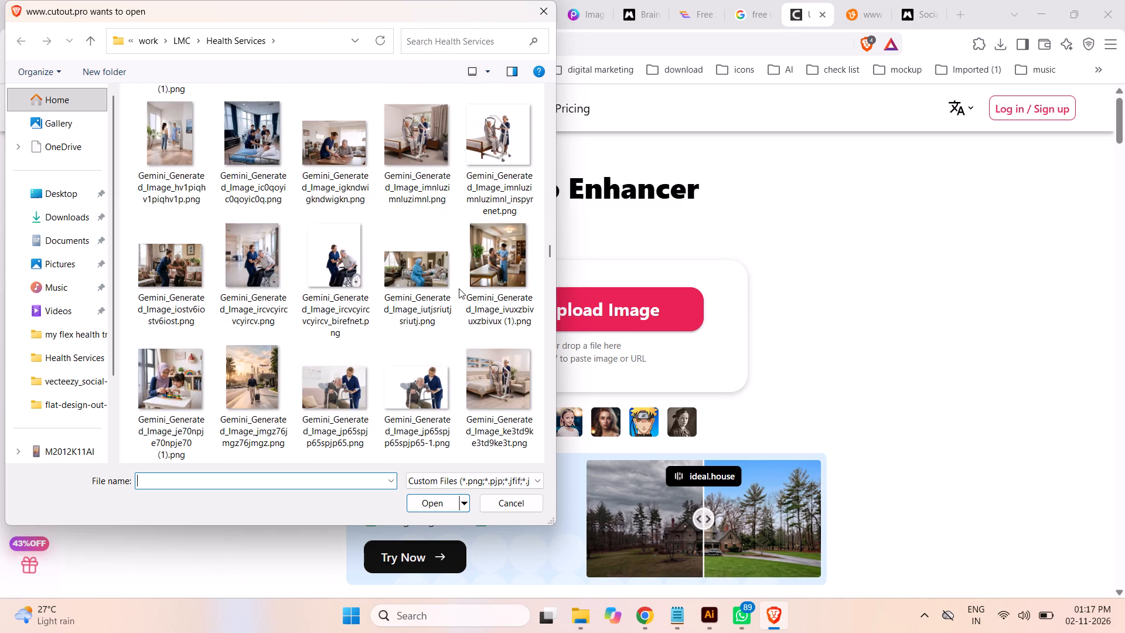
pyautogui.scroll(-1, 459, 288)
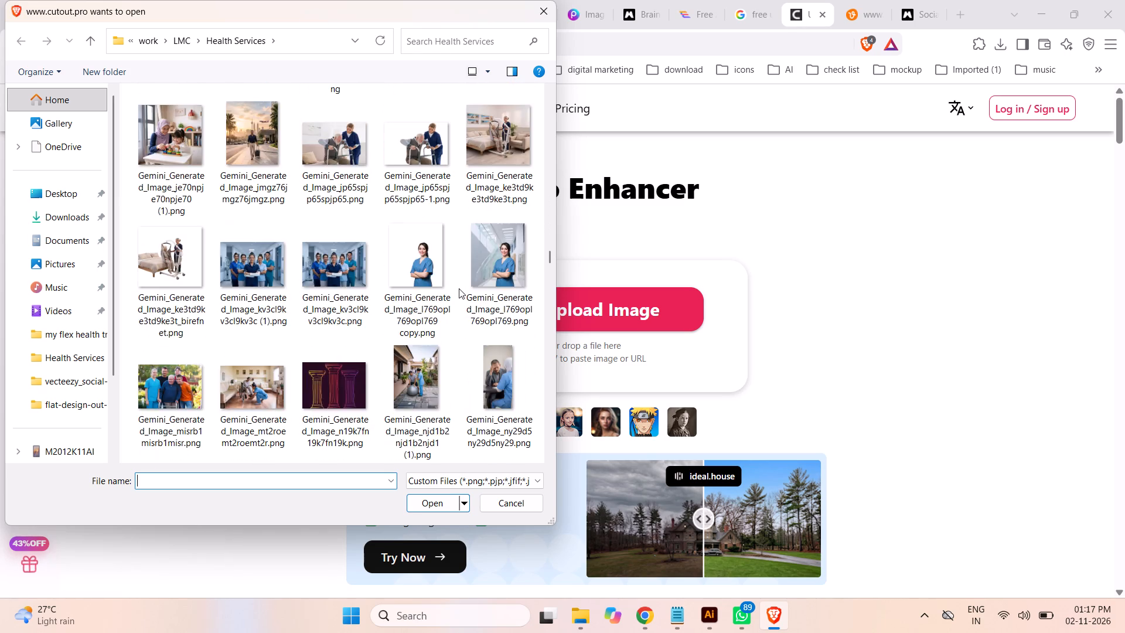
pyautogui.scroll(-3, 459, 288)
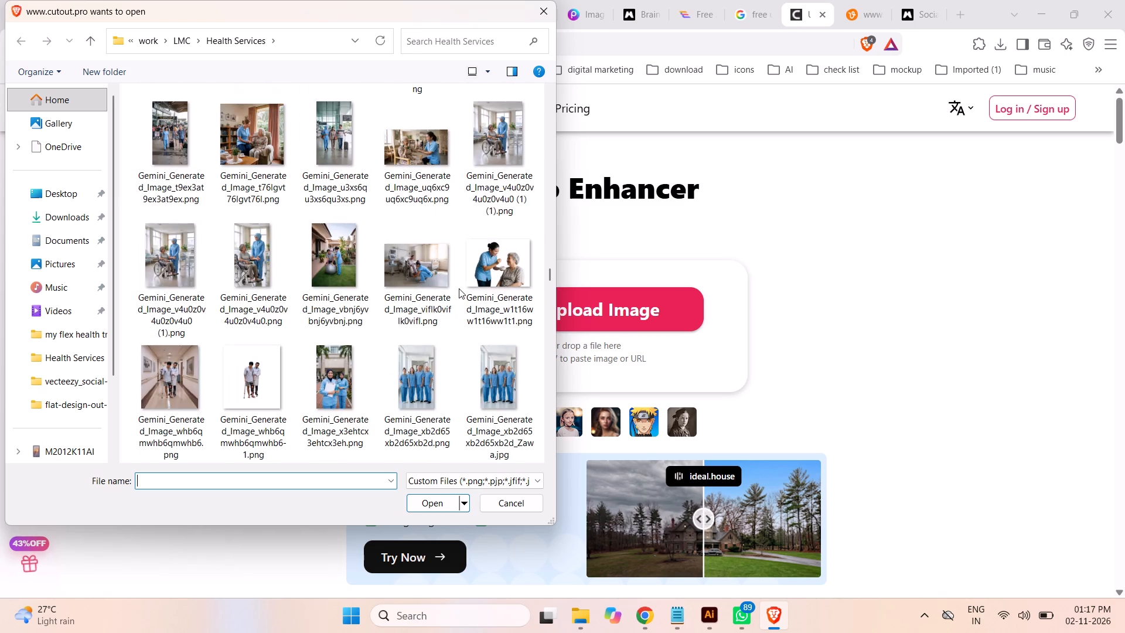
pyautogui.scroll(-1, 459, 288)
pyautogui.click(406, 308)
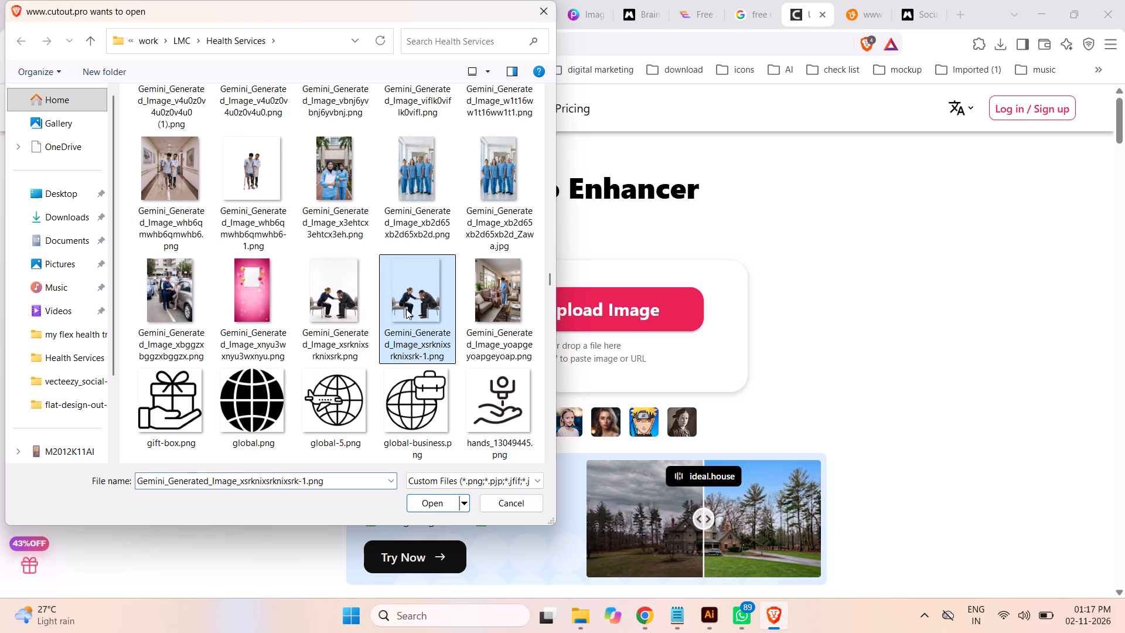
pyautogui.click(419, 506)
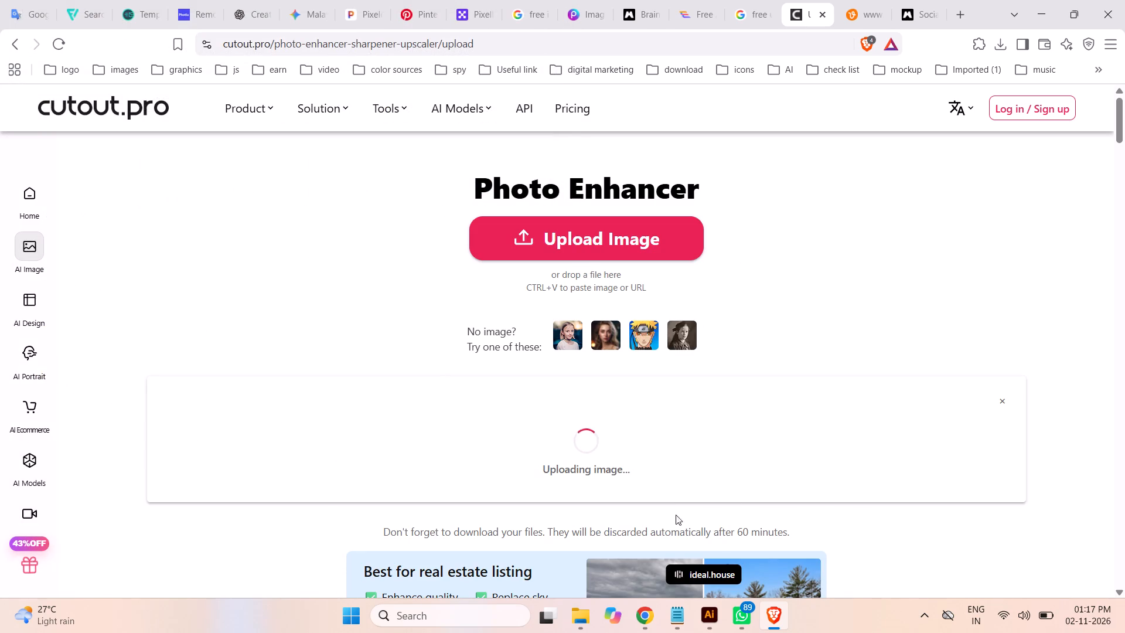
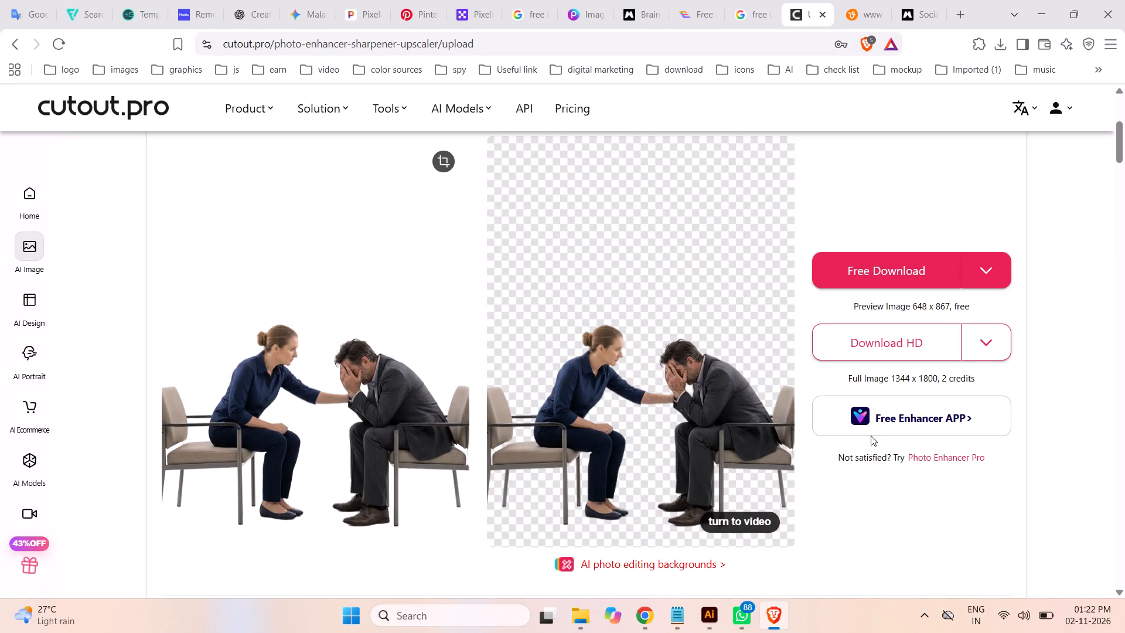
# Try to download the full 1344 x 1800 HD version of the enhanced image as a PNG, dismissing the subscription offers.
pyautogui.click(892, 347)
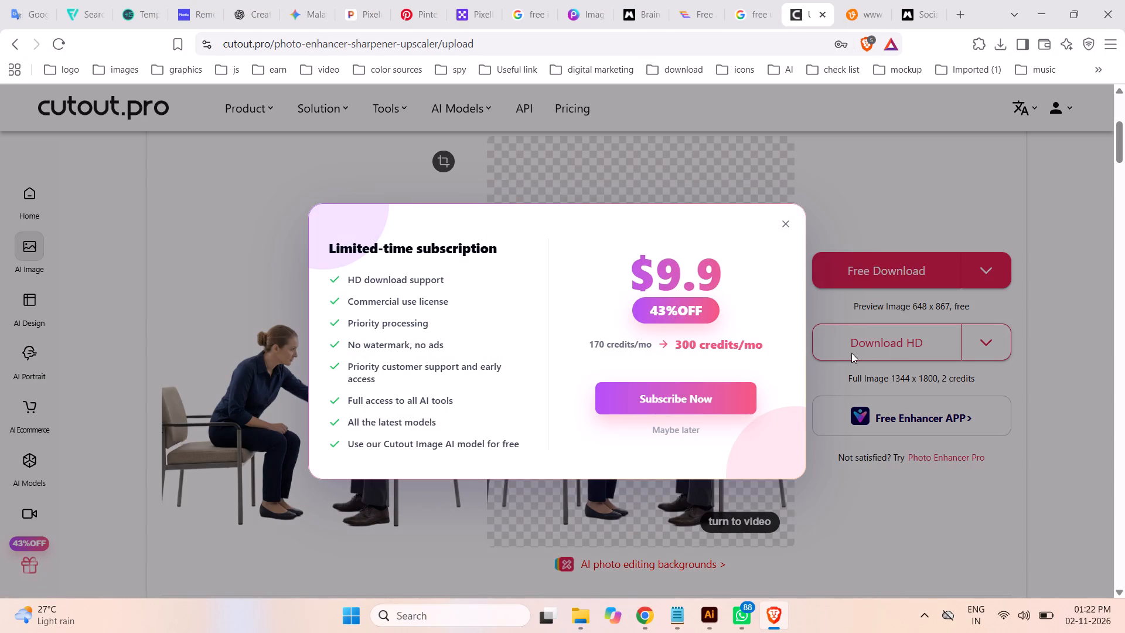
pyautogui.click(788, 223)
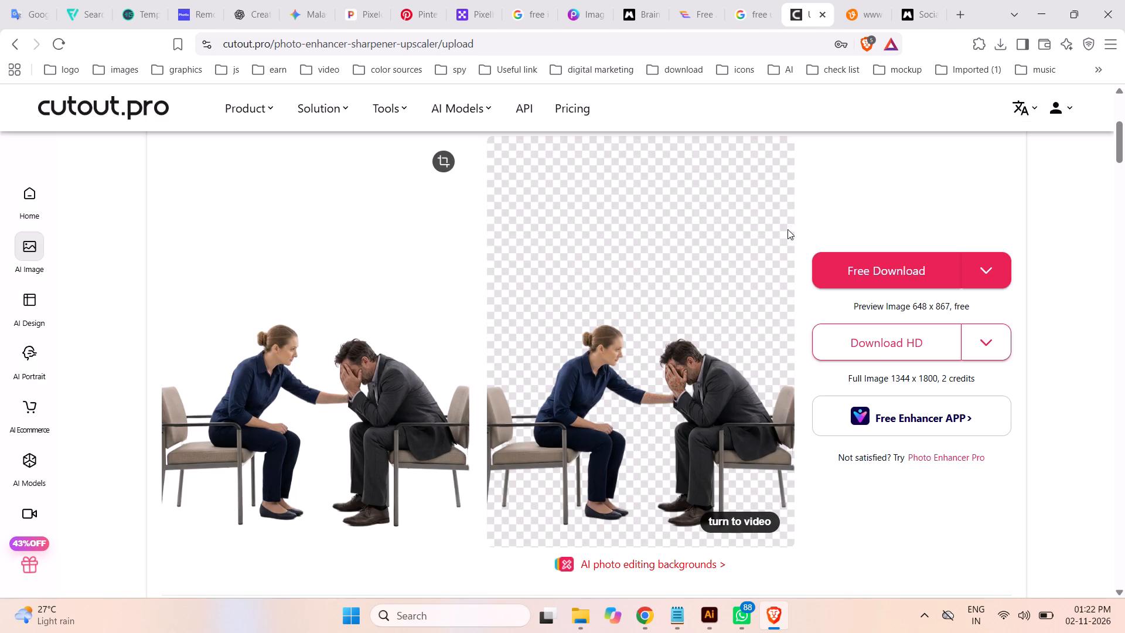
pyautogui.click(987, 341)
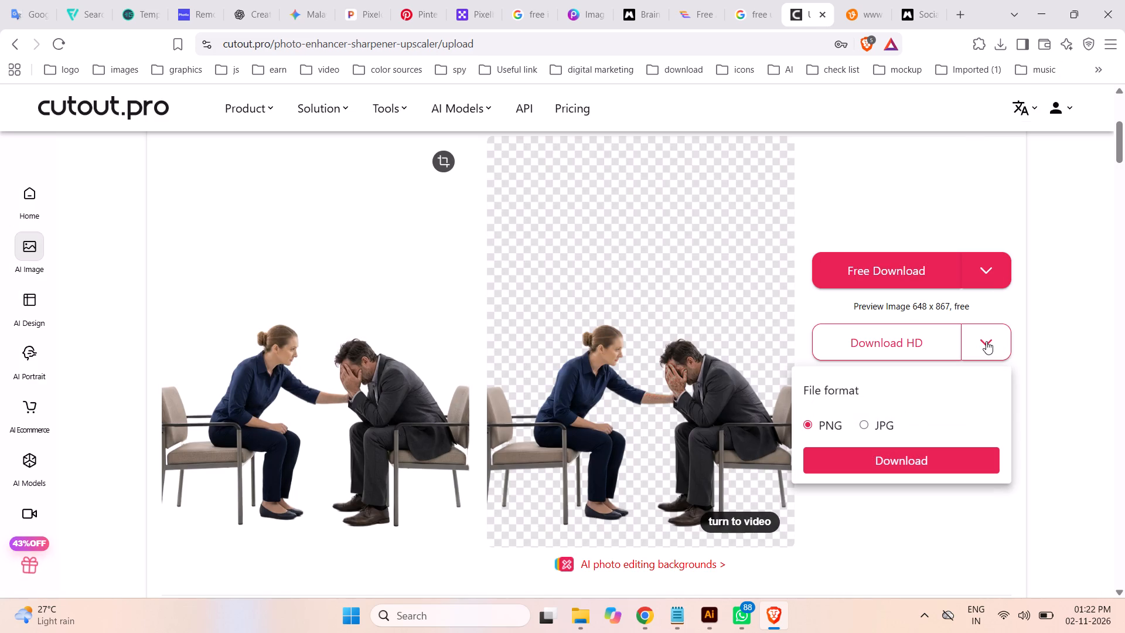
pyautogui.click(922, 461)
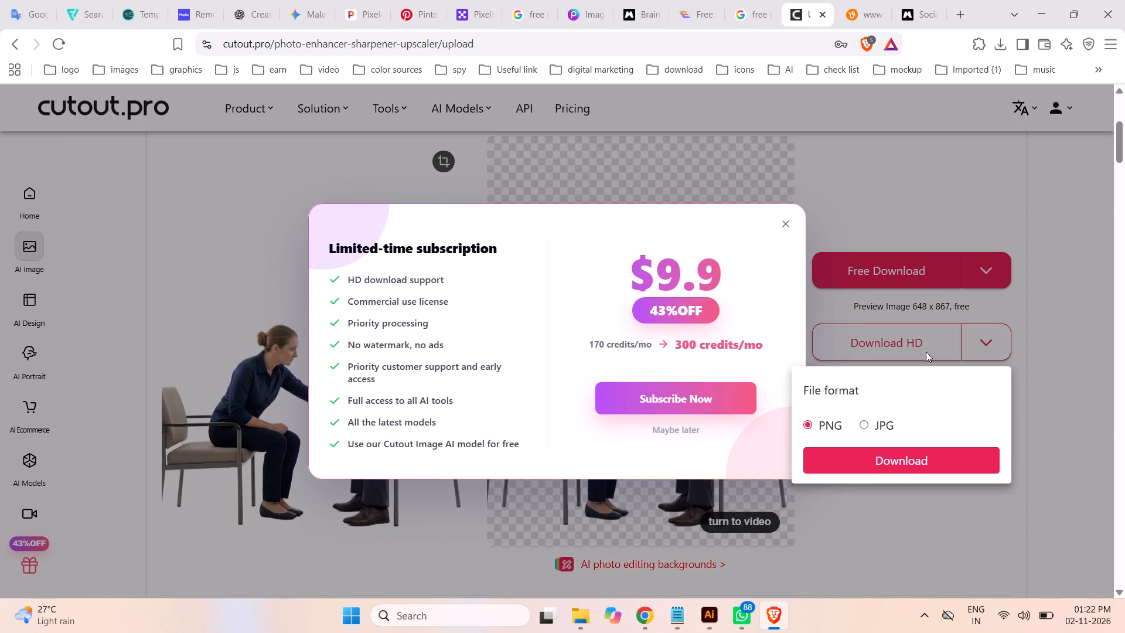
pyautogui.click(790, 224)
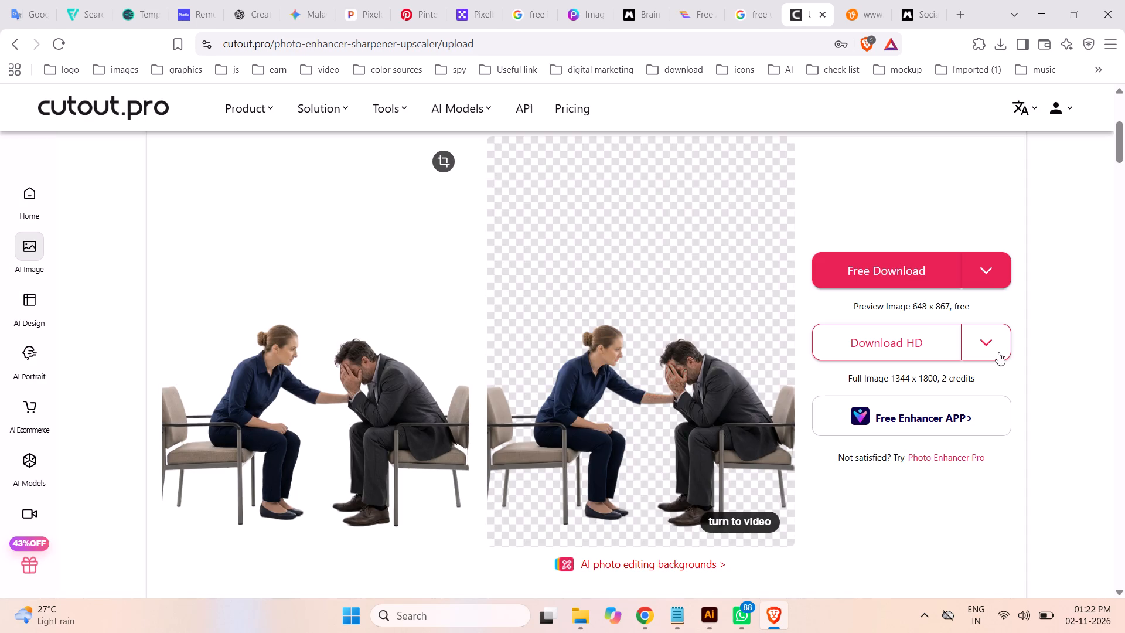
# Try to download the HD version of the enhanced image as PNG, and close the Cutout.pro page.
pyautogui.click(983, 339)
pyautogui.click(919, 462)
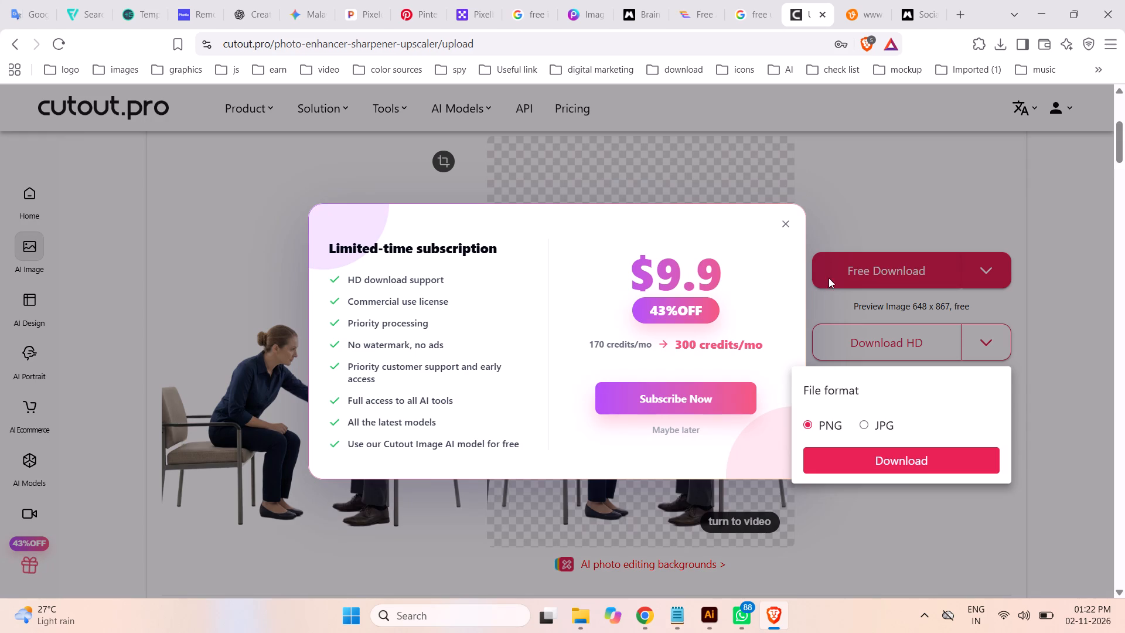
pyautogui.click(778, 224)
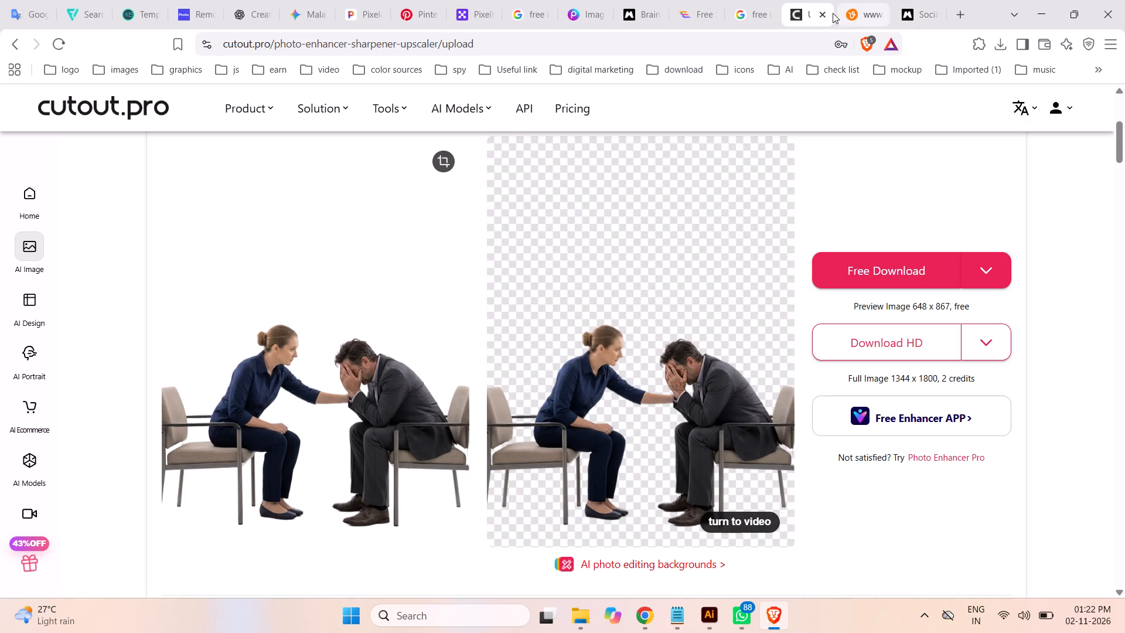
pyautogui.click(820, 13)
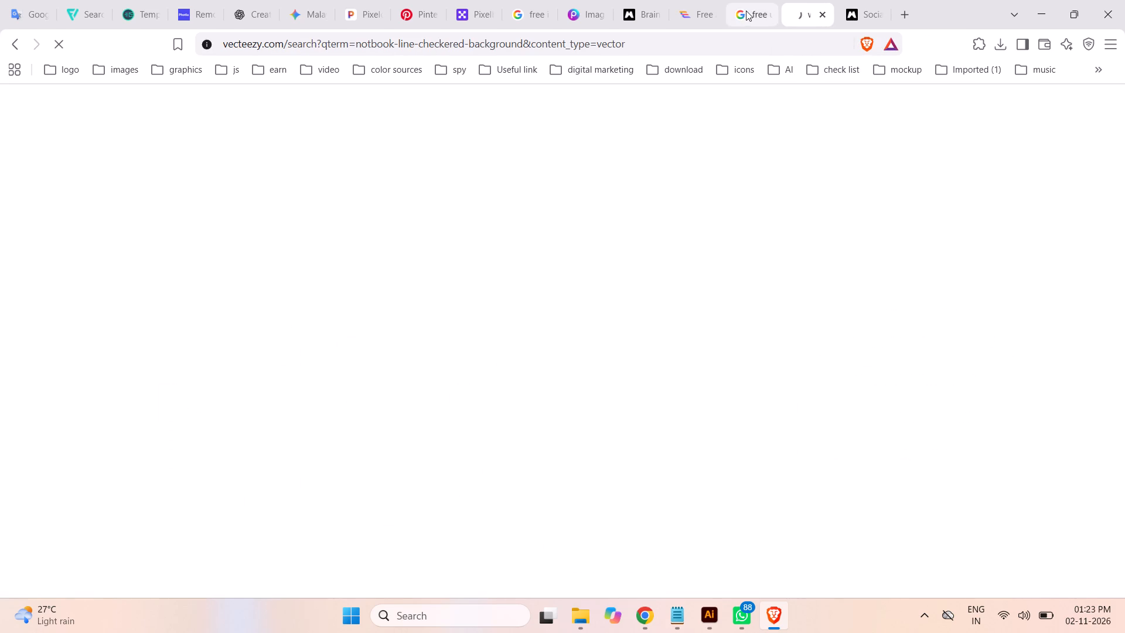
# Open the ImgUpscaler AI result from the Google search for free image upscalers in a separate tab and go to it.
pyautogui.click(746, 10)
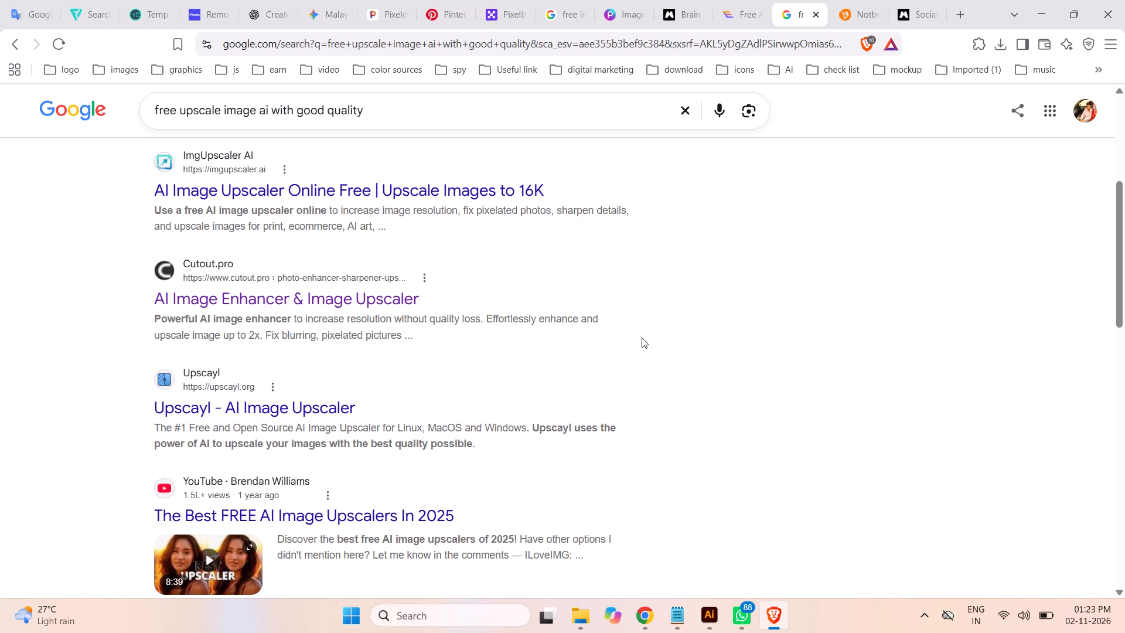
pyautogui.scroll(1, 642, 334)
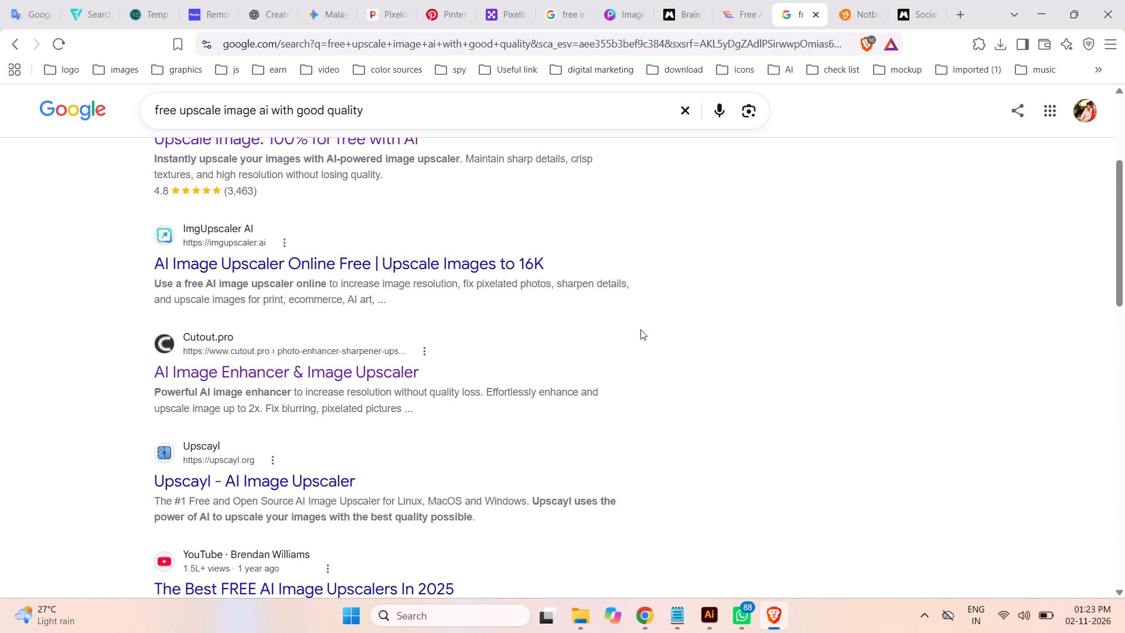
pyautogui.rightClick(449, 263)
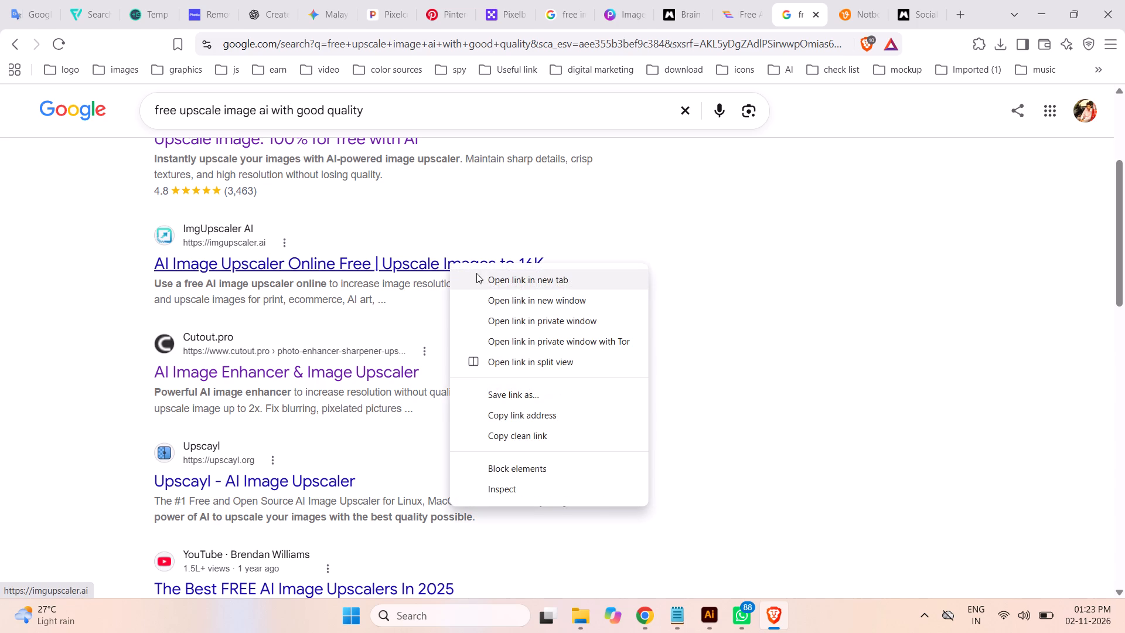
pyautogui.click(502, 282)
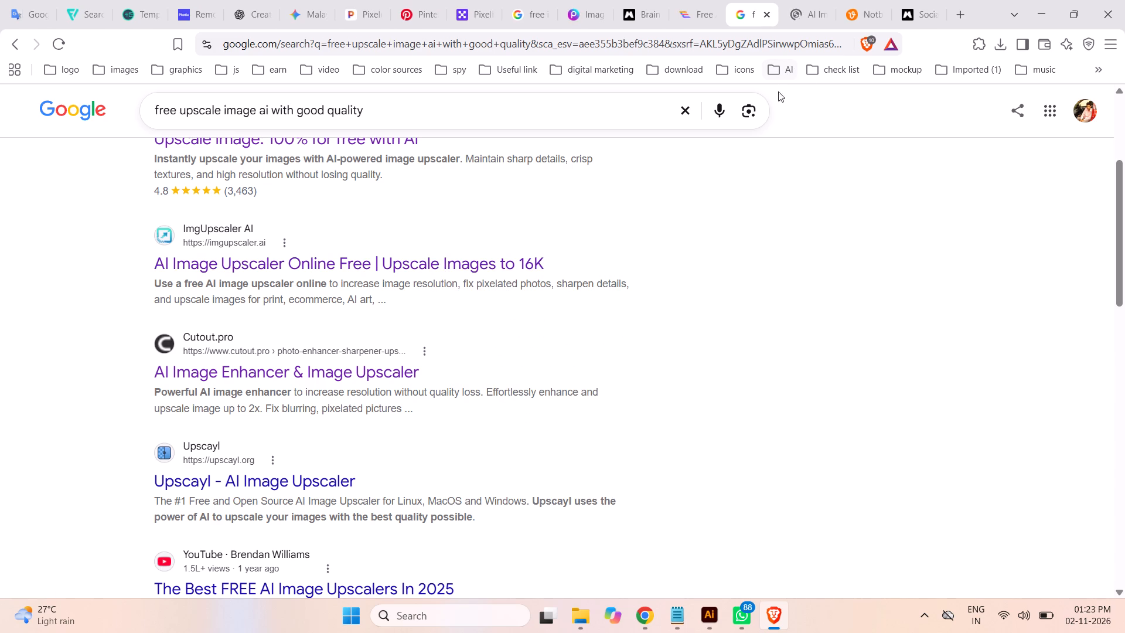
pyautogui.click(804, 6)
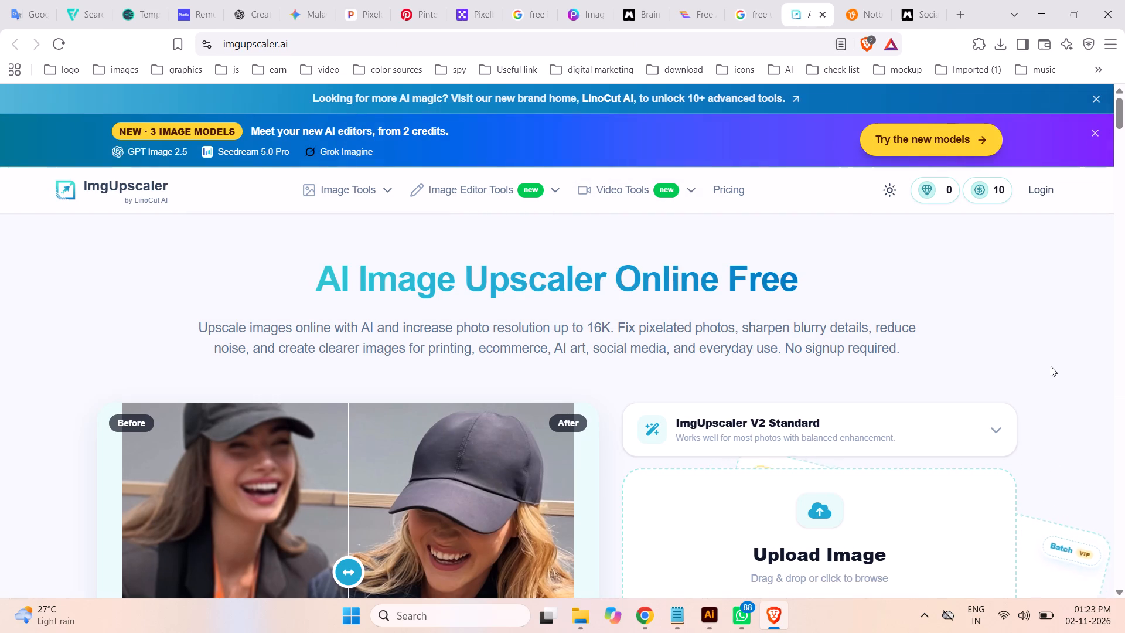
# Switch to File Explorer and look through the Health Services folder for the image to upscale in ImgUpscaler.
pyautogui.scroll(-2, 1046, 365)
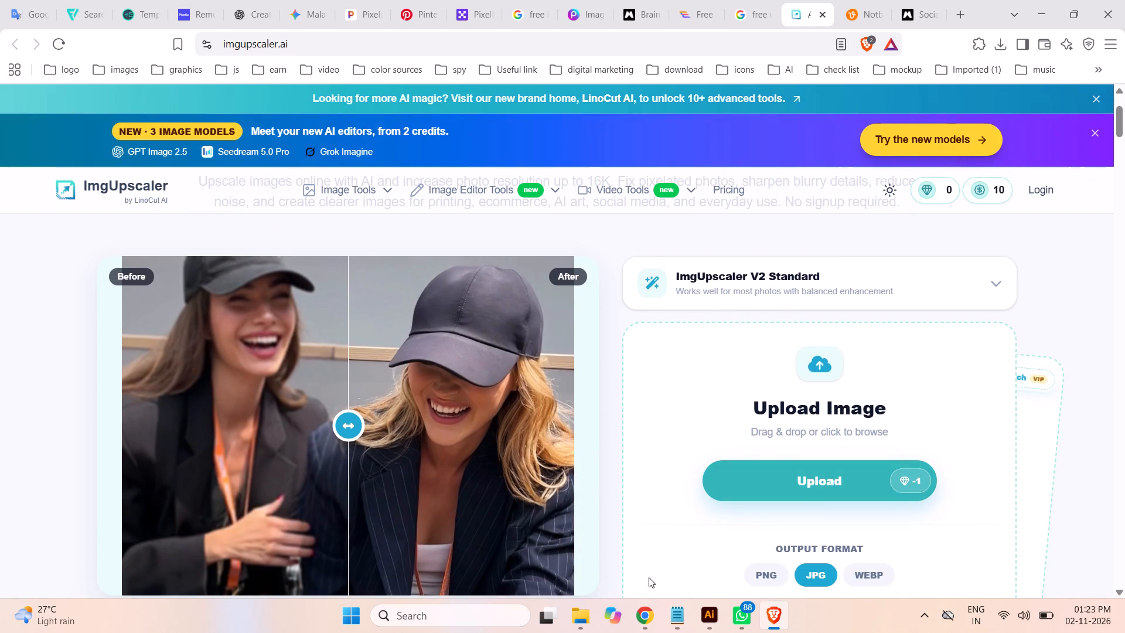
pyautogui.click(584, 614)
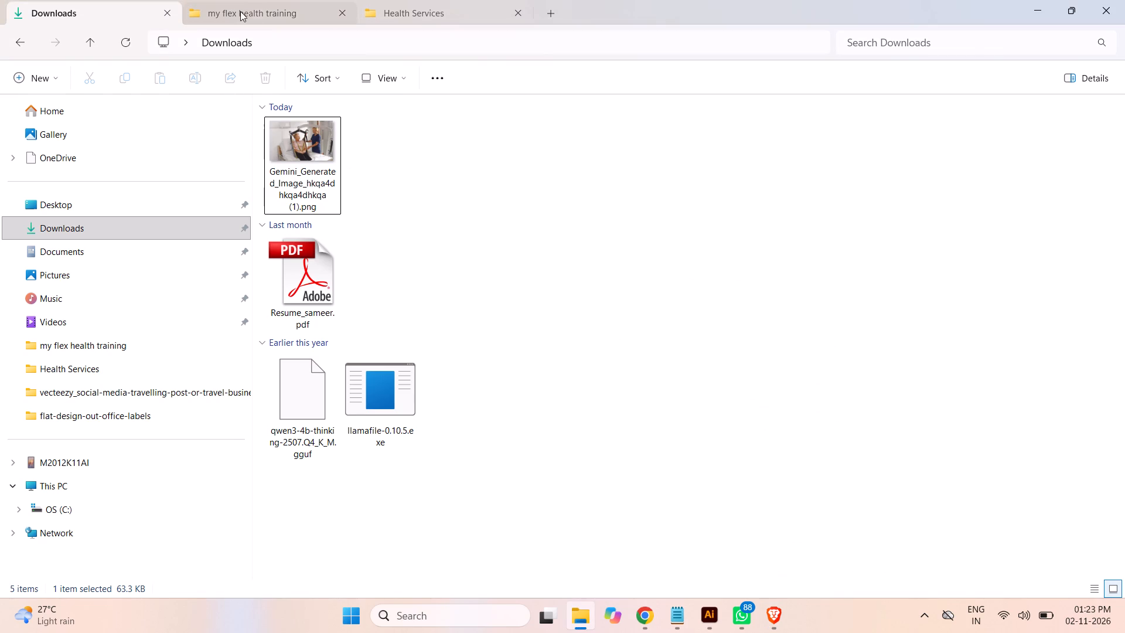
pyautogui.click(417, 9)
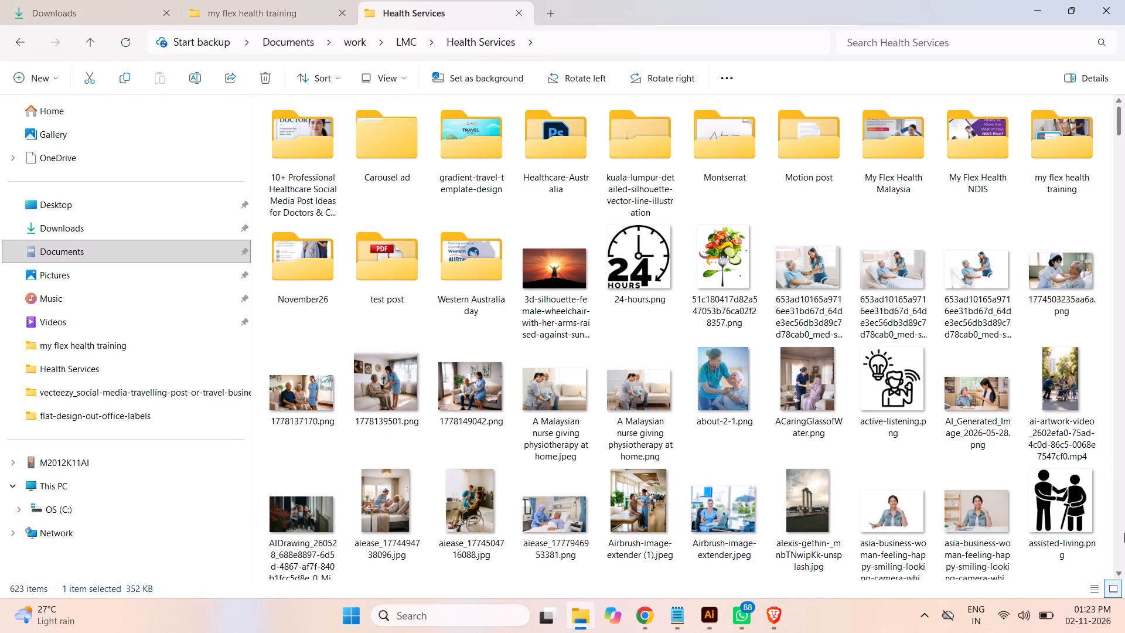
pyautogui.moveTo(1117, 117); pyautogui.dragTo(1122, 162)
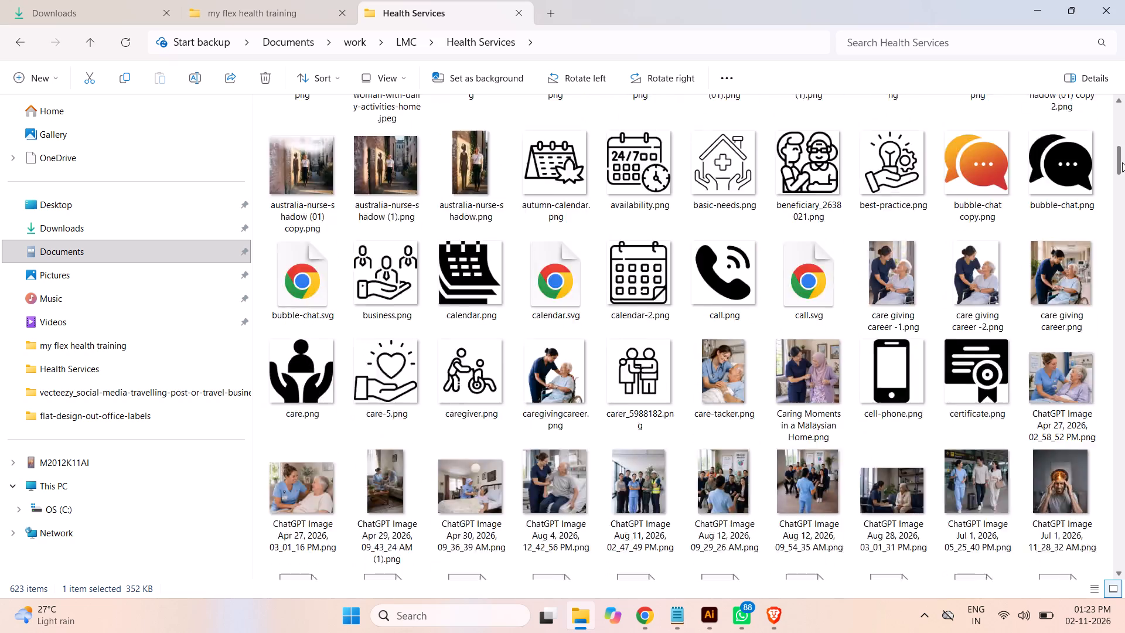
pyautogui.moveTo(1122, 162); pyautogui.dragTo(1124, 232)
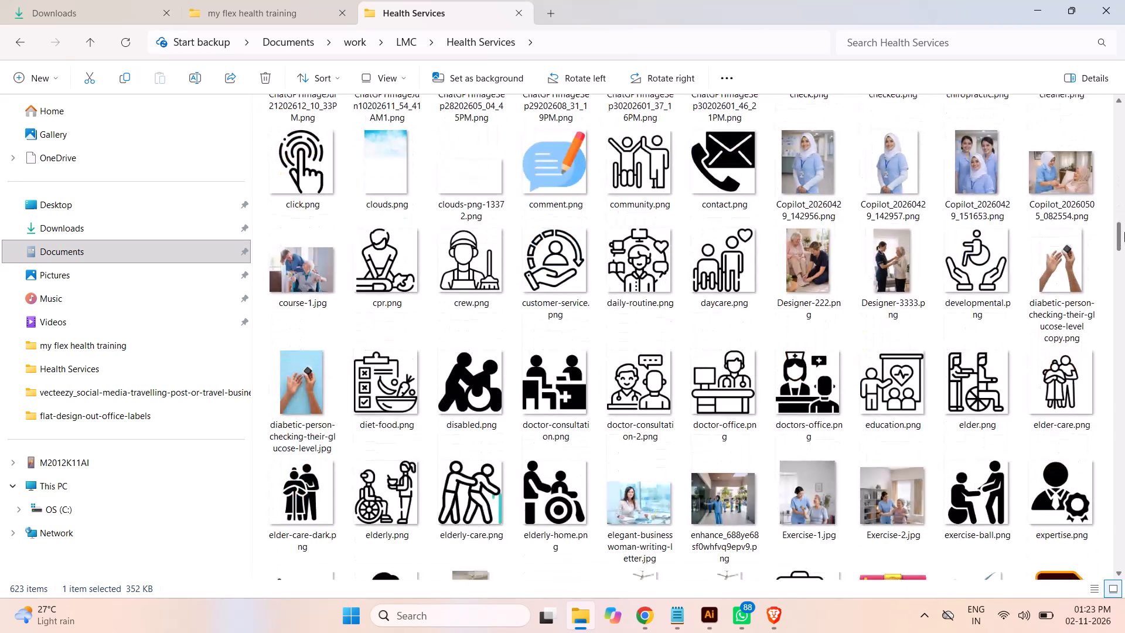
pyautogui.moveTo(1124, 232); pyautogui.dragTo(1124, 261)
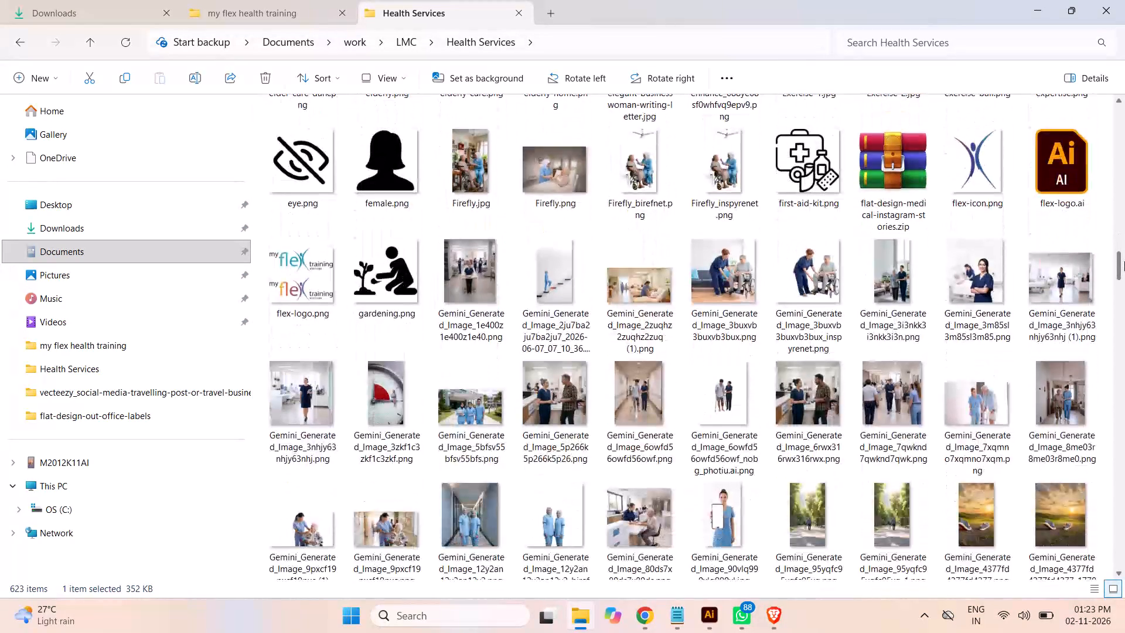
pyautogui.moveTo(1124, 261); pyautogui.dragTo(1124, 285)
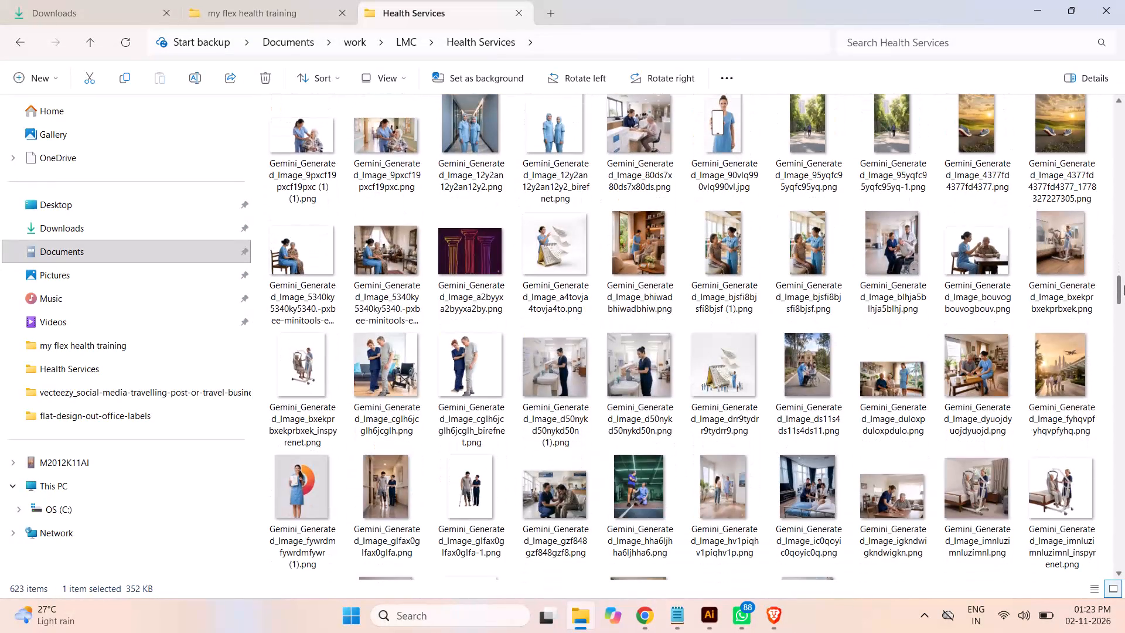
pyautogui.moveTo(1124, 285); pyautogui.dragTo(1124, 288)
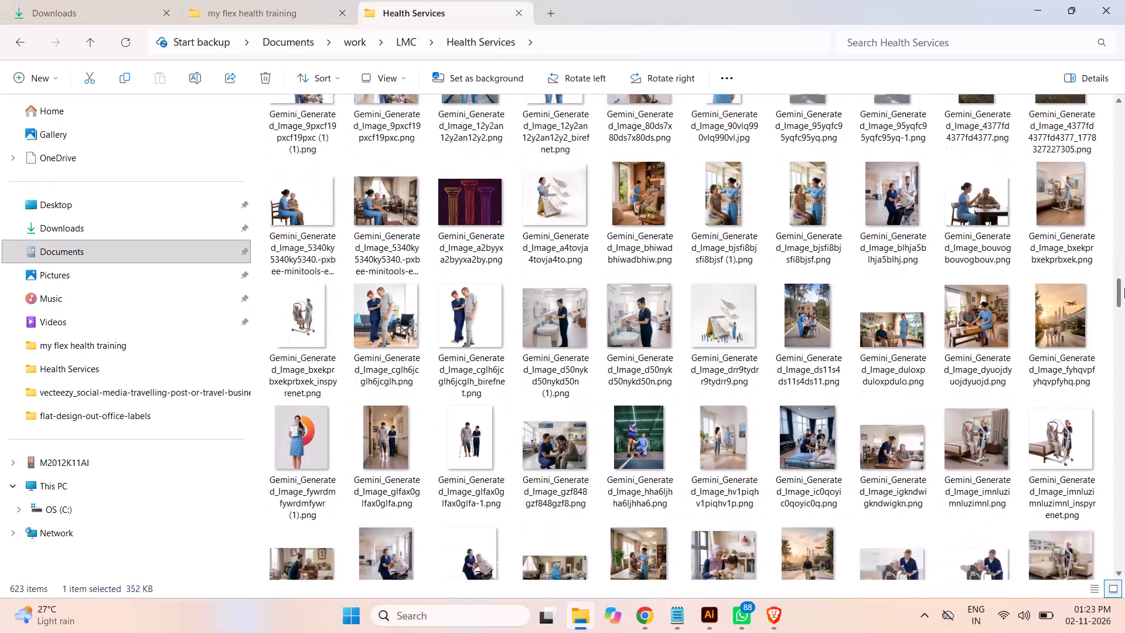
pyautogui.moveTo(1124, 288); pyautogui.dragTo(1124, 313)
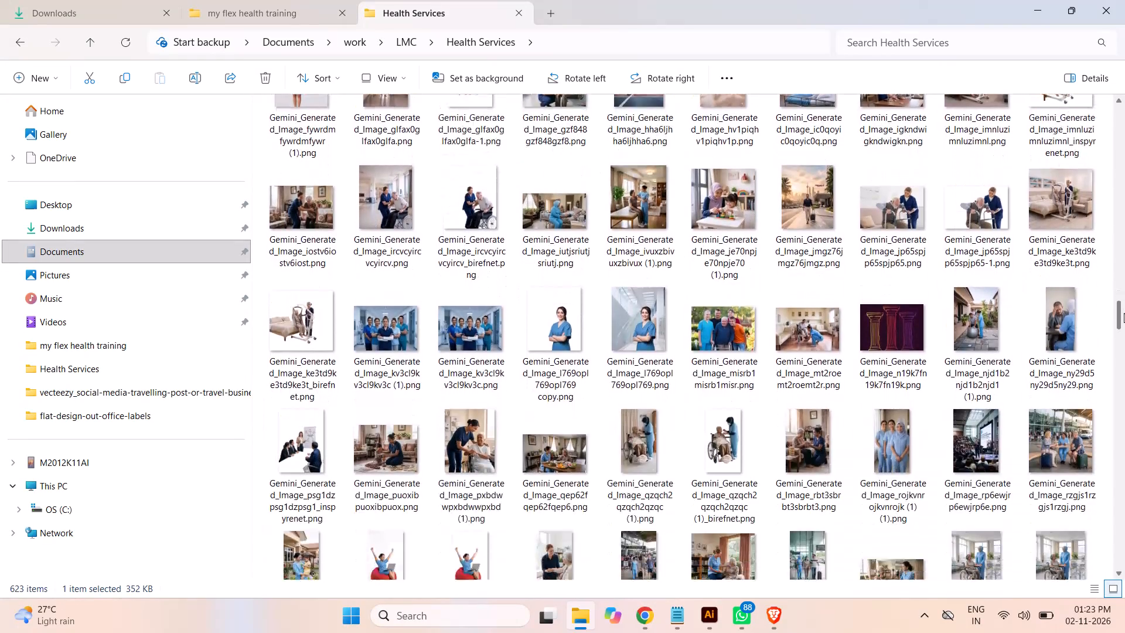
pyautogui.moveTo(1124, 313); pyautogui.dragTo(1124, 348)
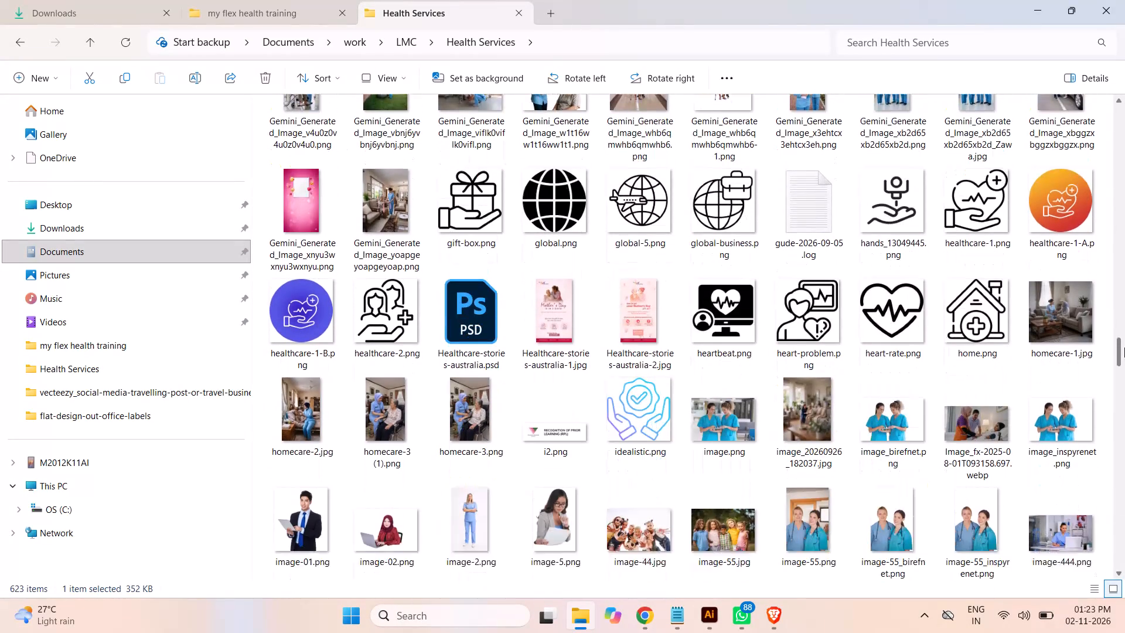
pyautogui.moveTo(1124, 348); pyautogui.dragTo(1124, 386)
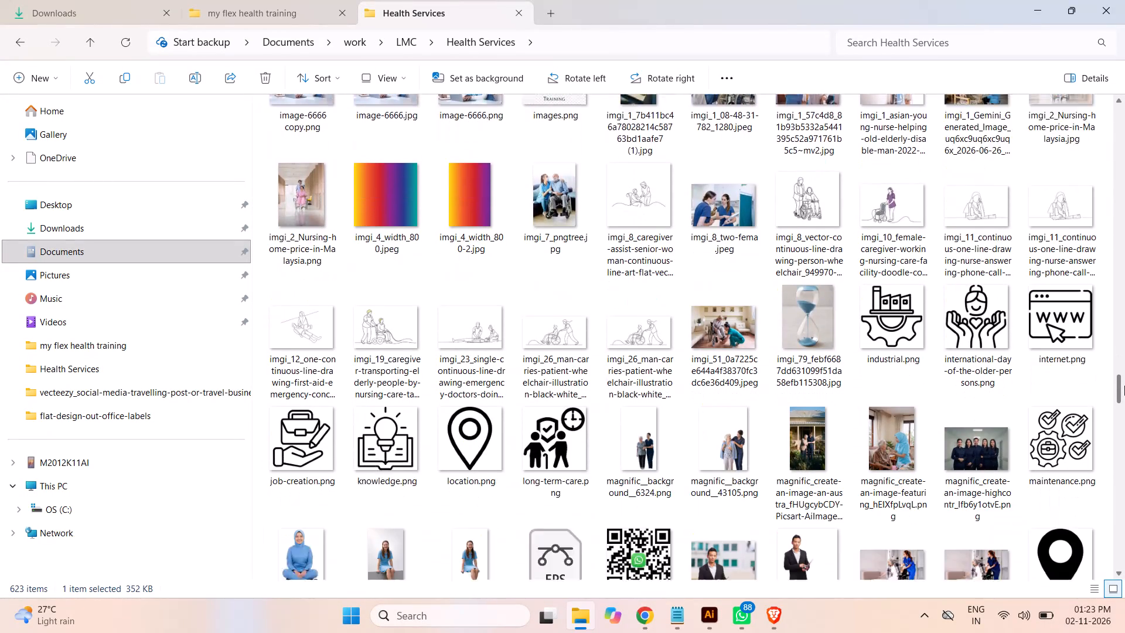
pyautogui.moveTo(1124, 386); pyautogui.dragTo(1124, 392)
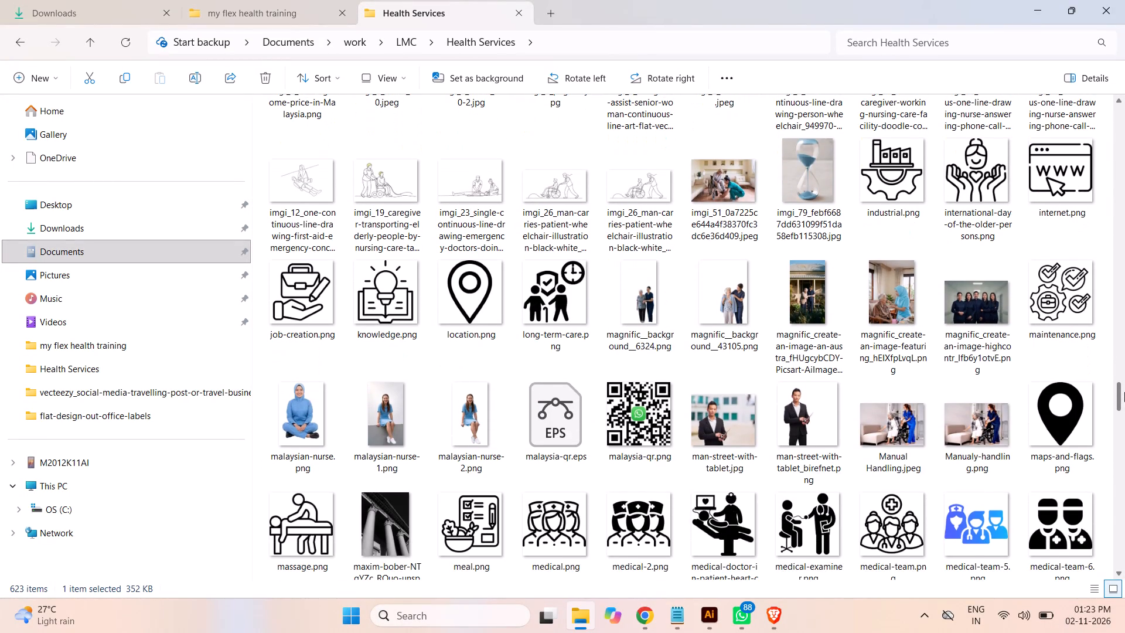
pyautogui.moveTo(1124, 392); pyautogui.dragTo(1124, 411)
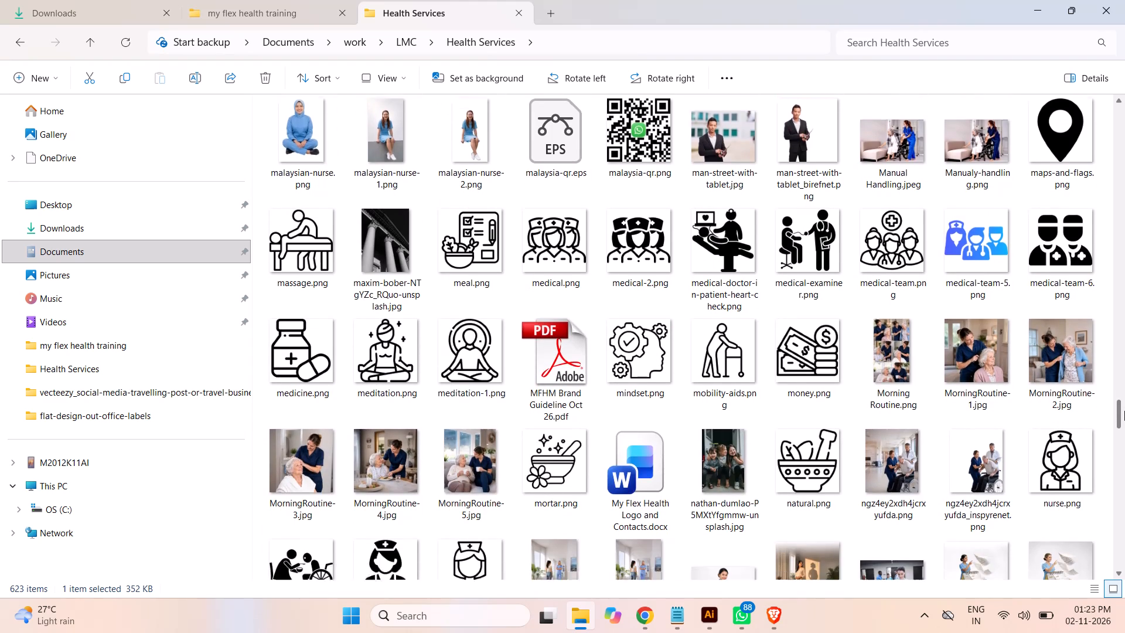
pyautogui.moveTo(1124, 411); pyautogui.dragTo(1124, 438)
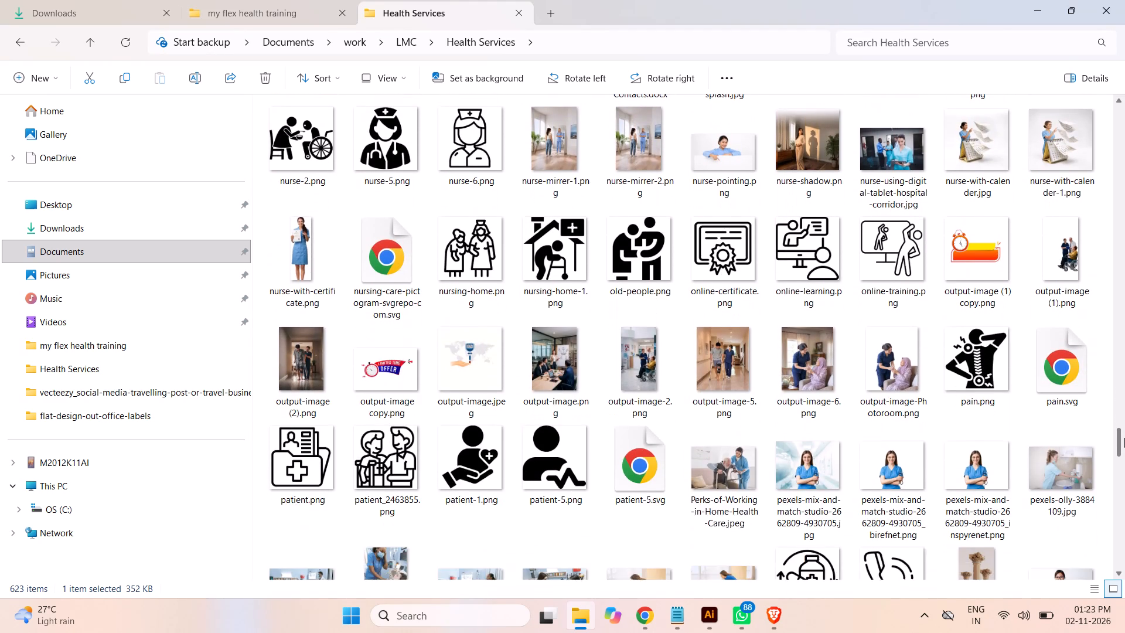
pyautogui.moveTo(1124, 438); pyautogui.dragTo(1124, 440)
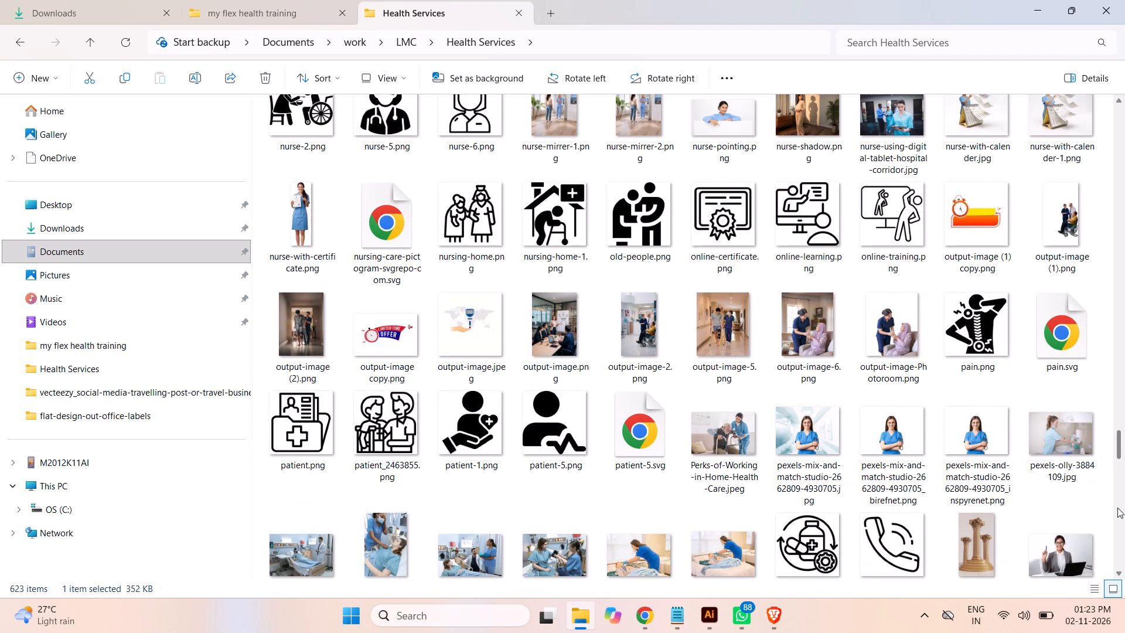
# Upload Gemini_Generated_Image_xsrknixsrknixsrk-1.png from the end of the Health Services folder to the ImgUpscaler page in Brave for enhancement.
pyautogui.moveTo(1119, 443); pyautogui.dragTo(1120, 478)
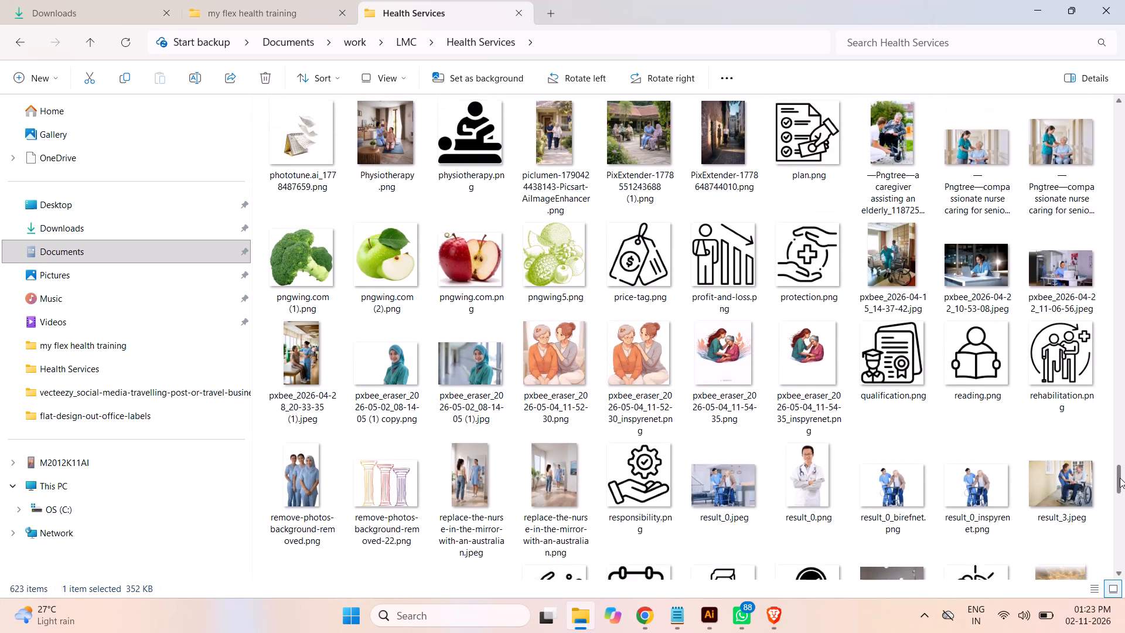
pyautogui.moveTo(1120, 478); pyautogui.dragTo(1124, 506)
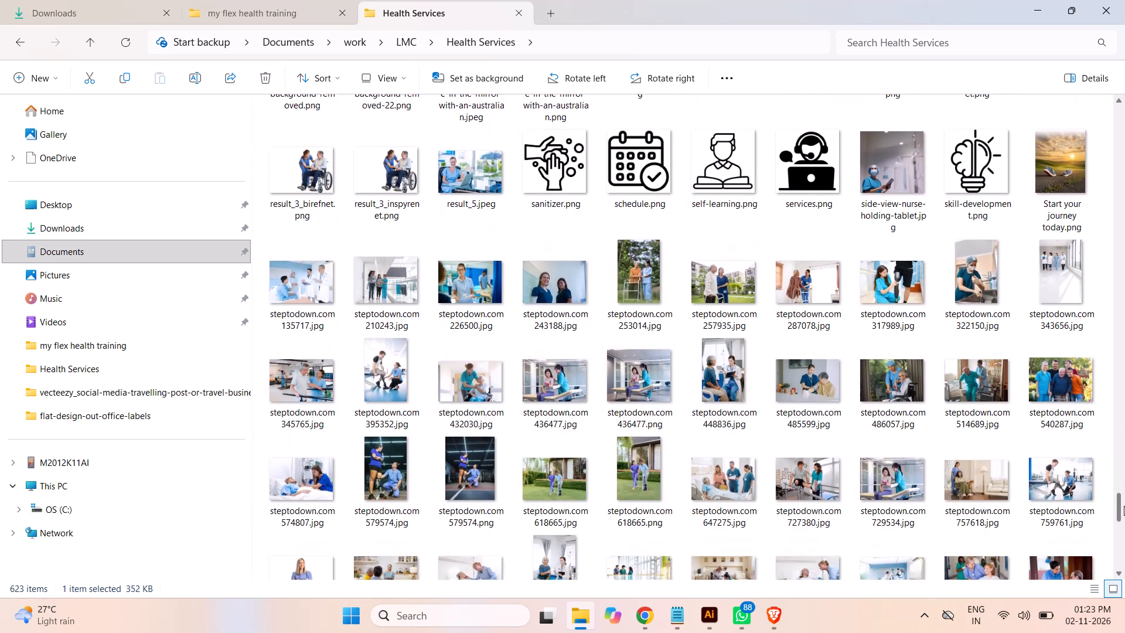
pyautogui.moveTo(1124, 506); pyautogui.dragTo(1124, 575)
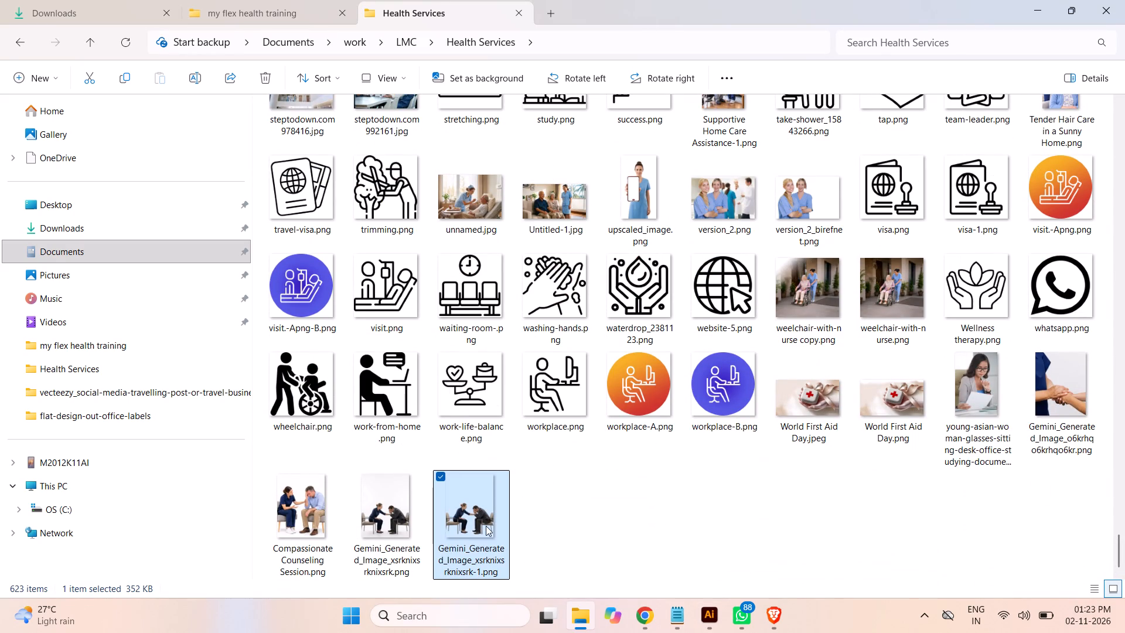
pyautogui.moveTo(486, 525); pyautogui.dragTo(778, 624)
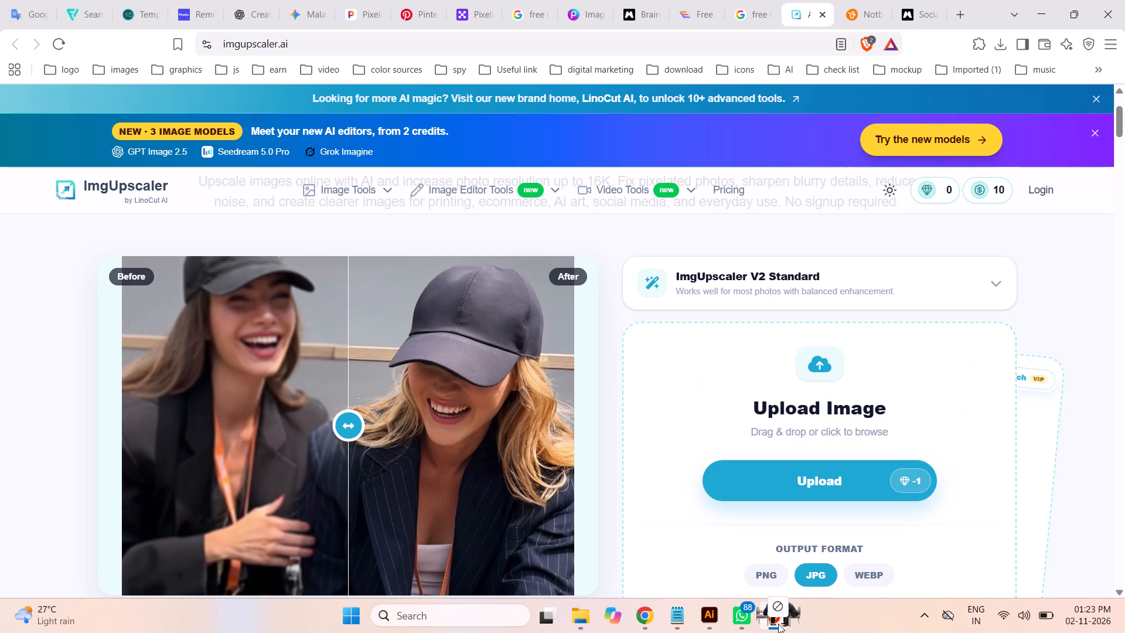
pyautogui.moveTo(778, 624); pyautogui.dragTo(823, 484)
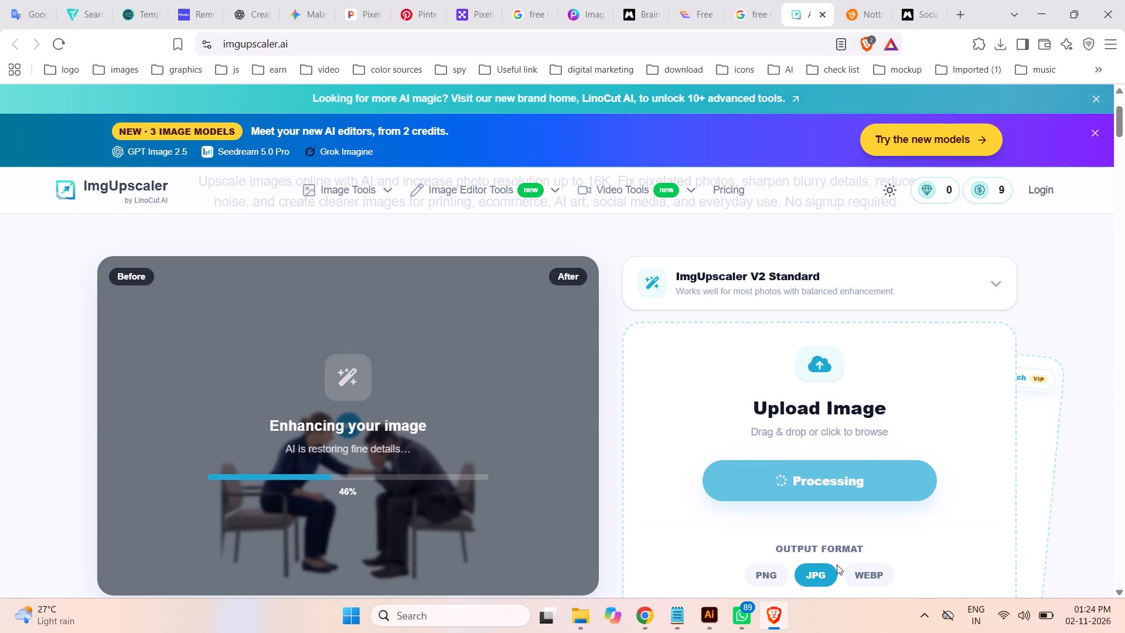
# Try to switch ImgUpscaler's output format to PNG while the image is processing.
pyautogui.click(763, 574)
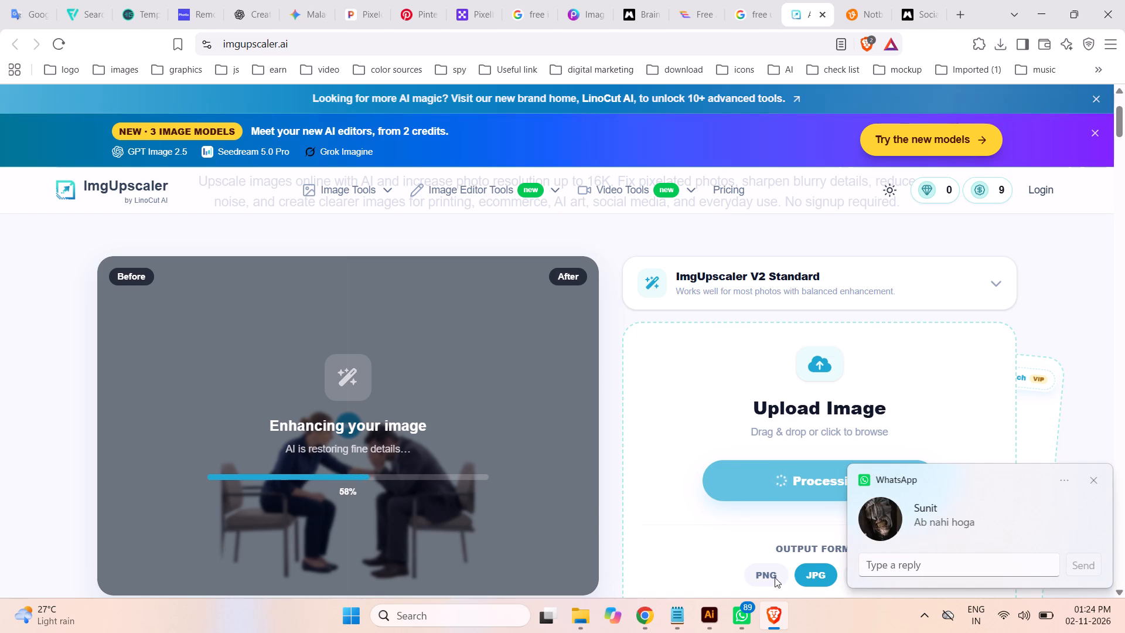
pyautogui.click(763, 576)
# Reply "thik hai per shyam tak kar dena" to the incoming WhatsApp message from its notification.
pyautogui.click(929, 563)
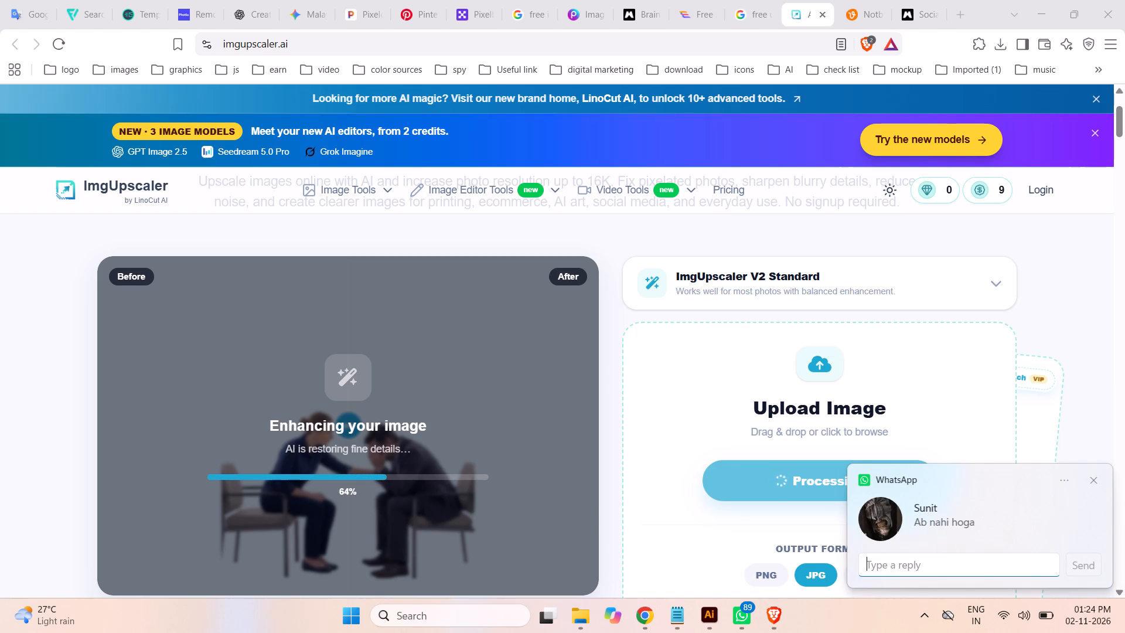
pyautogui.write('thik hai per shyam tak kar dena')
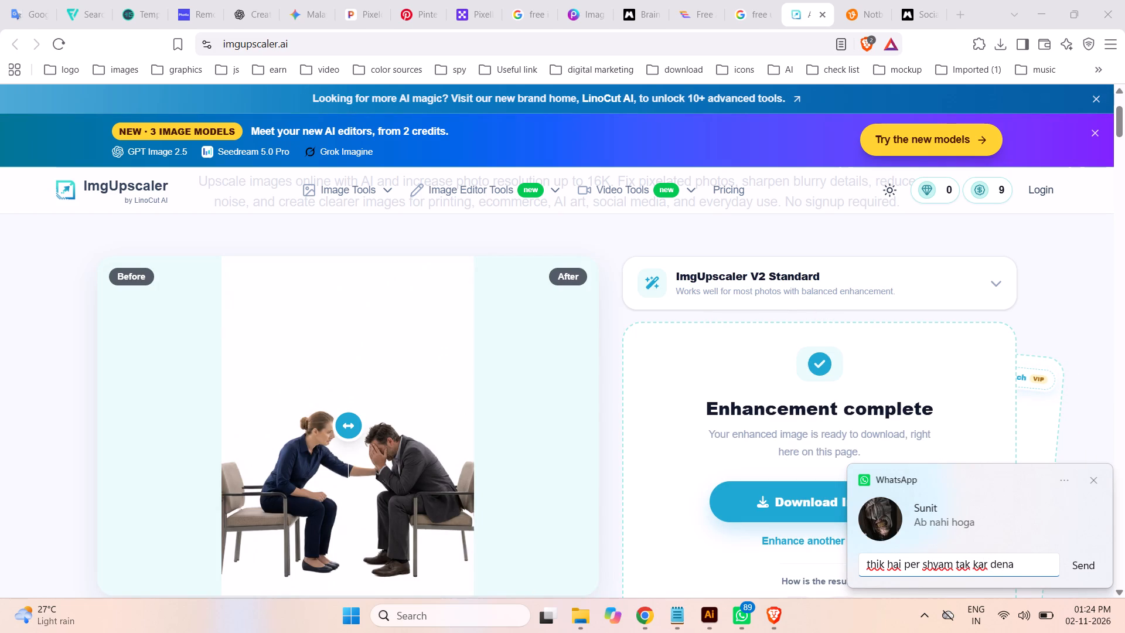
pyautogui.click(1089, 562)
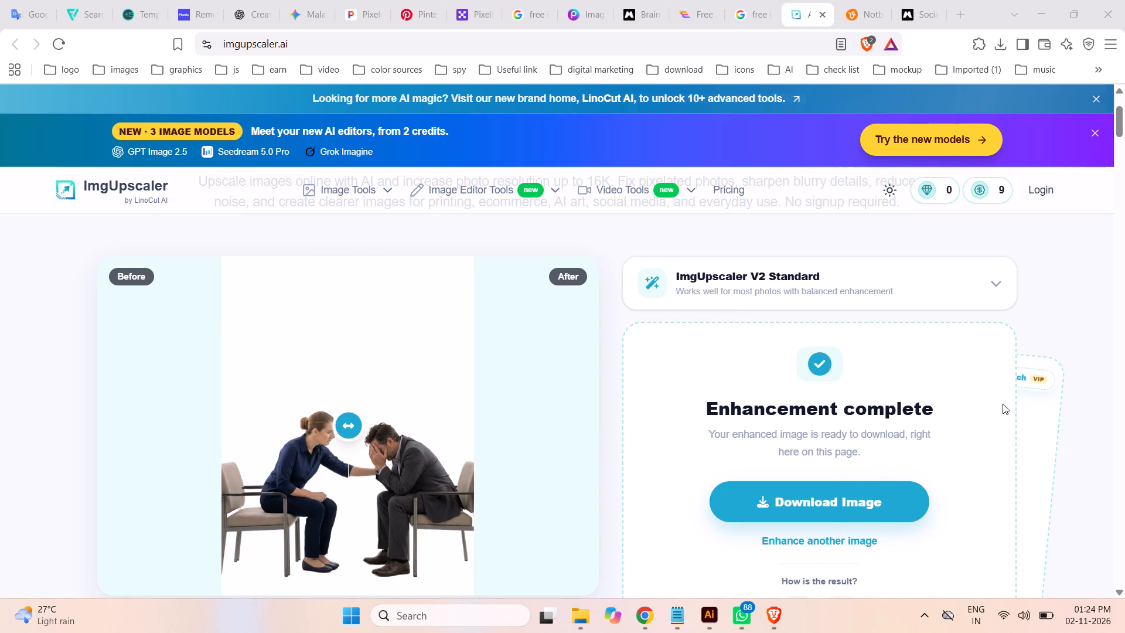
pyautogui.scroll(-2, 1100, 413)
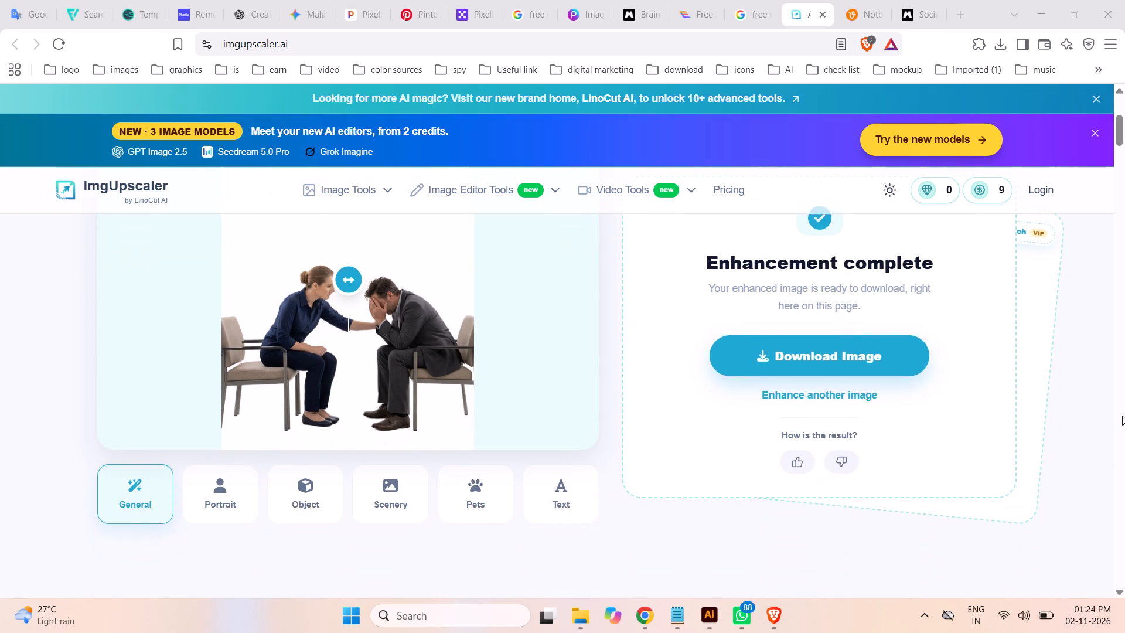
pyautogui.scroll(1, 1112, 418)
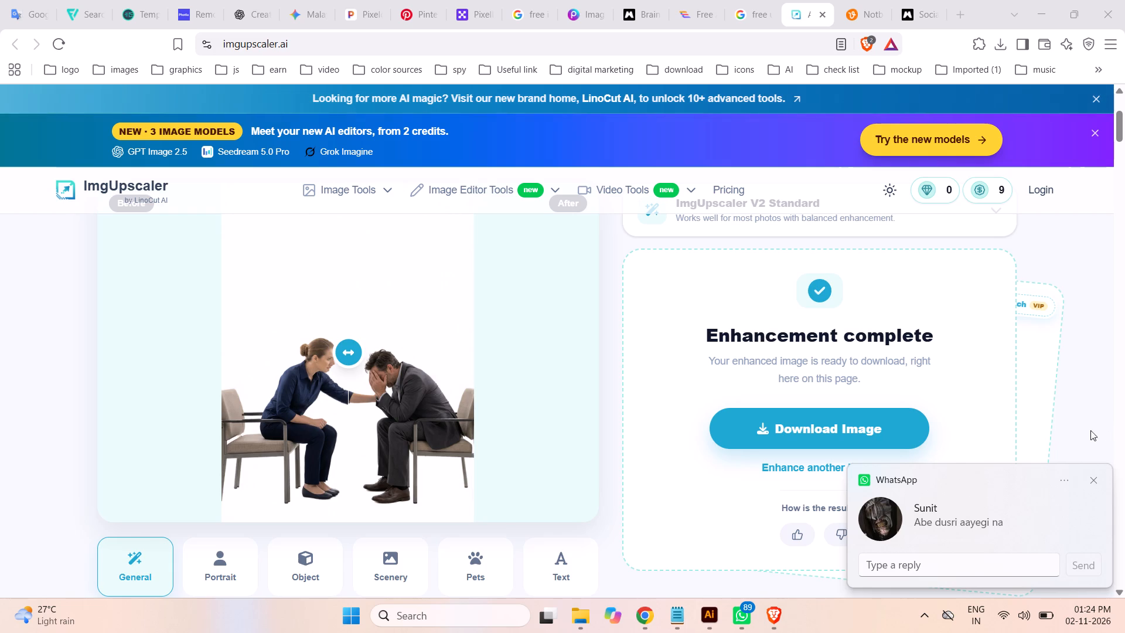
pyautogui.click(920, 567)
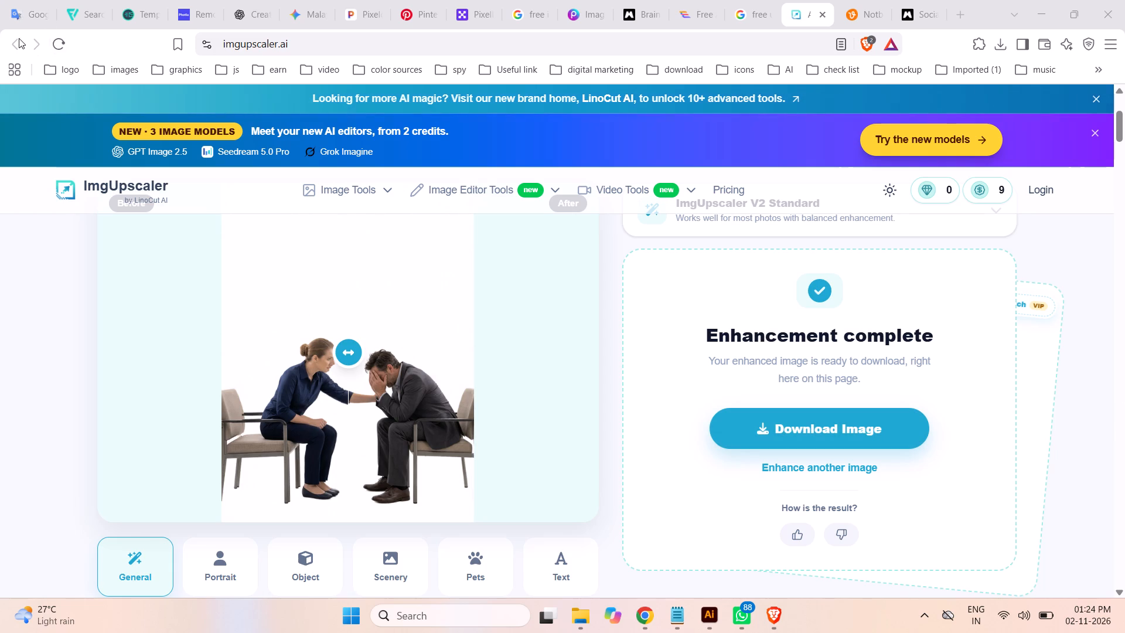
# Close the ImgUpscaler page with the enhanced image and reopen ImgUpscaler AI from the Google results in a separate tab.
pyautogui.click(1114, 399)
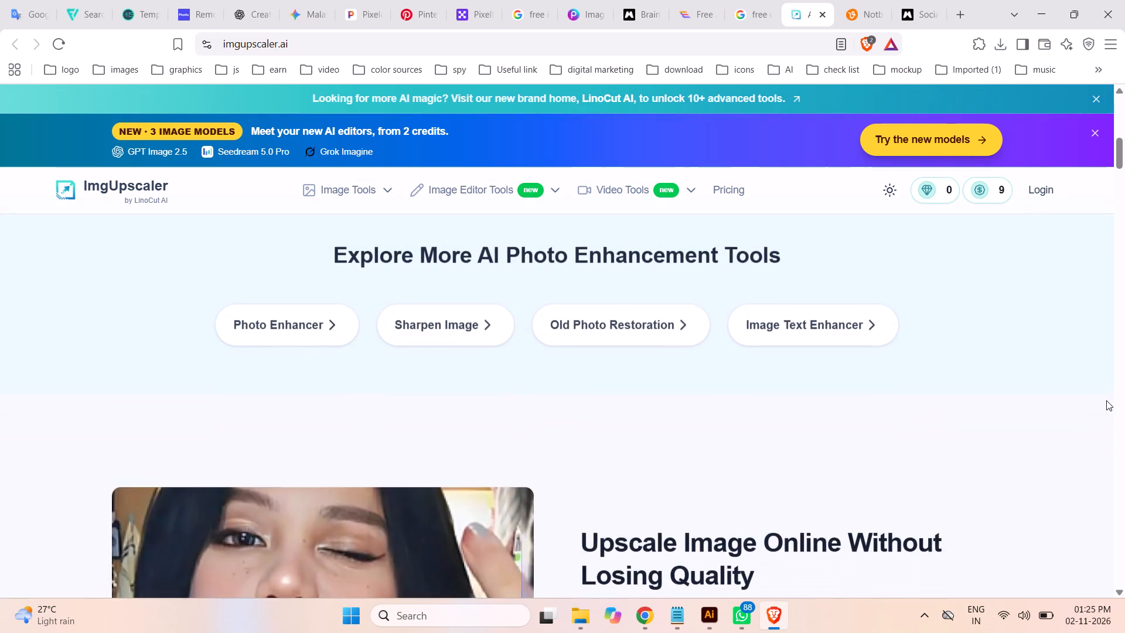
pyautogui.scroll(1, 1104, 401)
pyautogui.scroll(-1, 1104, 401)
pyautogui.scroll(11, 1104, 401)
pyautogui.scroll(-1, 1104, 401)
pyautogui.scroll(3, 1104, 401)
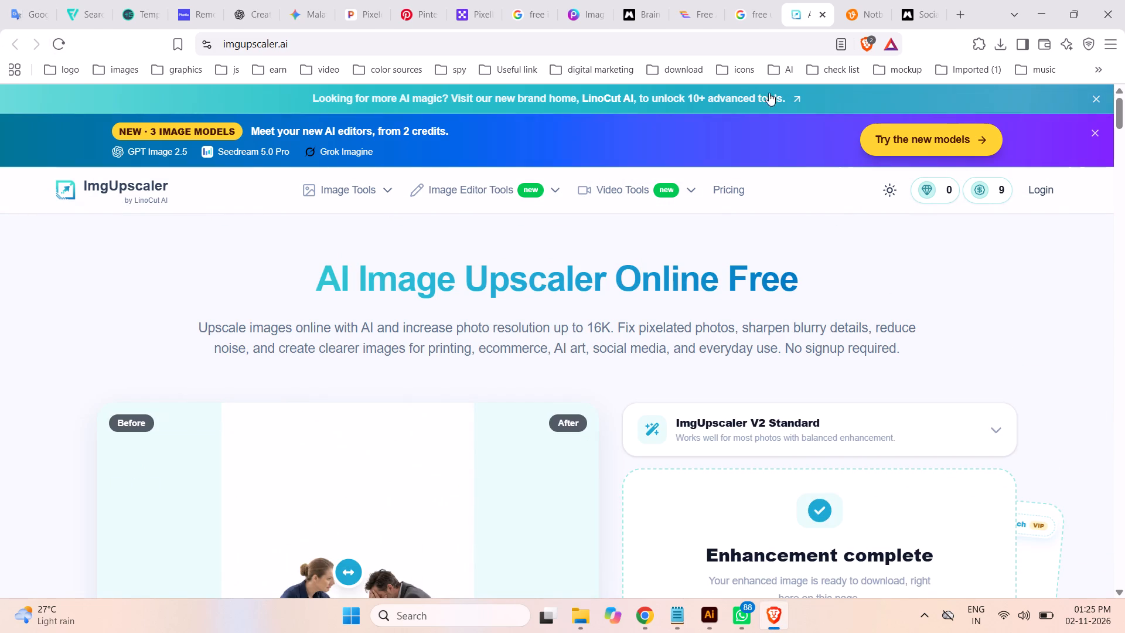
pyautogui.click(820, 12)
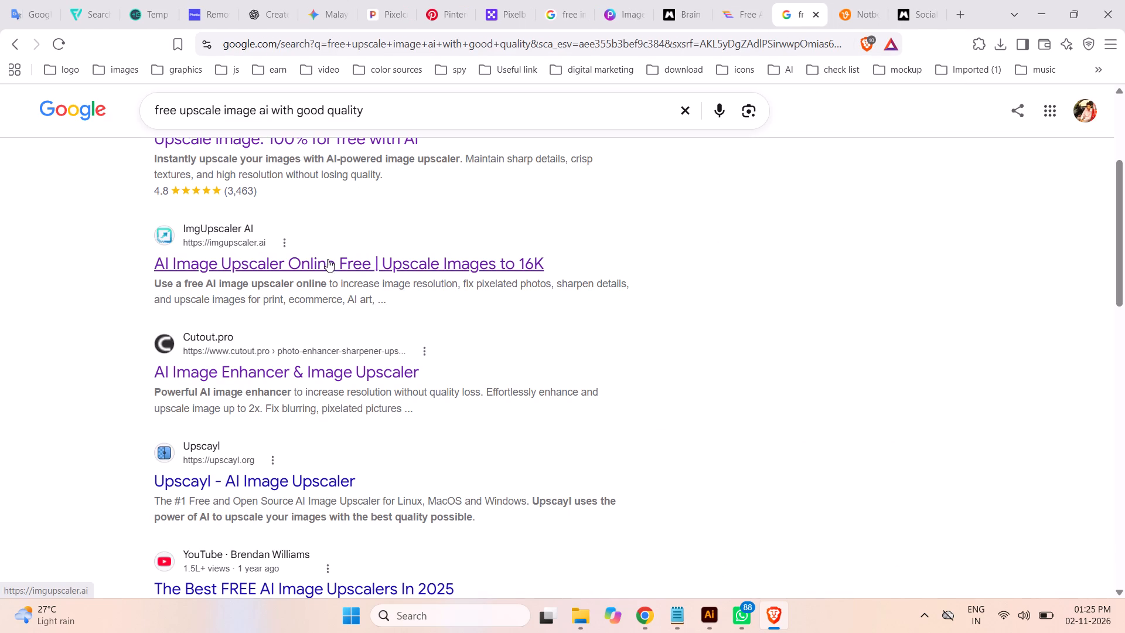
pyautogui.rightClick(328, 264)
pyautogui.click(394, 280)
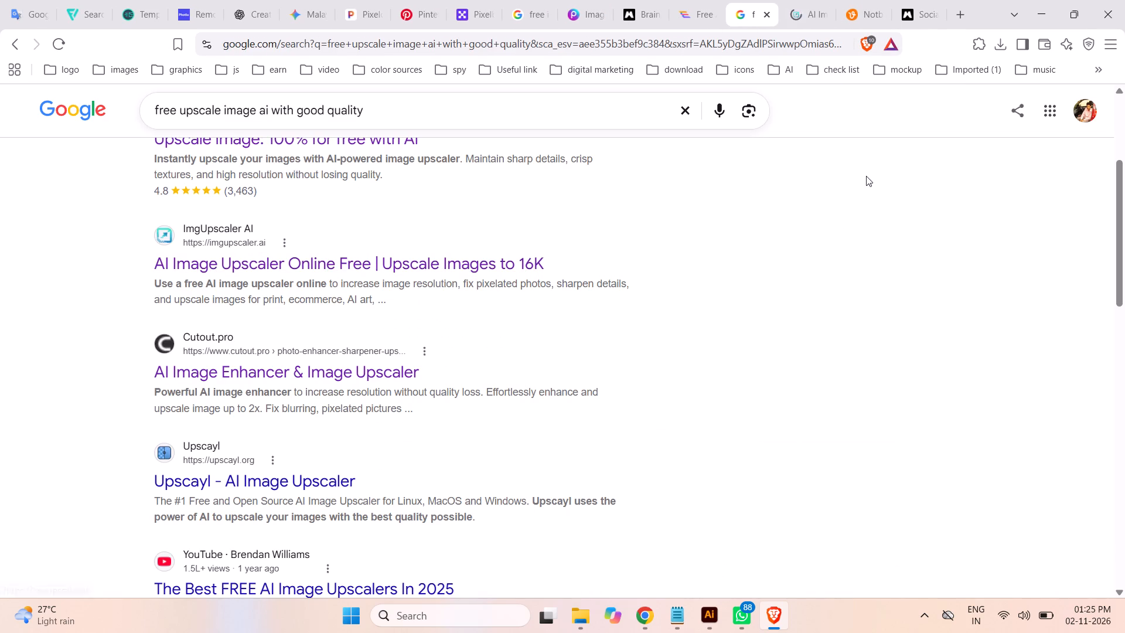
pyautogui.click(802, 8)
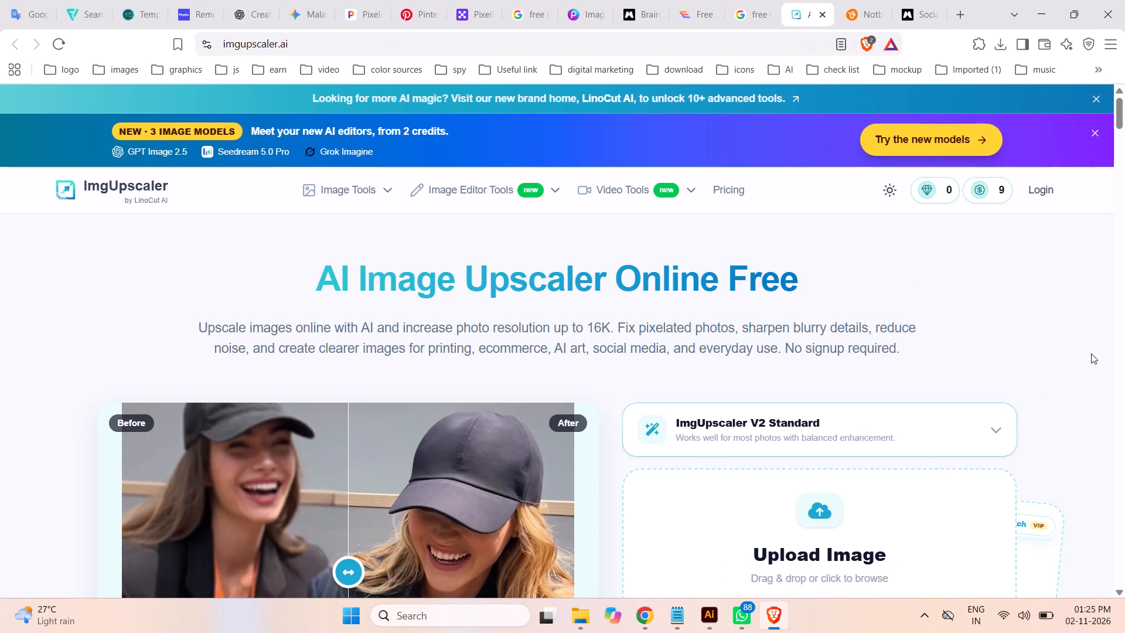
# Set the output format to PNG on the fresh ImgUpscaler page.
pyautogui.scroll(-5, 1078, 353)
pyautogui.click(761, 353)
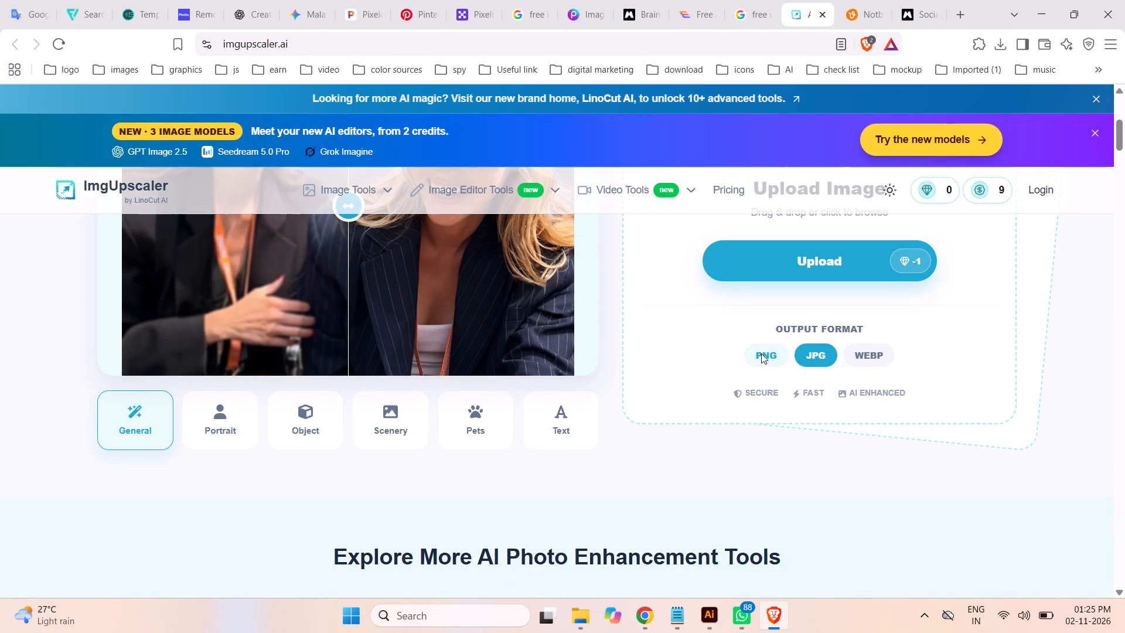
pyautogui.scroll(1, 1106, 335)
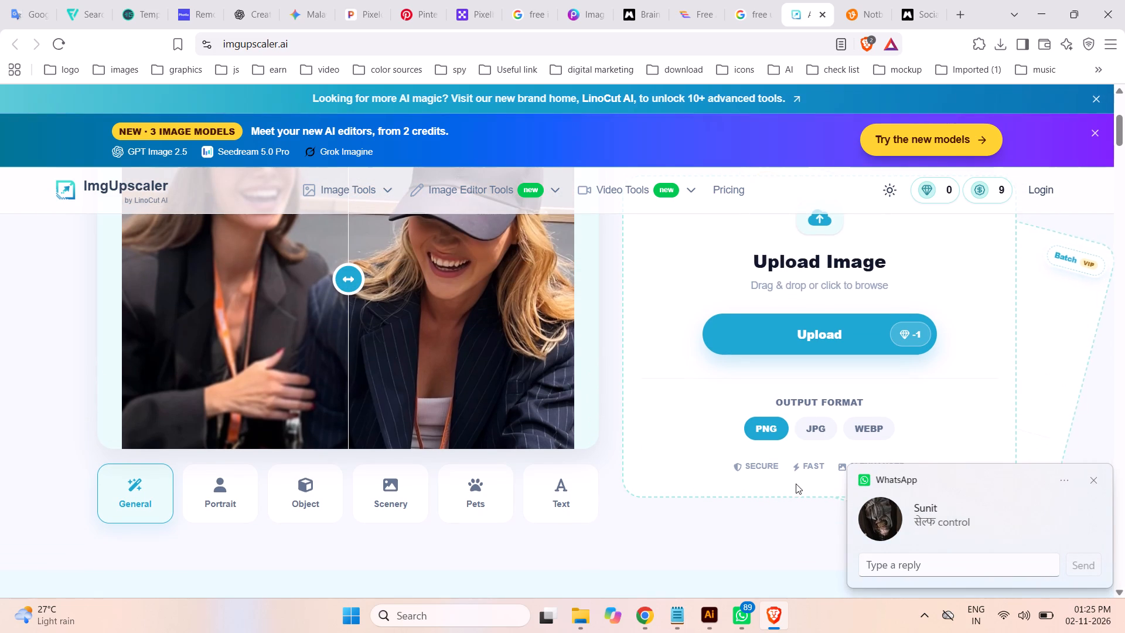
# Start a reply to the latest WhatsApp message from its notification.
pyautogui.click(932, 567)
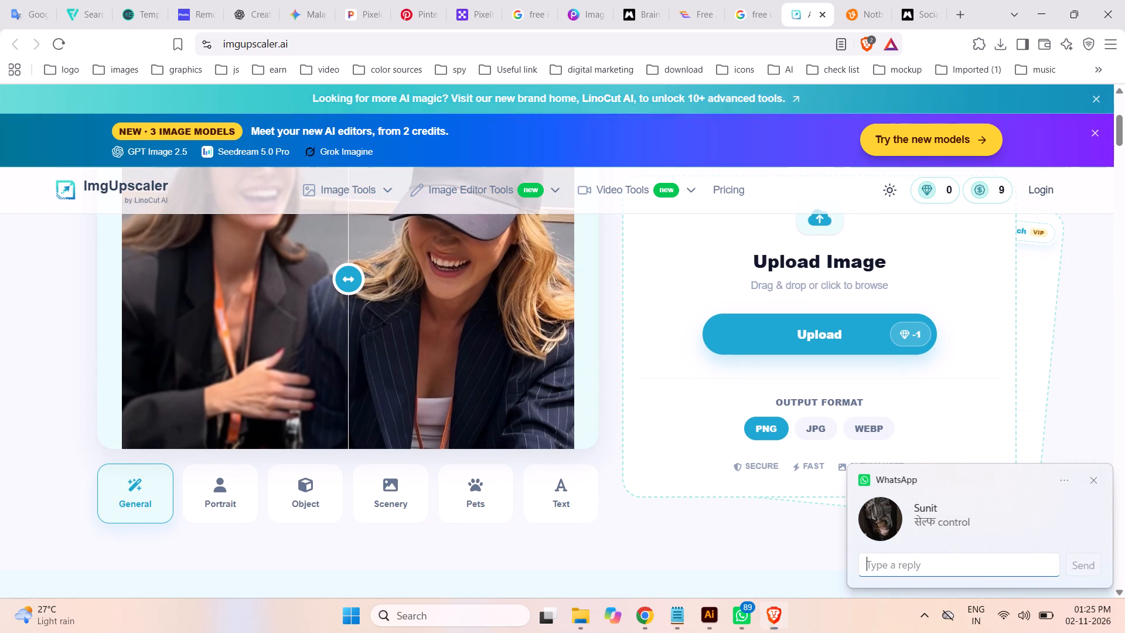
# Dismiss the incoming WhatsApp message notification.
pyautogui.click(1093, 482)
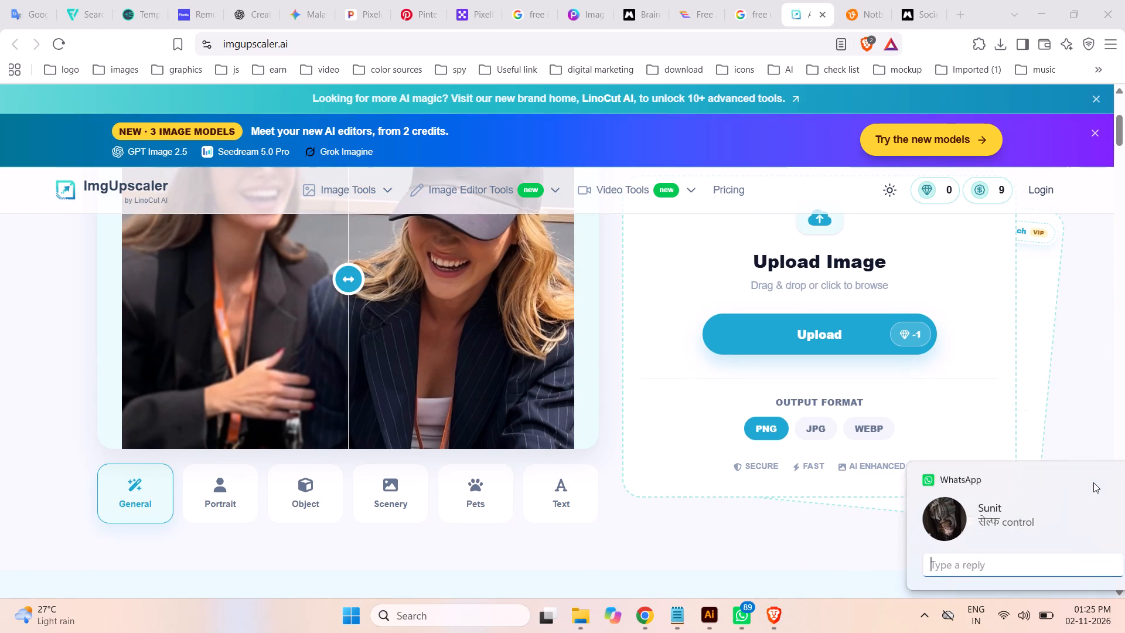
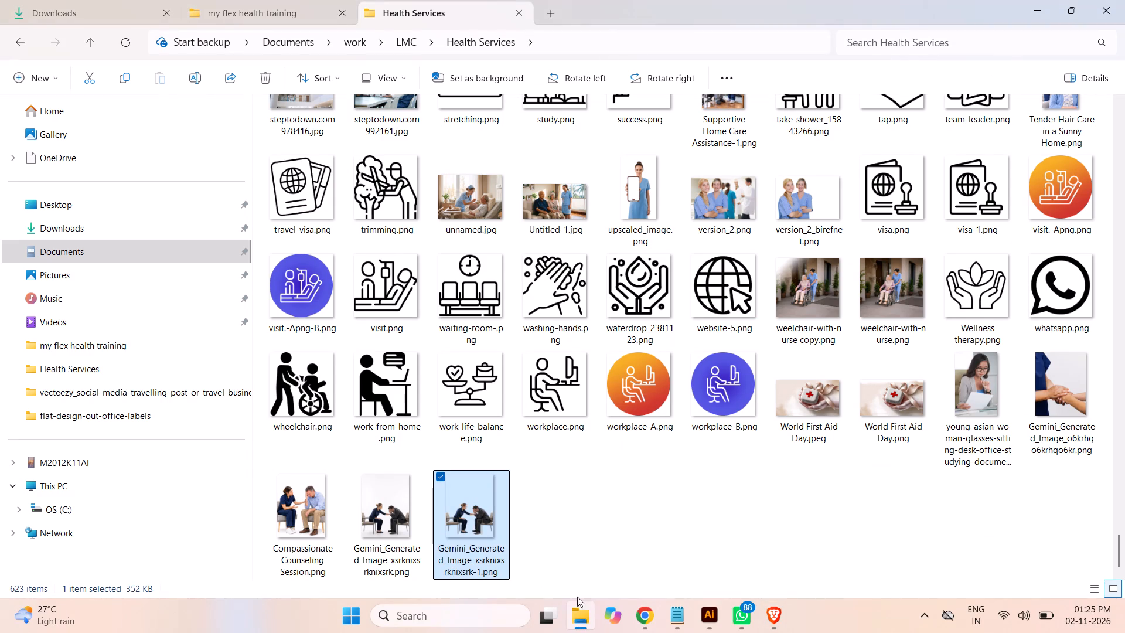
# Upload Gemini_Generated_Image_xsrknixsrknixsrk-1.png from the Health Services folder to the ImgUpscaler page in Brave.
pyautogui.moveTo(465, 508); pyautogui.dragTo(775, 621)
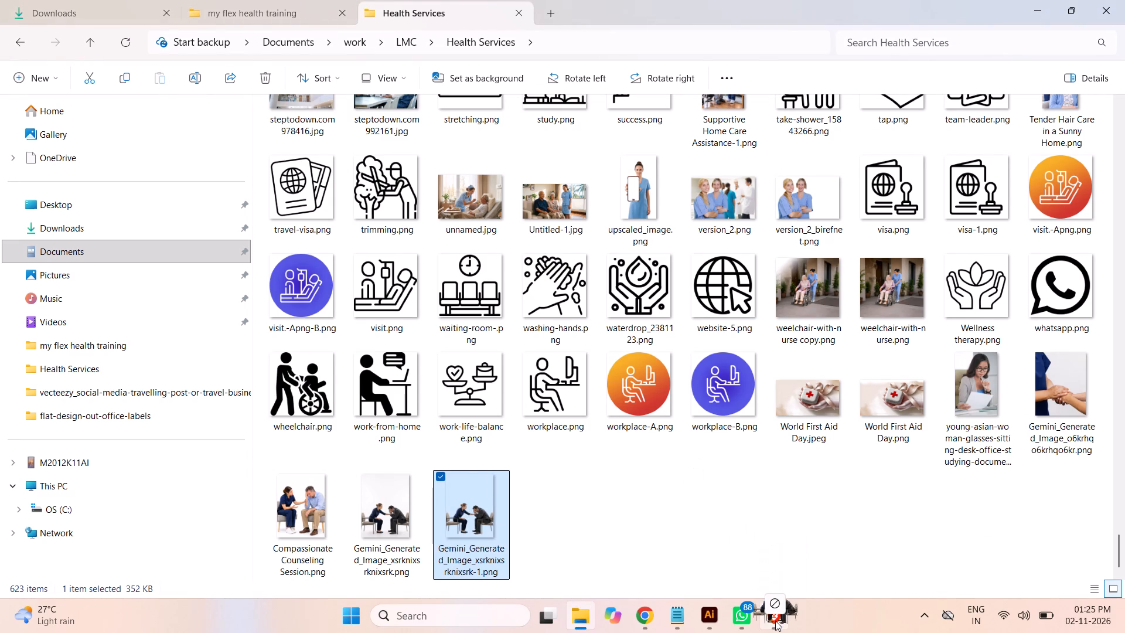
pyautogui.moveTo(775, 621); pyautogui.dragTo(814, 338)
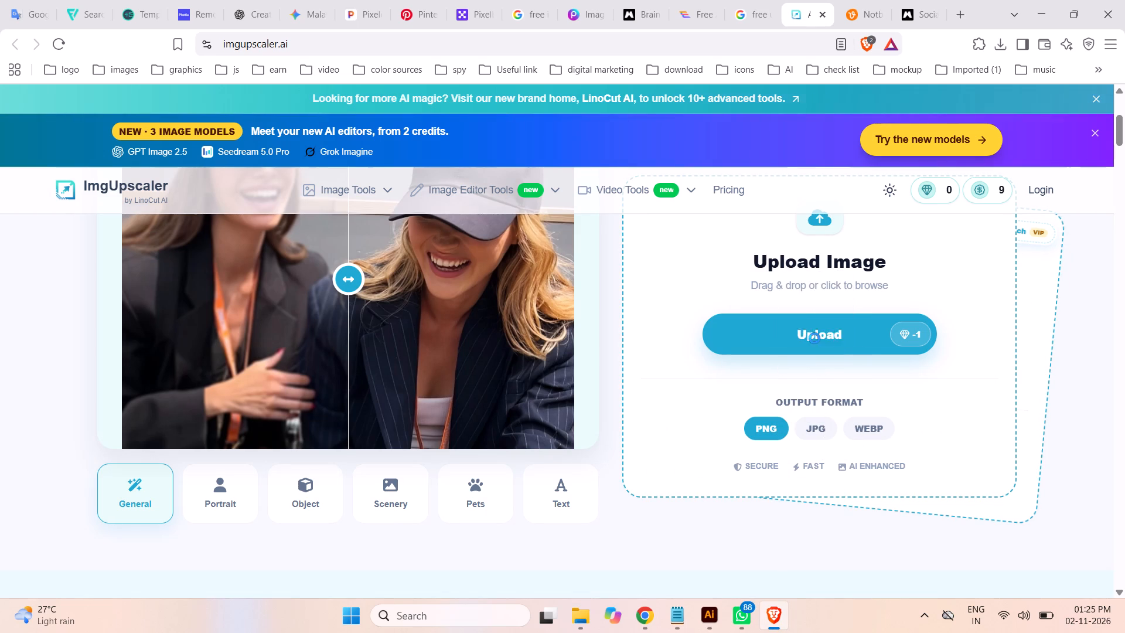
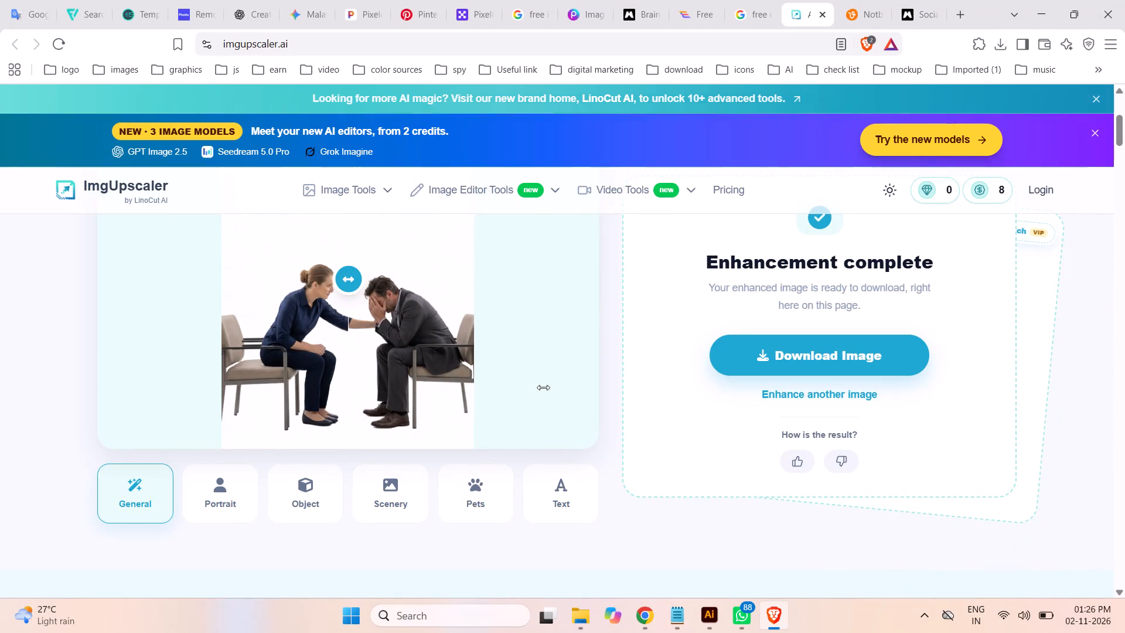
# Download the enhanced image from the ImgUpscaler page.
pyautogui.scroll(1, 543, 387)
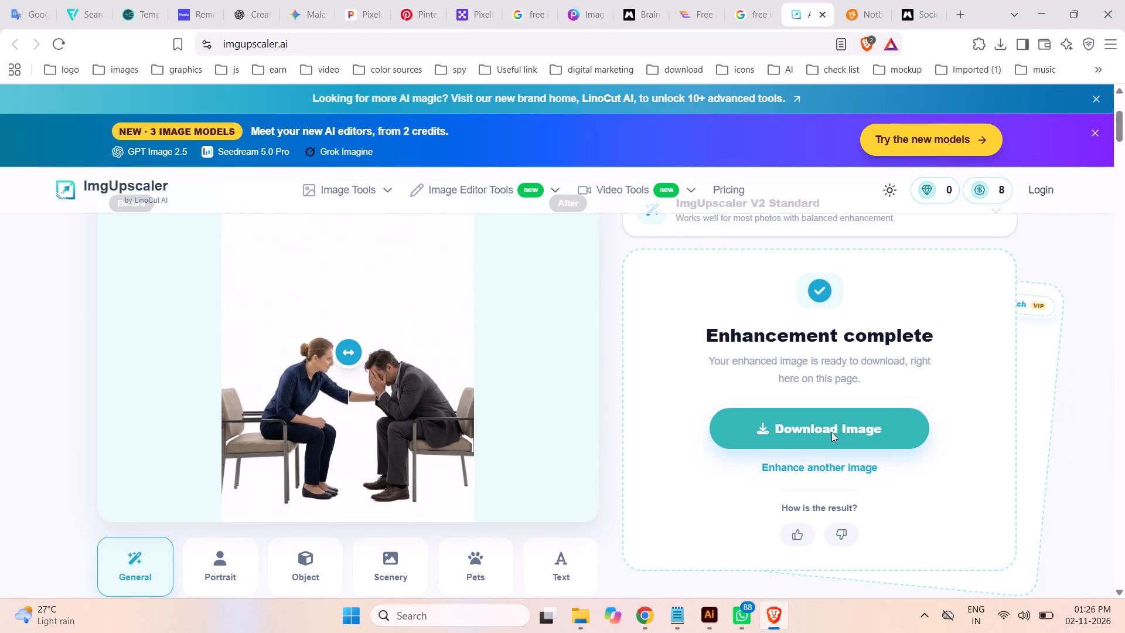
pyautogui.click(831, 432)
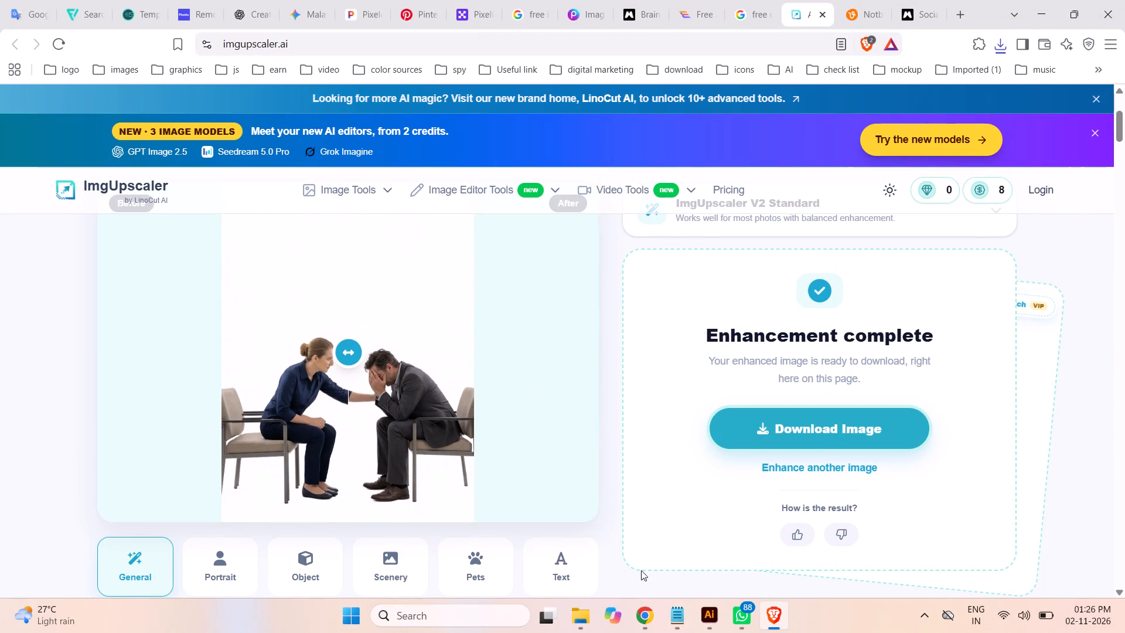
# Open imgupscaler-enhanced.png from the Downloads folder in Photos, inspect the figures' detail at different zoom levels, and close the viewer.
pyautogui.click(587, 620)
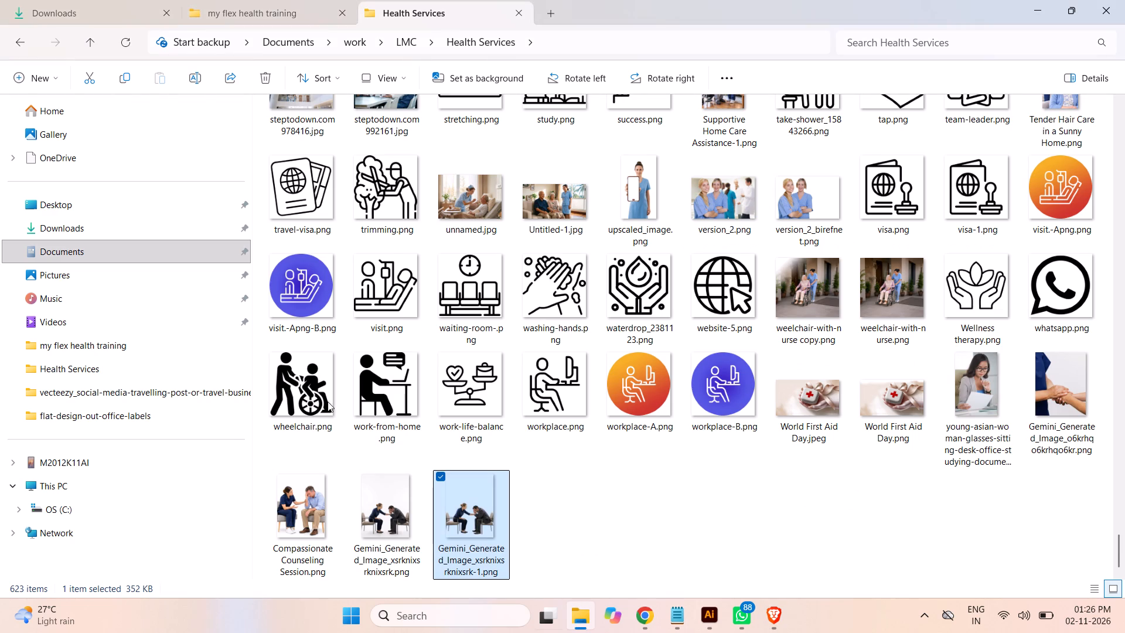
pyautogui.click(49, 13)
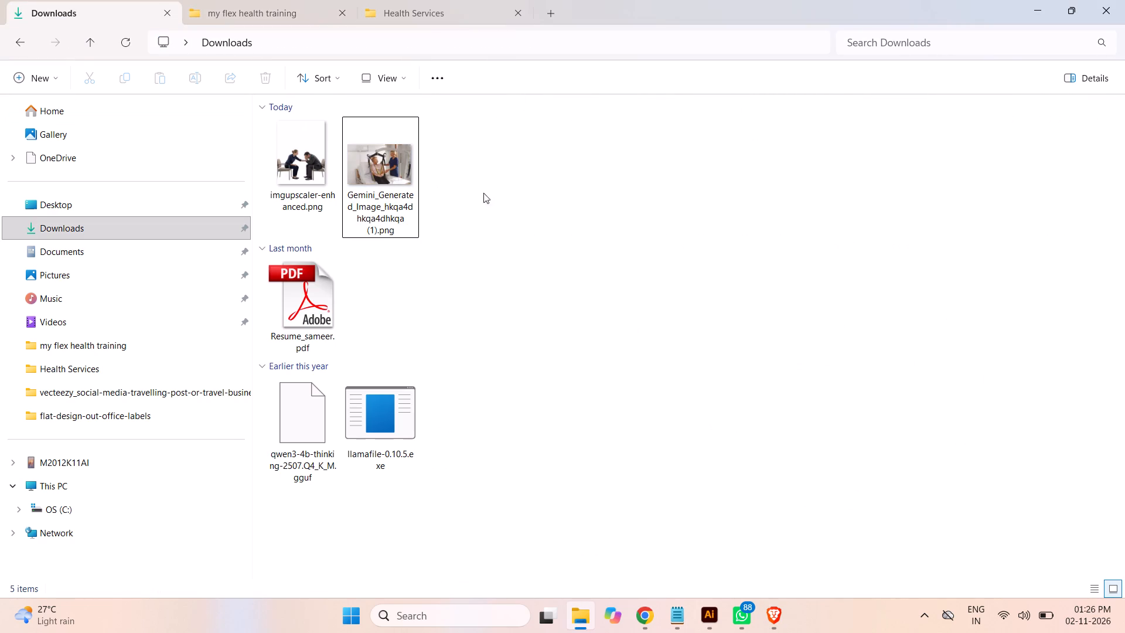
pyautogui.doubleClick(298, 172)
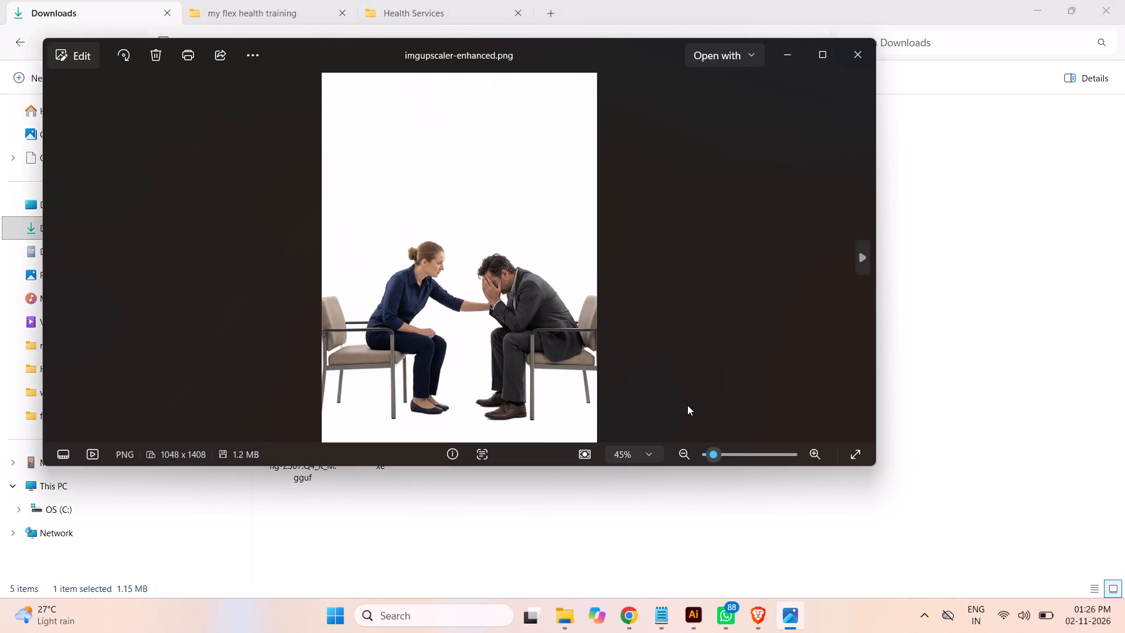
pyautogui.scroll(5, 463, 308)
pyautogui.scroll(-5, 465, 308)
pyautogui.scroll(2, 465, 308)
pyautogui.scroll(-1, 465, 308)
pyautogui.scroll(2, 468, 309)
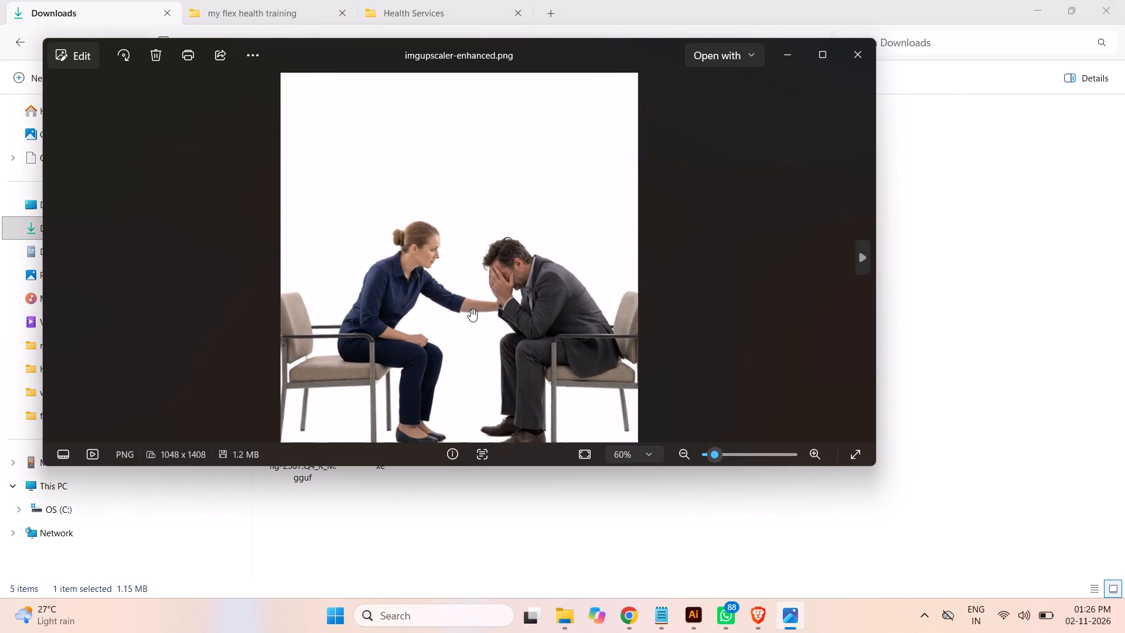
pyautogui.scroll(-8, 471, 309)
pyautogui.scroll(1, 471, 309)
pyautogui.scroll(-2, 471, 309)
pyautogui.scroll(1, 472, 309)
pyautogui.scroll(-2, 473, 309)
pyautogui.scroll(1, 473, 311)
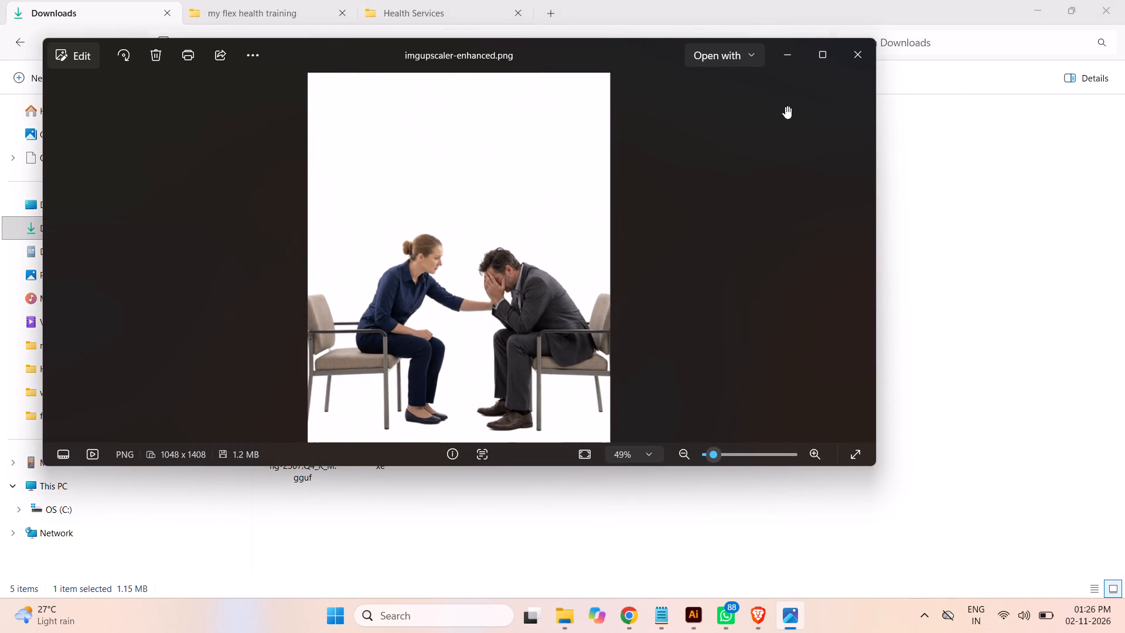
pyautogui.click(858, 56)
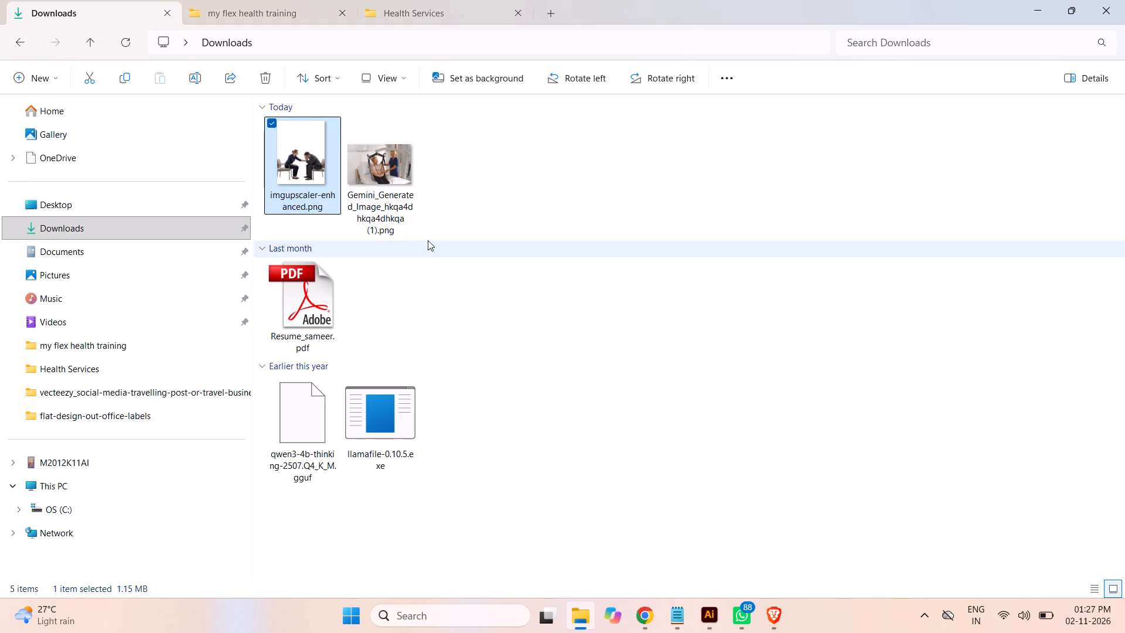
# Open imgupscaler-enhanced.png from the Downloads folder in Adobe Photoshop 2025.
pyautogui.rightClick(289, 169)
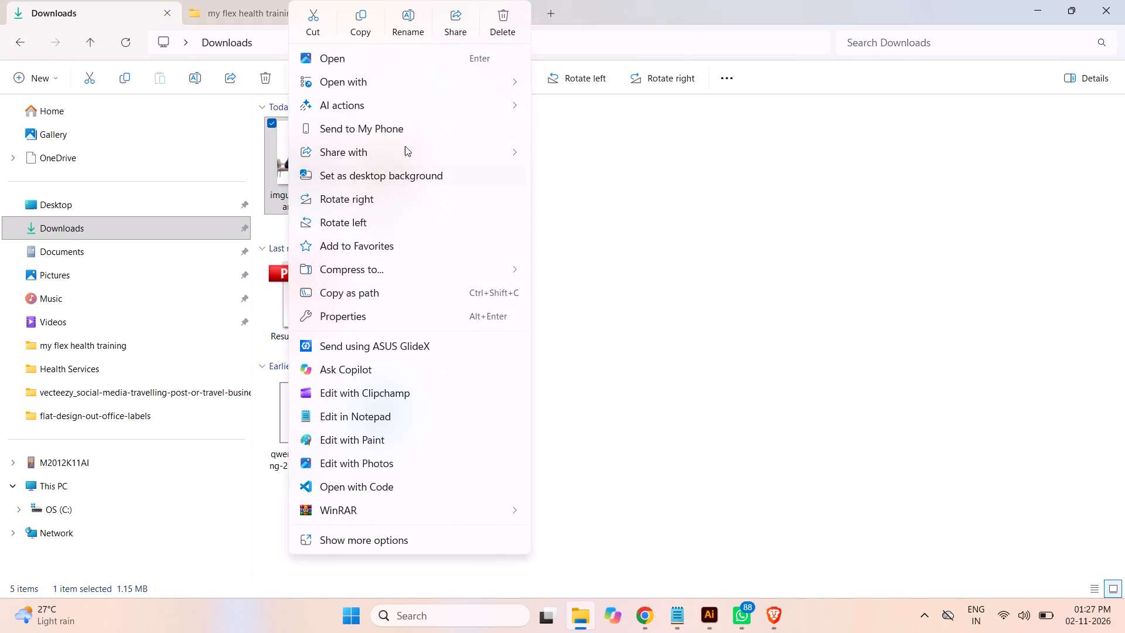
pyautogui.click(400, 83)
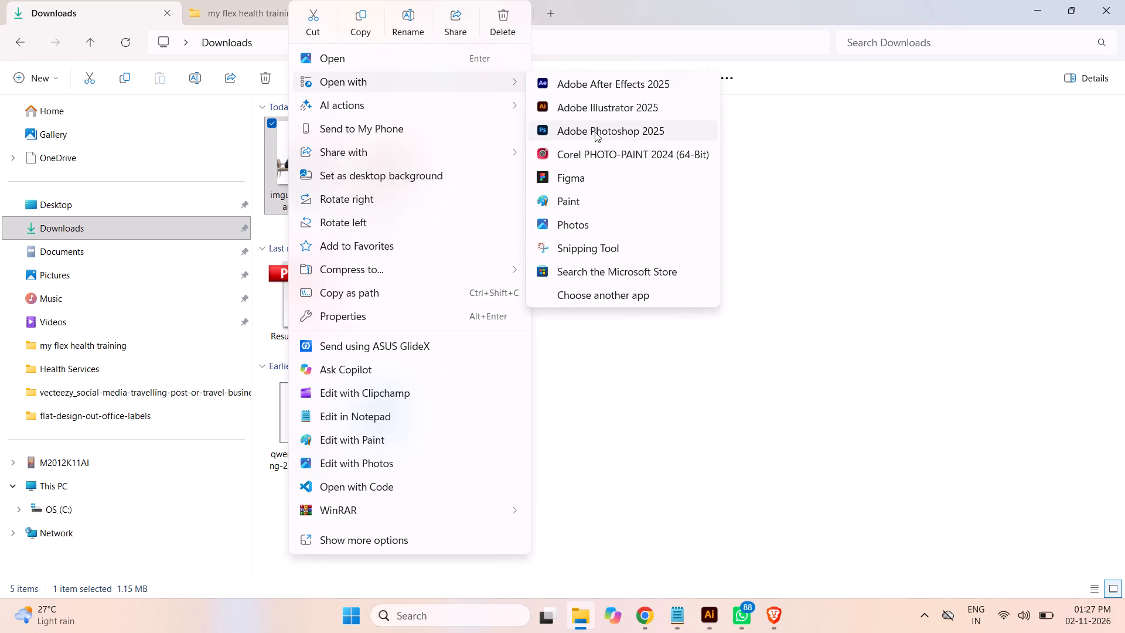
pyautogui.click(595, 132)
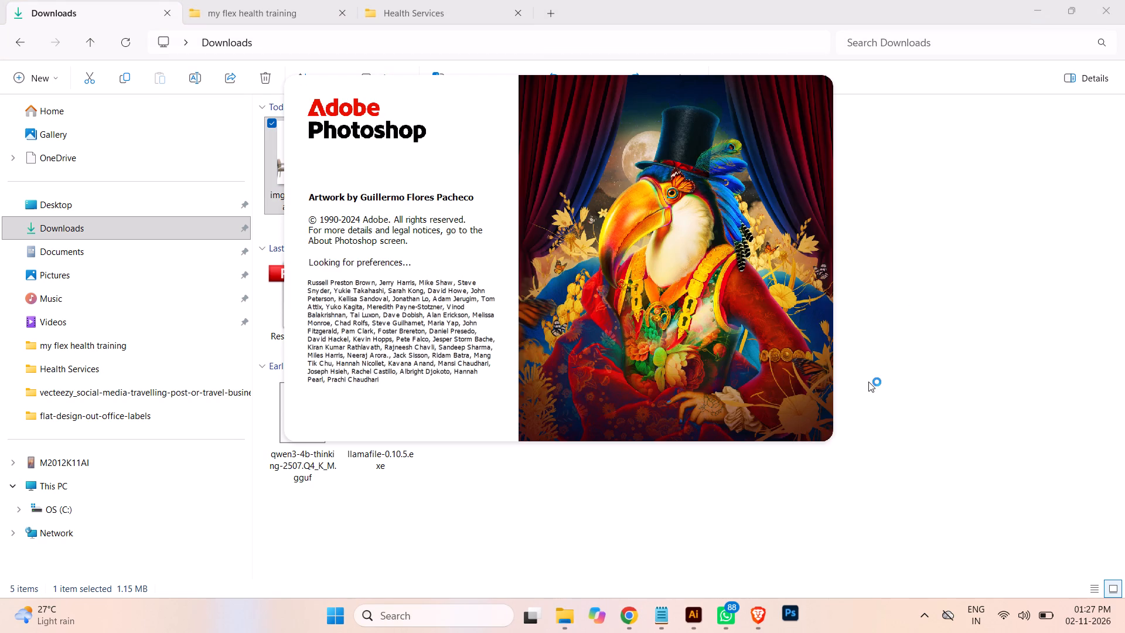
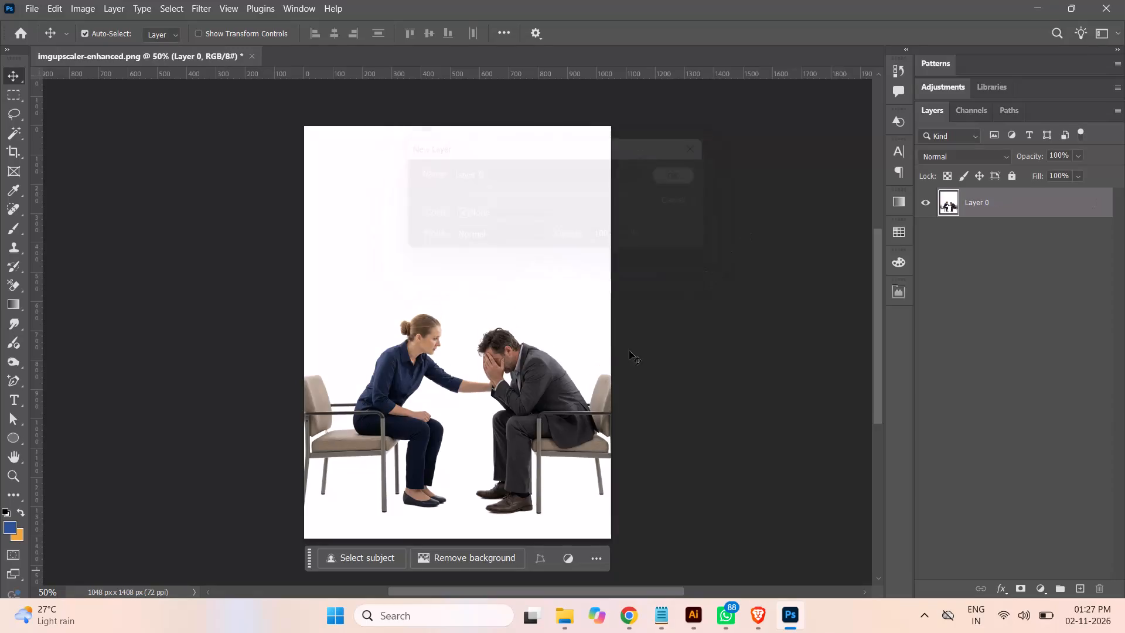
# Erase the white background around and between the two seated figures and their chairs with the Background Eraser at 50% tolerance.
pyautogui.click(14, 287)
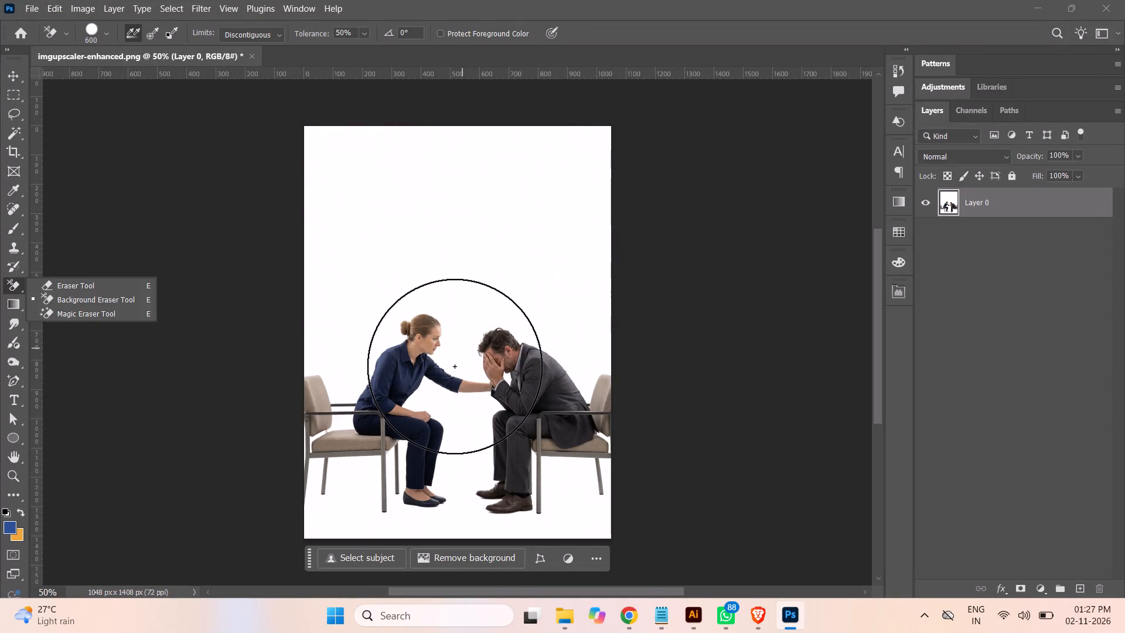
pyautogui.click(455, 366)
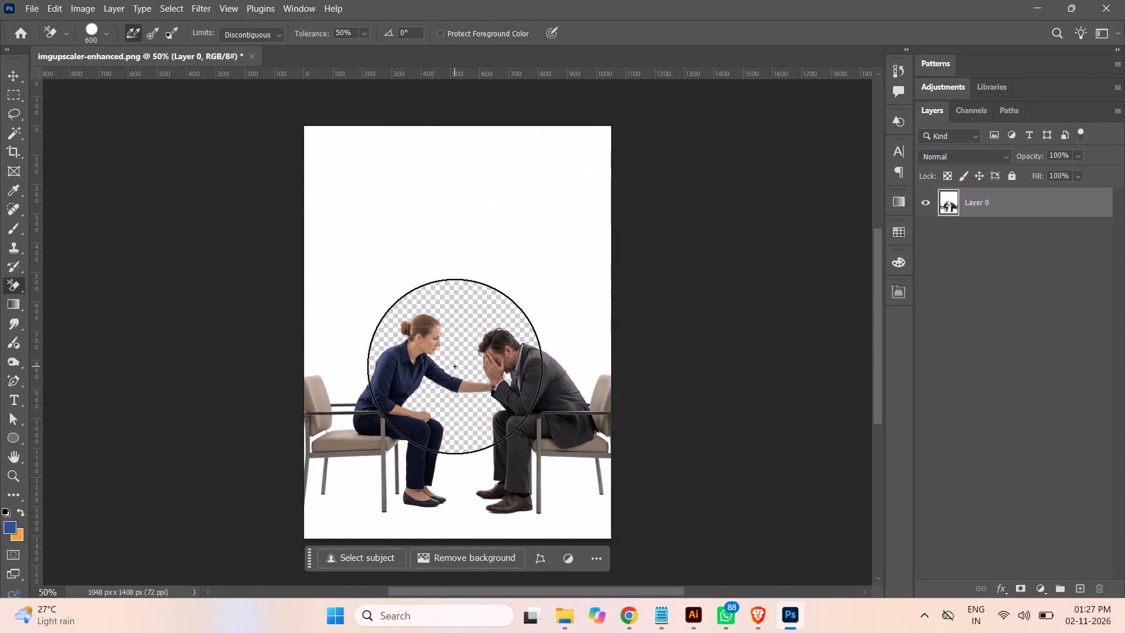
pyautogui.click(342, 409)
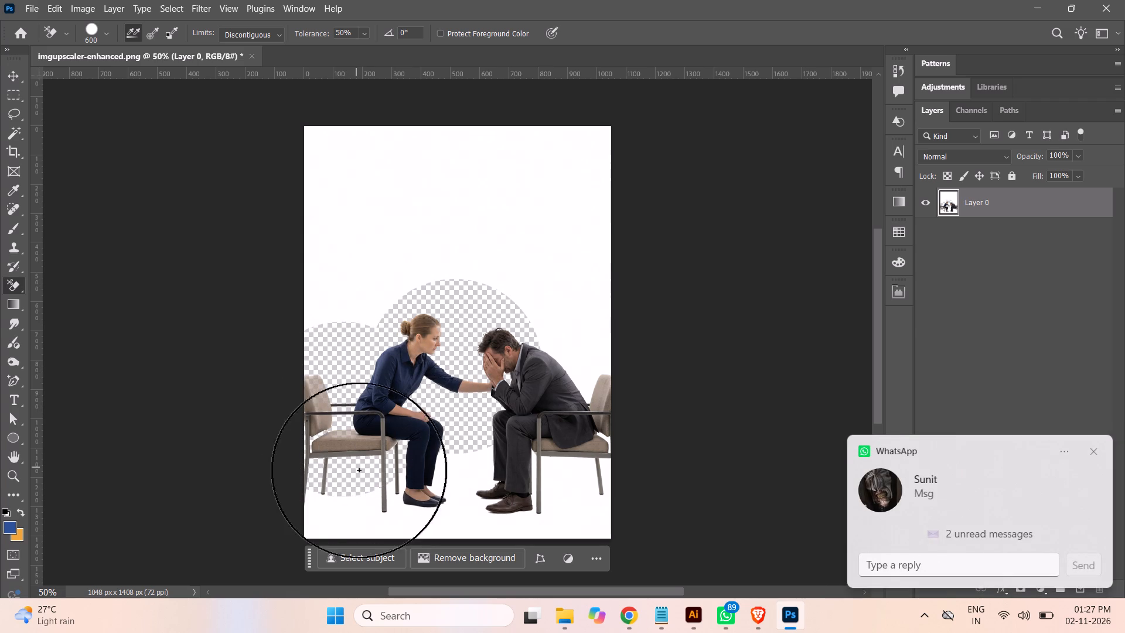
pyautogui.click(439, 474)
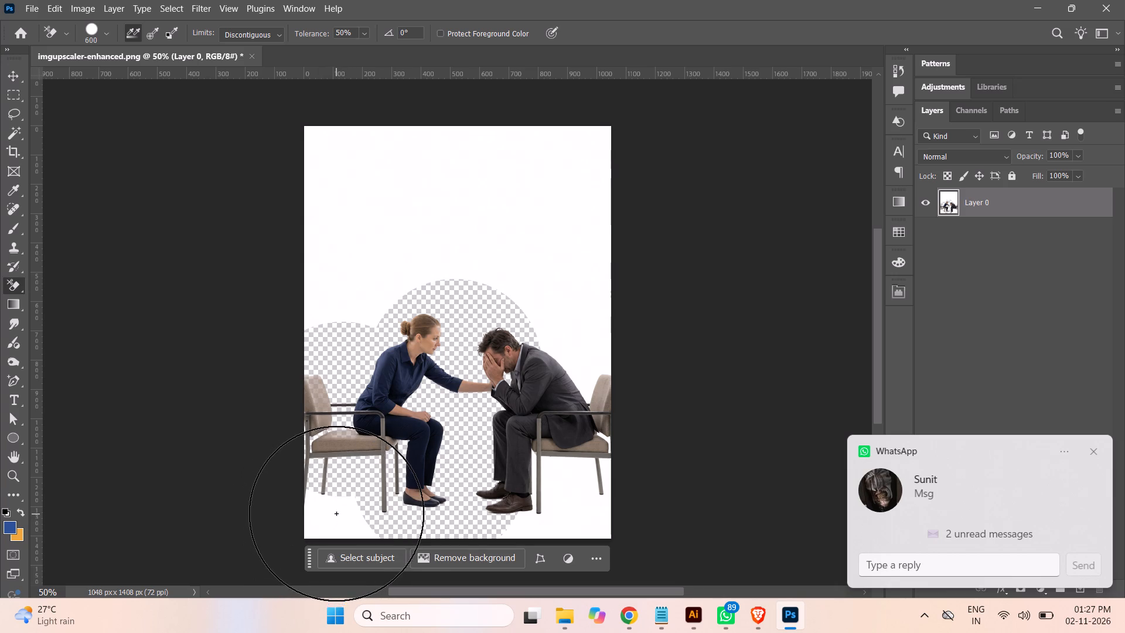
pyautogui.click(346, 507)
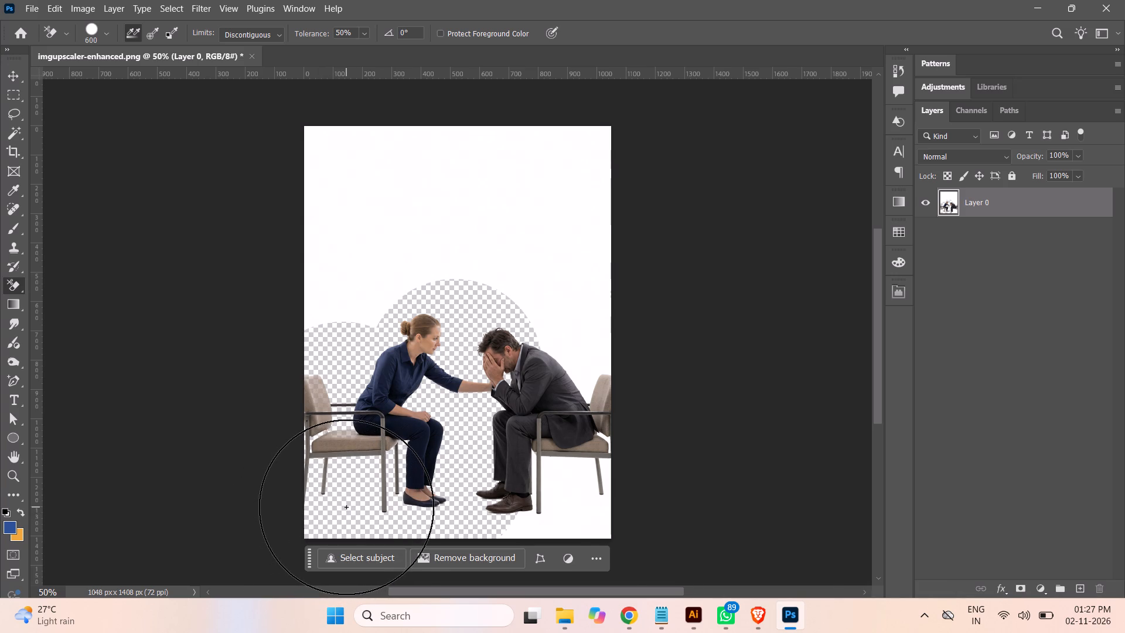
pyautogui.click(604, 436)
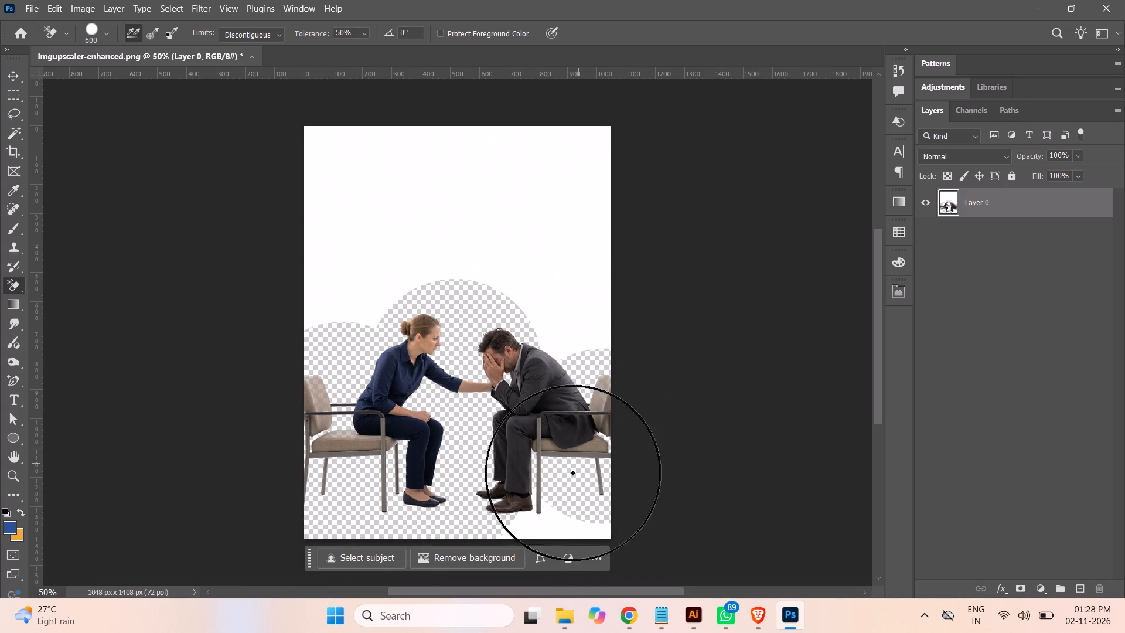
pyautogui.click(540, 522)
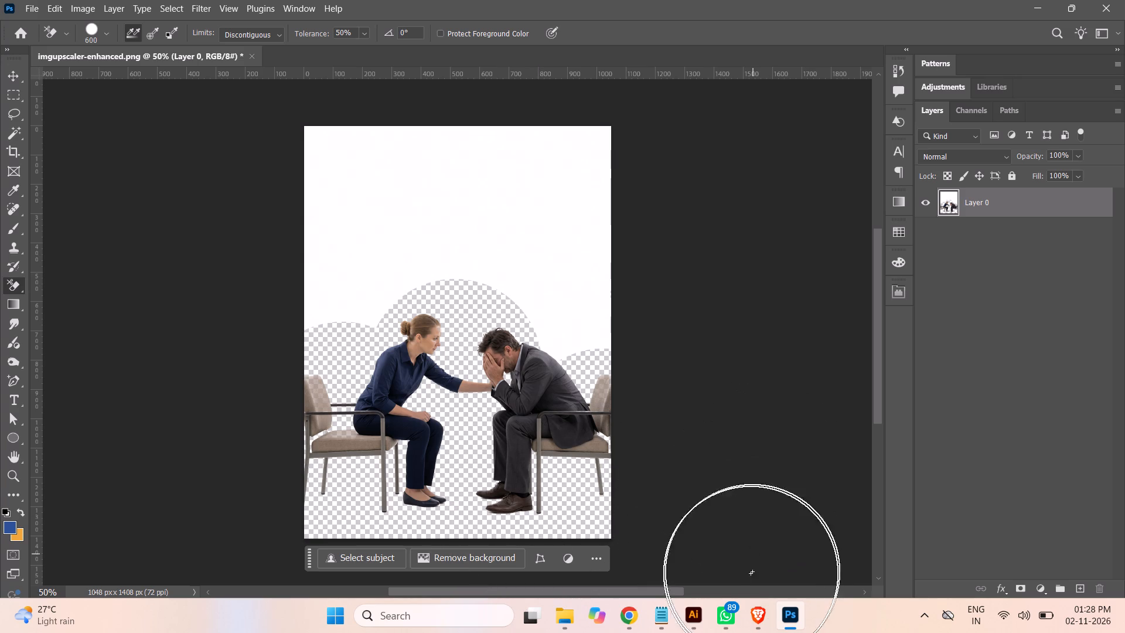
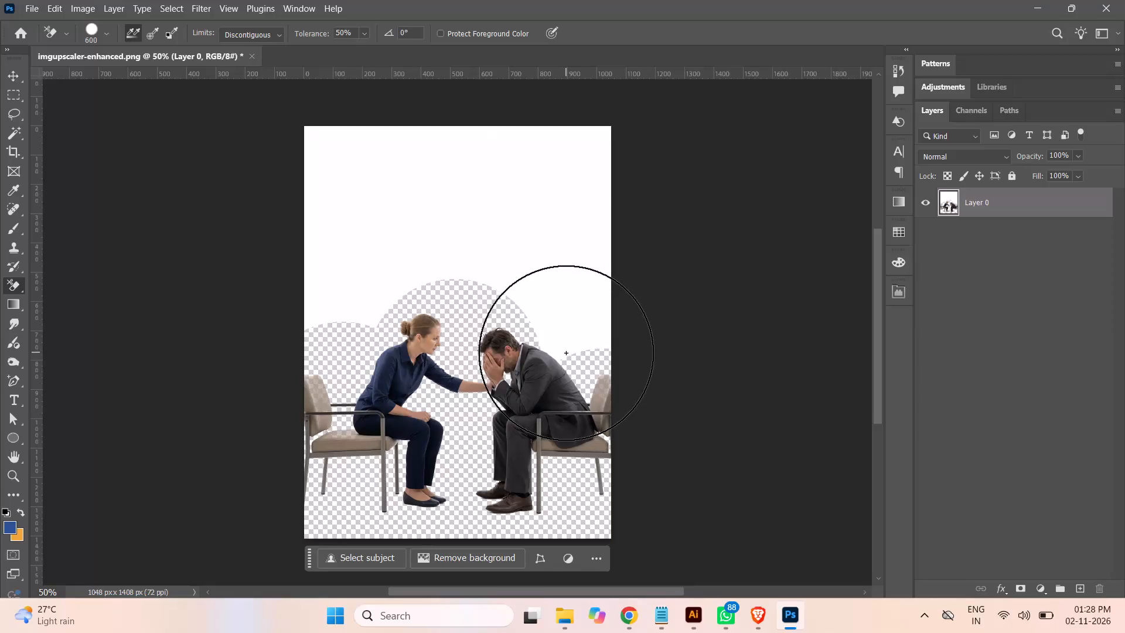
# Erase the remaining white background above and around the two seated figures to transparency with the Background Eraser.
pyautogui.click(566, 353)
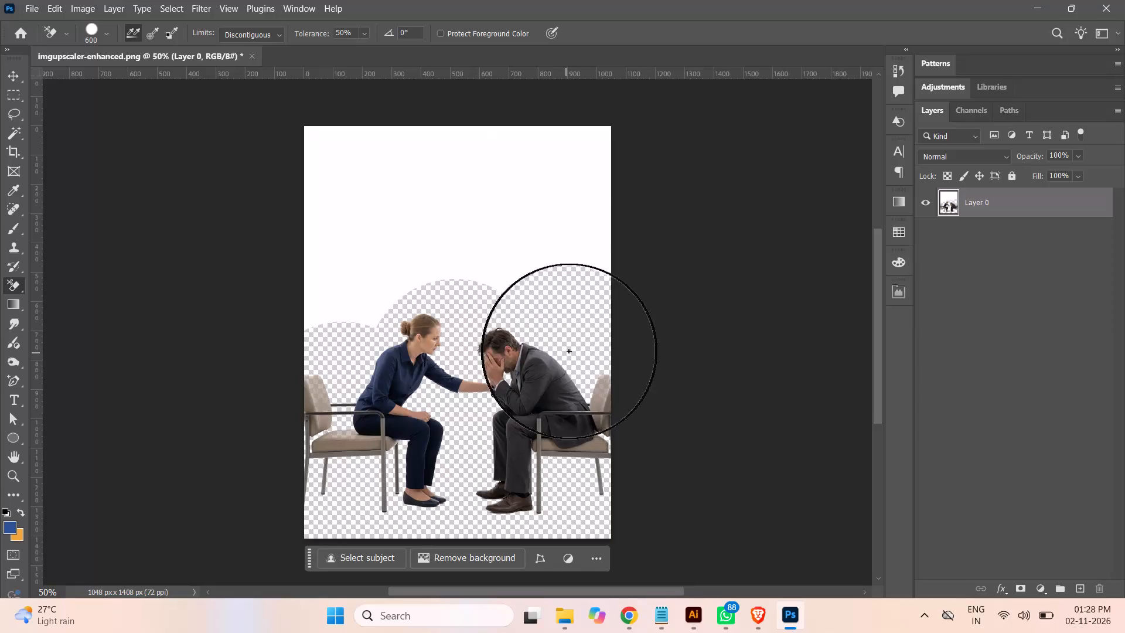
pyautogui.click(368, 319)
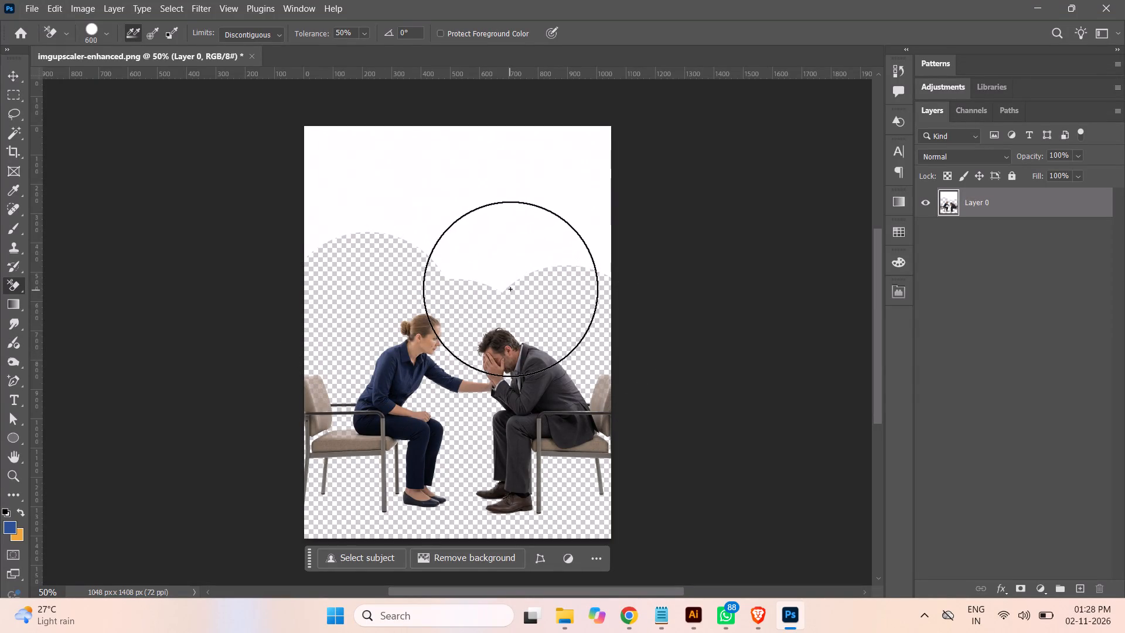
pyautogui.click(500, 280)
pyautogui.click(598, 262)
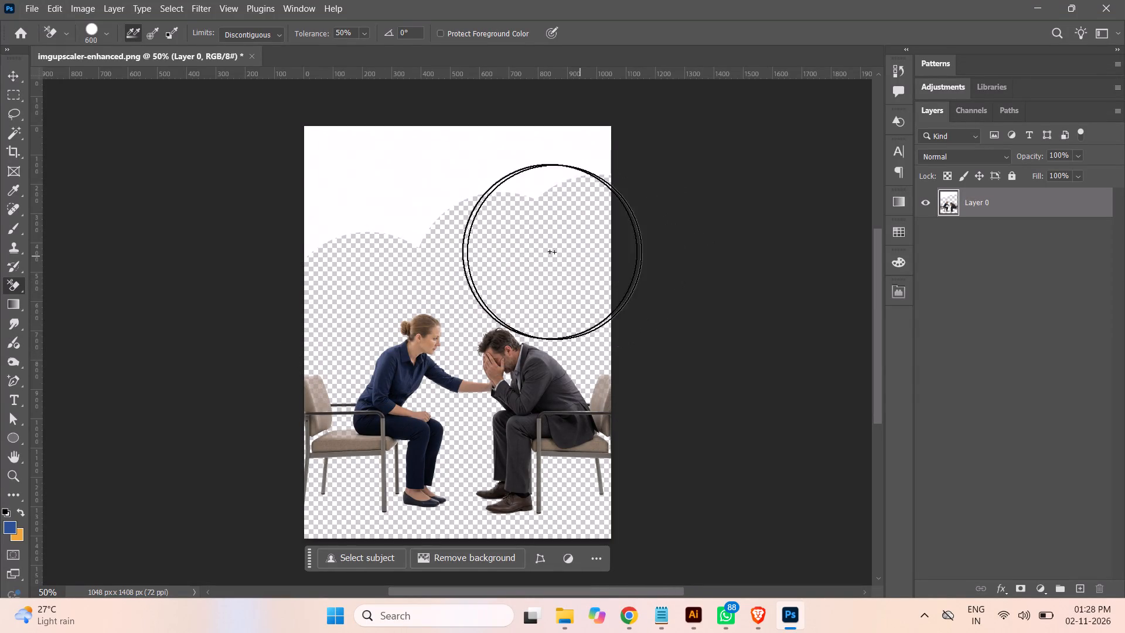
pyautogui.click(308, 247)
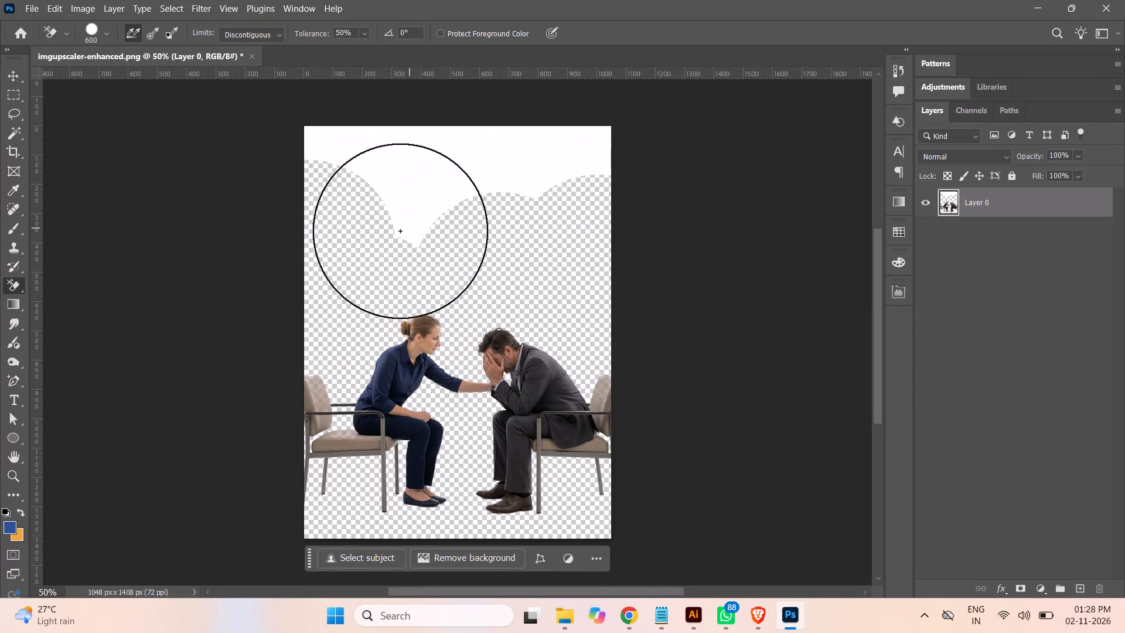
pyautogui.click(404, 233)
pyautogui.click(534, 189)
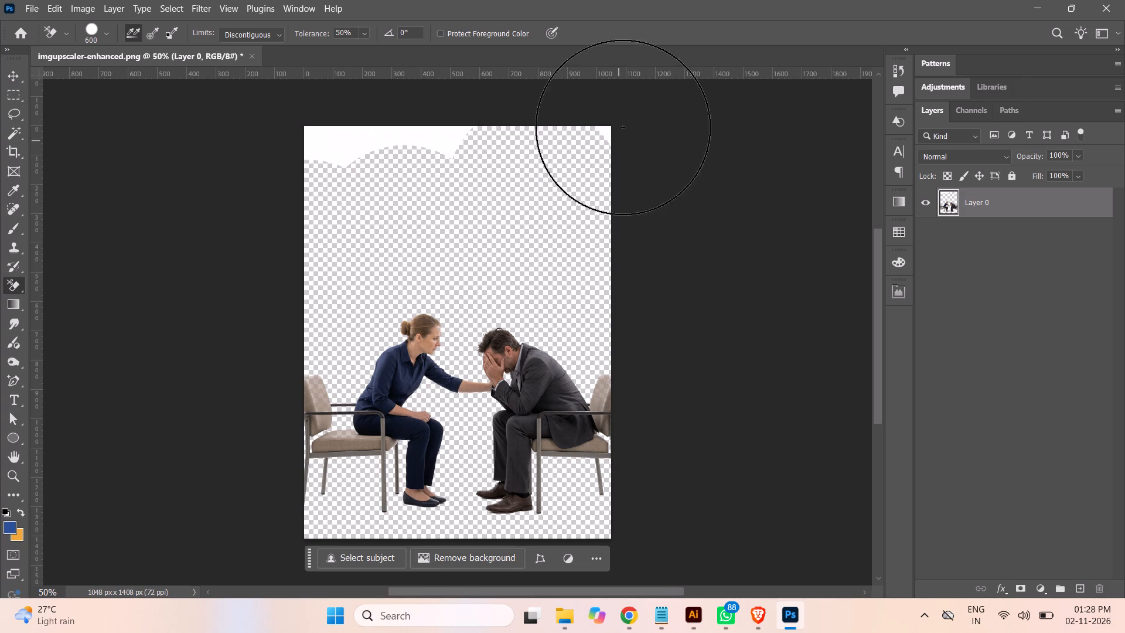
pyautogui.click(605, 132)
pyautogui.click(452, 135)
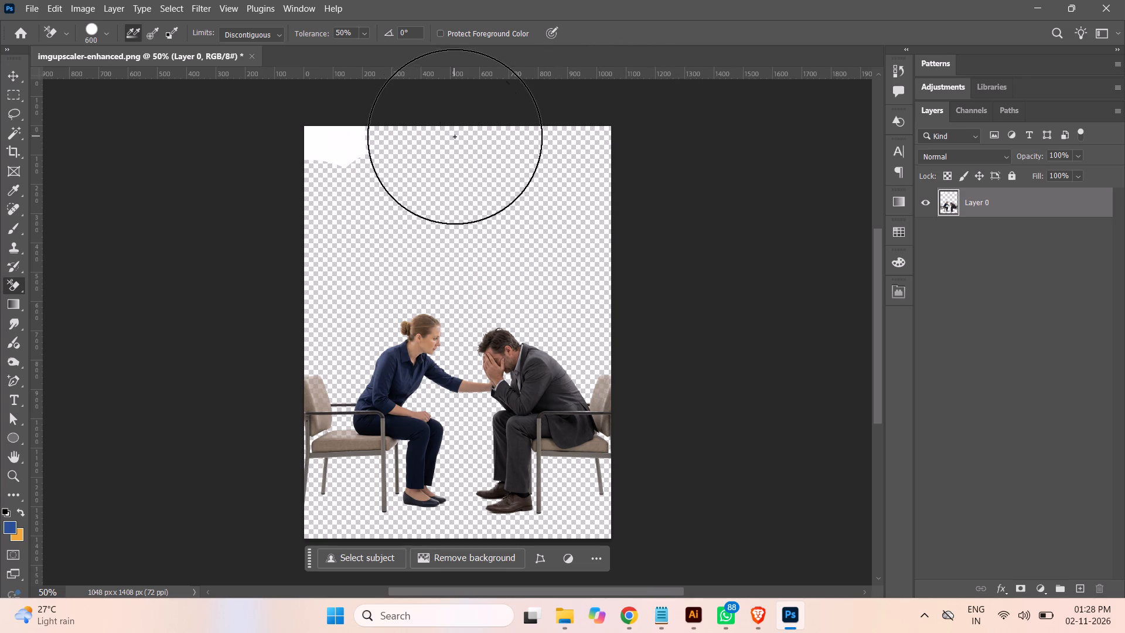
pyautogui.click(323, 138)
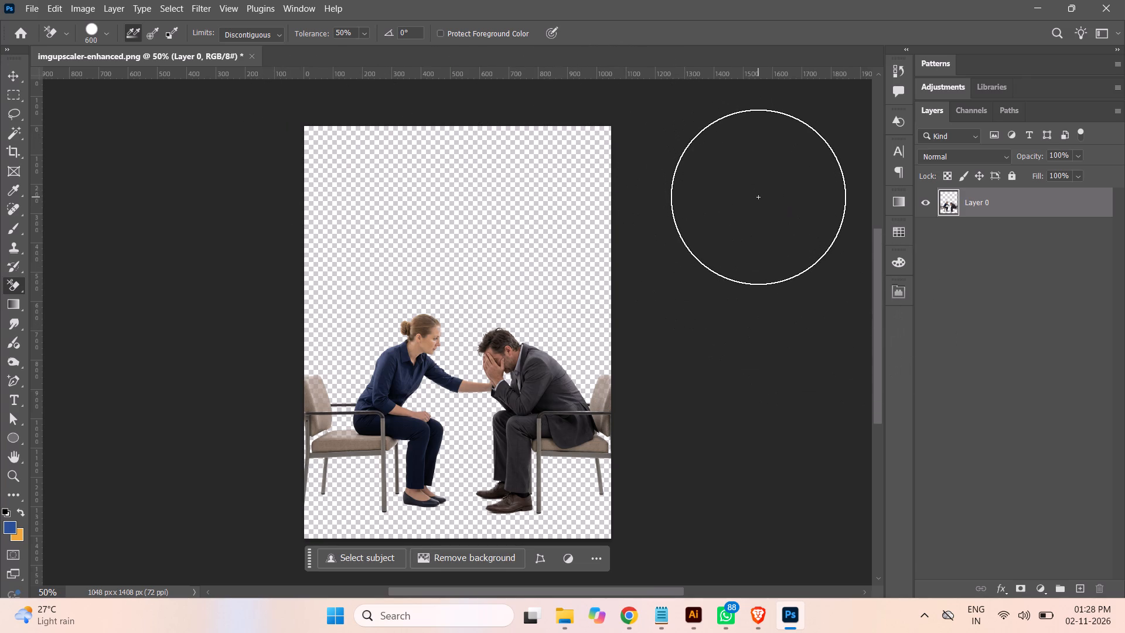
# Save the cut-out image over imgupscaler-enhanced.png and switch from the eraser to the Move tool.
pyautogui.hotkey('ctrl', 's')
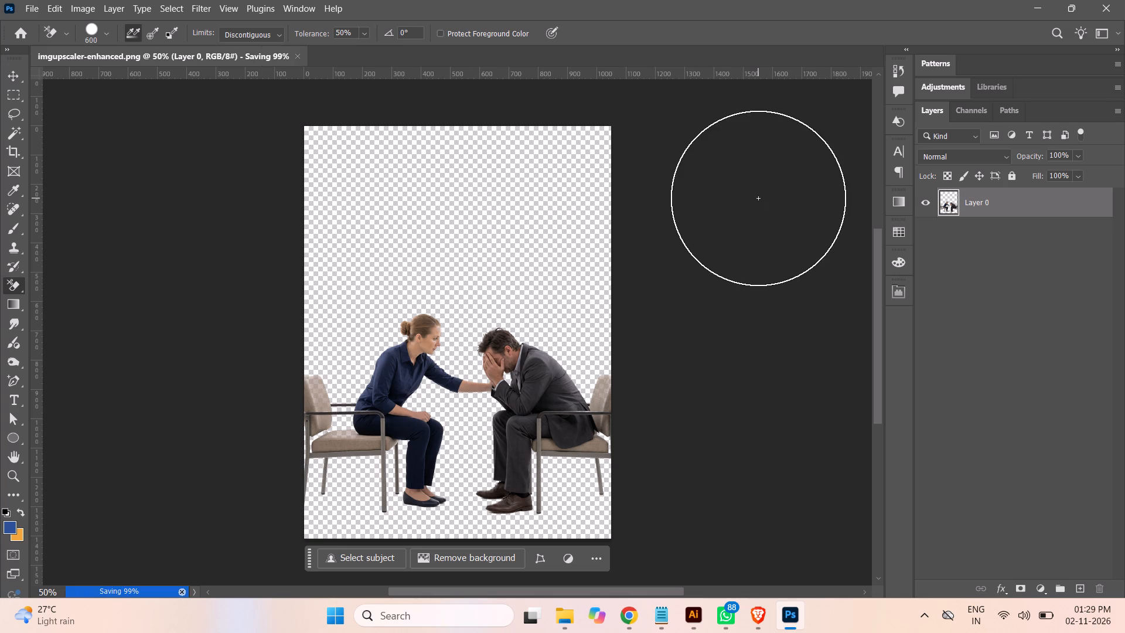
pyautogui.click(13, 76)
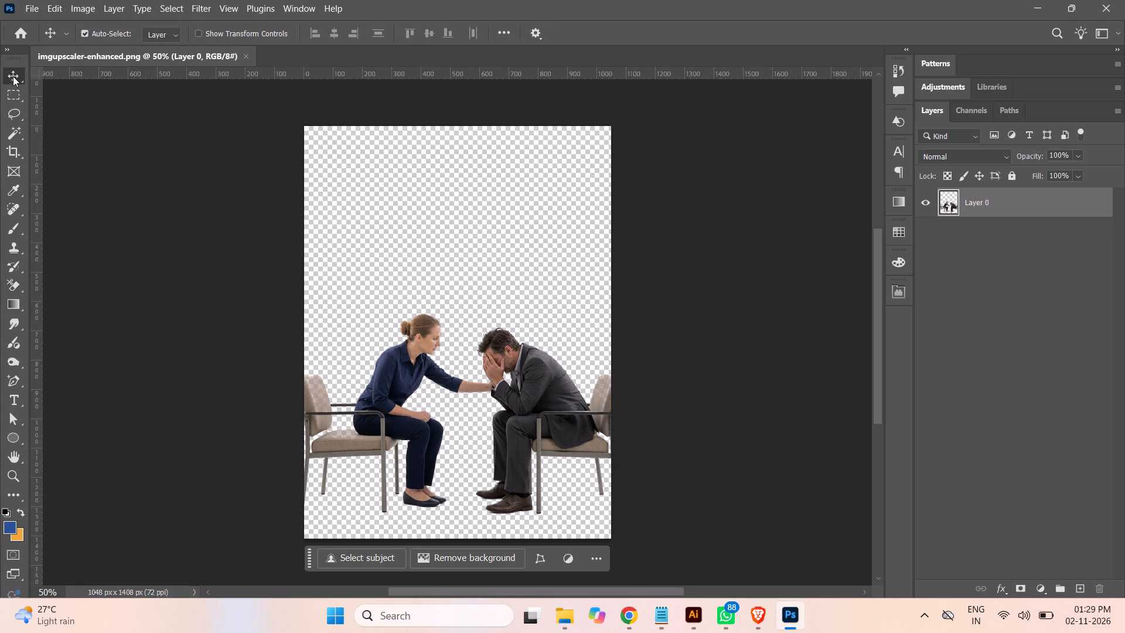
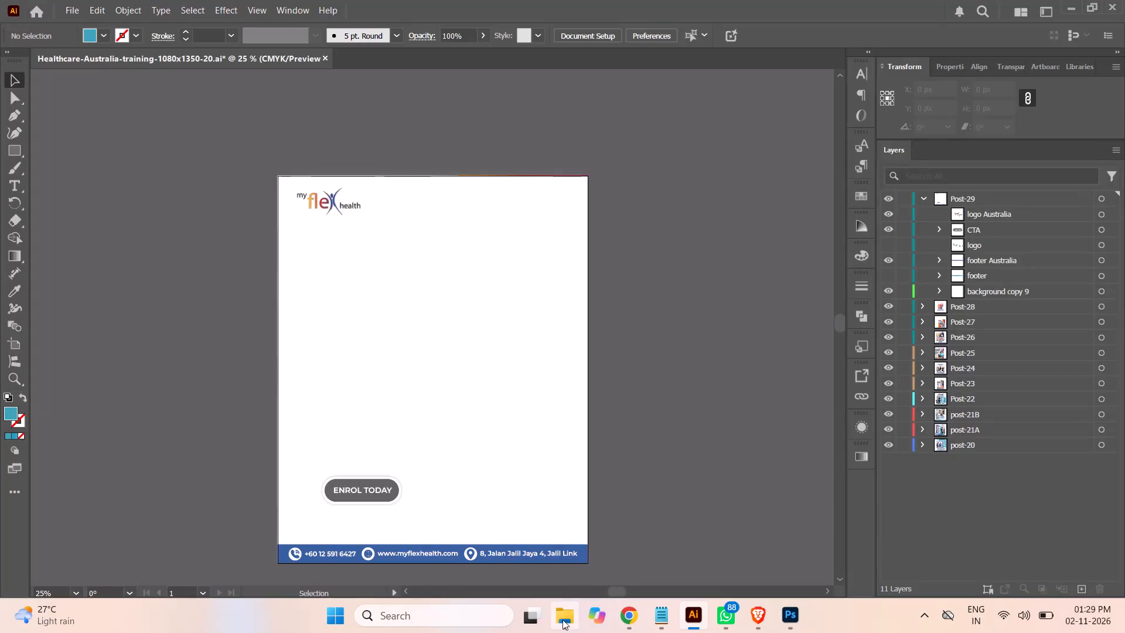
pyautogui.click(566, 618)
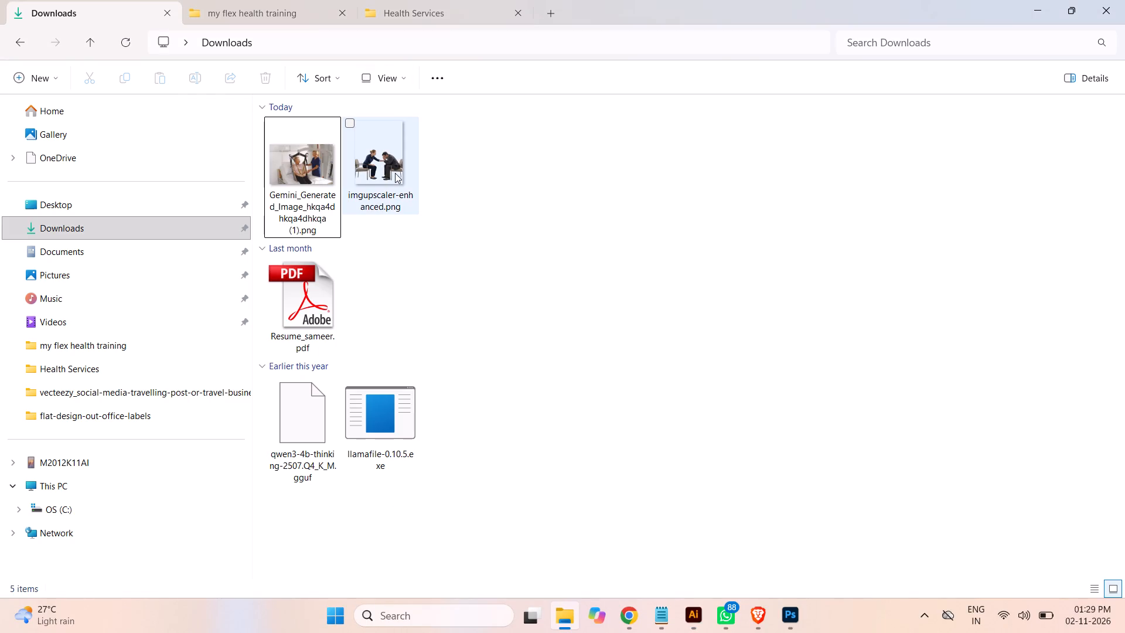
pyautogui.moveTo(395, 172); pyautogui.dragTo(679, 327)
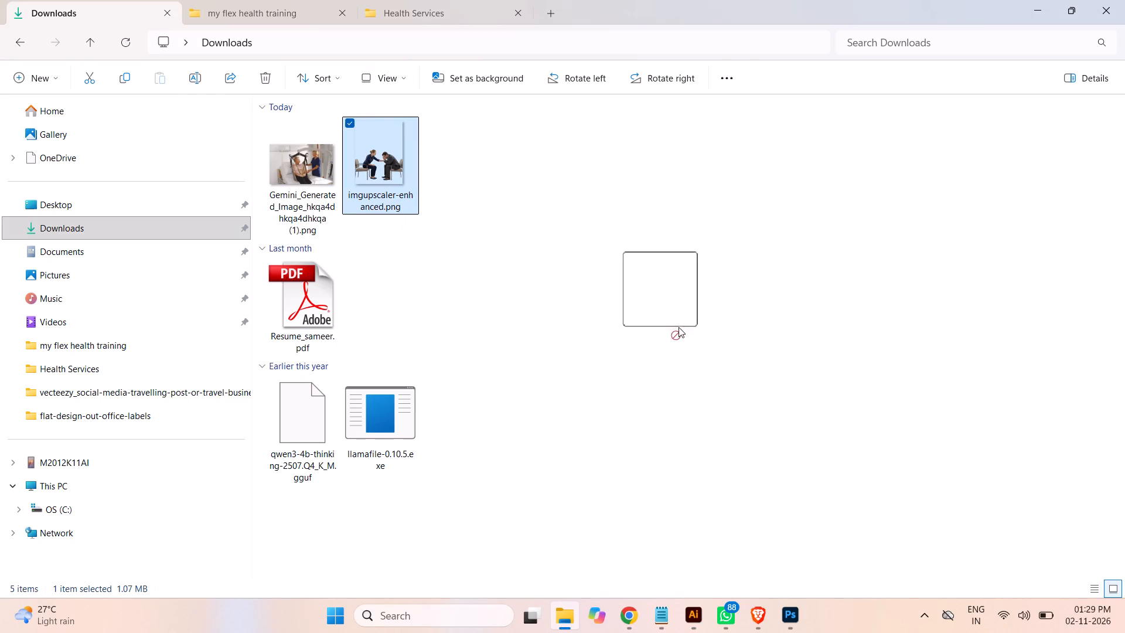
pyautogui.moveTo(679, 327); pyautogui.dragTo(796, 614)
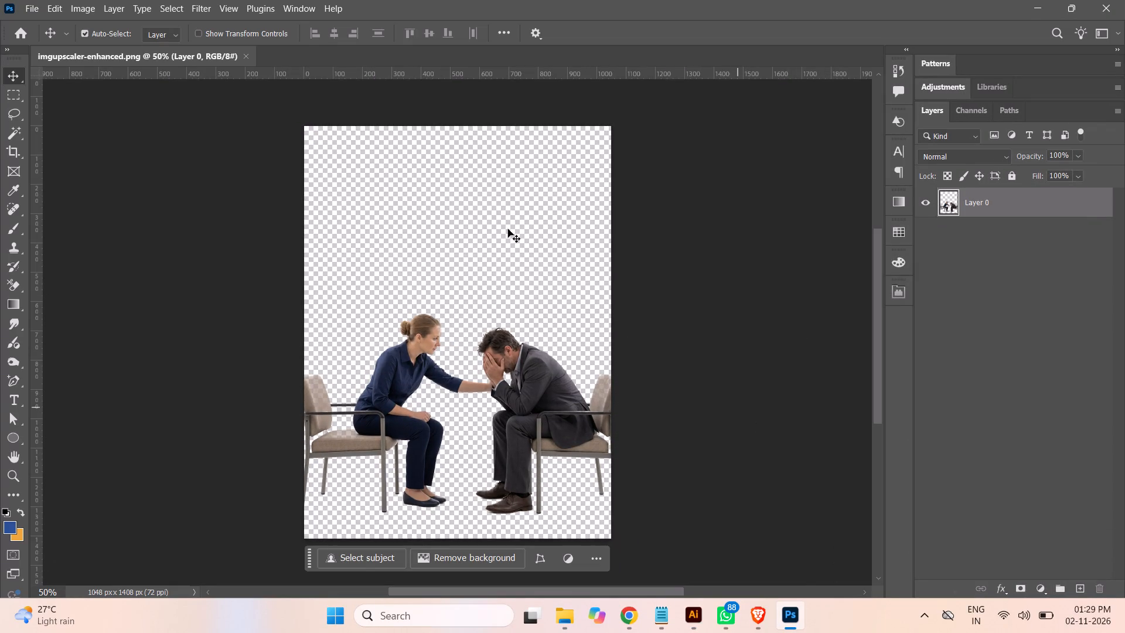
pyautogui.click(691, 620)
# Place imgupscaler-enhanced.png from the Downloads folder onto the Post-29 artboard in Illustrator.
pyautogui.click(568, 614)
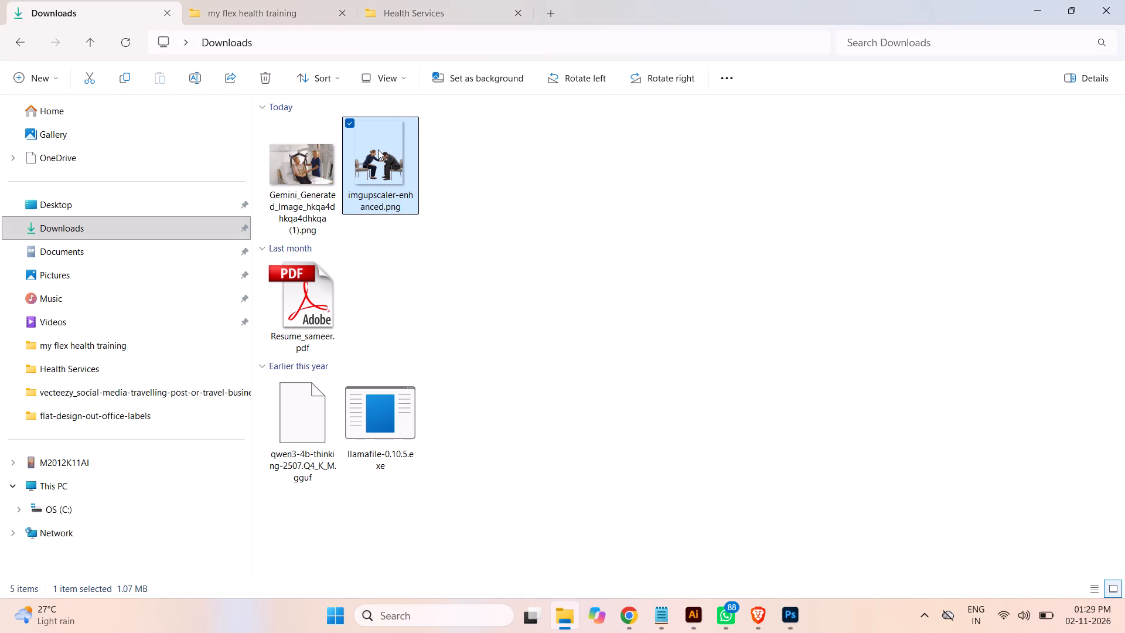
pyautogui.moveTo(391, 165); pyautogui.dragTo(715, 341)
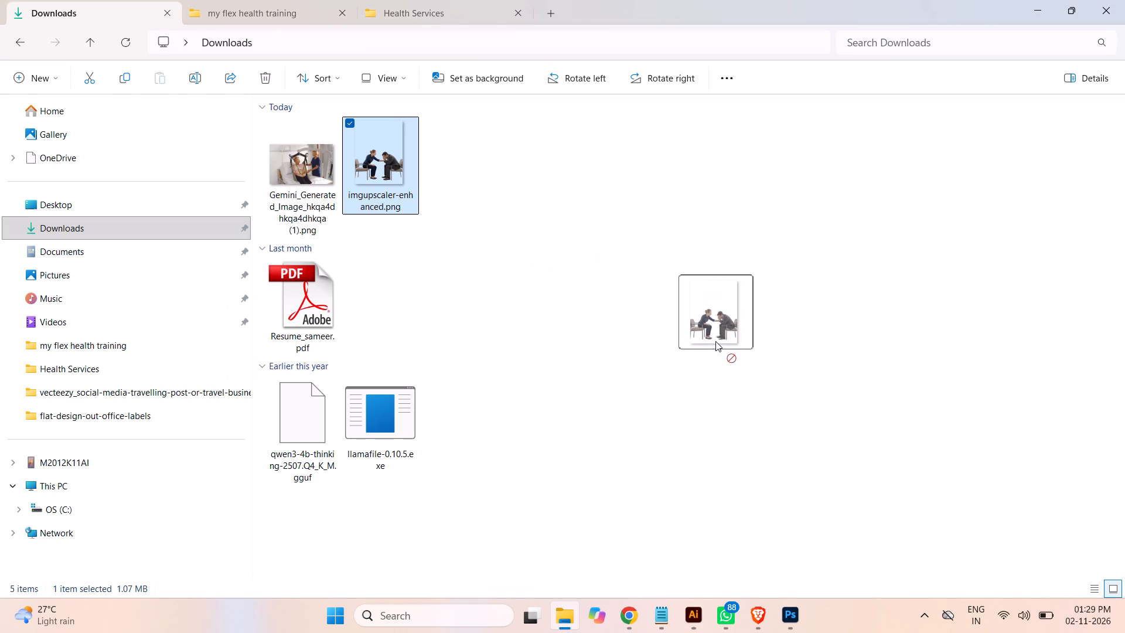
pyautogui.moveTo(715, 341); pyautogui.dragTo(654, 577)
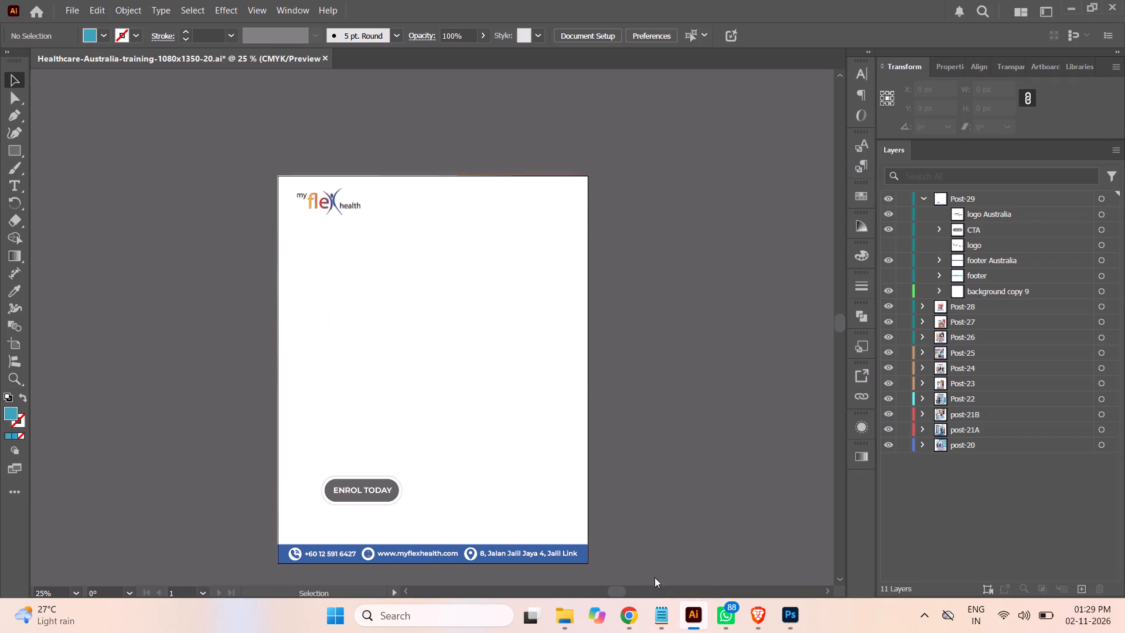
pyautogui.moveTo(654, 577); pyautogui.dragTo(470, 467)
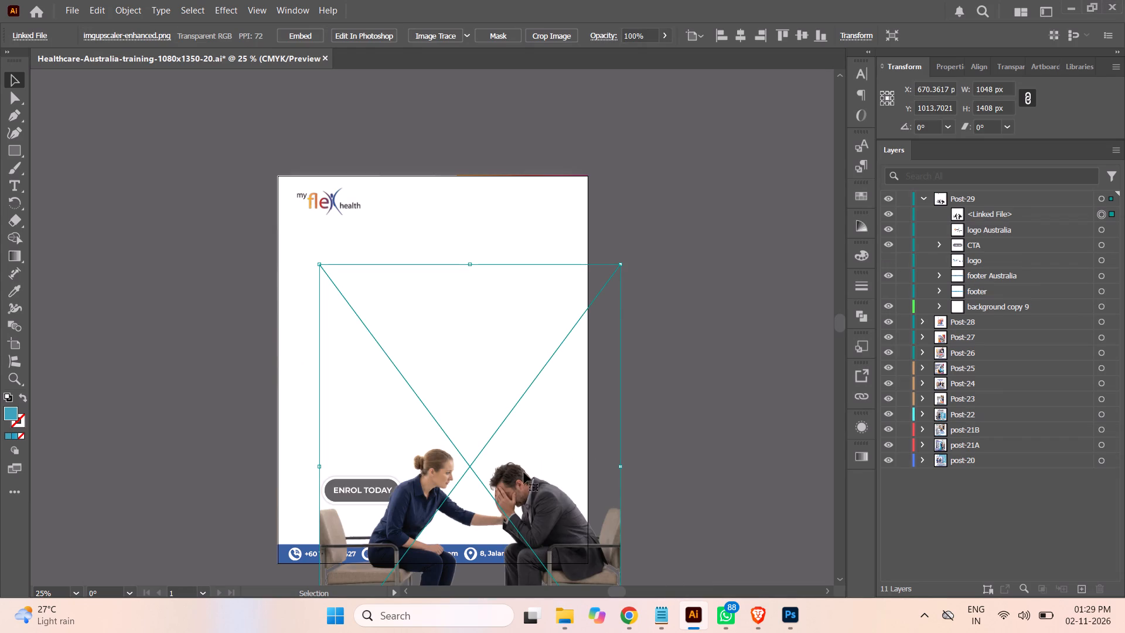
# Move the placed cut-out up to about X 523, Y 761 px, with its side edge against the artboard and the feet over the footer.
pyautogui.moveTo(537, 502); pyautogui.dragTo(497, 403)
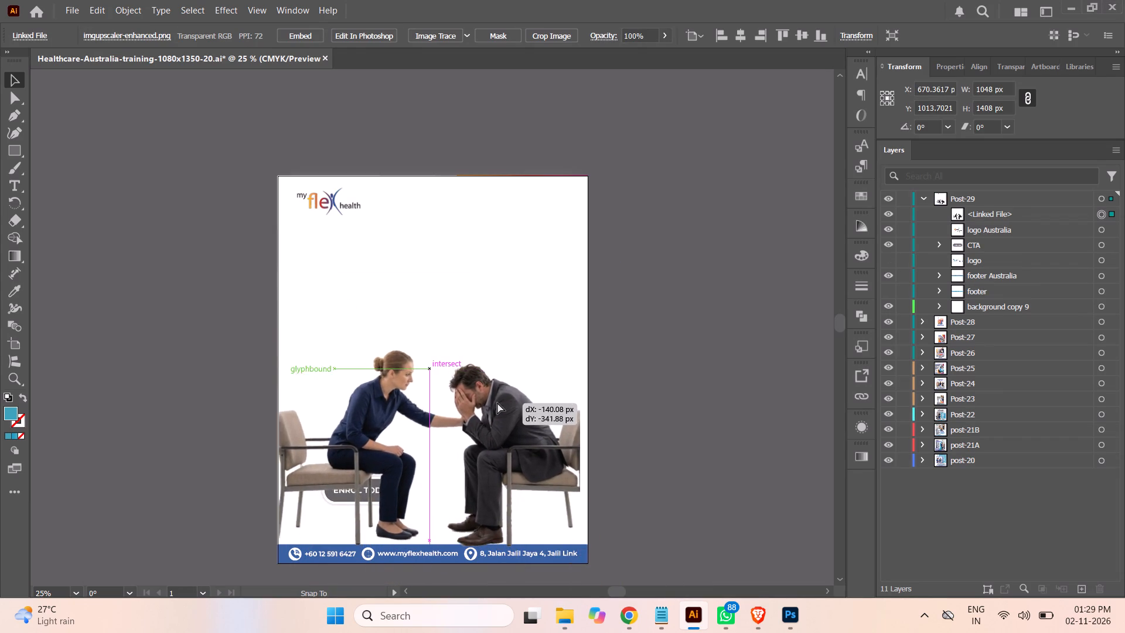
pyautogui.moveTo(497, 403); pyautogui.dragTo(502, 405)
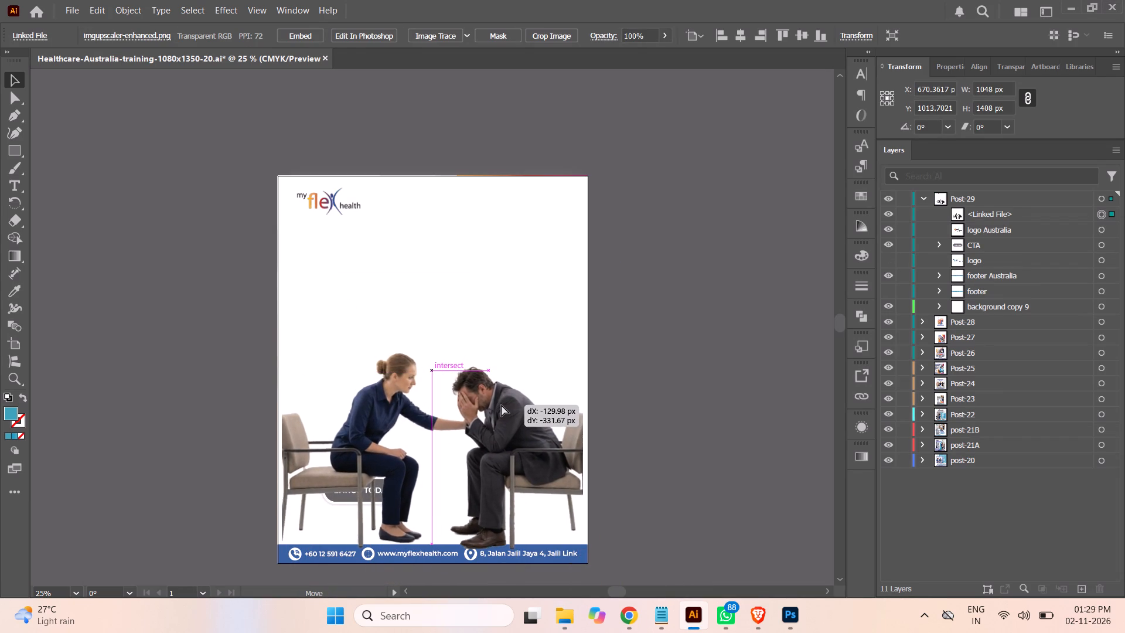
pyautogui.moveTo(502, 405); pyautogui.dragTo(503, 420)
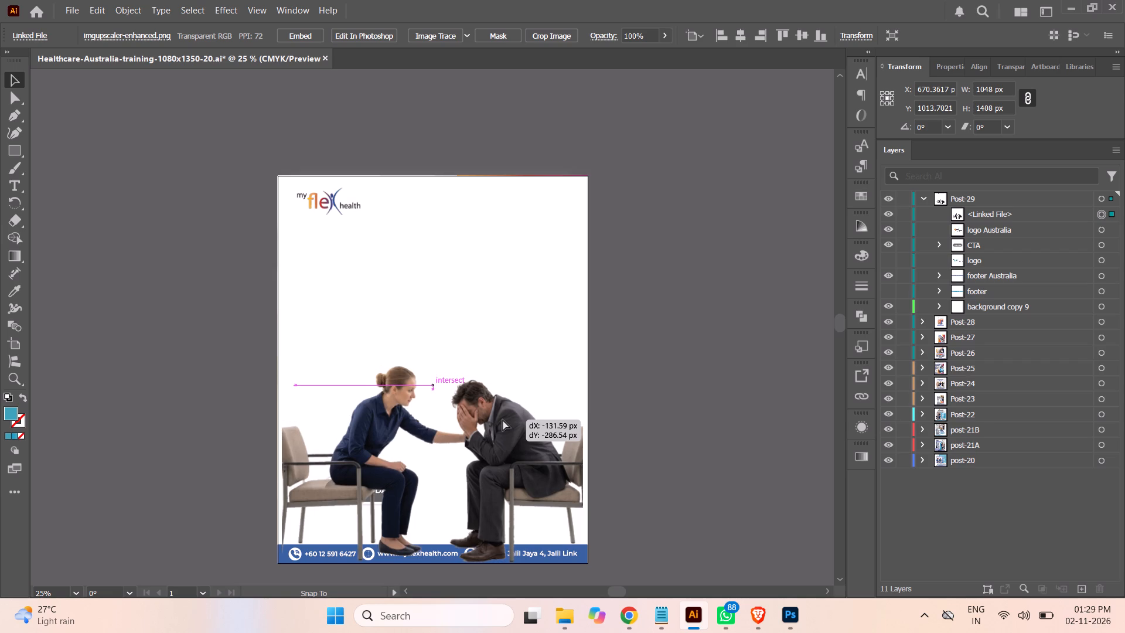
pyautogui.moveTo(503, 420); pyautogui.dragTo(497, 429)
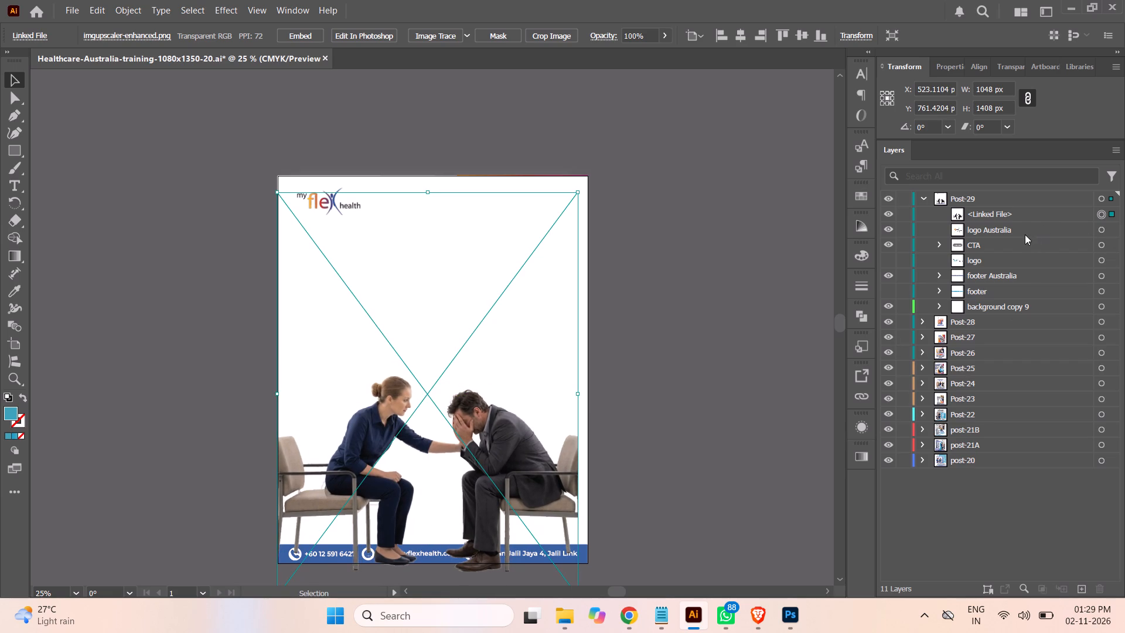
# Reorder the linked image in Post-29 so it sits directly above background copy 9, behind the footer, CTA and logo.
pyautogui.click(1020, 215)
pyautogui.moveTo(1020, 216); pyautogui.dragTo(1013, 308)
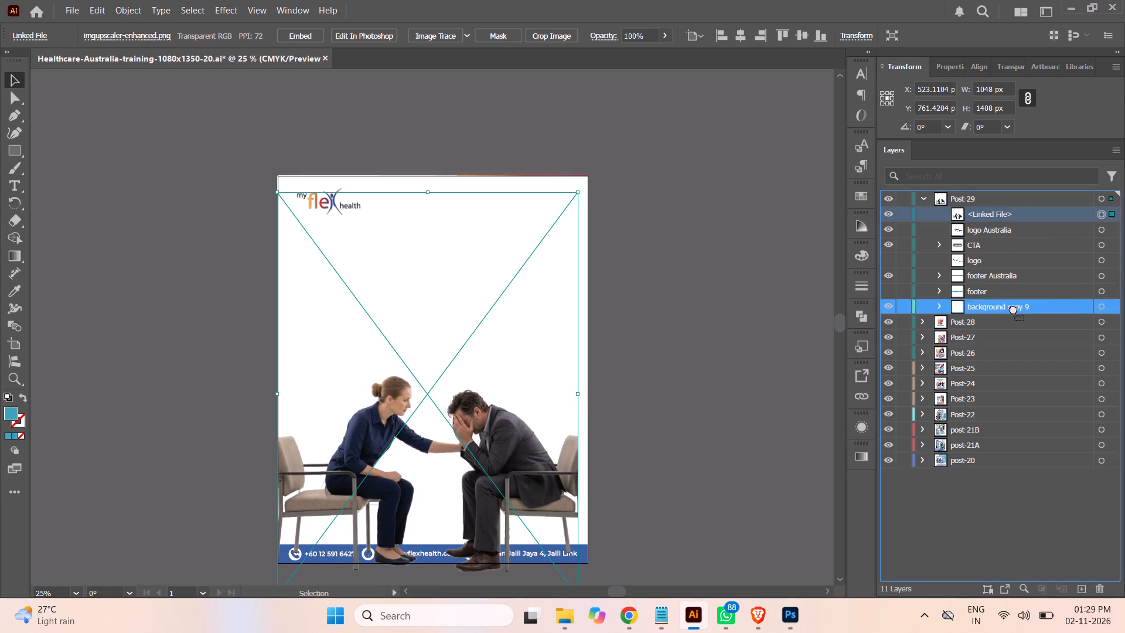
pyautogui.moveTo(1013, 308); pyautogui.dragTo(1010, 298)
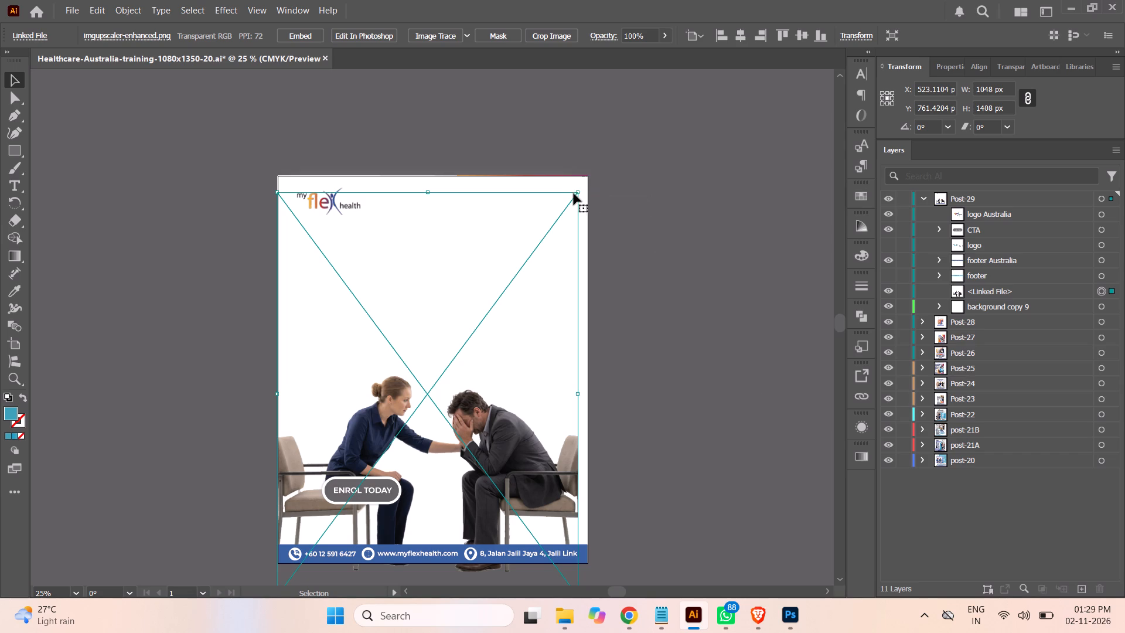
# Scale the linked image up proportionally to about 1083 × 1455 px so it spans the artboard's full width.
pyautogui.keyDown('shift'); pyautogui.moveTo(578, 192); pyautogui.dragTo(585, 185); pyautogui.keyUp('shift')
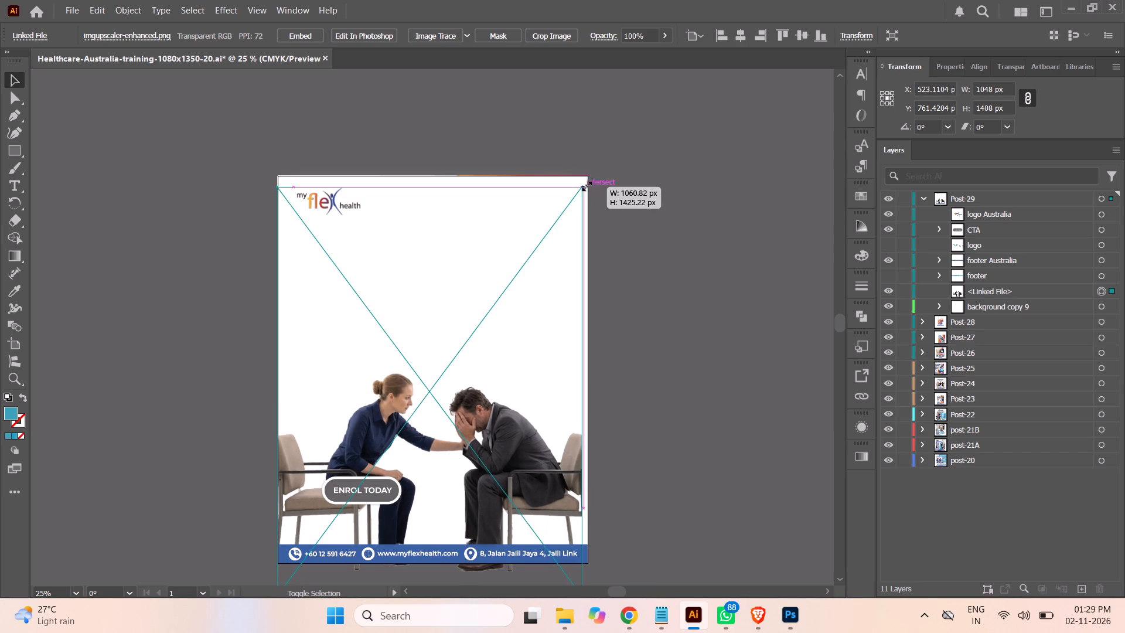
pyautogui.keyDown('shift'); pyautogui.moveTo(585, 185); pyautogui.dragTo(591, 179); pyautogui.keyUp('shift')
pyautogui.press('Return')
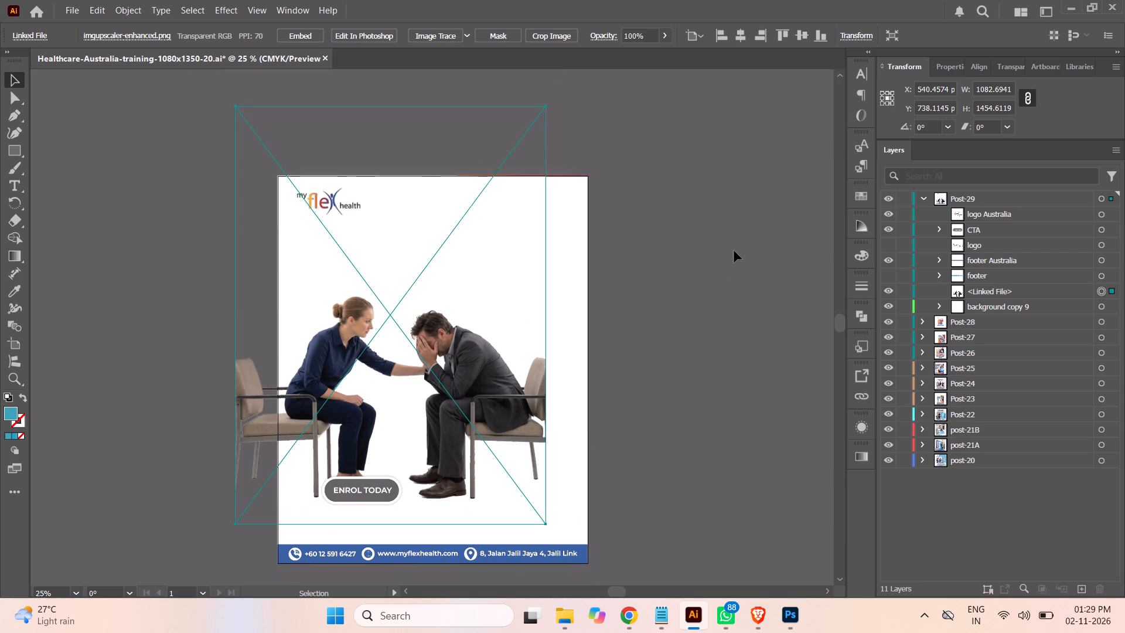
# Move the linked image of the seated people up to about X 542, Y 650 px so their feet rest just above the footer.
pyautogui.click(639, 419)
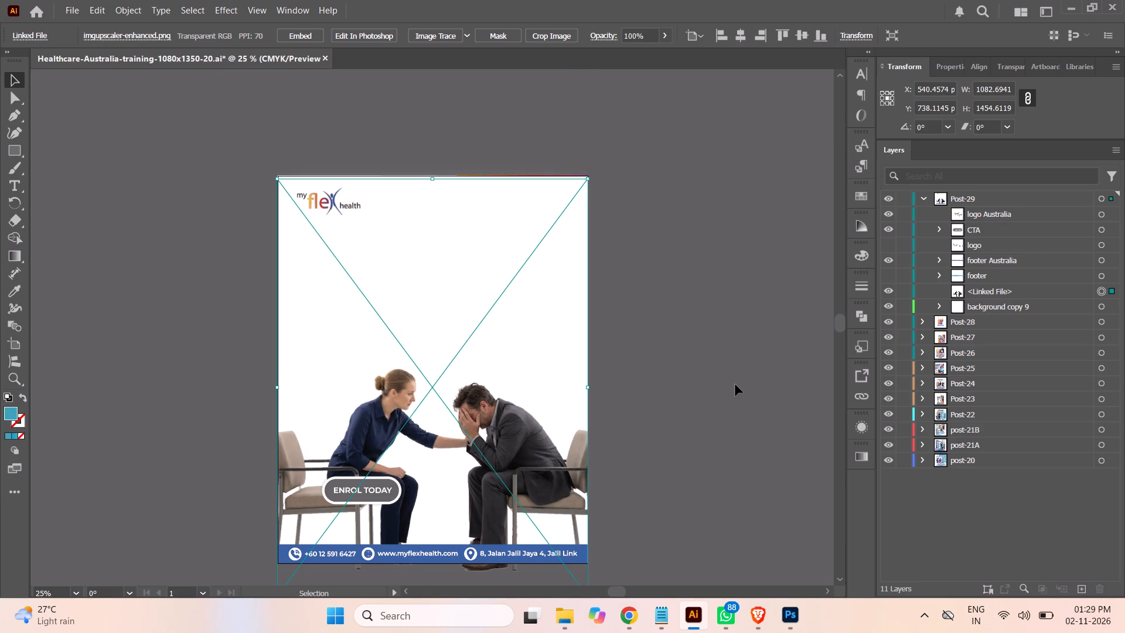
pyautogui.click(752, 351)
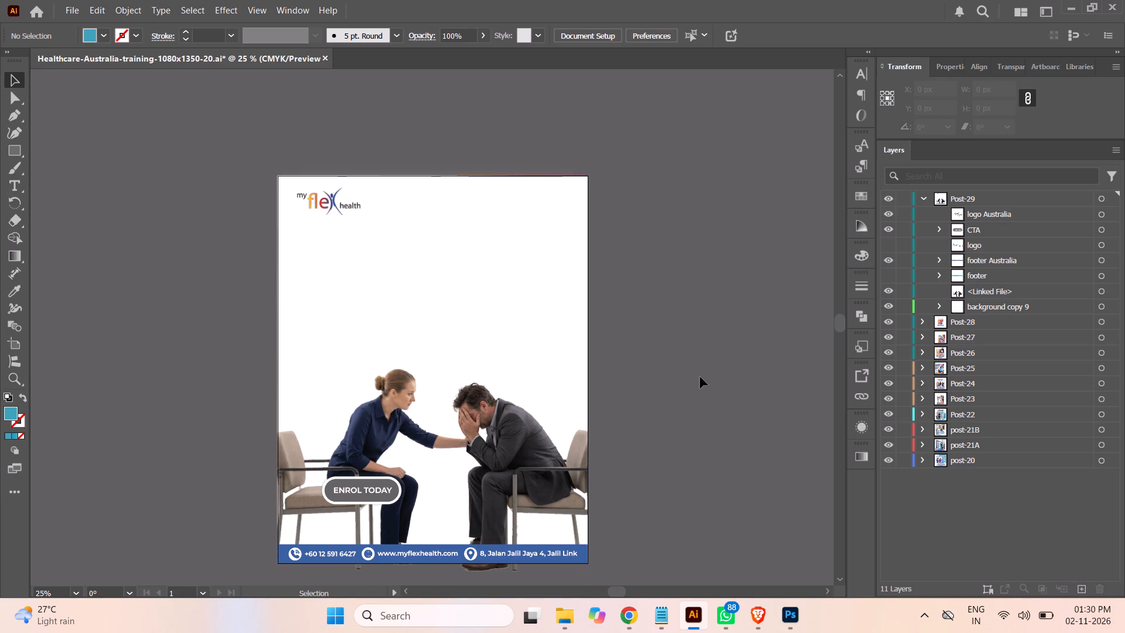
pyautogui.click(1102, 290)
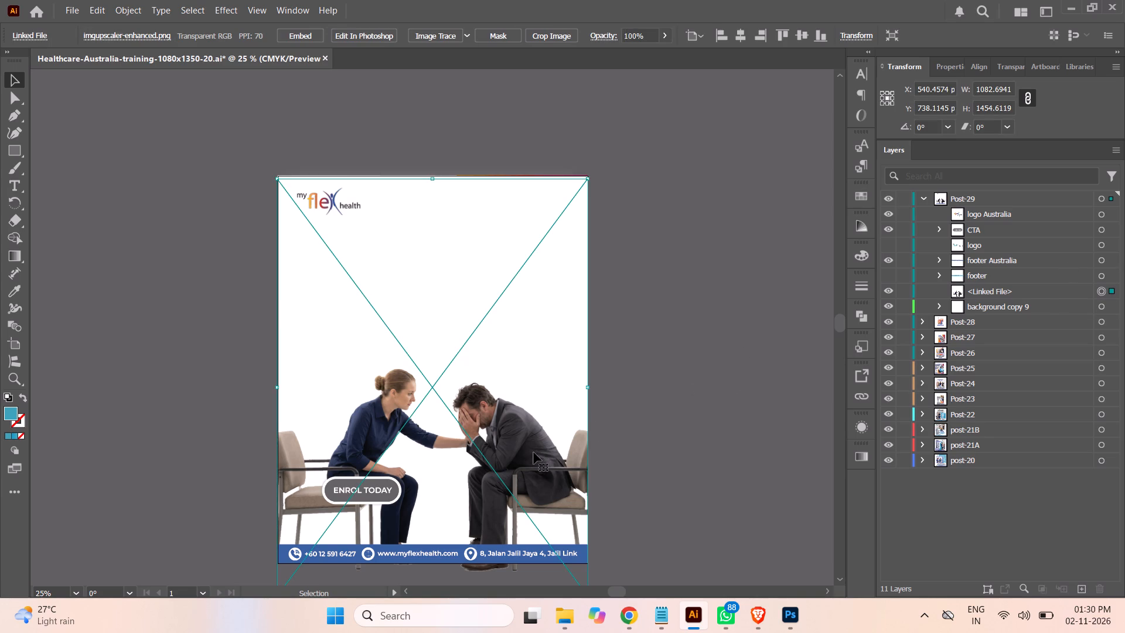
pyautogui.moveTo(530, 460); pyautogui.dragTo(531, 435)
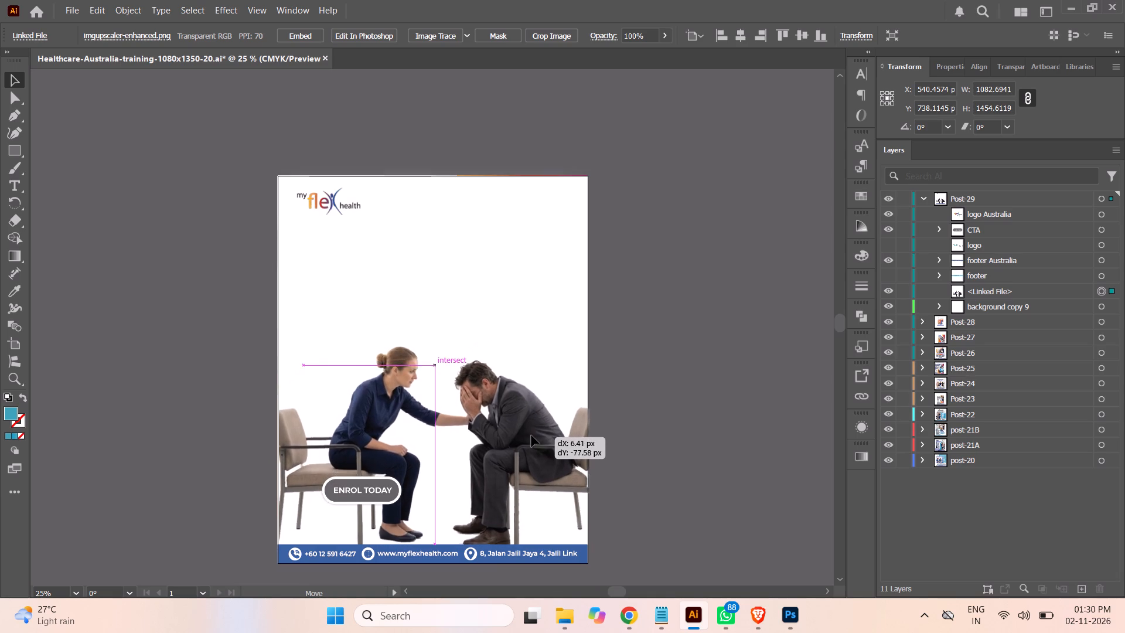
pyautogui.moveTo(531, 435); pyautogui.dragTo(530, 434)
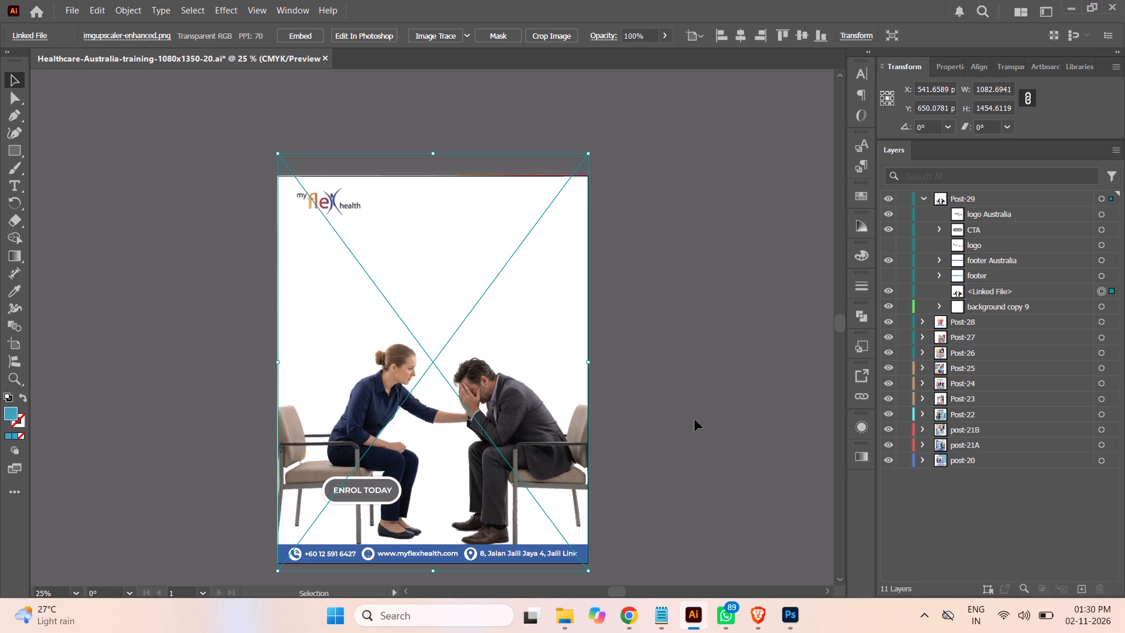
pyautogui.press('Return')
pyautogui.click(642, 421)
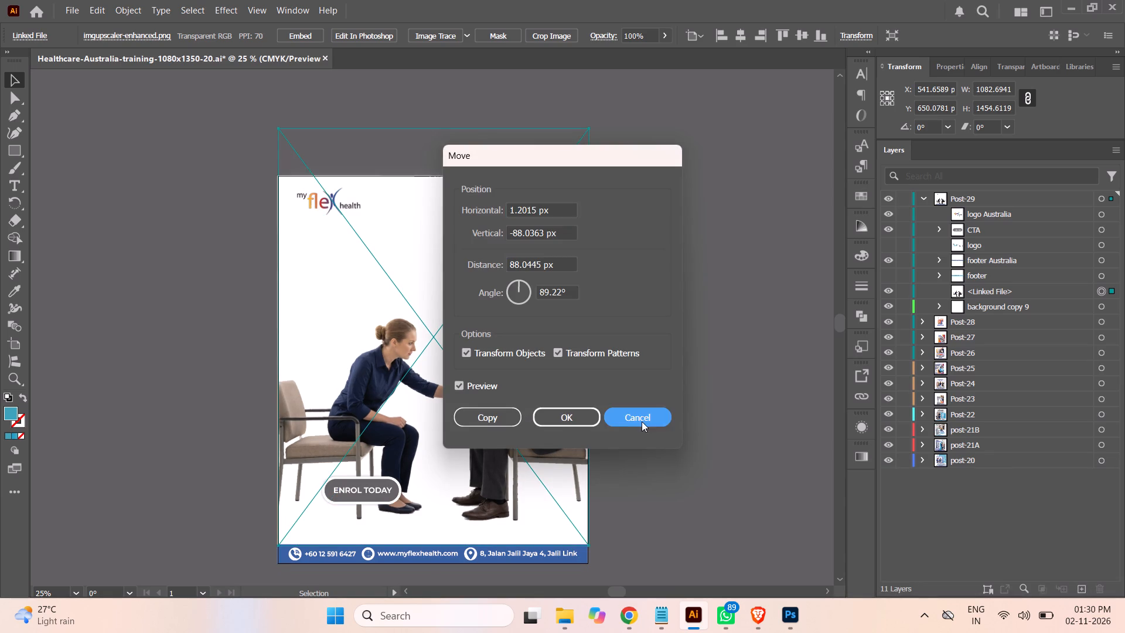
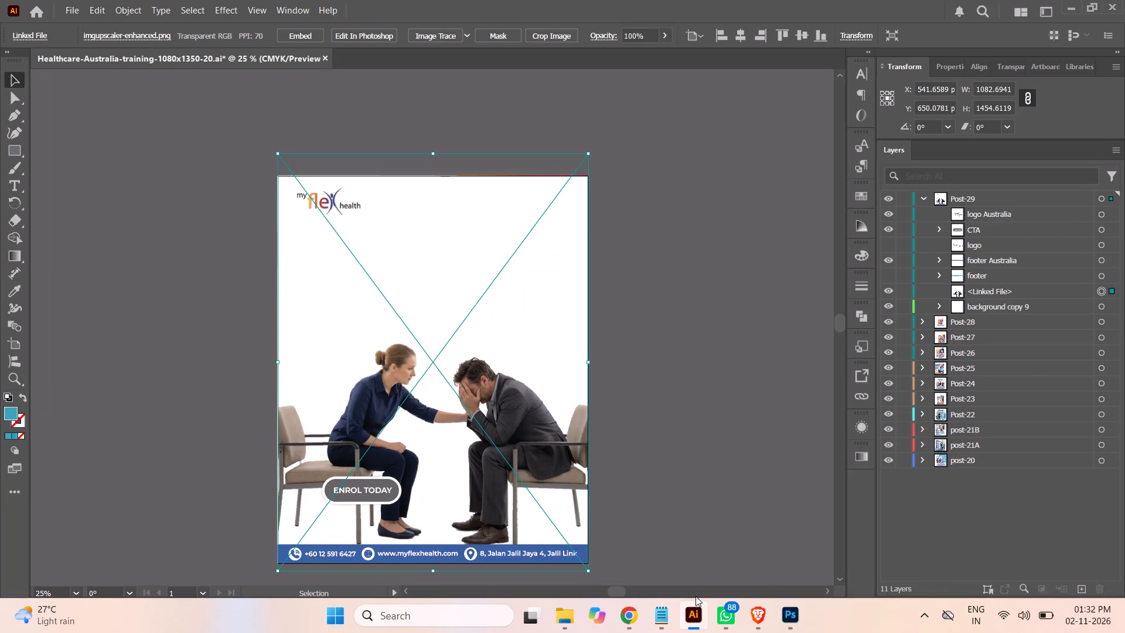
# Deselect the artwork and open the Data folder from Documents in a new File Explorer tab.
pyautogui.click(735, 516)
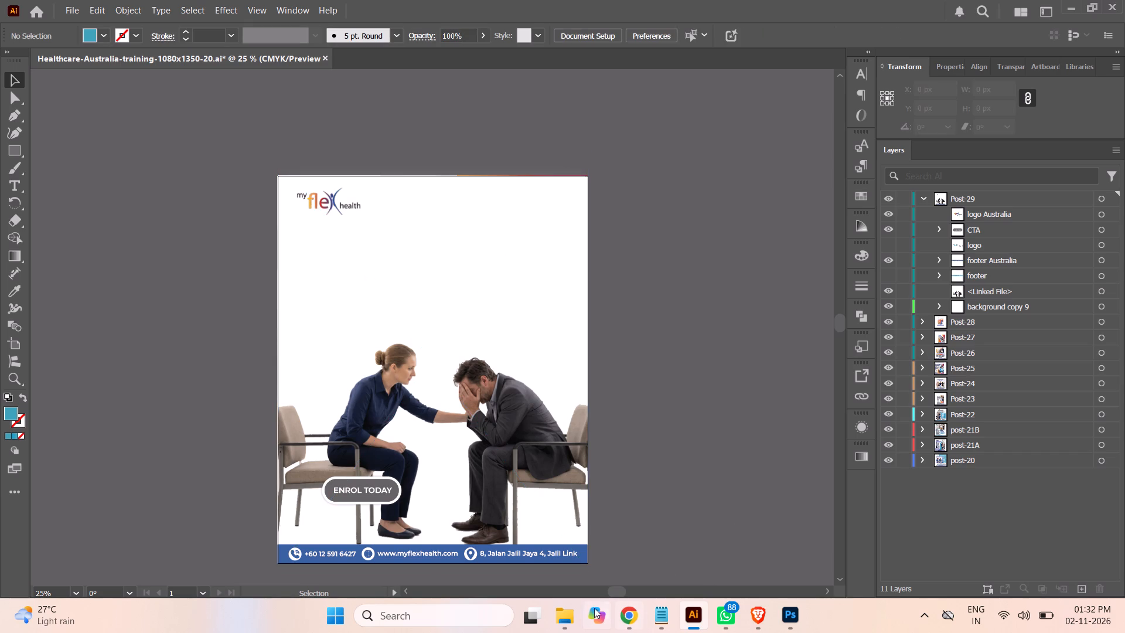
pyautogui.click(566, 614)
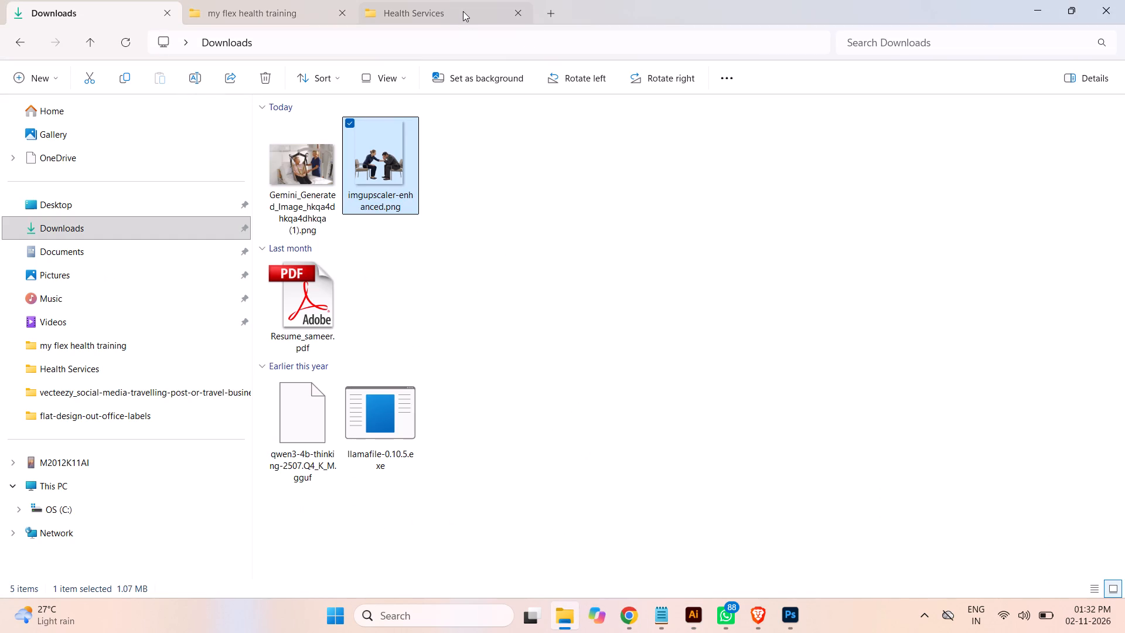
pyautogui.click(463, 11)
pyautogui.click(550, 14)
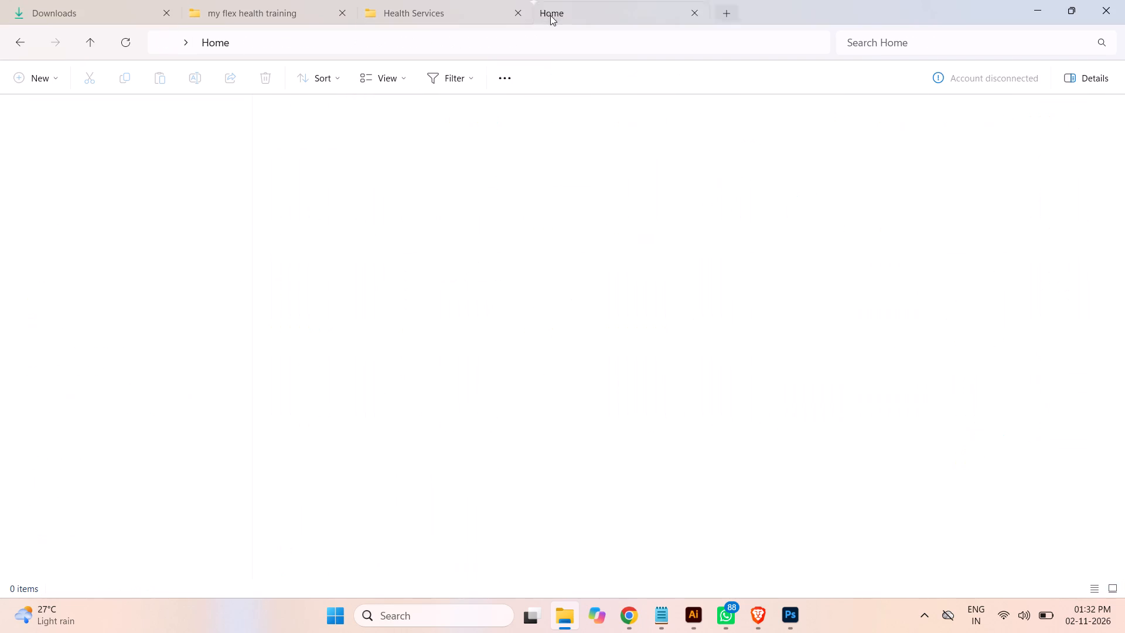
pyautogui.click(60, 253)
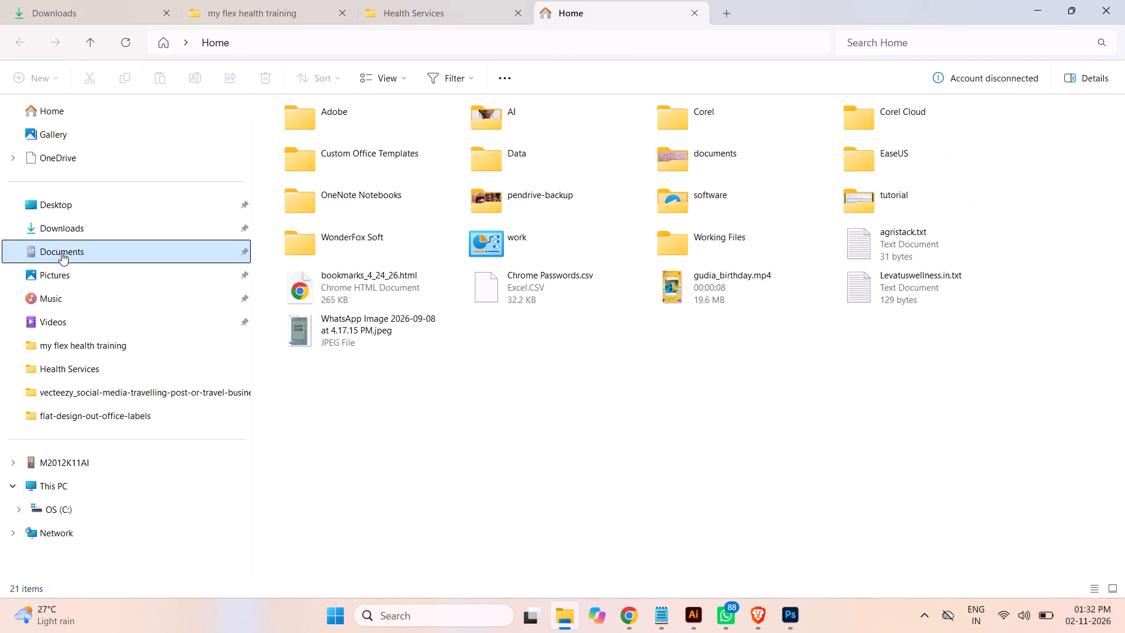
pyautogui.doubleClick(494, 158)
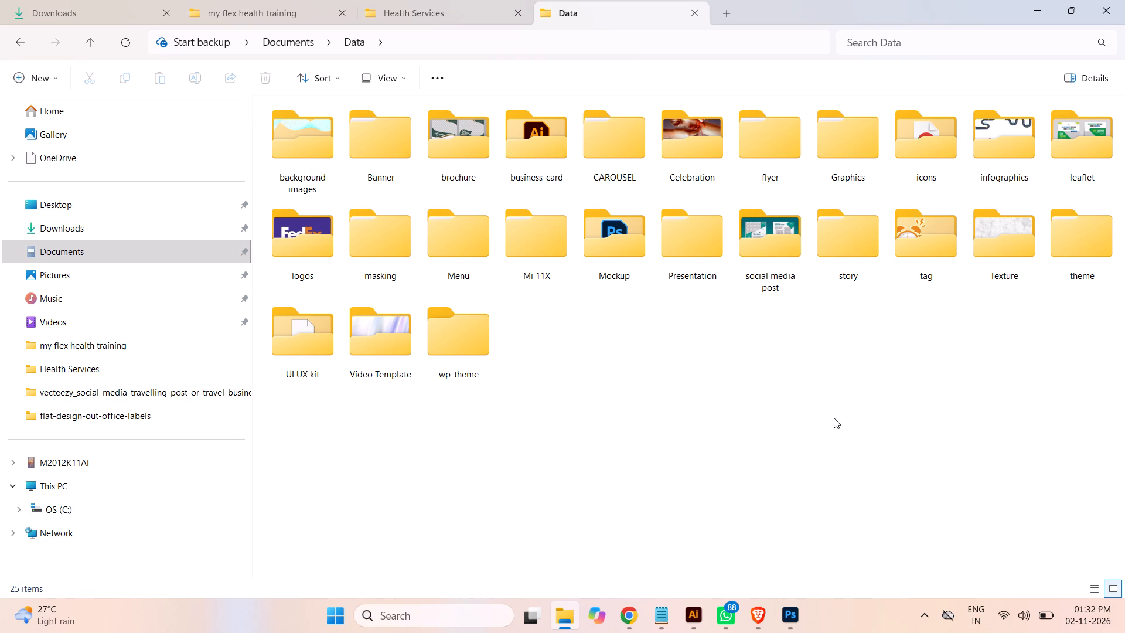
pyautogui.click(689, 611)
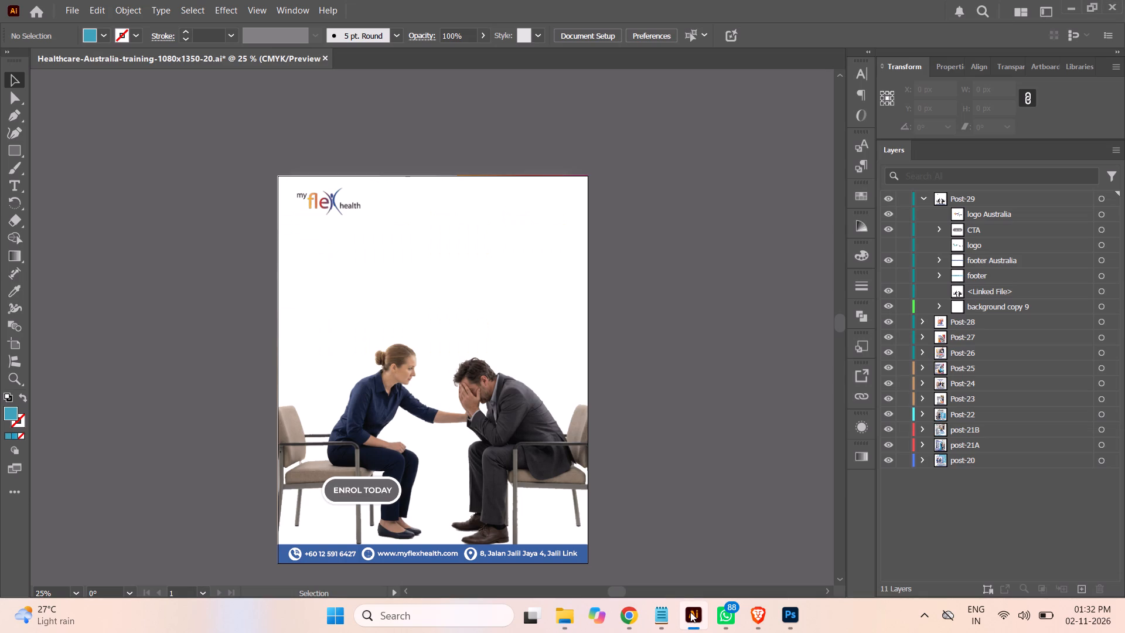
pyautogui.click(738, 470)
# Browse the Pinterest results for mental health social media post in Brave, examining layouts and imagery for design ideas.
pyautogui.click(757, 613)
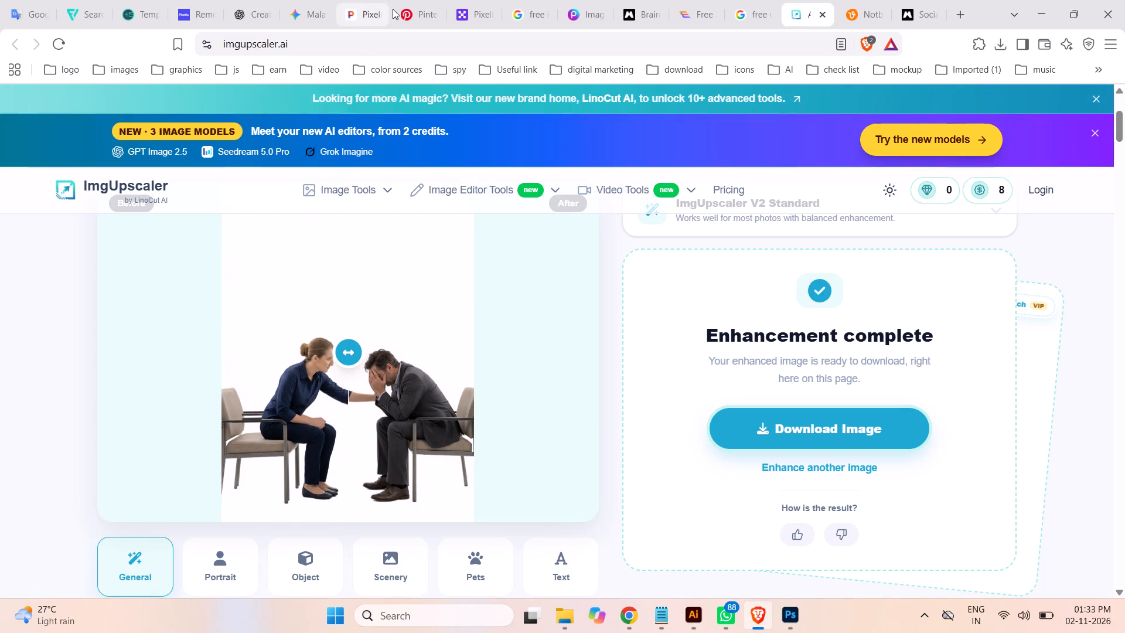
pyautogui.click(416, 11)
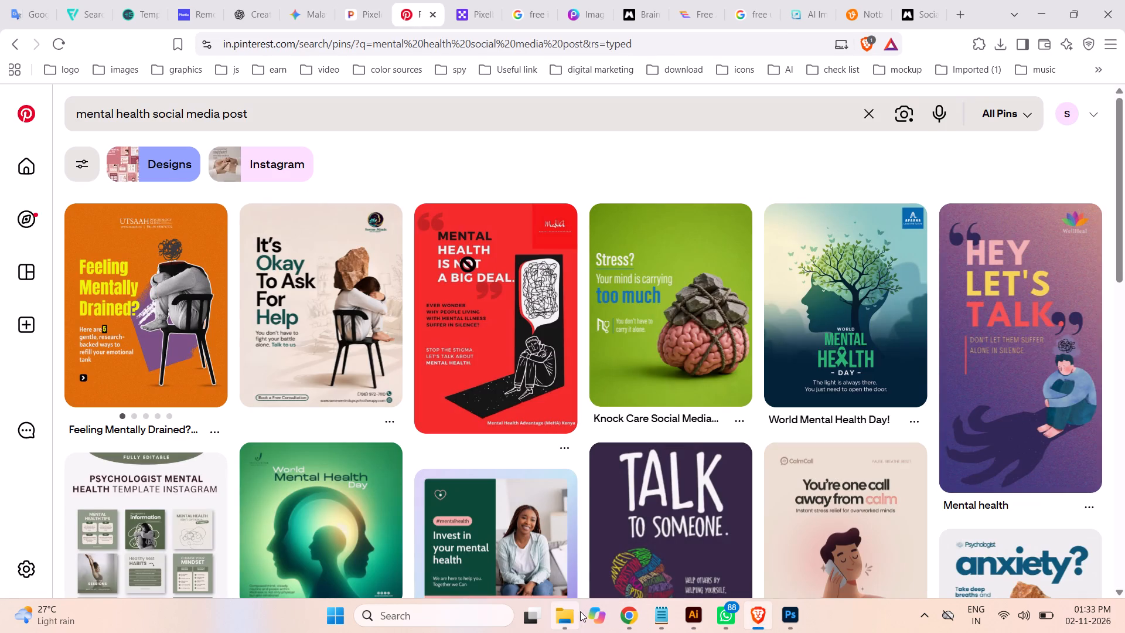
pyautogui.scroll(-1, 1012, 350)
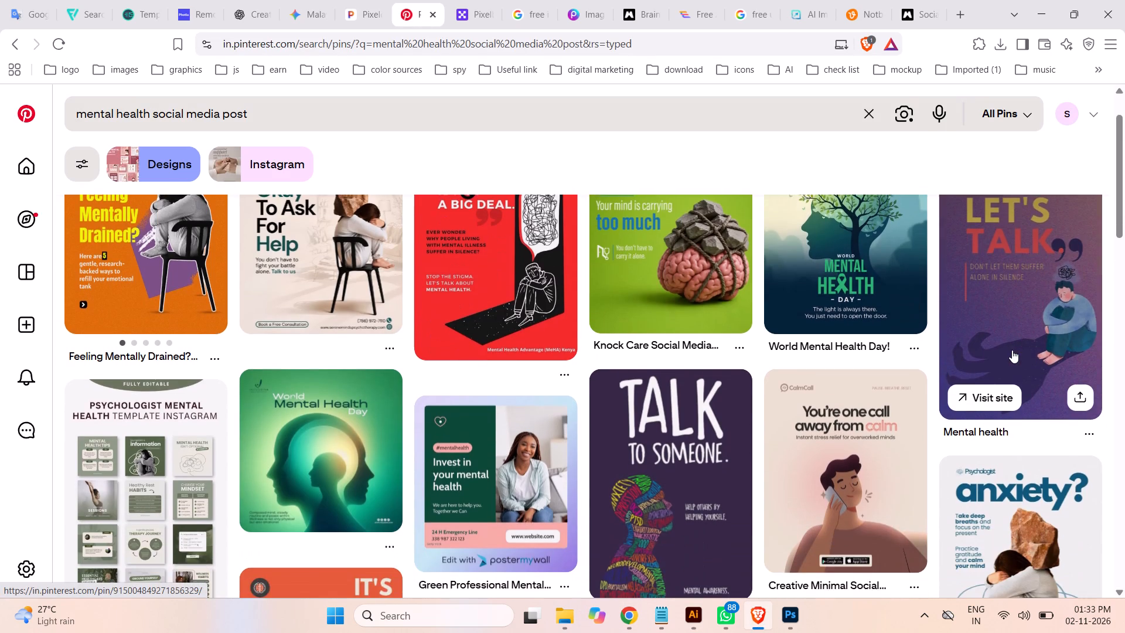
pyautogui.scroll(-11, 1012, 350)
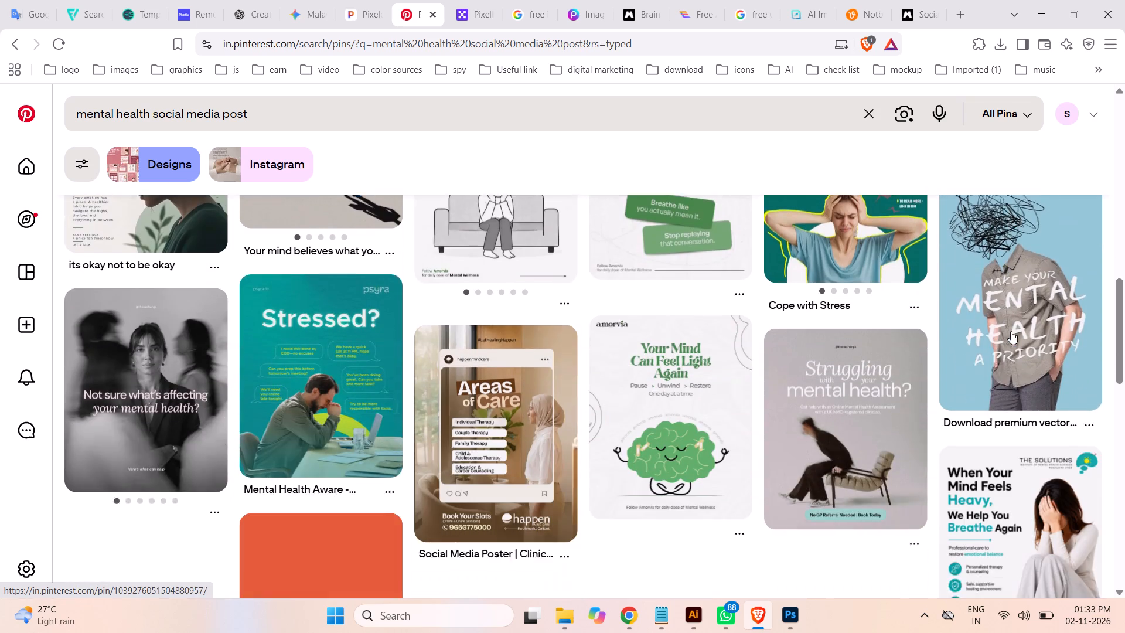
pyautogui.scroll(-2, 1011, 331)
pyautogui.scroll(1, 1011, 331)
pyautogui.scroll(-4, 1011, 331)
pyautogui.scroll(1, 1011, 331)
pyautogui.scroll(-10, 1011, 331)
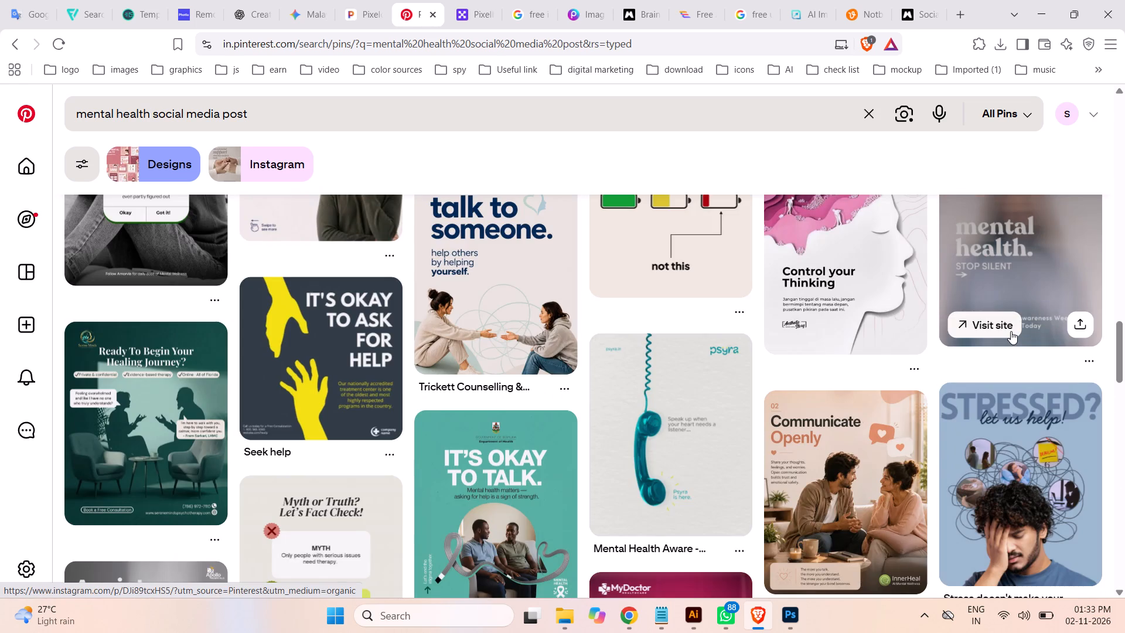
pyautogui.scroll(-2, 1011, 331)
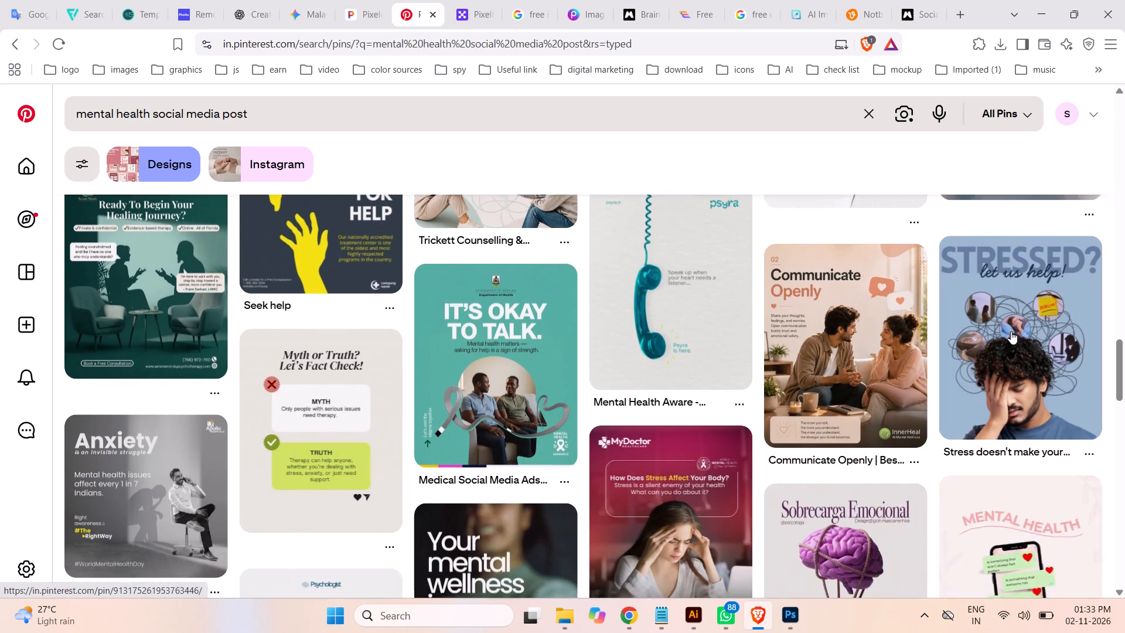
pyautogui.scroll(-6, 1011, 331)
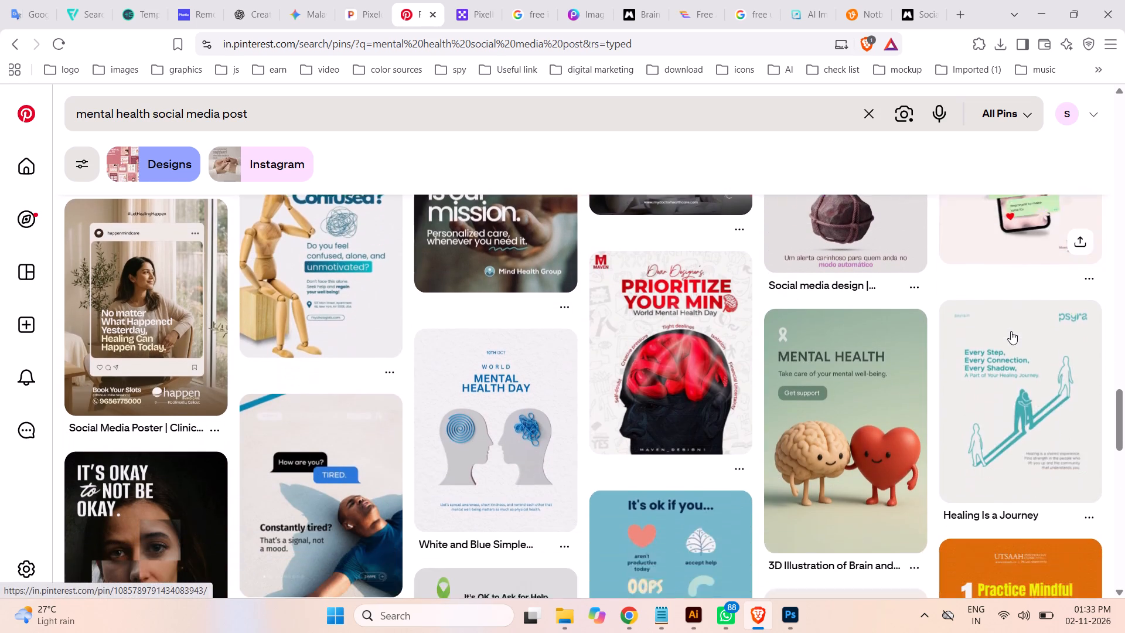
pyautogui.scroll(-7, 1011, 331)
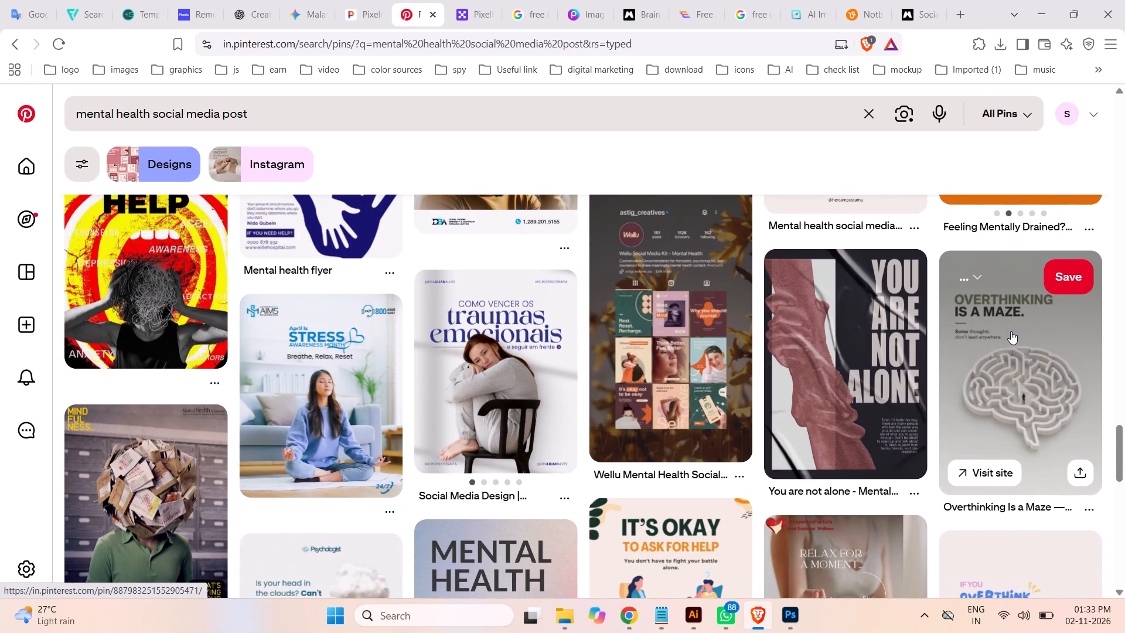
pyautogui.scroll(-4, 1011, 331)
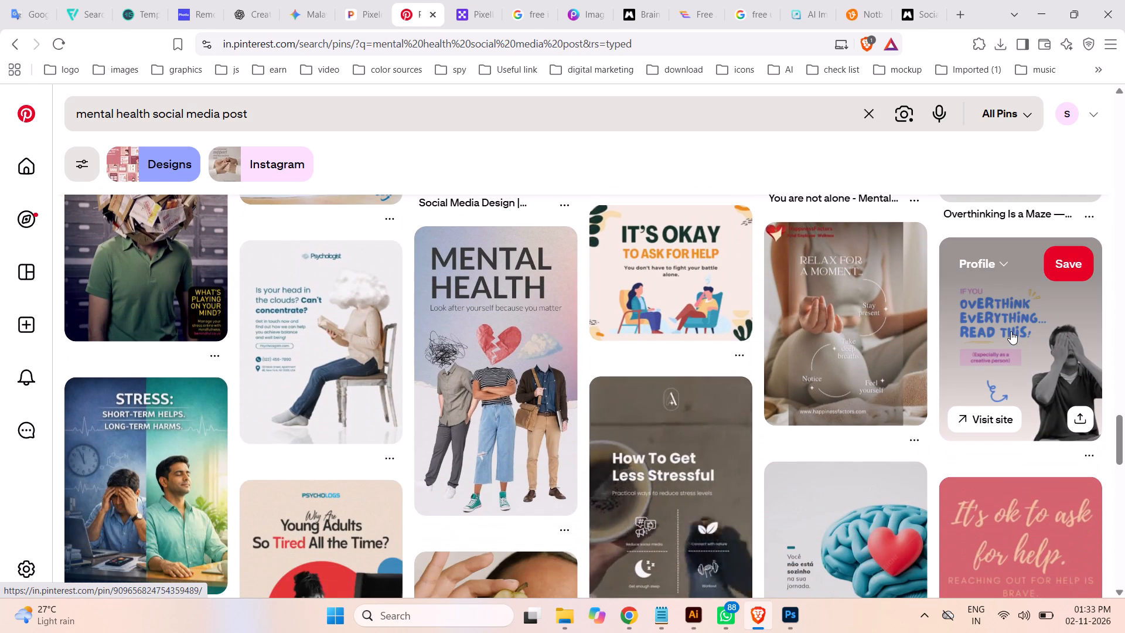
pyautogui.scroll(-8, 1011, 331)
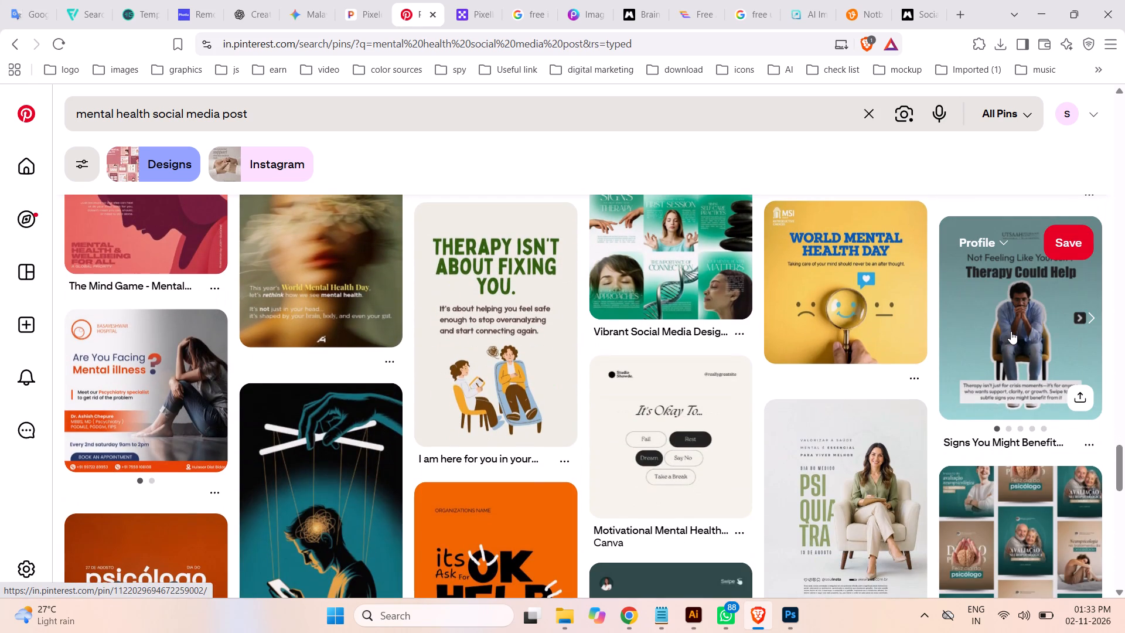
pyautogui.scroll(-7, 1011, 331)
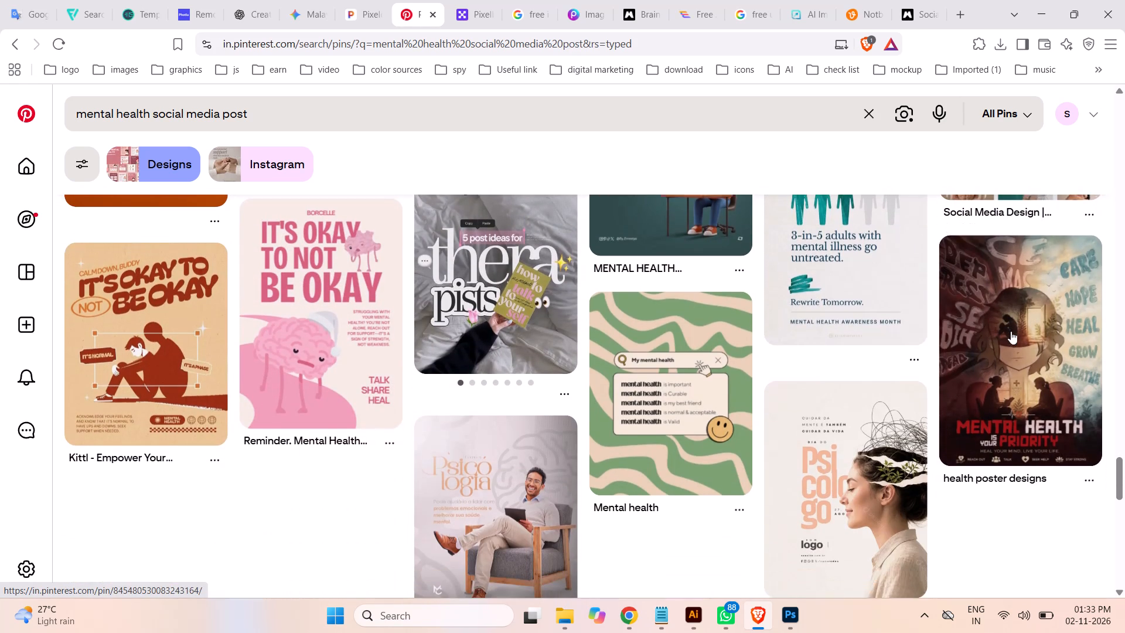
pyautogui.scroll(-4, 964, 333)
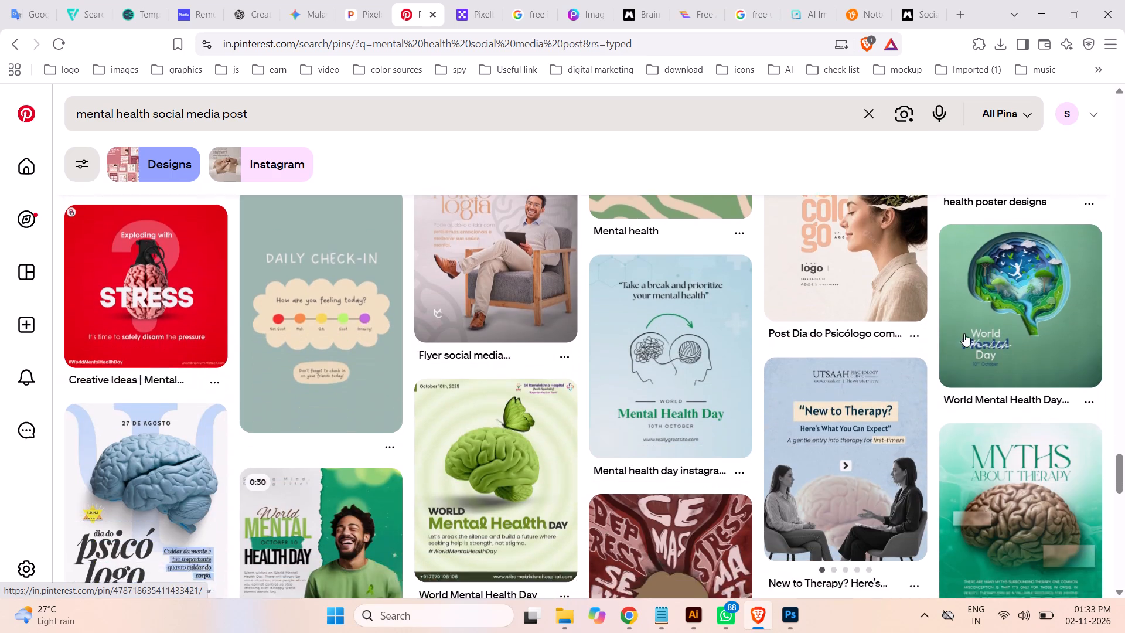
pyautogui.scroll(-2, 964, 333)
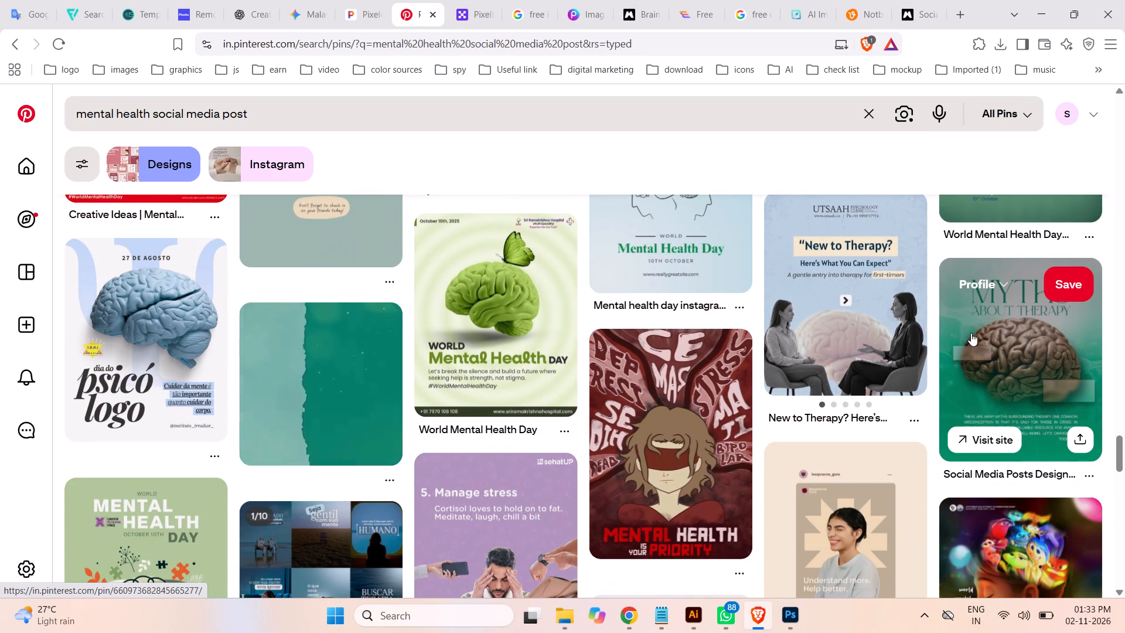
pyautogui.scroll(1, 974, 334)
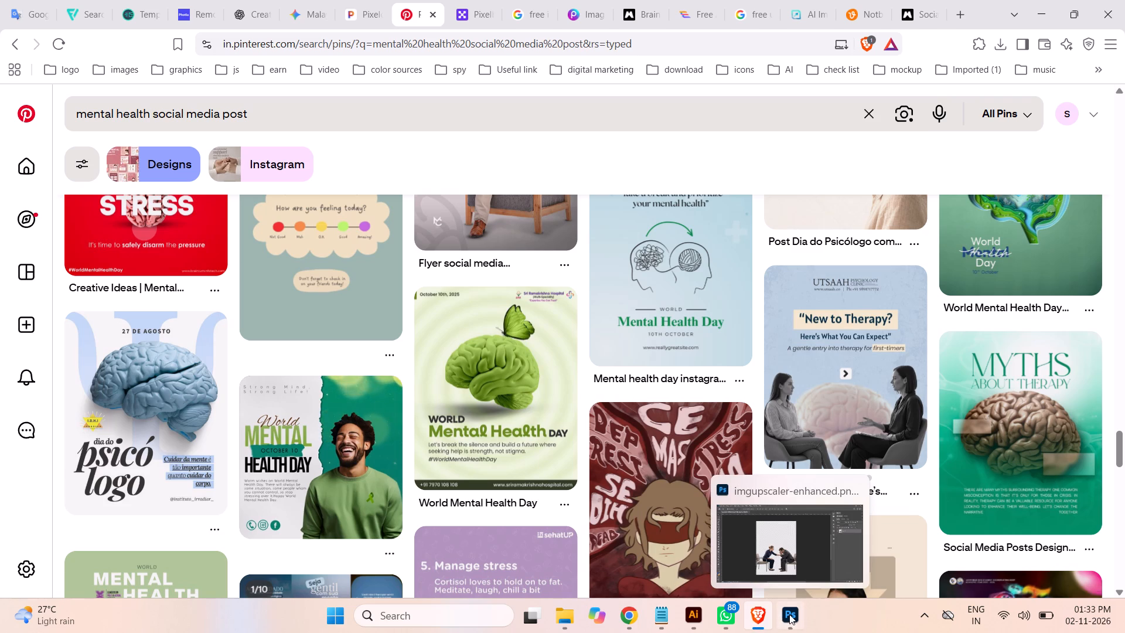
pyautogui.click(698, 614)
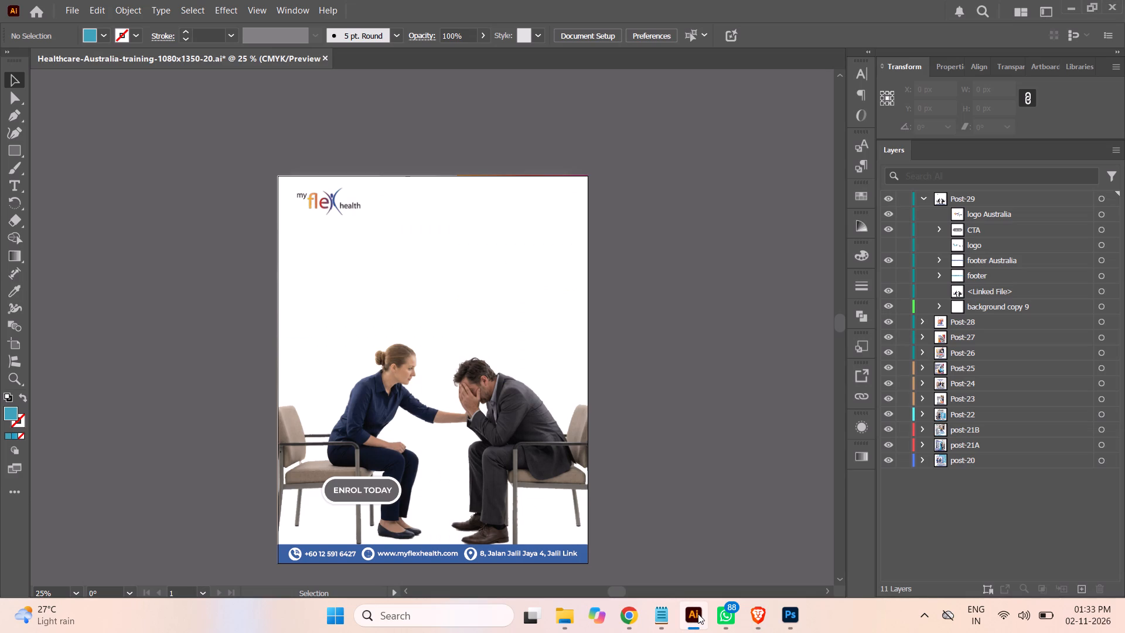
# Look through the infographics and Graphics folders inside Data in File Explorer and open the brain folder in Graphics.
pyautogui.click(566, 615)
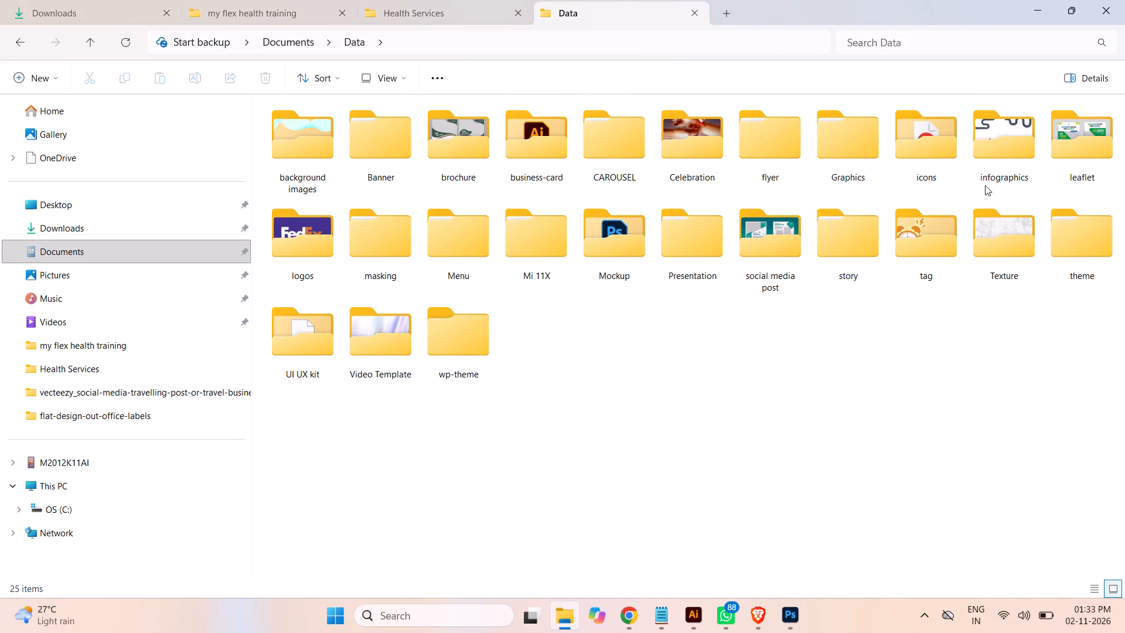
pyautogui.doubleClick(1017, 154)
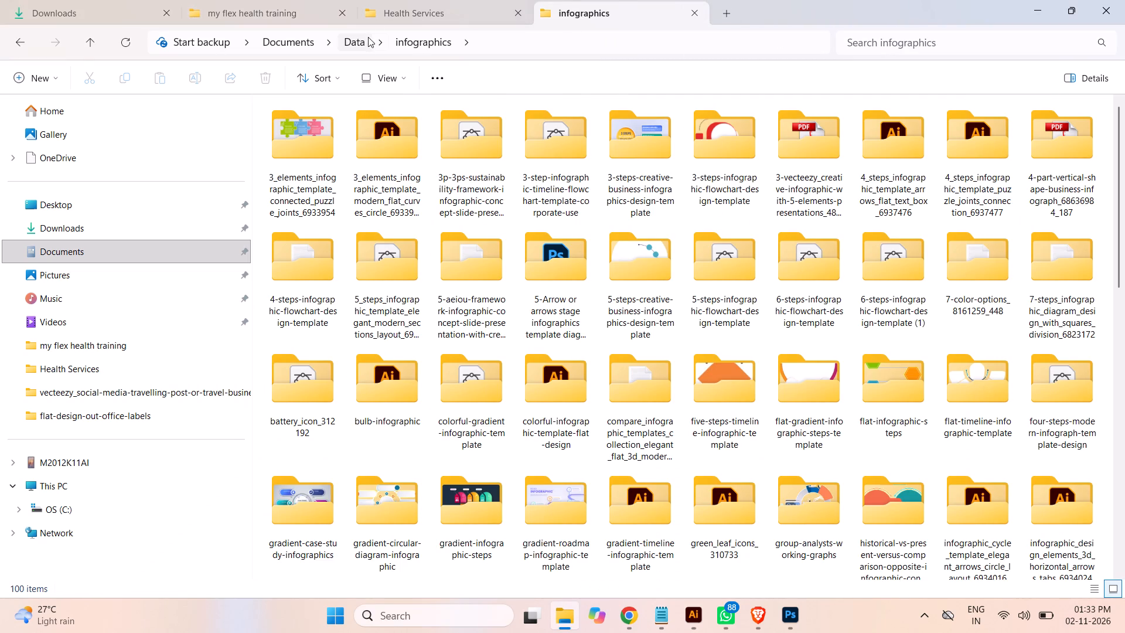
pyautogui.click(363, 42)
pyautogui.doubleClick(845, 154)
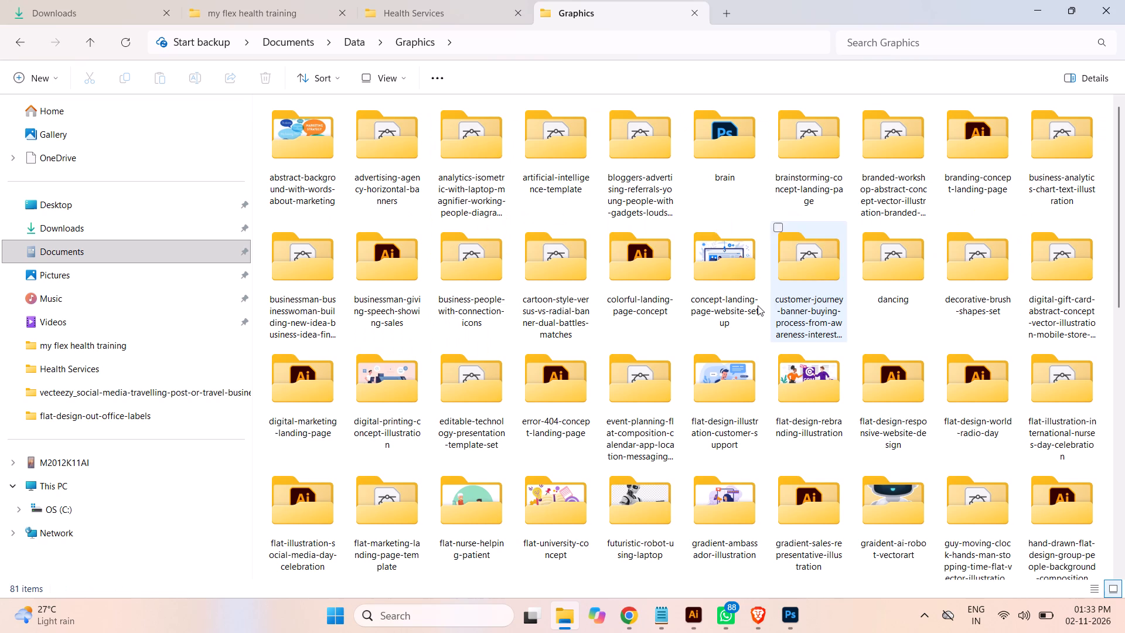
pyautogui.moveTo(1121, 235); pyautogui.dragTo(1118, 570)
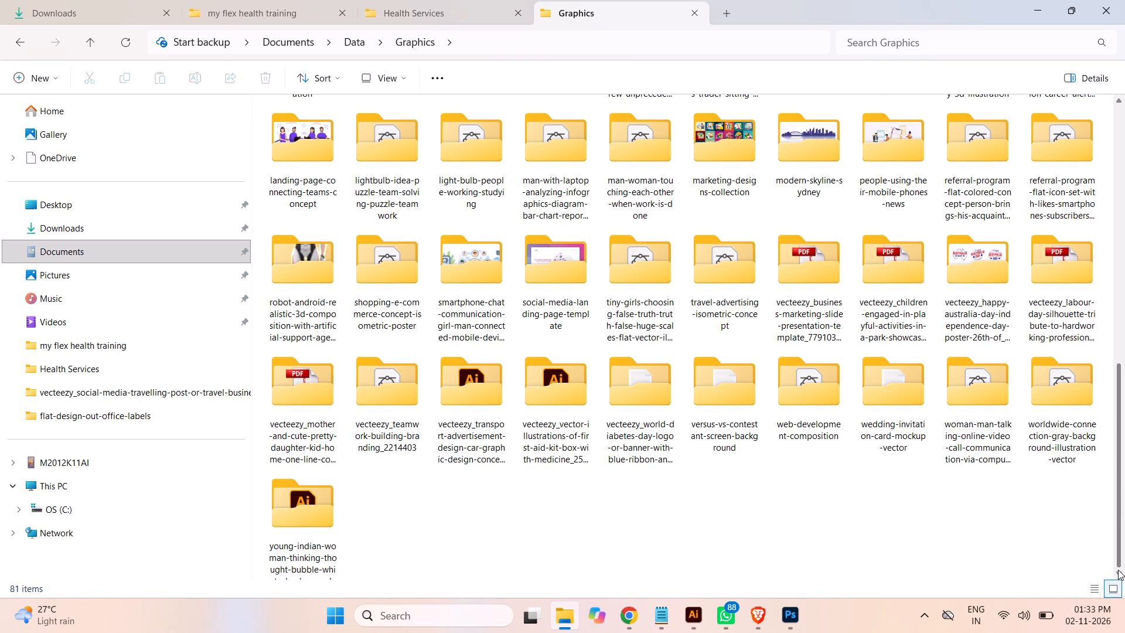
pyautogui.moveTo(1118, 570); pyautogui.dragTo(1118, 571)
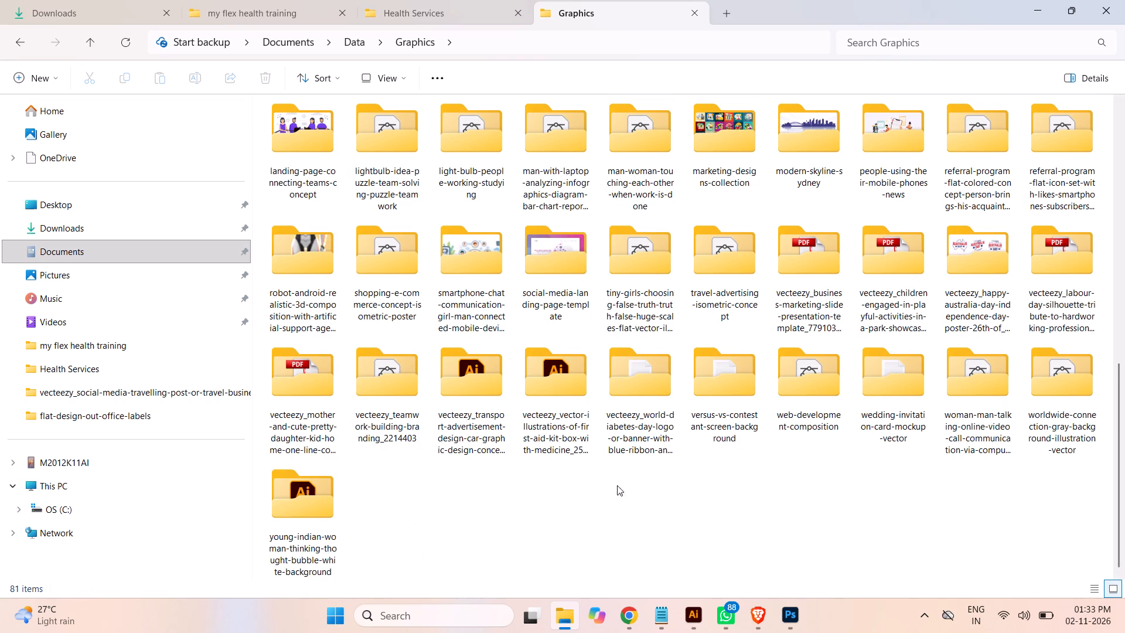
pyautogui.scroll(2, 725, 426)
pyautogui.scroll(-1, 725, 425)
pyautogui.scroll(5, 725, 425)
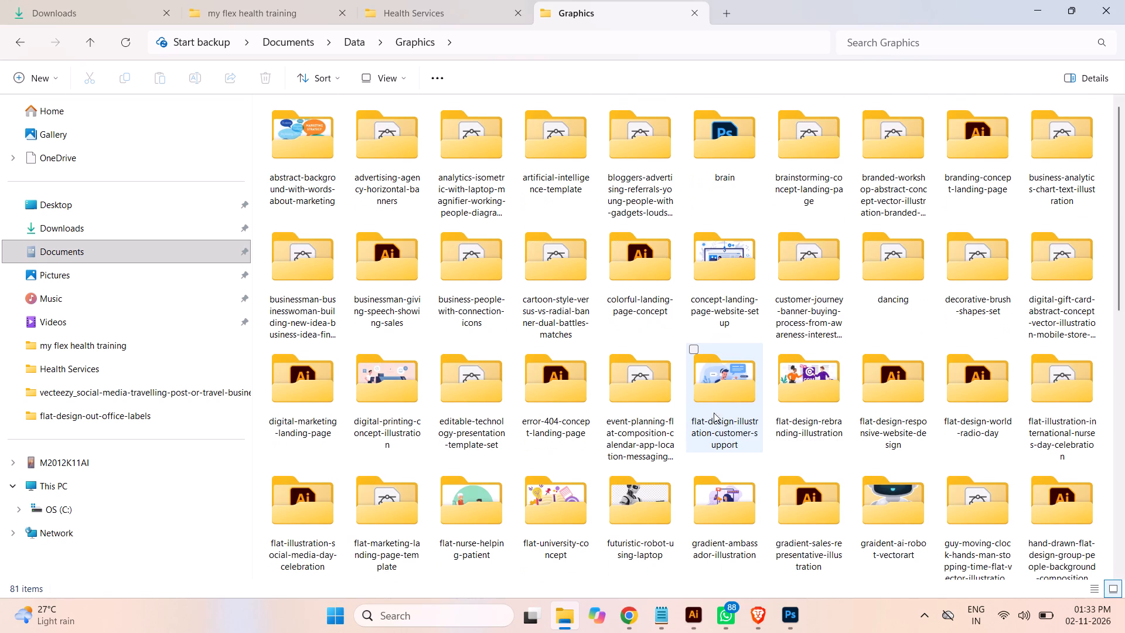
pyautogui.click(566, 280)
pyautogui.press('b')
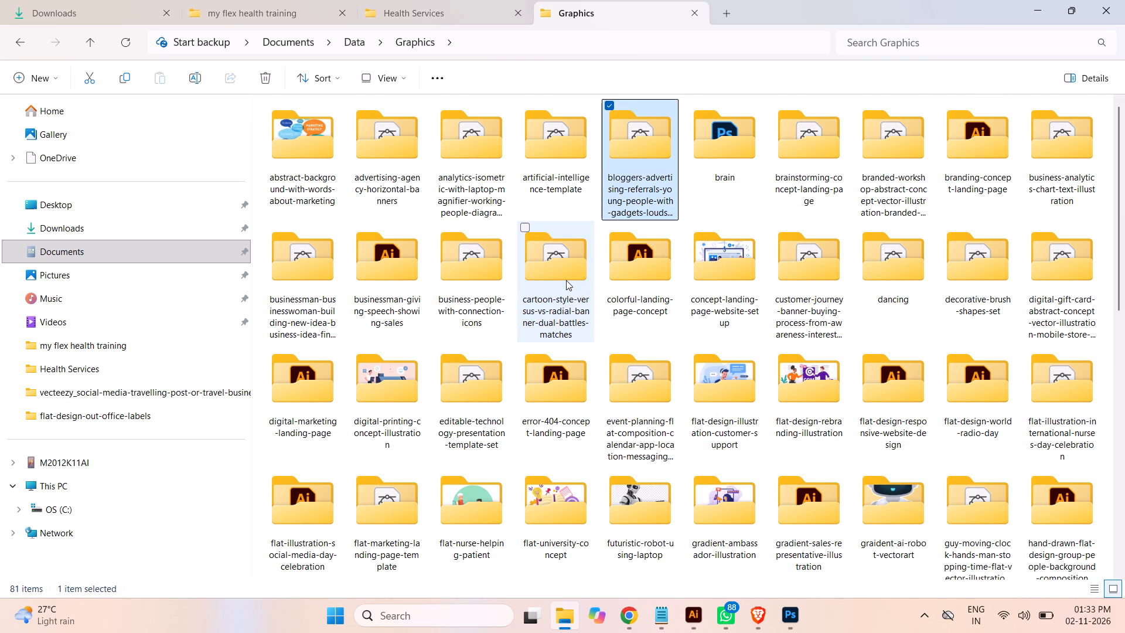
pyautogui.doubleClick(738, 161)
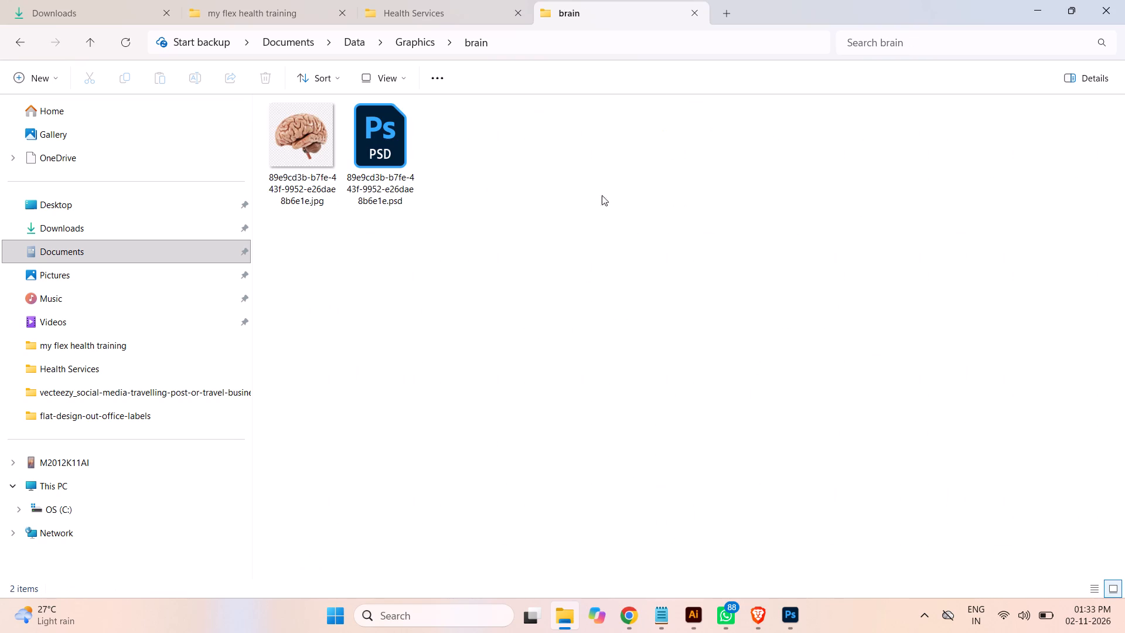
# Preview the brain JPG image at a larger size and close the preview.
pyautogui.doubleClick(313, 147)
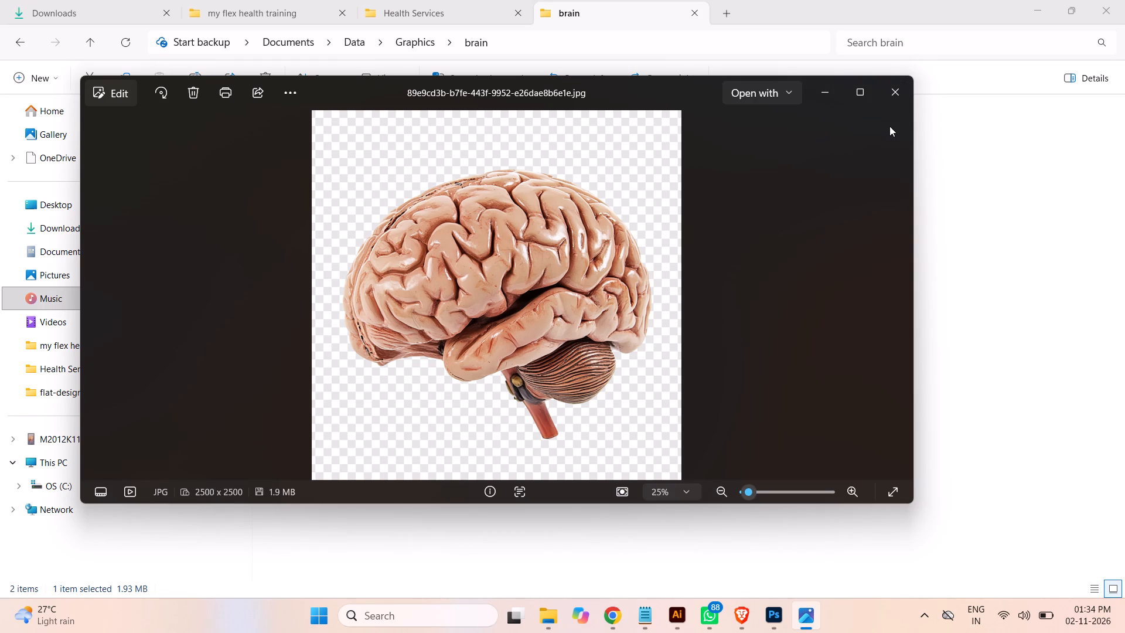
pyautogui.click(898, 94)
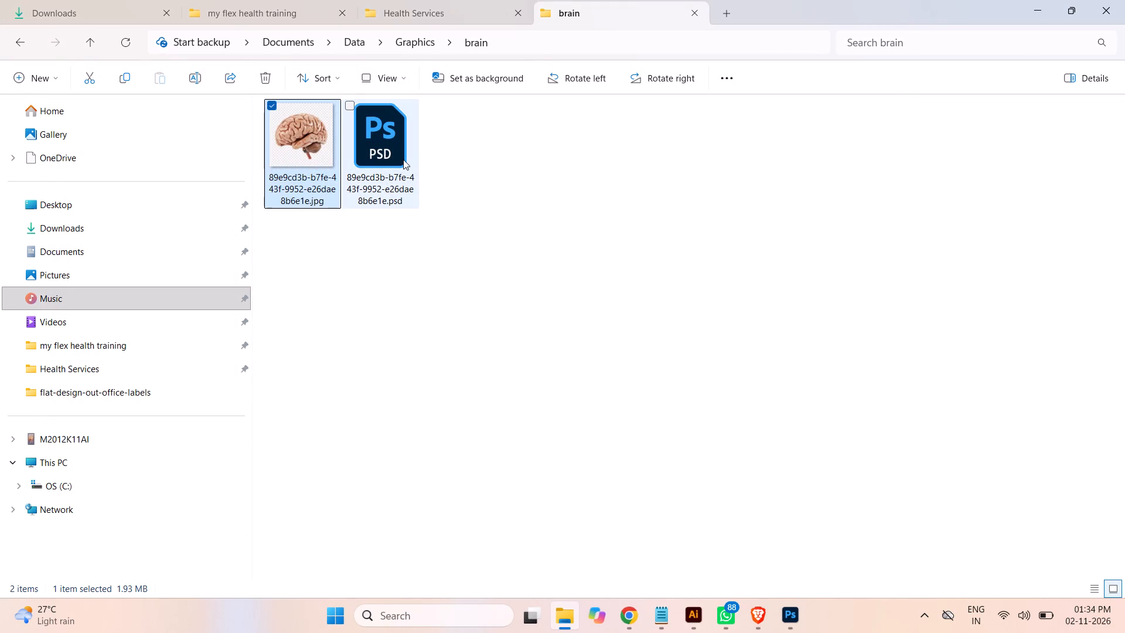
# Open the brain PSD in Photoshop and hide its Background layer, making Object the active layer.
pyautogui.doubleClick(403, 159)
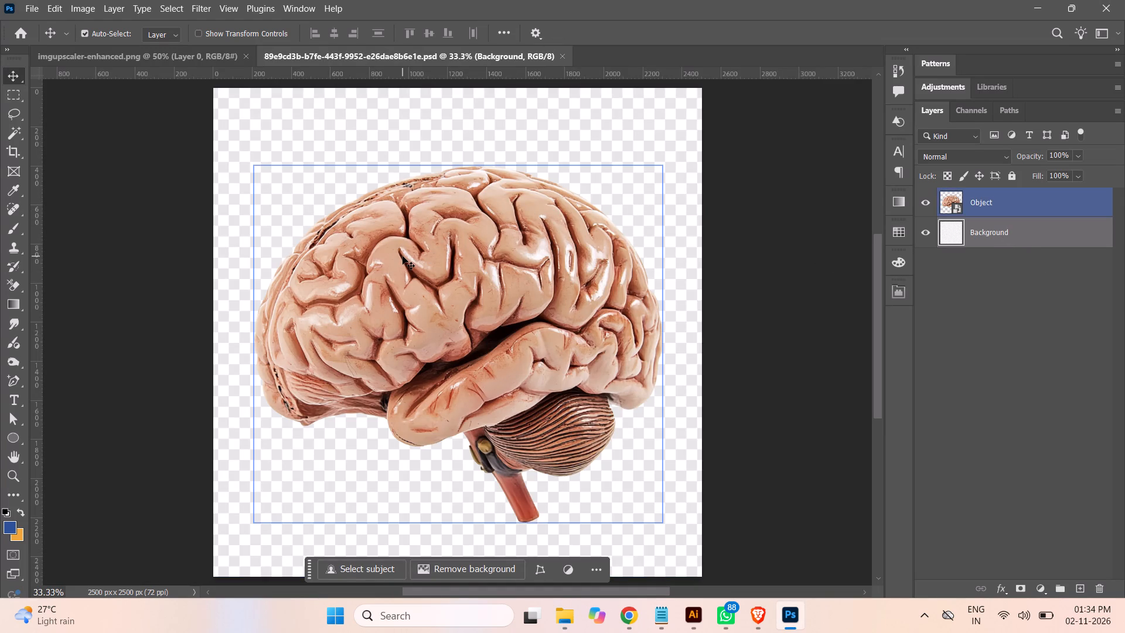
pyautogui.click(924, 232)
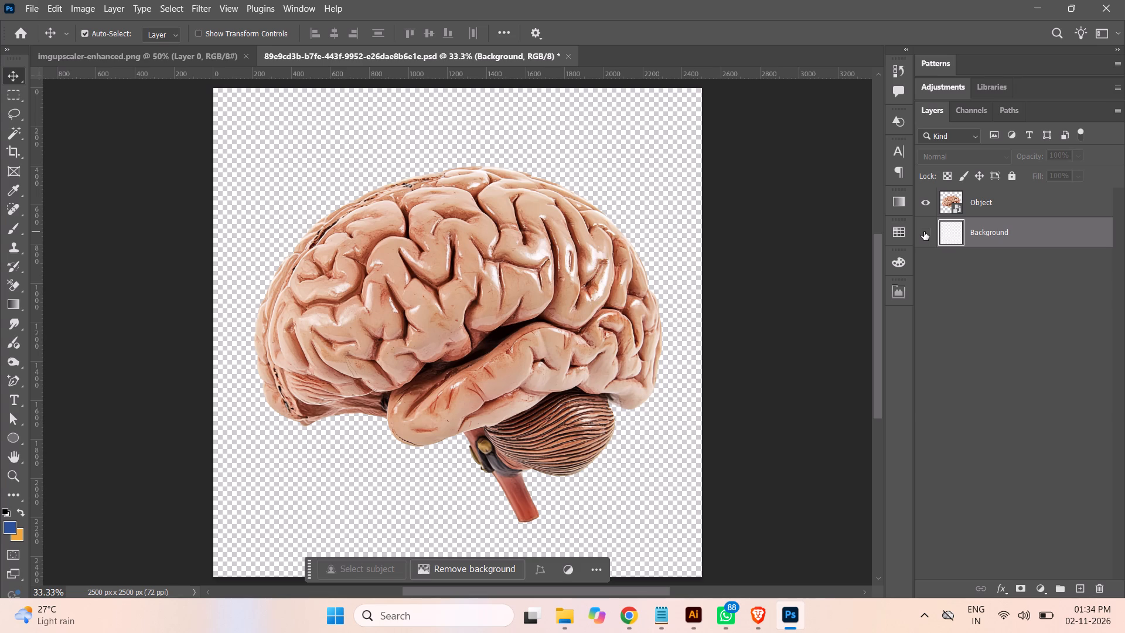
pyautogui.click(1058, 203)
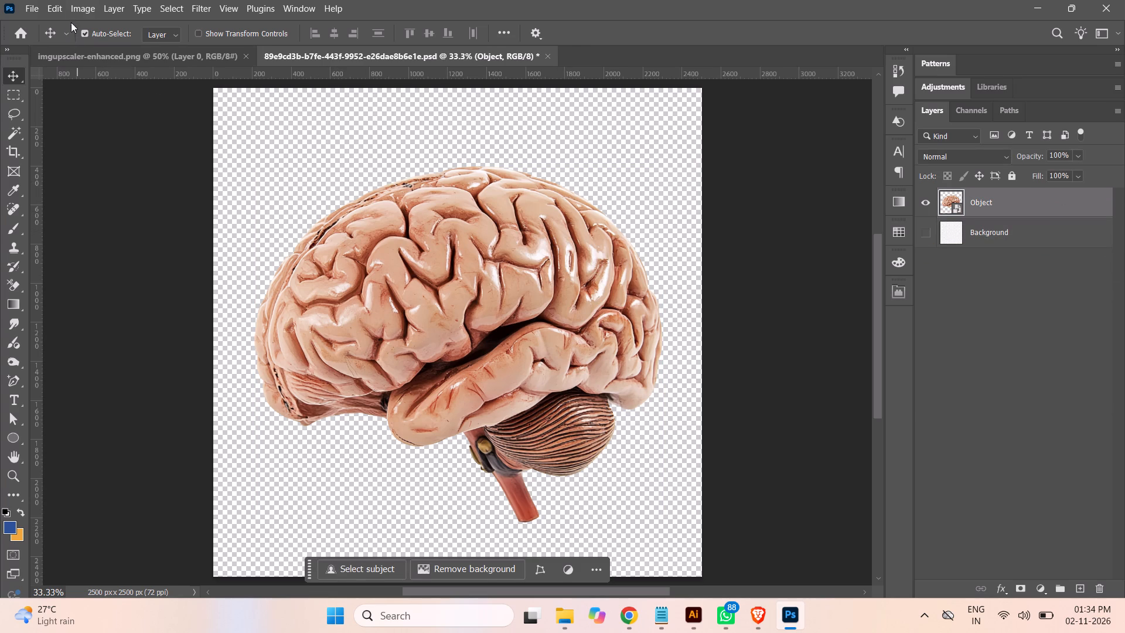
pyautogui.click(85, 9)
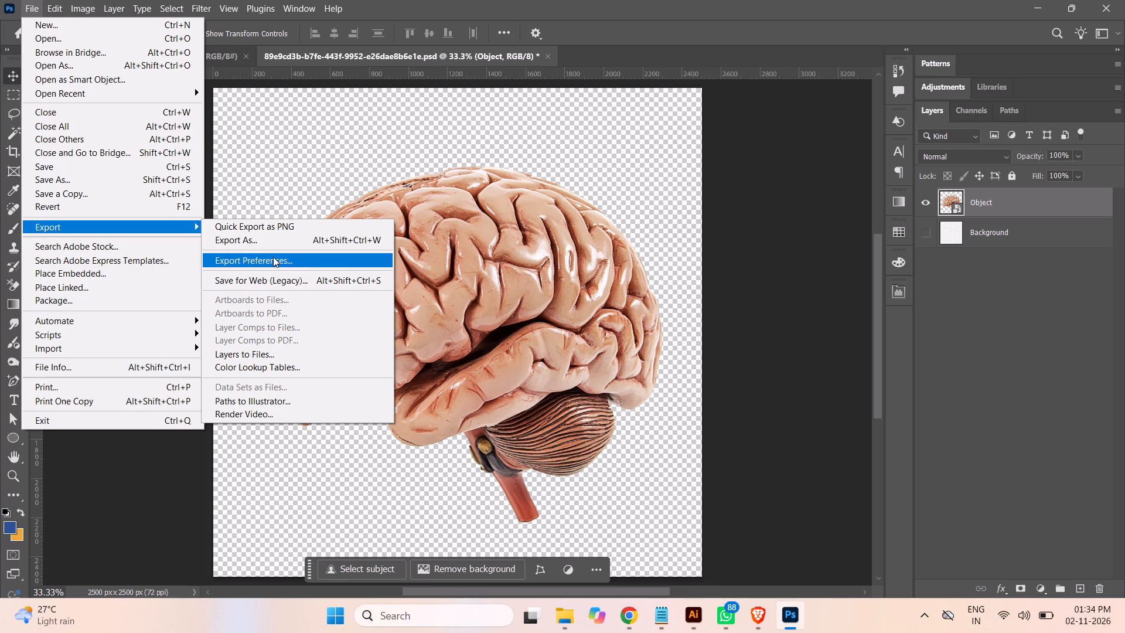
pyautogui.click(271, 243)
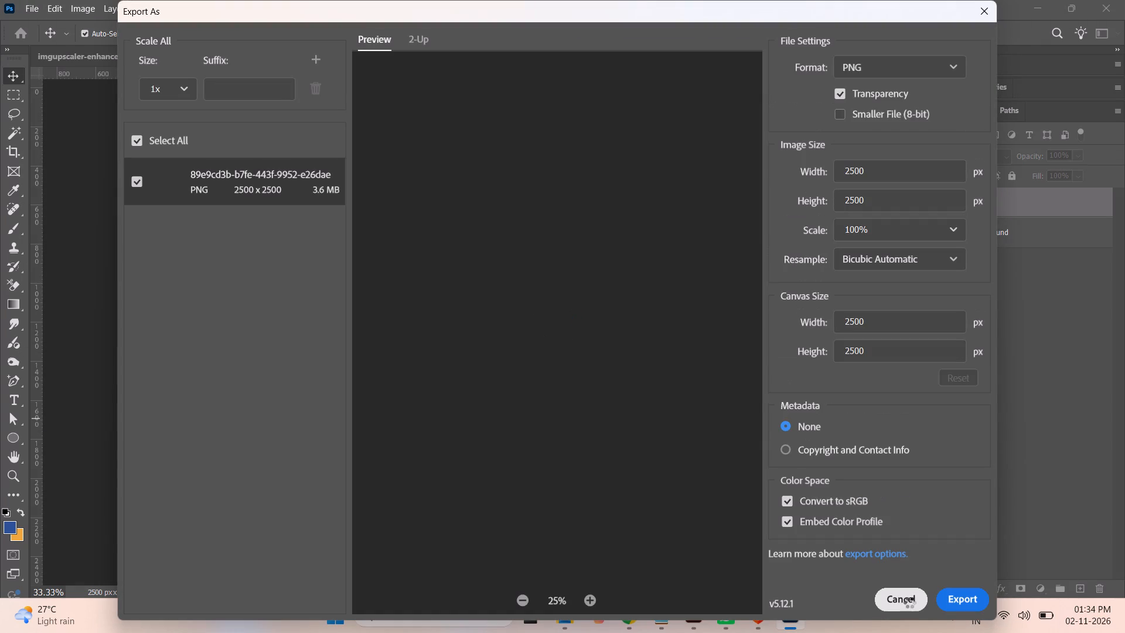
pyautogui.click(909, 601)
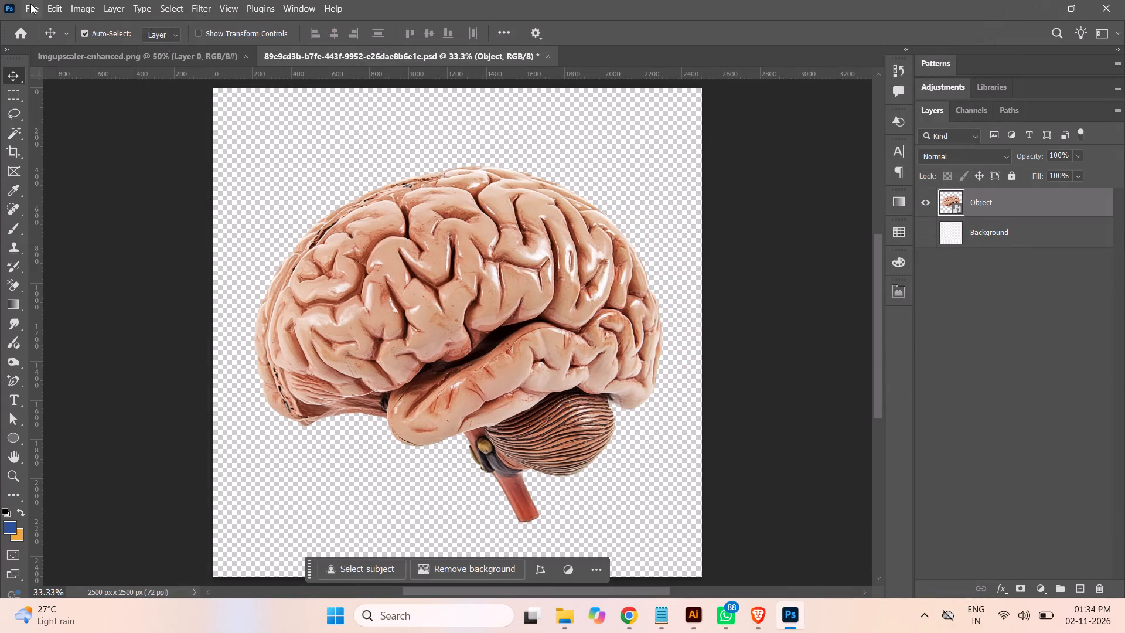
# Save a copy of the brain cut-out as a PNG in the brain folder, using the large file size option.
pyautogui.click(37, 10)
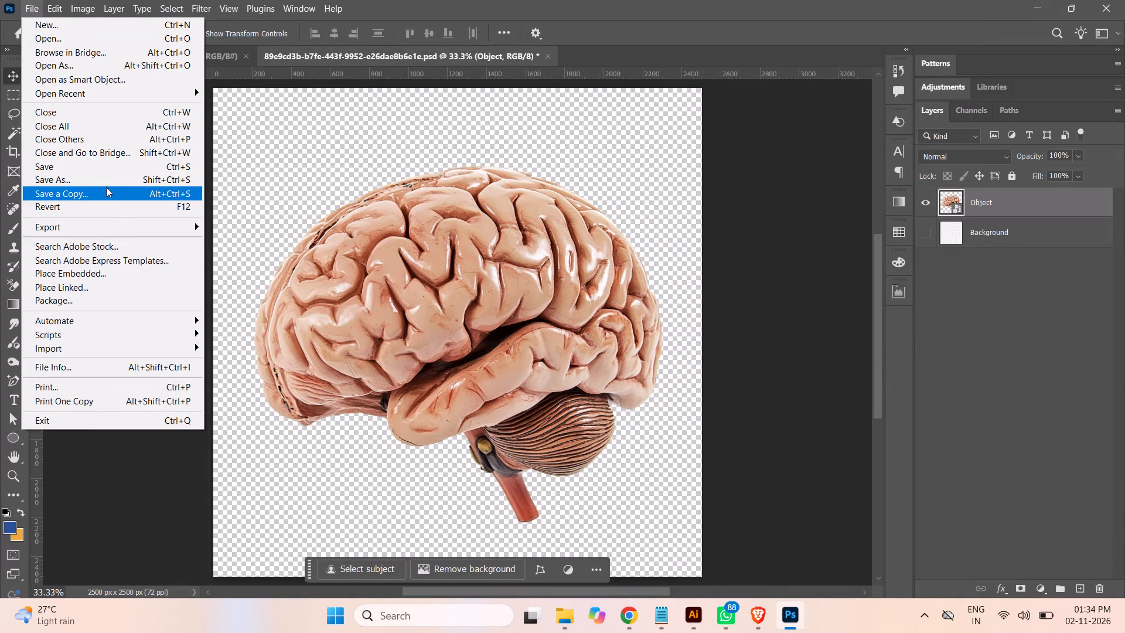
pyautogui.click(101, 198)
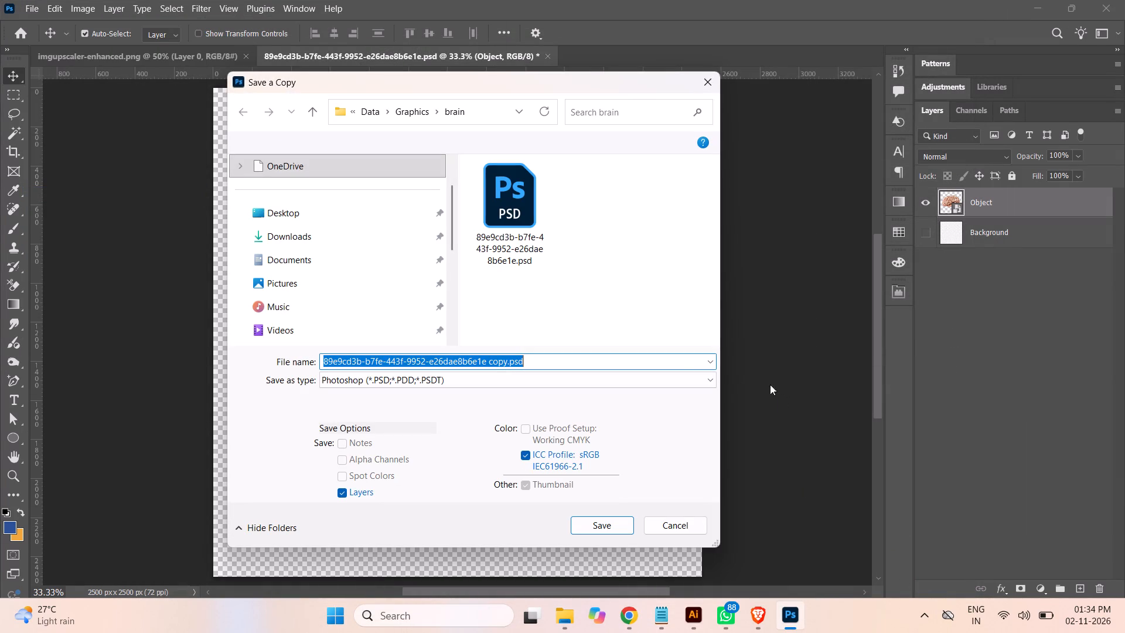
pyautogui.click(481, 384)
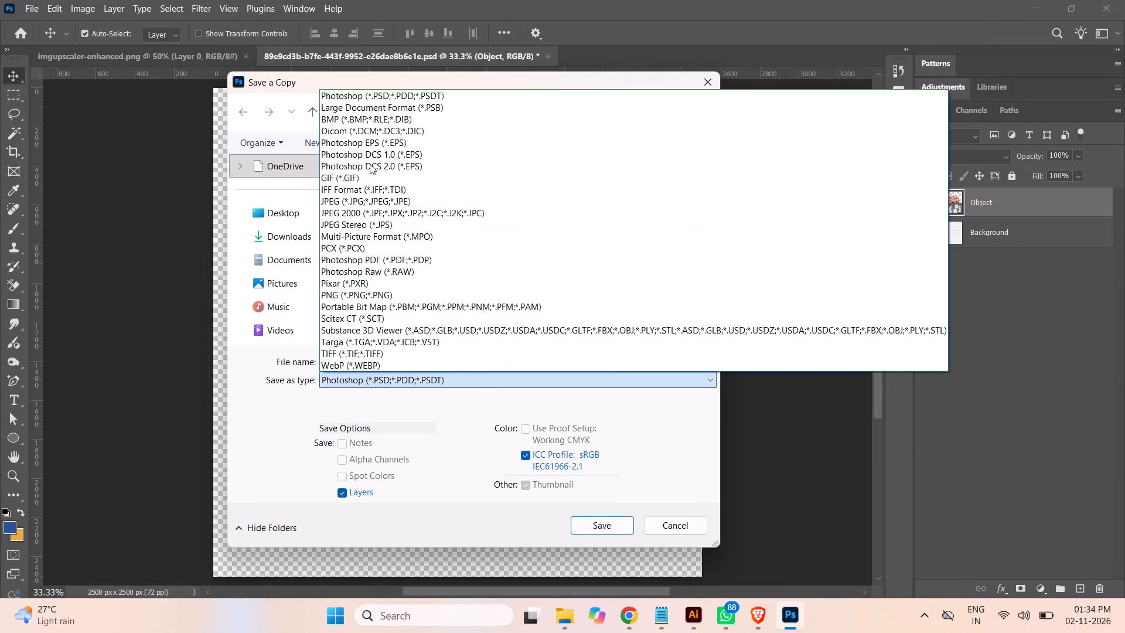
pyautogui.click(350, 294)
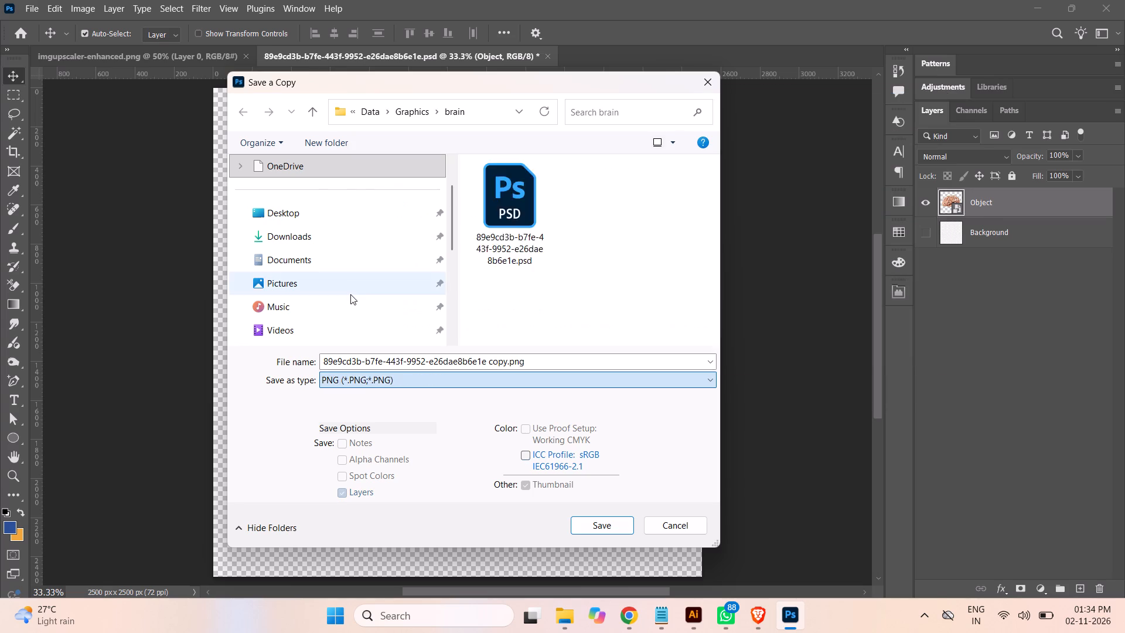
pyautogui.click(599, 525)
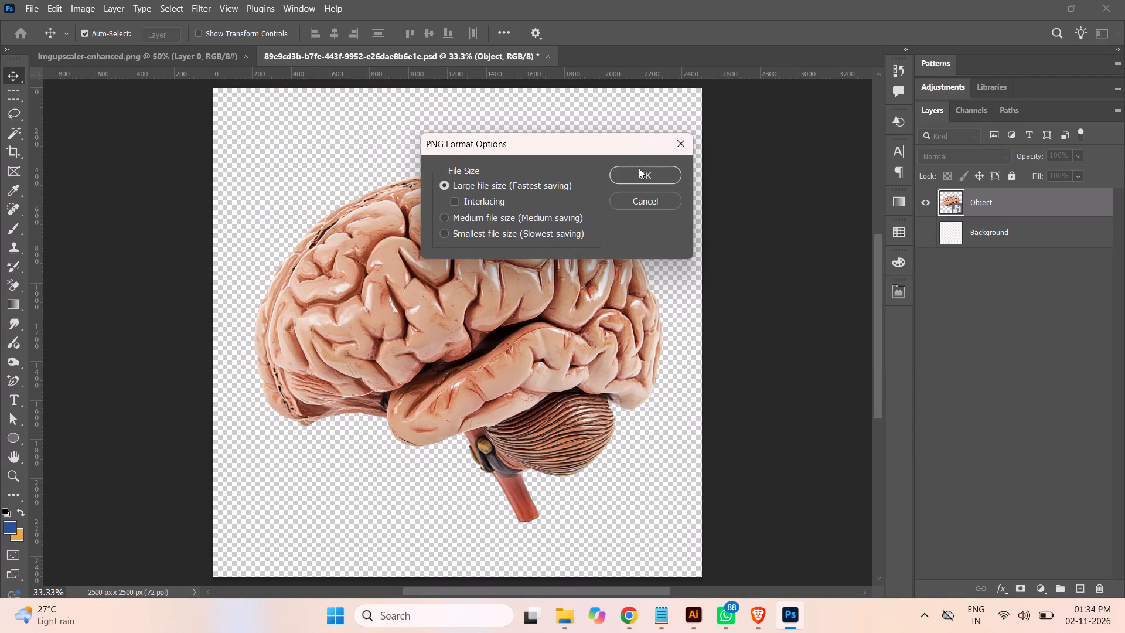
pyautogui.click(642, 178)
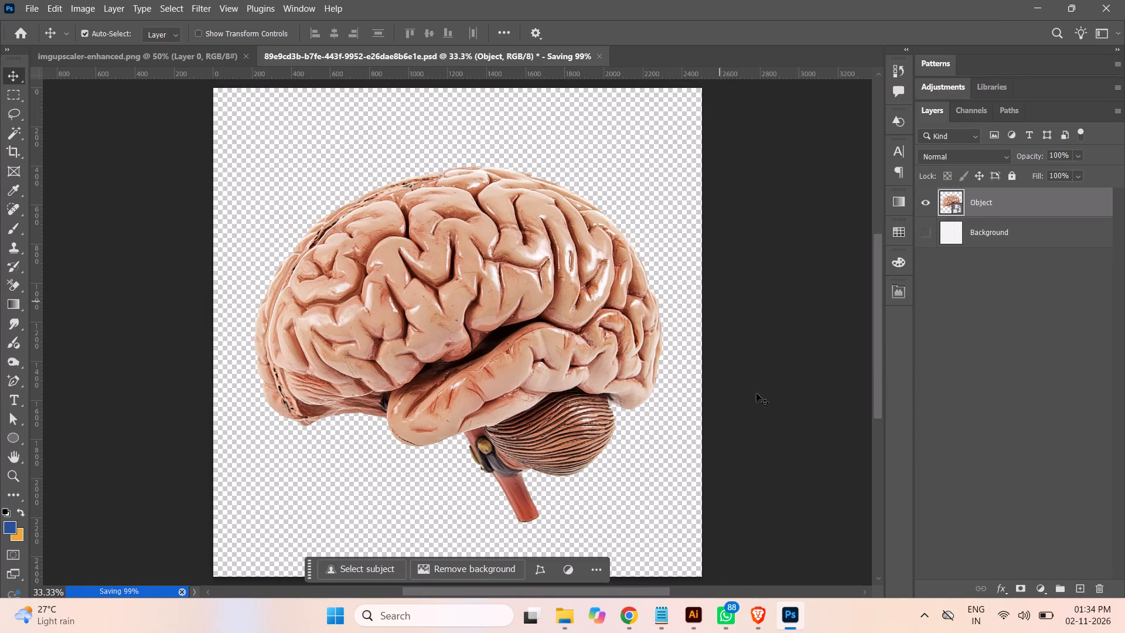
# Place the brain copy PNG from the brain folder into the Illustrator document and move it down Post-29's layer stack to the seated-figures linked file.
pyautogui.click(566, 617)
pyautogui.moveTo(463, 144); pyautogui.dragTo(546, 219)
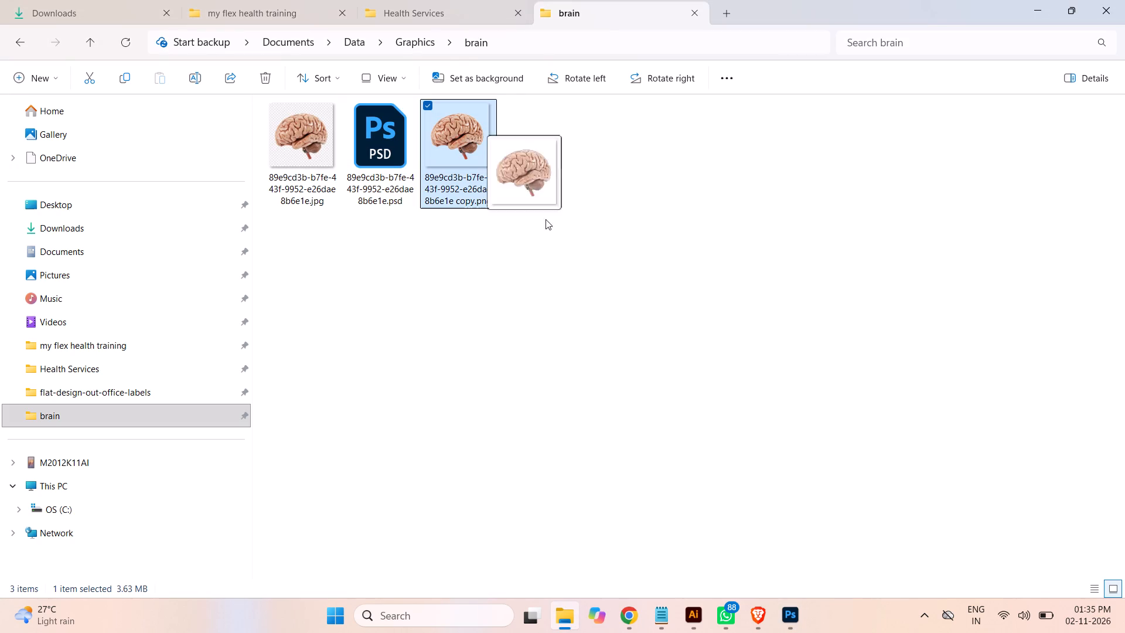
pyautogui.moveTo(546, 219); pyautogui.dragTo(477, 460)
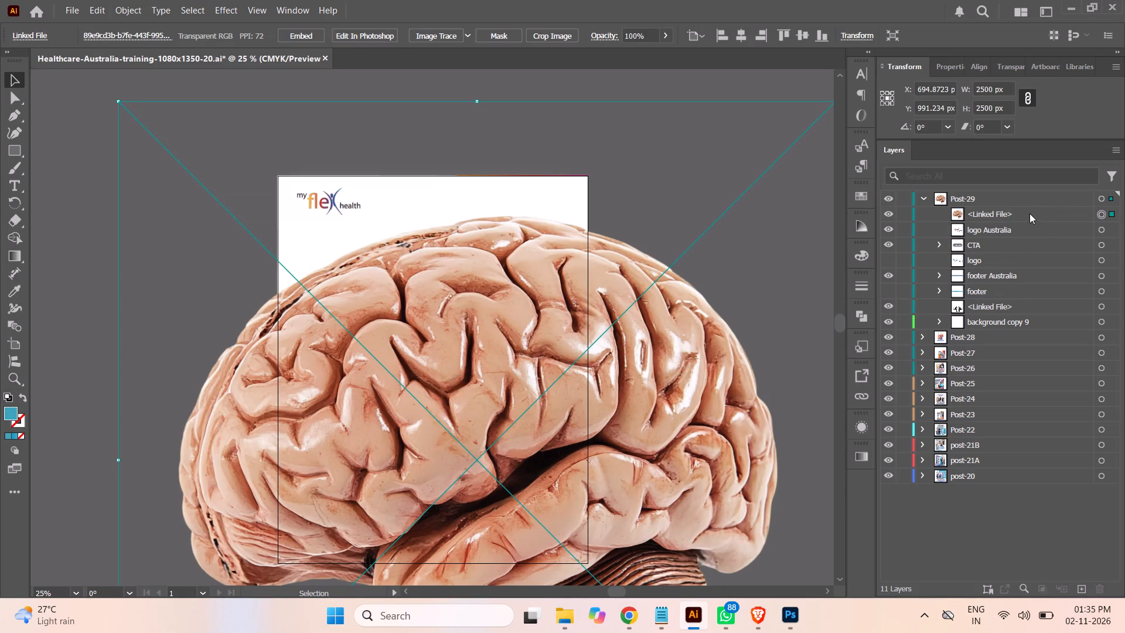
pyautogui.moveTo(1013, 215); pyautogui.dragTo(1010, 309)
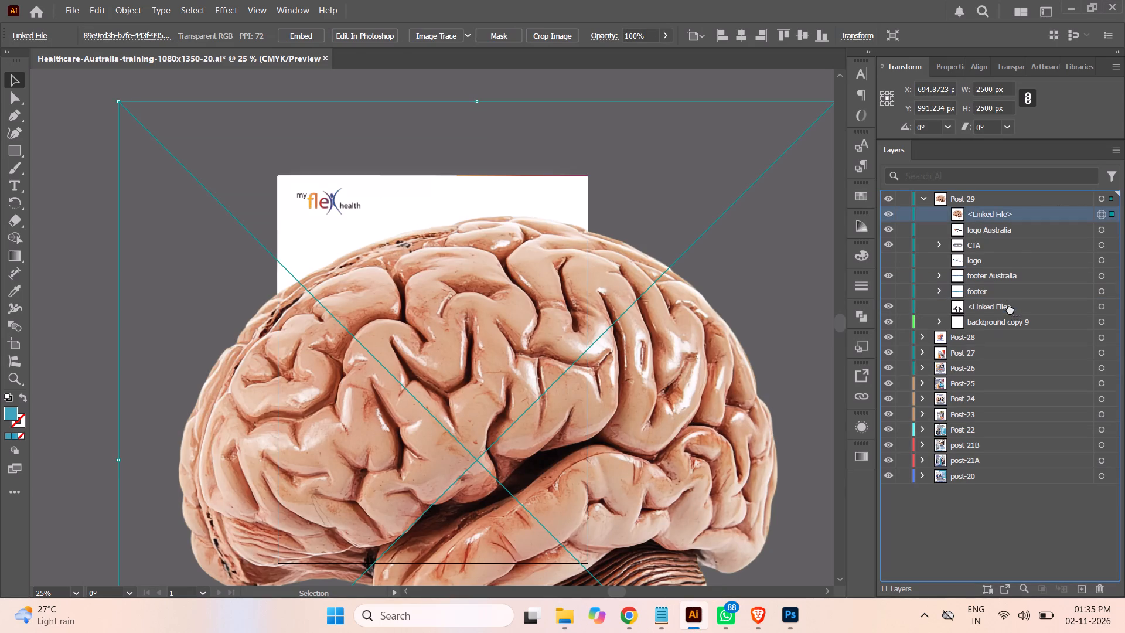
# Place the brain image directly beneath the seated-figures linked file in Post-29's layer stack.
pyautogui.moveTo(1010, 309); pyautogui.dragTo(1010, 312)
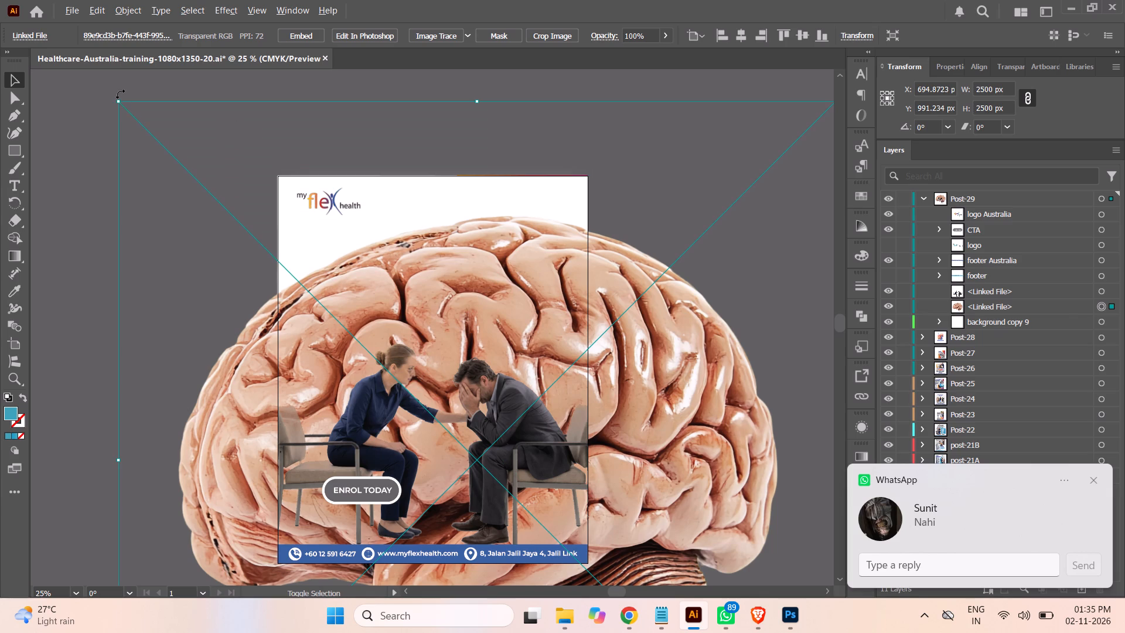
# Scale the brain image down proportionally to about 759 px square and position it behind the two seated people.
pyautogui.keyDown('alt'); pyautogui.keyDown('shift'); pyautogui.moveTo(118, 102); pyautogui.dragTo(259, 263); pyautogui.keyUp('shift'); pyautogui.keyUp('alt')
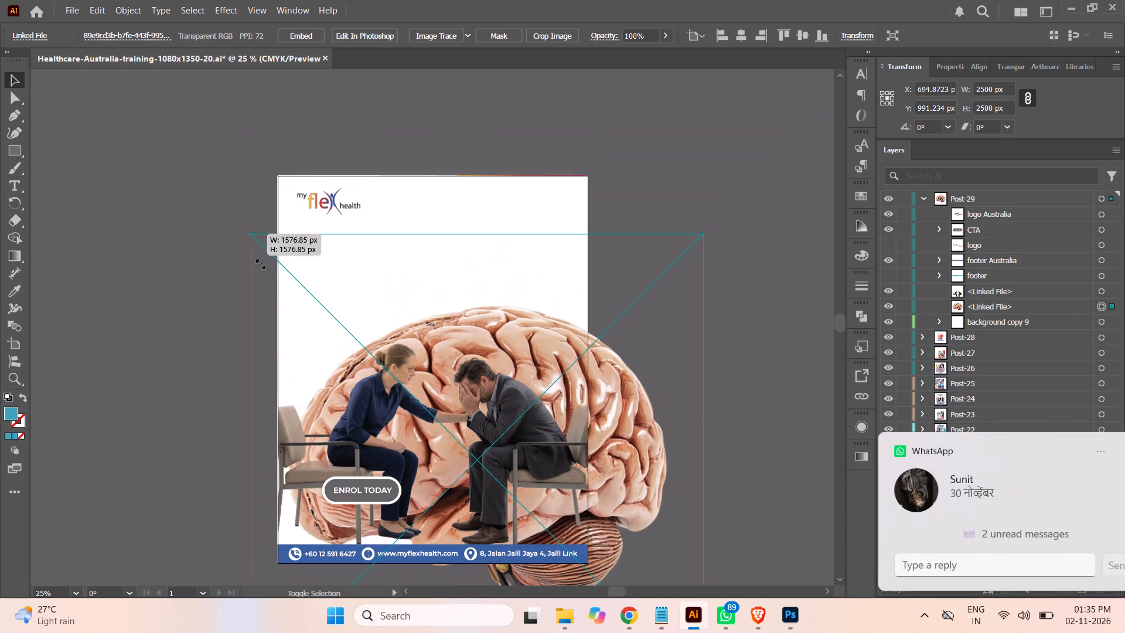
pyautogui.keyDown('alt'); pyautogui.keyDown('shift'); pyautogui.moveTo(259, 263); pyautogui.dragTo(279, 289); pyautogui.keyUp('shift'); pyautogui.keyUp('alt')
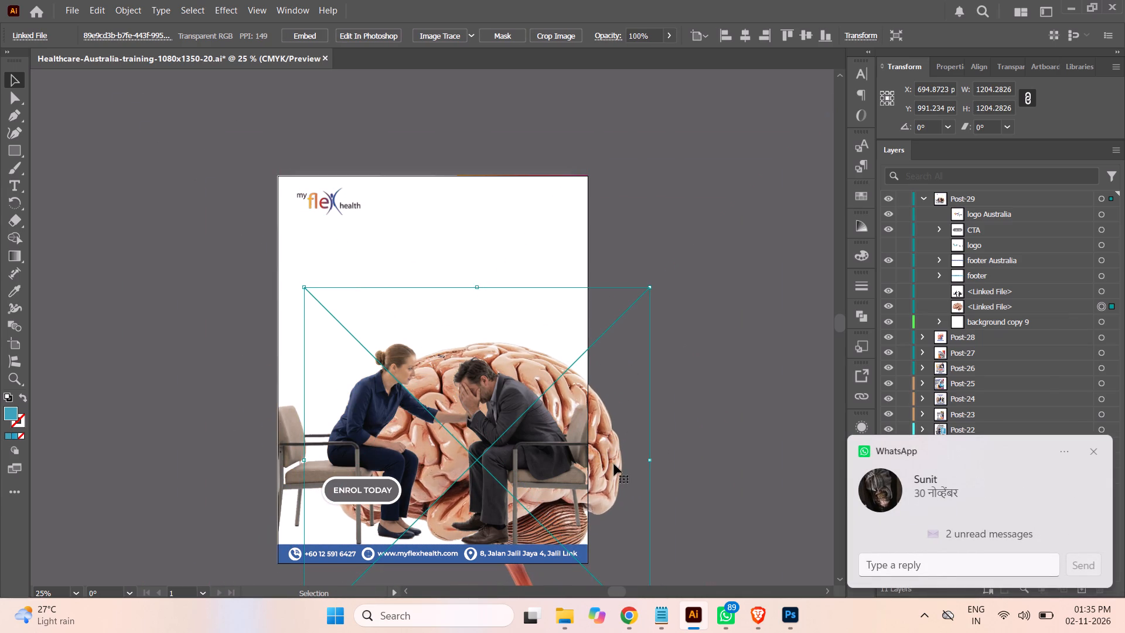
pyautogui.moveTo(613, 464); pyautogui.dragTo(567, 423)
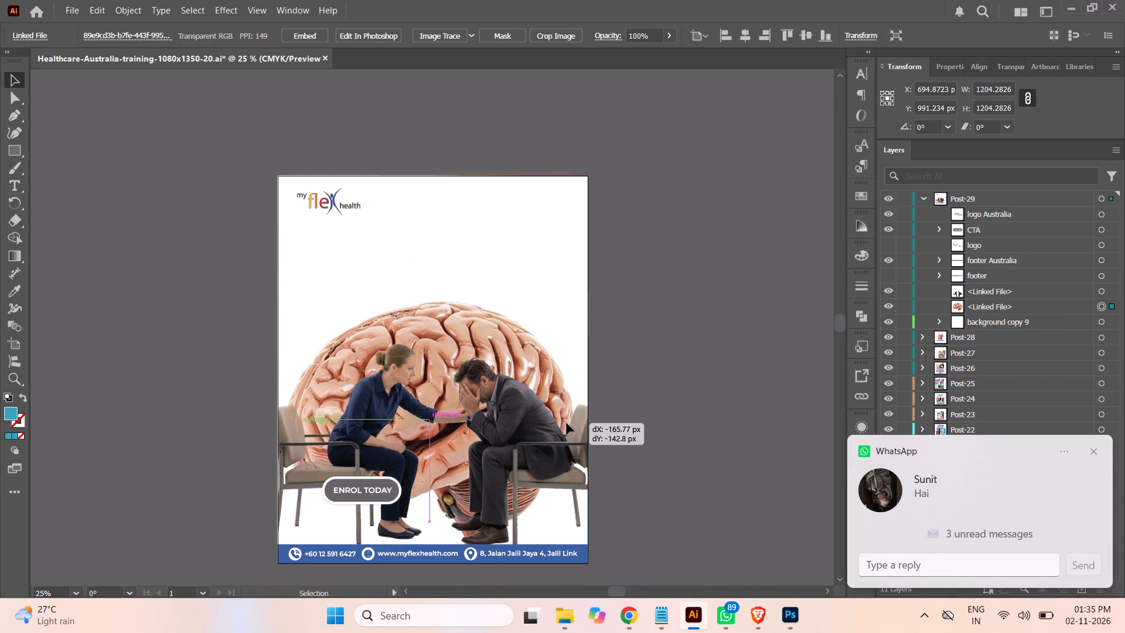
pyautogui.keyDown('alt'); pyautogui.keyDown('shift'); pyautogui.moveTo(600, 244); pyautogui.dragTo(596, 266); pyautogui.keyUp('shift'); pyautogui.keyUp('alt')
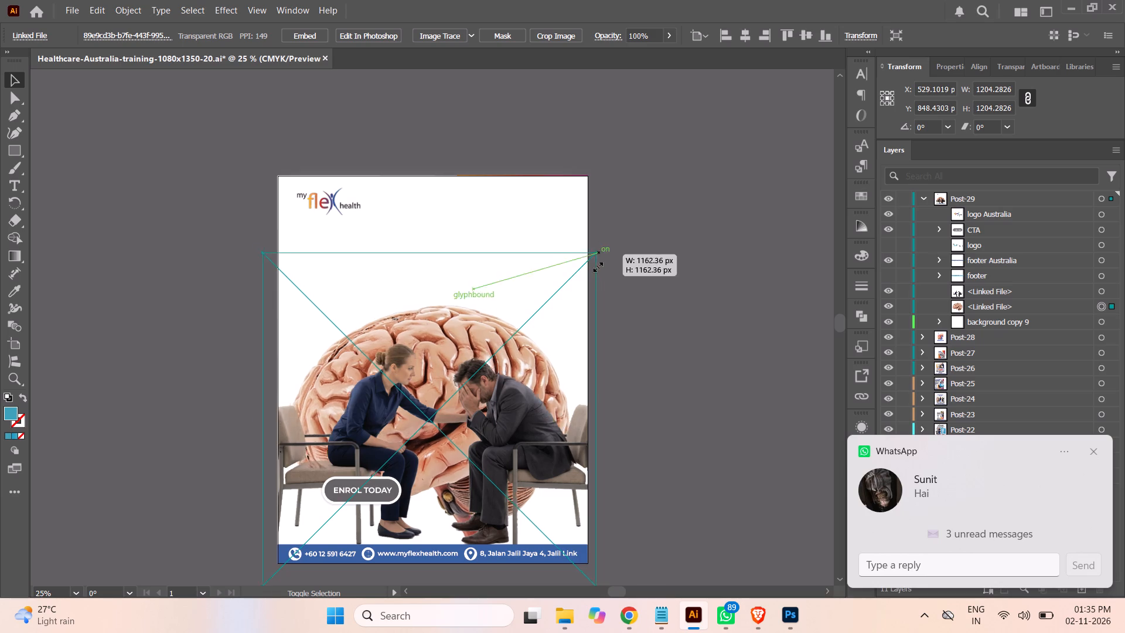
pyautogui.keyDown('alt'); pyautogui.keyDown('shift'); pyautogui.moveTo(596, 266); pyautogui.dragTo(587, 309); pyautogui.keyUp('shift'); pyautogui.keyUp('alt')
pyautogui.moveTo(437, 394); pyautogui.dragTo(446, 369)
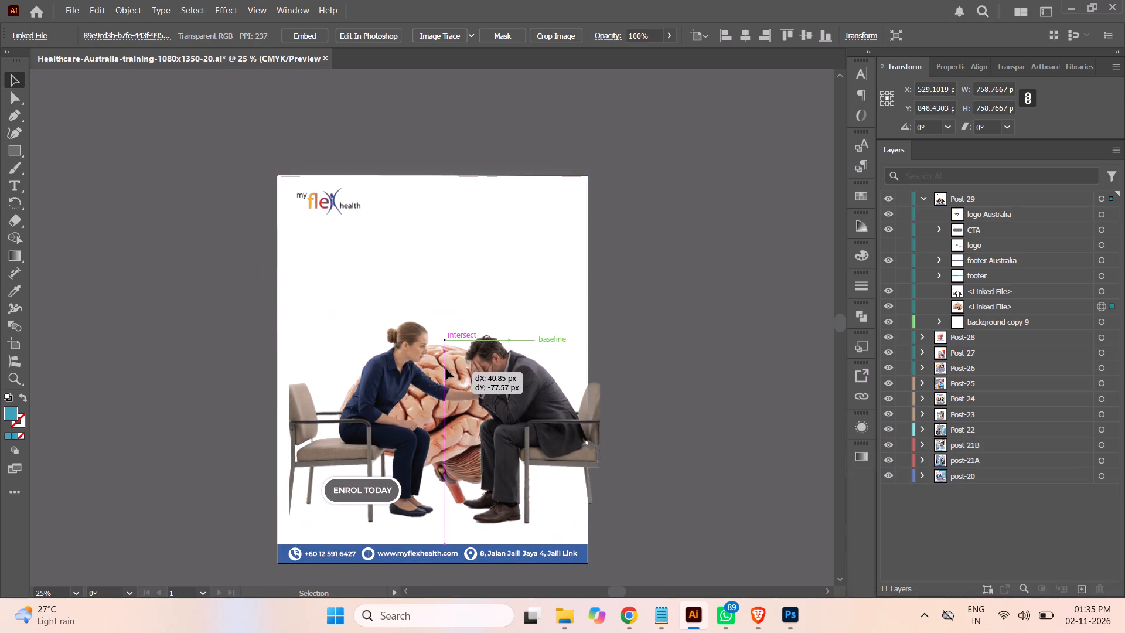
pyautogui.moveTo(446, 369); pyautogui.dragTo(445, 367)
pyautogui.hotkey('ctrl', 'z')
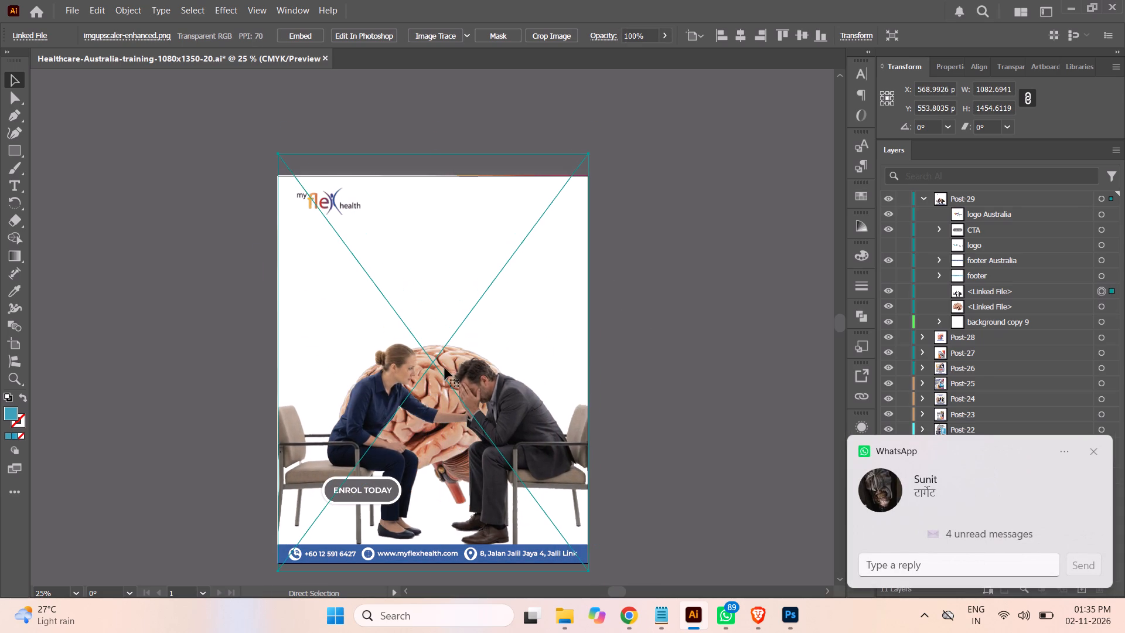
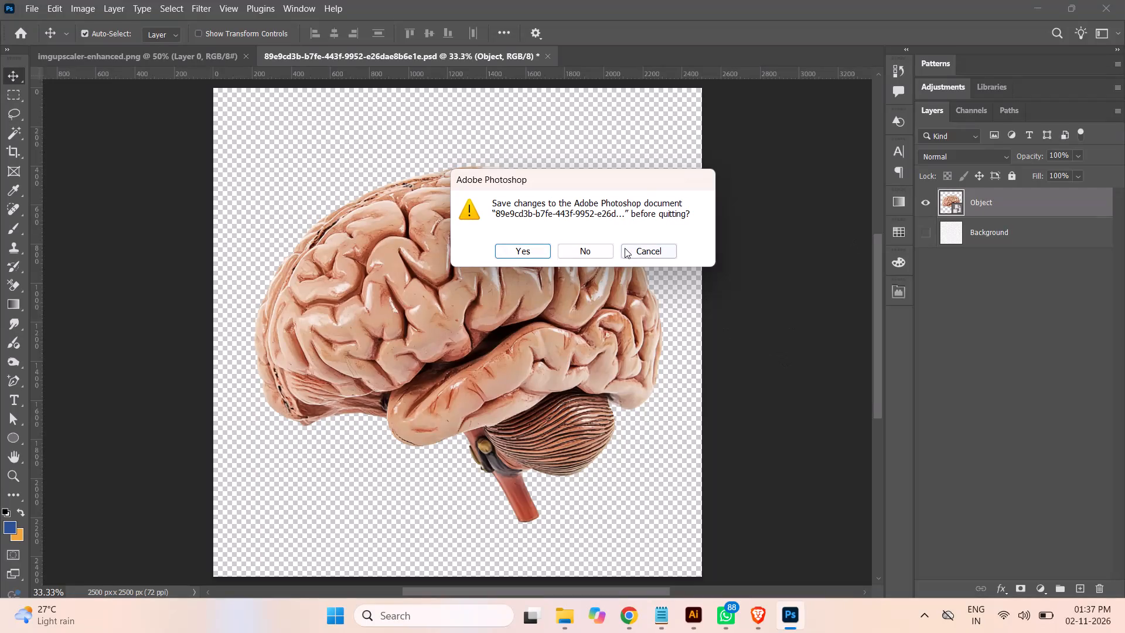
# Quit Photoshop without saving the changes to the brain PSD.
pyautogui.click(595, 250)
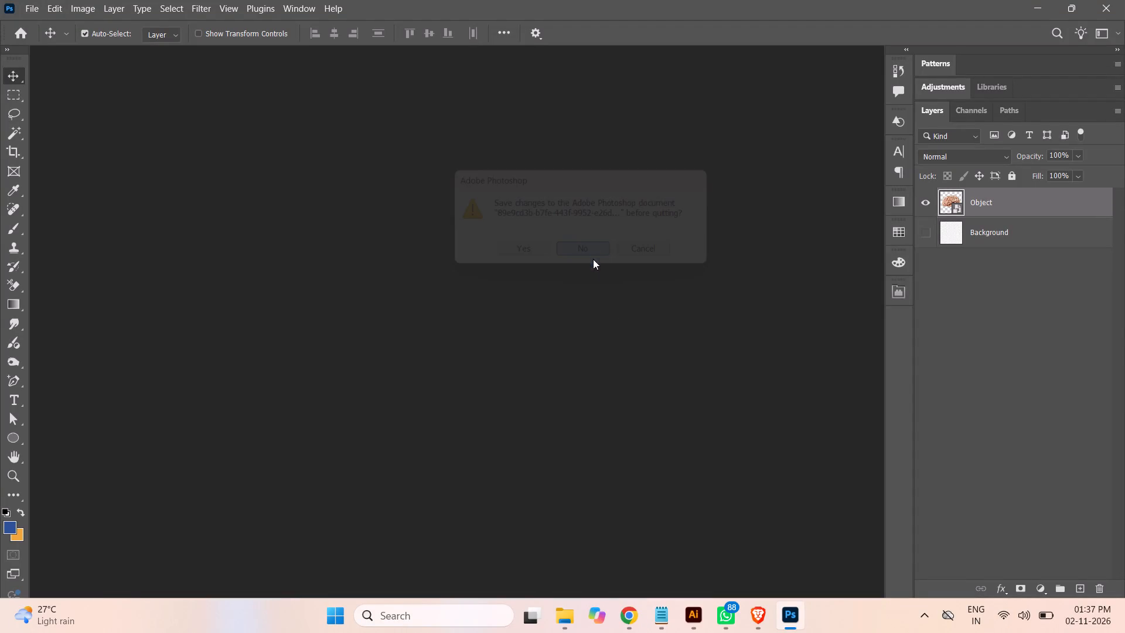
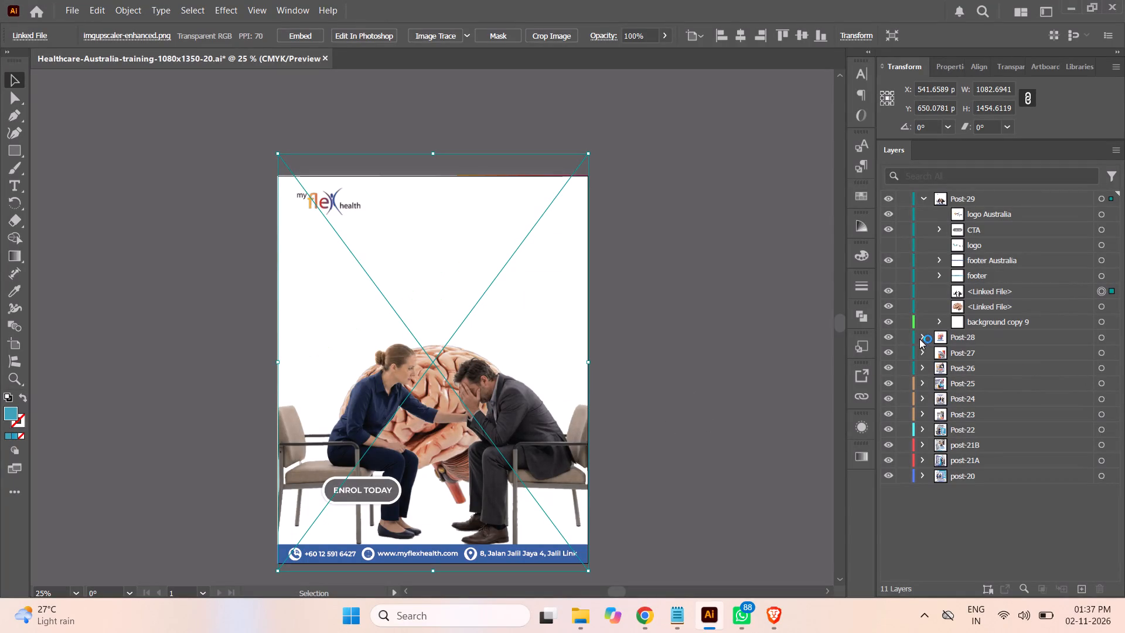
# Start cropping the linked image of the two seated people in Post-29.
pyautogui.click(1101, 304)
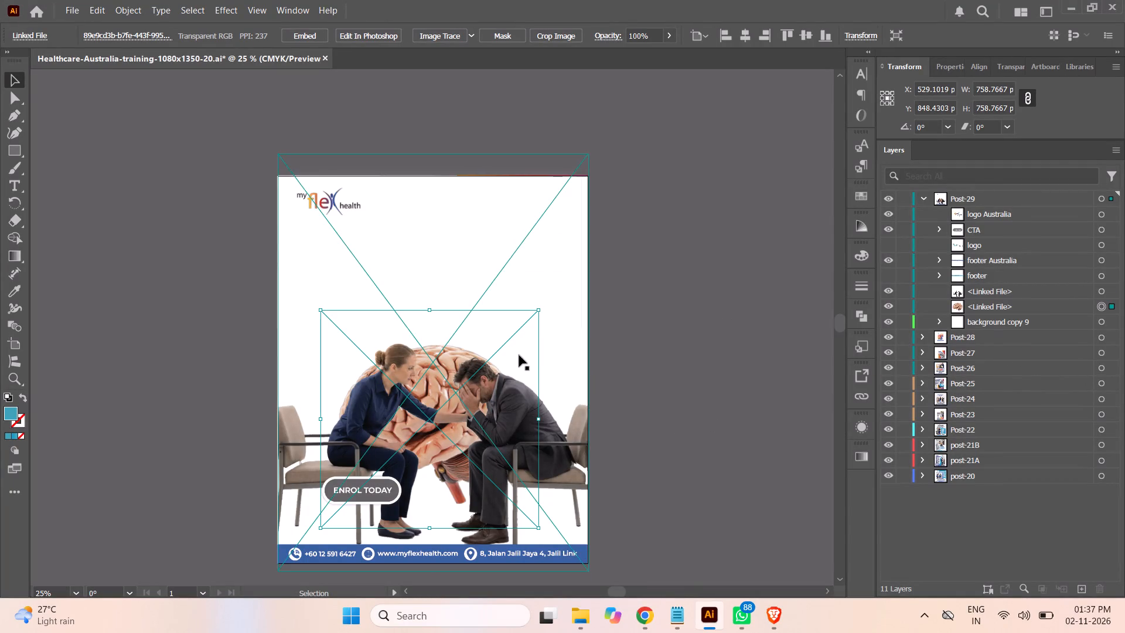
pyautogui.click(1102, 290)
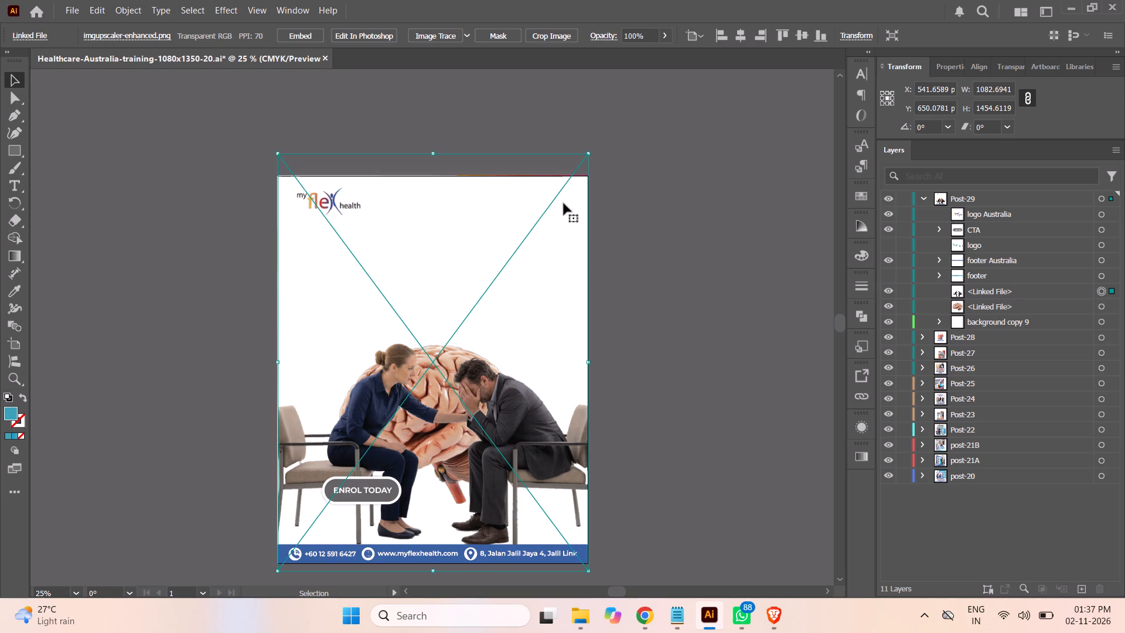
pyautogui.click(555, 36)
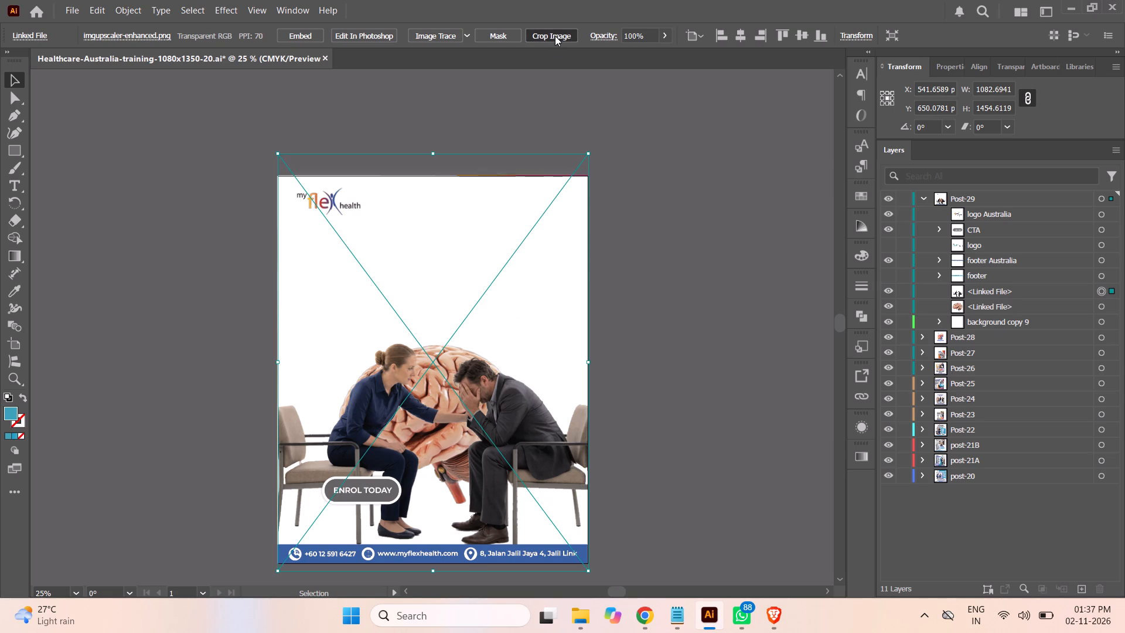
pyautogui.click(633, 325)
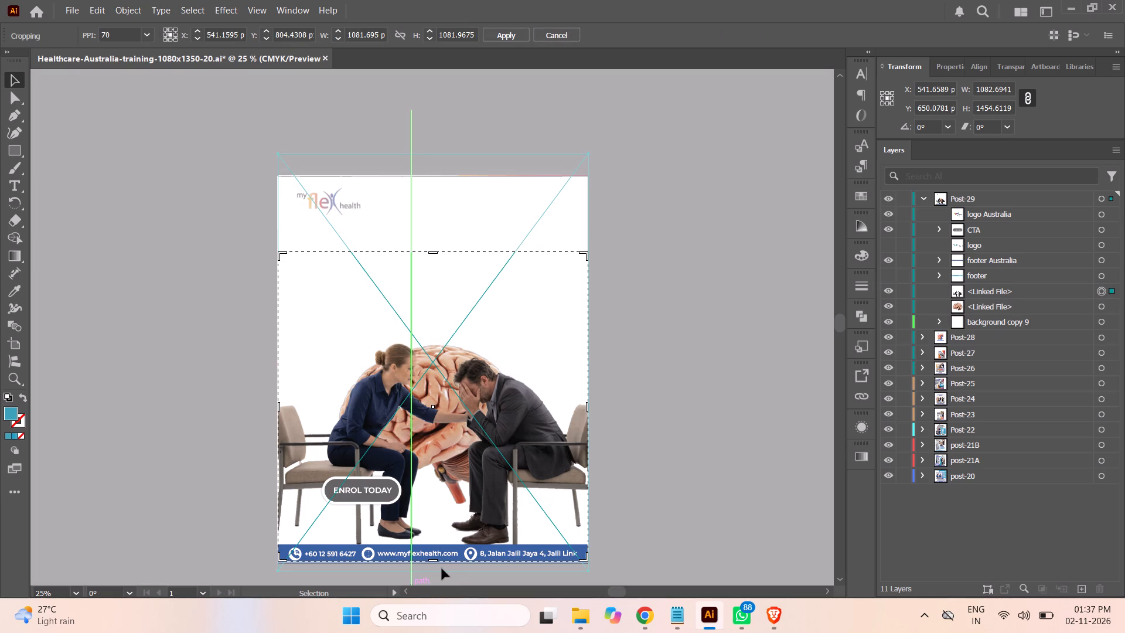
# Crop the seated-figures image from just above the woman's head down to just inside the blue footer bar.
pyautogui.moveTo(435, 561); pyautogui.dragTo(434, 556)
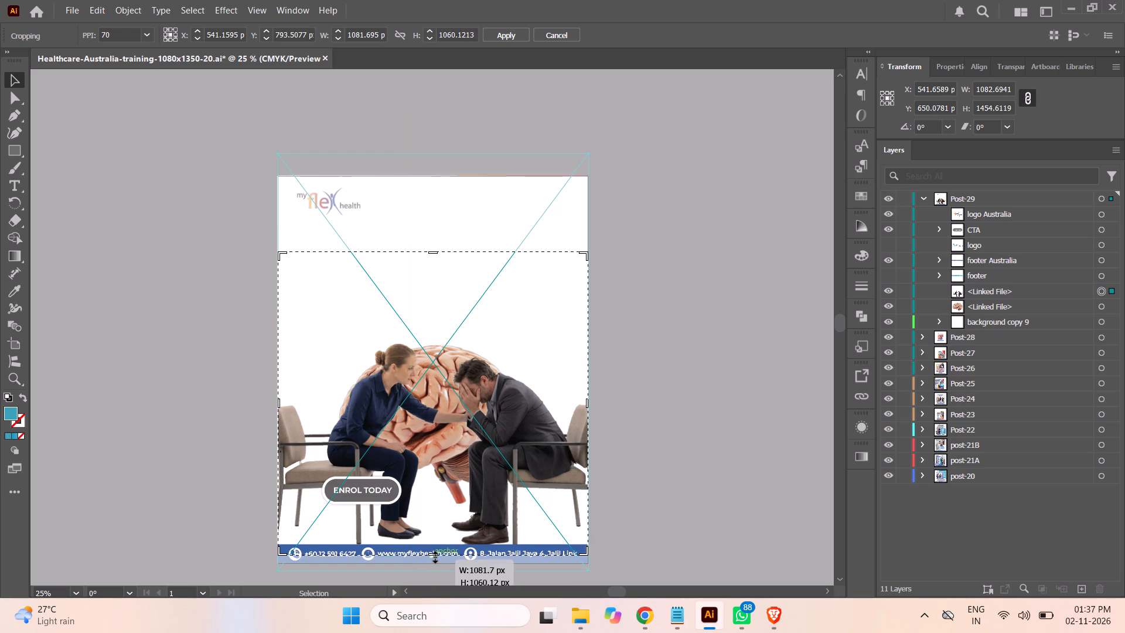
pyautogui.moveTo(434, 556); pyautogui.dragTo(435, 547)
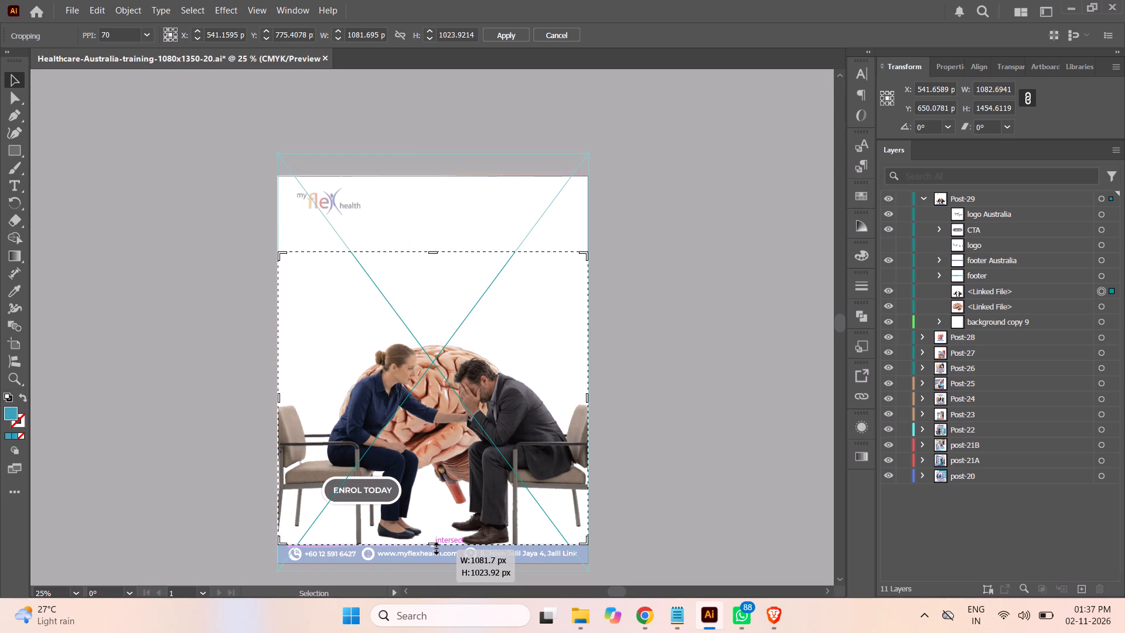
pyautogui.moveTo(435, 547); pyautogui.dragTo(435, 550)
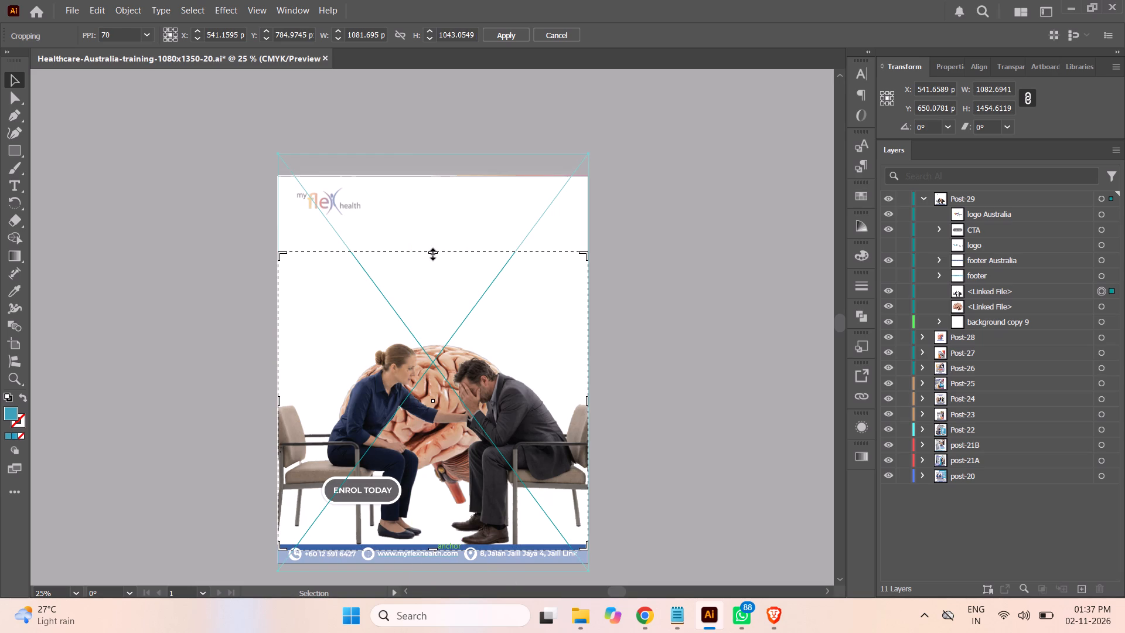
pyautogui.moveTo(431, 253); pyautogui.dragTo(432, 321)
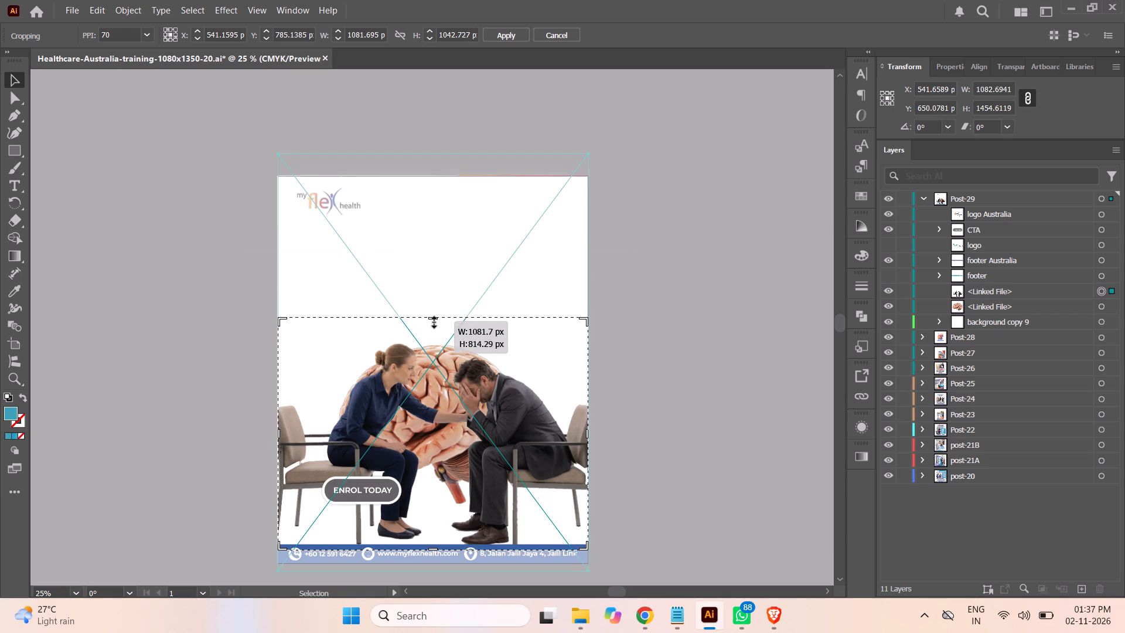
pyautogui.moveTo(432, 321); pyautogui.dragTo(432, 338)
pyautogui.press('Return')
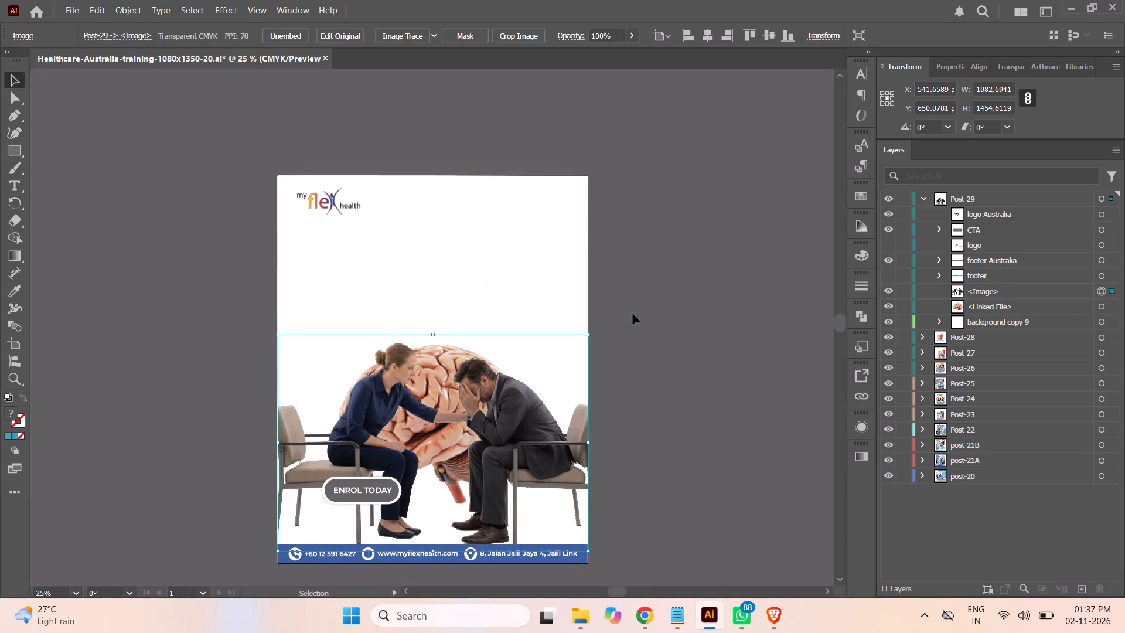
# Move the linked brain image about 78 px up and 15 px left behind the seated figures.
pyautogui.click(1103, 309)
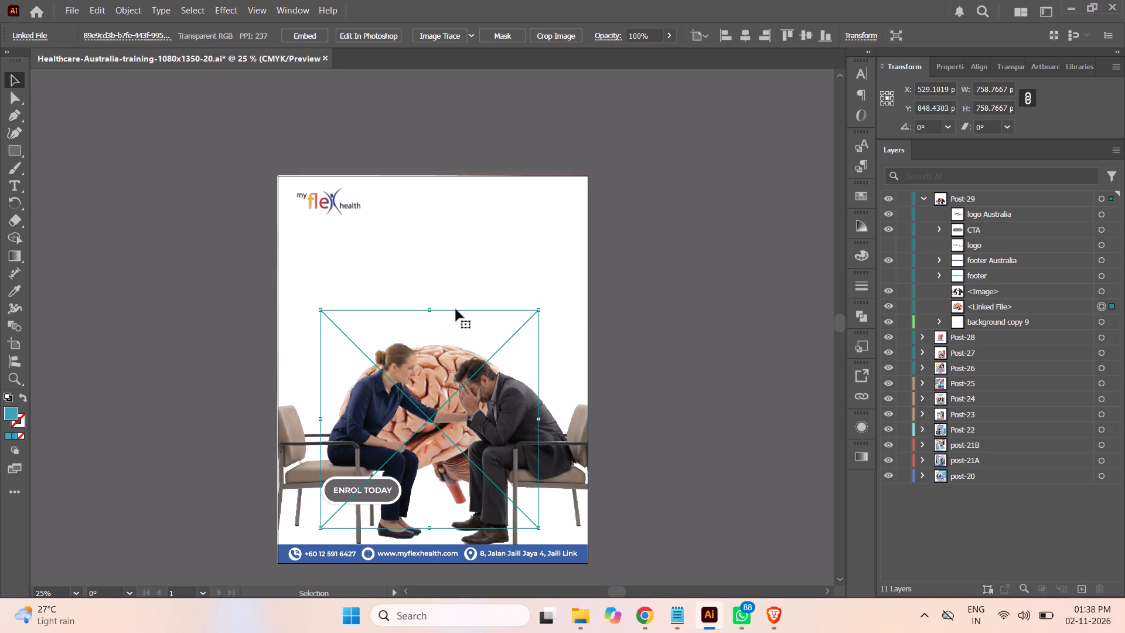
pyautogui.moveTo(456, 309); pyautogui.dragTo(450, 275)
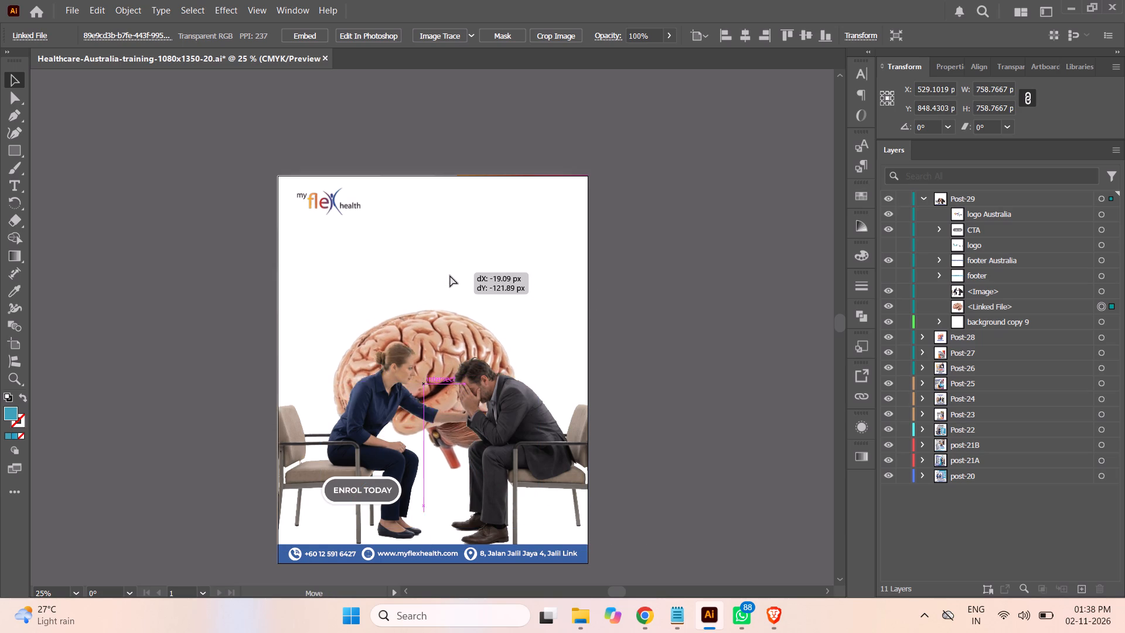
pyautogui.moveTo(450, 275); pyautogui.dragTo(452, 285)
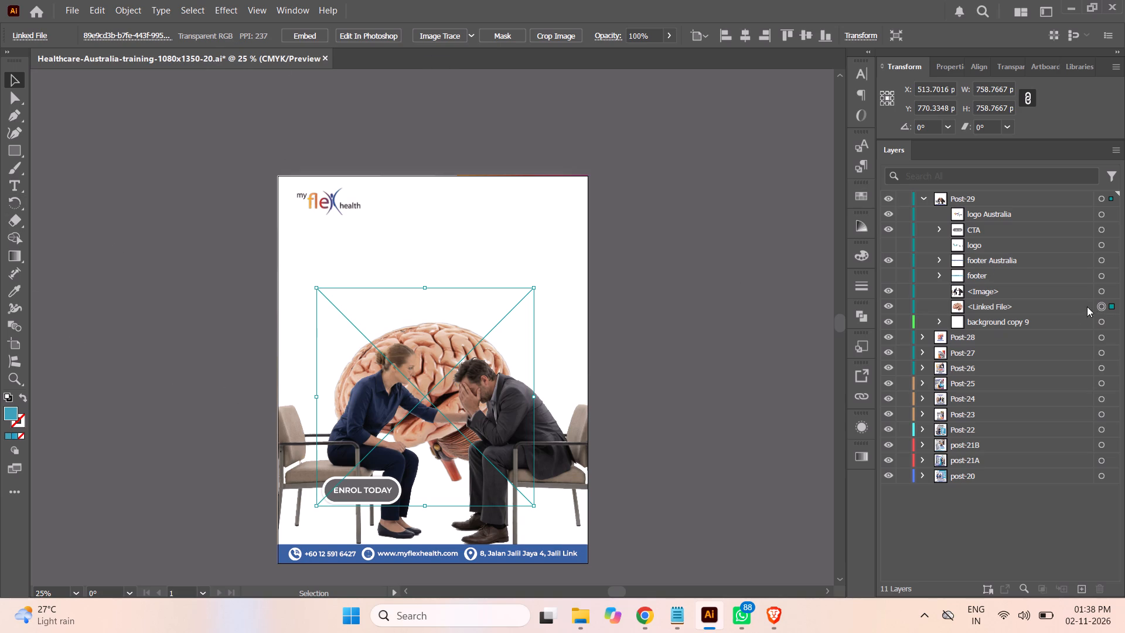
# Set the brain image's opacity to 20% and deselect it.
pyautogui.click(1046, 308)
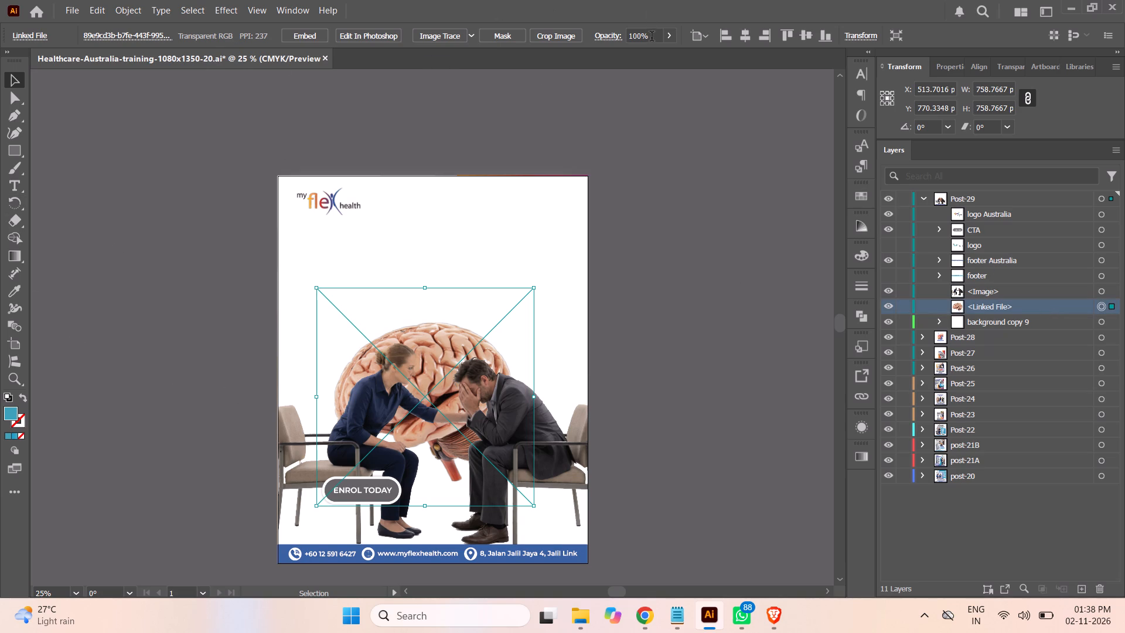
pyautogui.moveTo(652, 38); pyautogui.dragTo(561, 36)
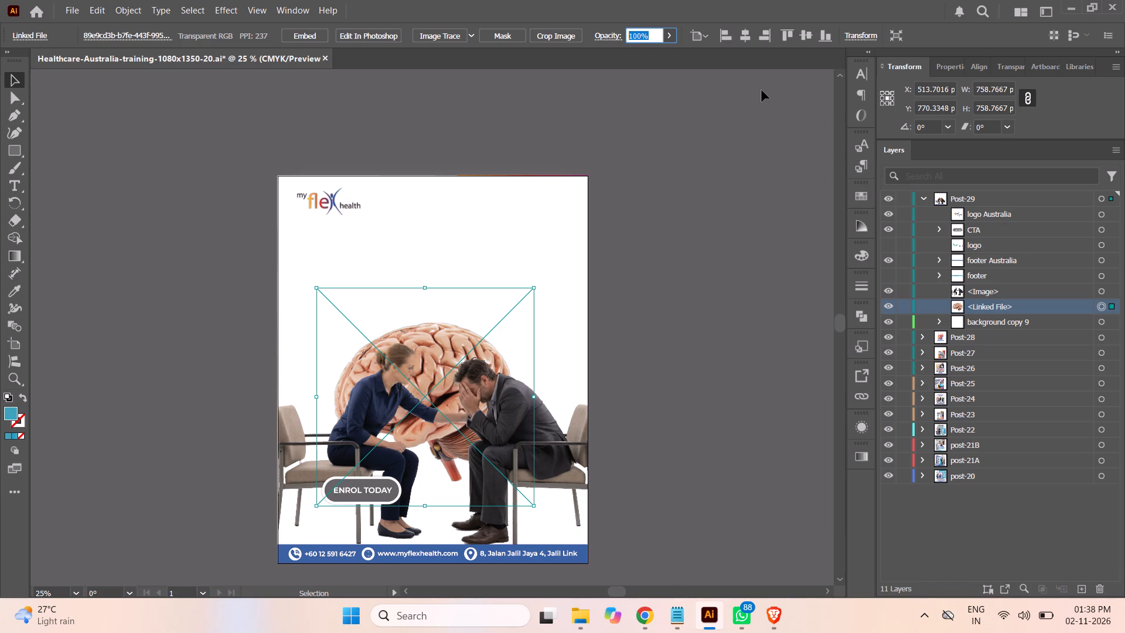
pyautogui.write('20')
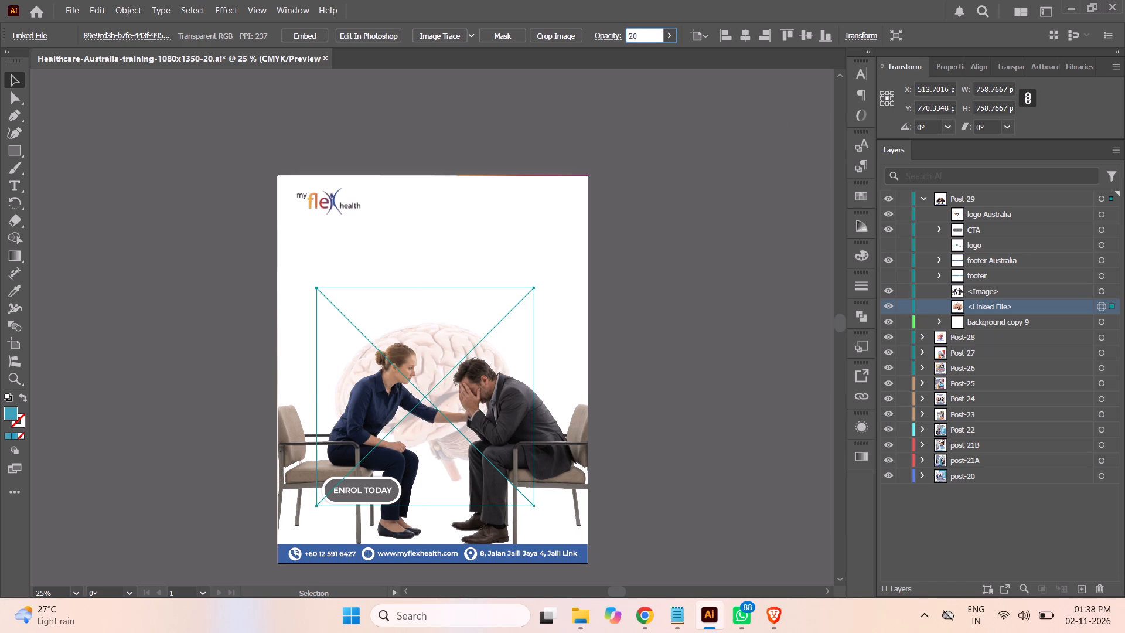
pyautogui.click(18, 82)
pyautogui.click(74, 190)
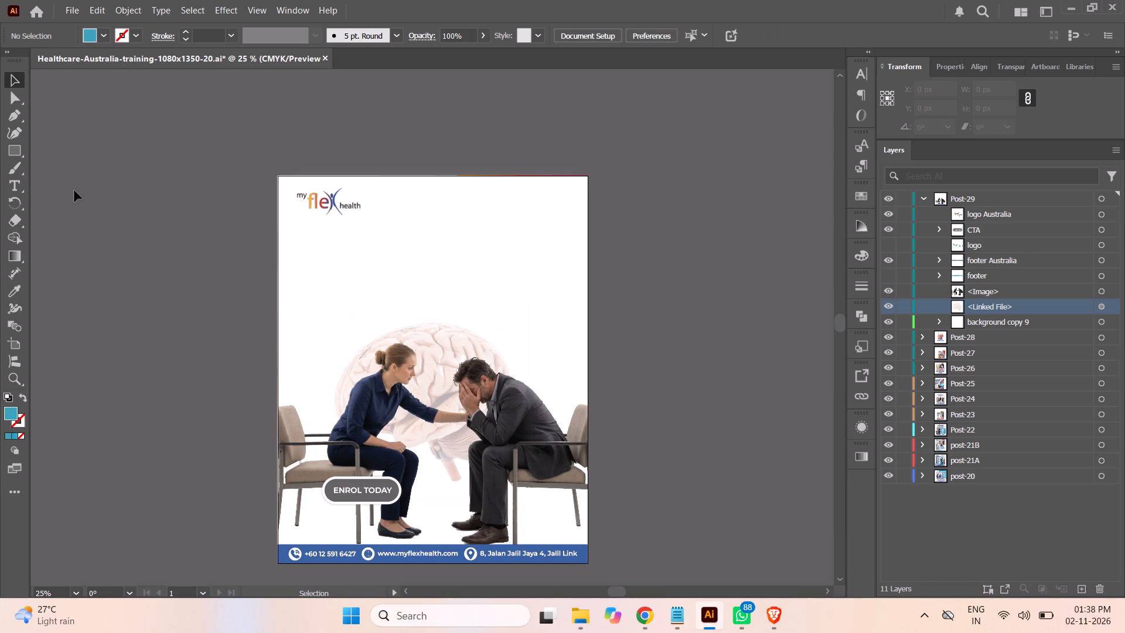
# Save the Illustrator document.
pyautogui.hotkey('ctrl', 's')
# Review the Pinterest mental health social media post references in Brave, and return to Illustrator.
pyautogui.click(778, 611)
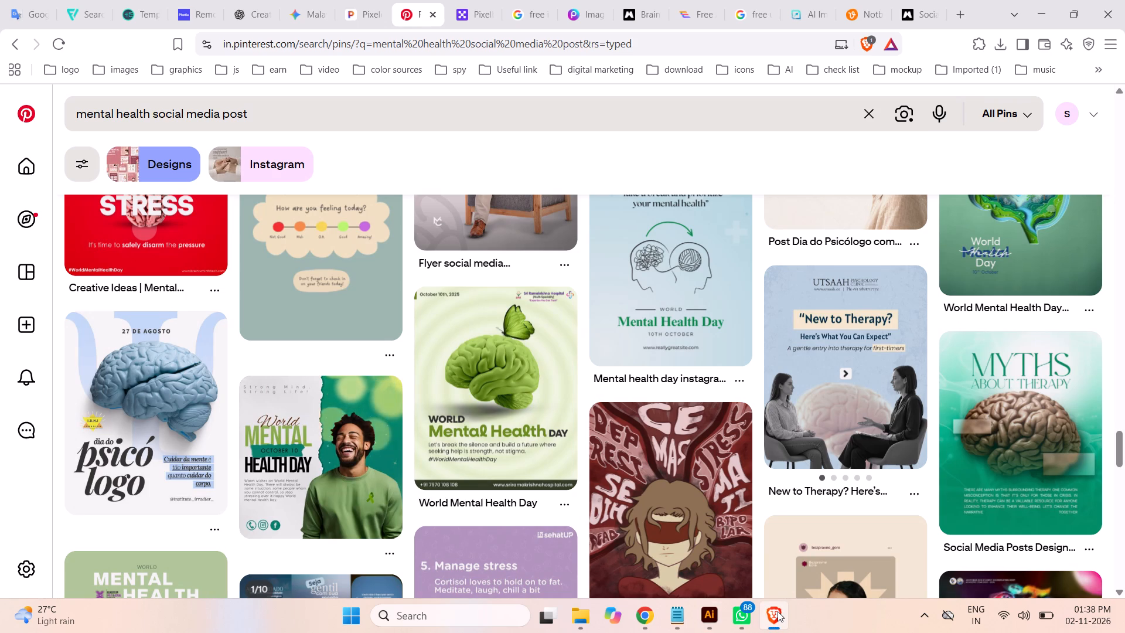
pyautogui.click(778, 611)
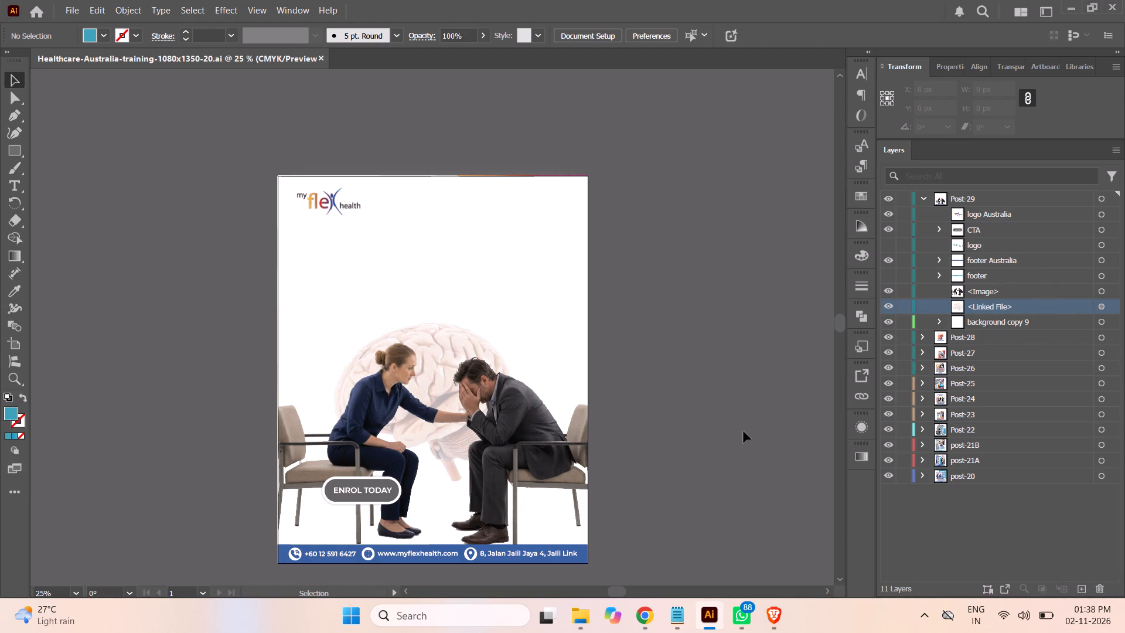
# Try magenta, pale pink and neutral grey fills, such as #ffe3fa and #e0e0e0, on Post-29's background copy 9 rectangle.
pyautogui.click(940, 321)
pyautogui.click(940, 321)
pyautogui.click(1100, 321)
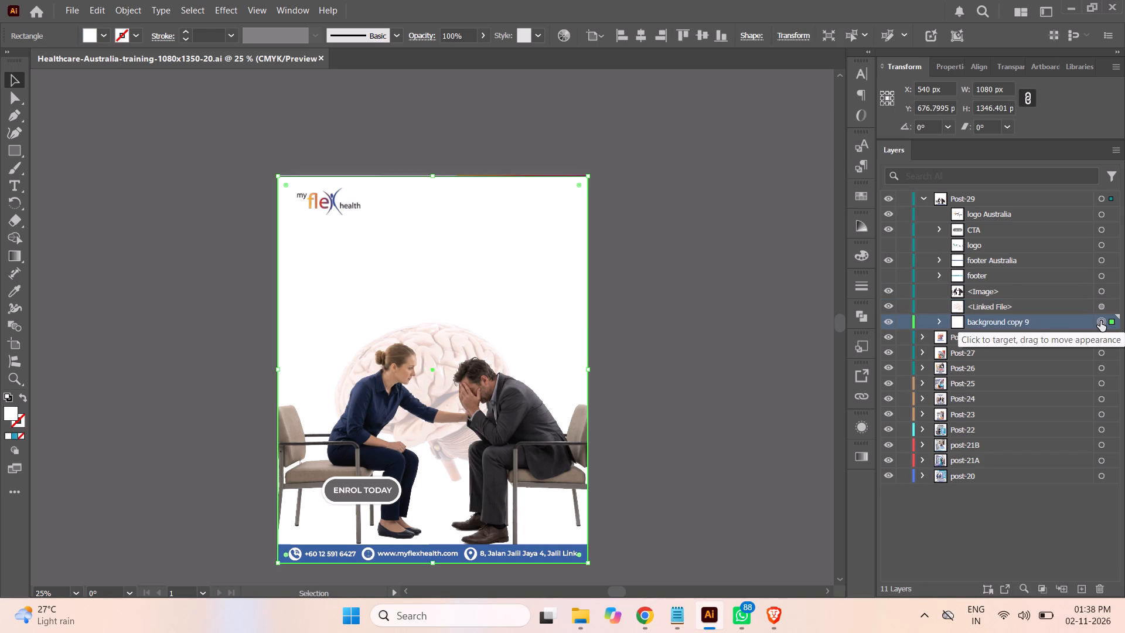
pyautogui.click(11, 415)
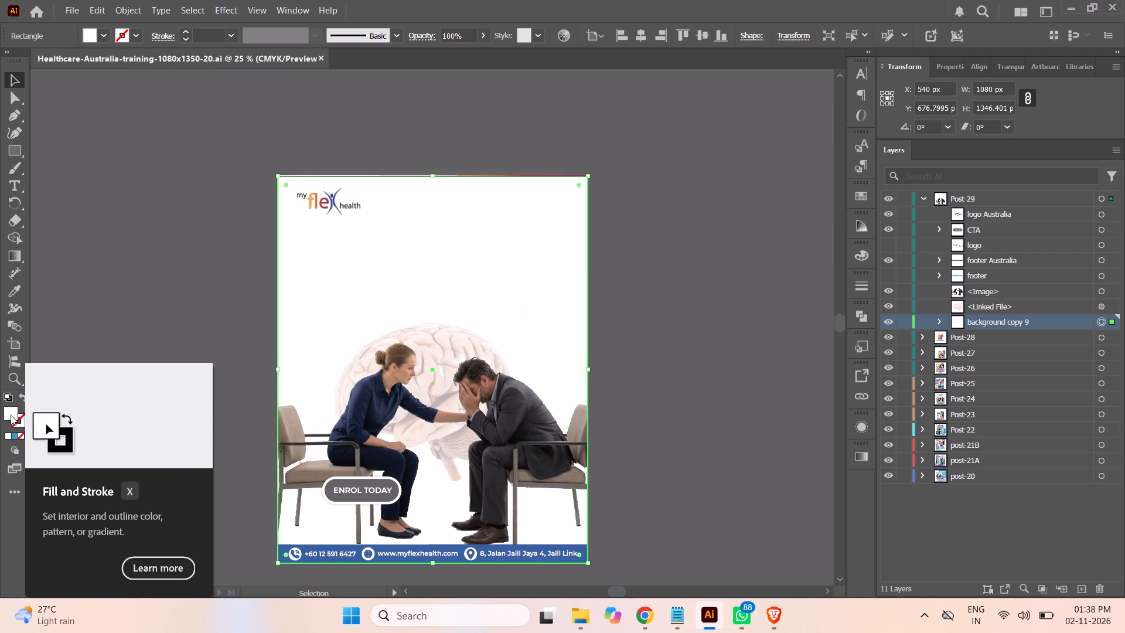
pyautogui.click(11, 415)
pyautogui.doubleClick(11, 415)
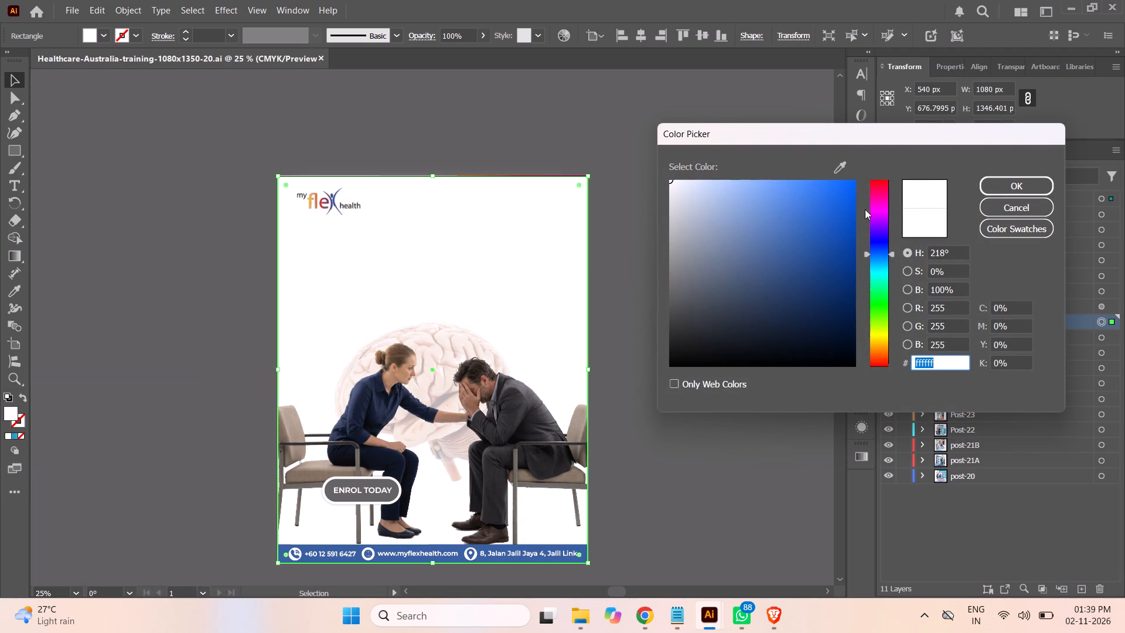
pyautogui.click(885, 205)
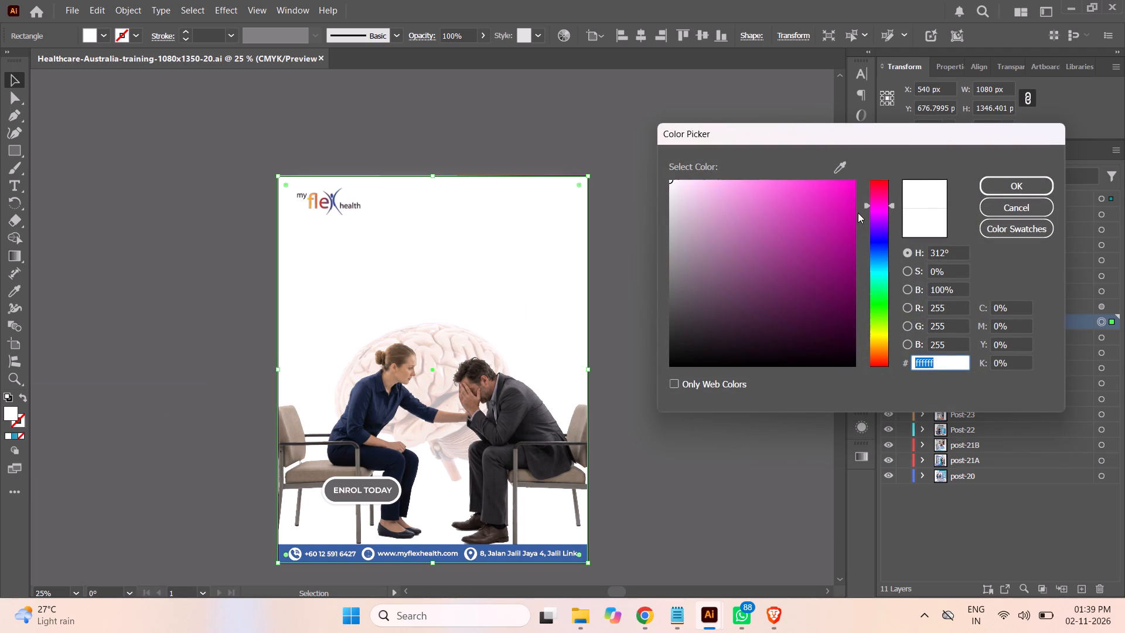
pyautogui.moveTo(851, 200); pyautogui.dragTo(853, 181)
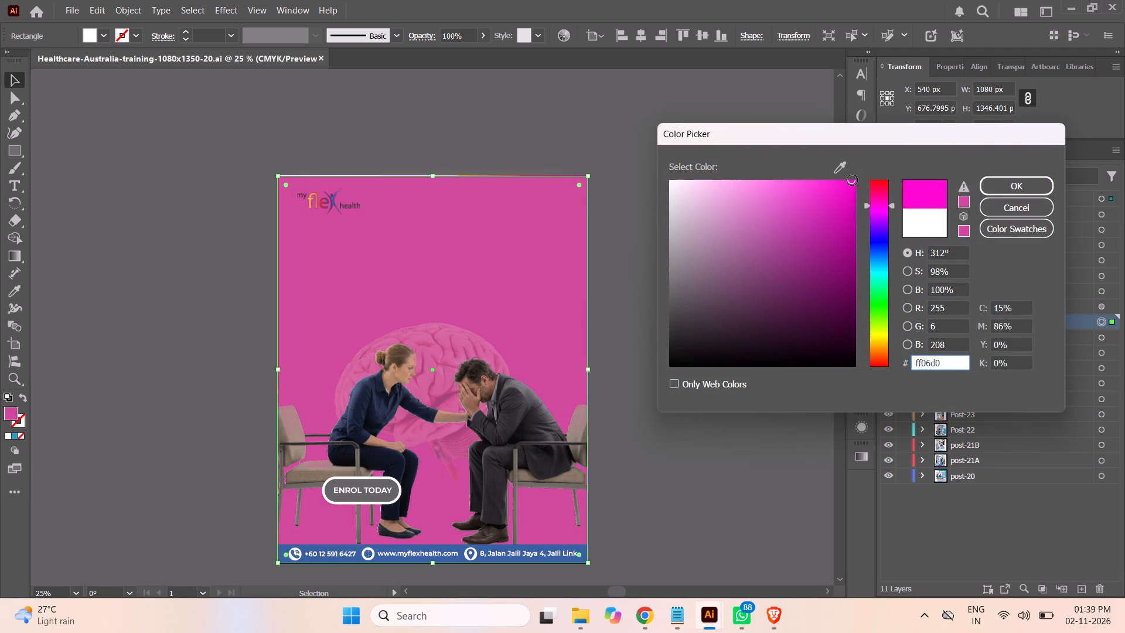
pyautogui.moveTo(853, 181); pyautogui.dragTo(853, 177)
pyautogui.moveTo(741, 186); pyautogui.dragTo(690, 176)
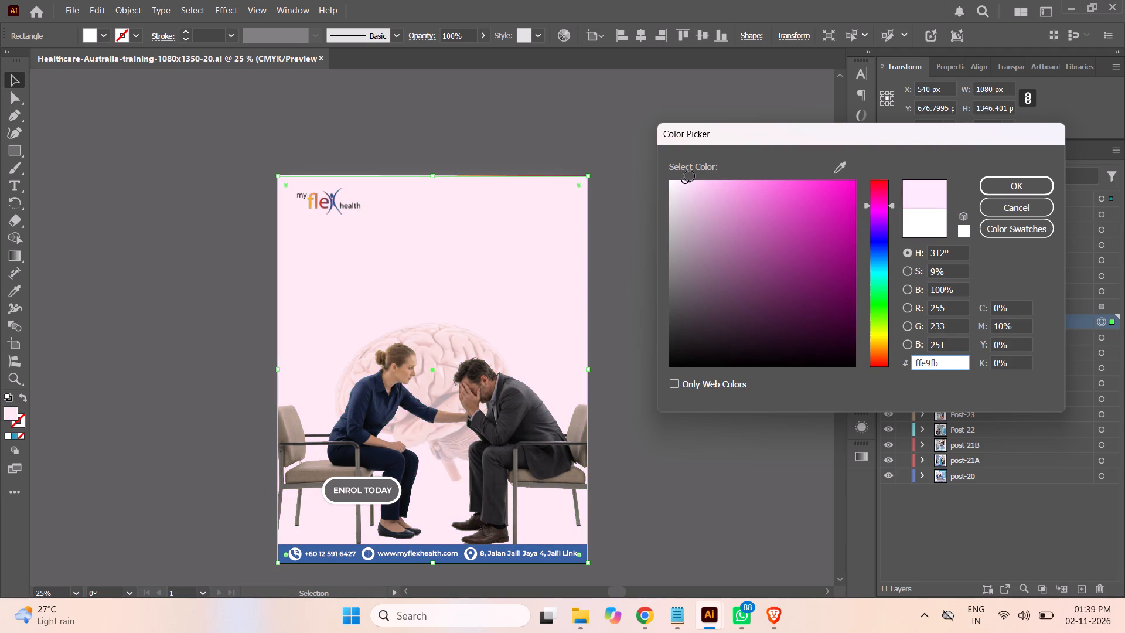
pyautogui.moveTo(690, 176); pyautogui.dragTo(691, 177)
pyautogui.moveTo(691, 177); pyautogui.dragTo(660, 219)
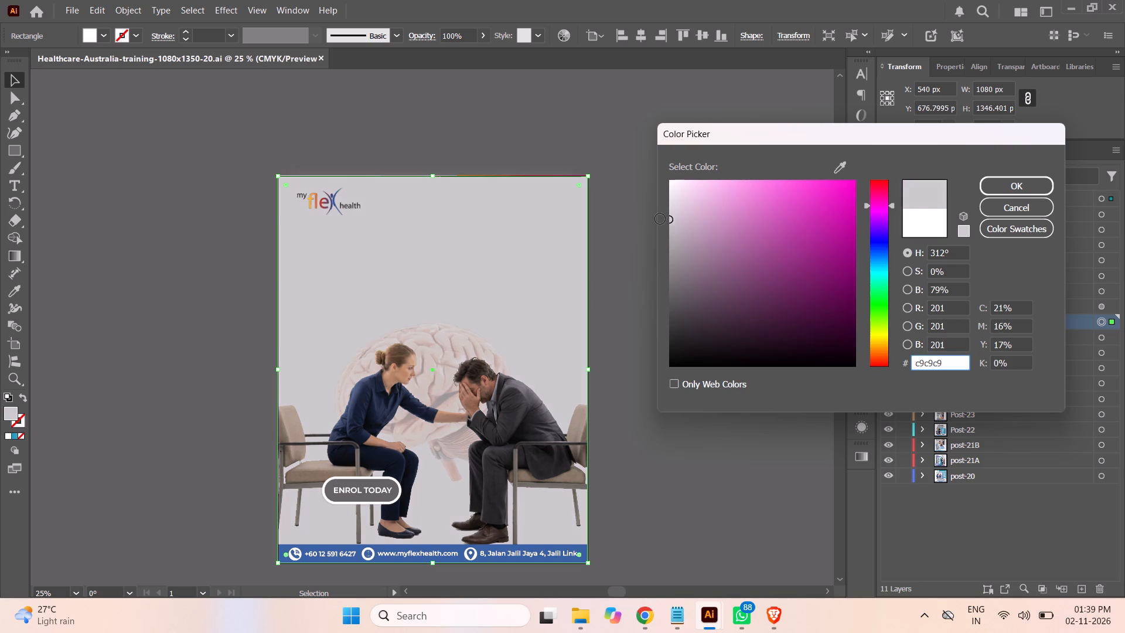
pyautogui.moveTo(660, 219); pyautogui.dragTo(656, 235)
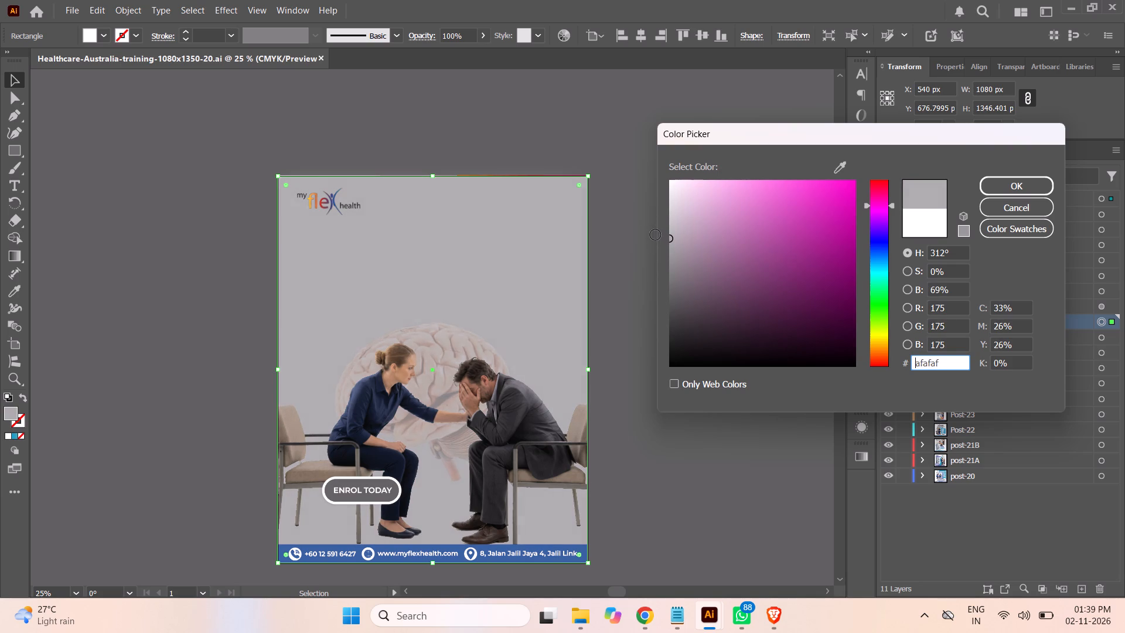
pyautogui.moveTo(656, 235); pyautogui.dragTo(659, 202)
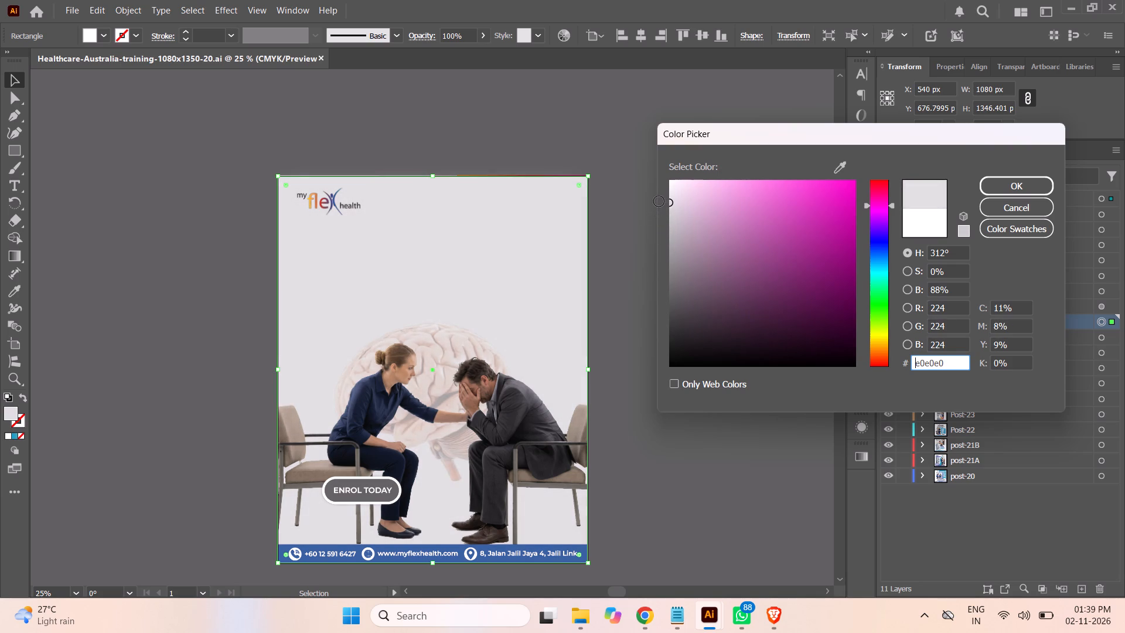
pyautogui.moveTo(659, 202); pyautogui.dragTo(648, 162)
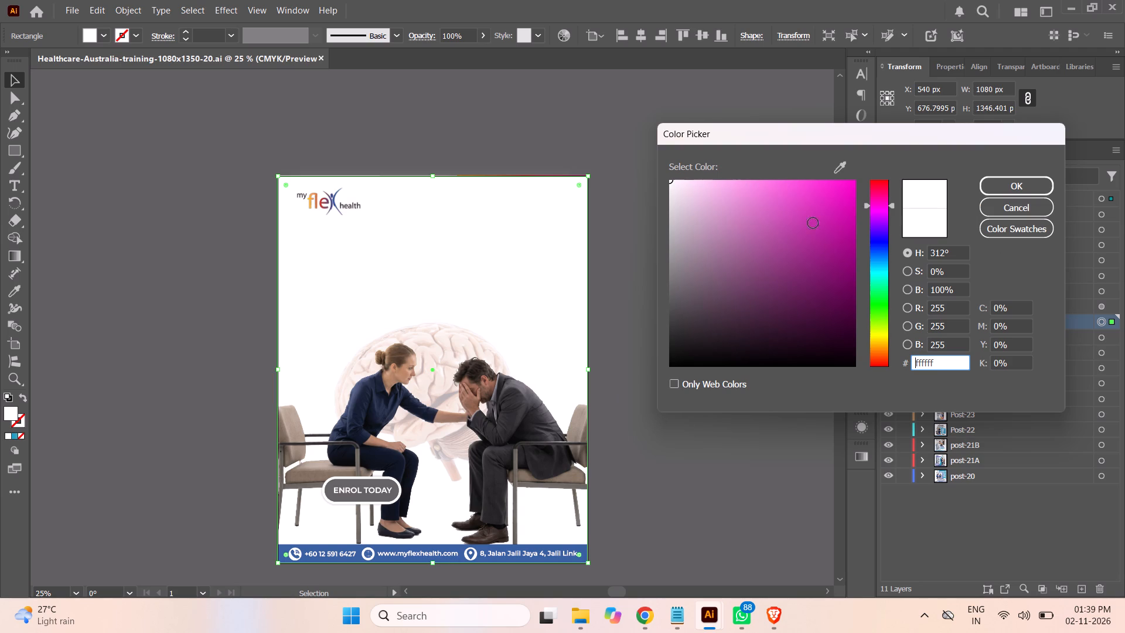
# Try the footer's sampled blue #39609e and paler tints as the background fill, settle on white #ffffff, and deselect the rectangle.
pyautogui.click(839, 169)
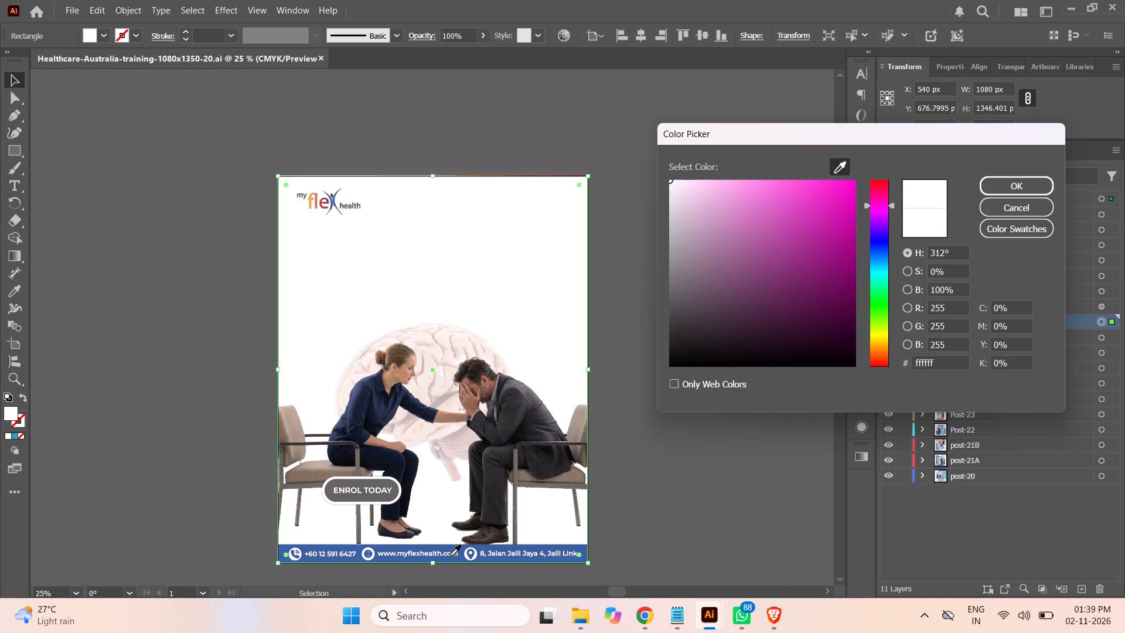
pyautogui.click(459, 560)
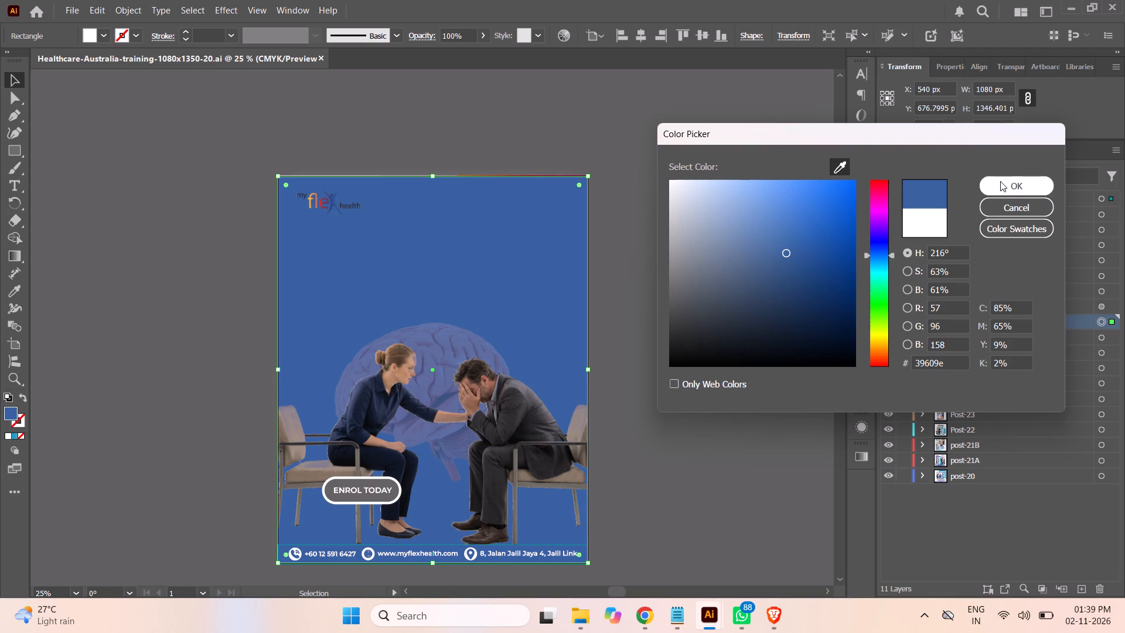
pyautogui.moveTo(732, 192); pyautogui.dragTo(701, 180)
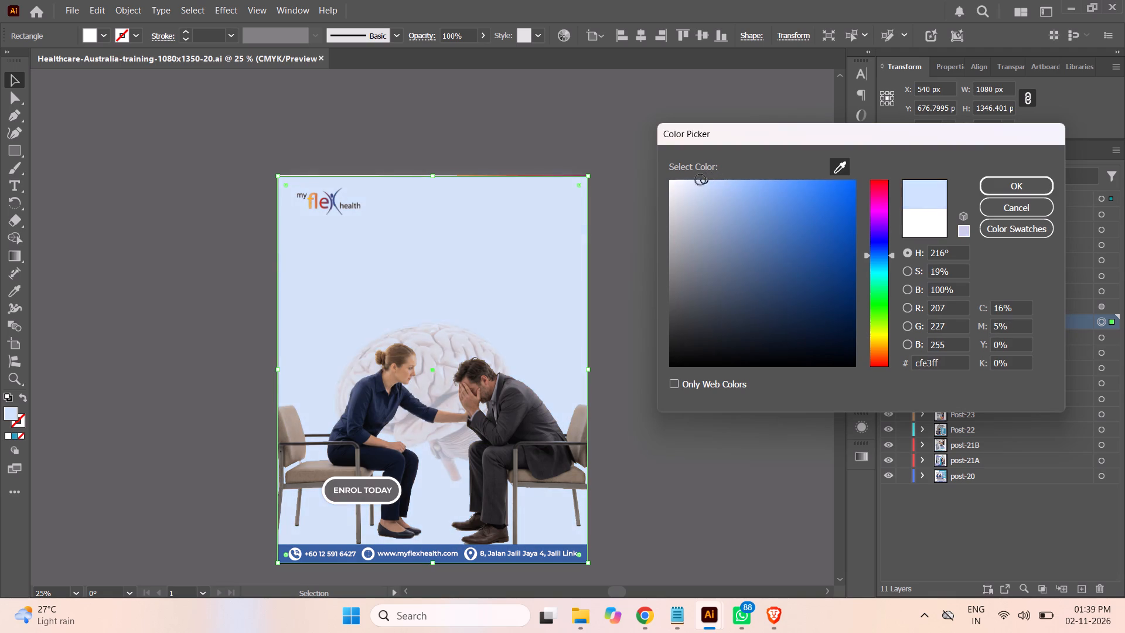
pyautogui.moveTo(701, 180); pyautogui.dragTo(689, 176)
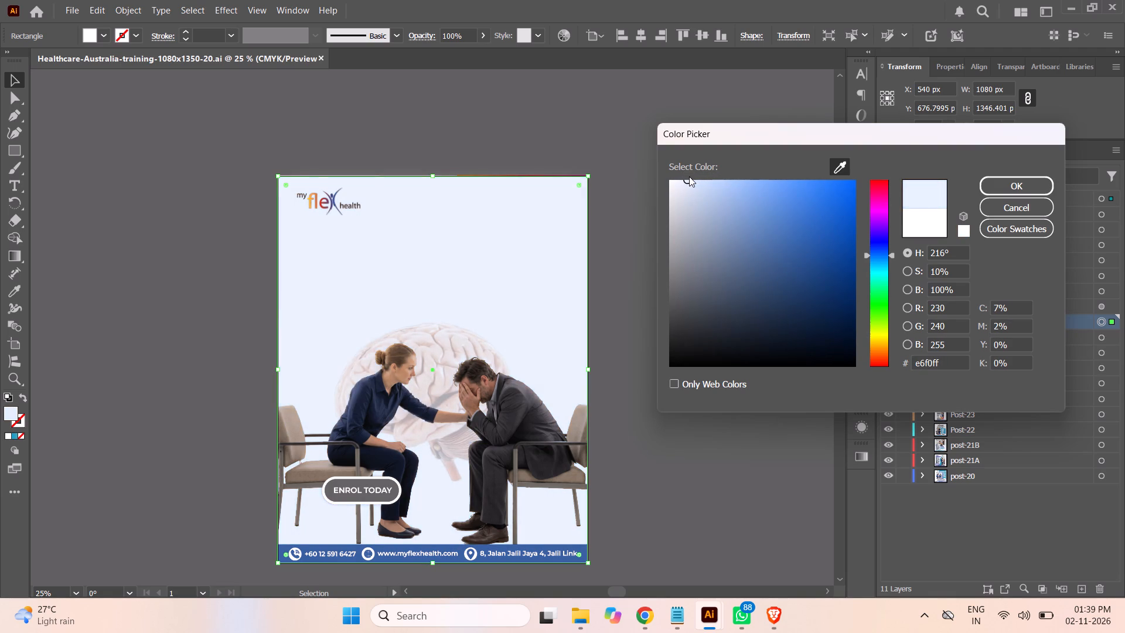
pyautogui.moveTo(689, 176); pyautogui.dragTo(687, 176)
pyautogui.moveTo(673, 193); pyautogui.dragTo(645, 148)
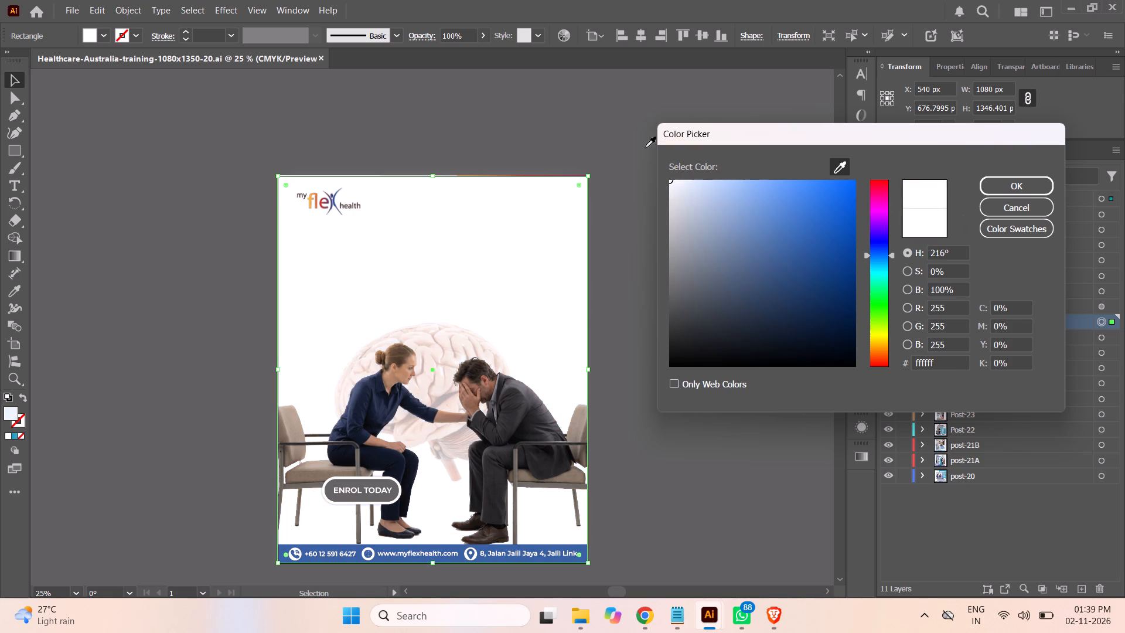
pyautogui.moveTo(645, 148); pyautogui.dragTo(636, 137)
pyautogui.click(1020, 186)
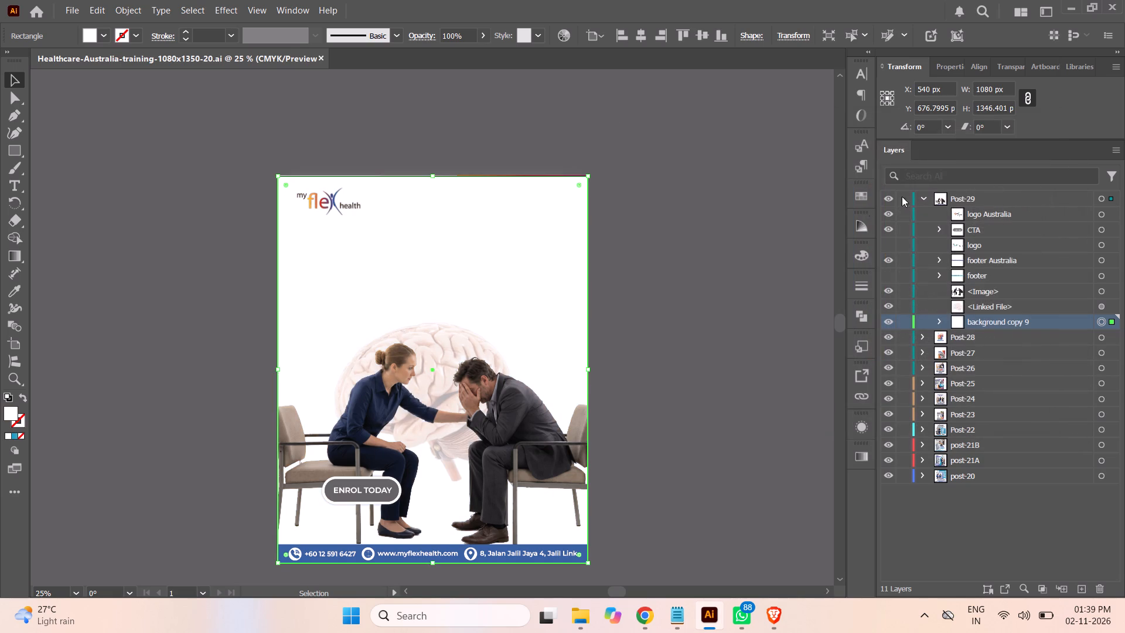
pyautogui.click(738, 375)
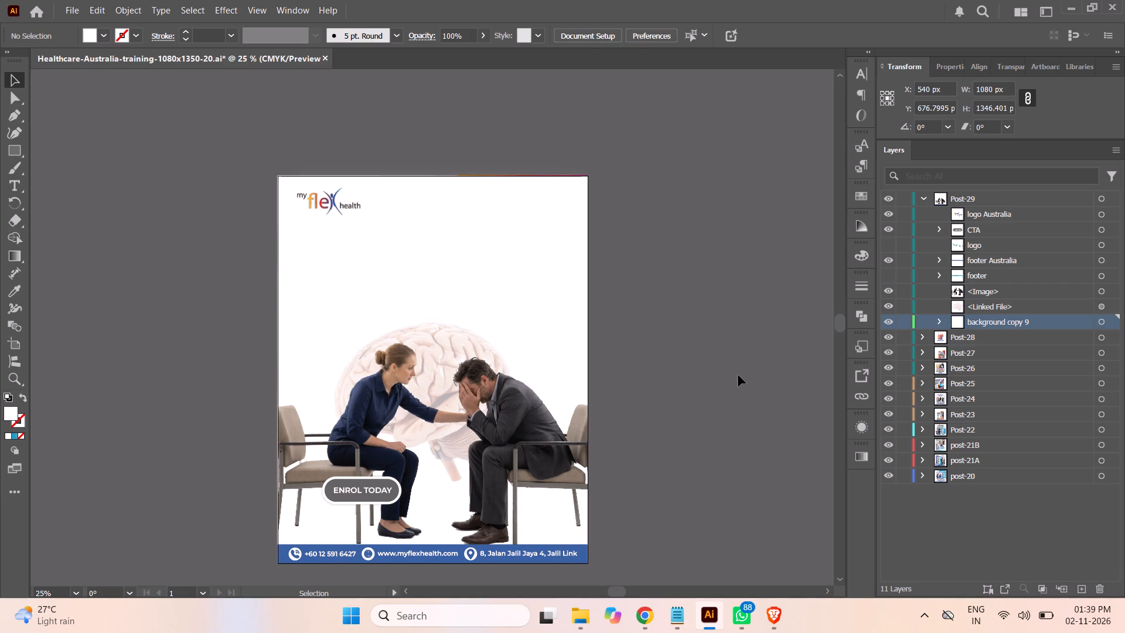
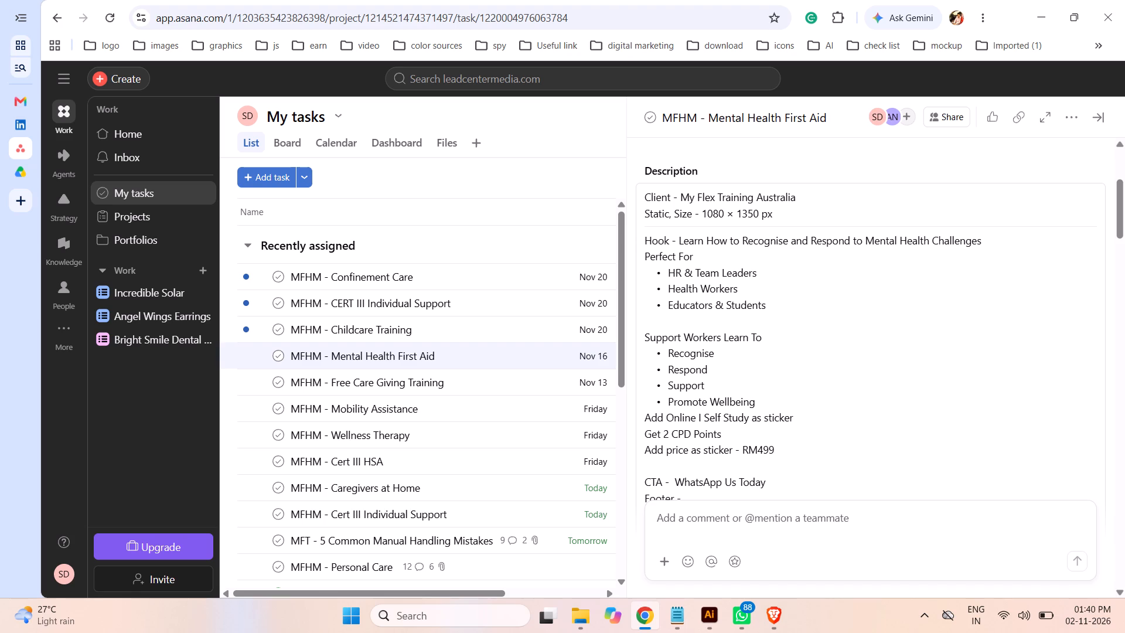
# Copy the hook text "Learn How to Recognise and Respond to Mental Health Challenges" from the Mental Health First Aid task description.
pyautogui.moveTo(988, 243); pyautogui.dragTo(688, 239)
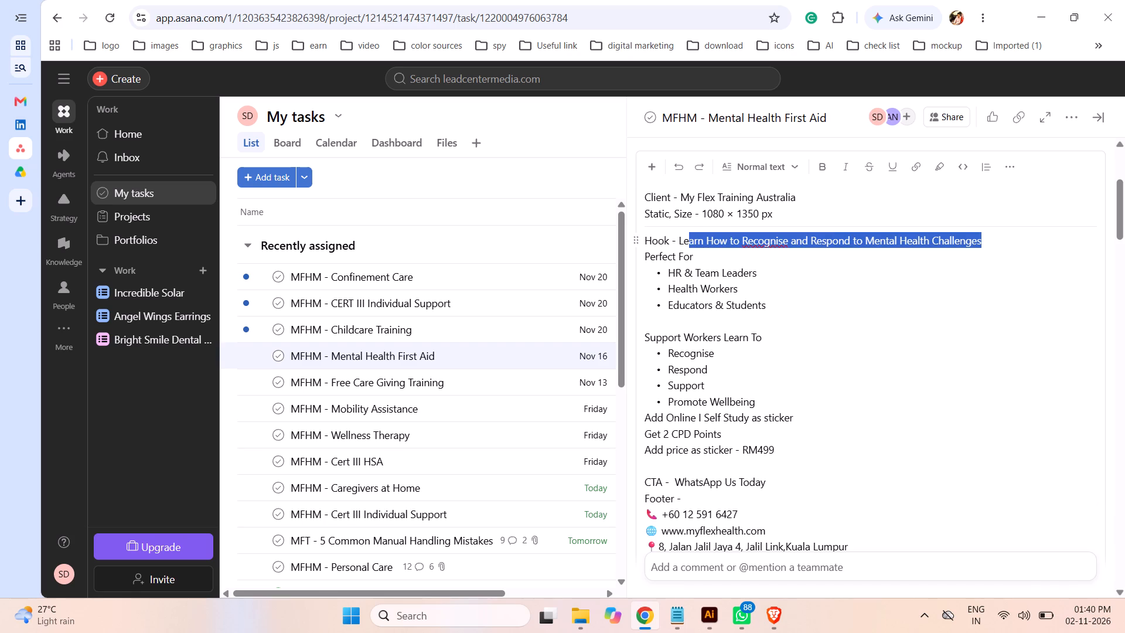
pyautogui.moveTo(688, 239); pyautogui.dragTo(678, 236)
pyautogui.hotkey('ctrl', 'c')
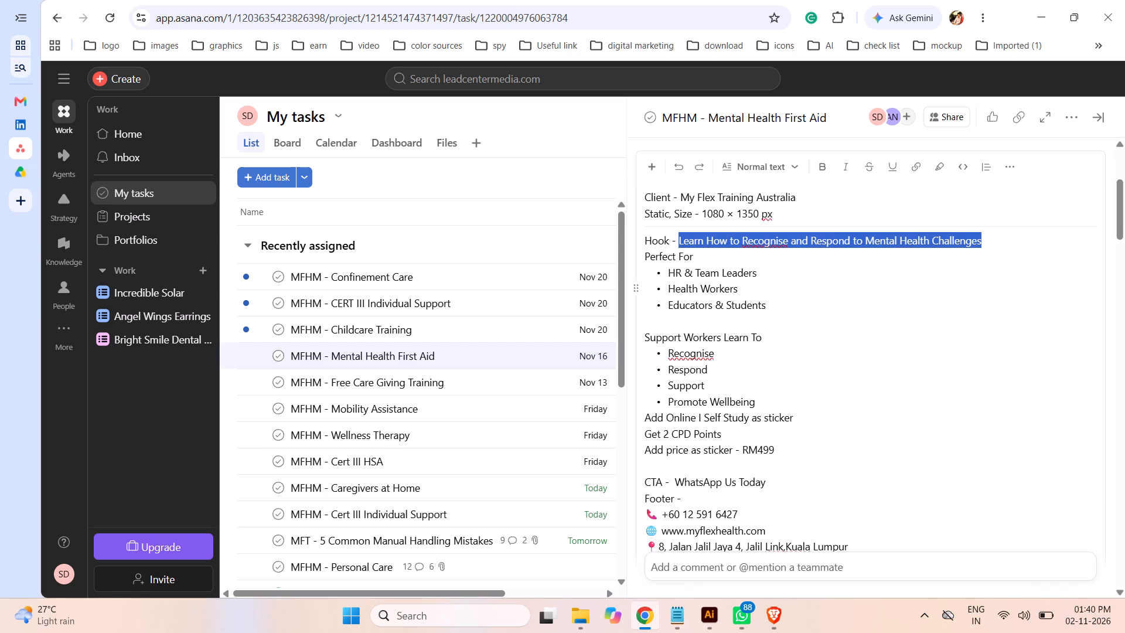
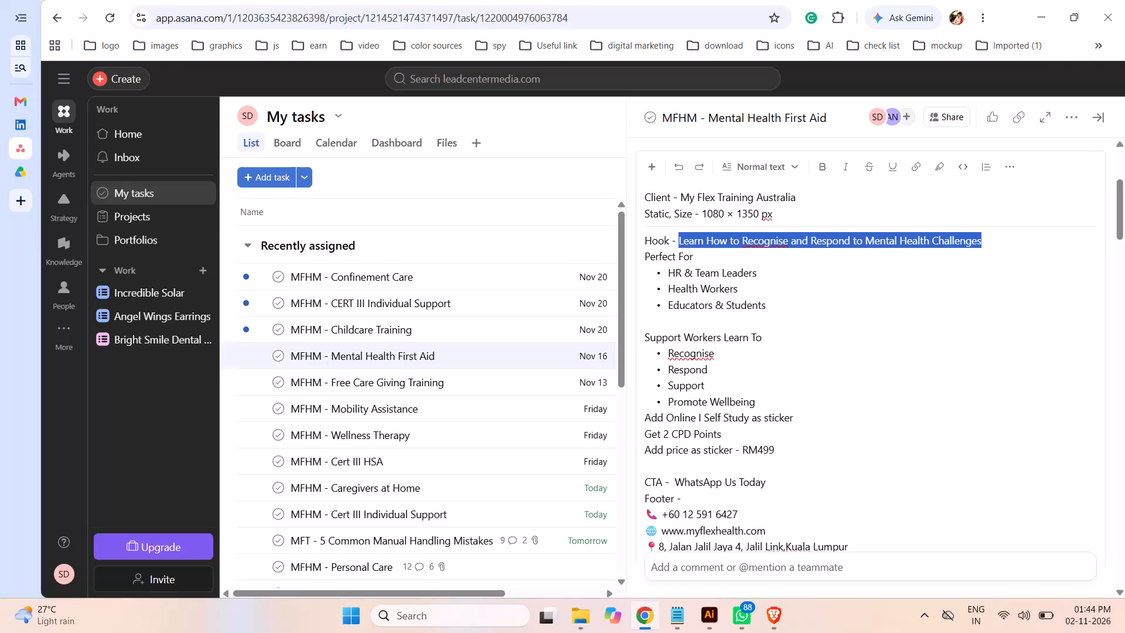
# Copy the hook "Learn How to Recognise and Respond to Mental Health Challenges" from the Asana brief into Illustrator as point text below the logo.
pyautogui.rightClick(861, 238)
pyautogui.click(554, 297)
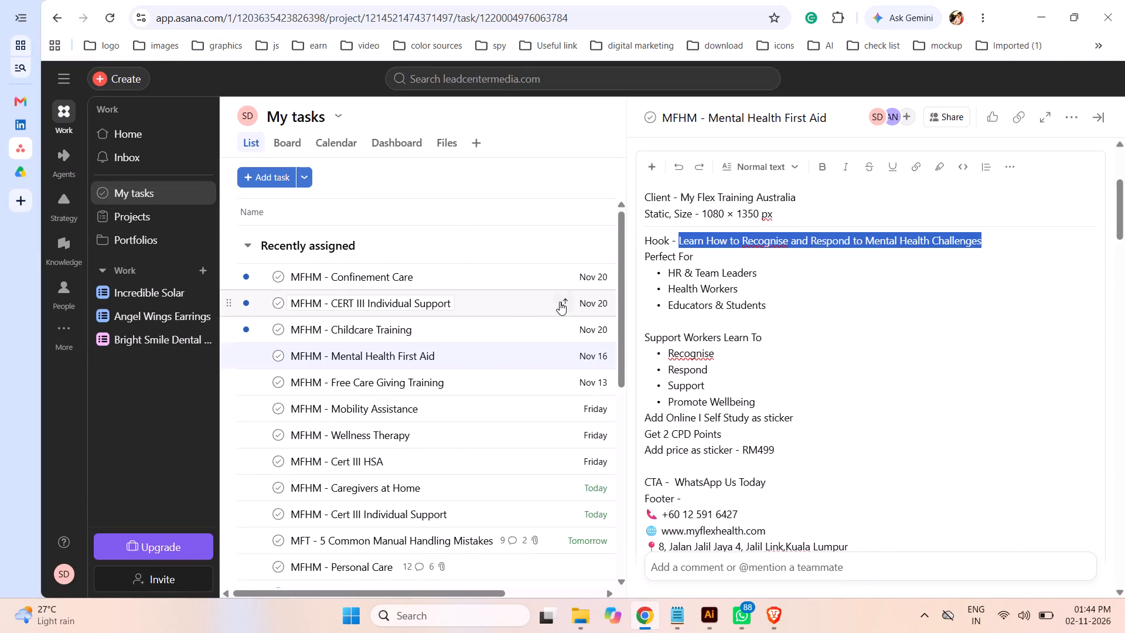
pyautogui.click(708, 621)
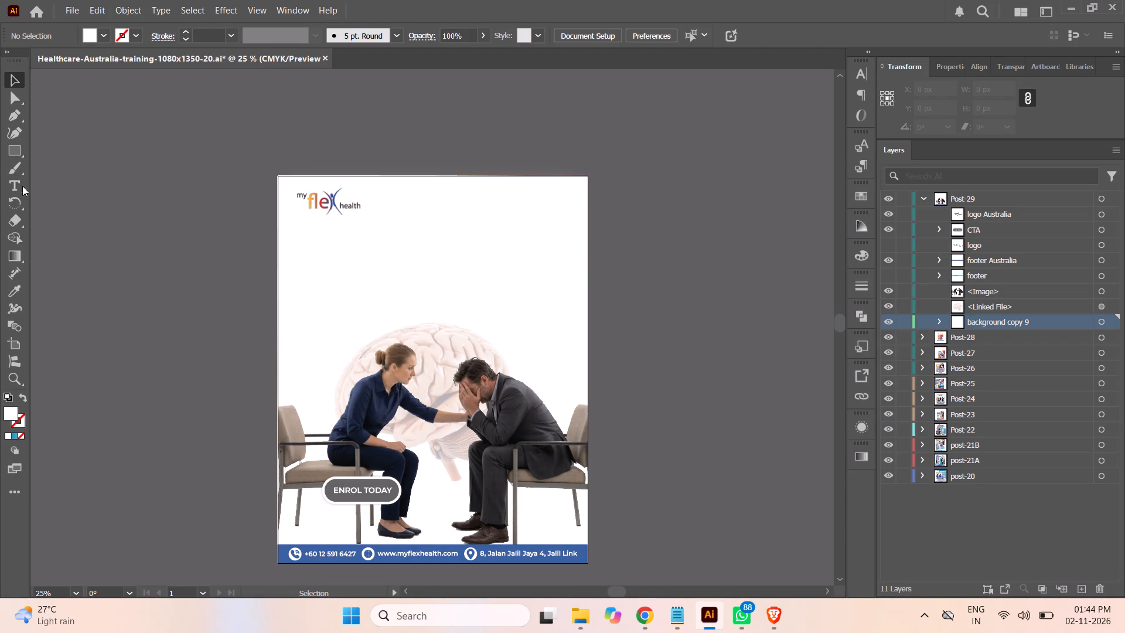
pyautogui.click(16, 185)
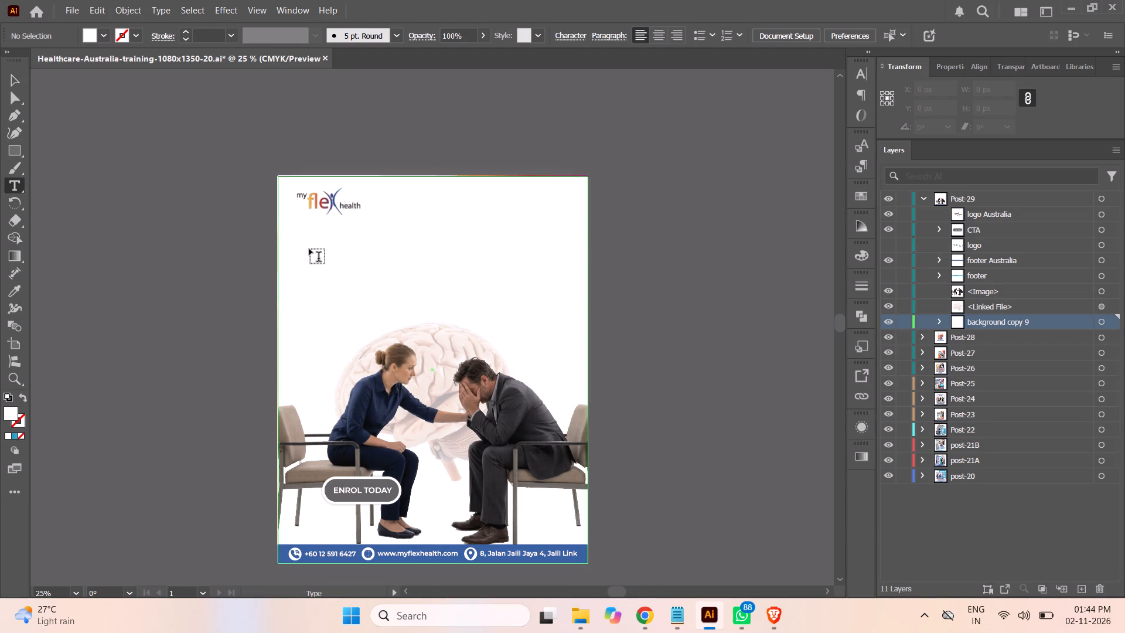
pyautogui.click(309, 249)
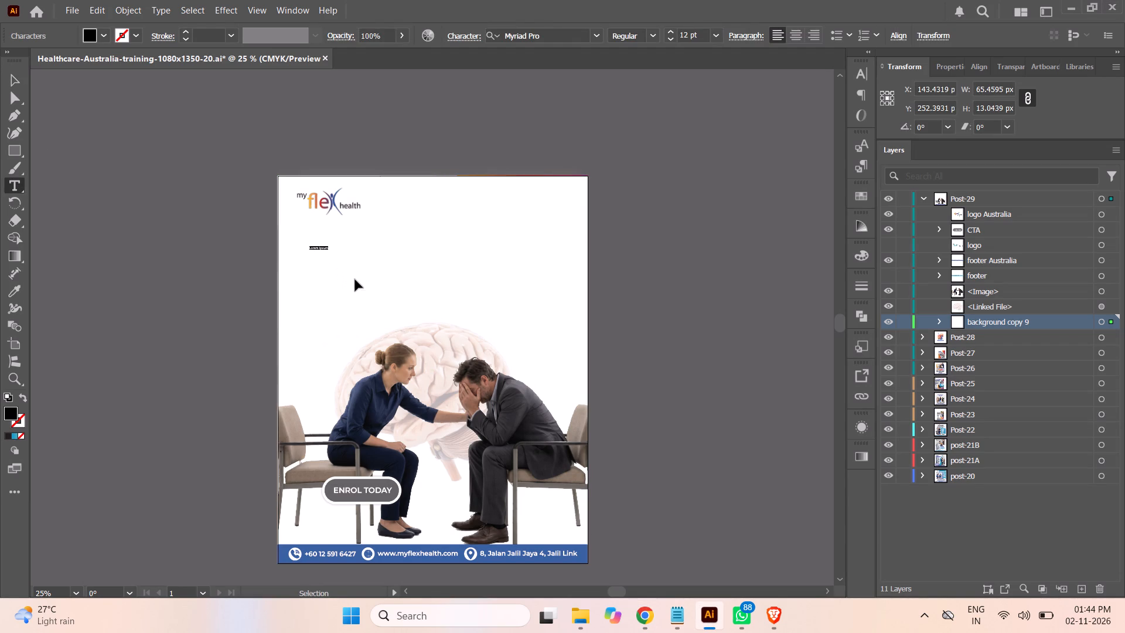
pyautogui.hotkey('ctrl', 'v')
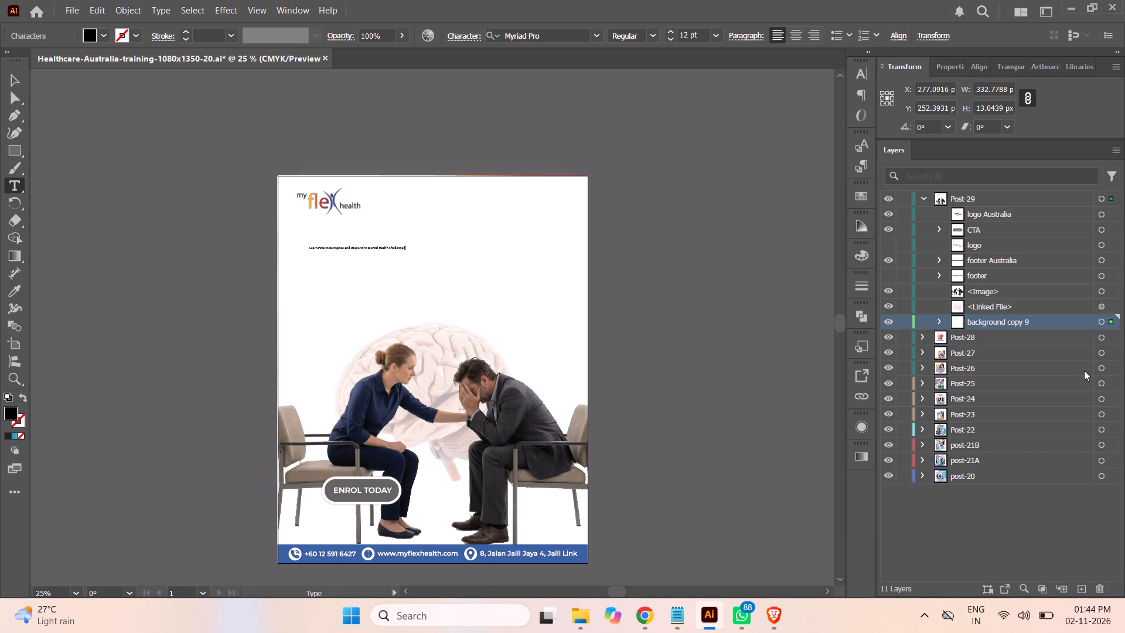
# Set the whole hook text in Montserrat Bold and open its font size choices.
pyautogui.hotkey('ctrl', 'a')
pyautogui.click(550, 30)
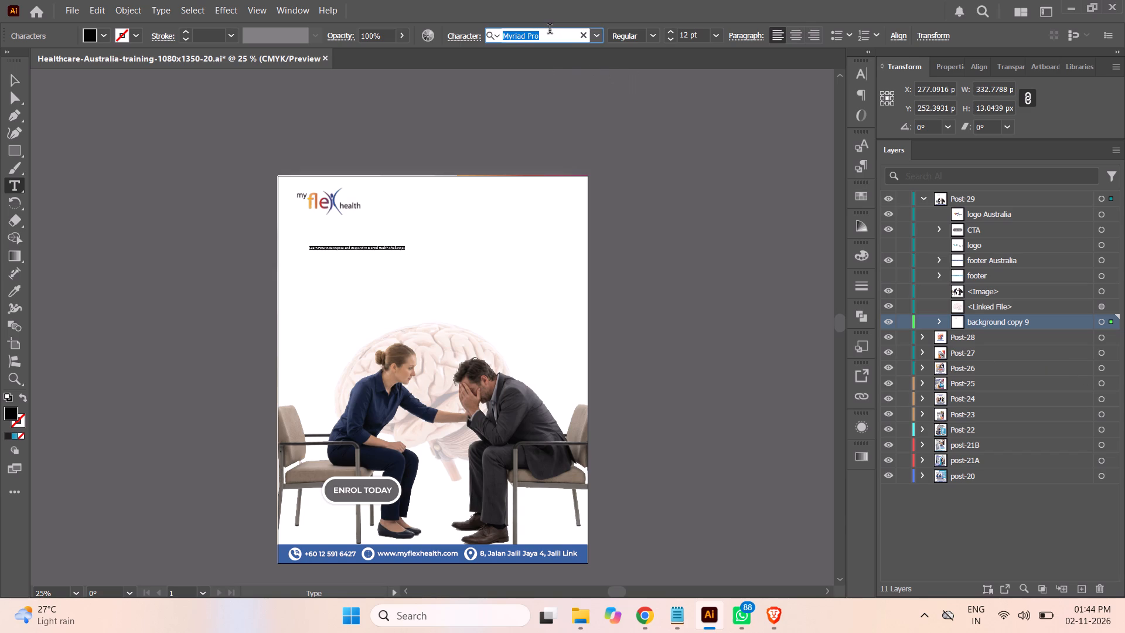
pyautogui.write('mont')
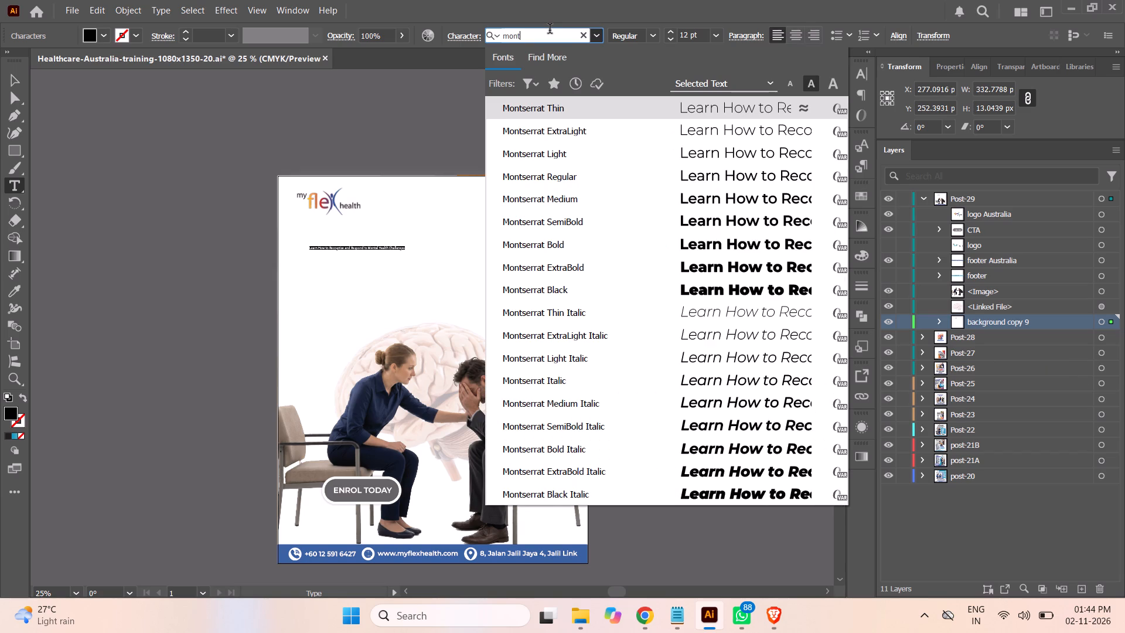
pyautogui.click(751, 243)
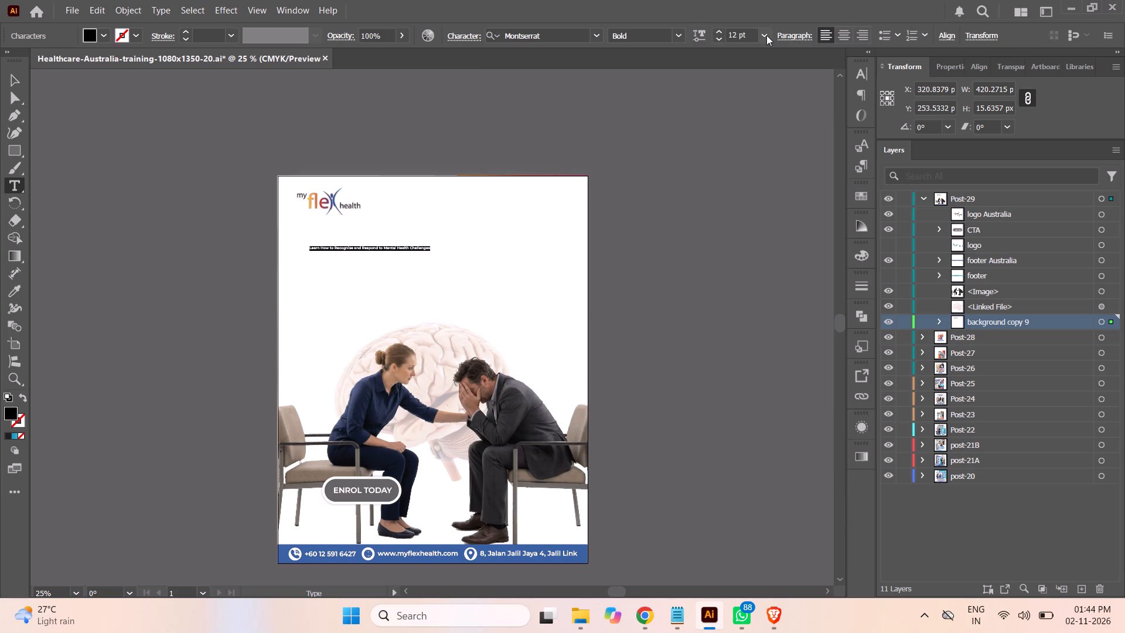
pyautogui.click(766, 35)
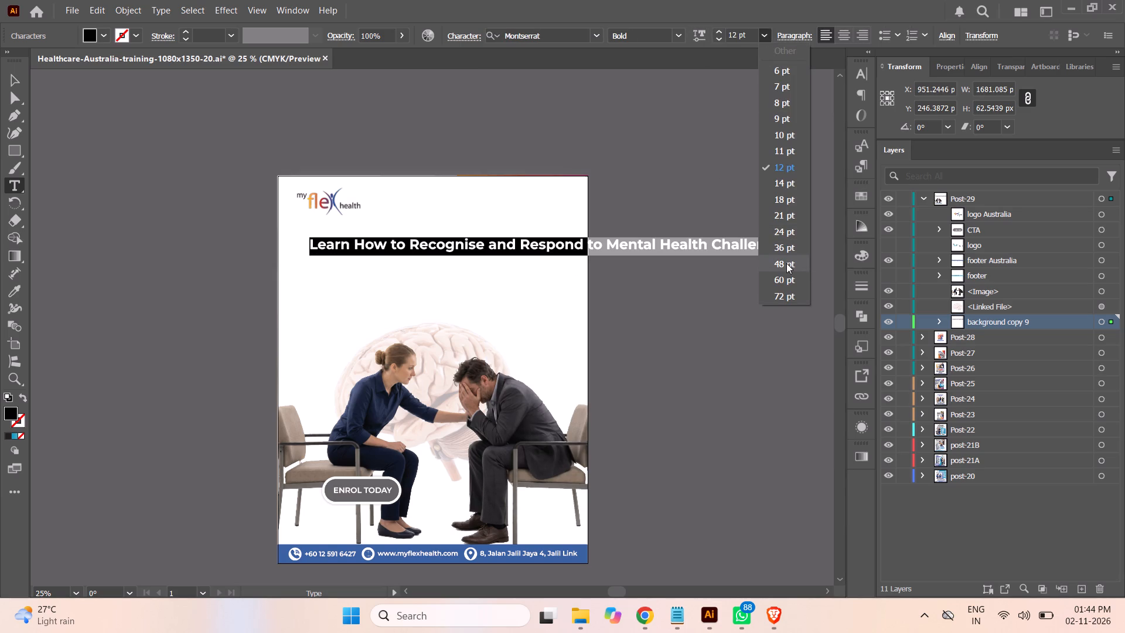
# Set the headline text to 48 pt and break it onto a second line before "to Mental Health Challenges".
pyautogui.click(786, 263)
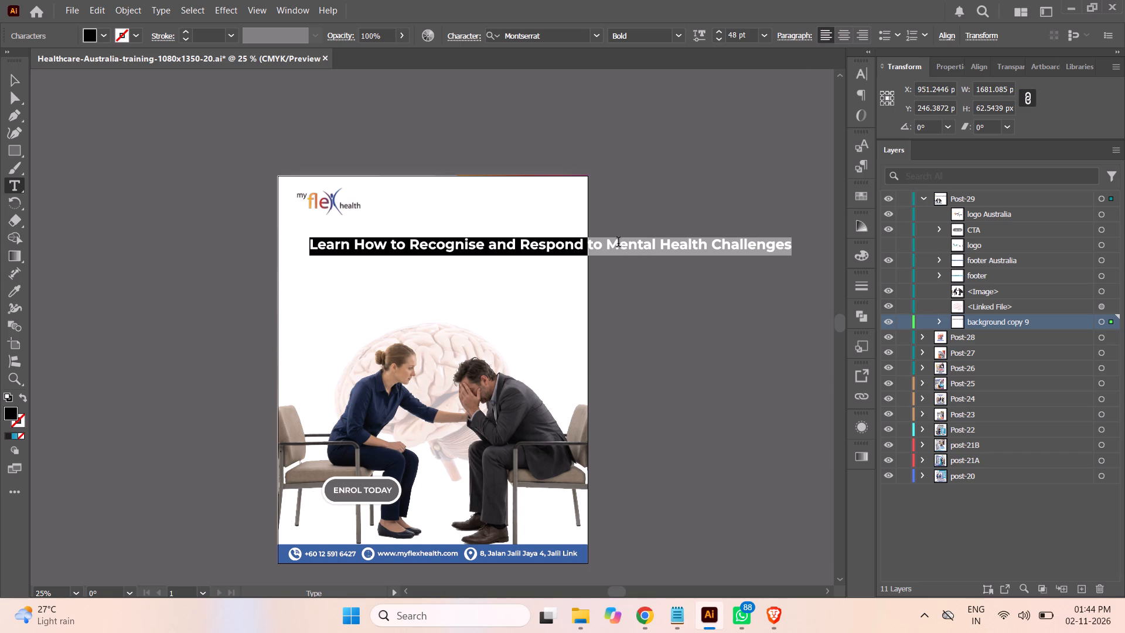
pyautogui.click(588, 244)
pyautogui.press('Return')
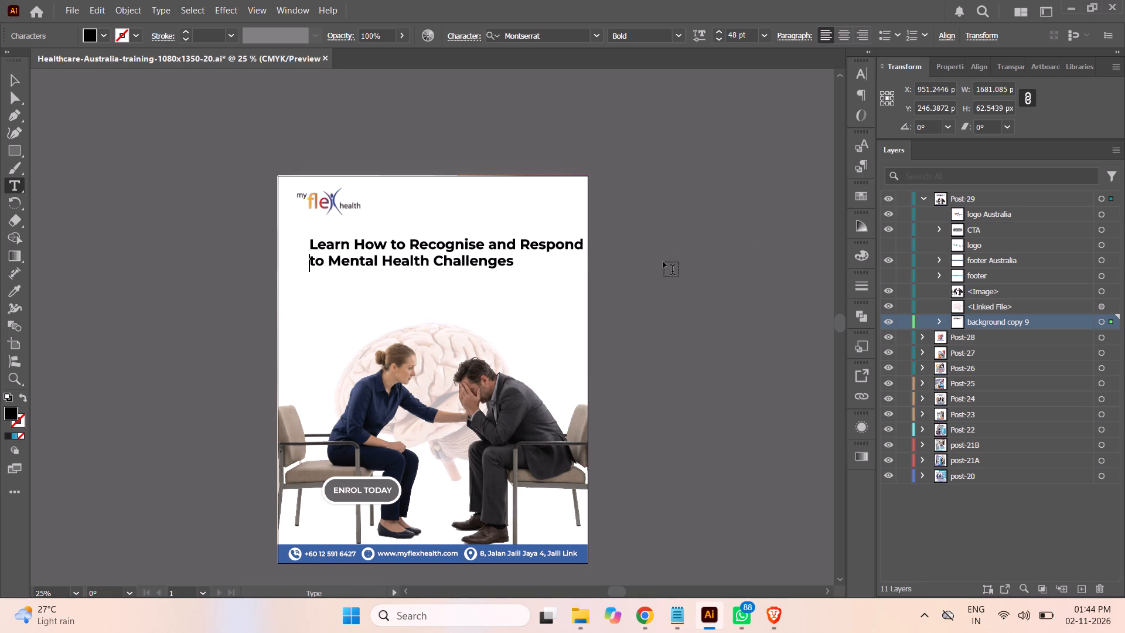
# Centre-align the headline's paragraph and move it below the logo, to about X 548 px, Y 251 px.
pyautogui.click(11, 80)
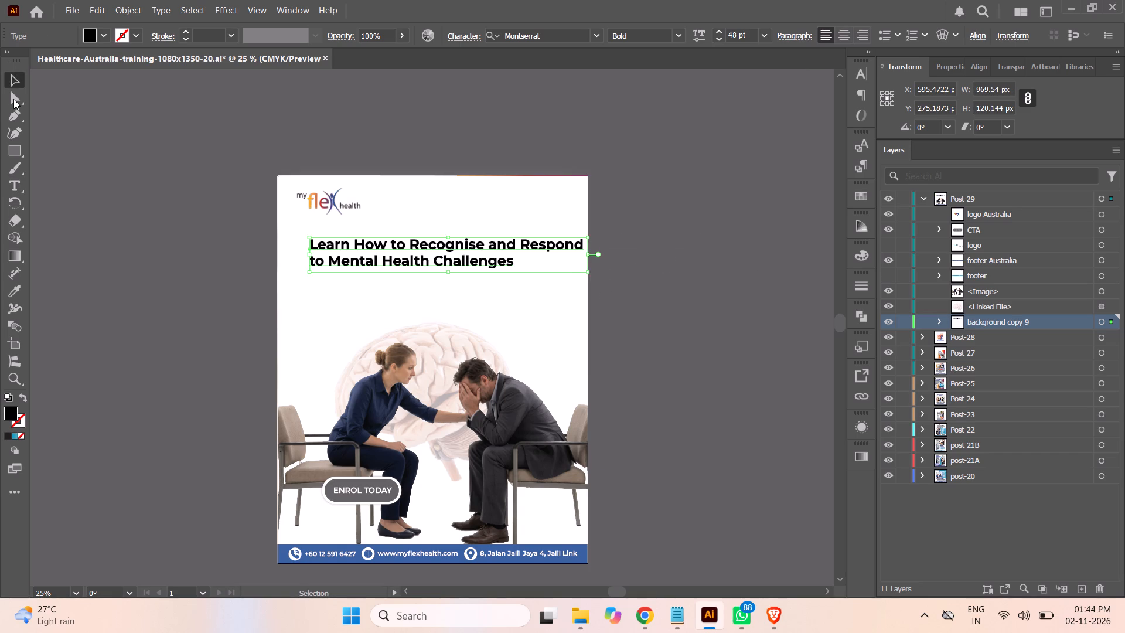
pyautogui.click(844, 38)
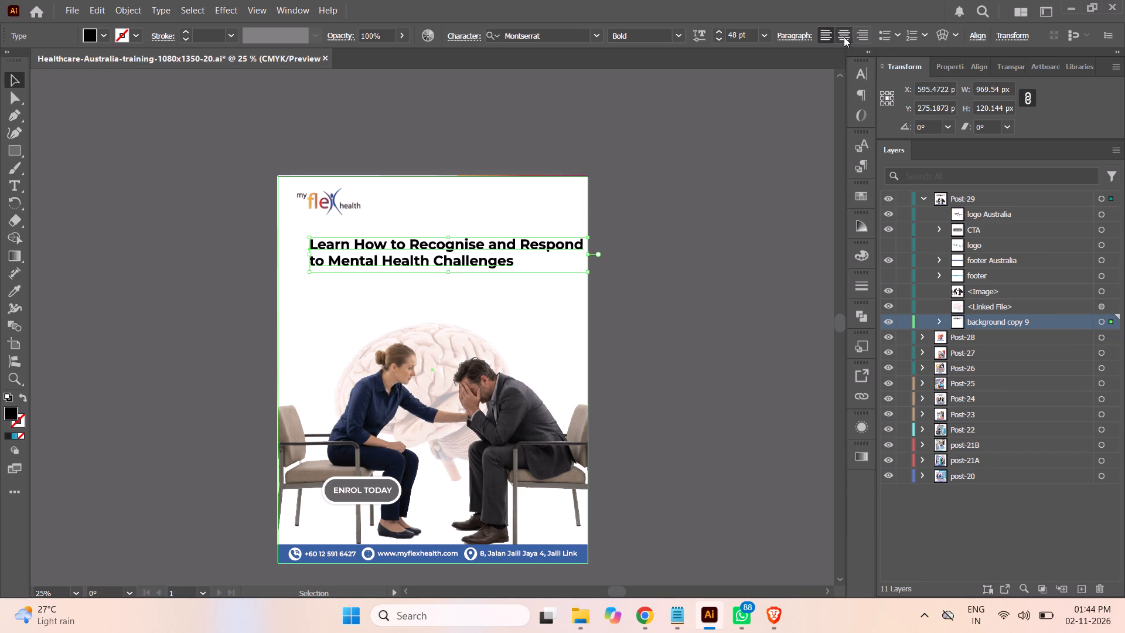
pyautogui.moveTo(349, 262); pyautogui.dragTo(451, 260)
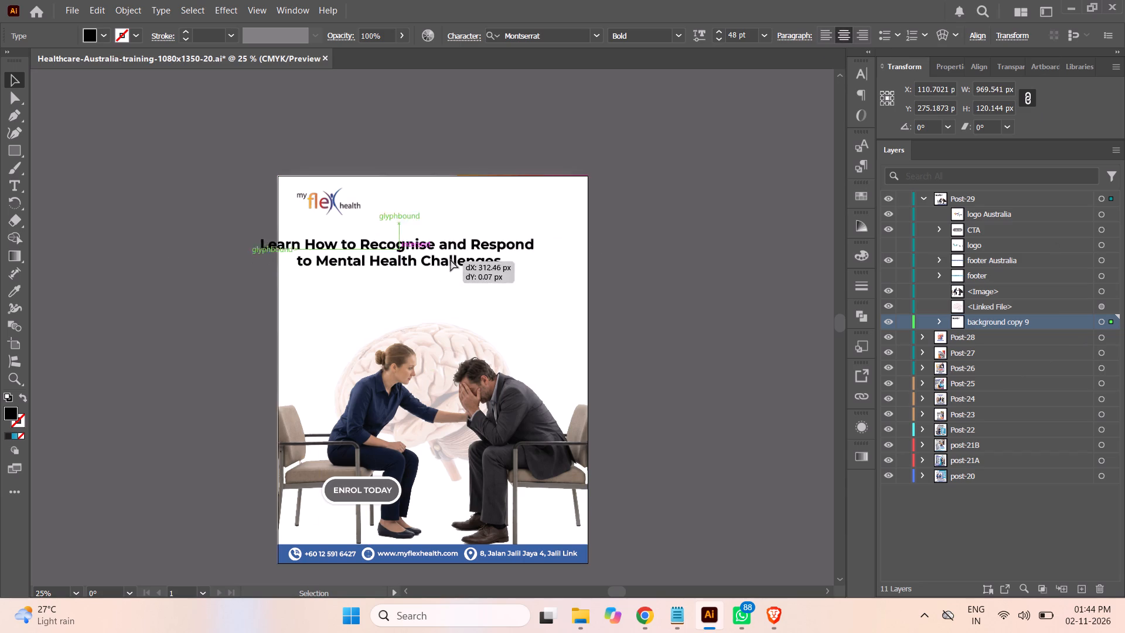
pyautogui.moveTo(451, 260); pyautogui.dragTo(479, 255)
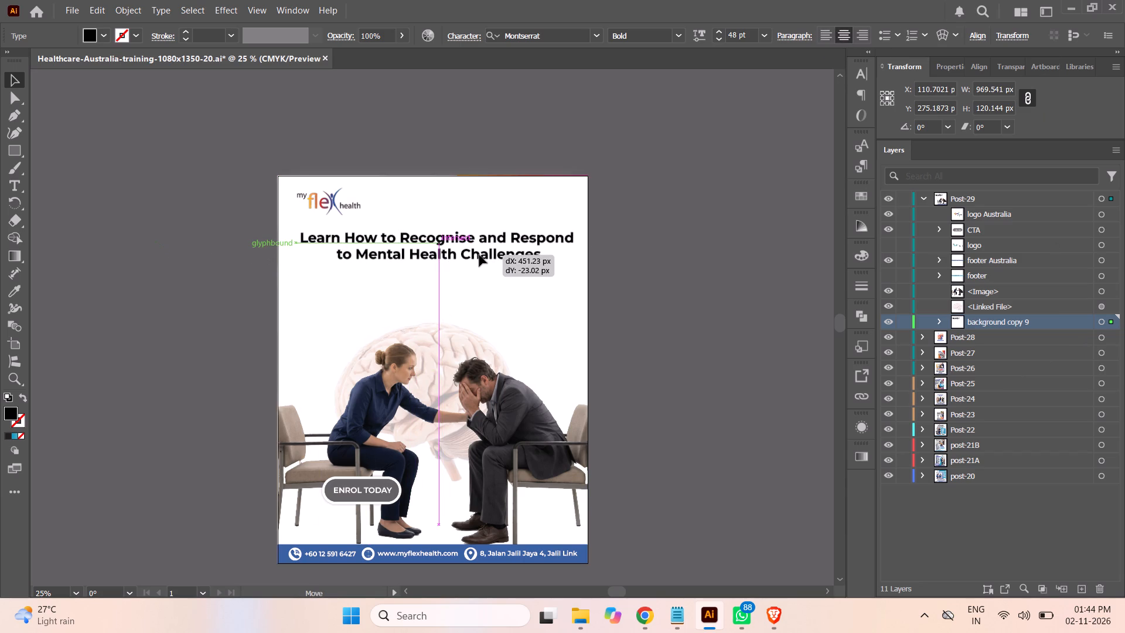
pyautogui.moveTo(479, 255); pyautogui.dragTo(475, 254)
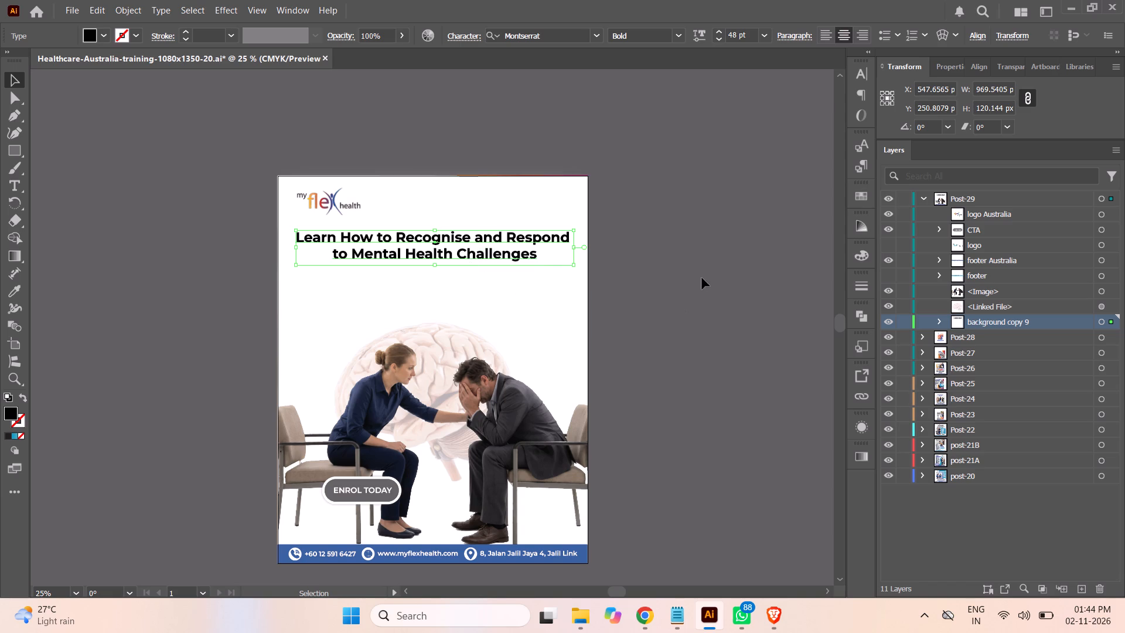
# Recolour the headline with the blue sampled from the footer bar, and deselect it.
pyautogui.click(15, 288)
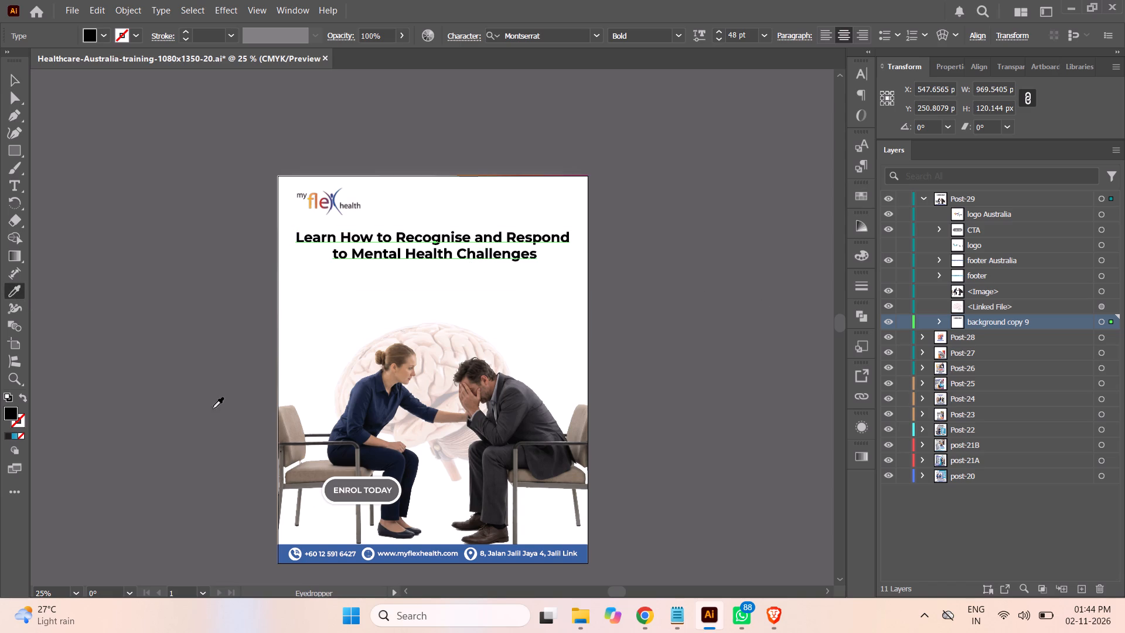
pyautogui.click(460, 547)
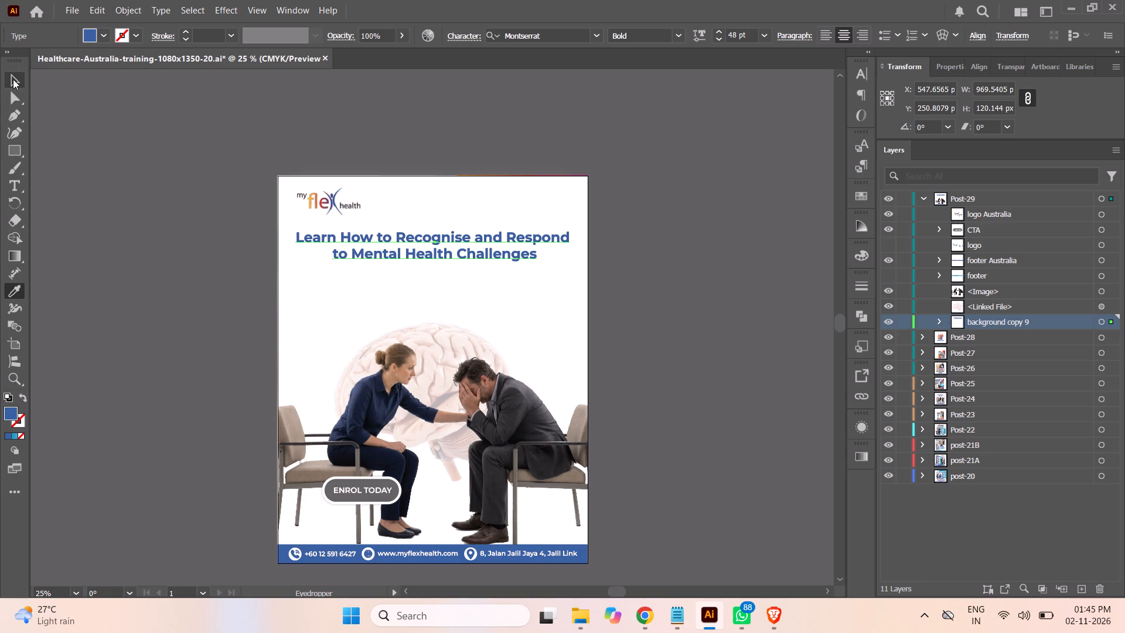
pyautogui.click(13, 80)
pyautogui.click(114, 269)
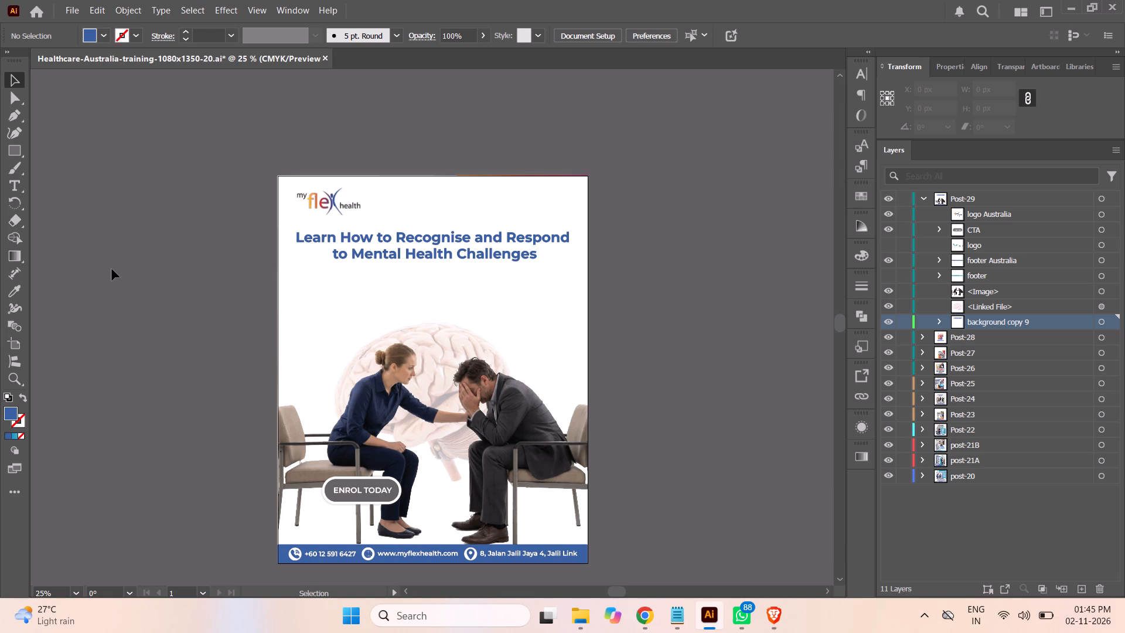
# Move the headline out of the background copy 9 sublayer to just below logo Australia in Post-29's layer stack.
pyautogui.click(940, 321)
pyautogui.click(1103, 338)
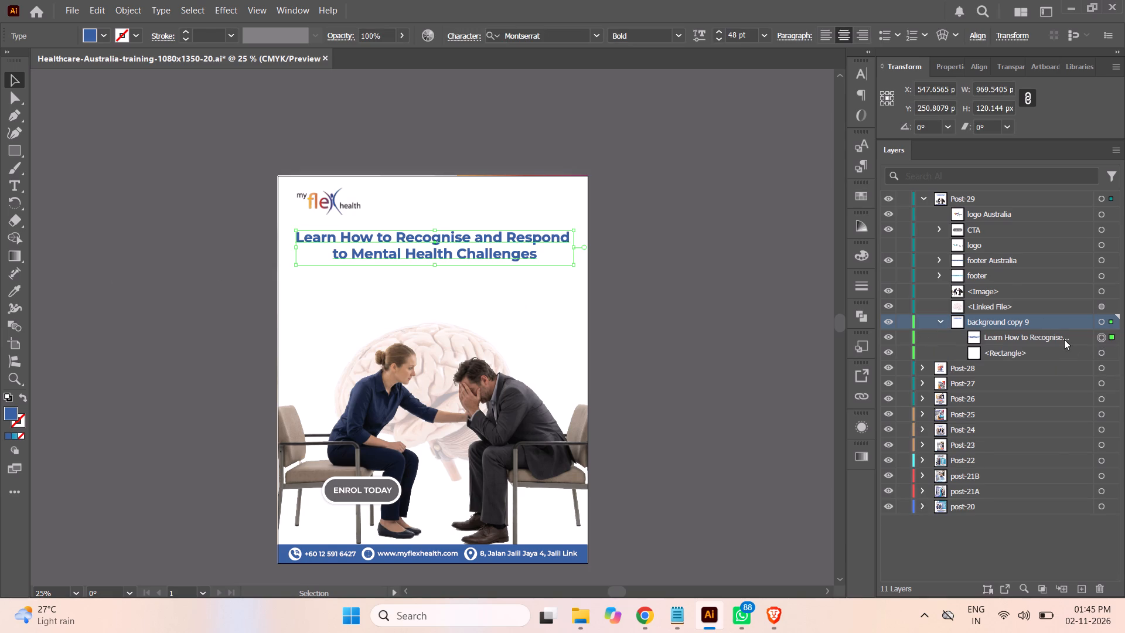
pyautogui.click(1063, 338)
pyautogui.moveTo(1055, 338); pyautogui.dragTo(1045, 260)
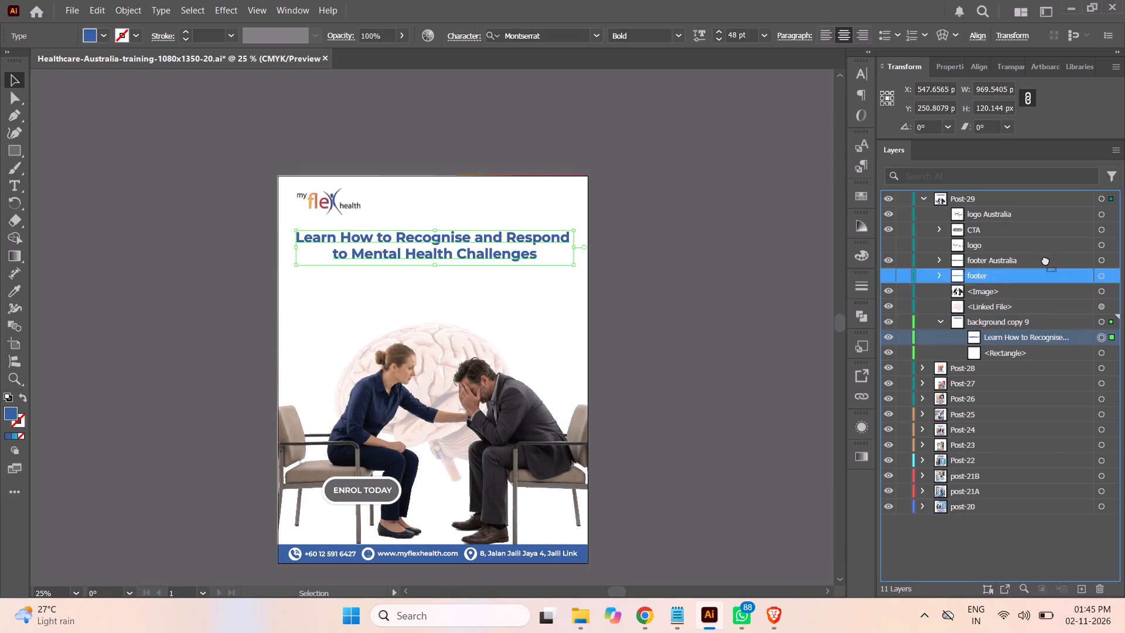
pyautogui.moveTo(1045, 260); pyautogui.dragTo(1033, 221)
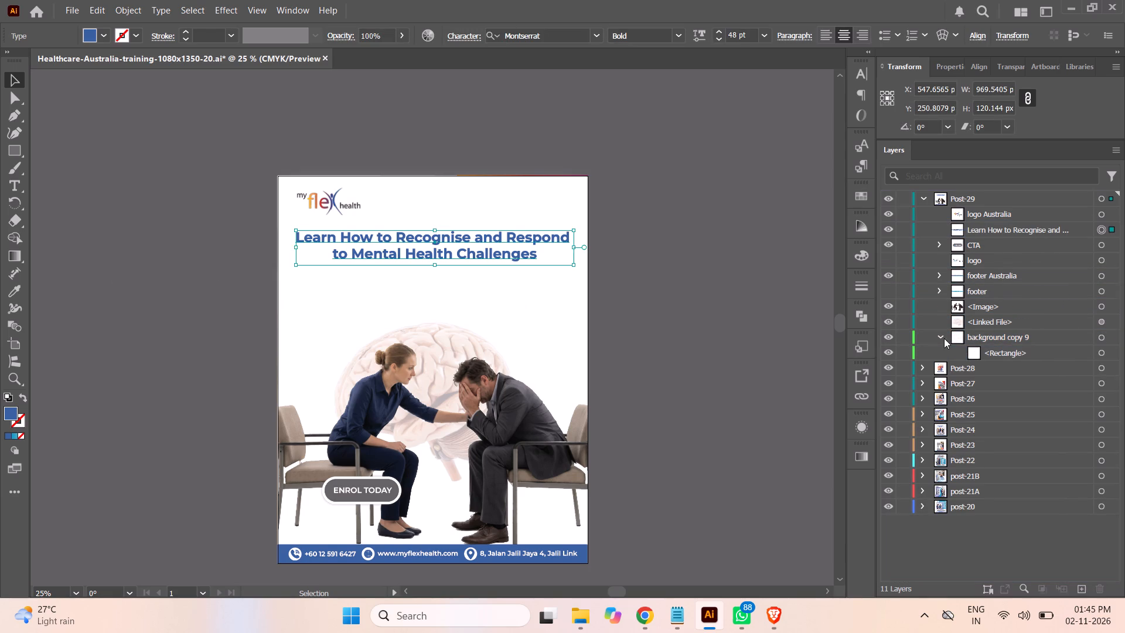
pyautogui.click(940, 337)
pyautogui.click(713, 322)
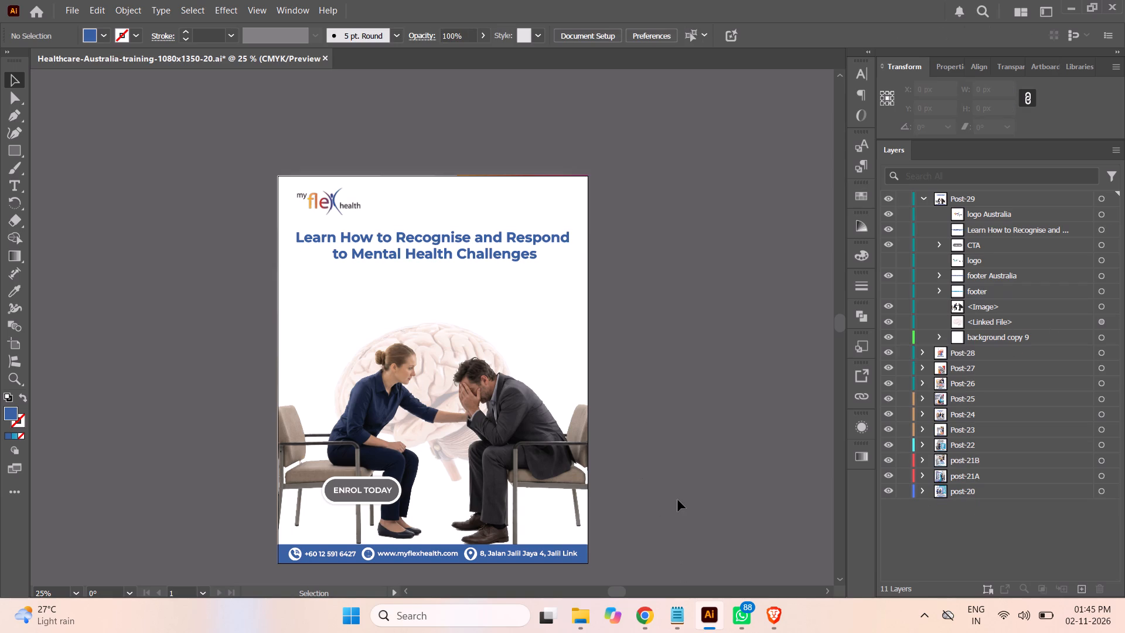
# Move the headline up about 24 px, closer to the logo, and deselect it.
pyautogui.hotkey('ctrl', '=')
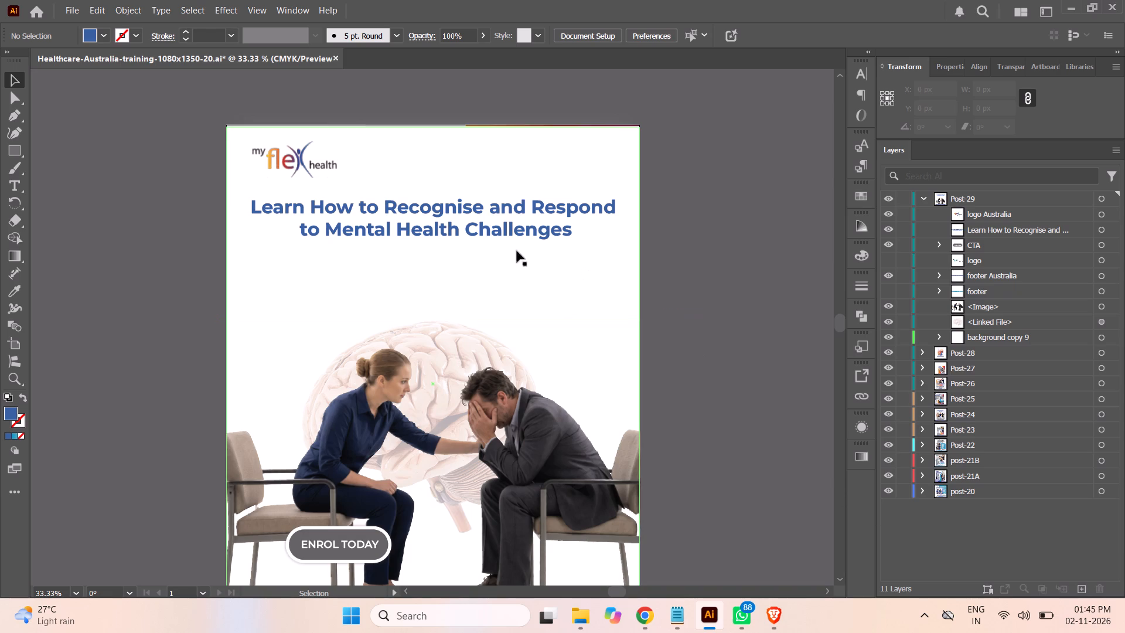
pyautogui.click(1102, 229)
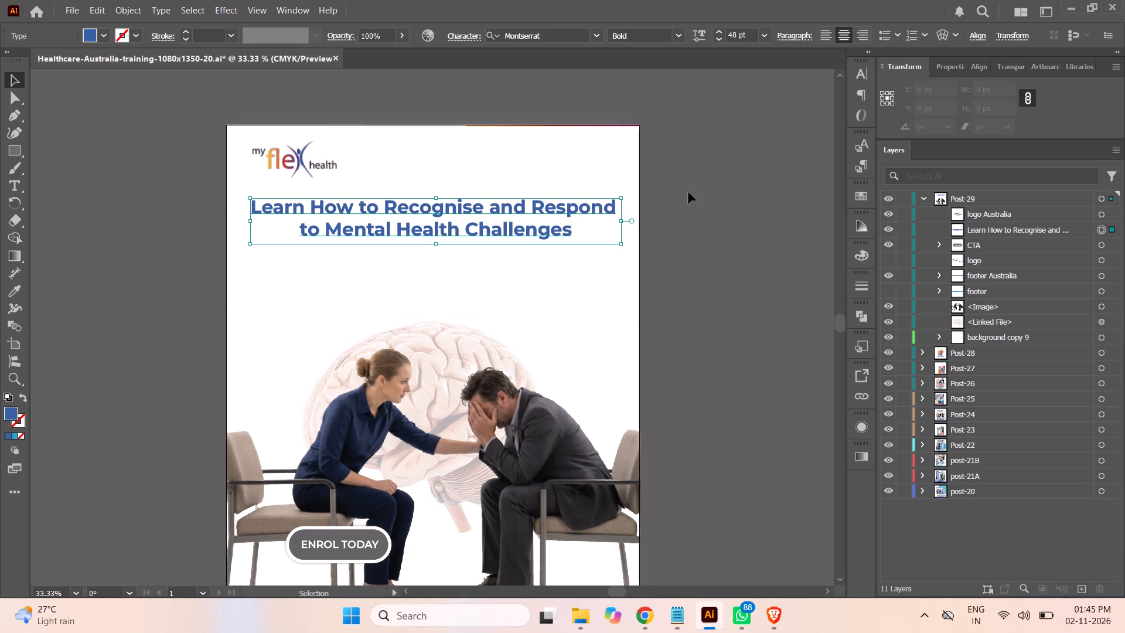
pyautogui.moveTo(498, 233); pyautogui.dragTo(499, 224)
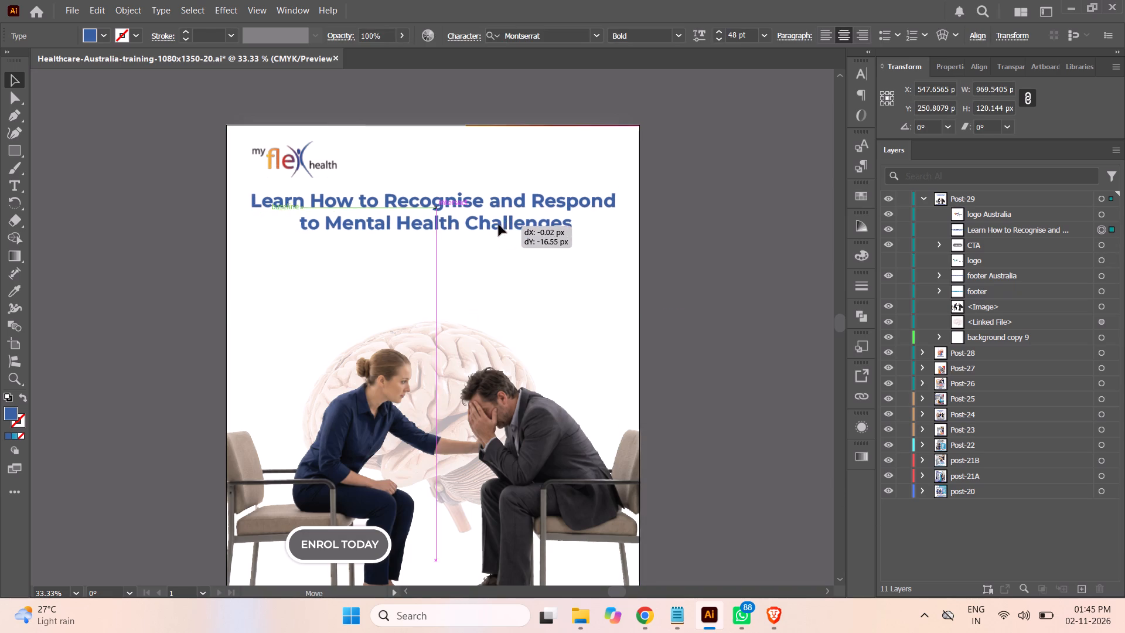
pyautogui.moveTo(499, 224); pyautogui.dragTo(497, 224)
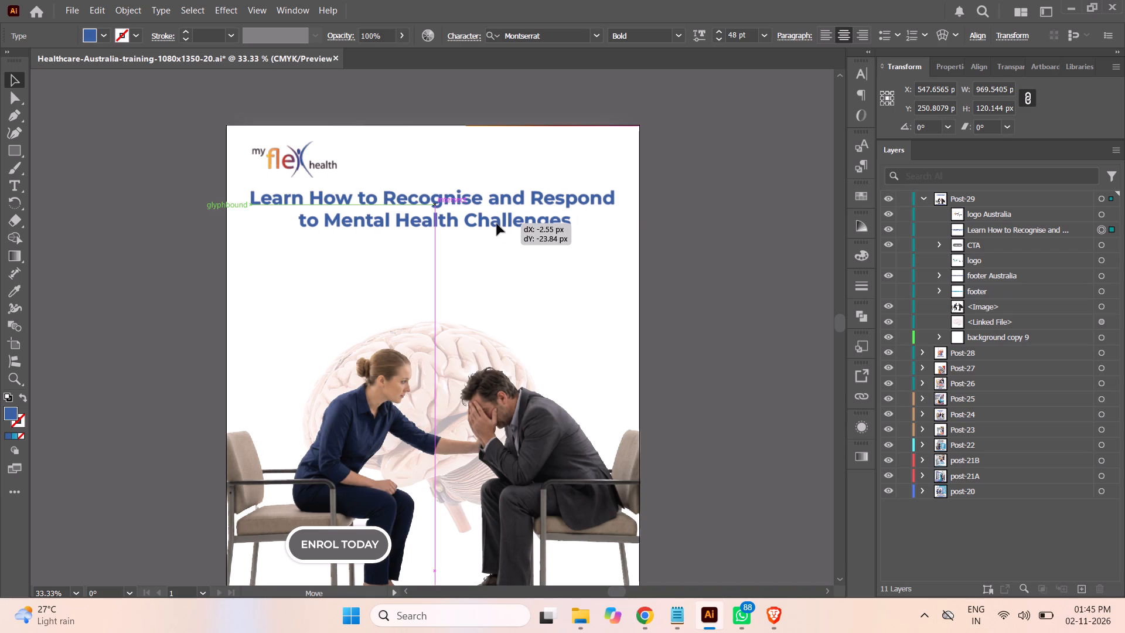
pyautogui.moveTo(497, 224); pyautogui.dragTo(497, 224)
pyautogui.click(748, 274)
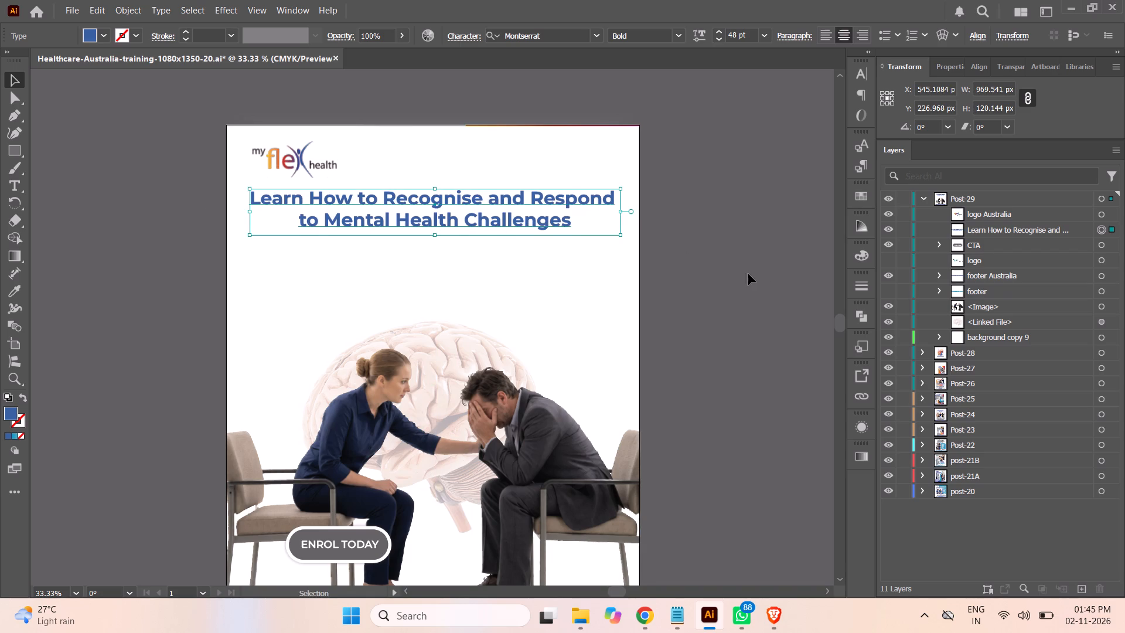
# Draw a blue rectangle about 937 × 247 px below the headline and slightly round its corners.
pyautogui.click(13, 153)
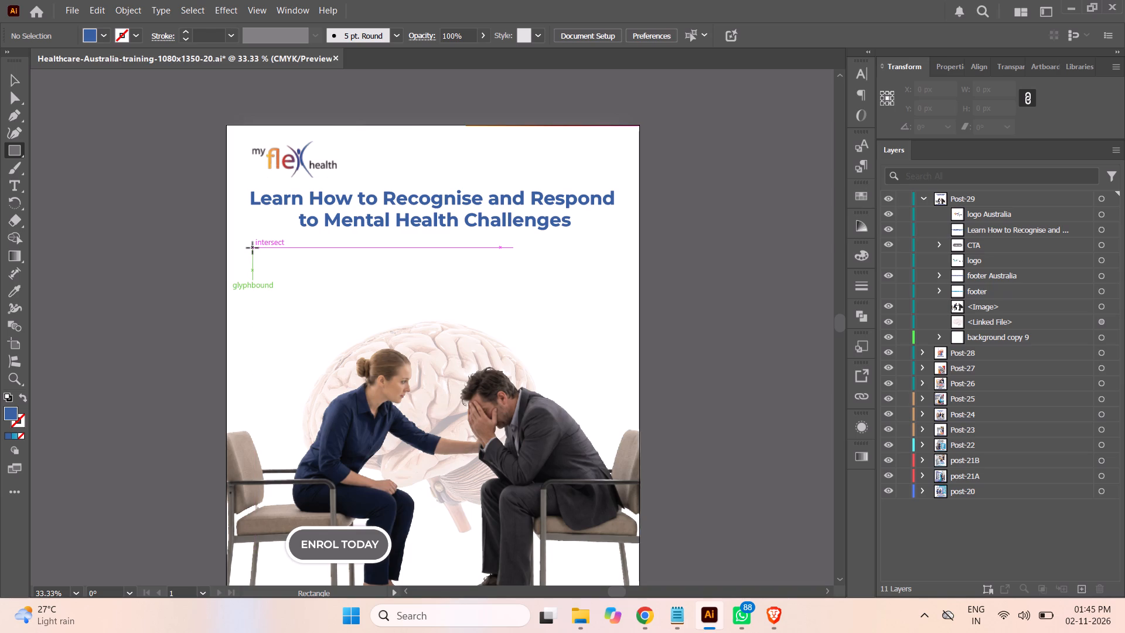
pyautogui.moveTo(253, 248); pyautogui.dragTo(607, 332)
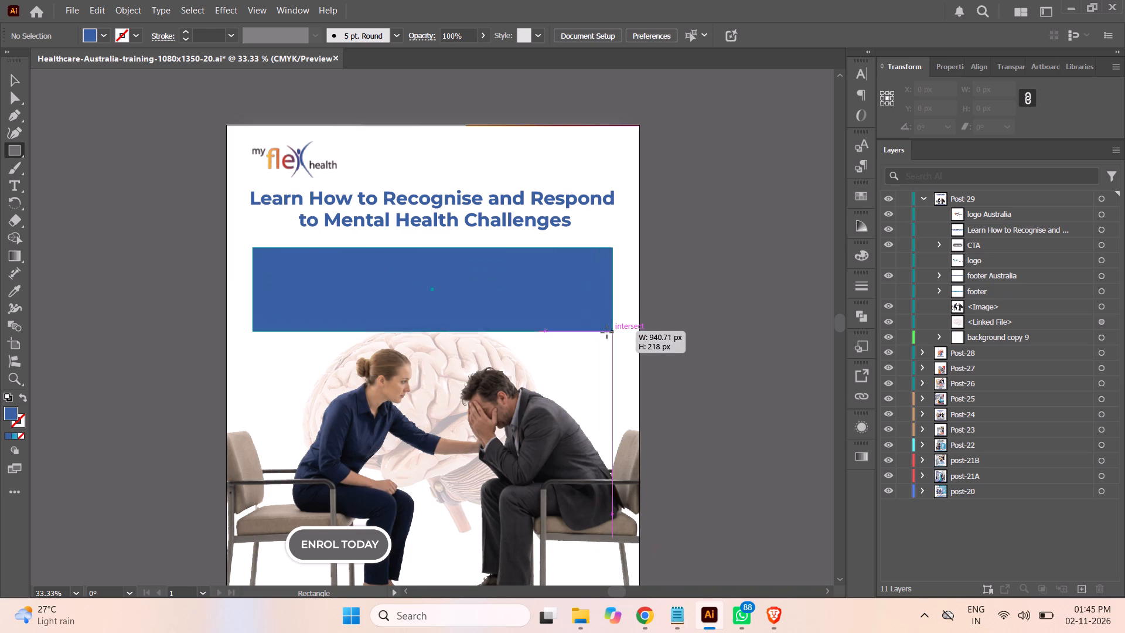
pyautogui.moveTo(607, 332); pyautogui.dragTo(612, 342)
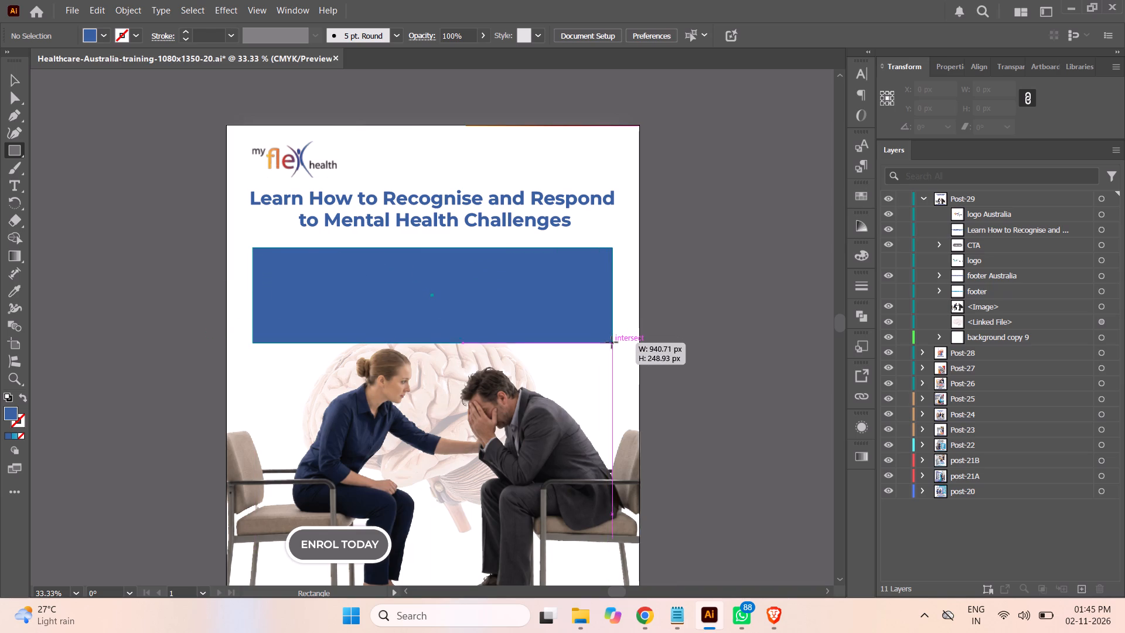
pyautogui.moveTo(612, 342); pyautogui.dragTo(610, 342)
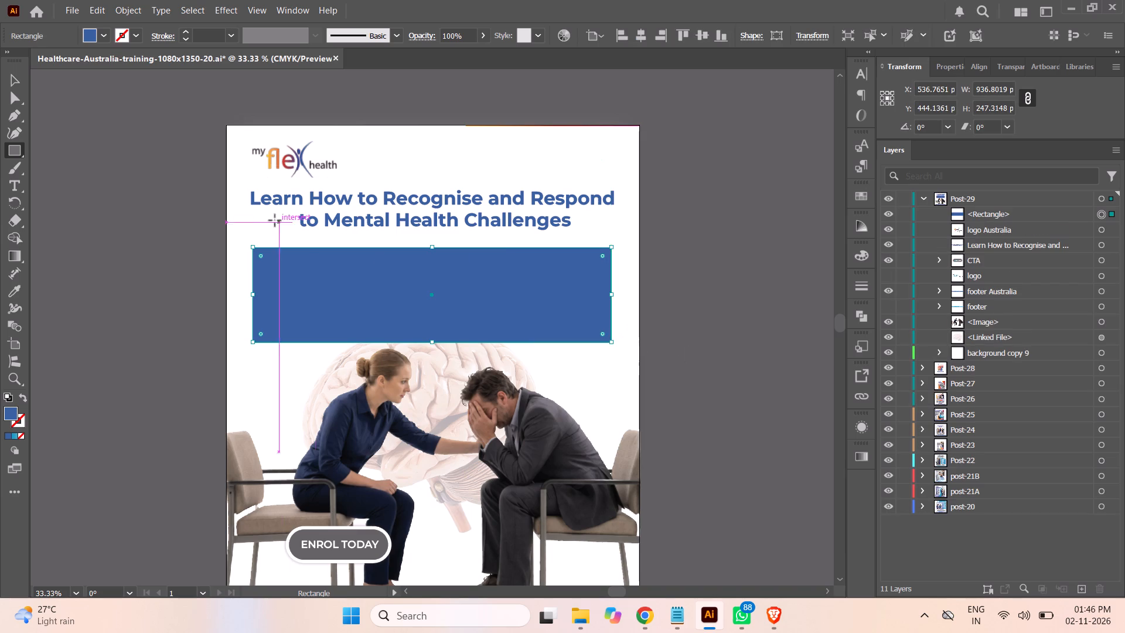
pyautogui.click(262, 256)
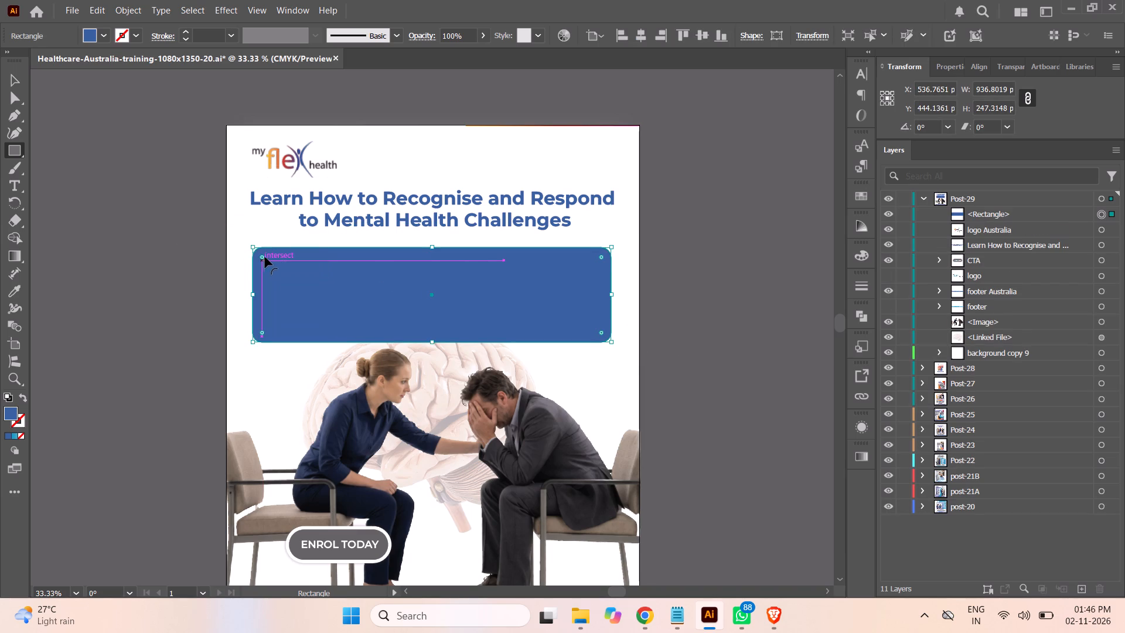
pyautogui.click(11, 79)
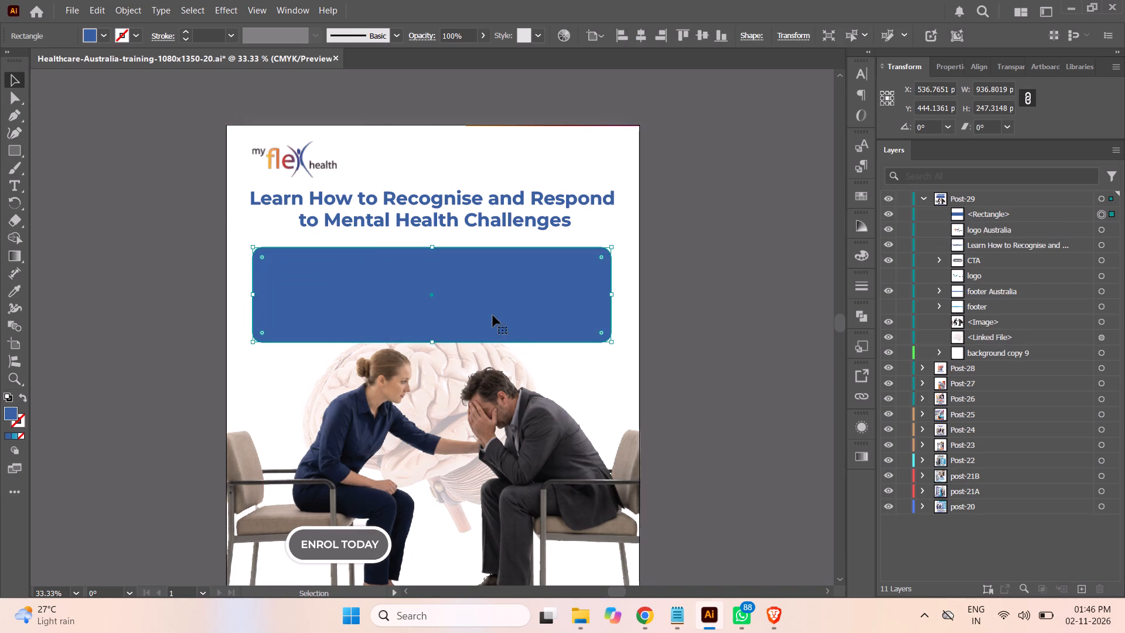
# Move the blue rounded rectangle up about 26 px, centre it horizontally on the artboard, and deselect it.
pyautogui.moveTo(497, 311); pyautogui.dragTo(493, 306)
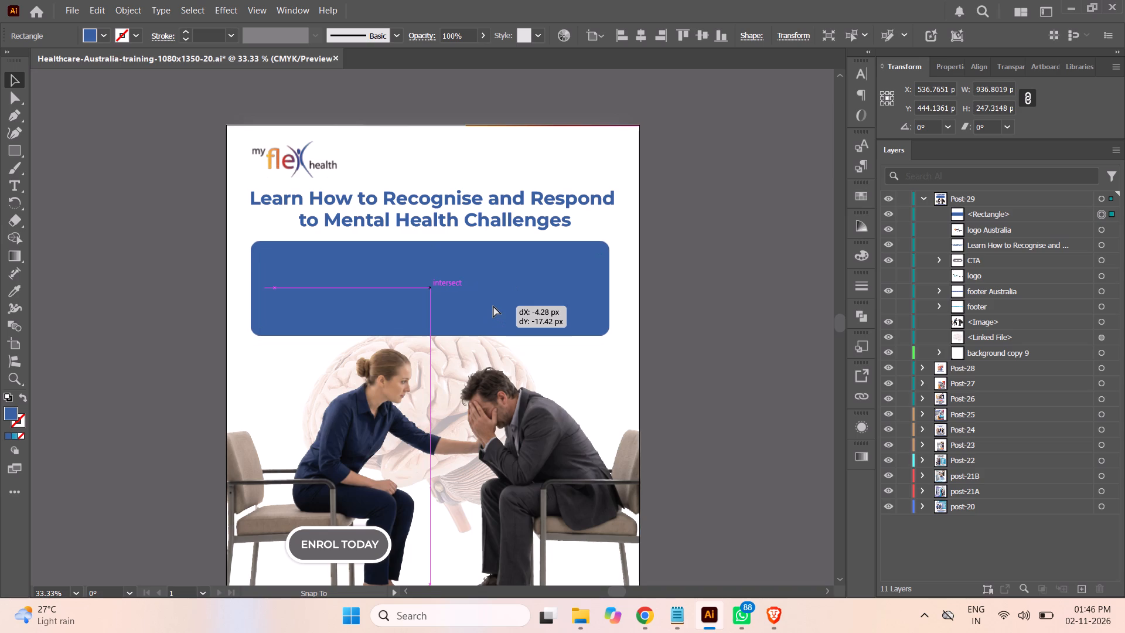
pyautogui.moveTo(493, 306); pyautogui.dragTo(494, 304)
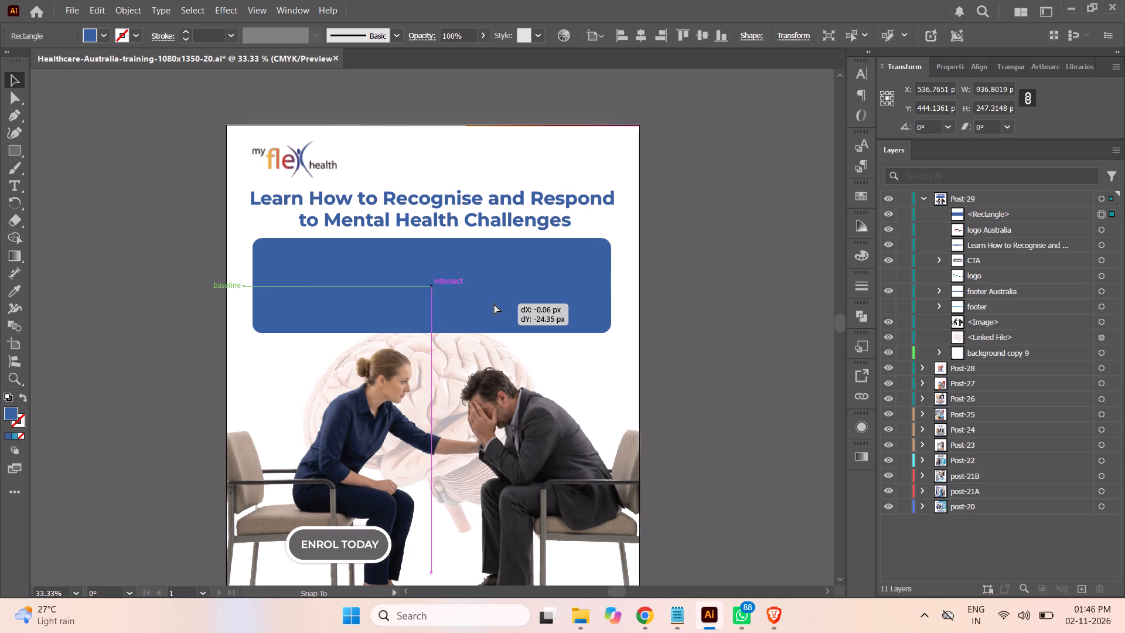
pyautogui.moveTo(494, 304); pyautogui.dragTo(495, 303)
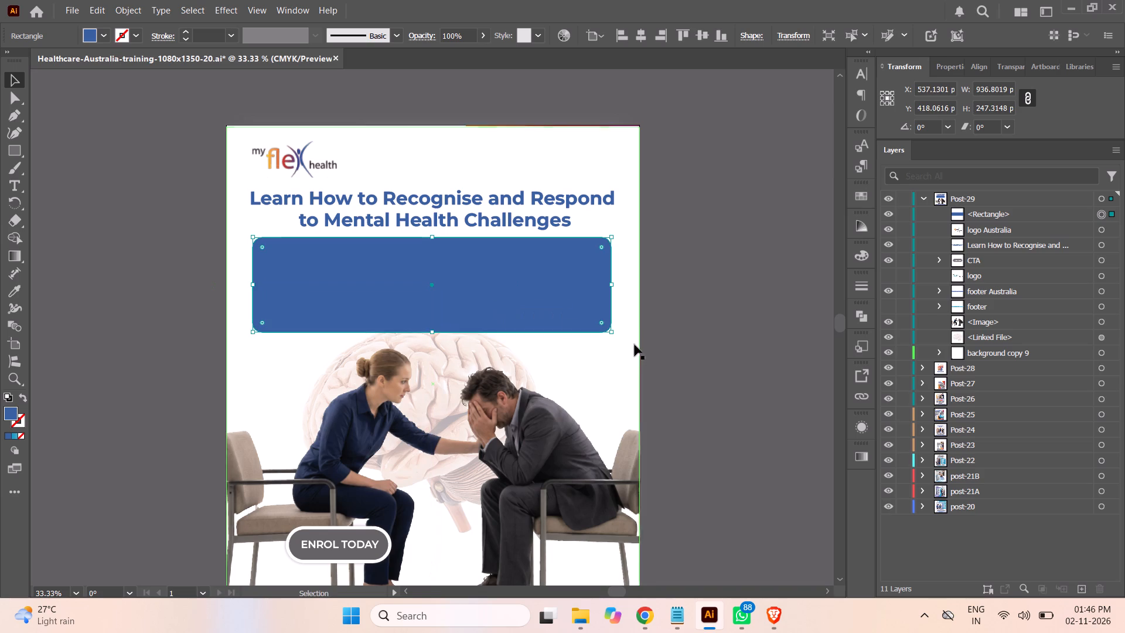
pyautogui.click(641, 38)
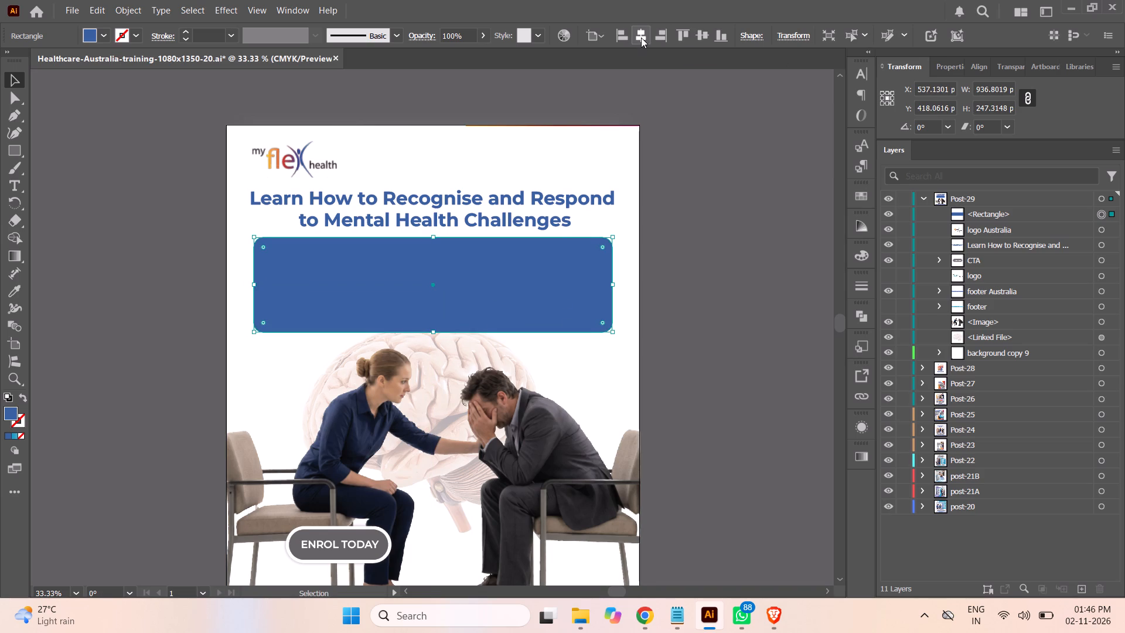
pyautogui.click(731, 228)
# Centre the headline text box horizontally on the artboard.
pyautogui.click(558, 222)
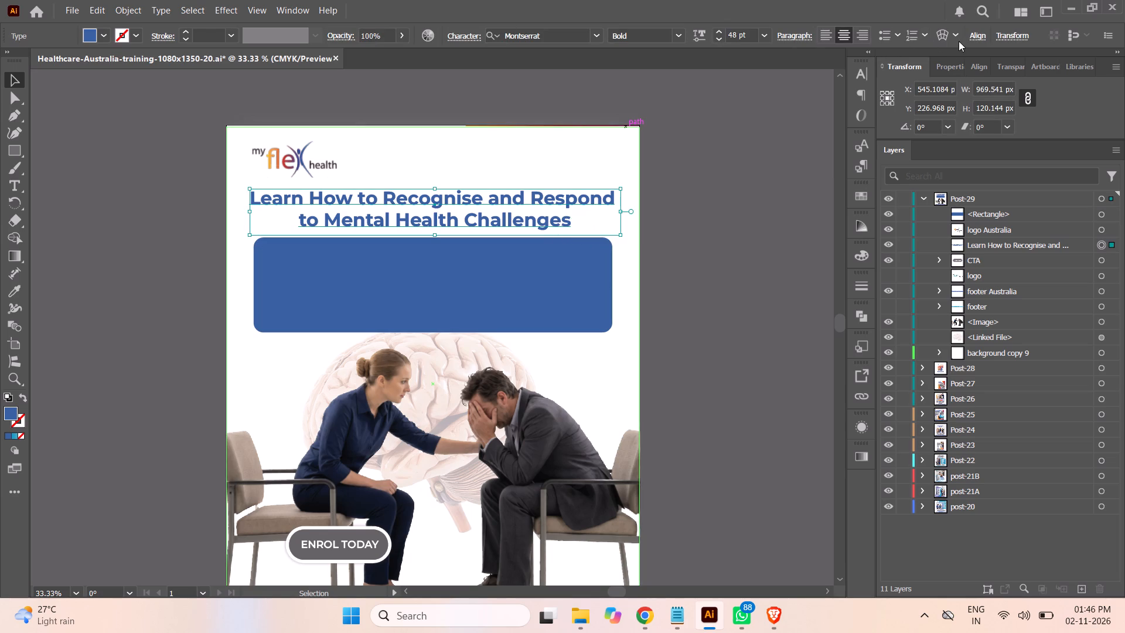
pyautogui.click(977, 39)
pyautogui.click(848, 79)
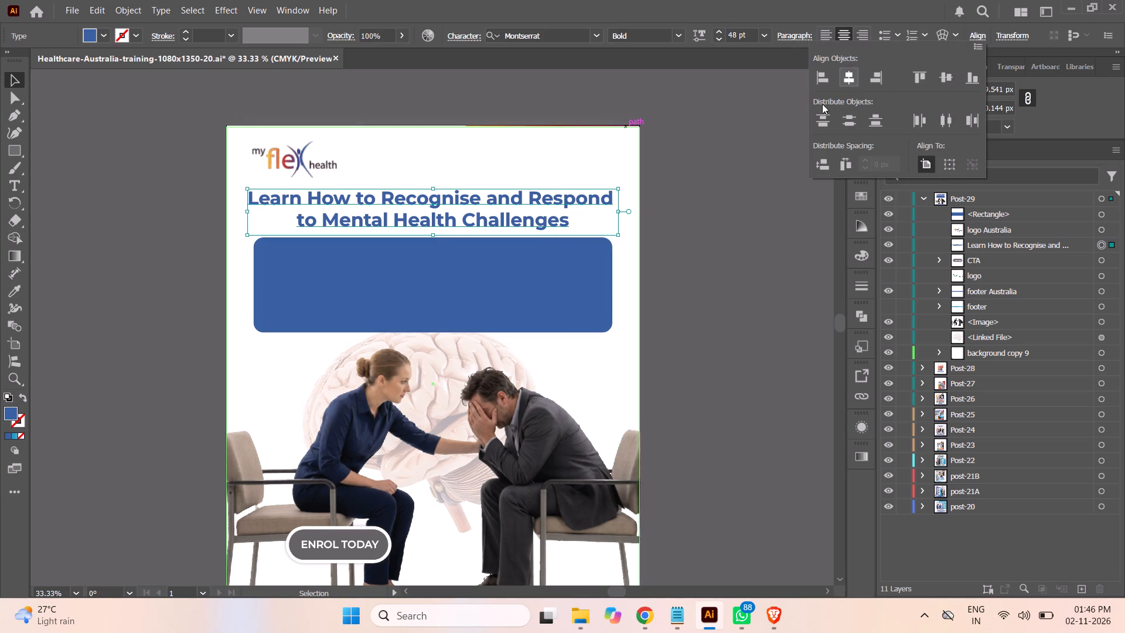
pyautogui.click(735, 210)
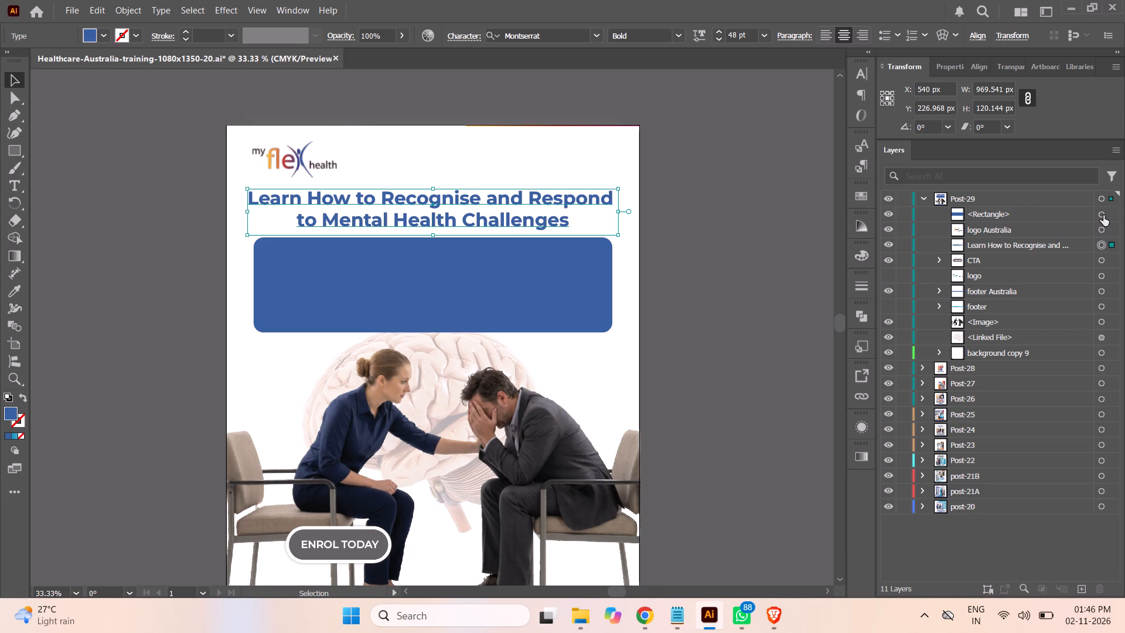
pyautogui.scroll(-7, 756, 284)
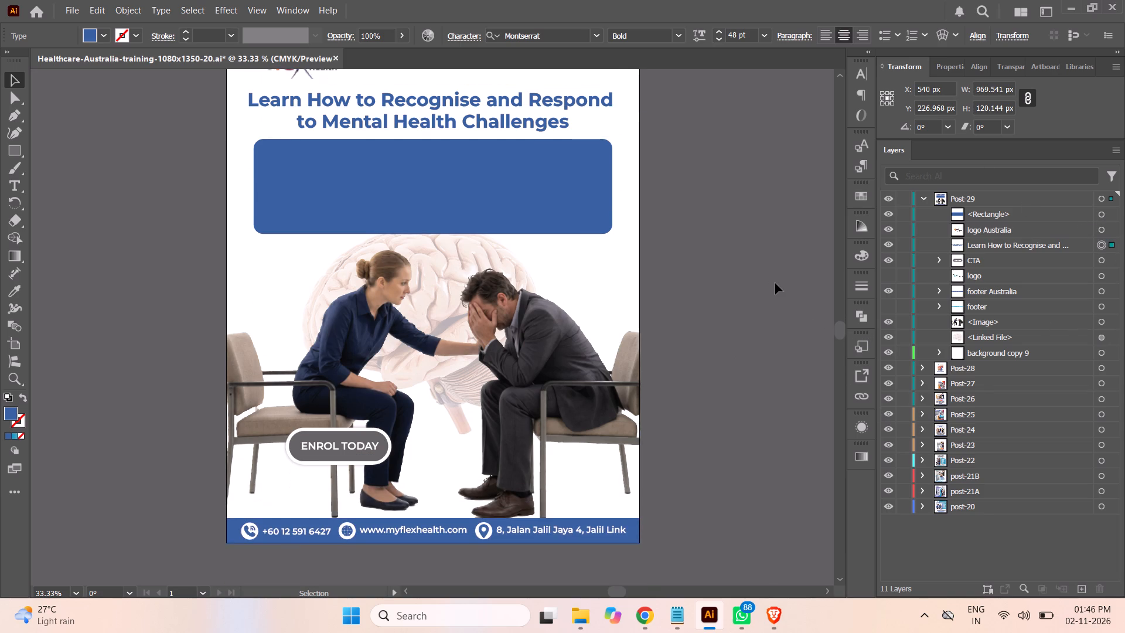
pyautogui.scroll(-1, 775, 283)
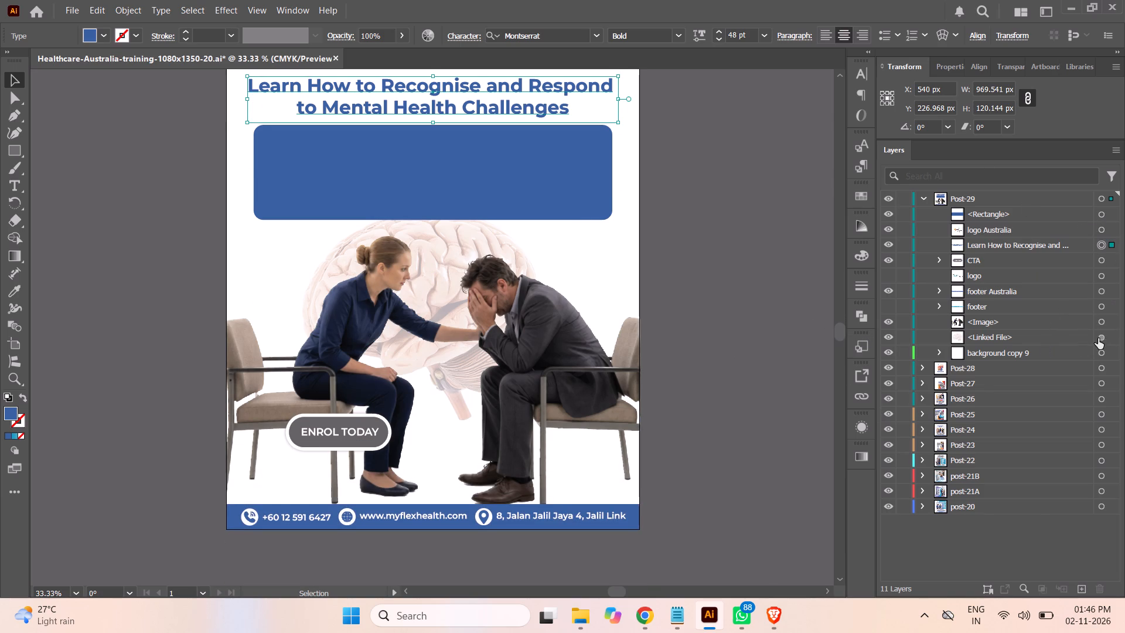
# Move the seated-figures image down slightly, to about X 541 px, Y 949 px.
pyautogui.click(1103, 335)
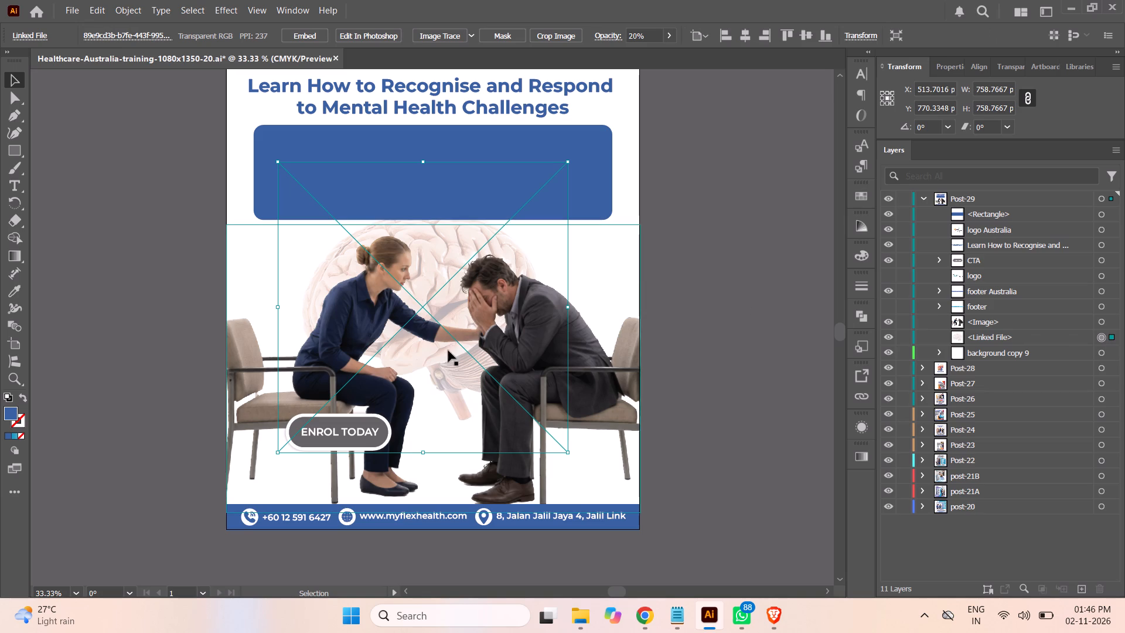
pyautogui.moveTo(445, 352); pyautogui.dragTo(445, 359)
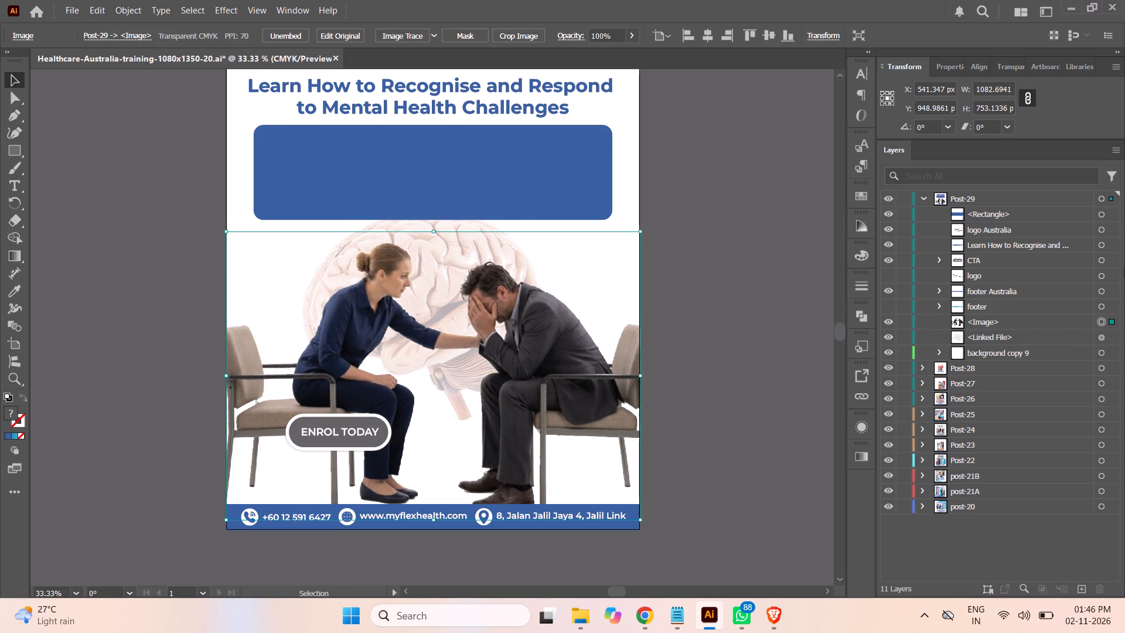
# Move the faded brain image about 61 px down and 22 px right behind the figures, and deselect it.
pyautogui.click(1102, 336)
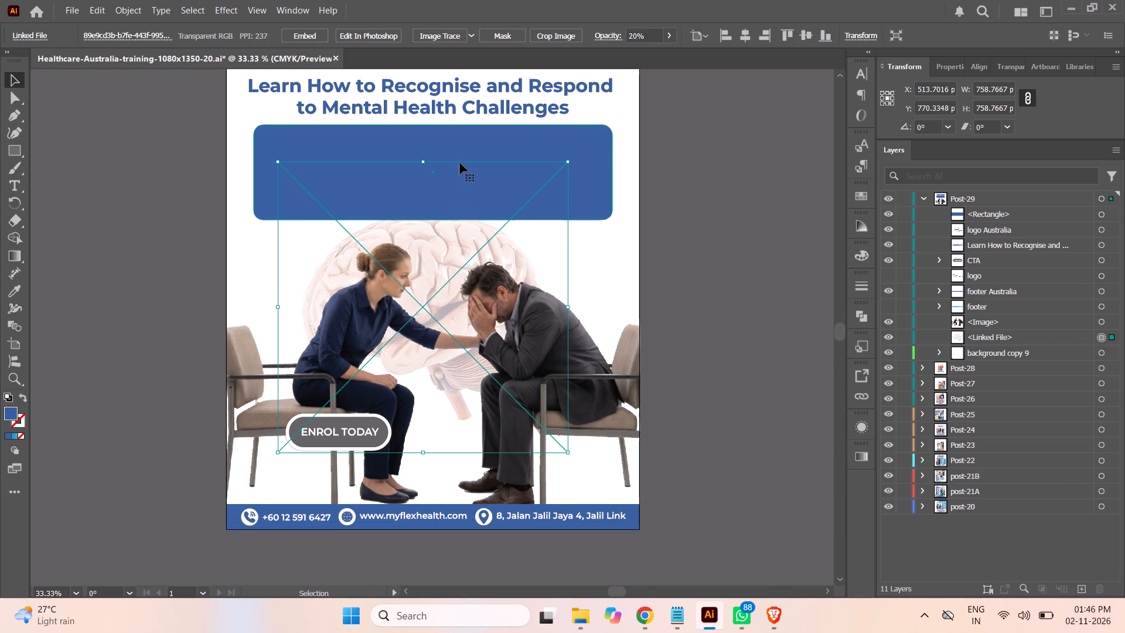
pyautogui.moveTo(461, 163); pyautogui.dragTo(462, 189)
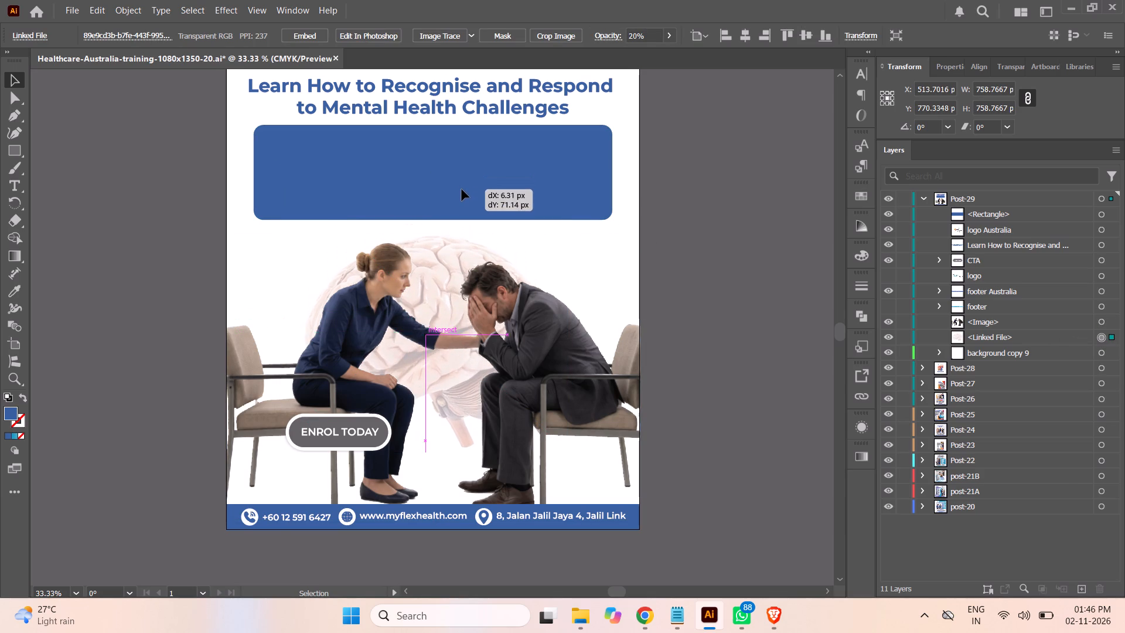
pyautogui.moveTo(462, 189); pyautogui.dragTo(466, 188)
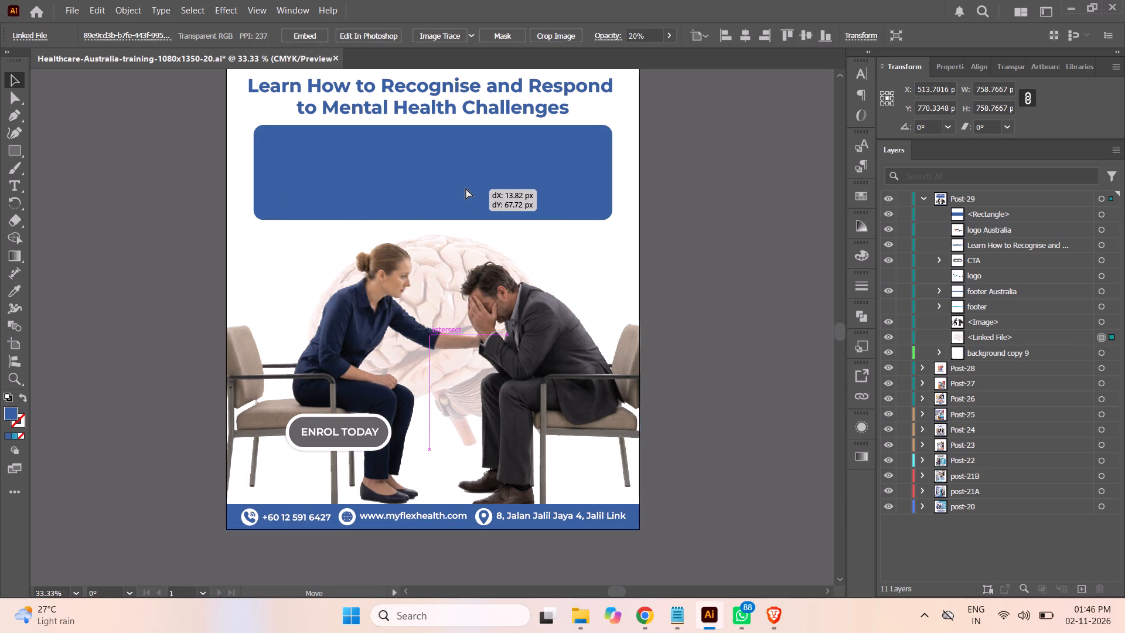
pyautogui.moveTo(466, 188); pyautogui.dragTo(466, 186)
pyautogui.moveTo(466, 186); pyautogui.dragTo(467, 185)
pyautogui.click(759, 244)
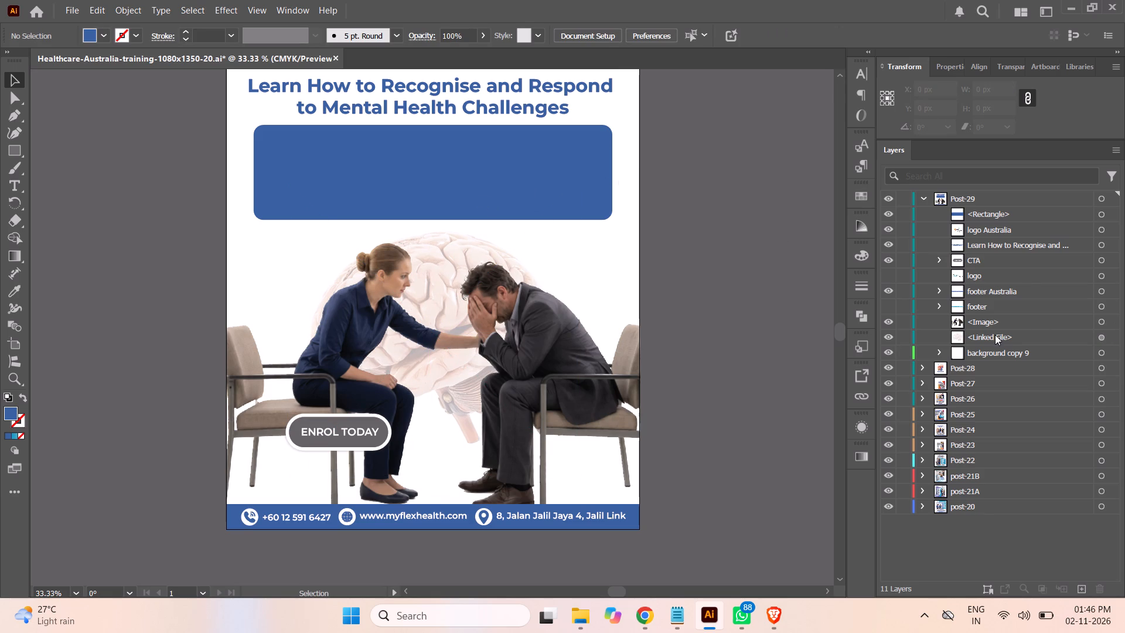
# Enlarge the faded brain image proportionally to about 853 × 853 px and centre it horizontally on the artboard.
pyautogui.click(1097, 338)
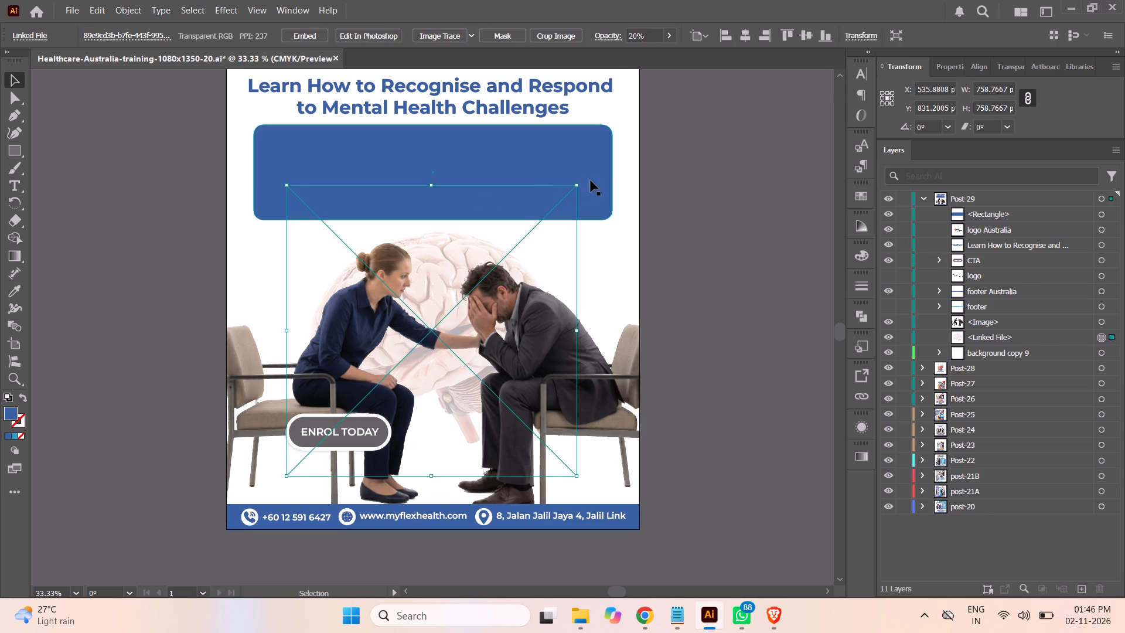
pyautogui.keyDown('shift'); pyautogui.moveTo(577, 186); pyautogui.dragTo(607, 175); pyautogui.keyUp('shift')
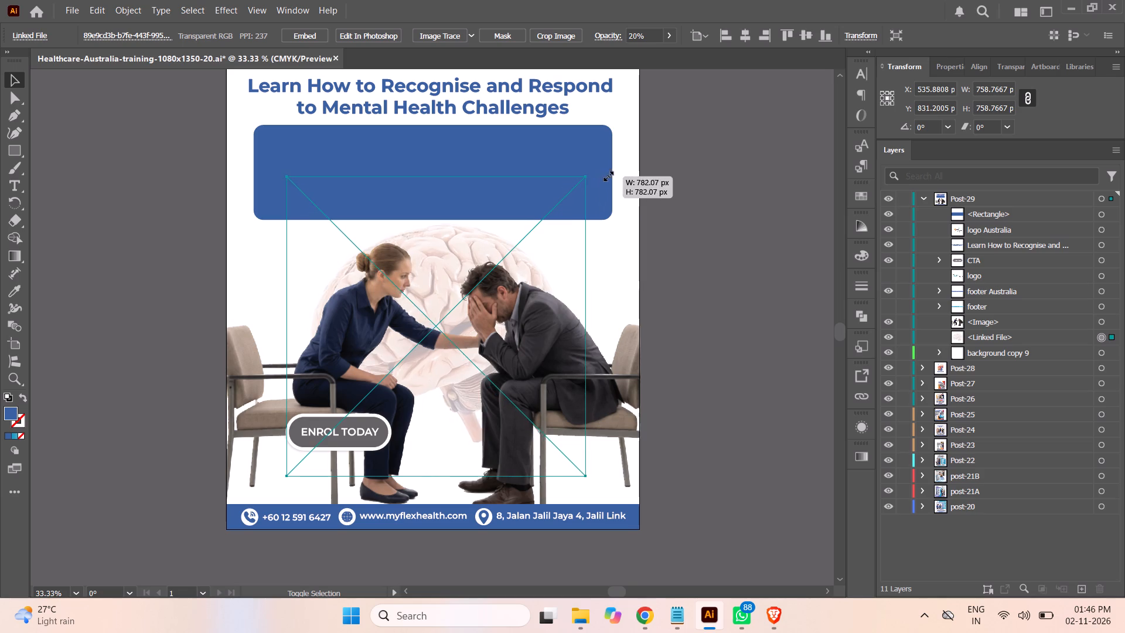
pyautogui.keyDown('shift'); pyautogui.moveTo(607, 175); pyautogui.dragTo(676, 149); pyautogui.keyUp('shift')
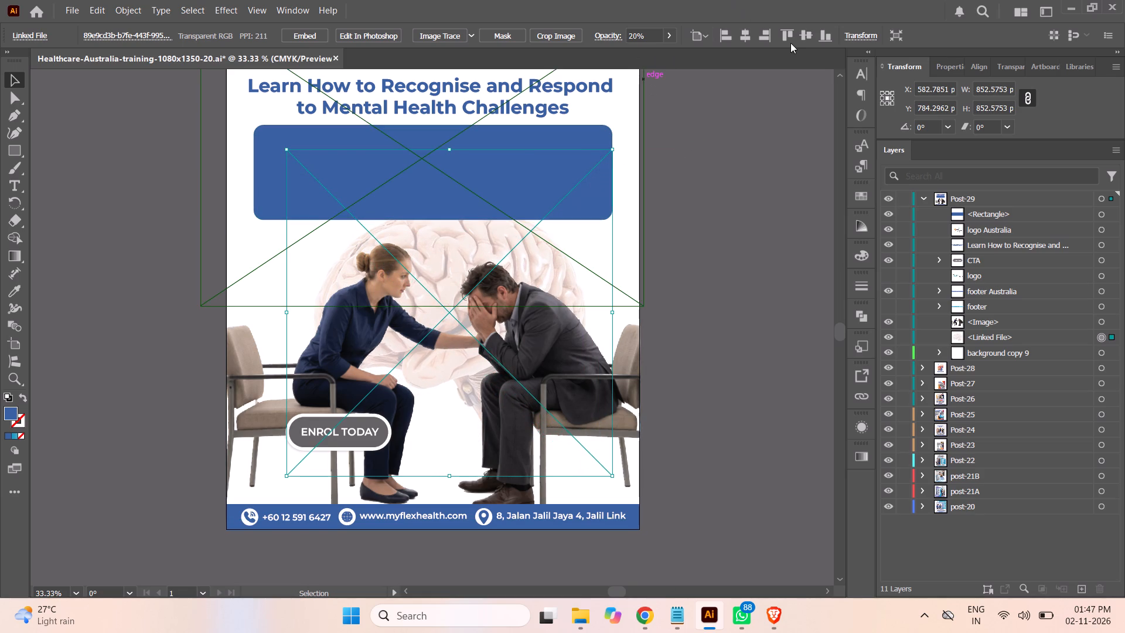
pyautogui.click(742, 35)
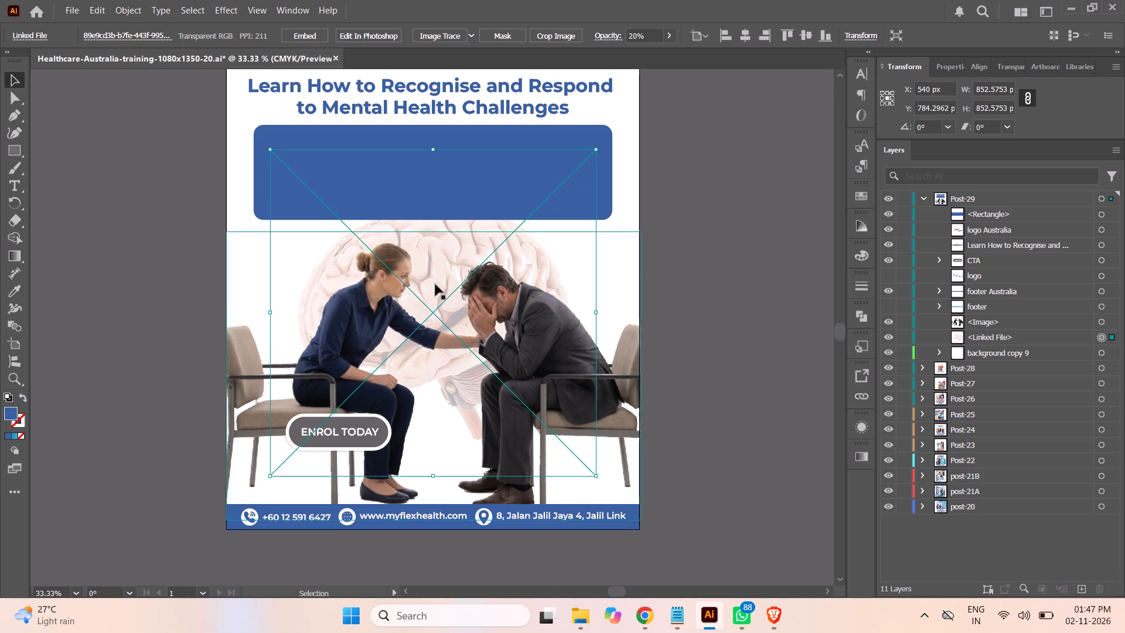
# Move the brain image down about 69 px and slightly left behind the seated figures, and deselect it.
pyautogui.moveTo(421, 475); pyautogui.dragTo(417, 482)
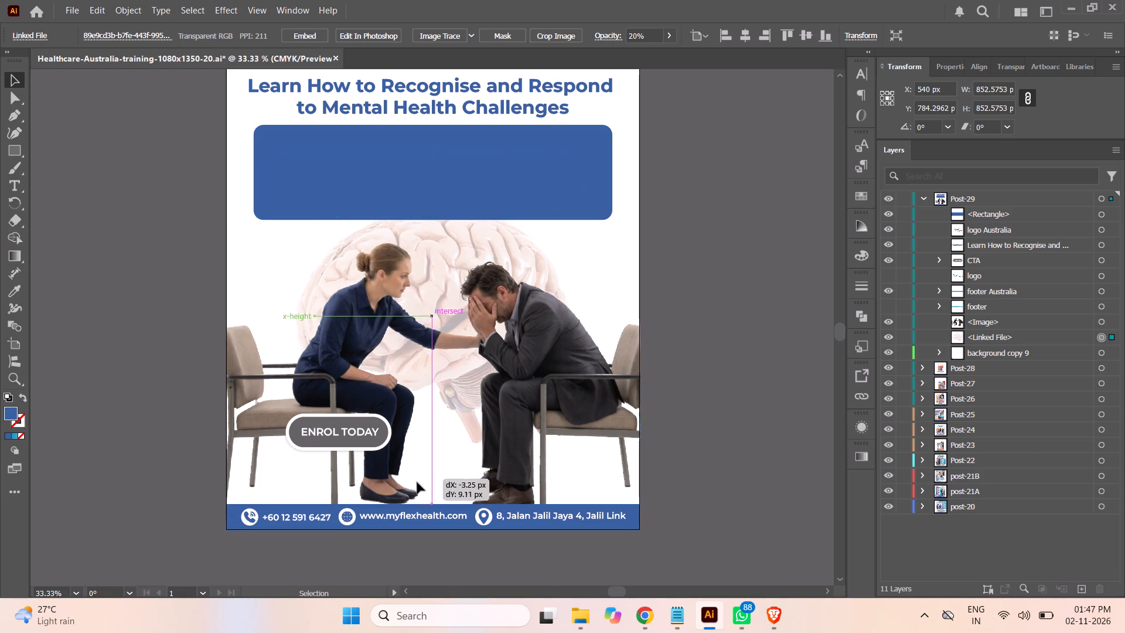
pyautogui.moveTo(417, 482); pyautogui.dragTo(408, 517)
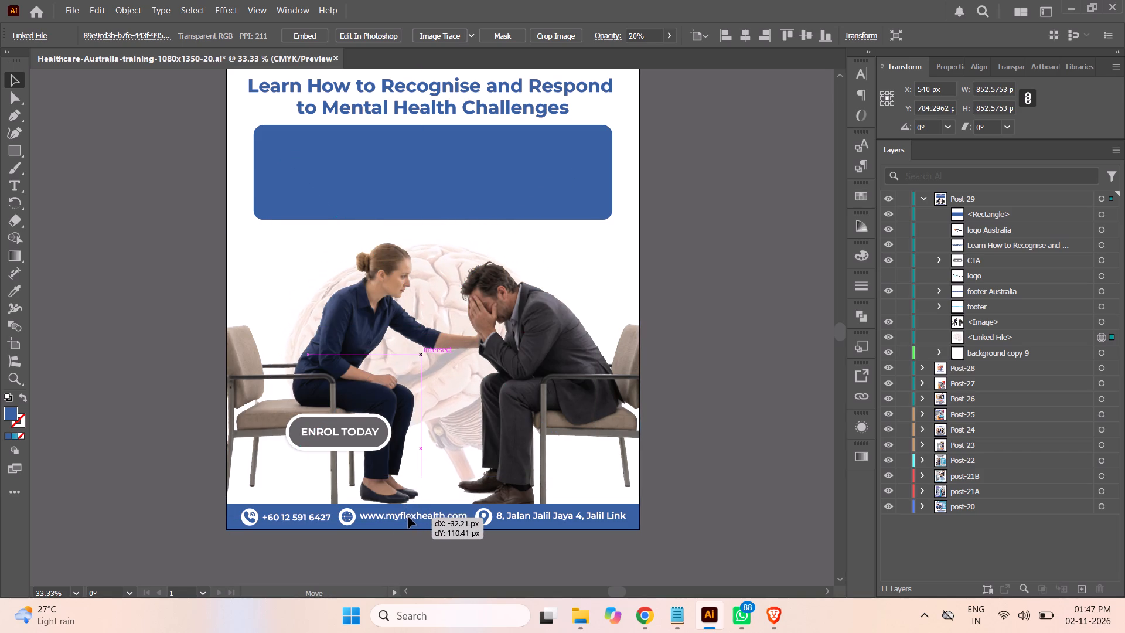
pyautogui.moveTo(408, 517); pyautogui.dragTo(412, 502)
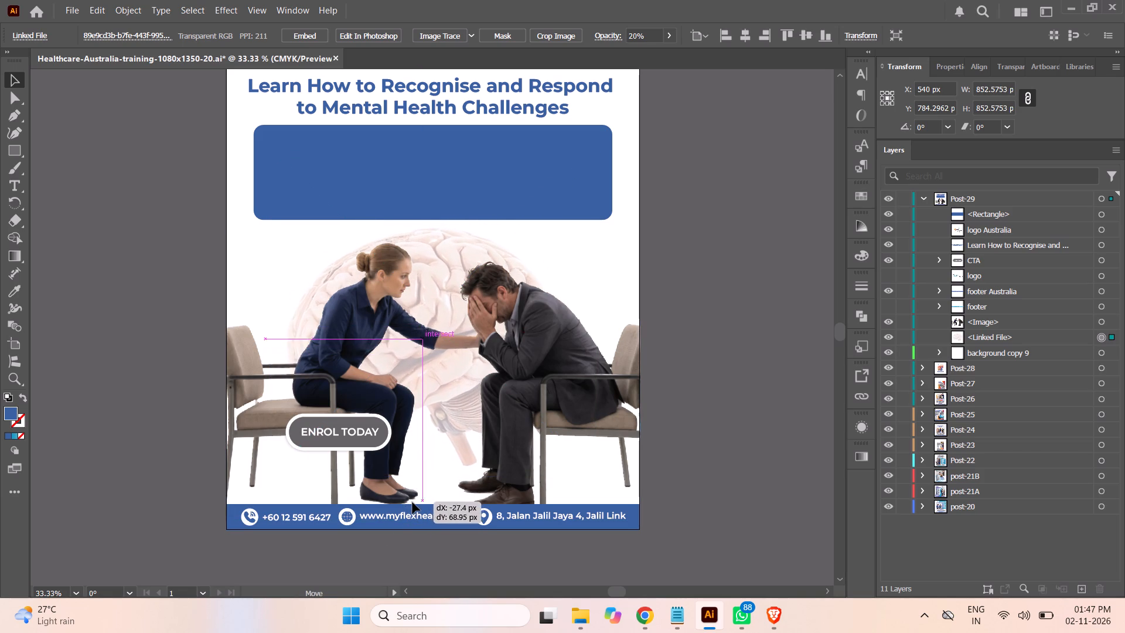
pyautogui.moveTo(412, 502); pyautogui.dragTo(418, 502)
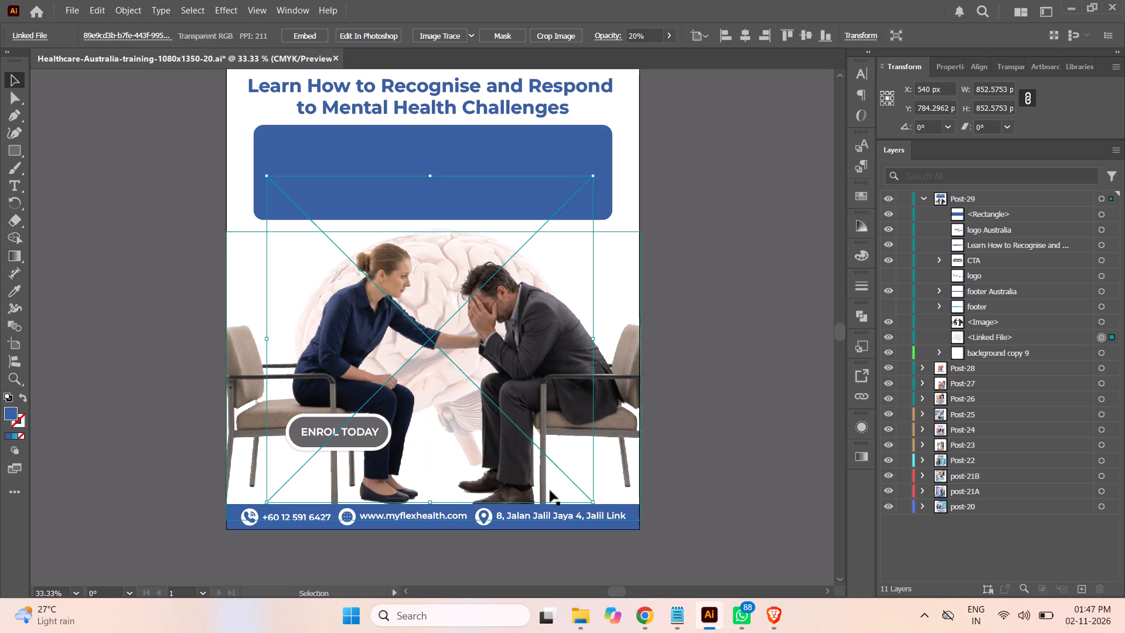
pyautogui.click(754, 393)
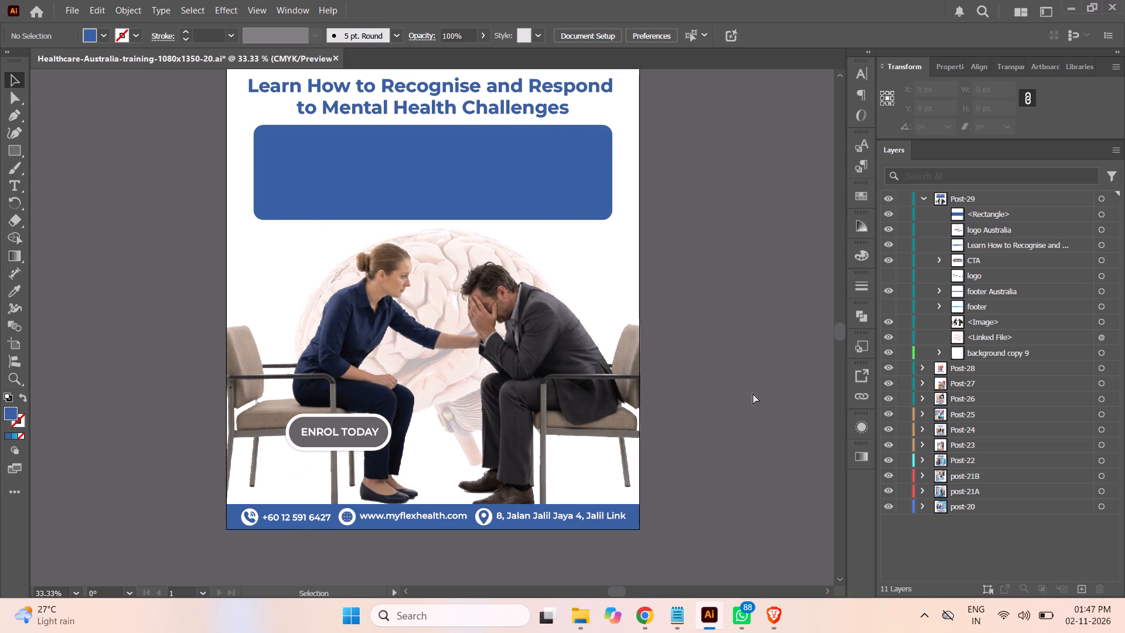
# Save the document.
pyautogui.hotkey('ctrl', '-')
pyautogui.hotkey('ctrl', 's')
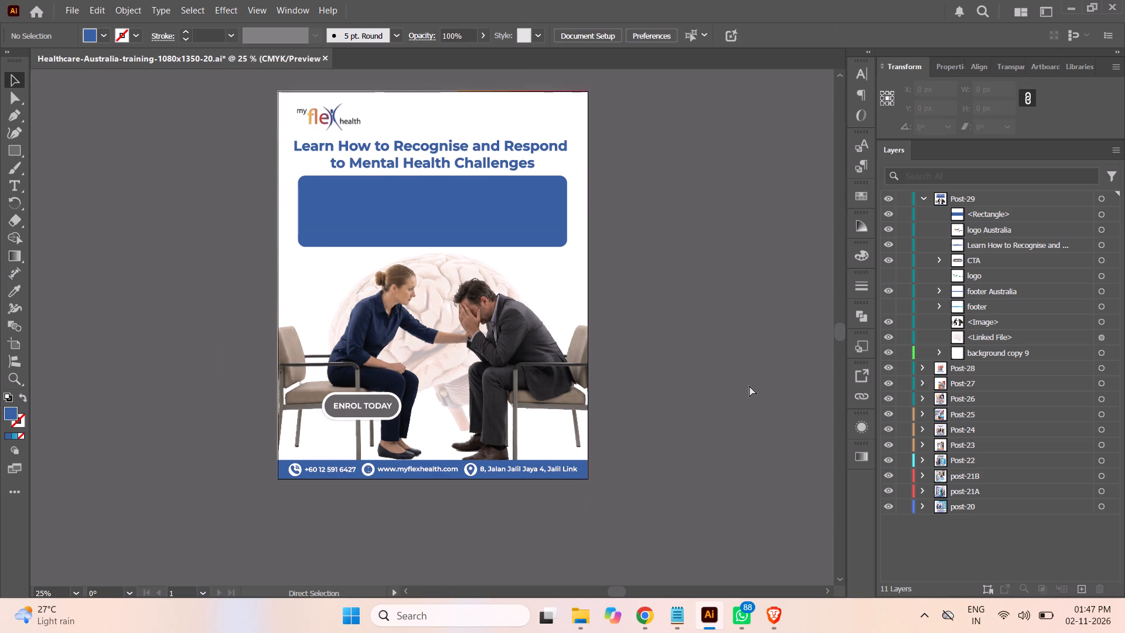
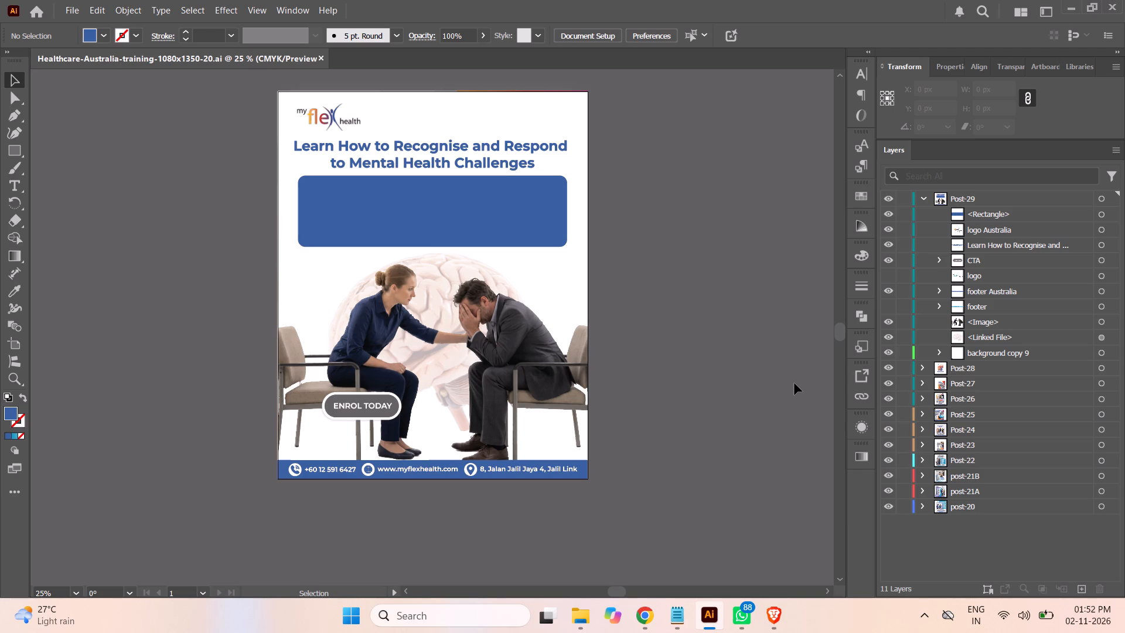
# Match the blue rounded panel to the ENROL TODAY button's dark grey fill and 8 pt white stroke using the Eyedropper, and deselect it.
pyautogui.click(1100, 215)
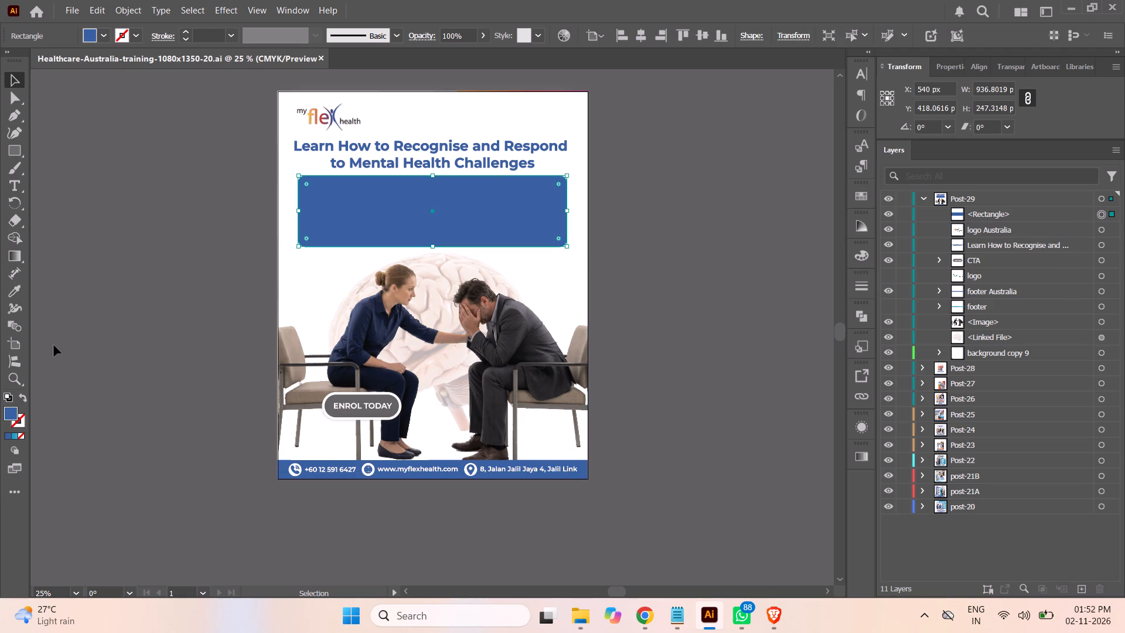
pyautogui.click(15, 288)
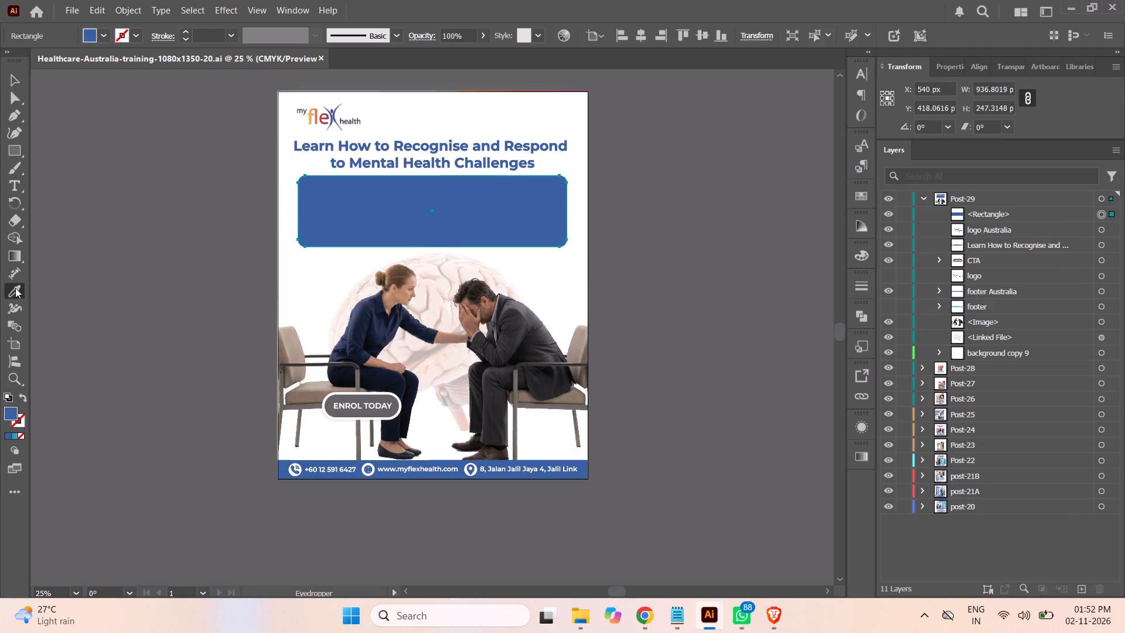
pyautogui.click(396, 406)
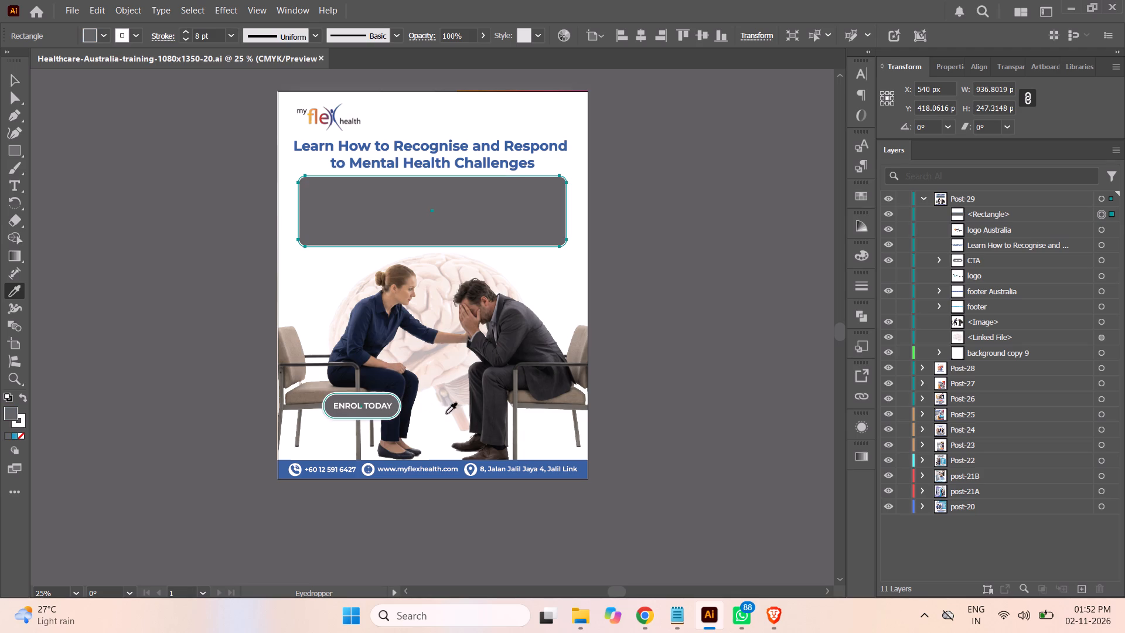
pyautogui.click(17, 80)
pyautogui.click(120, 200)
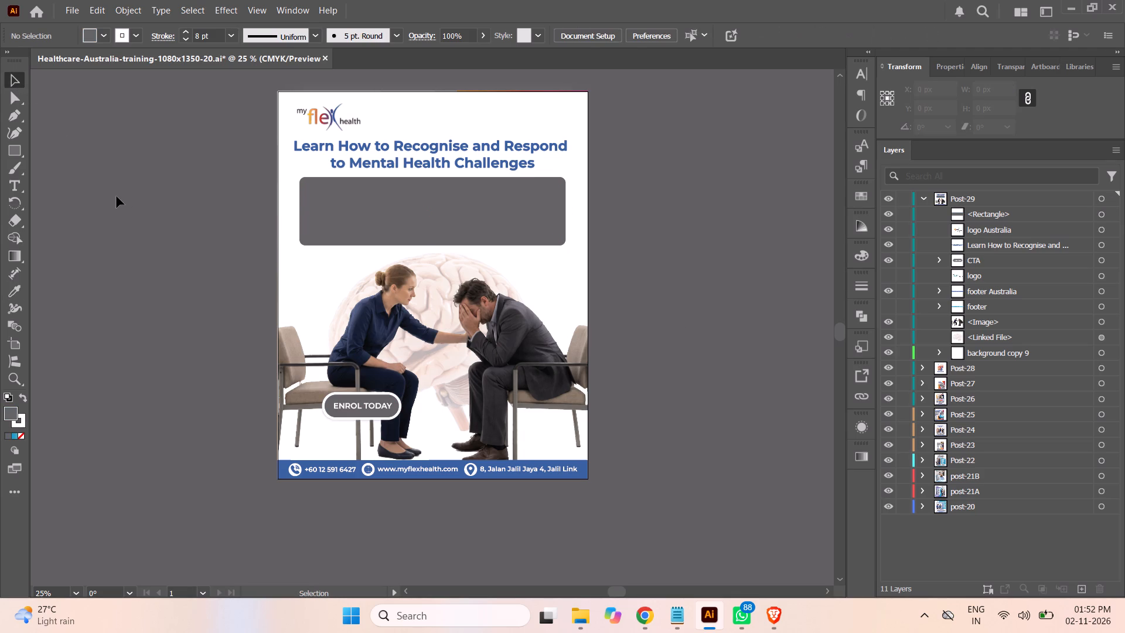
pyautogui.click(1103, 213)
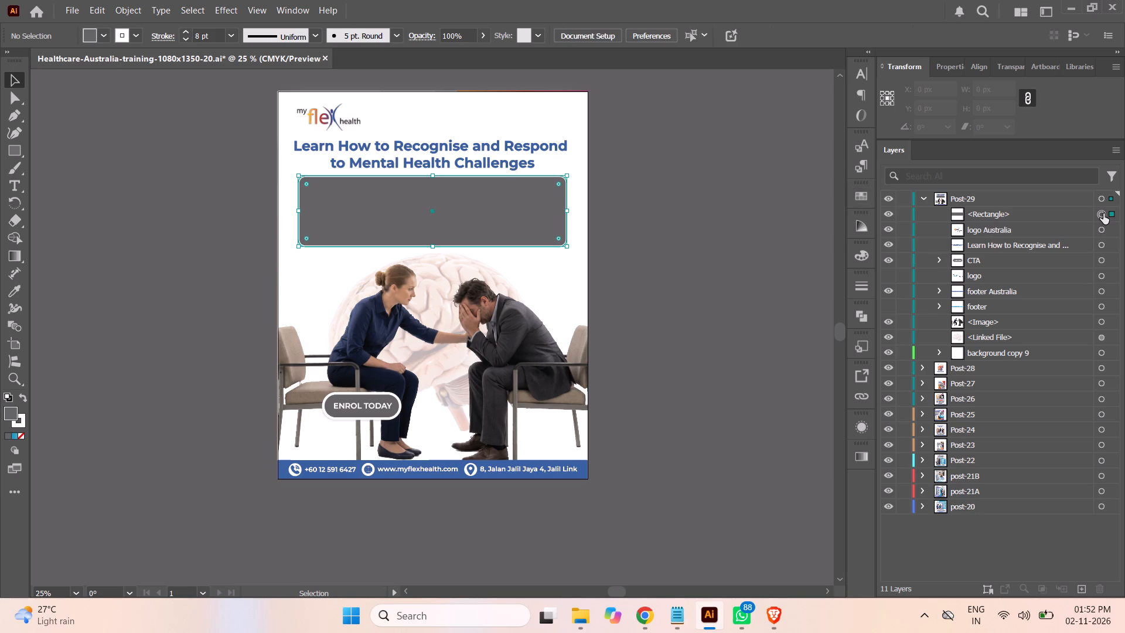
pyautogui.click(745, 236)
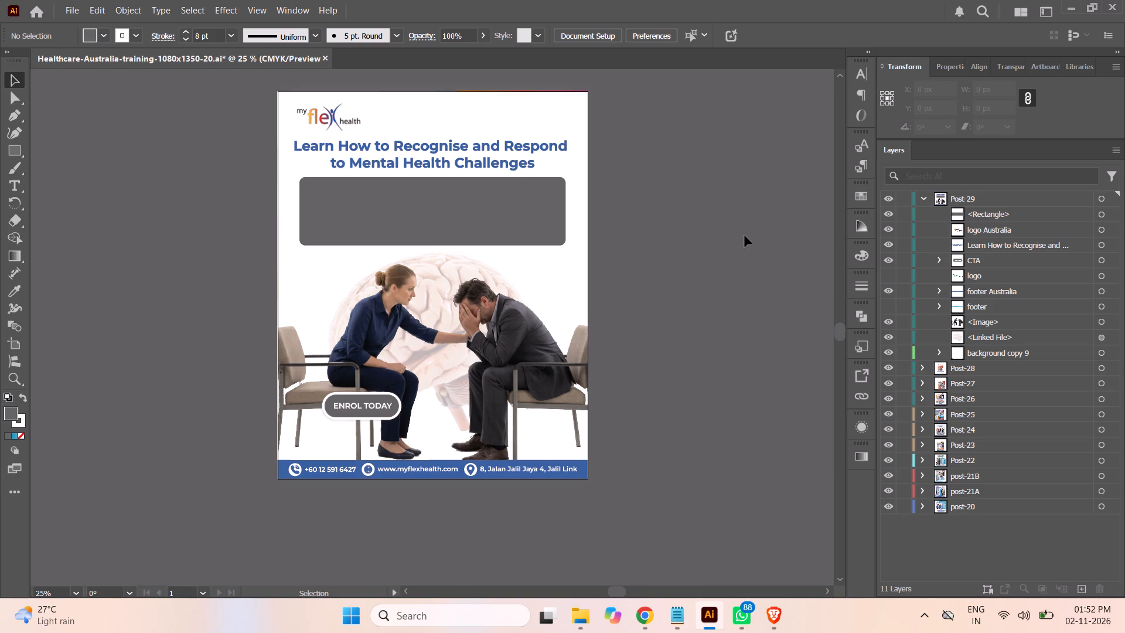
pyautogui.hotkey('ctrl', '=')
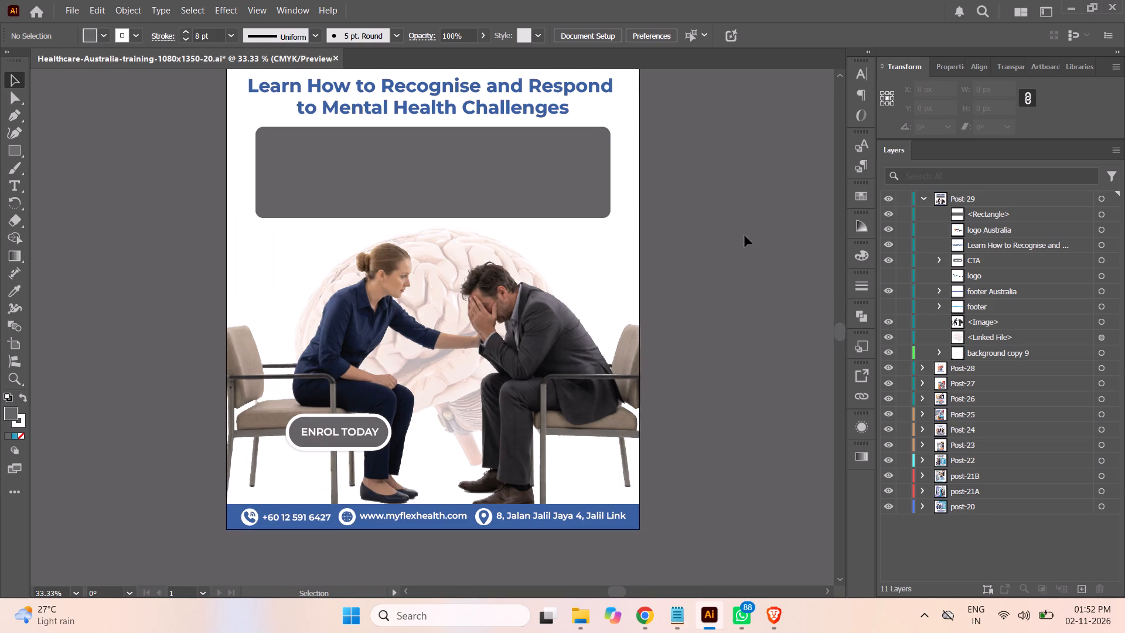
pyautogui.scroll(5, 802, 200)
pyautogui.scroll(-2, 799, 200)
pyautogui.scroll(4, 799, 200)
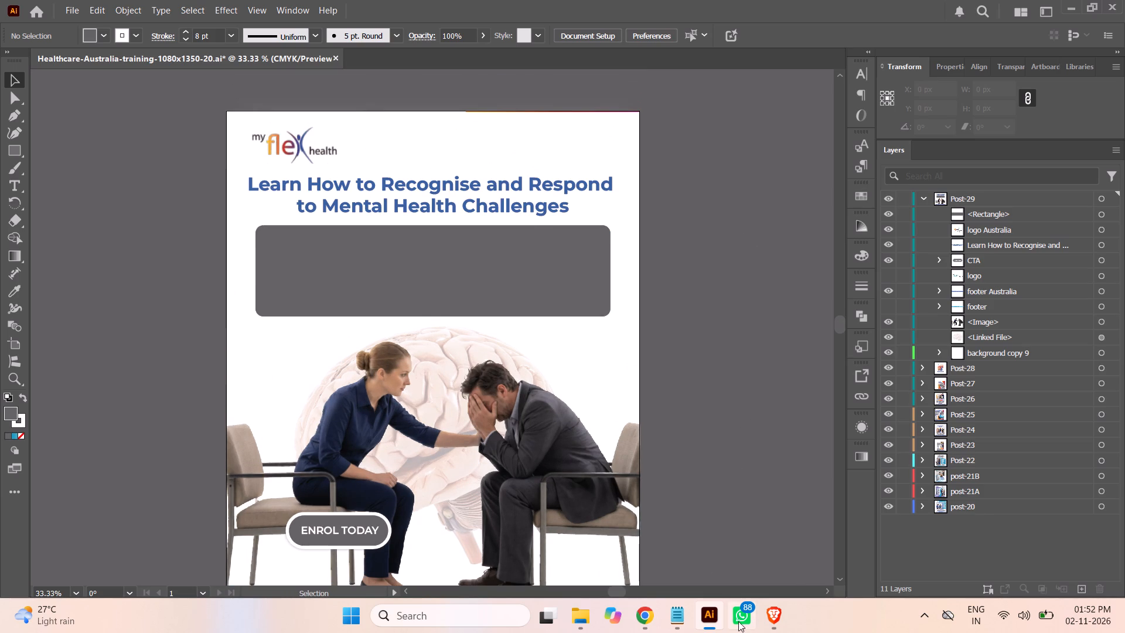
# Switch to Chrome to consult the Mental Health First Aid task brief in Asana.
pyautogui.click(653, 617)
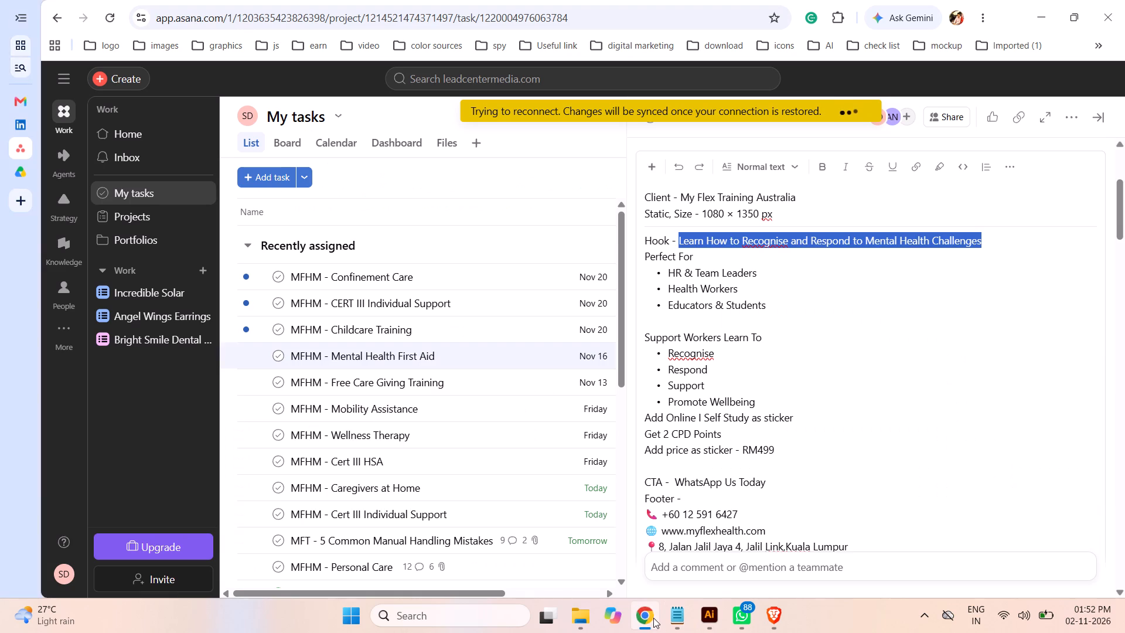
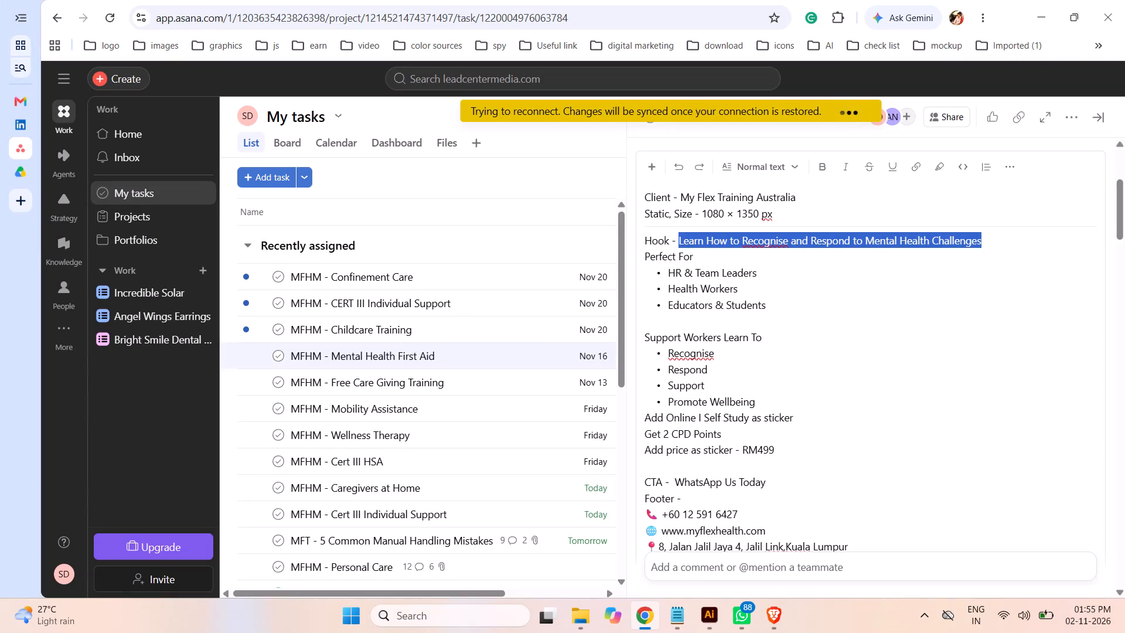
# Copy the four Support Workers Learn To items, Recognise through Promote Wellbeing, from the Mental Health First Aid brief.
pyautogui.click(878, 317)
pyautogui.click(979, 329)
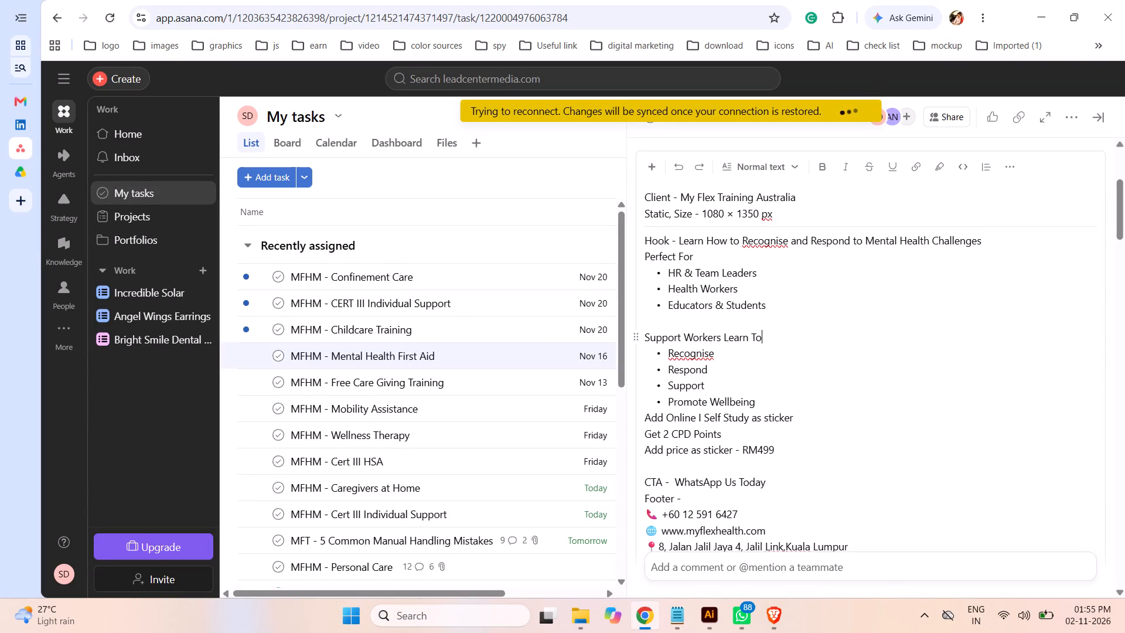
pyautogui.moveTo(970, 332); pyautogui.dragTo(763, 333)
pyautogui.moveTo(763, 333); pyautogui.dragTo(645, 332)
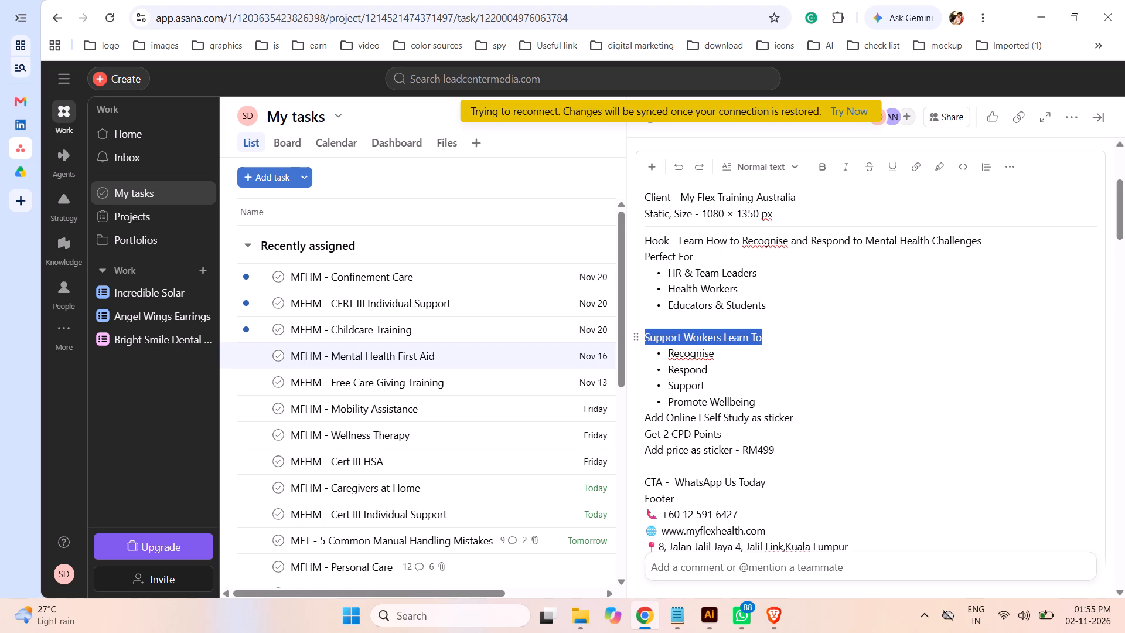
pyautogui.click(826, 390)
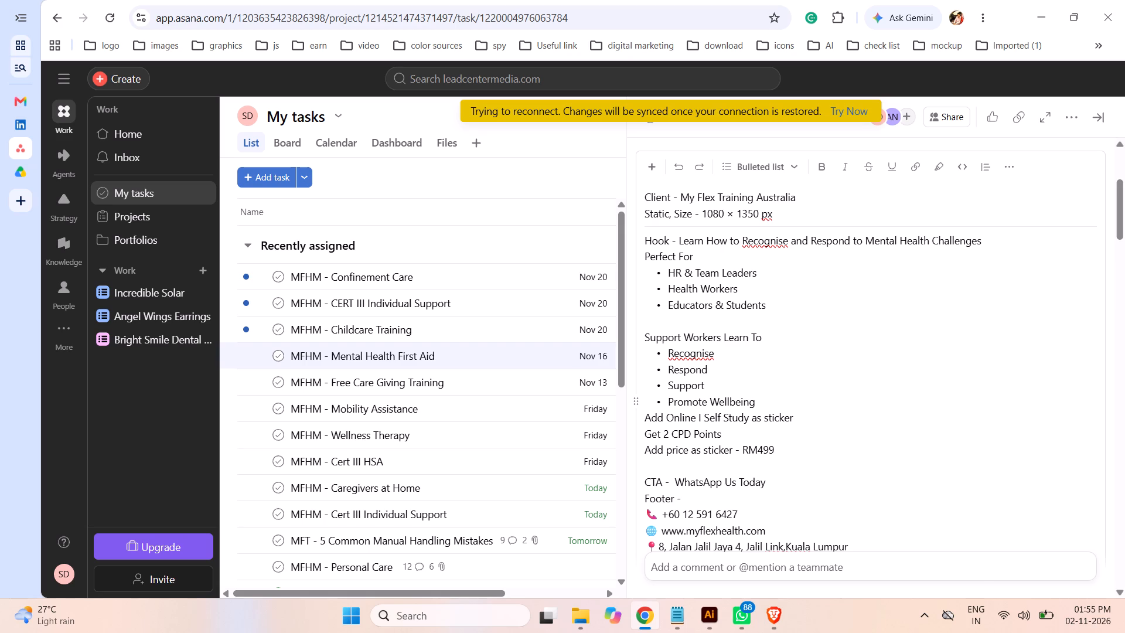
pyautogui.moveTo(881, 395); pyautogui.dragTo(765, 338)
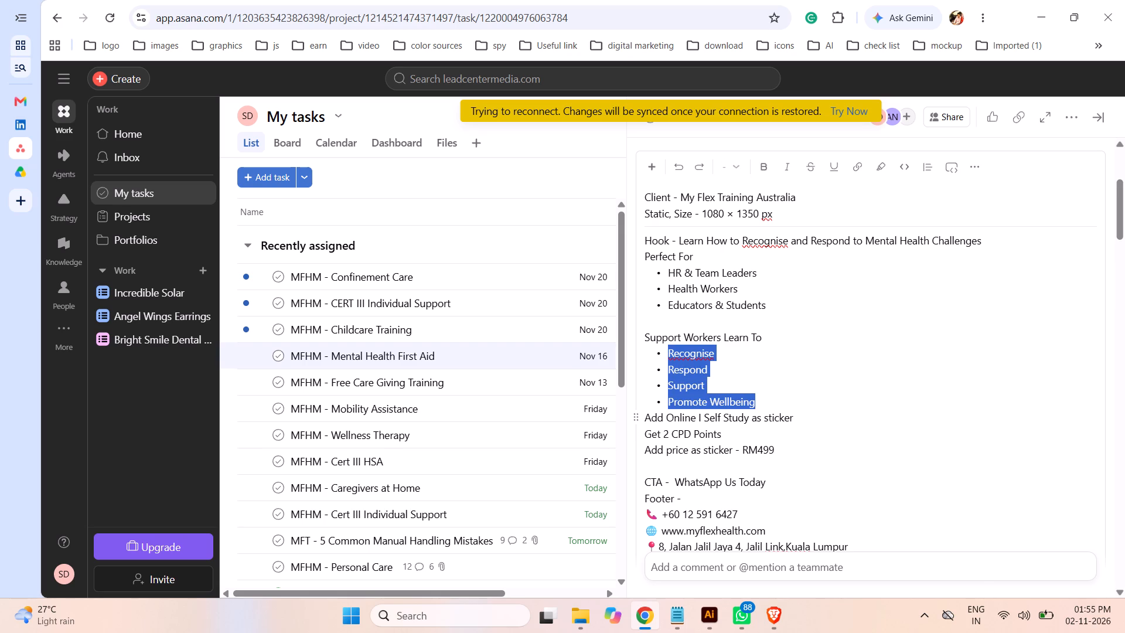
pyautogui.hotkey('ctrl', 'c')
# Switch to Illustrator and paste the four items as a new text object above the panel rectangle in Post-29, without the leading blank line.
pyautogui.click(713, 614)
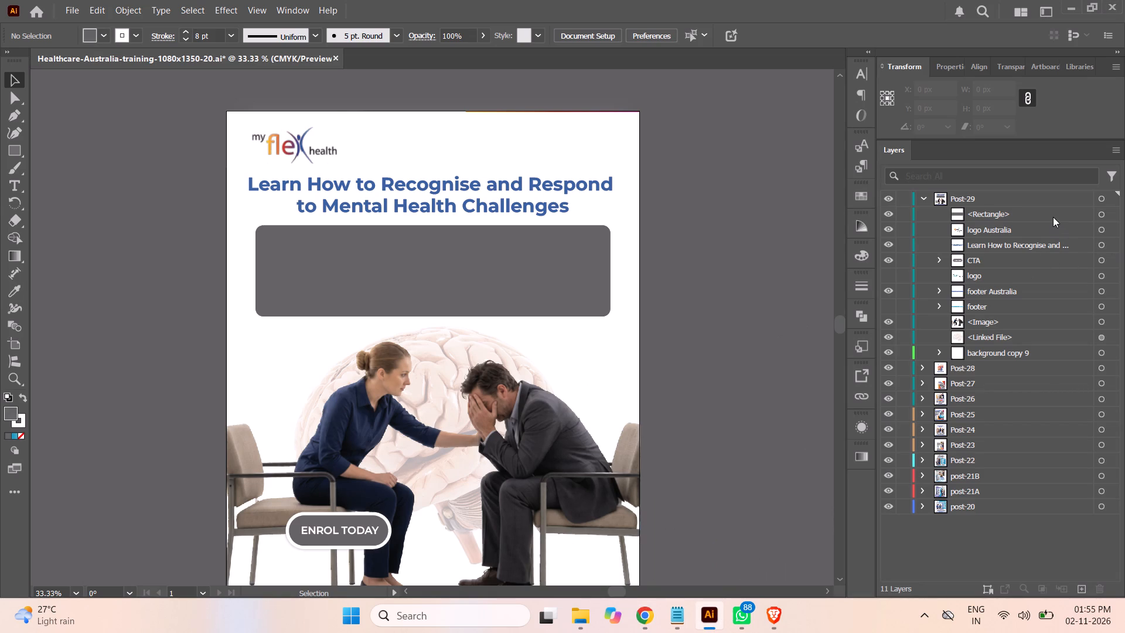
pyautogui.click(1053, 214)
pyautogui.click(16, 187)
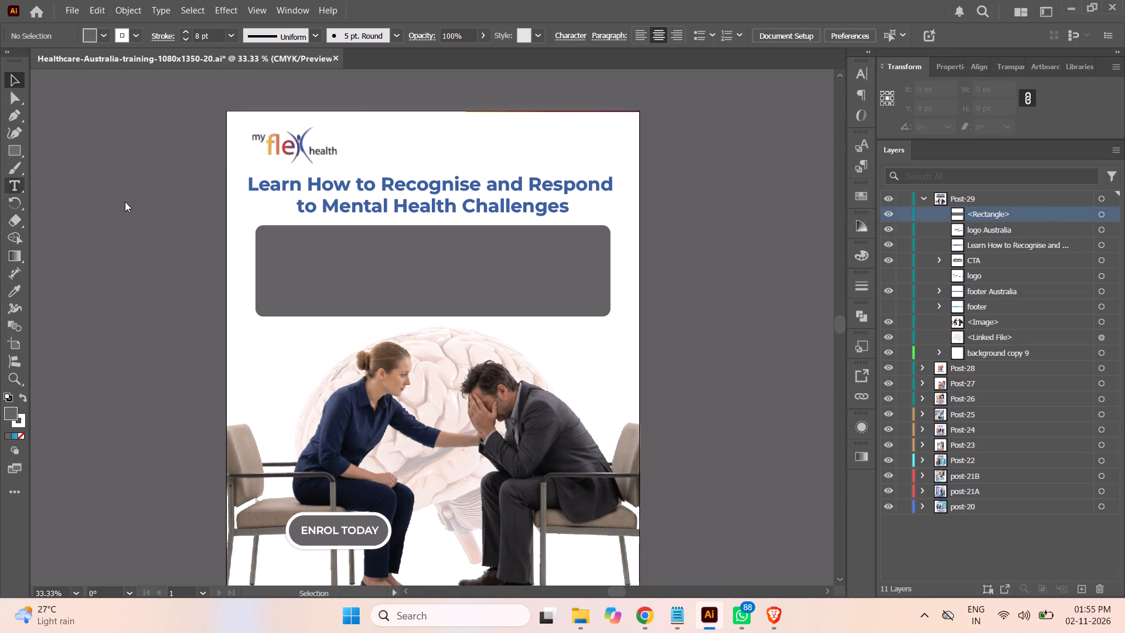
pyautogui.click(683, 283)
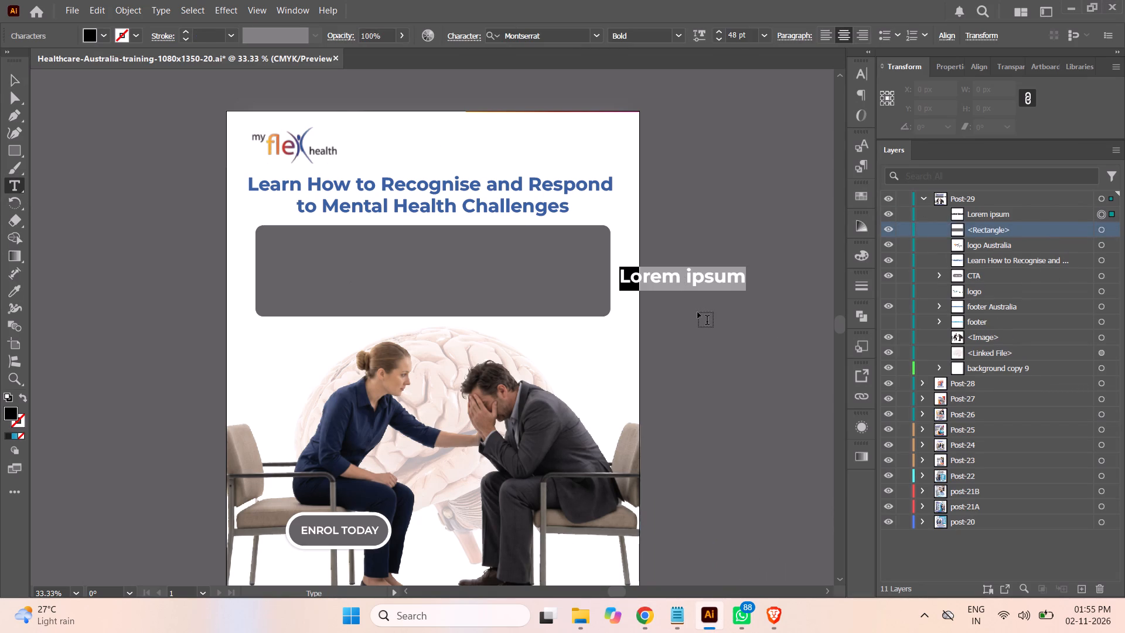
pyautogui.hotkey('ctrl', 'v')
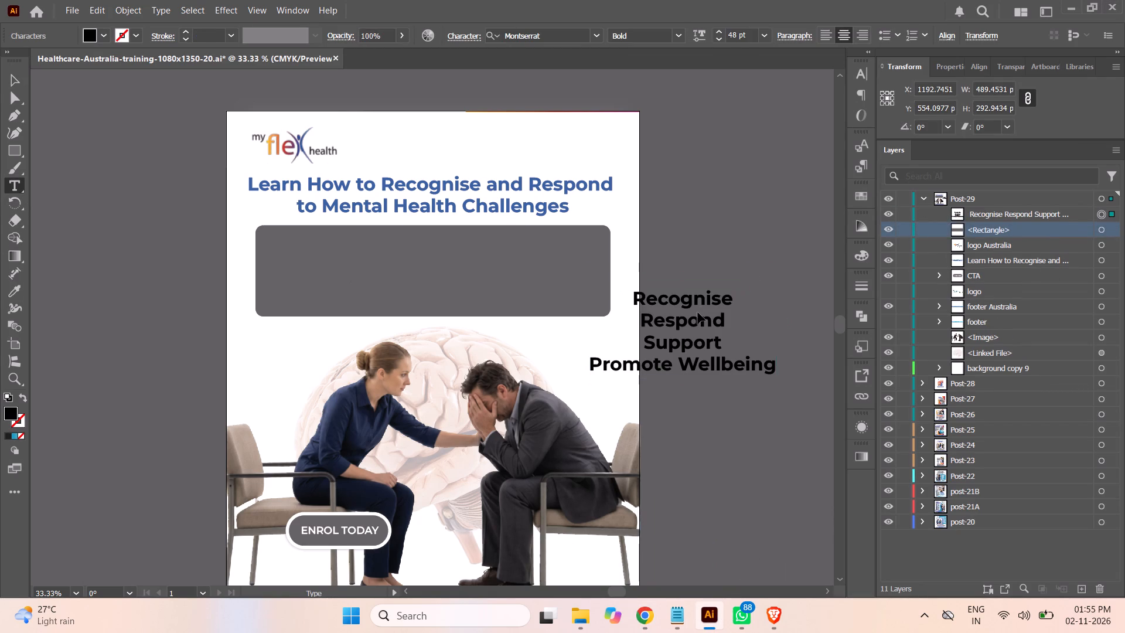
pyautogui.hotkey('ctrl', 'a')
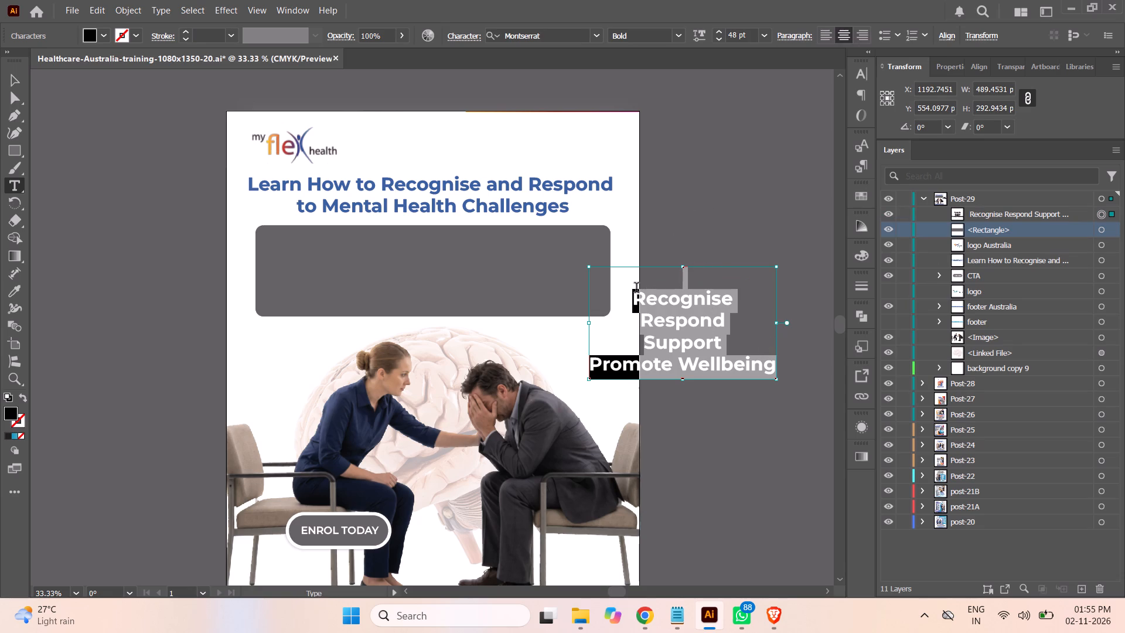
pyautogui.click(635, 297)
pyautogui.press('BackSpace')
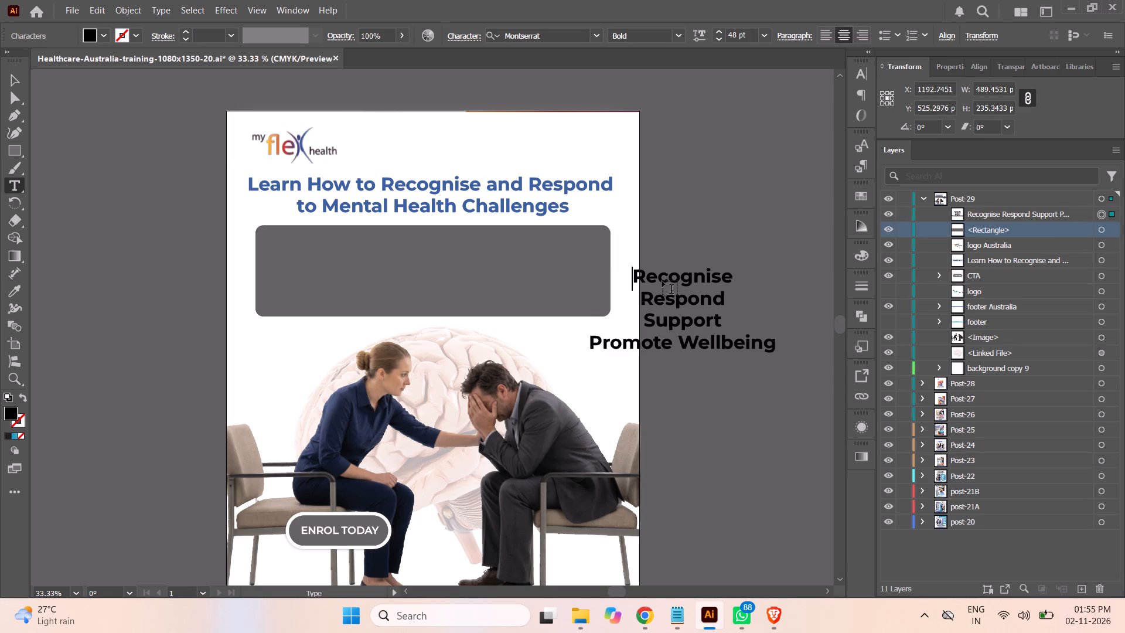
# Format the pasted list as left-aligned Montserrat Regular at 21 pt with 36 pt leading.
pyautogui.hotkey('ctrl', 'a')
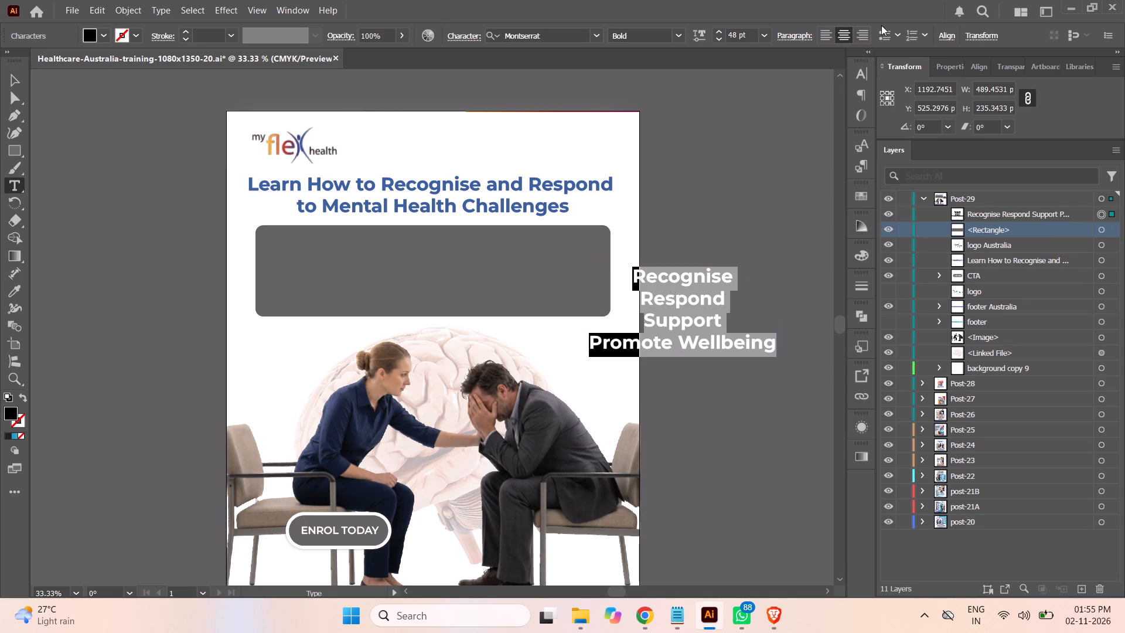
pyautogui.click(820, 35)
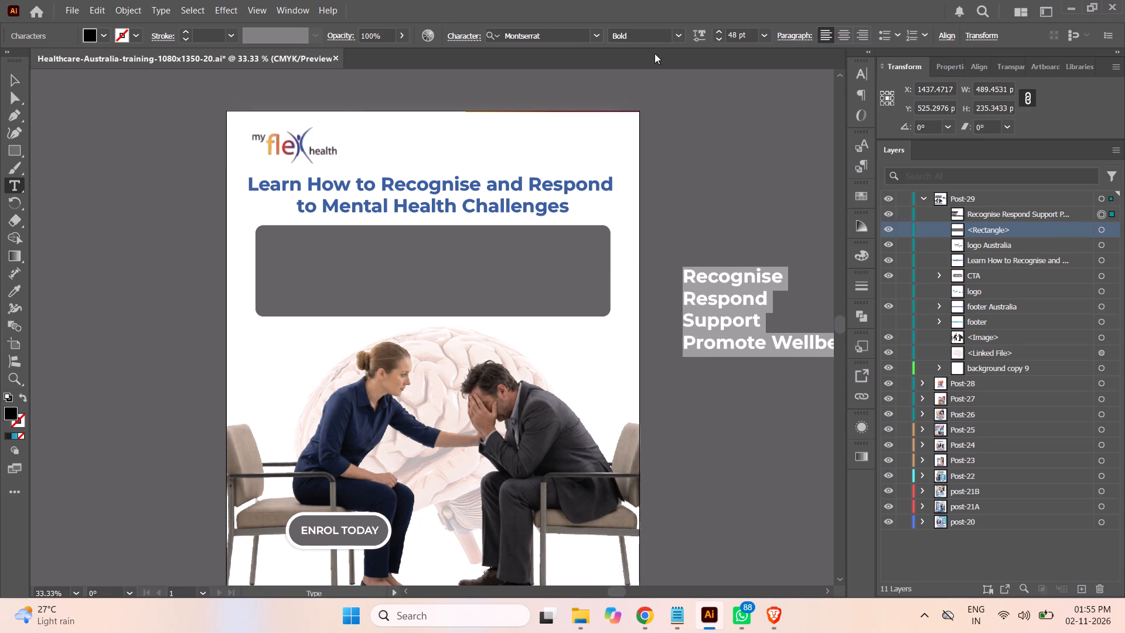
pyautogui.click(679, 35)
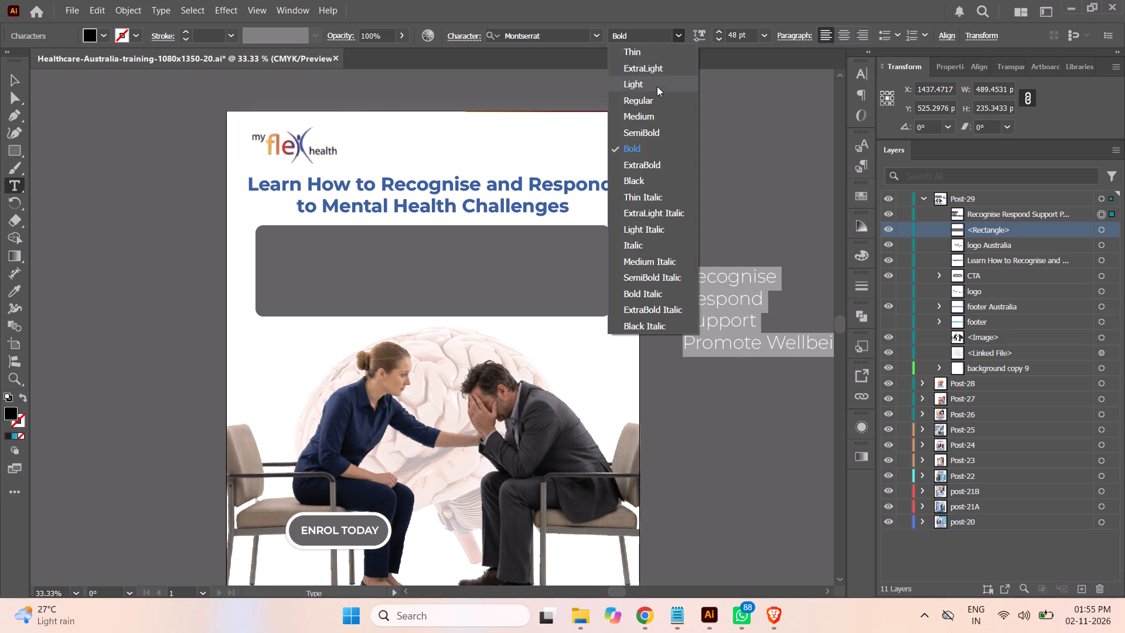
pyautogui.click(646, 101)
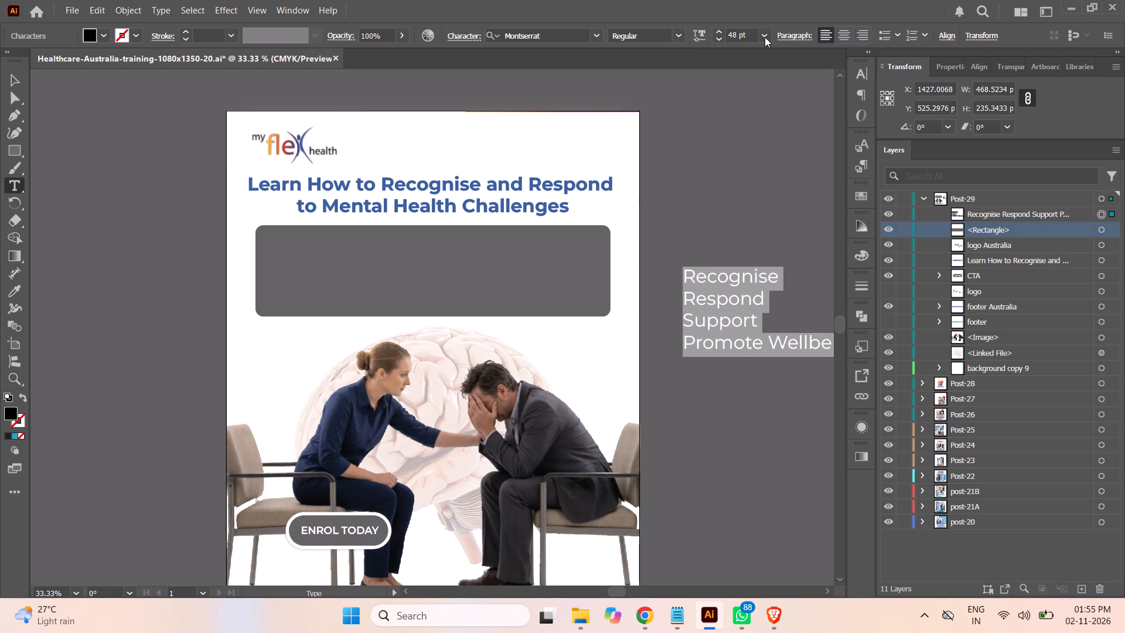
pyautogui.click(765, 37)
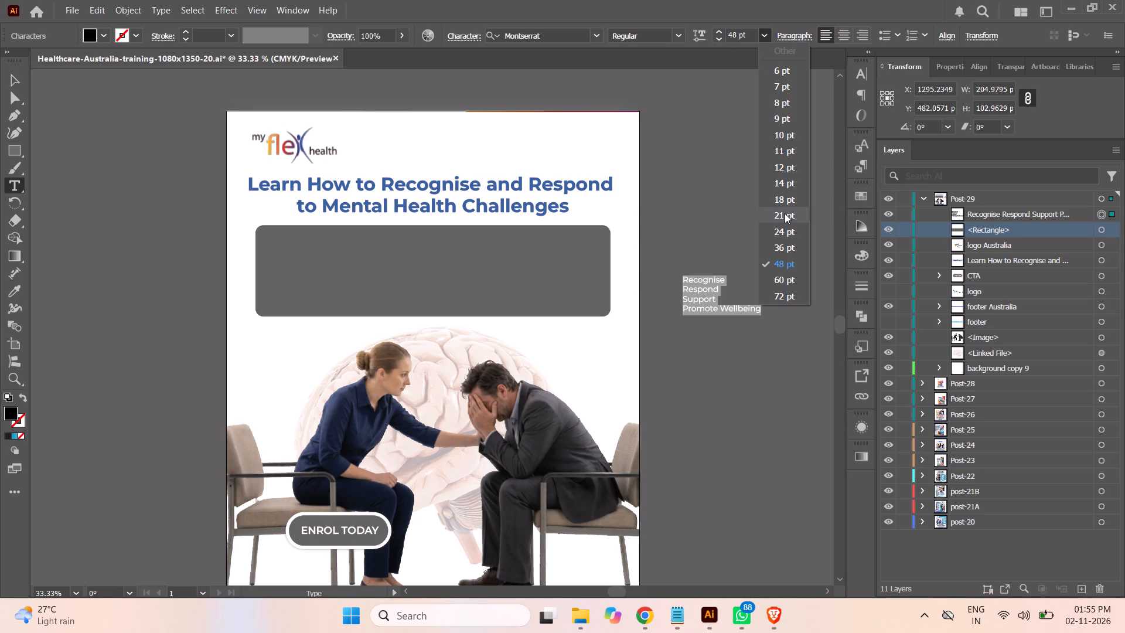
pyautogui.click(785, 213)
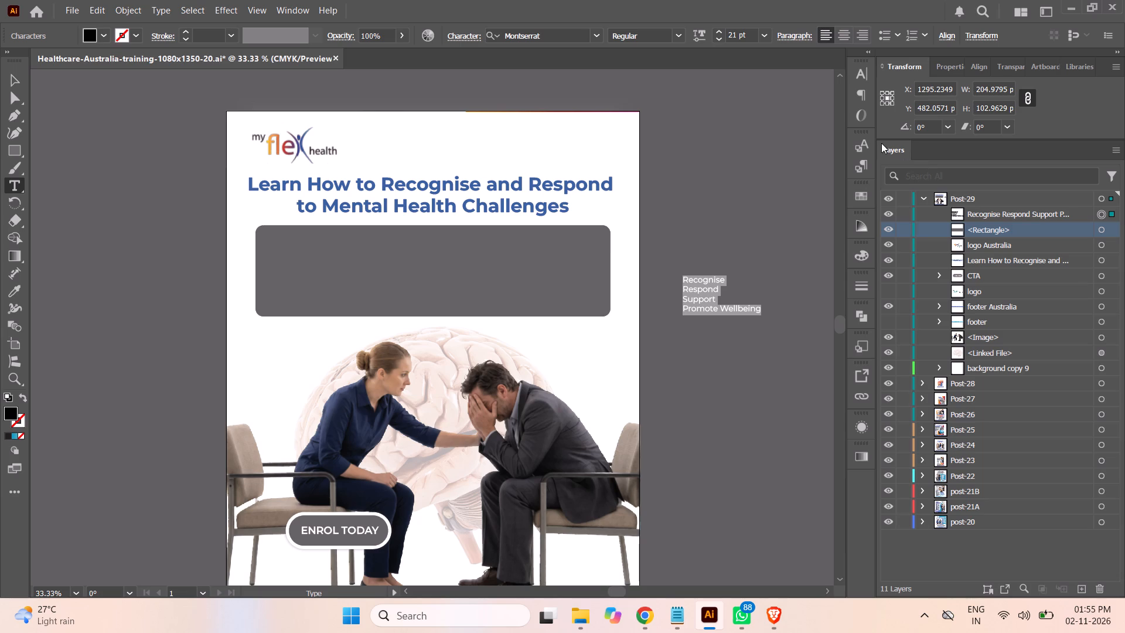
pyautogui.click(861, 75)
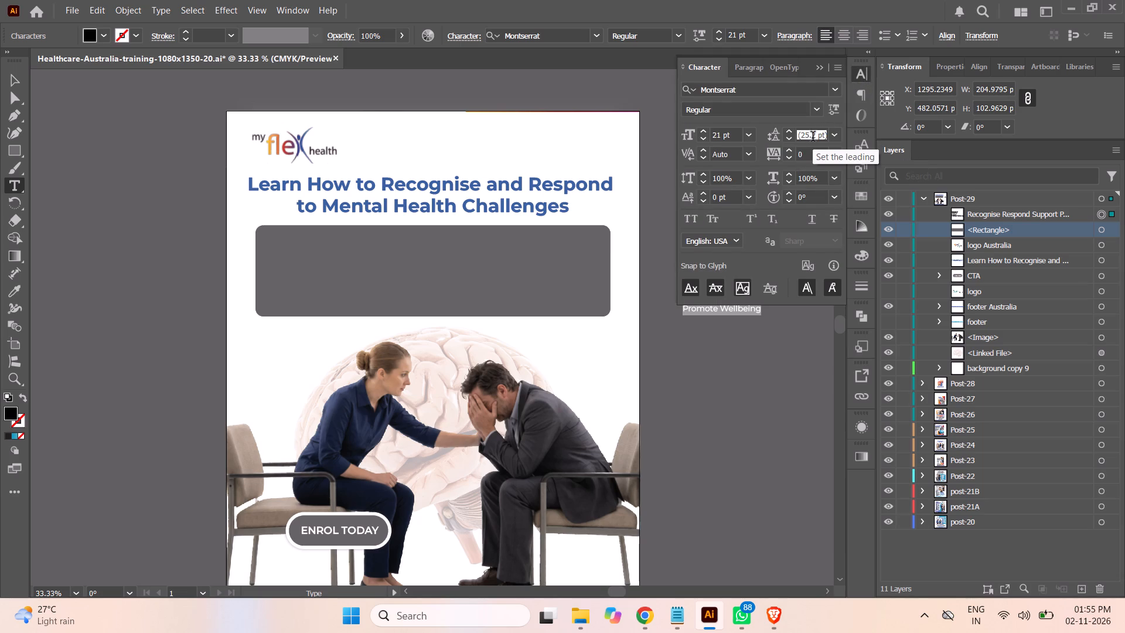
pyautogui.click(813, 138)
pyautogui.click(836, 135)
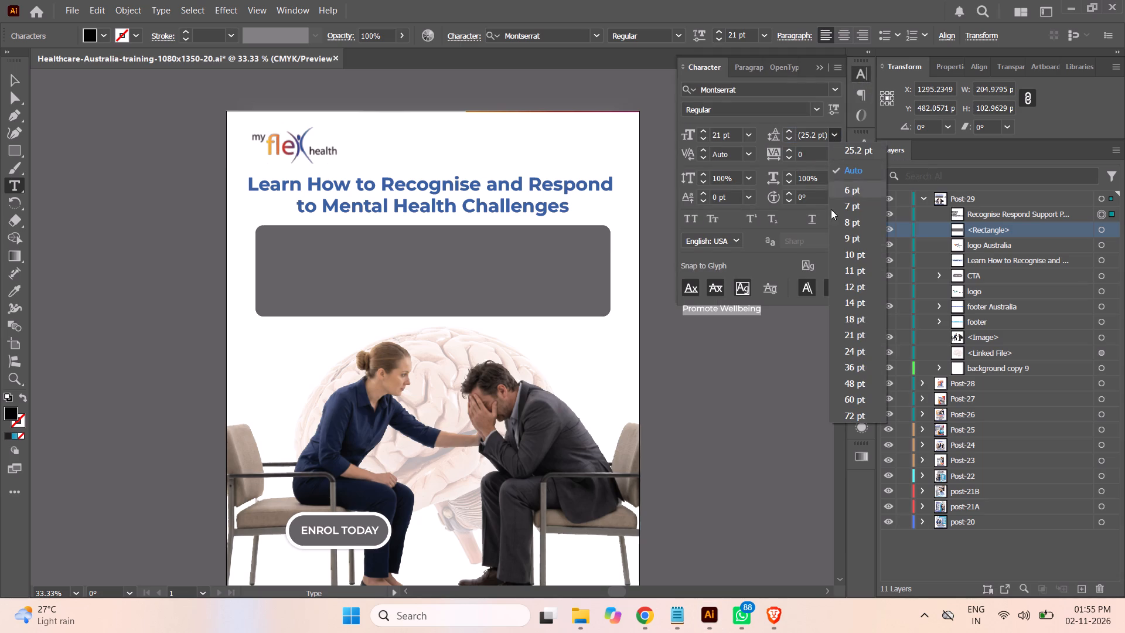
pyautogui.click(854, 367)
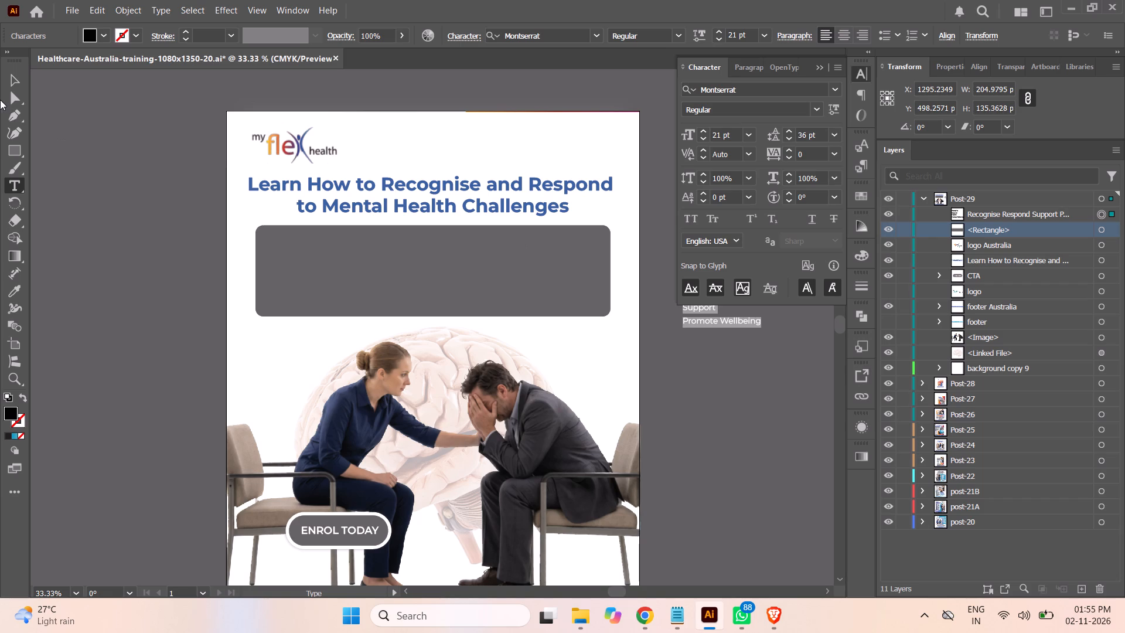
# Move the list onto the right half of the dark grey panel and change its text fill to white.
pyautogui.click(14, 84)
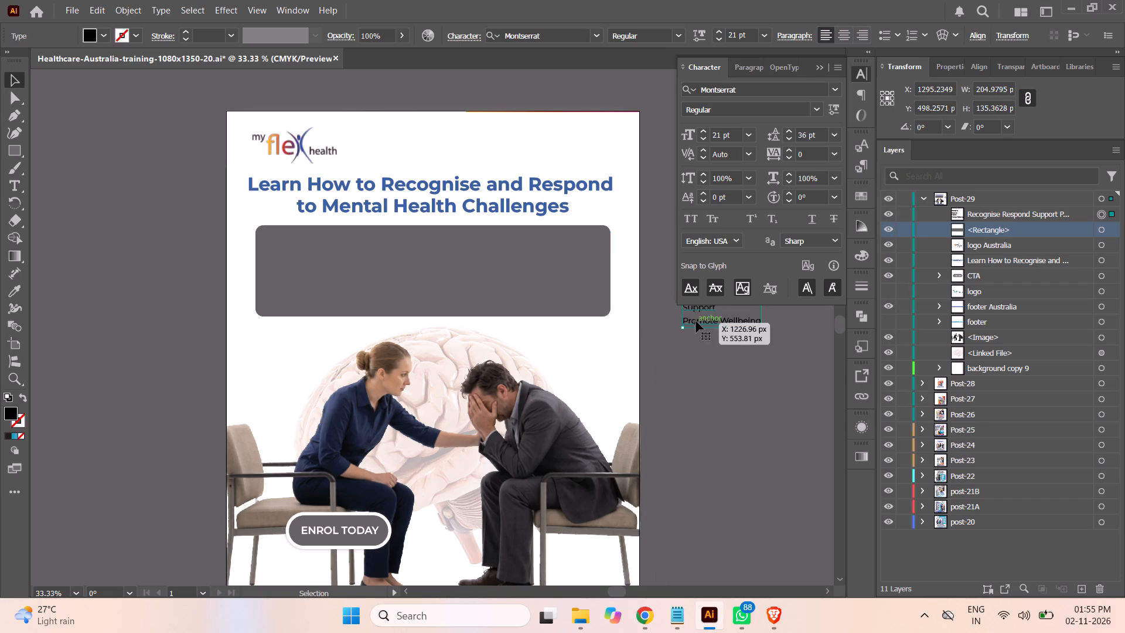
pyautogui.moveTo(696, 321); pyautogui.dragTo(513, 302)
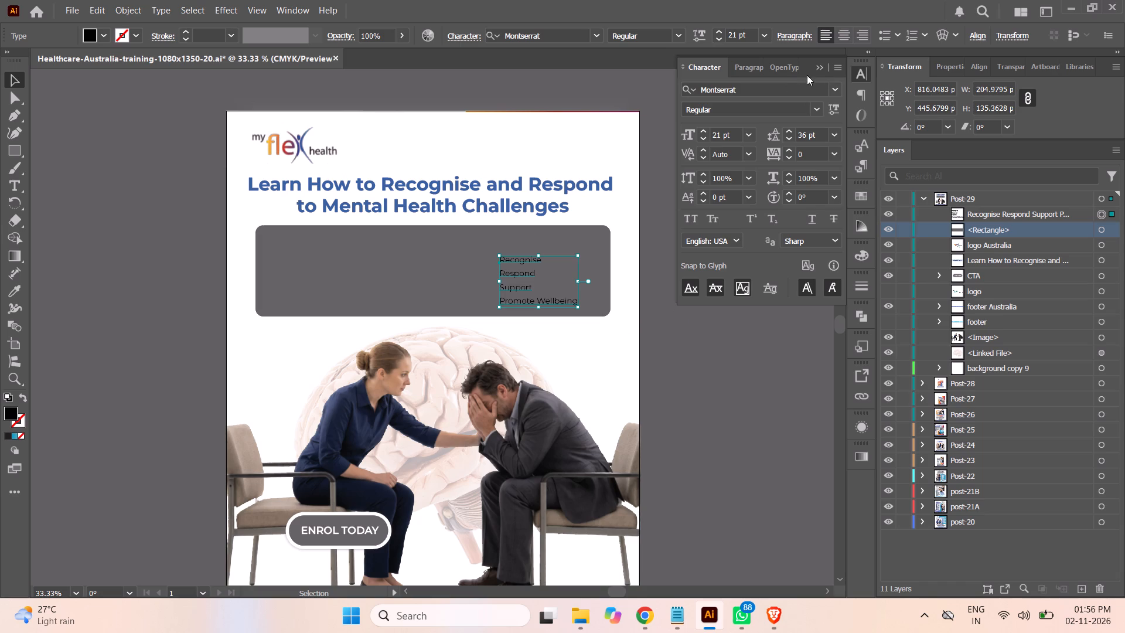
pyautogui.click(821, 69)
pyautogui.doubleClick(15, 414)
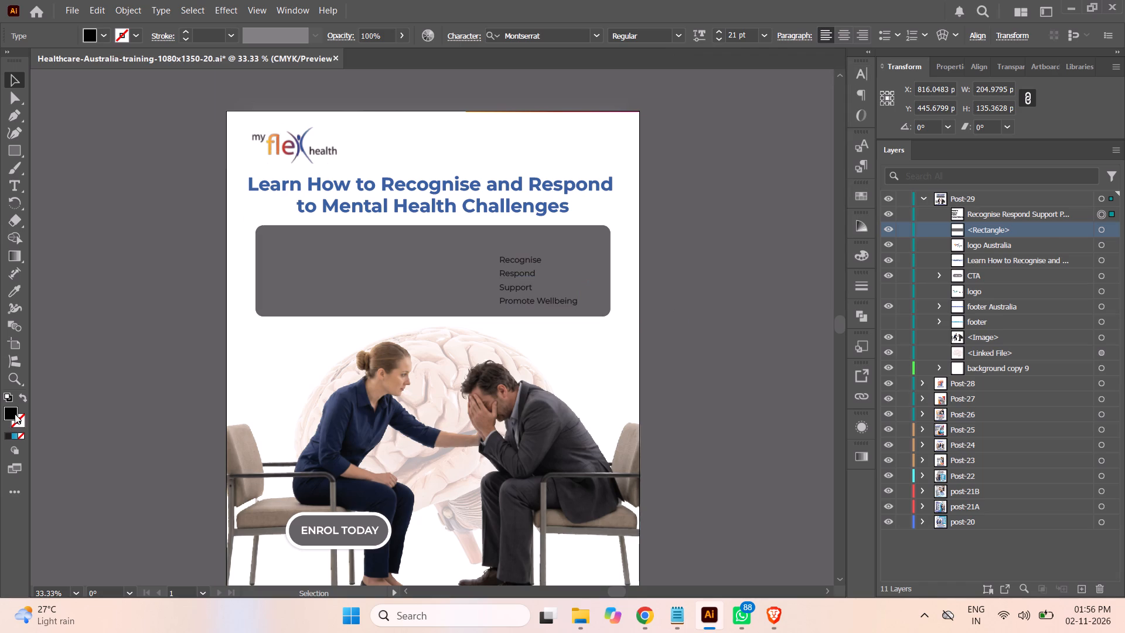
pyautogui.moveTo(681, 200); pyautogui.dragTo(633, 144)
pyautogui.click(1008, 181)
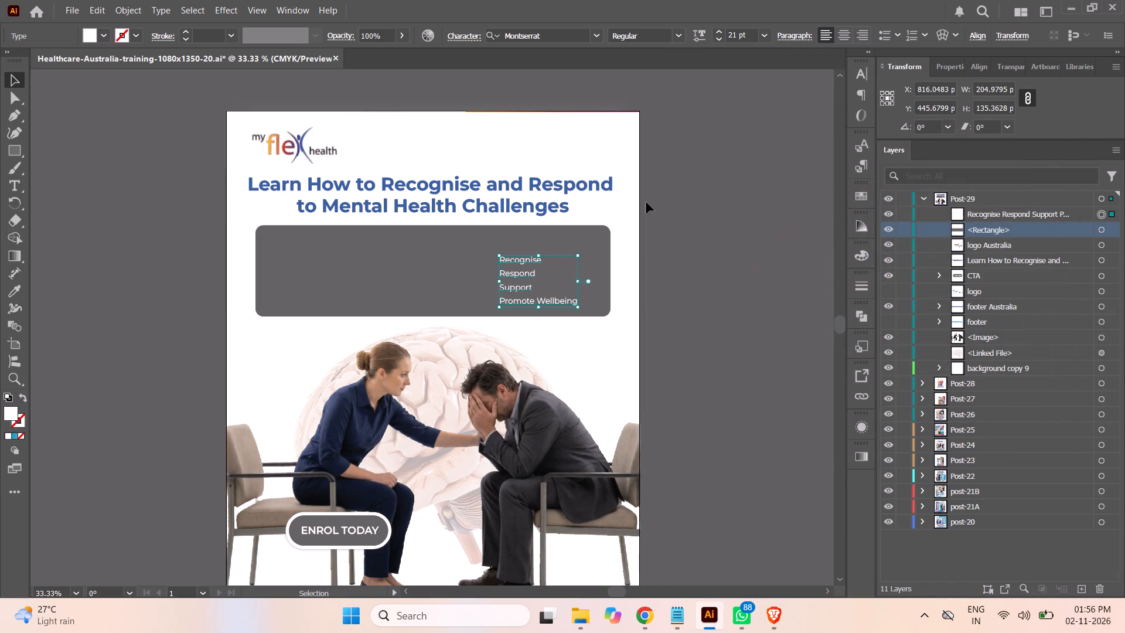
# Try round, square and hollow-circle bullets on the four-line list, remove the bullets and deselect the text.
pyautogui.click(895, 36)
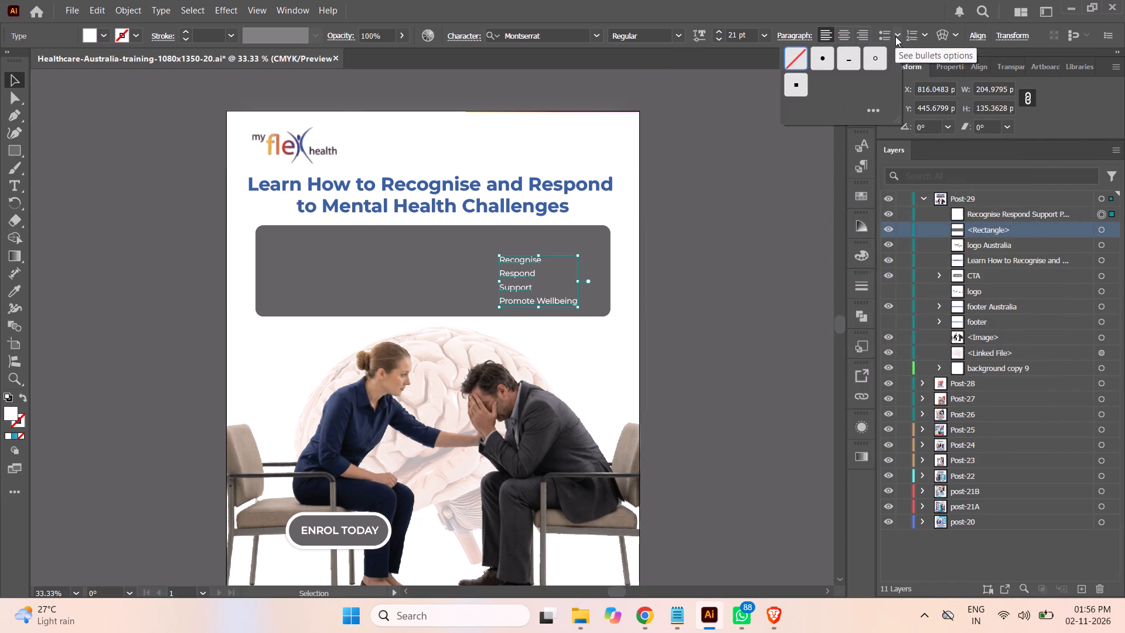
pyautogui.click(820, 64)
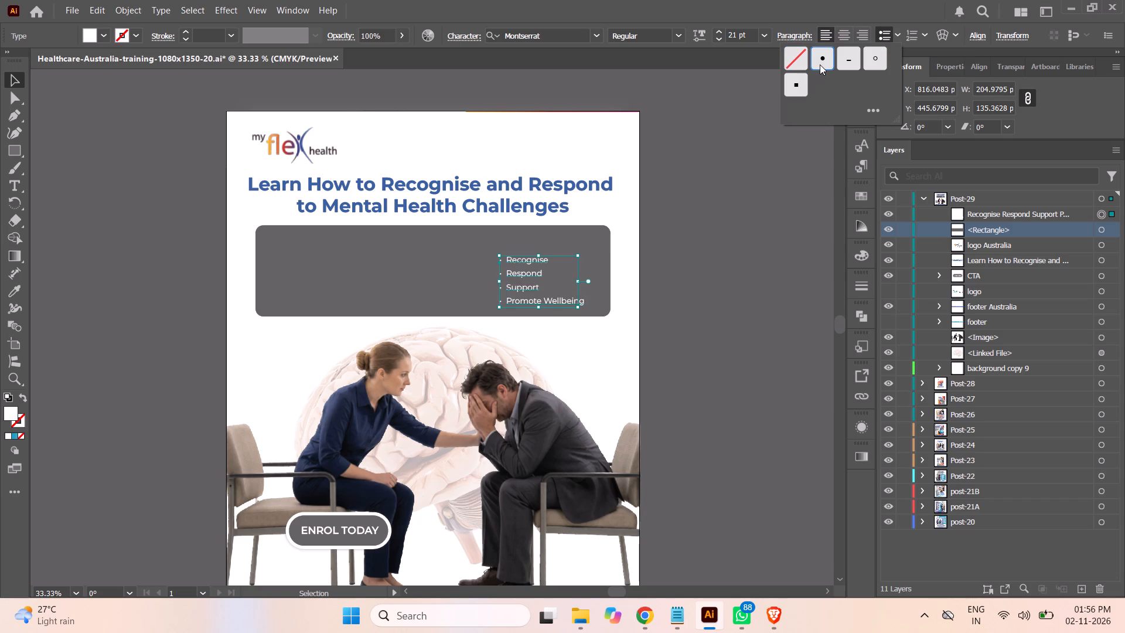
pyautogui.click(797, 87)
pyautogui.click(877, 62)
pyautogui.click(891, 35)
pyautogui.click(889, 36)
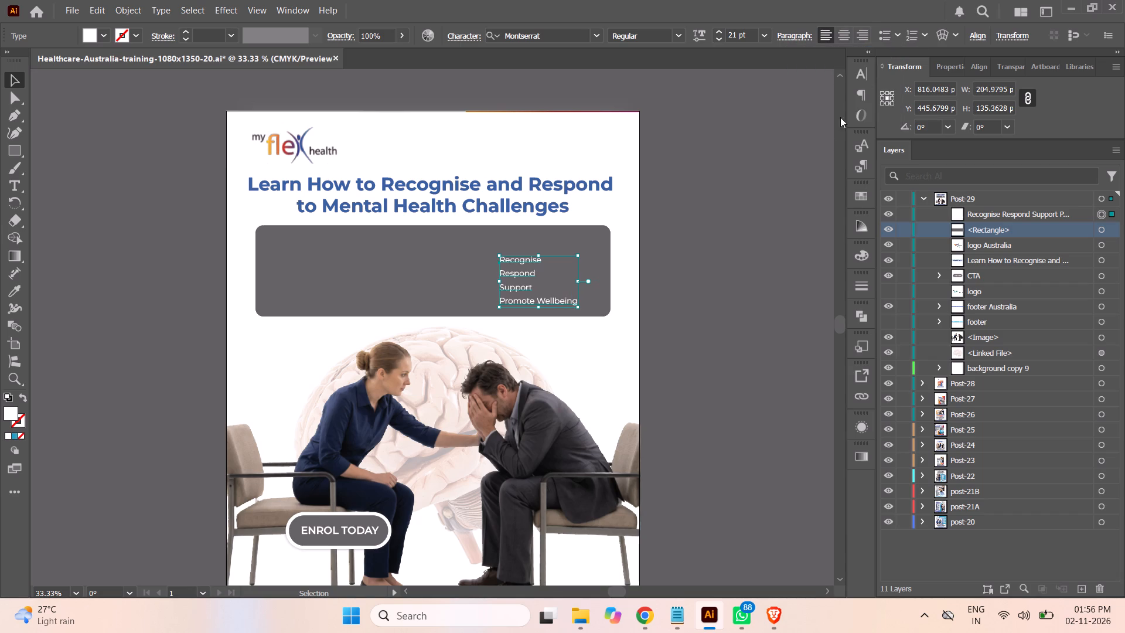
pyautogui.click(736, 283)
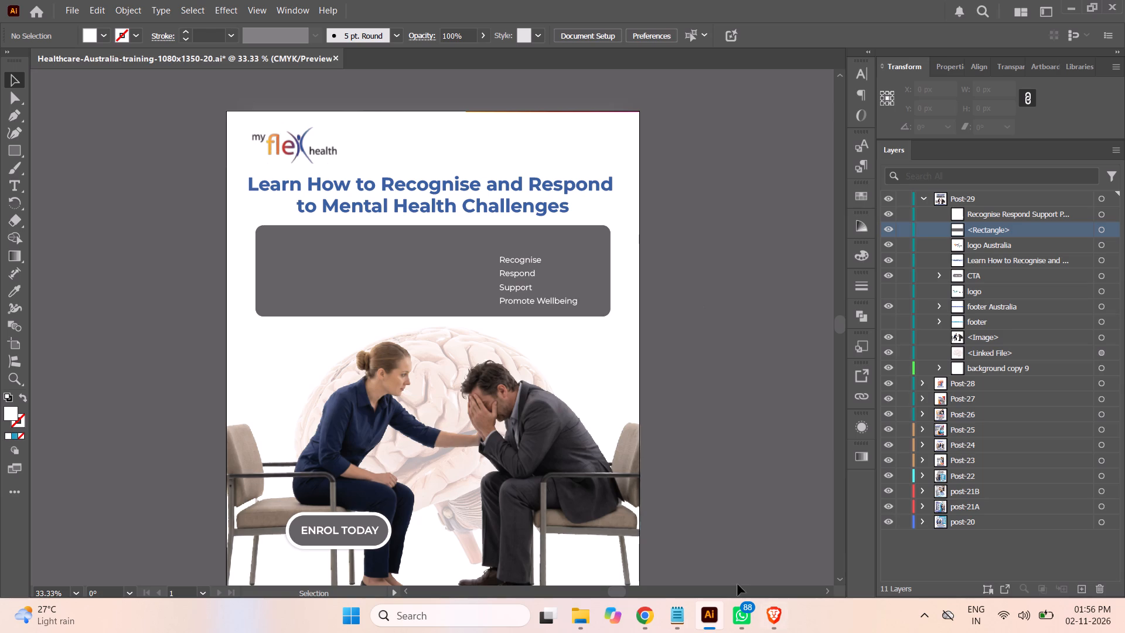
# Switch to Chrome and examine the image and layout references in the Mental Health First Aid brief.
pyautogui.click(647, 614)
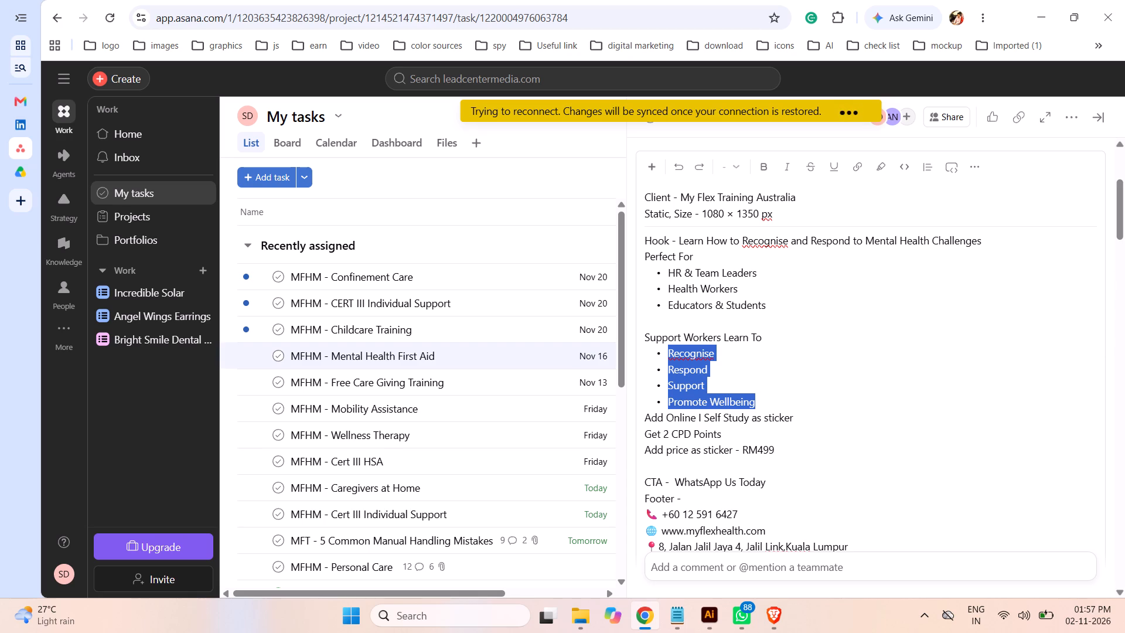
pyautogui.click(1124, 354)
pyautogui.scroll(1, 977, 389)
pyautogui.scroll(-1, 977, 389)
pyautogui.scroll(3, 977, 389)
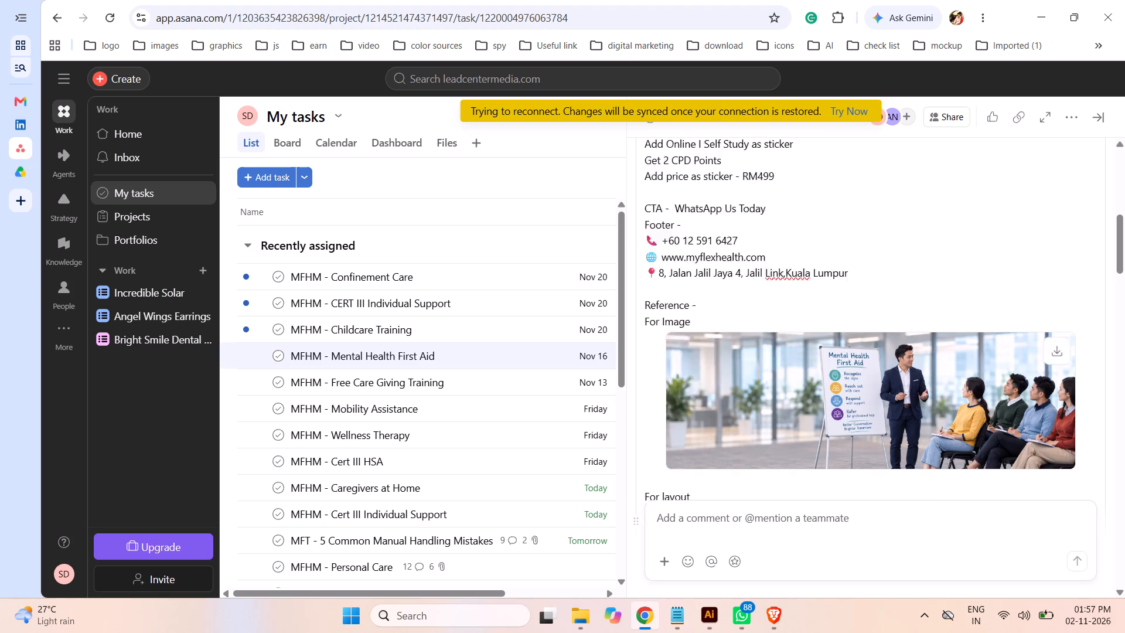
pyautogui.scroll(2, 977, 389)
pyautogui.scroll(-1, 977, 389)
pyautogui.scroll(2, 977, 389)
pyautogui.scroll(-1, 977, 389)
pyautogui.scroll(1, 976, 388)
pyautogui.scroll(-9, 976, 388)
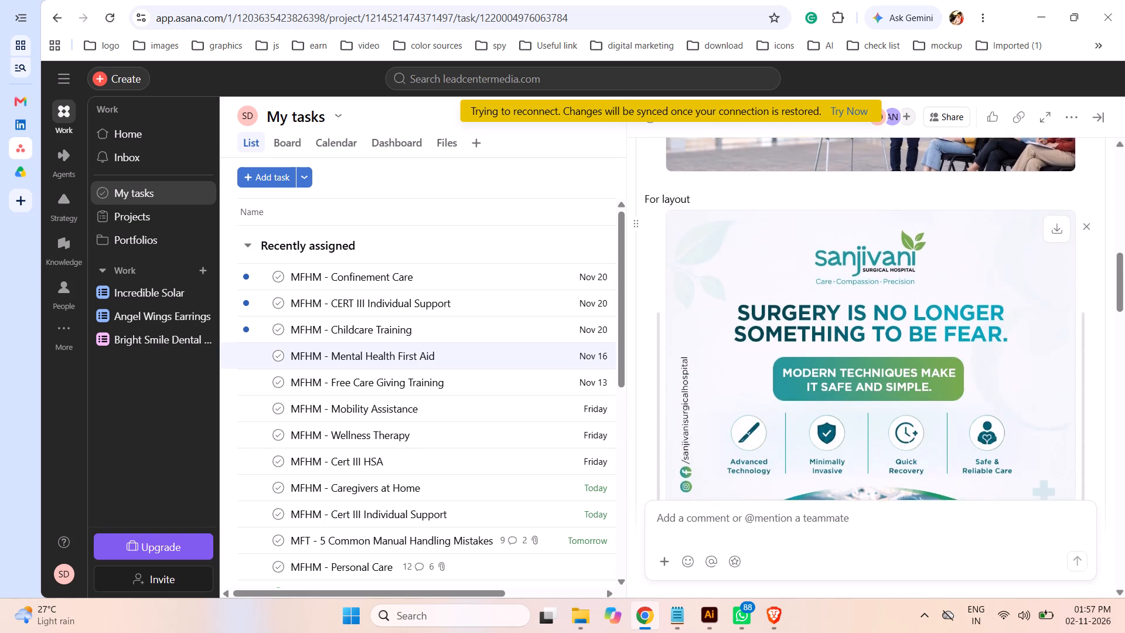
pyautogui.scroll(-1, 988, 382)
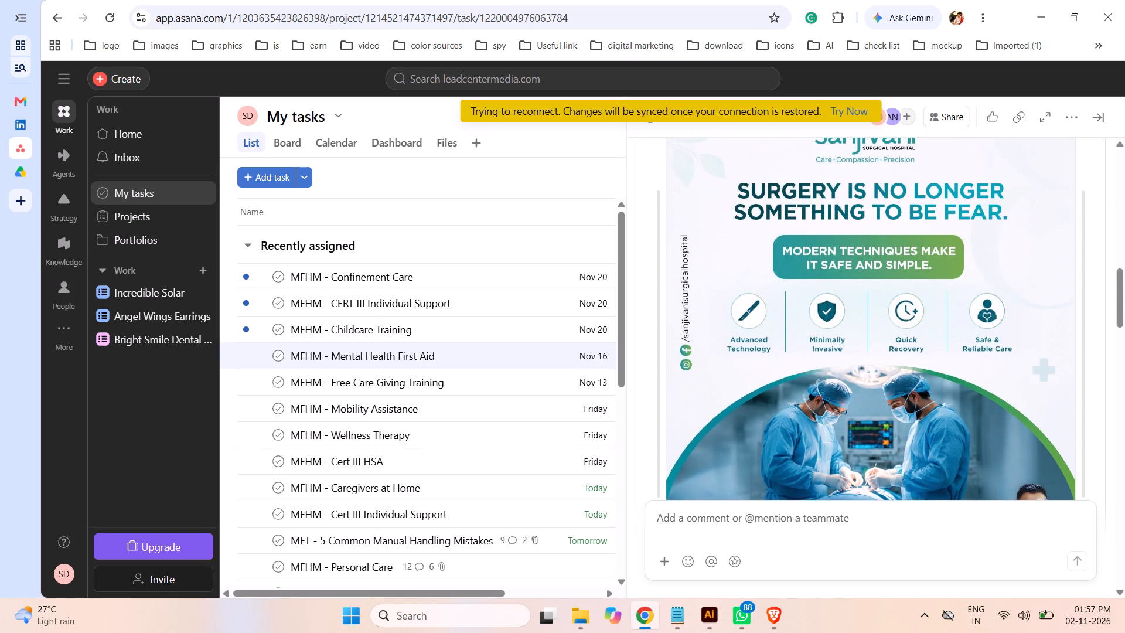
# Examine the layout and colour references and the Visual Direction notes in the Mental Health First Aid brief, returning to Illustrator.
pyautogui.scroll(-2, 1007, 393)
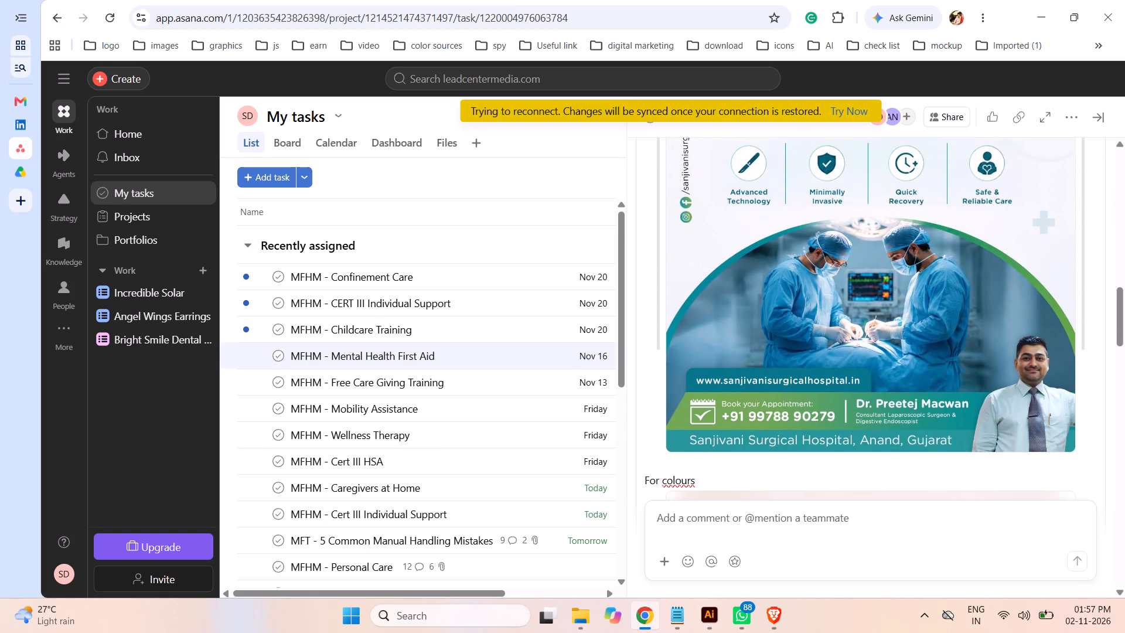
pyautogui.scroll(2, 1001, 396)
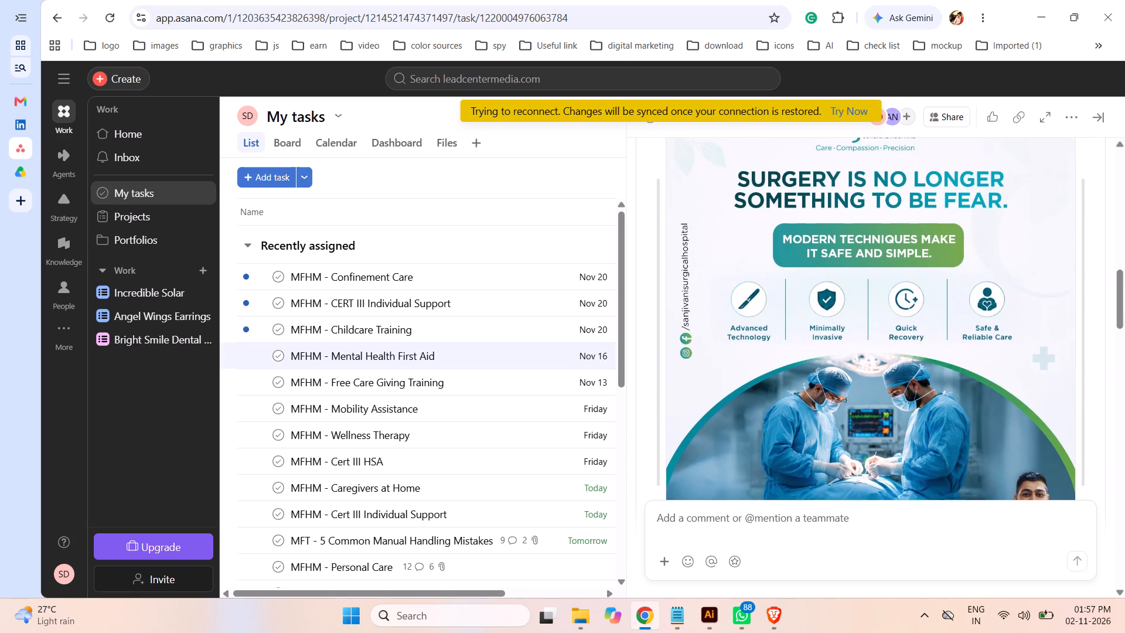
pyautogui.scroll(2, 1001, 396)
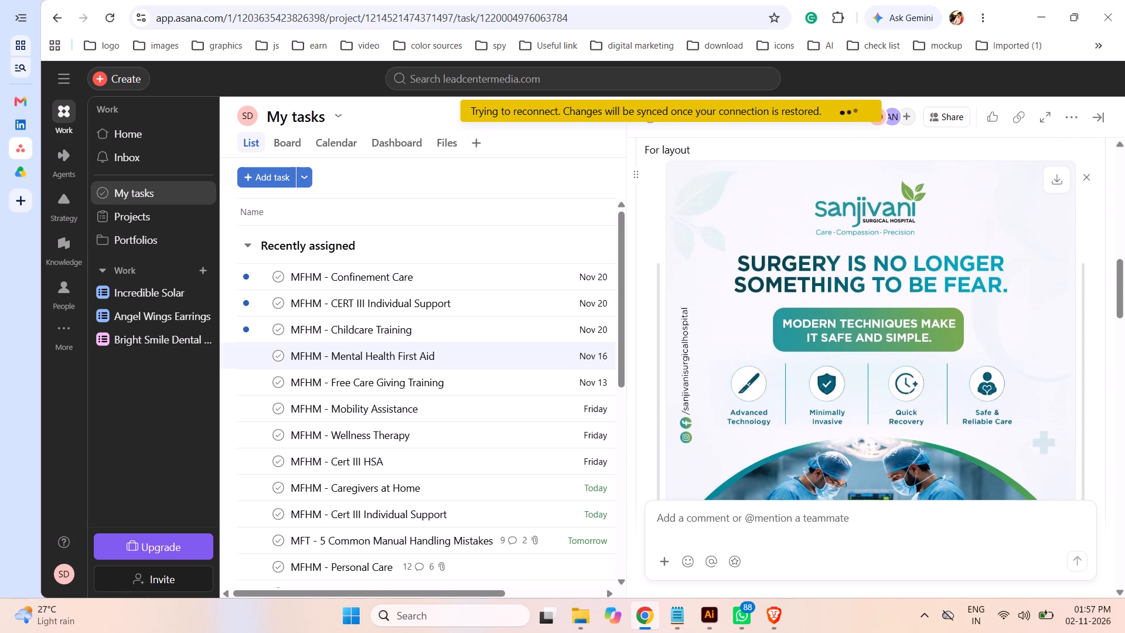
pyautogui.scroll(-6, 1001, 396)
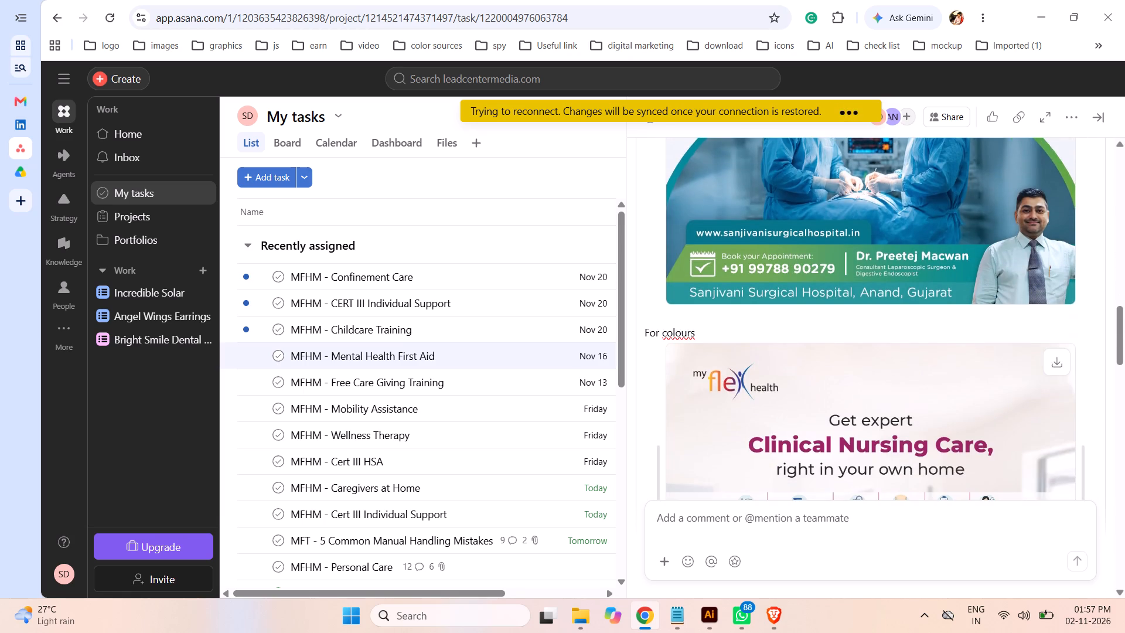
pyautogui.scroll(-2, 998, 397)
pyautogui.scroll(1, 998, 397)
pyautogui.scroll(-6, 998, 397)
pyautogui.scroll(1, 997, 396)
pyautogui.scroll(-4, 997, 396)
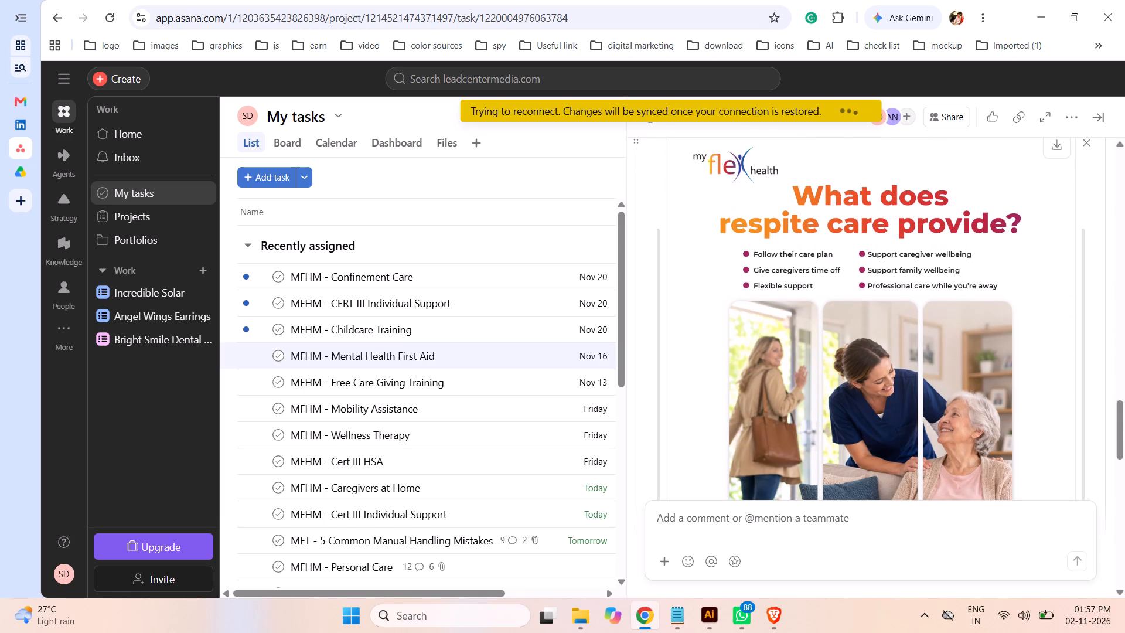
pyautogui.scroll(-6, 997, 396)
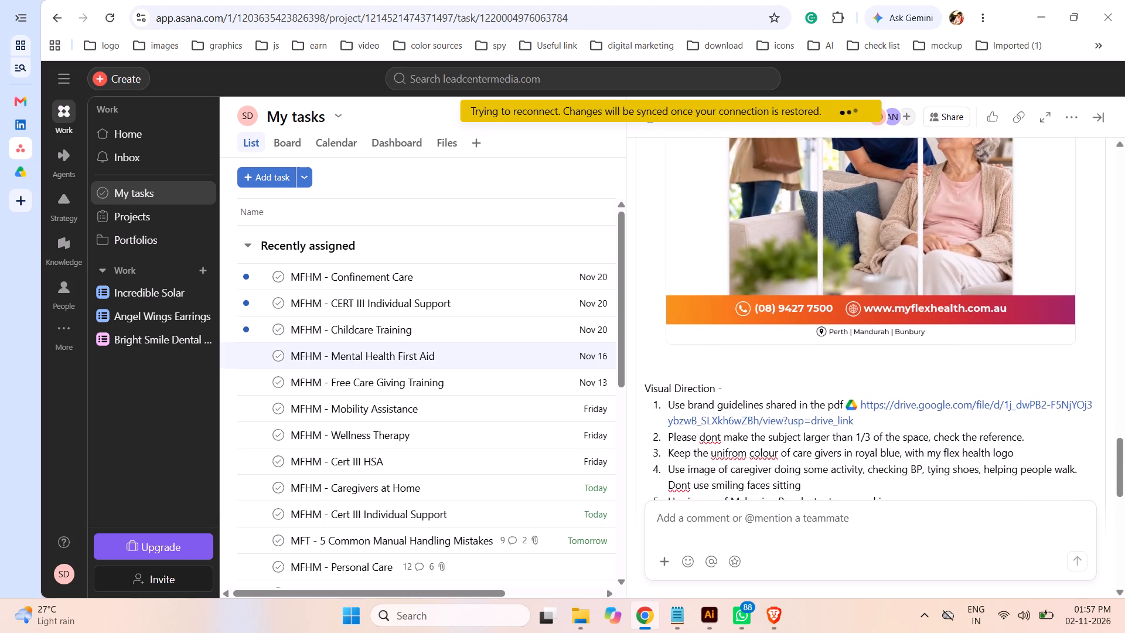
pyautogui.scroll(-1, 997, 396)
pyautogui.click(712, 616)
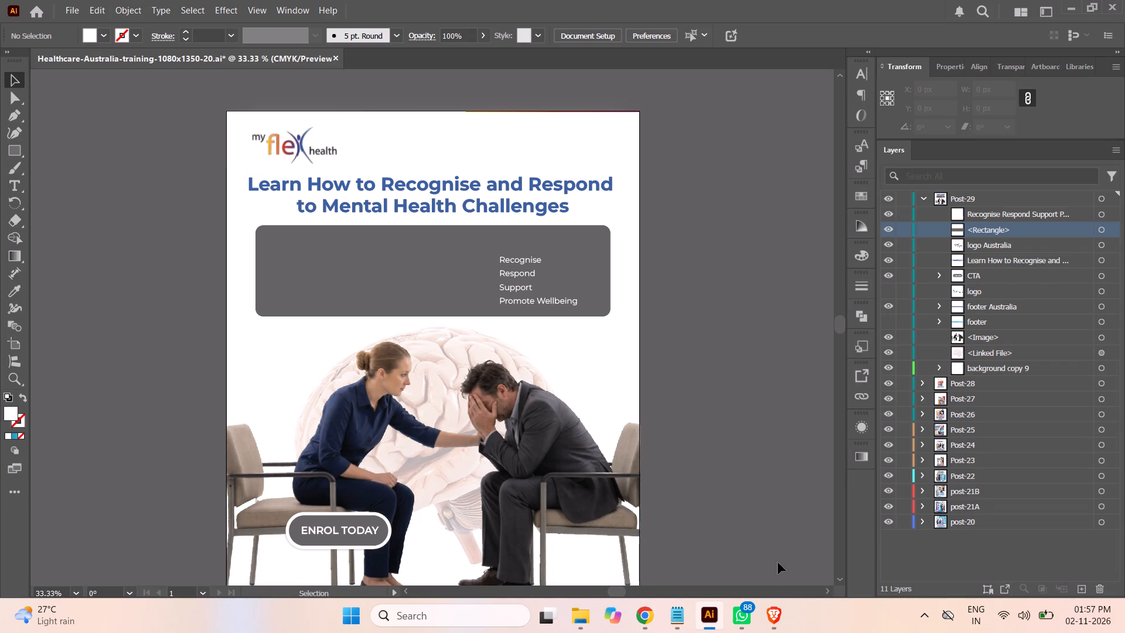
# Switch to Chrome and copy the heading line "Support Workers Learn To" from the Mental Health First Aid brief's description.
pyautogui.click(647, 614)
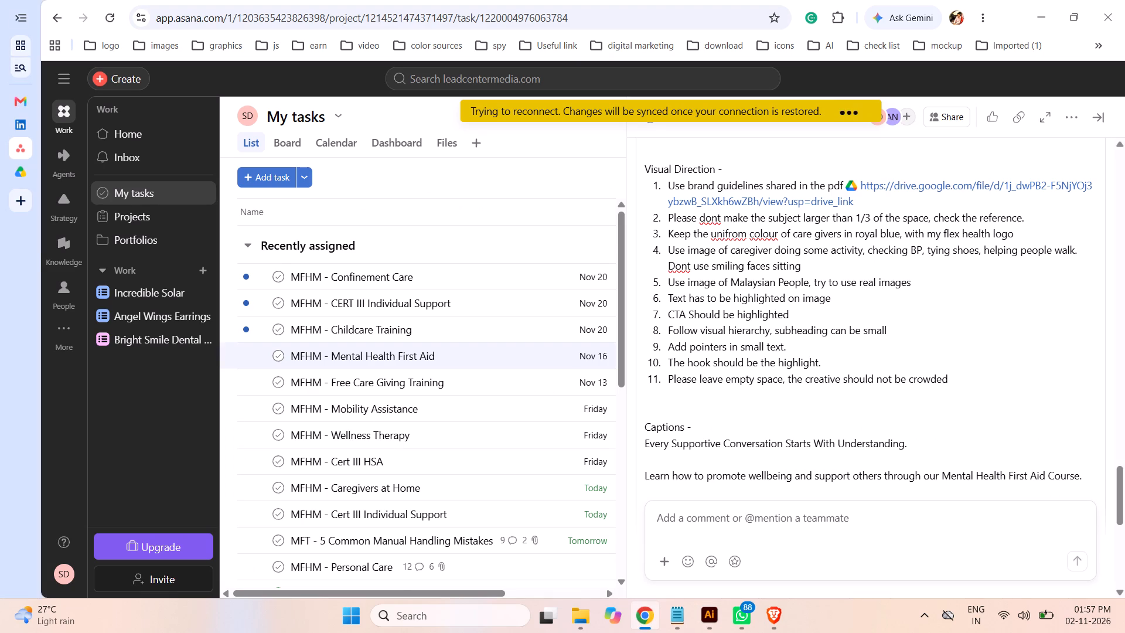
pyautogui.scroll(2, 928, 341)
pyautogui.scroll(-2, 928, 341)
pyautogui.scroll(4, 928, 341)
pyautogui.scroll(-2, 928, 341)
pyautogui.scroll(8, 926, 339)
pyautogui.scroll(-1, 937, 332)
pyautogui.scroll(5, 937, 332)
pyautogui.scroll(-1, 936, 332)
pyautogui.scroll(2, 936, 332)
pyautogui.scroll(-2, 932, 329)
pyautogui.scroll(2, 932, 329)
pyautogui.scroll(-2, 932, 329)
pyautogui.scroll(5, 932, 329)
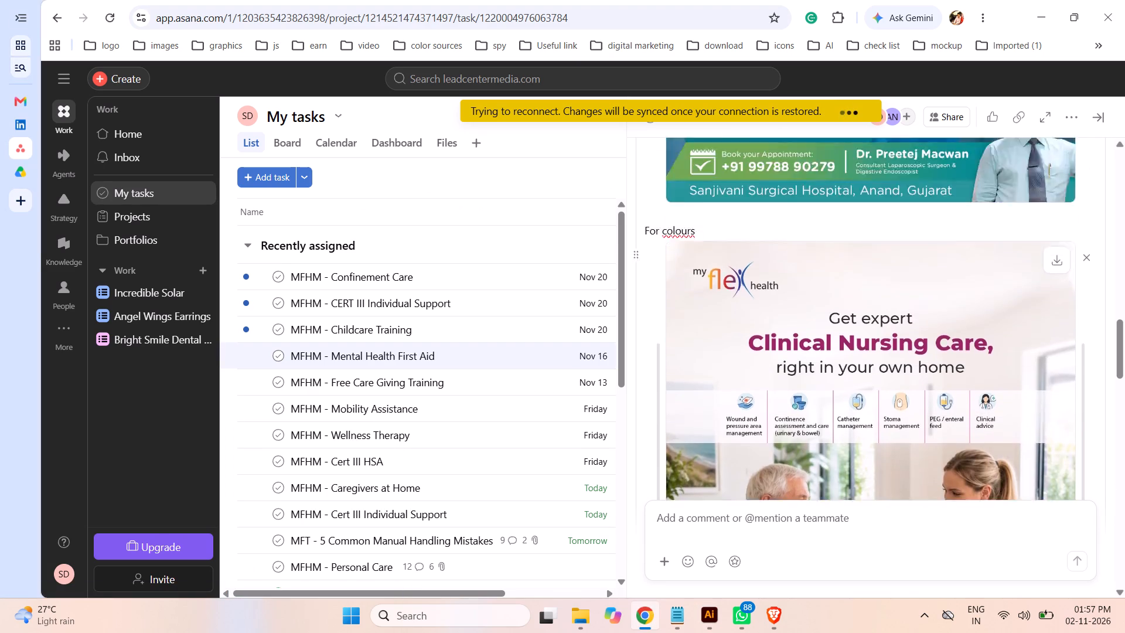
pyautogui.scroll(2, 931, 329)
pyautogui.scroll(-1, 928, 329)
pyautogui.scroll(2, 928, 329)
pyautogui.scroll(-1, 928, 329)
pyautogui.scroll(8, 928, 329)
pyautogui.scroll(-1, 926, 327)
pyautogui.scroll(3, 926, 327)
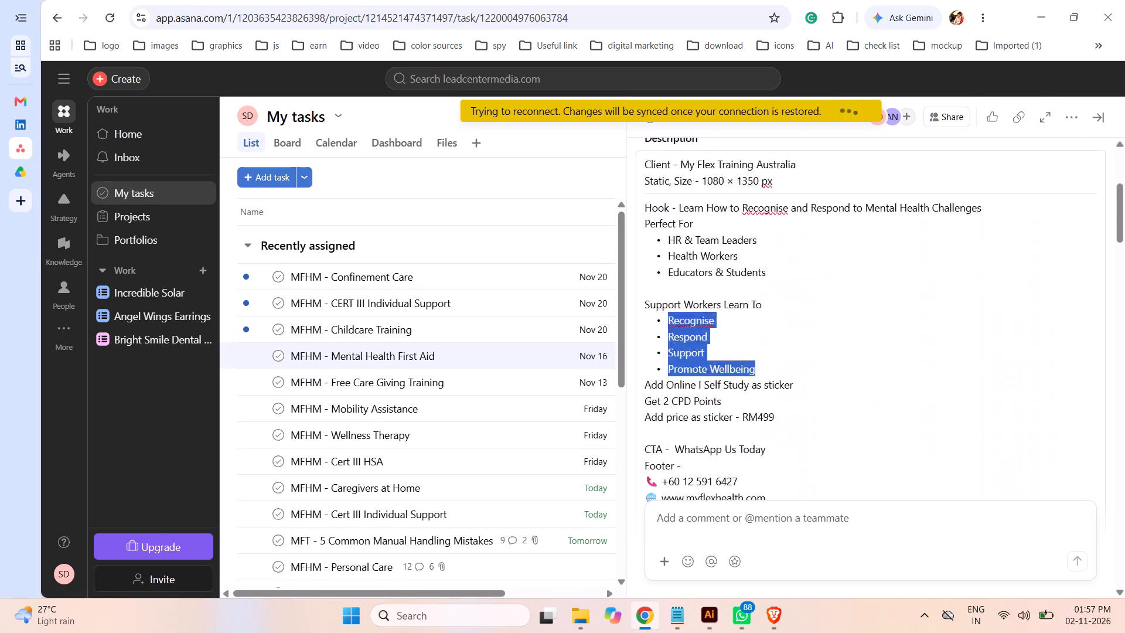
pyautogui.scroll(3, 926, 328)
pyautogui.scroll(-3, 926, 328)
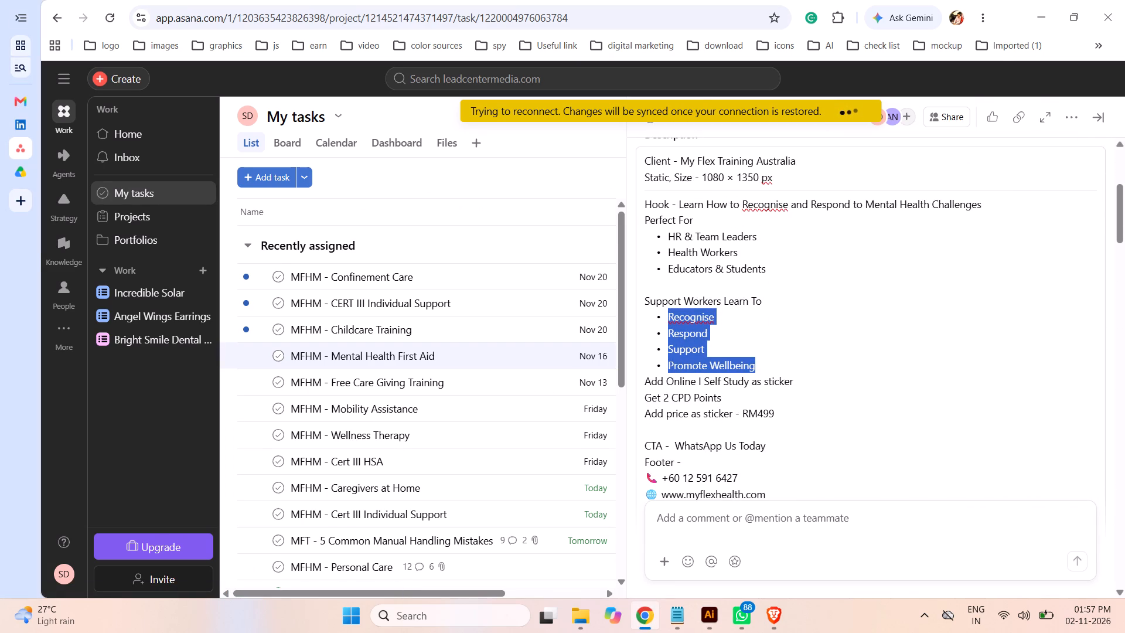
pyautogui.click(752, 342)
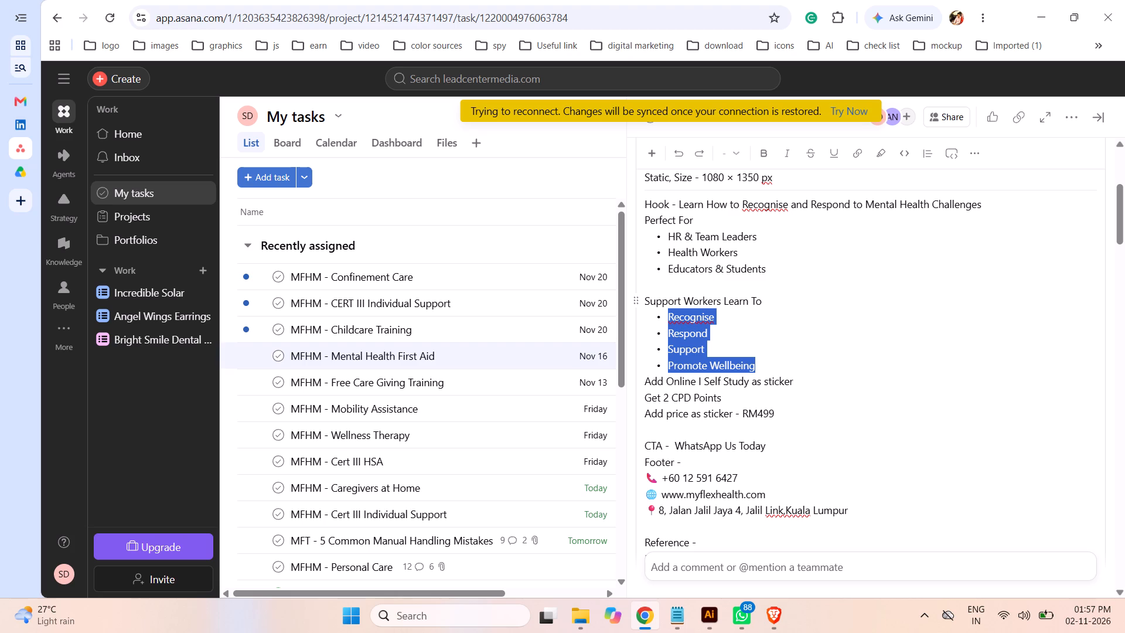
pyautogui.click(899, 301)
pyautogui.moveTo(898, 301); pyautogui.dragTo(718, 298)
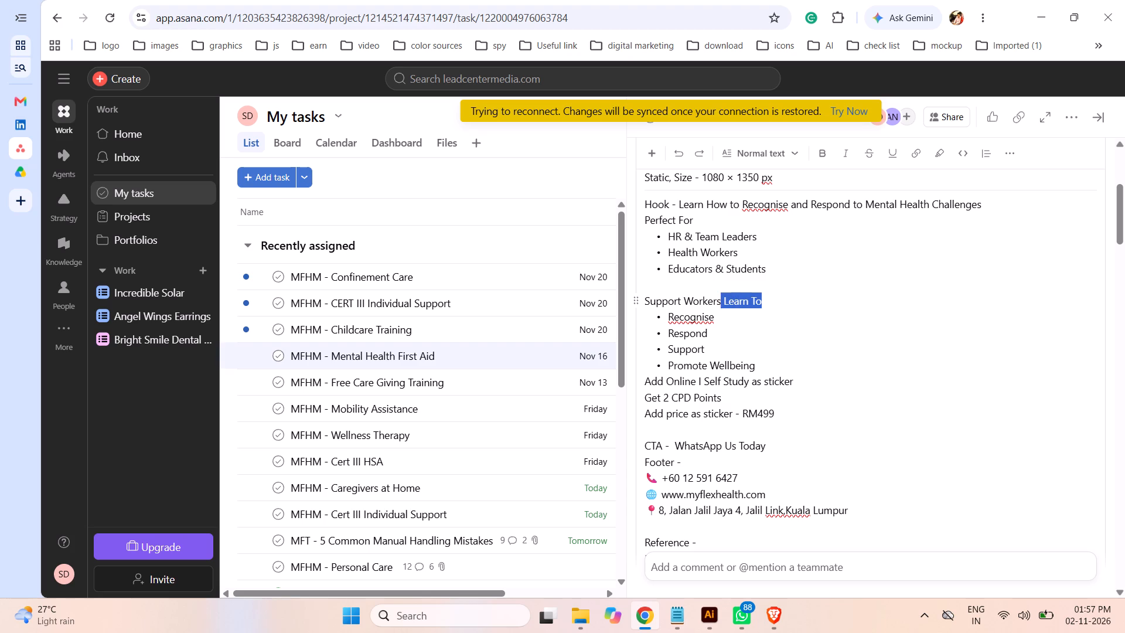
pyautogui.moveTo(718, 298); pyautogui.dragTo(645, 300)
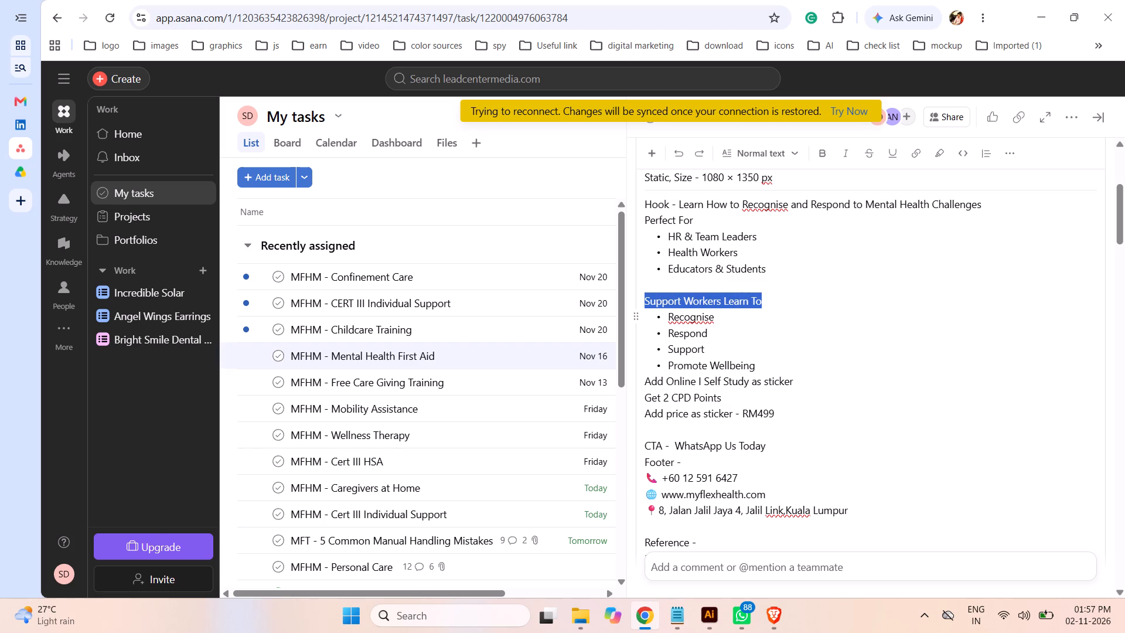
pyautogui.hotkey('ctrl', 'c')
# Switch to Illustrator and paste the copied heading as a new text object starting just outside the artboard, beside the dark grey panel.
pyautogui.click(715, 613)
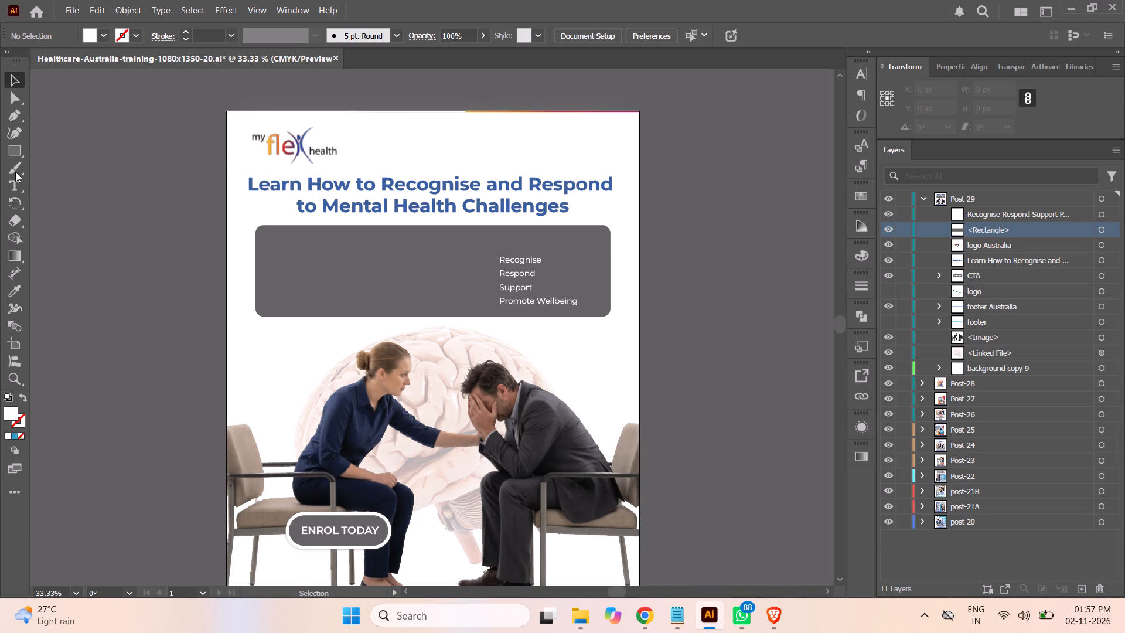
pyautogui.click(15, 186)
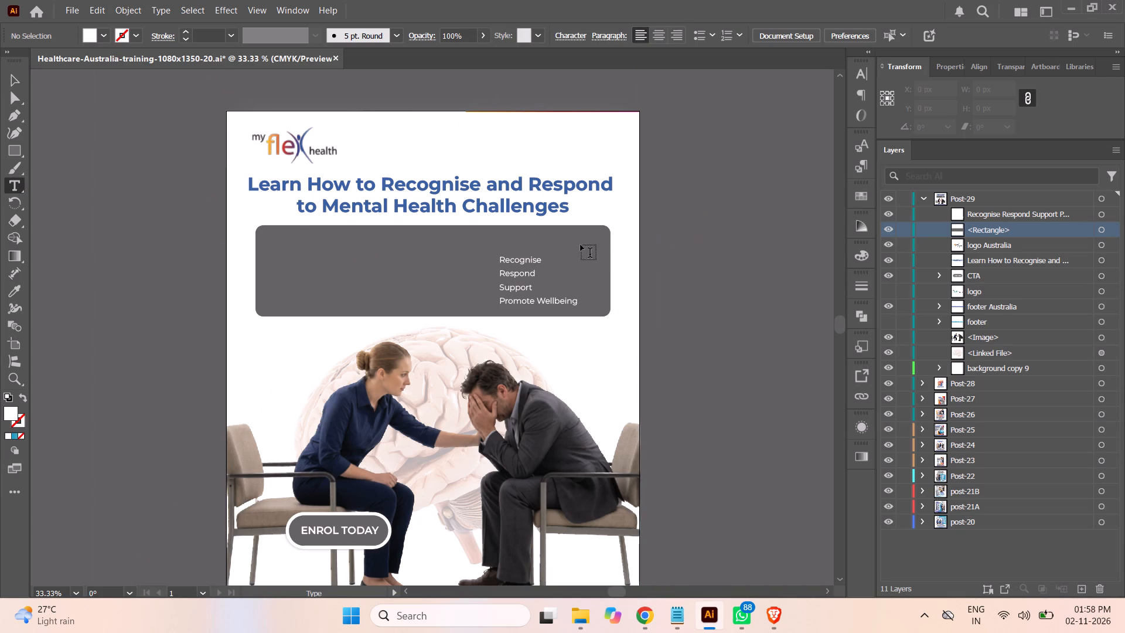
pyautogui.click(168, 274)
pyautogui.hotkey('ctrl', 'v')
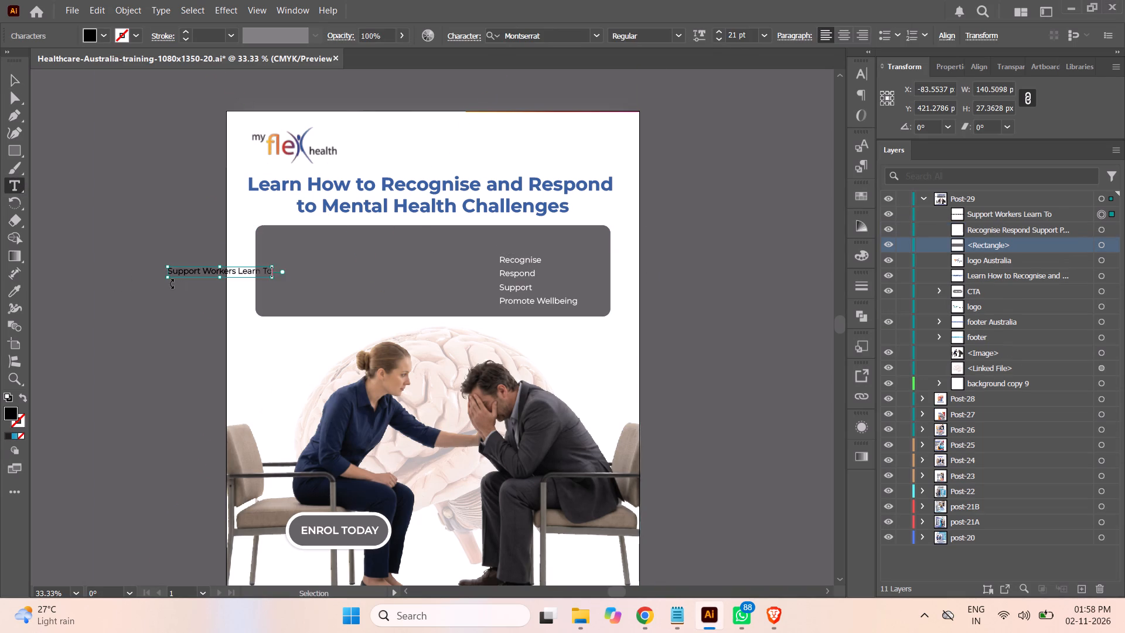
# Format the whole "Support Workers Learn To" heading as Montserrat SemiBold at 25 pt.
pyautogui.hotkey('ctrl', 'a')
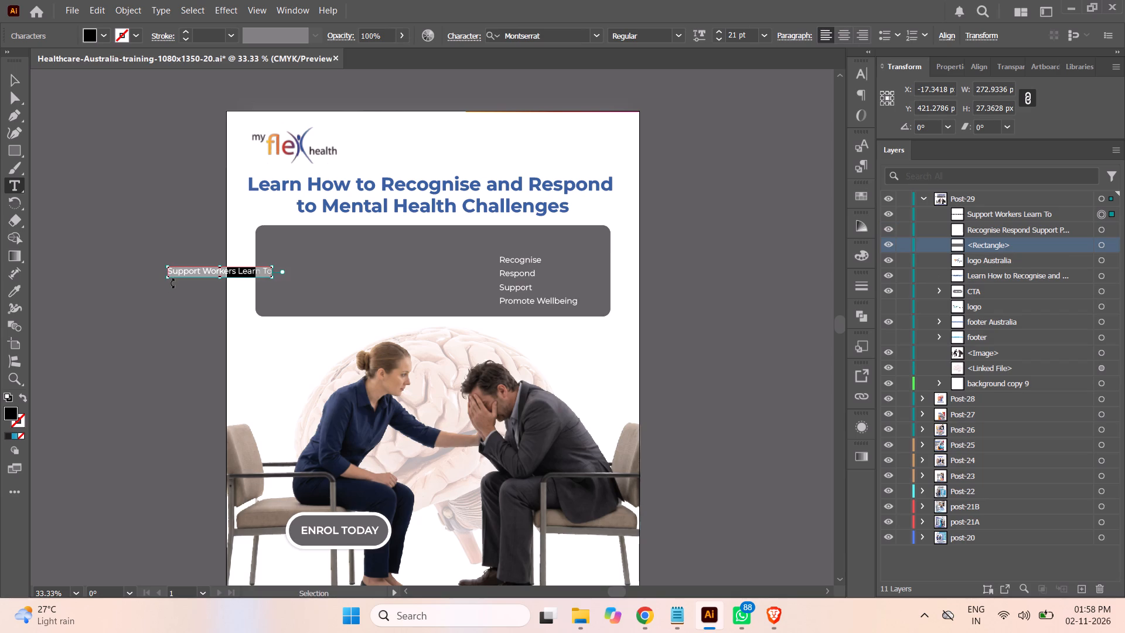
pyautogui.click(681, 36)
pyautogui.click(657, 134)
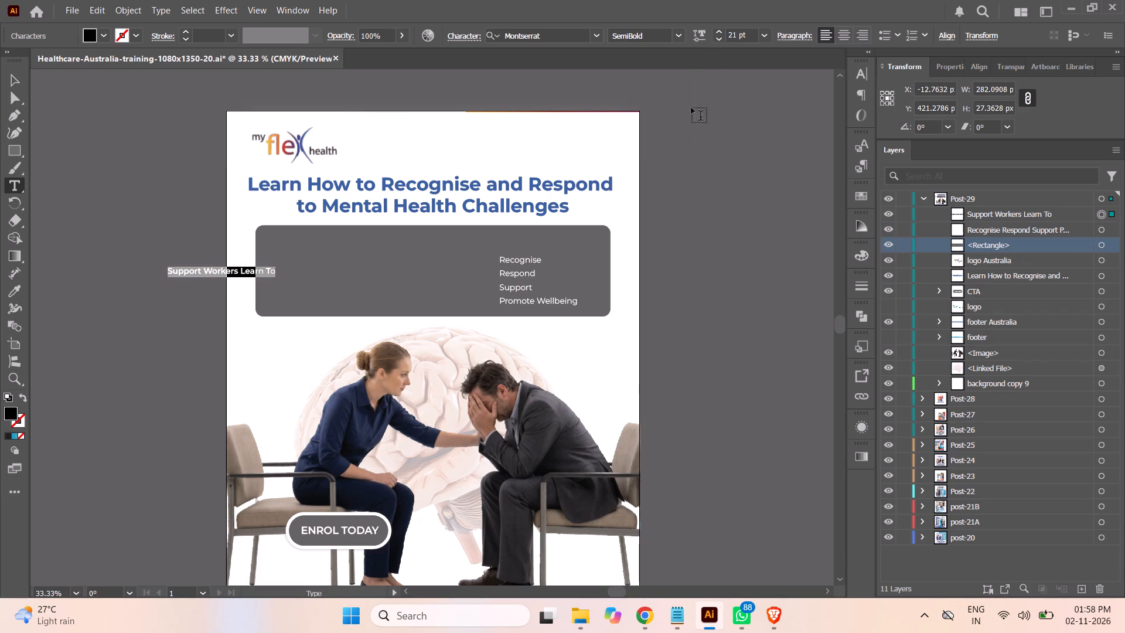
pyautogui.click(752, 36)
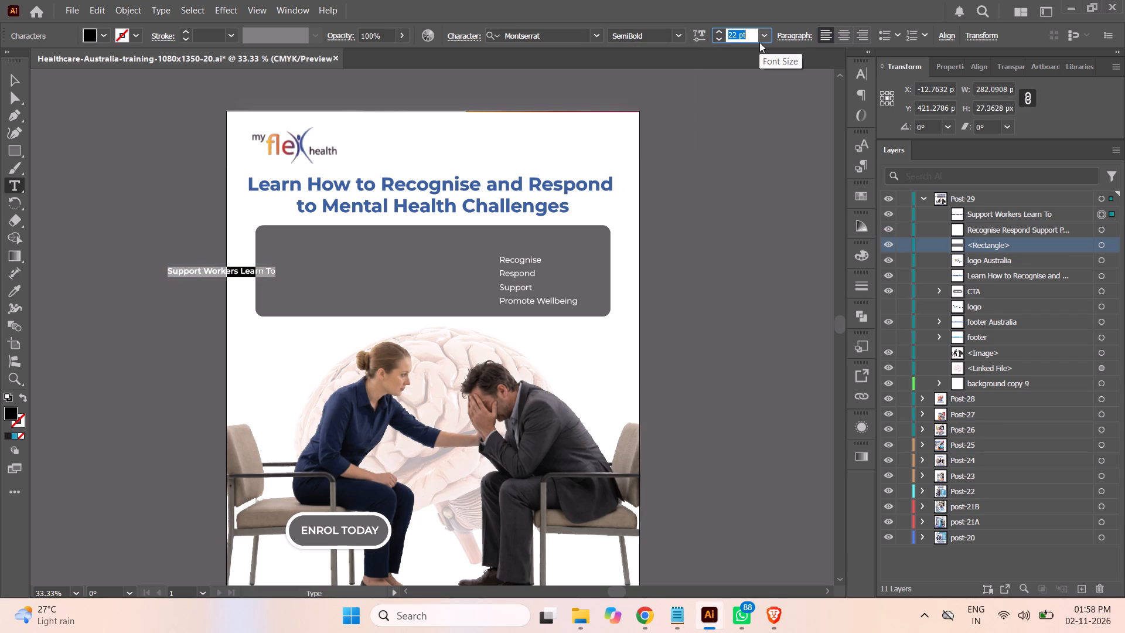
pyautogui.press('Up')
pyautogui.press('Up')
pyautogui.press('Up')
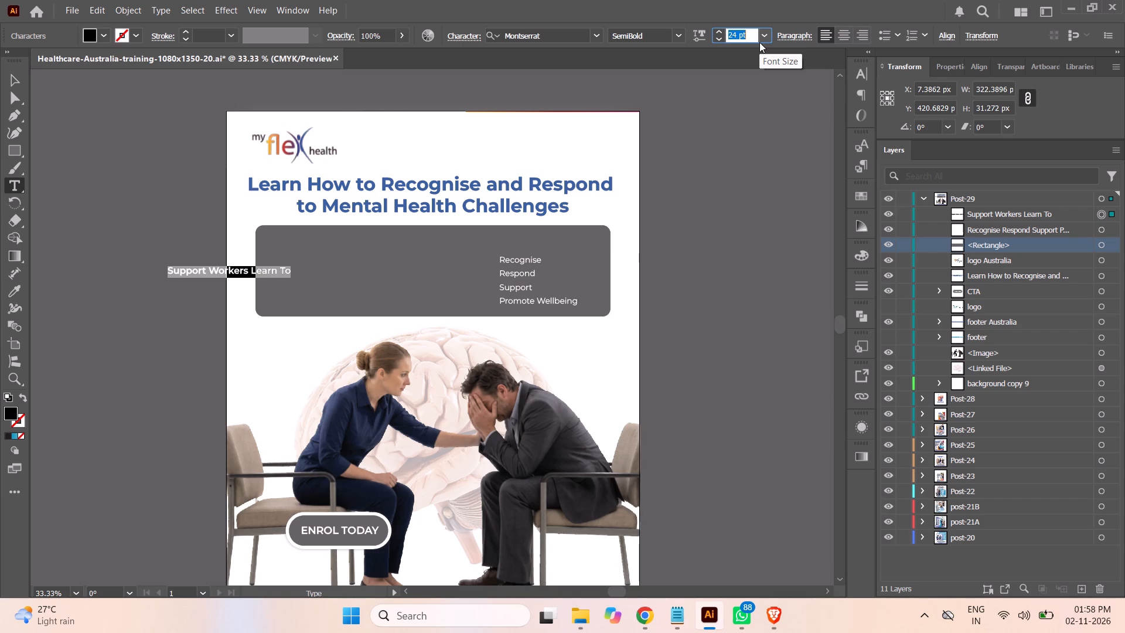
pyautogui.press('Up')
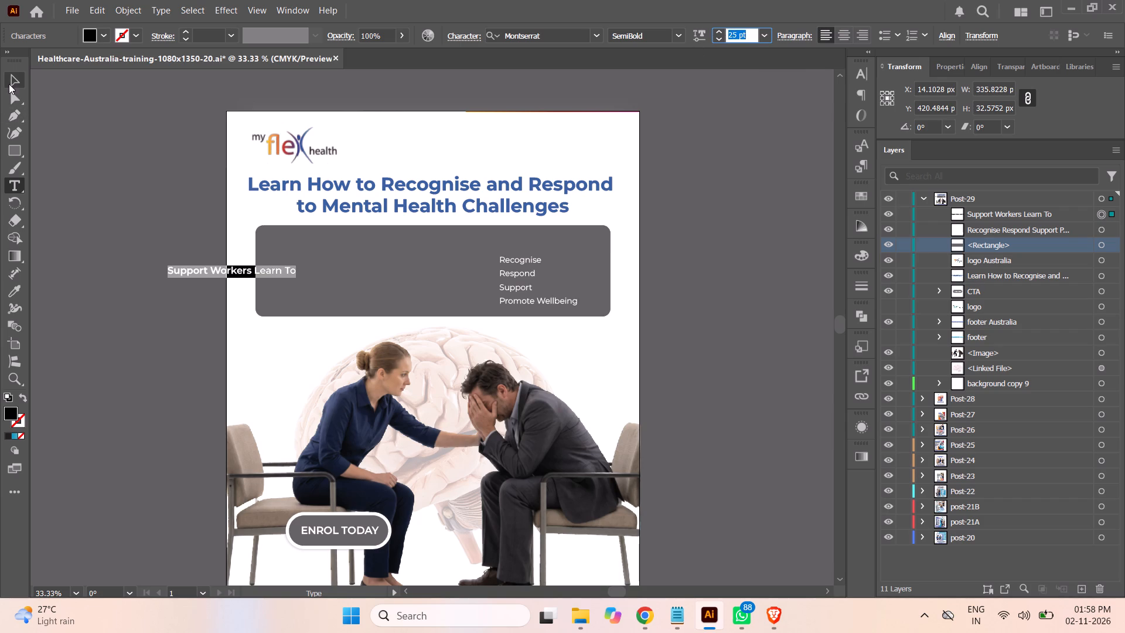
# Move the "Support Workers Learn To" heading onto the dark grey panel, directly above the four-line list.
pyautogui.click(15, 79)
pyautogui.moveTo(201, 271); pyautogui.dragTo(464, 246)
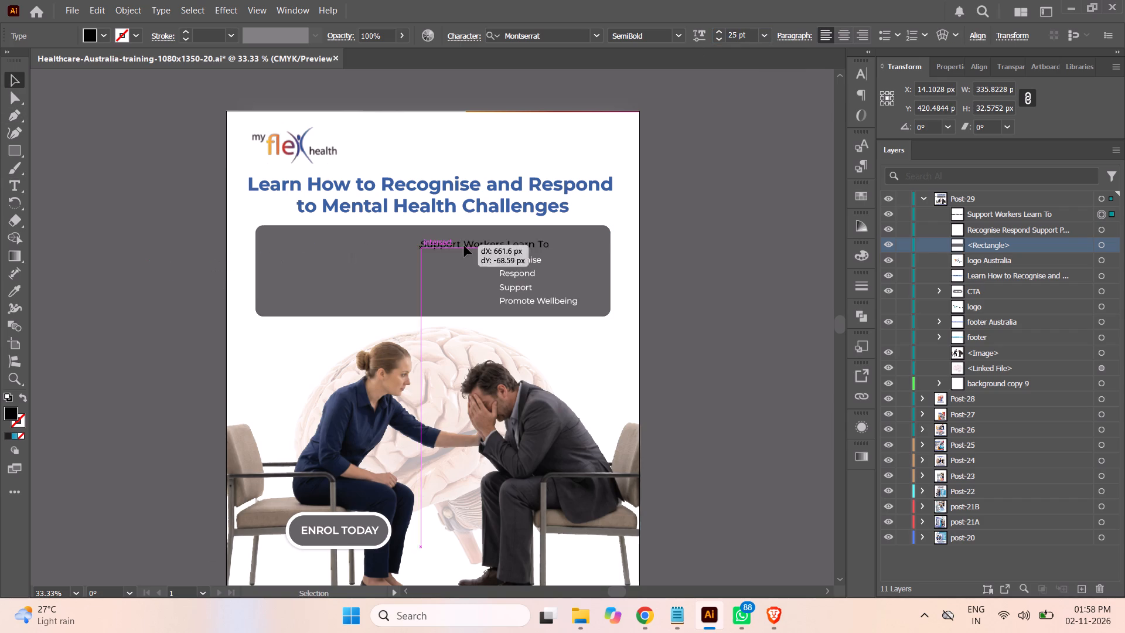
pyautogui.moveTo(464, 246); pyautogui.dragTo(531, 247)
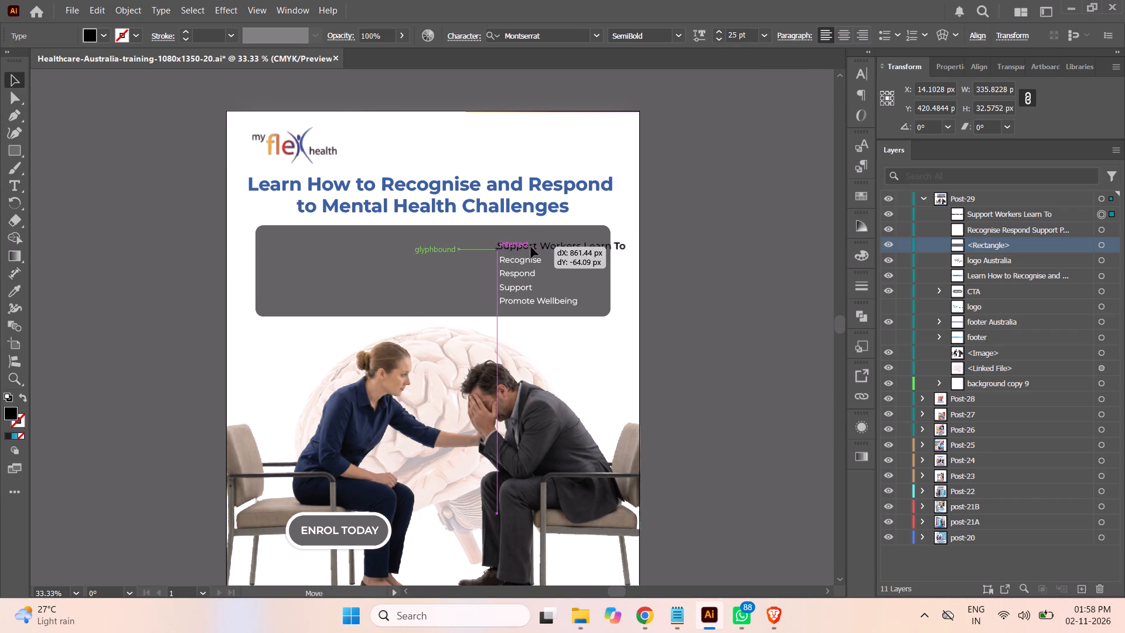
pyautogui.moveTo(531, 247); pyautogui.dragTo(531, 246)
# Change the "Support Workers Learn To" heading's text fill to white, ffffff.
pyautogui.doubleClick(531, 246)
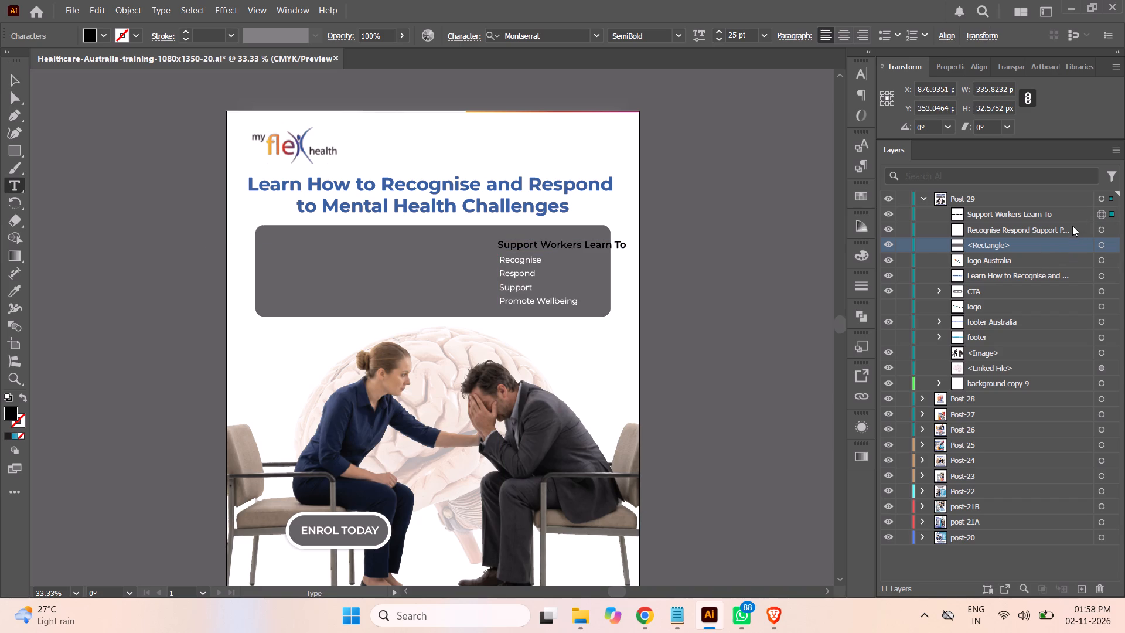
pyautogui.click(1102, 229)
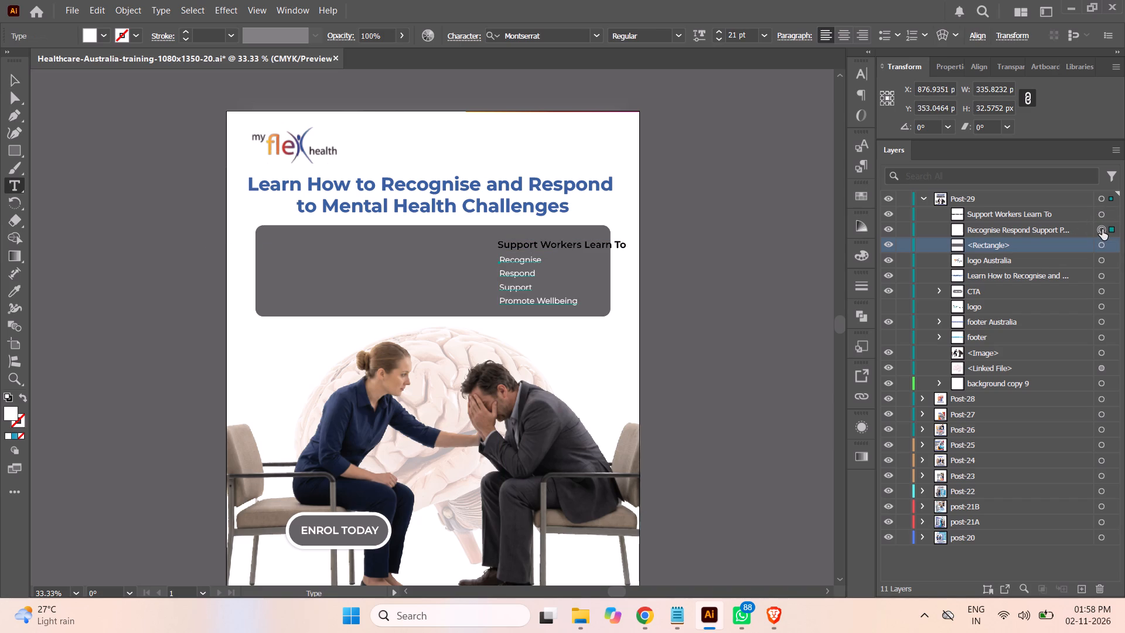
pyautogui.click(1102, 219)
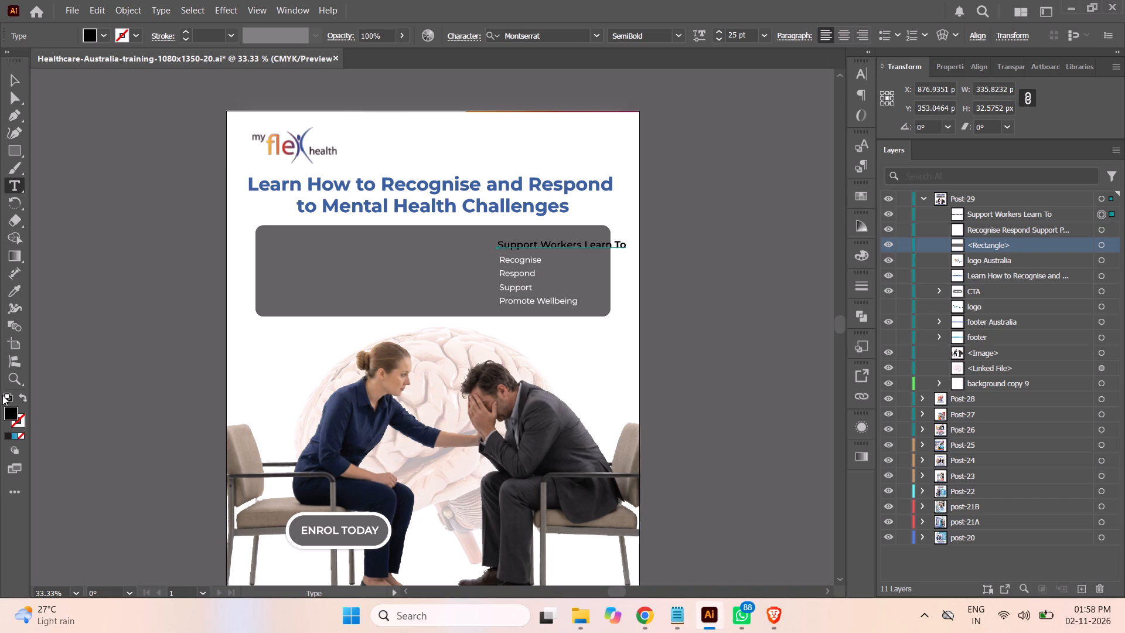
pyautogui.doubleClick(10, 409)
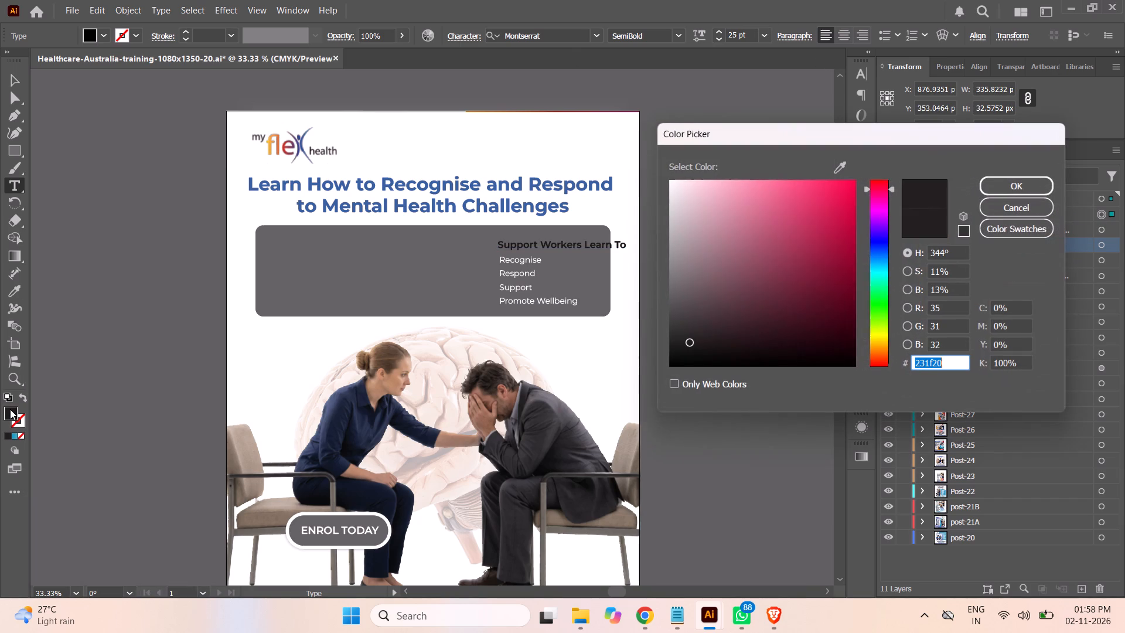
pyautogui.moveTo(696, 195); pyautogui.dragTo(601, 147)
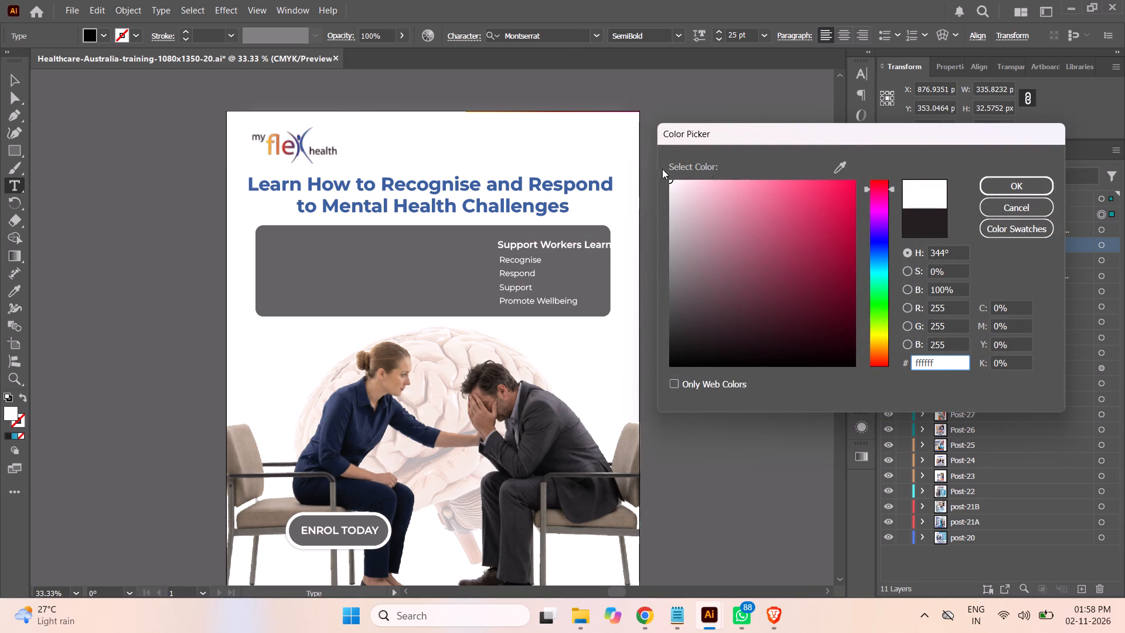
pyautogui.click(1010, 190)
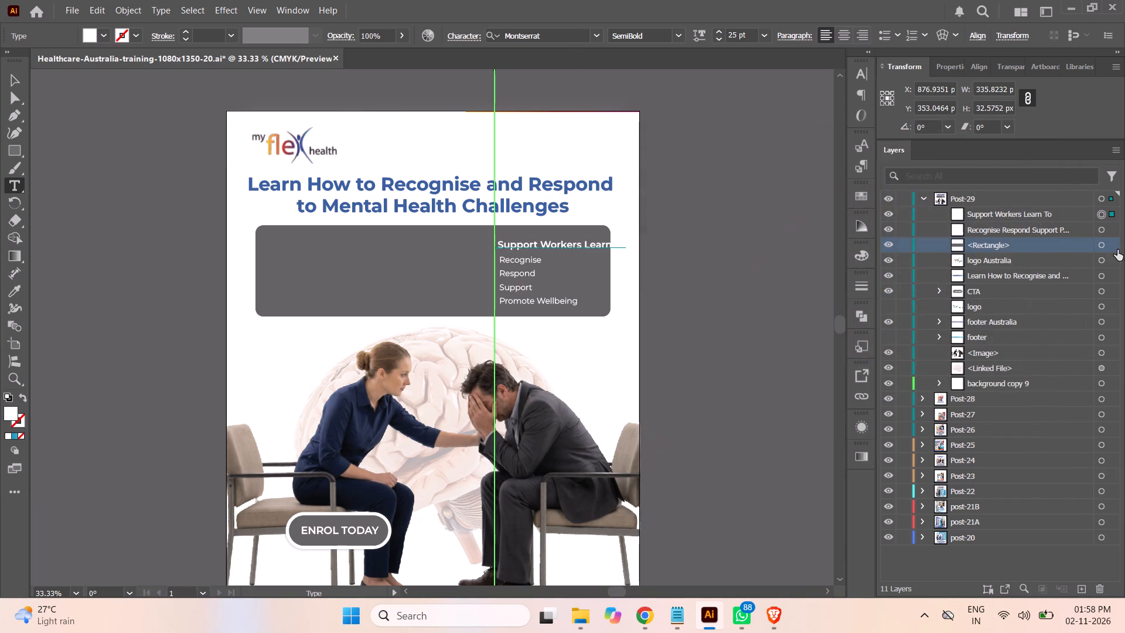
# Align the left edges of the "Support Workers Learn To" heading and the four-line list.
pyautogui.keyDown('shift'); pyautogui.click(1100, 229); pyautogui.keyUp('shift')
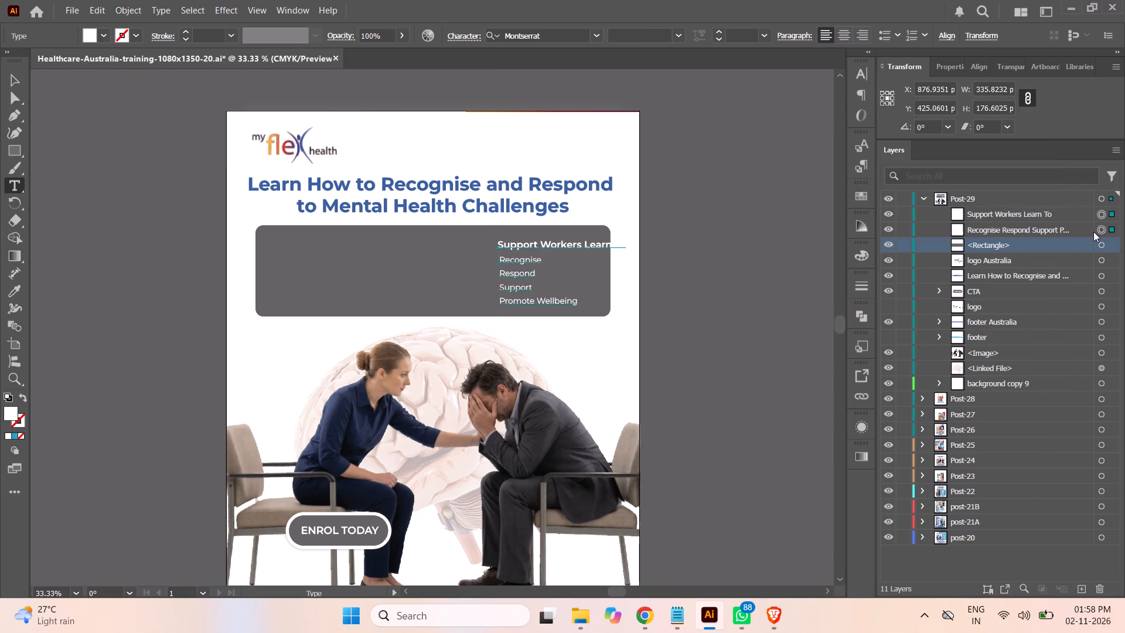
pyautogui.click(1076, 215)
pyautogui.keyDown('shift'); pyautogui.click(1069, 229); pyautogui.keyUp('shift')
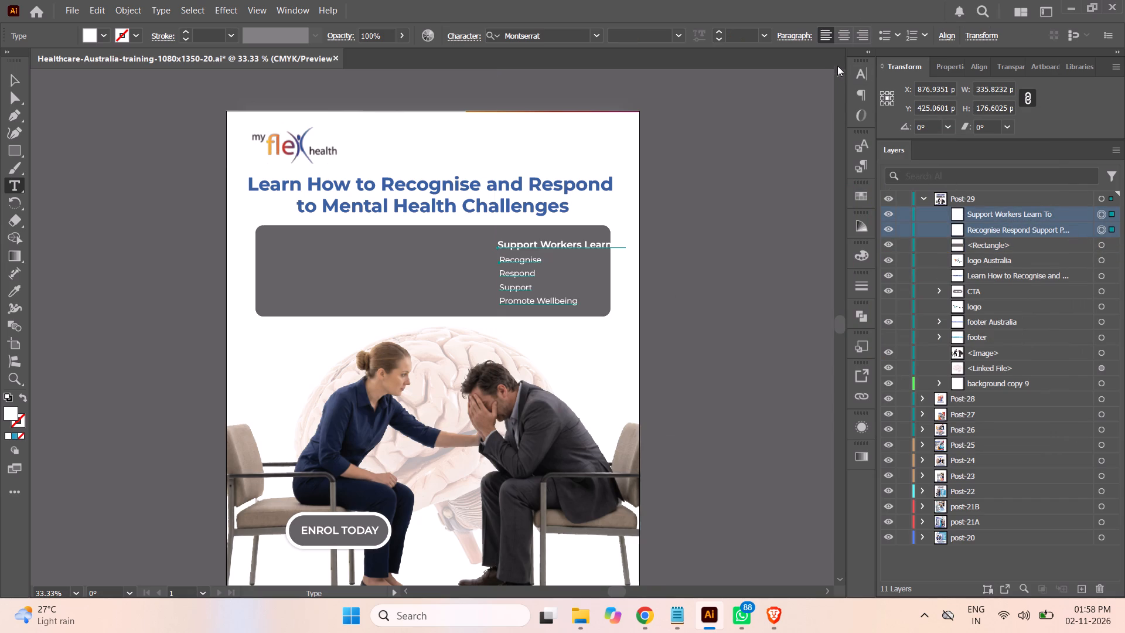
pyautogui.click(947, 40)
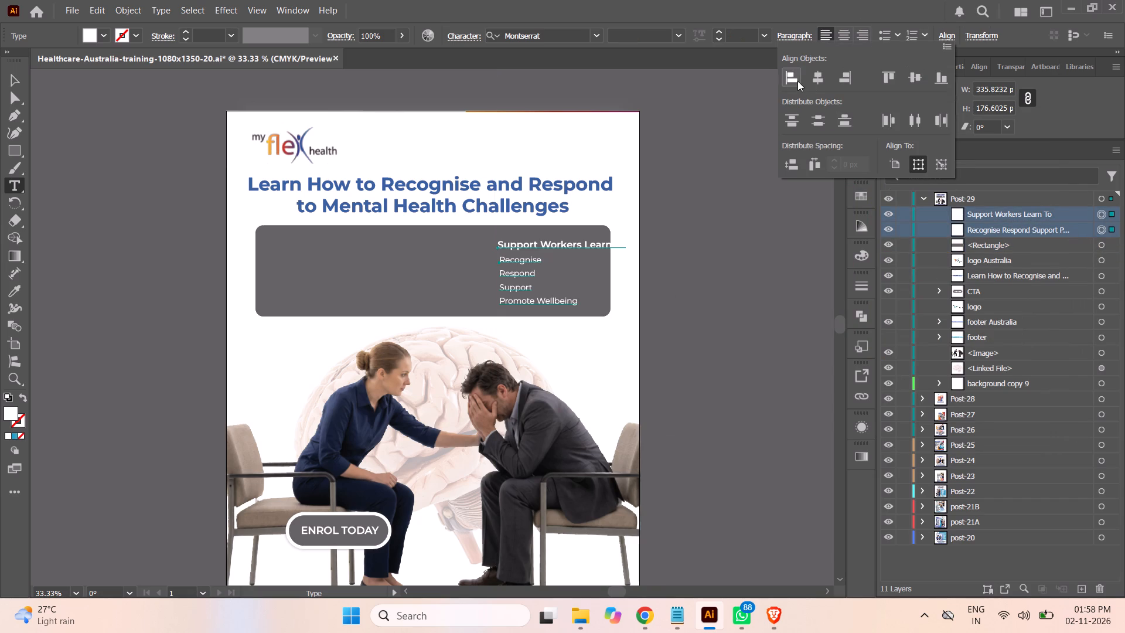
pyautogui.click(791, 78)
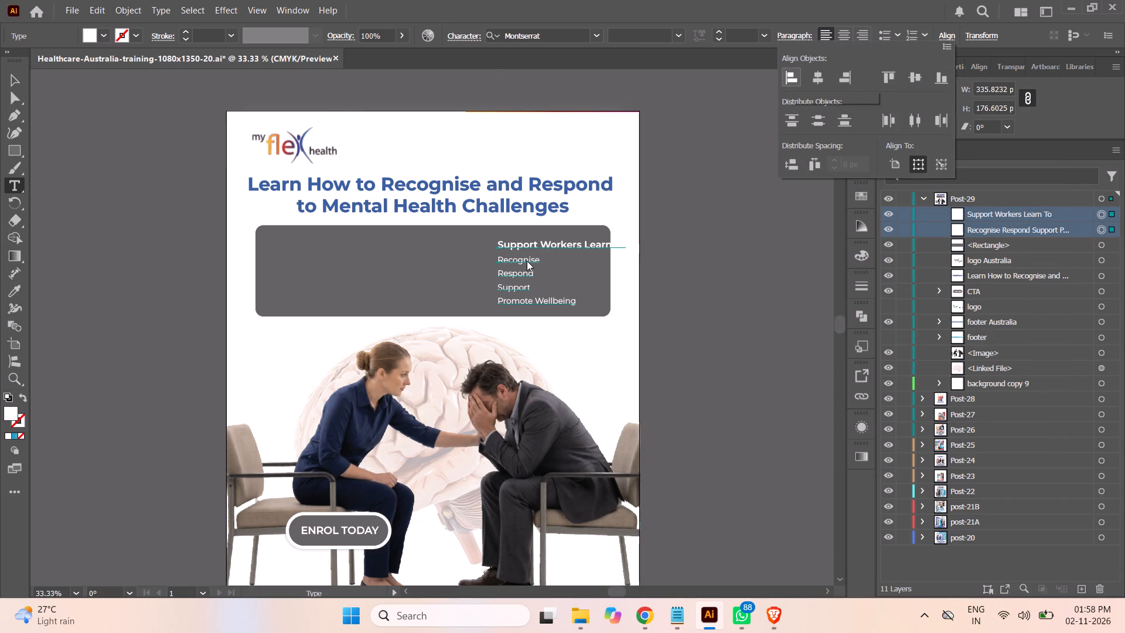
# Move the "Support Workers Learn To" heading and four-line list together leftward so both fit inside the dark grey panel.
pyautogui.moveTo(521, 261); pyautogui.dragTo(486, 261)
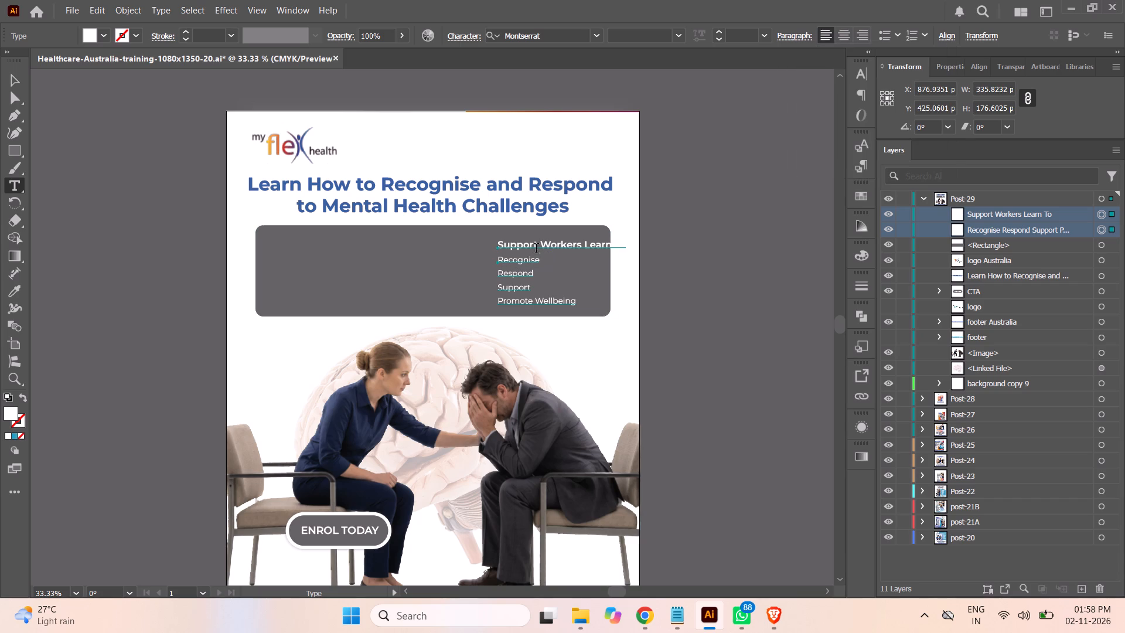
pyautogui.click(13, 80)
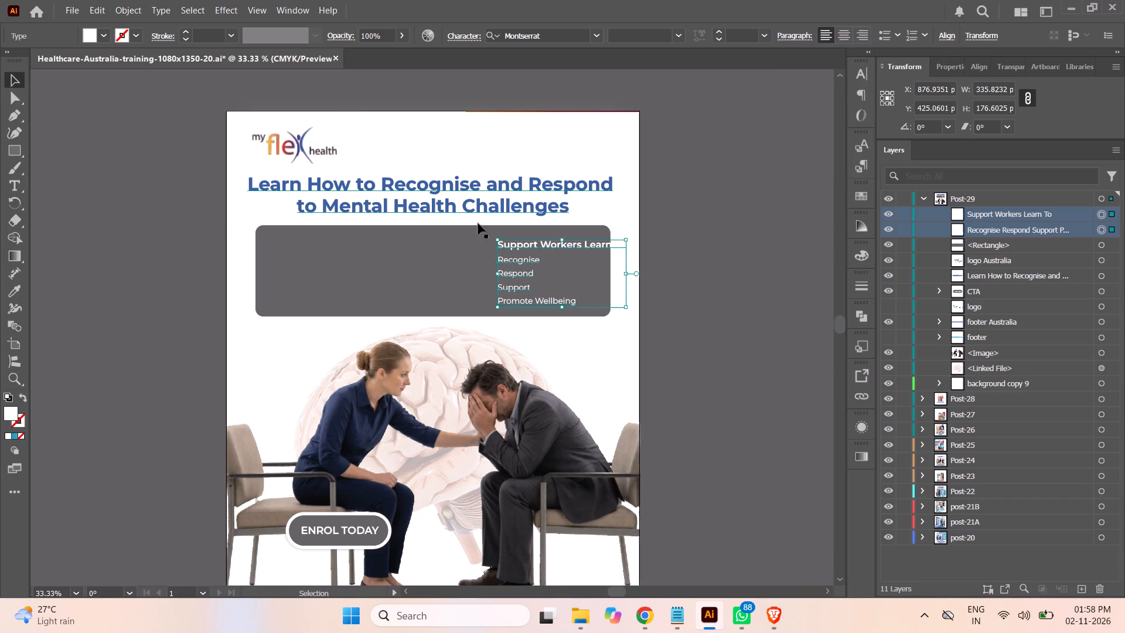
pyautogui.moveTo(553, 246); pyautogui.dragTo(521, 243)
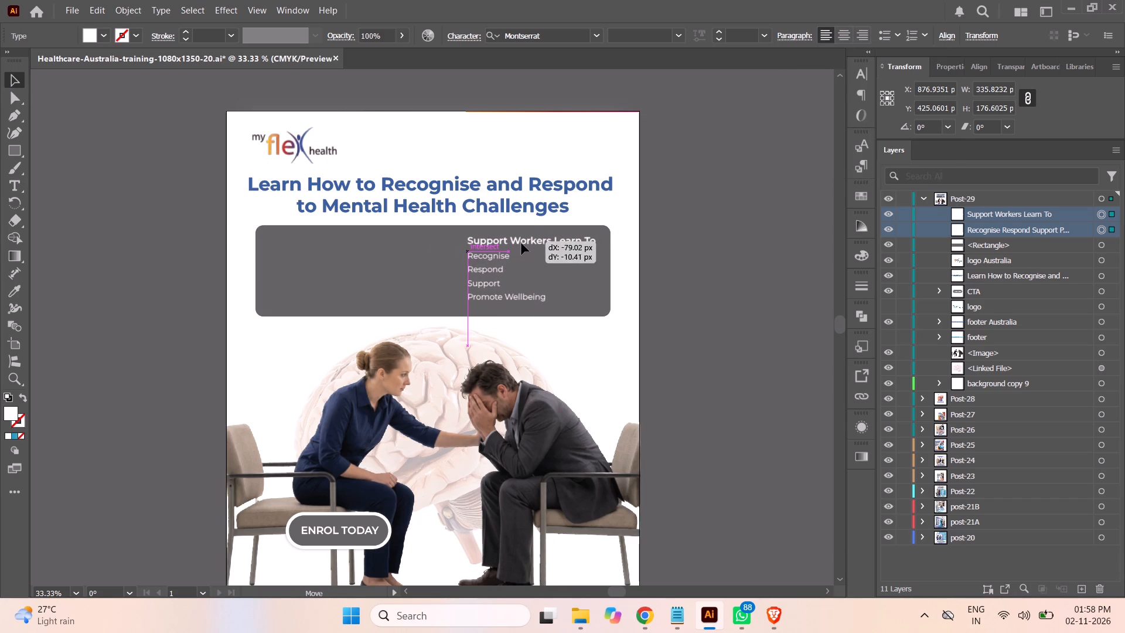
pyautogui.moveTo(521, 243); pyautogui.dragTo(521, 241)
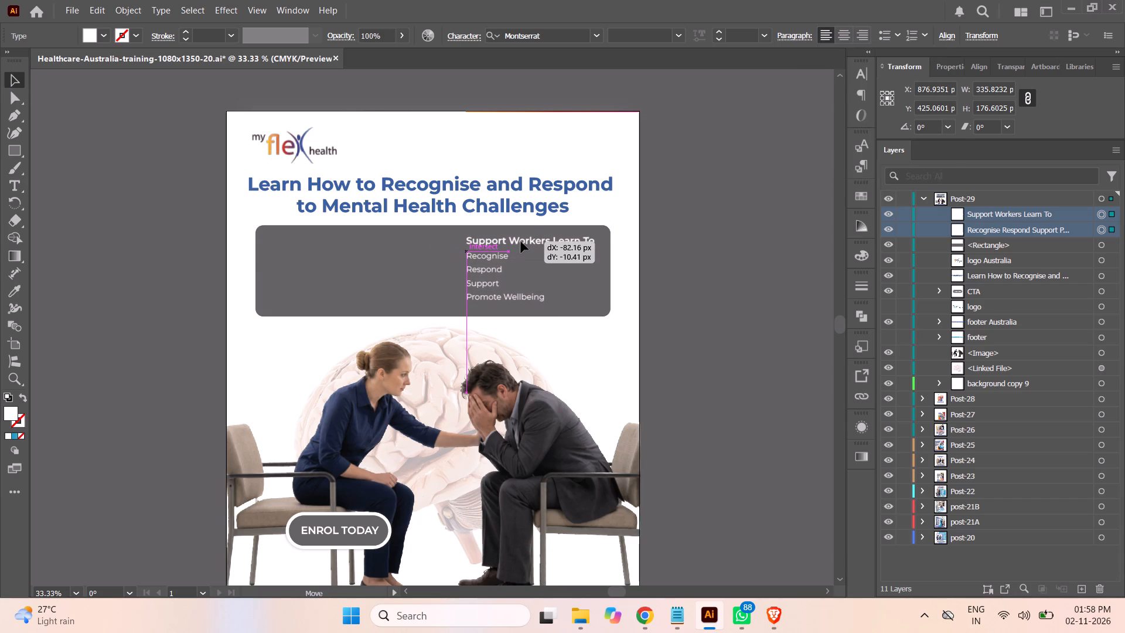
pyautogui.moveTo(521, 241); pyautogui.dragTo(519, 241)
pyautogui.click(742, 262)
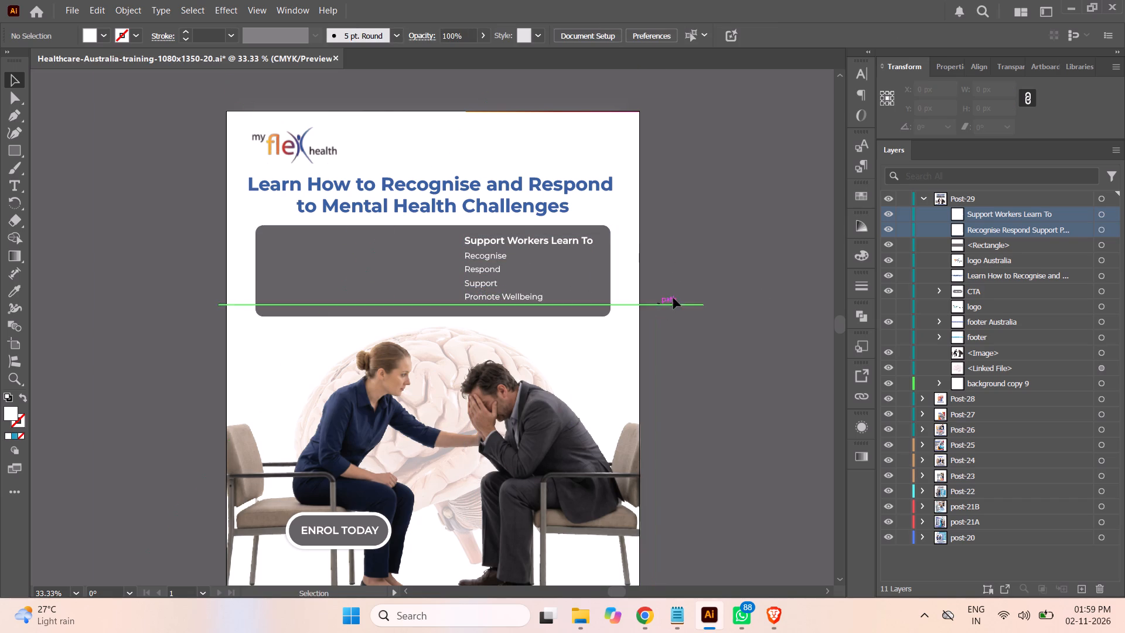
# Shift the four-line list slightly right so it is indented beneath the "Support Workers Learn To" heading.
pyautogui.click(521, 298)
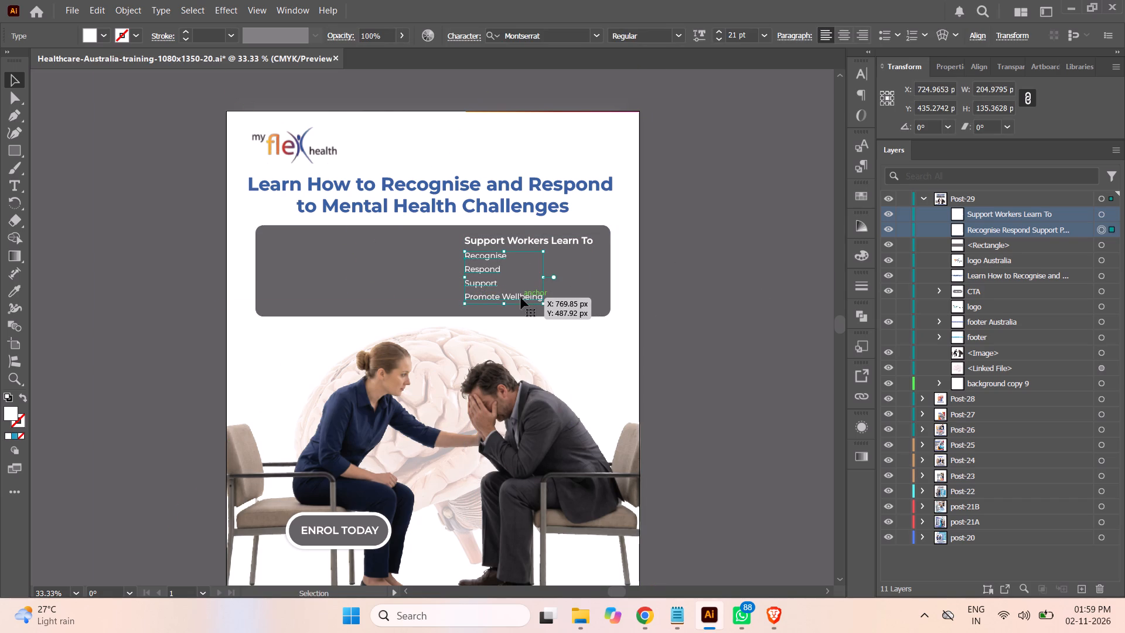
pyautogui.moveTo(521, 298); pyautogui.dragTo(533, 298)
pyautogui.click(694, 298)
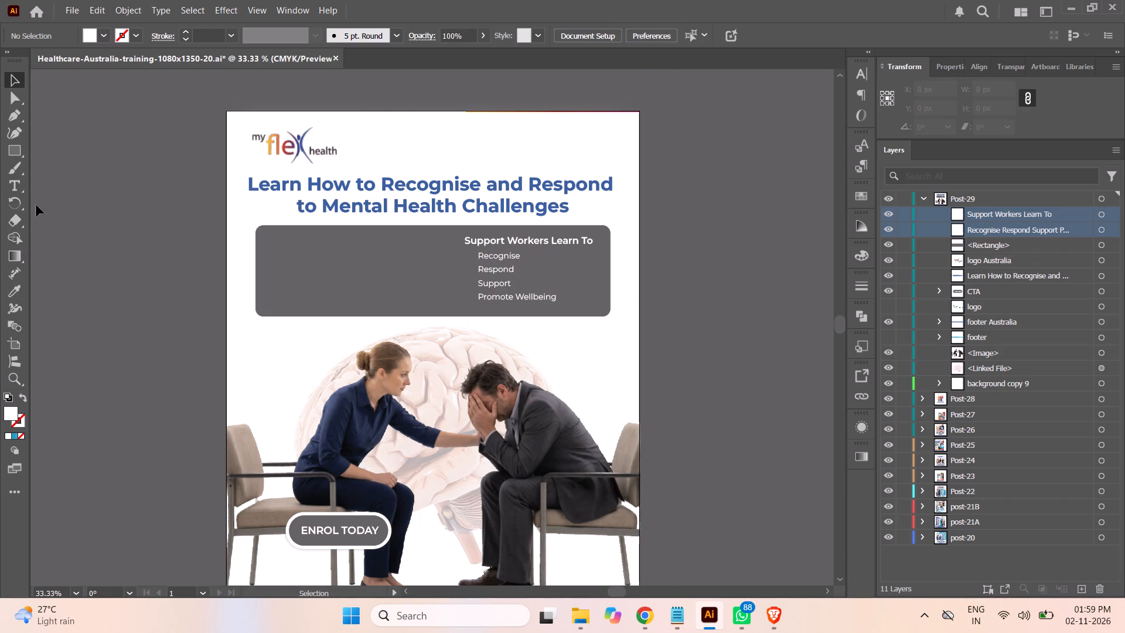
# Draw a white bullet circle about 18 px wide just before "Recognise" in the dark grey panel.
pyautogui.click(23, 156)
pyautogui.click(50, 168)
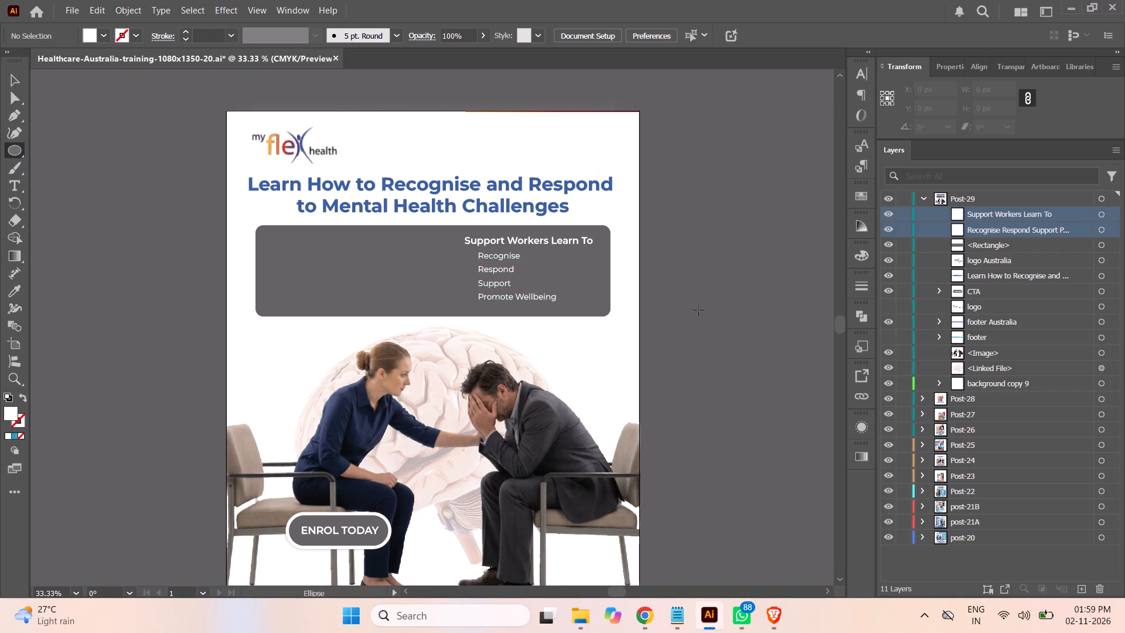
pyautogui.hotkey('ctrl', '=')
pyautogui.hotkey('ctrl', '=')
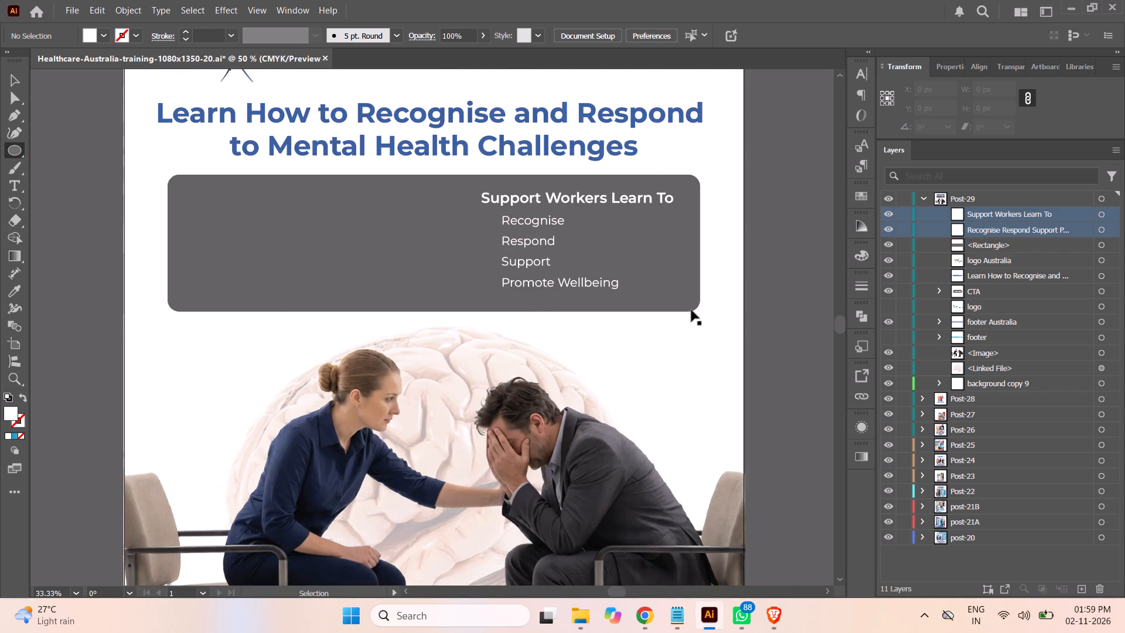
pyautogui.hotkey('ctrl', '=')
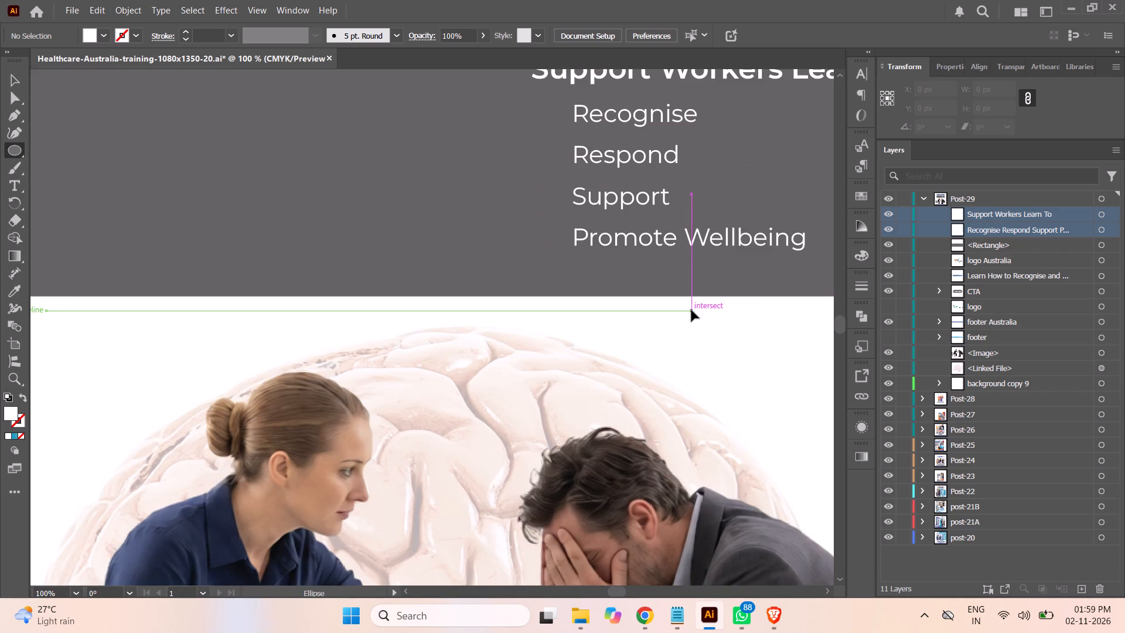
pyautogui.hotkey('ctrl', '-')
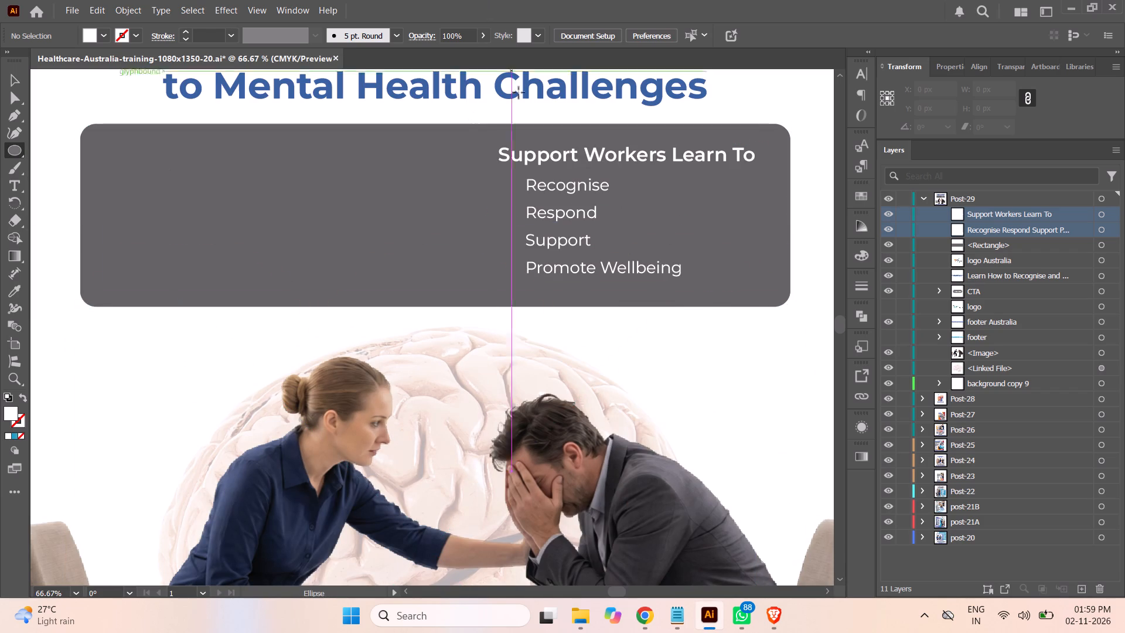
pyautogui.moveTo(503, 178); pyautogui.dragTo(507, 182)
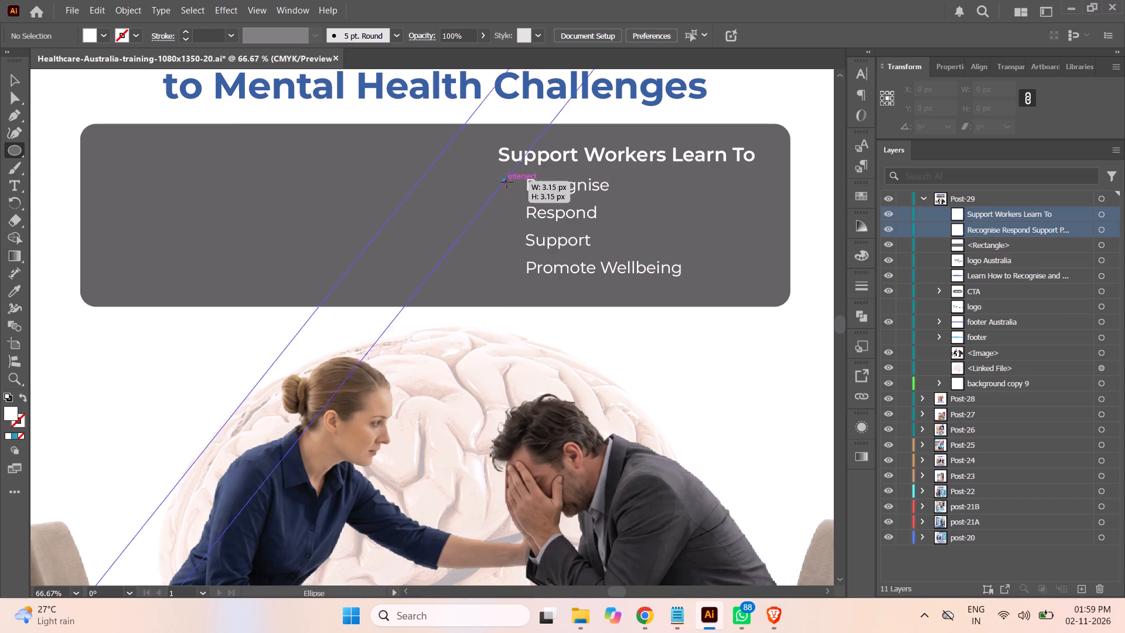
pyautogui.moveTo(507, 182); pyautogui.dragTo(517, 193)
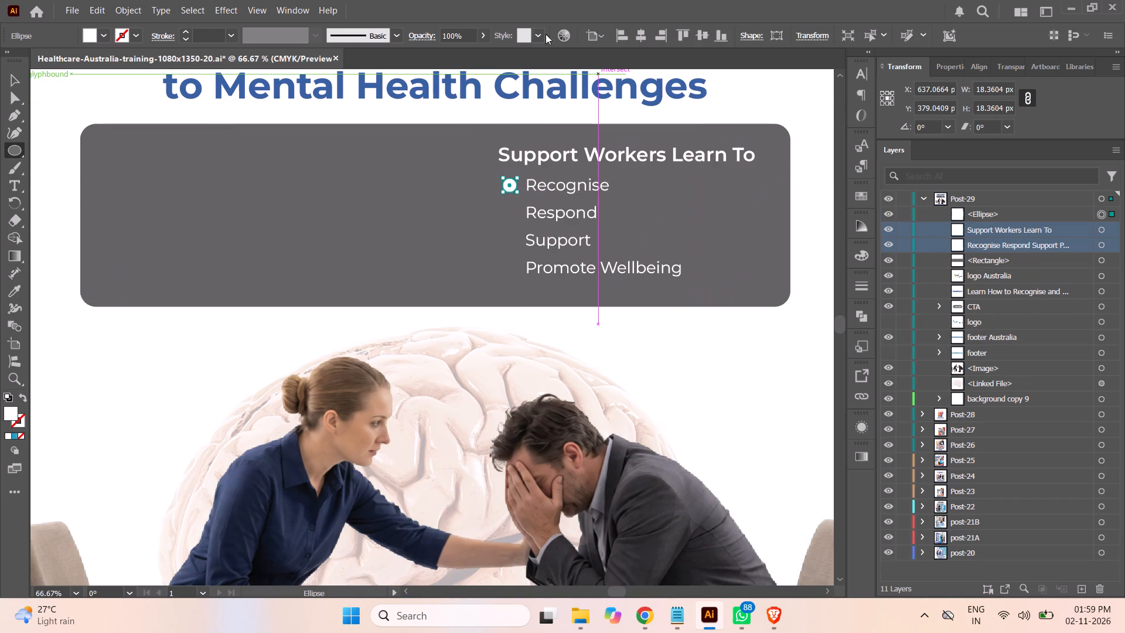
# Apply the orange-to-pink gradient graphic style to the bullet circle beside "Recognise".
pyautogui.click(540, 33)
pyautogui.click(478, 93)
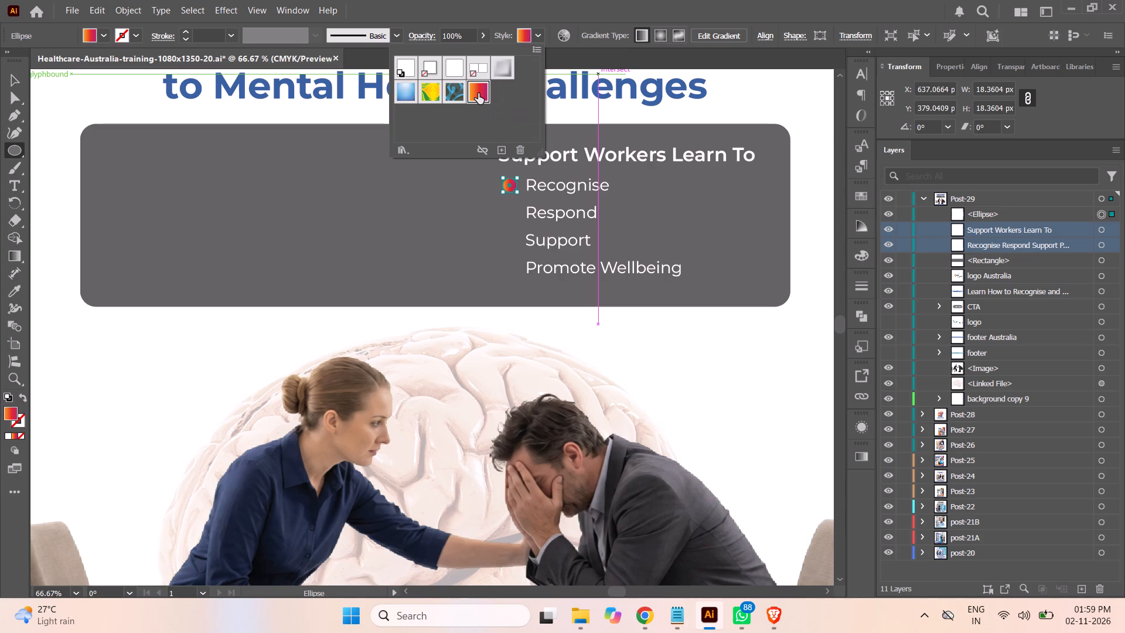
pyautogui.click(12, 79)
pyautogui.scroll(-3, 475, 268)
pyautogui.scroll(1, 475, 268)
pyautogui.scroll(-5, 475, 268)
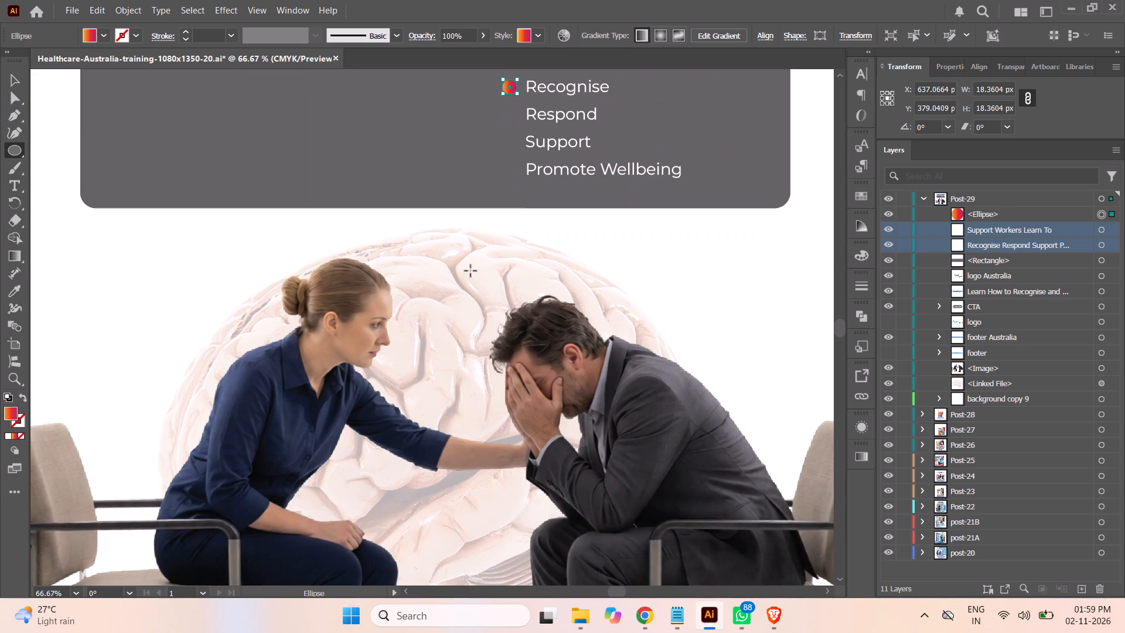
pyautogui.hotkey('ctrl', '-')
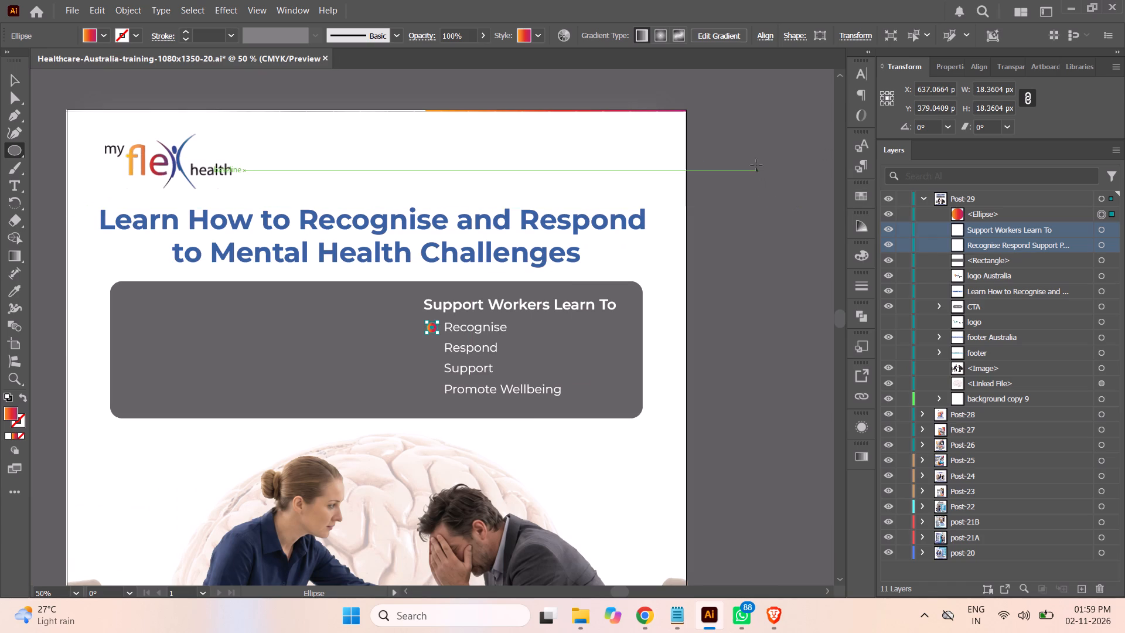
pyautogui.click(9, 80)
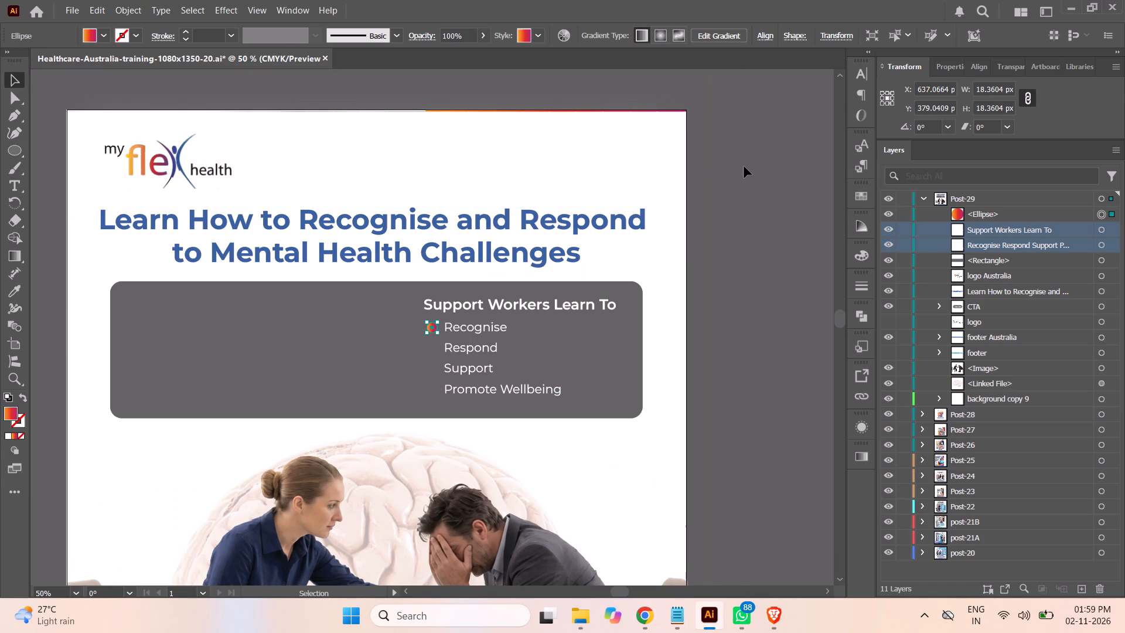
pyautogui.click(744, 166)
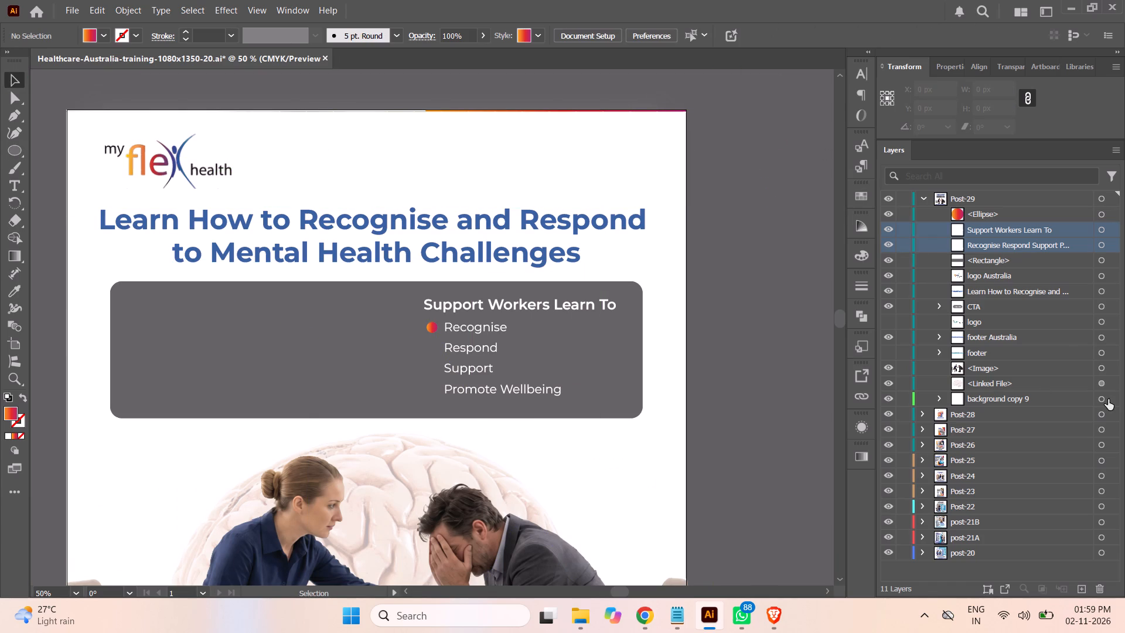
# Stretch the "background copy 9" rectangle upward to cover the coloured strip along the artboard's top edge.
pyautogui.click(1099, 399)
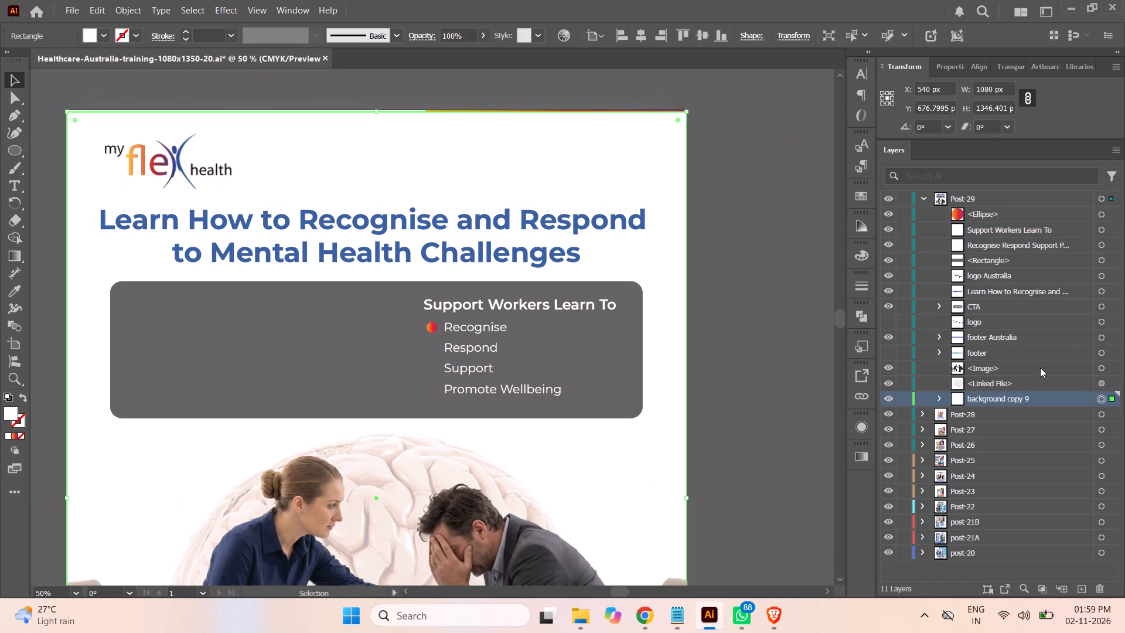
pyautogui.click(375, 111)
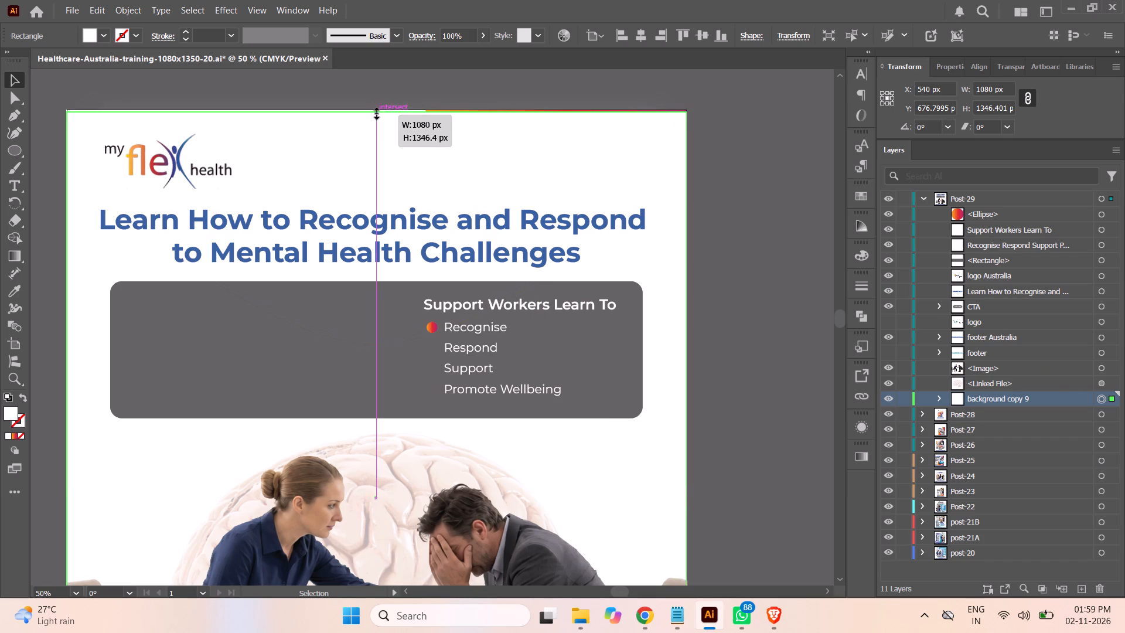
pyautogui.click(748, 165)
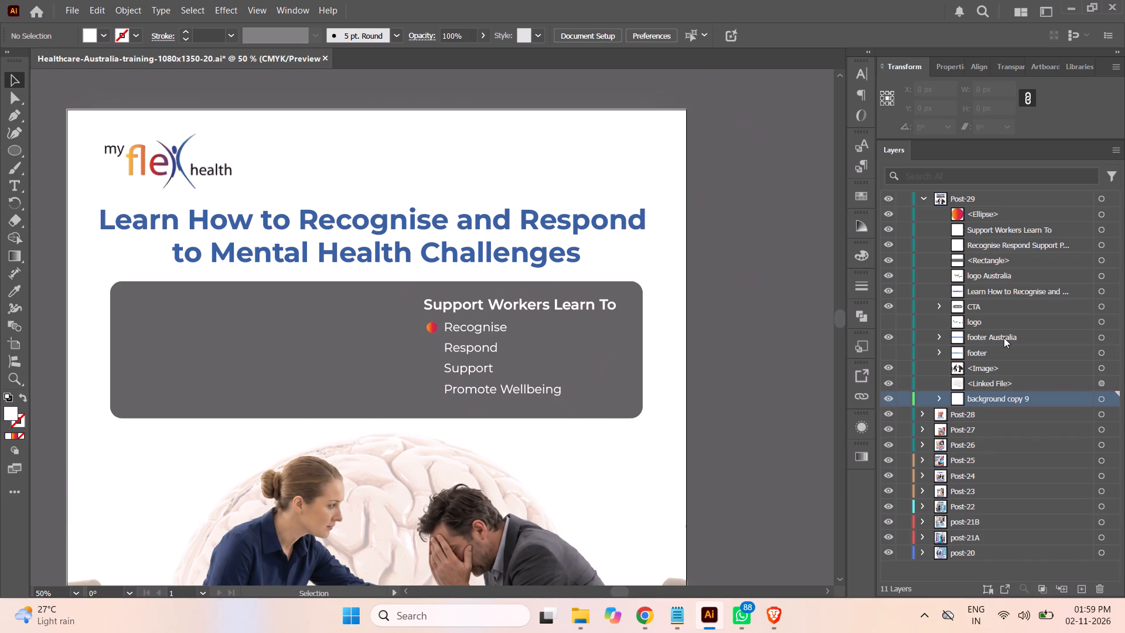
# Select the gradient bullet circle beside "Recognise" on the dark grey panel.
pyautogui.click(1102, 215)
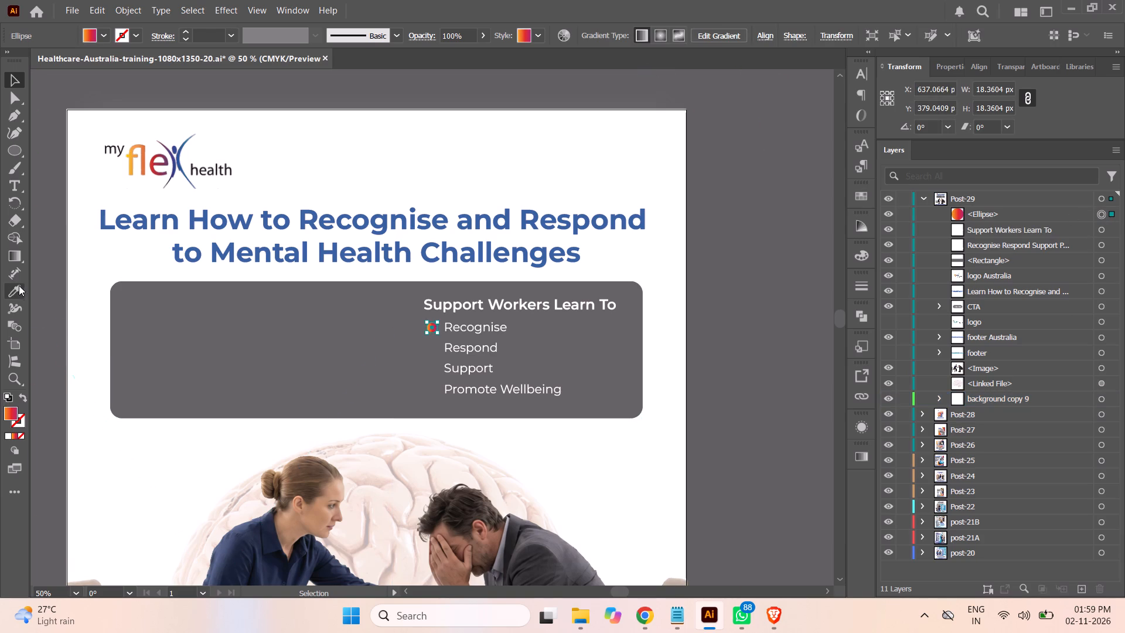
pyautogui.scroll(-1, 975, 239)
pyautogui.scroll(3, 975, 239)
pyautogui.scroll(-1, 974, 239)
pyautogui.scroll(1, 973, 239)
pyautogui.scroll(-1, 971, 240)
pyautogui.scroll(1, 913, 262)
pyautogui.scroll(-7, 912, 262)
pyautogui.scroll(4, 790, 282)
pyautogui.scroll(-2, 790, 282)
pyautogui.scroll(1, 788, 285)
pyautogui.scroll(-4, 787, 286)
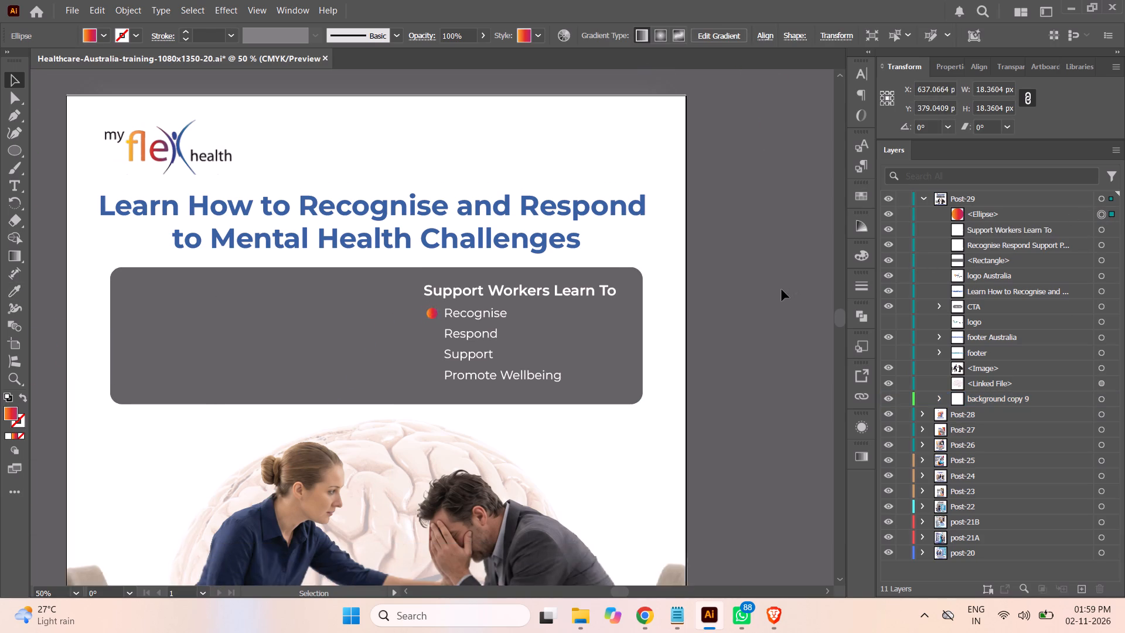
pyautogui.scroll(-1, 786, 283)
pyautogui.scroll(2, 786, 283)
pyautogui.scroll(-2, 786, 283)
pyautogui.scroll(1, 784, 284)
pyautogui.scroll(-3, 784, 284)
pyautogui.scroll(1, 778, 284)
pyautogui.scroll(-3, 776, 285)
pyautogui.scroll(3, 774, 289)
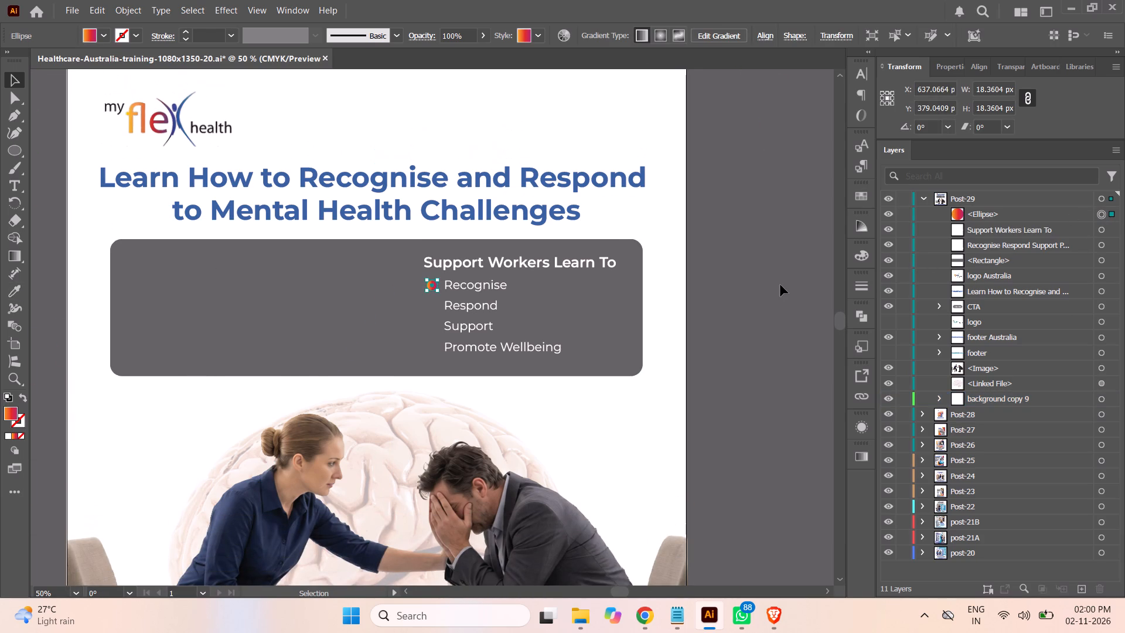
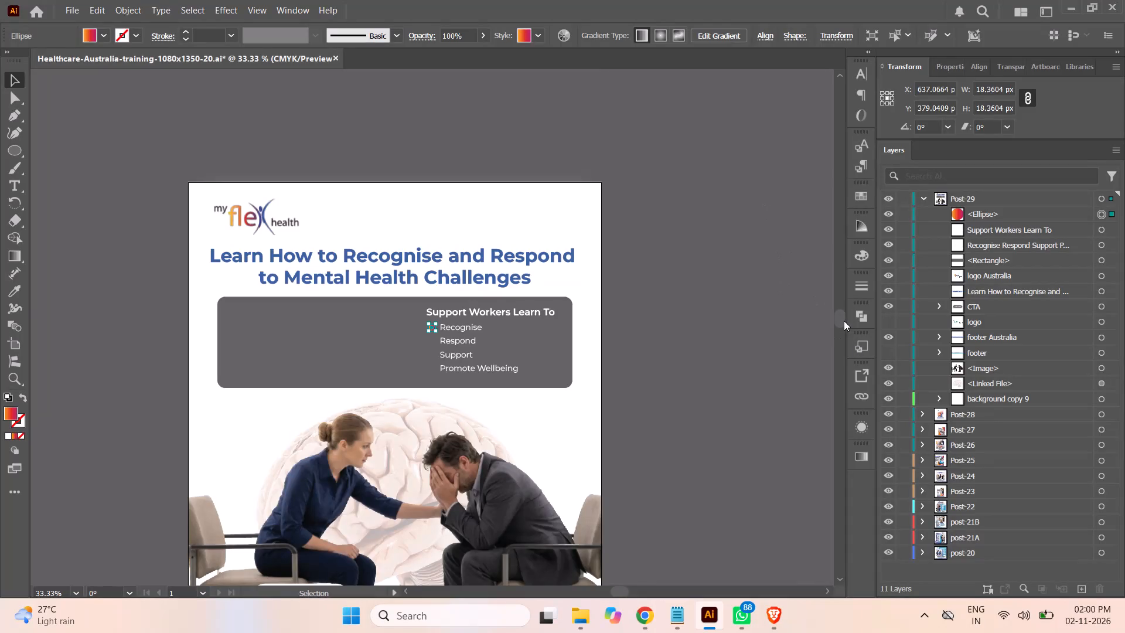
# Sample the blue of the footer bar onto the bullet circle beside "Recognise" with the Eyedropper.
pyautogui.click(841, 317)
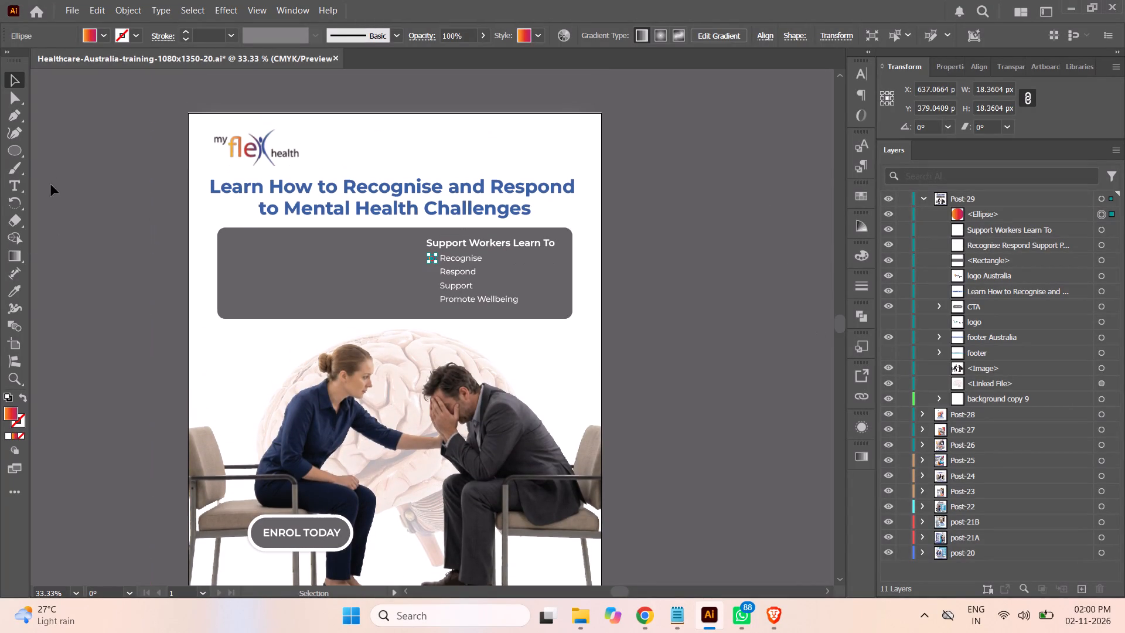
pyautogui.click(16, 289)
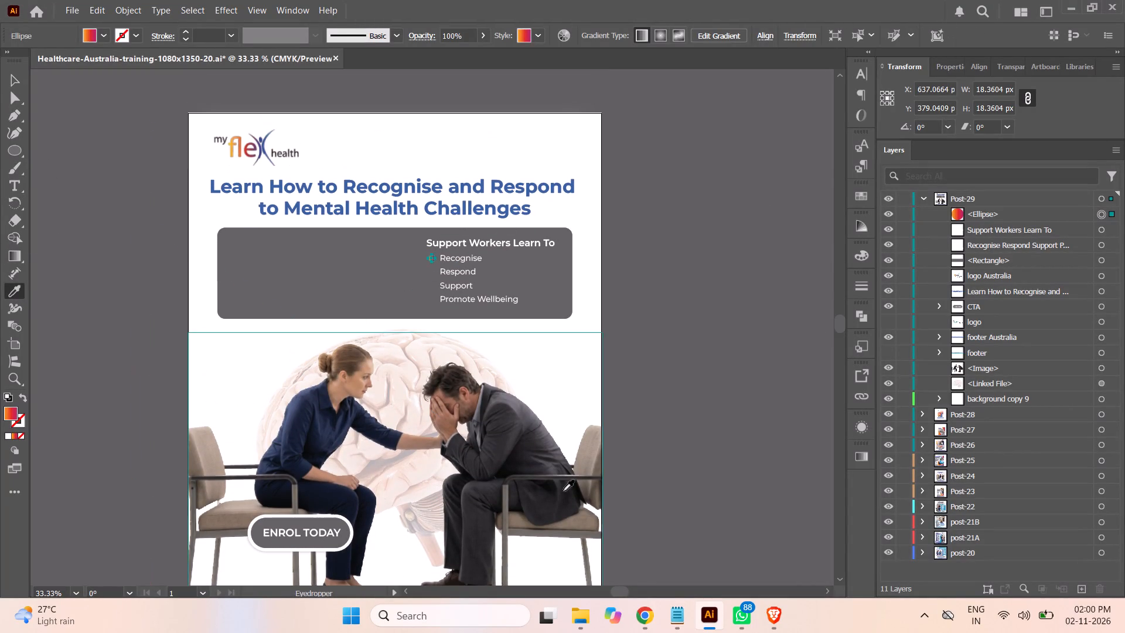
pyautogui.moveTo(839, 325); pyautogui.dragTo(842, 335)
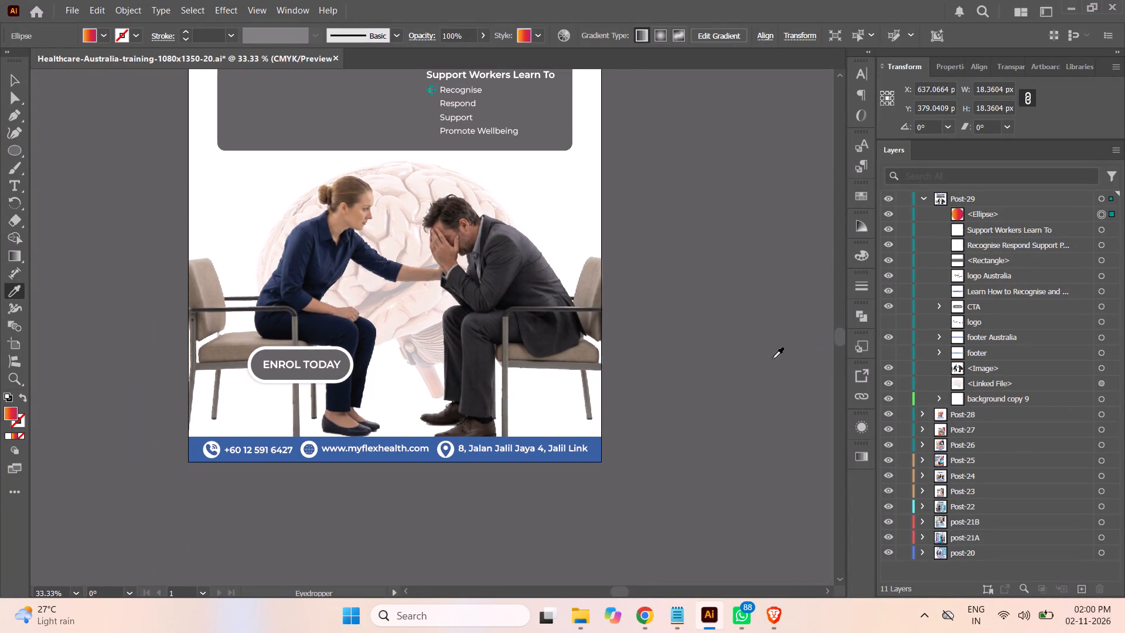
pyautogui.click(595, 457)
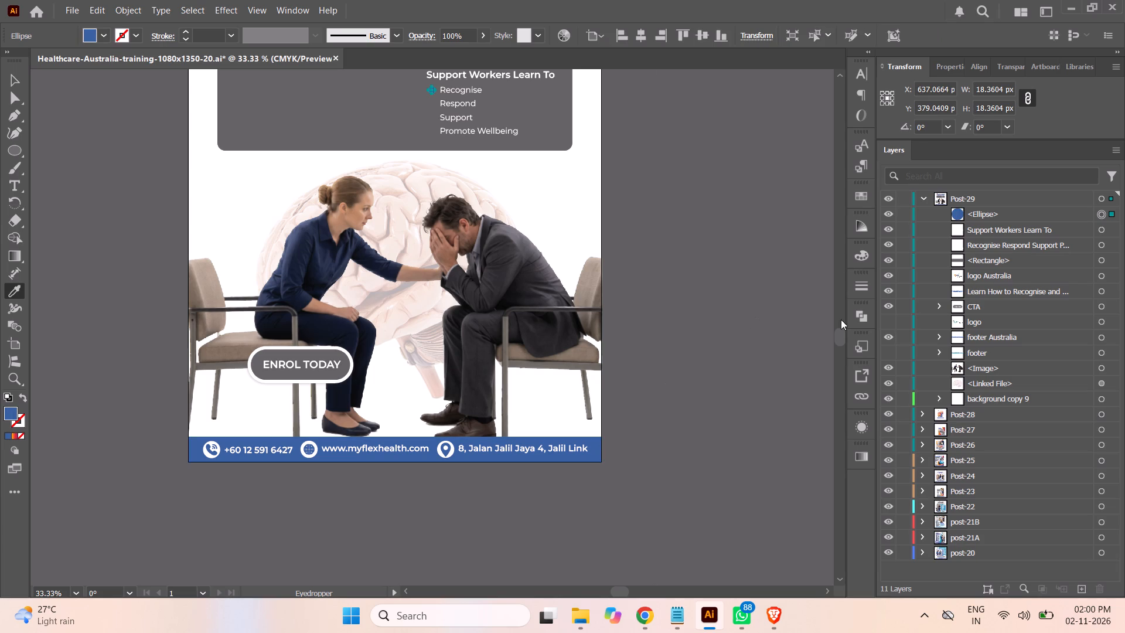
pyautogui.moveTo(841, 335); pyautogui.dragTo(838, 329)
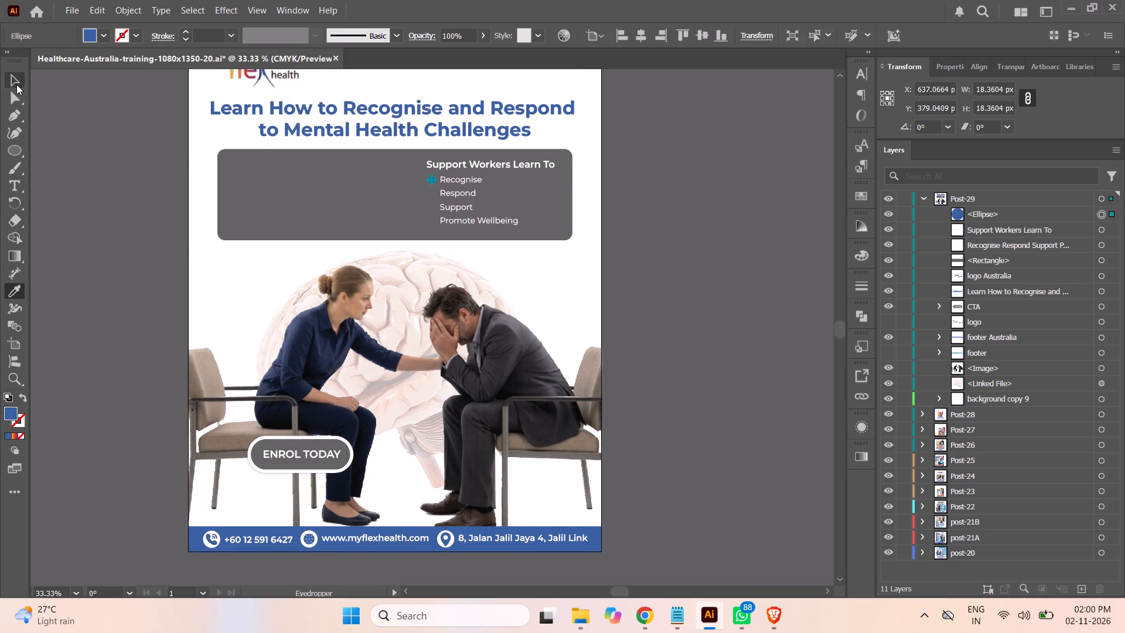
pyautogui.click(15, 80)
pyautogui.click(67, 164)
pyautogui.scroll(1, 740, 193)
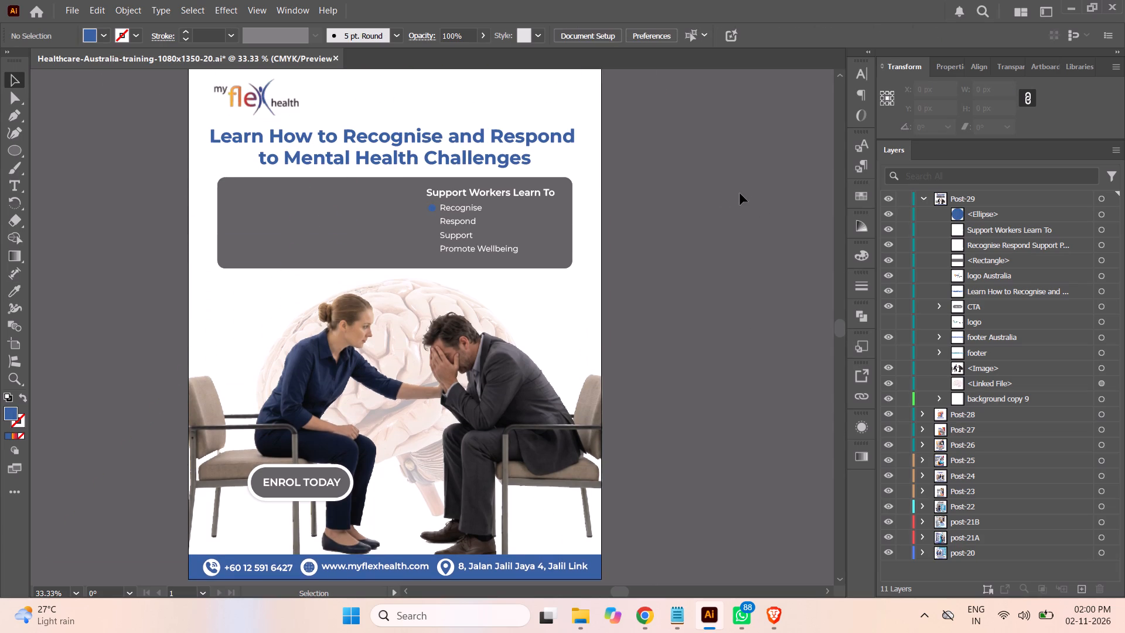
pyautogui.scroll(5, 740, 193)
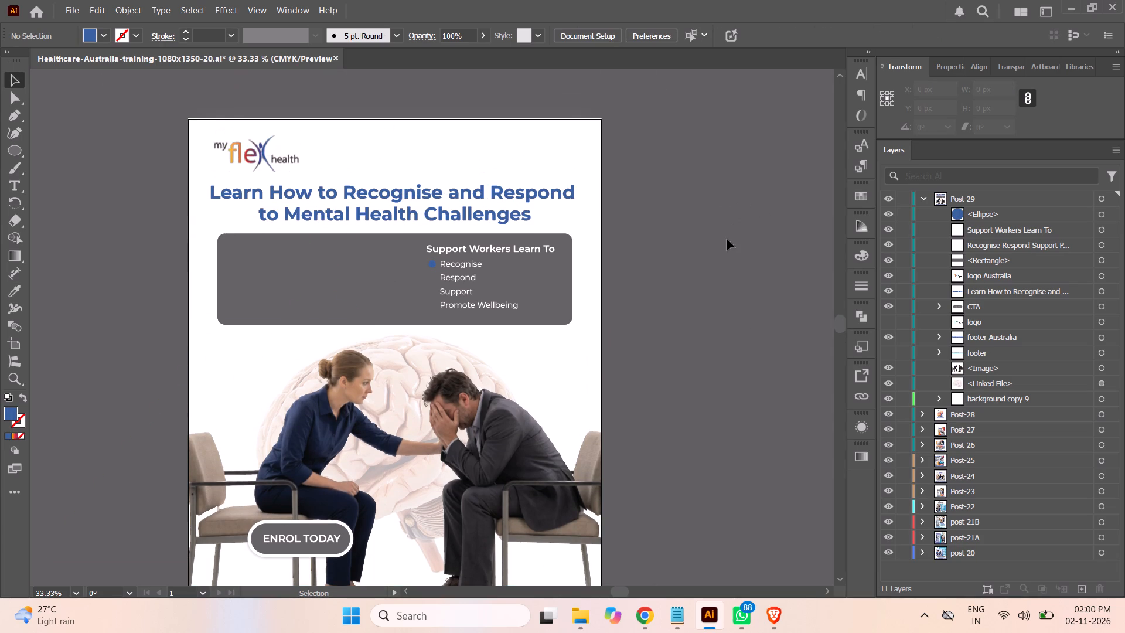
# Set the fill of the bullet circle beside "Recognise" to the mid grey #939393.
pyautogui.press('z')
pyautogui.press('z')
pyautogui.press('z')
pyautogui.press('z')
pyautogui.press('z')
pyautogui.press('z')
pyautogui.press('z')
pyautogui.press('z')
pyautogui.press('z')
pyautogui.press('z')
pyautogui.press('z')
pyautogui.press('z')
pyautogui.press('z')
pyautogui.press('z')
pyautogui.press('z')
pyautogui.press('z')
pyautogui.press('z')
pyautogui.press('z')
pyautogui.press('z')
pyautogui.press('z')
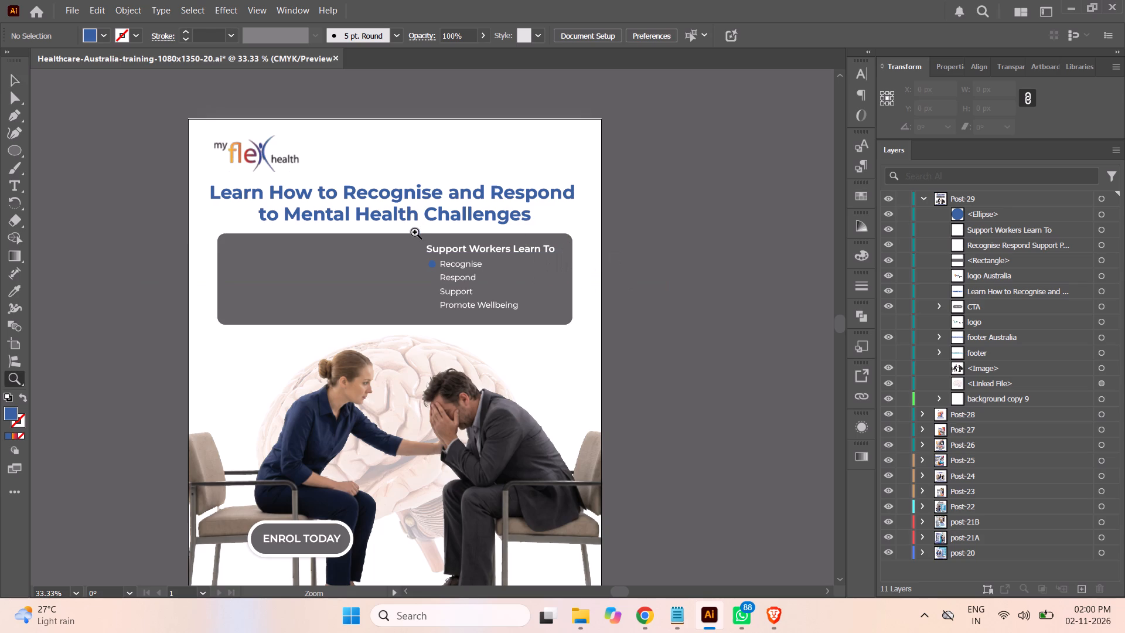
pyautogui.click(407, 273)
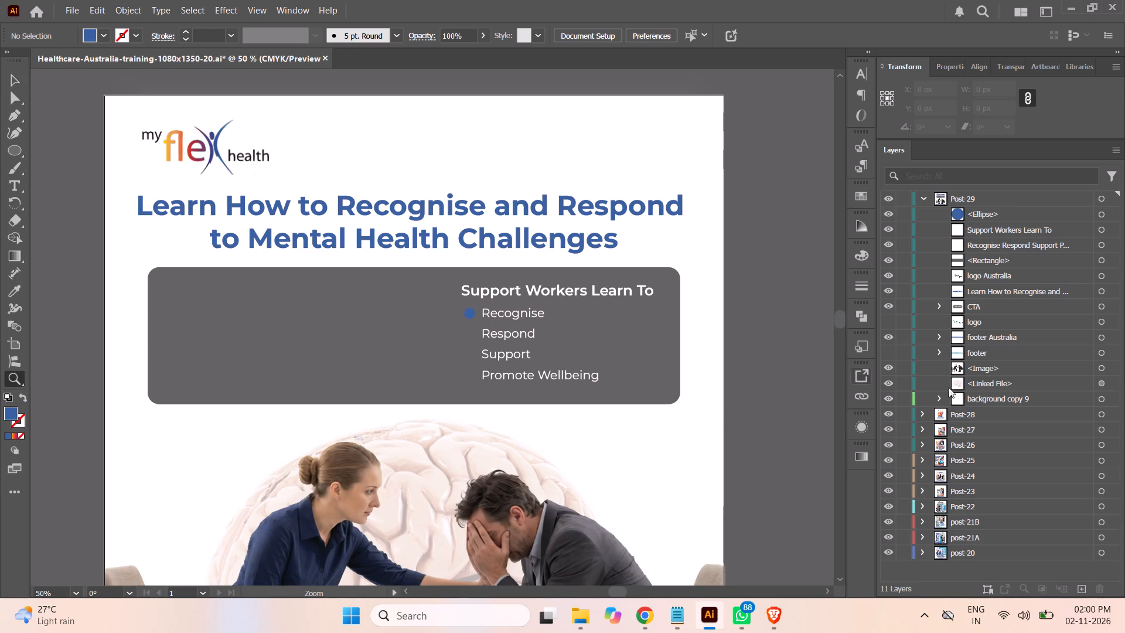
pyautogui.click(1103, 215)
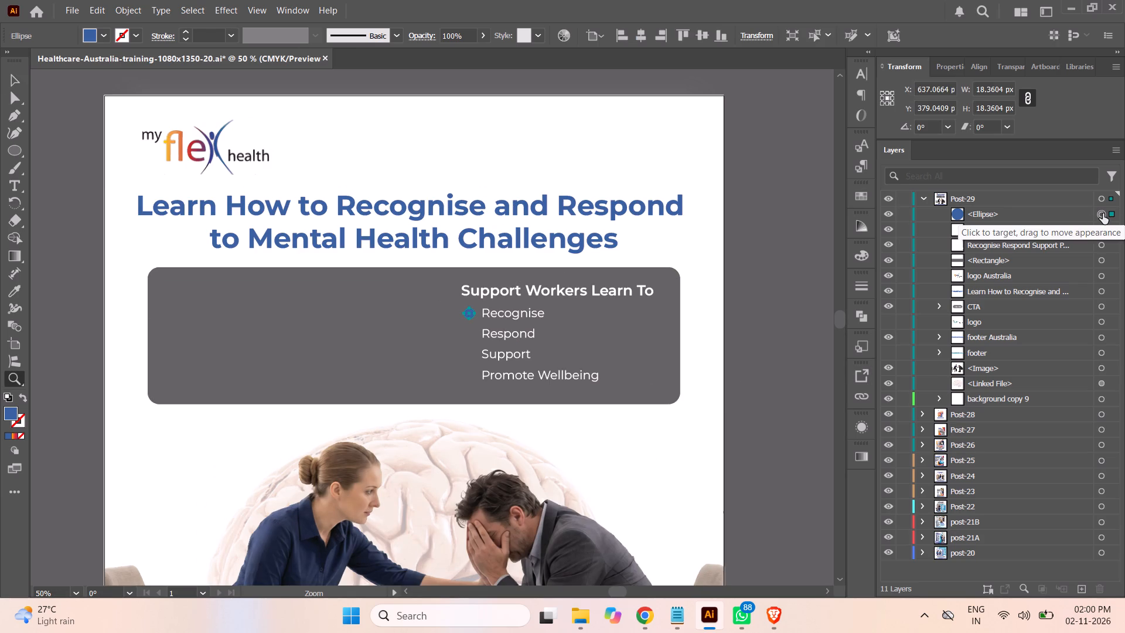
pyautogui.doubleClick(10, 412)
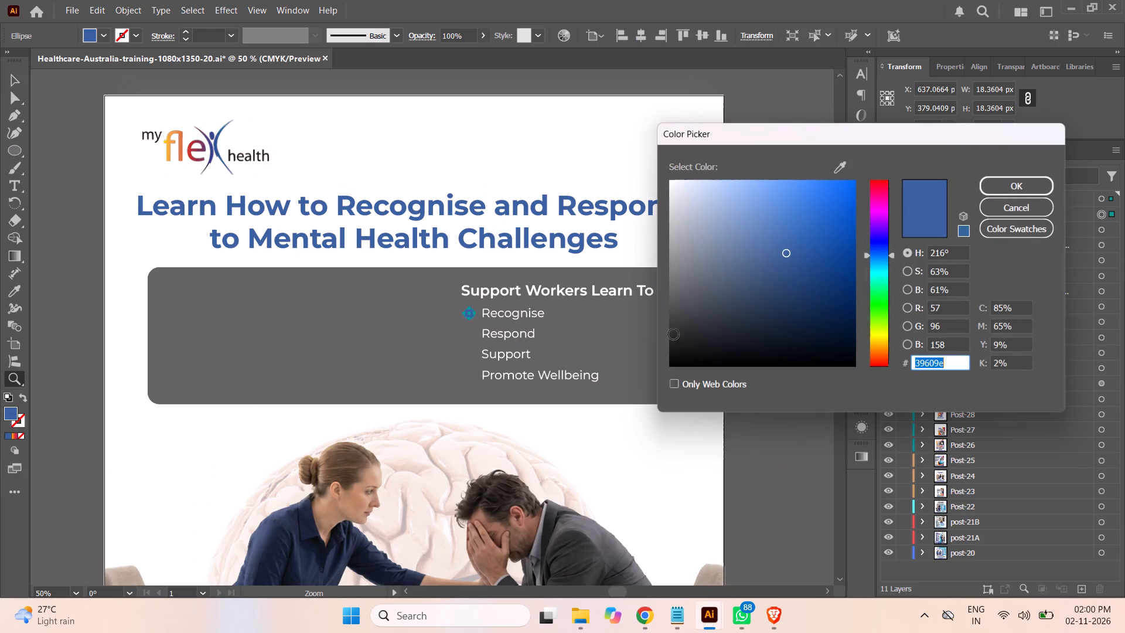
pyautogui.moveTo(676, 222); pyautogui.dragTo(673, 219)
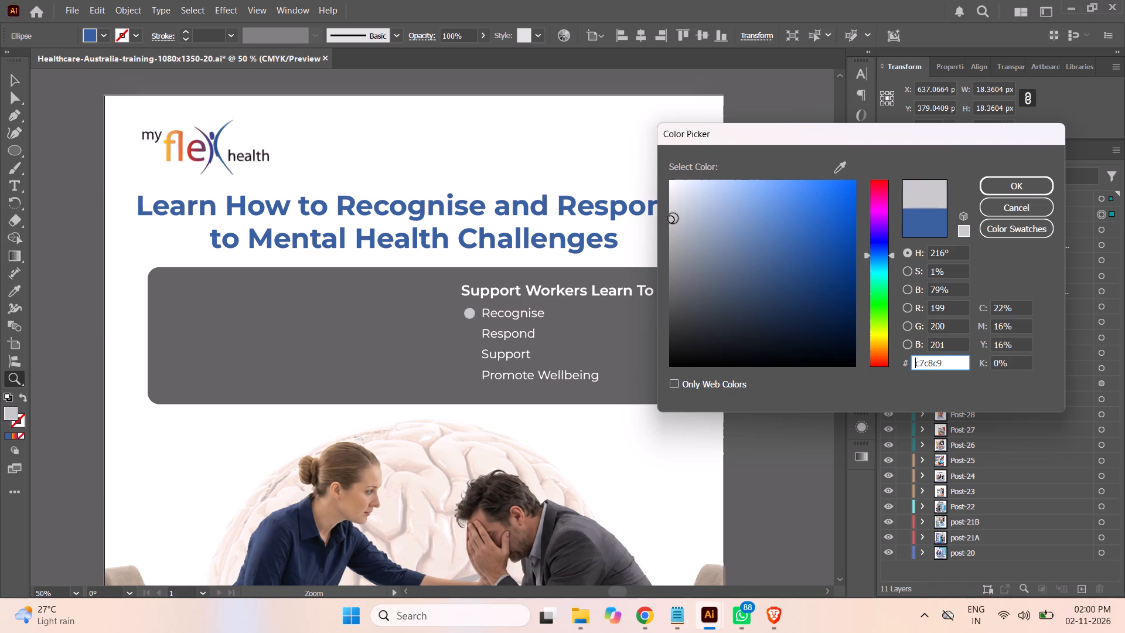
pyautogui.moveTo(673, 219); pyautogui.dragTo(656, 259)
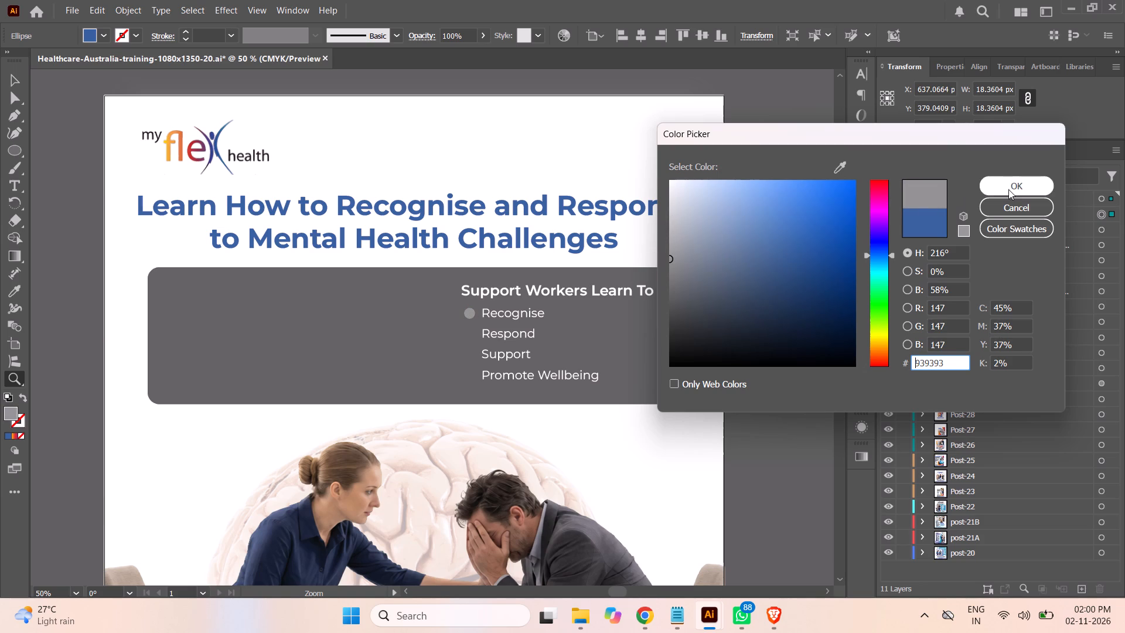
pyautogui.click(1008, 189)
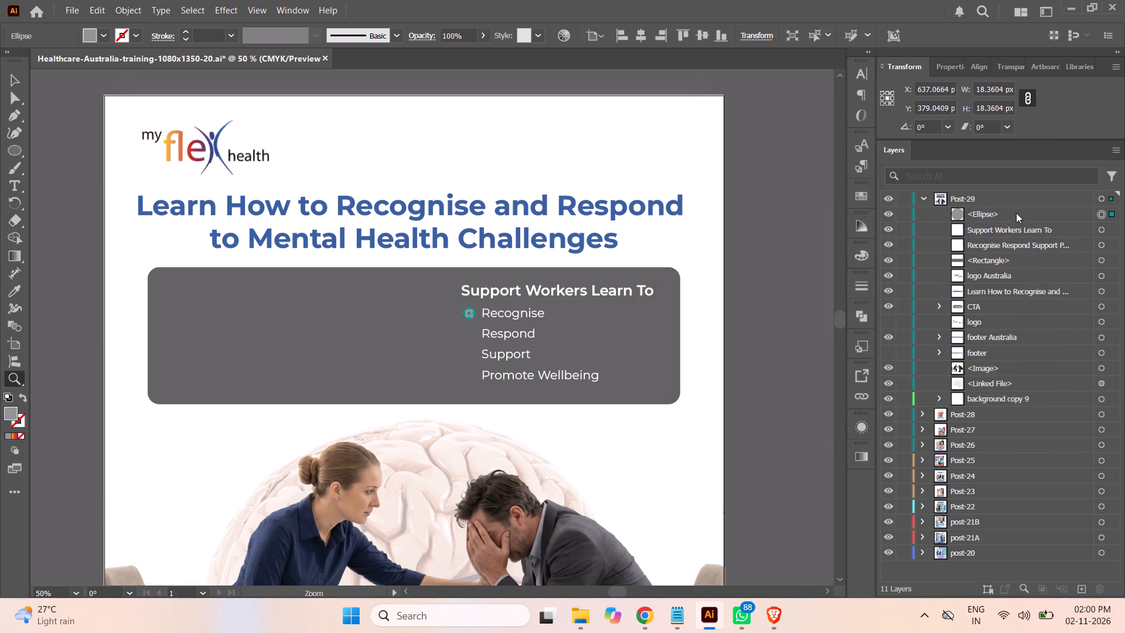
# Duplicate the grey bullet circle three times, placing the copies beside "Respond", "Support" and "Promote Wellbeing".
pyautogui.moveTo(1016, 213); pyautogui.dragTo(1082, 587)
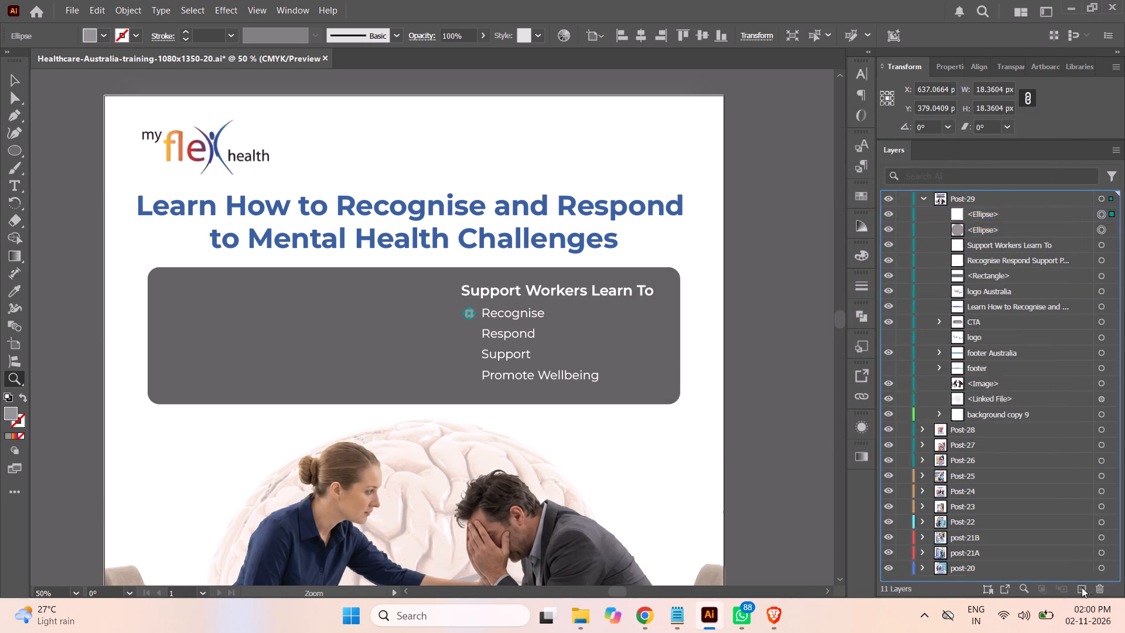
pyautogui.click(15, 80)
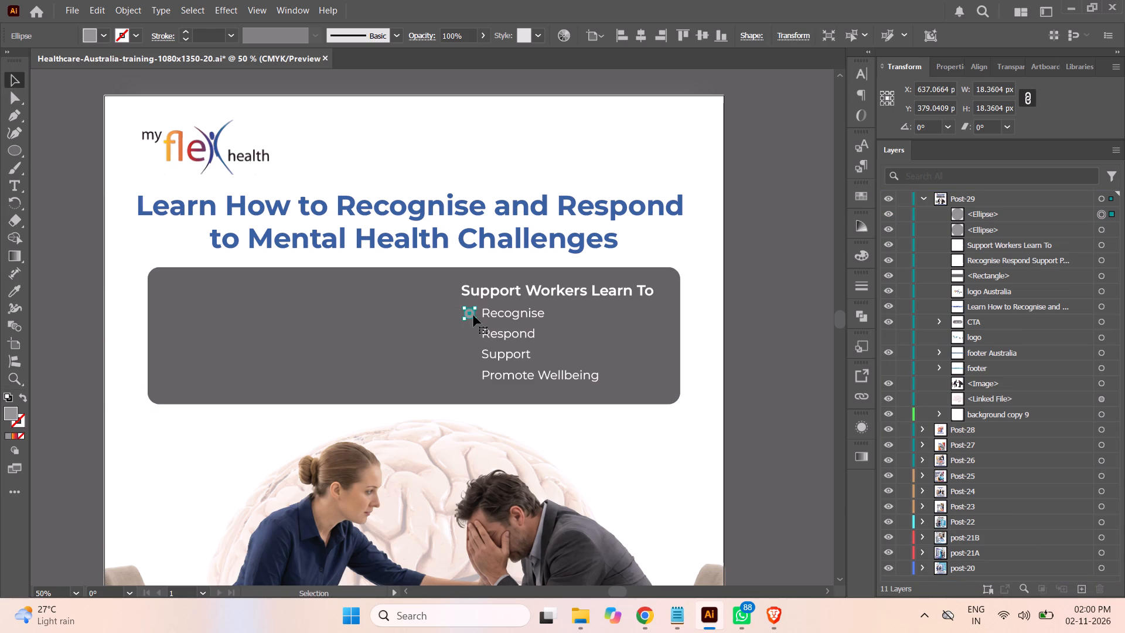
pyautogui.moveTo(473, 315); pyautogui.dragTo(475, 338)
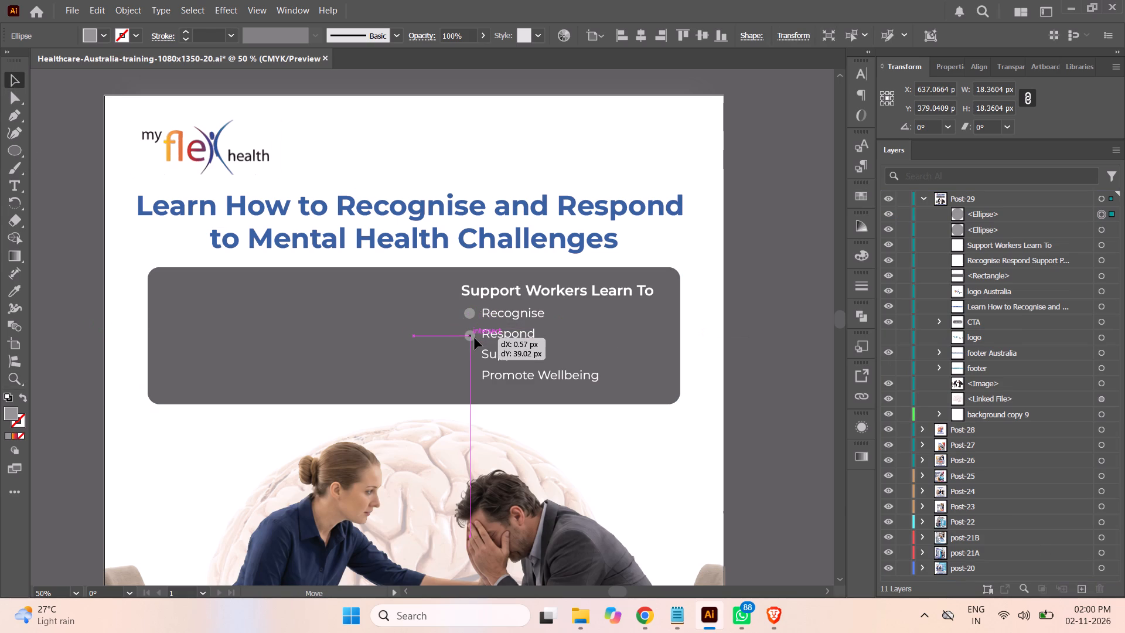
pyautogui.moveTo(475, 338); pyautogui.dragTo(475, 335)
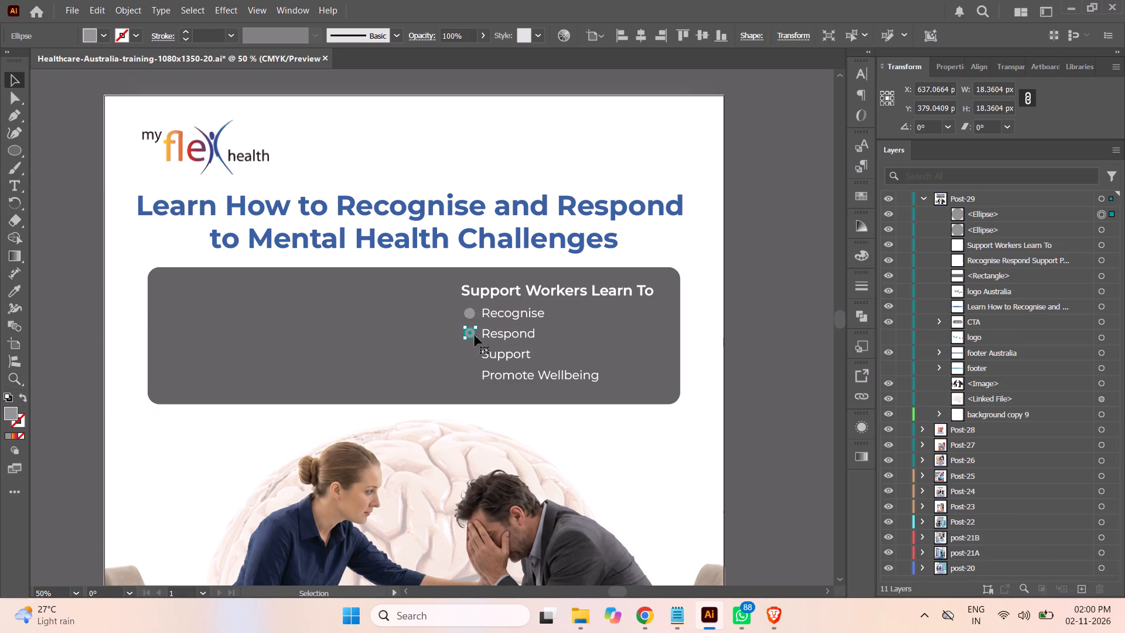
pyautogui.moveTo(1022, 213); pyautogui.dragTo(1080, 542)
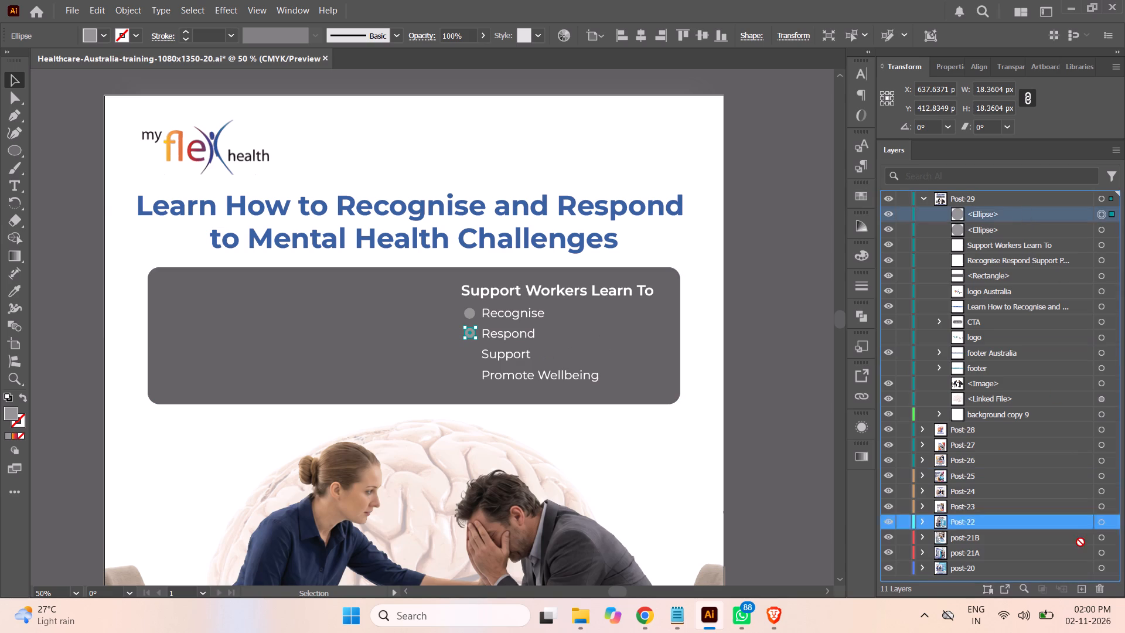
pyautogui.moveTo(1080, 542); pyautogui.dragTo(1083, 589)
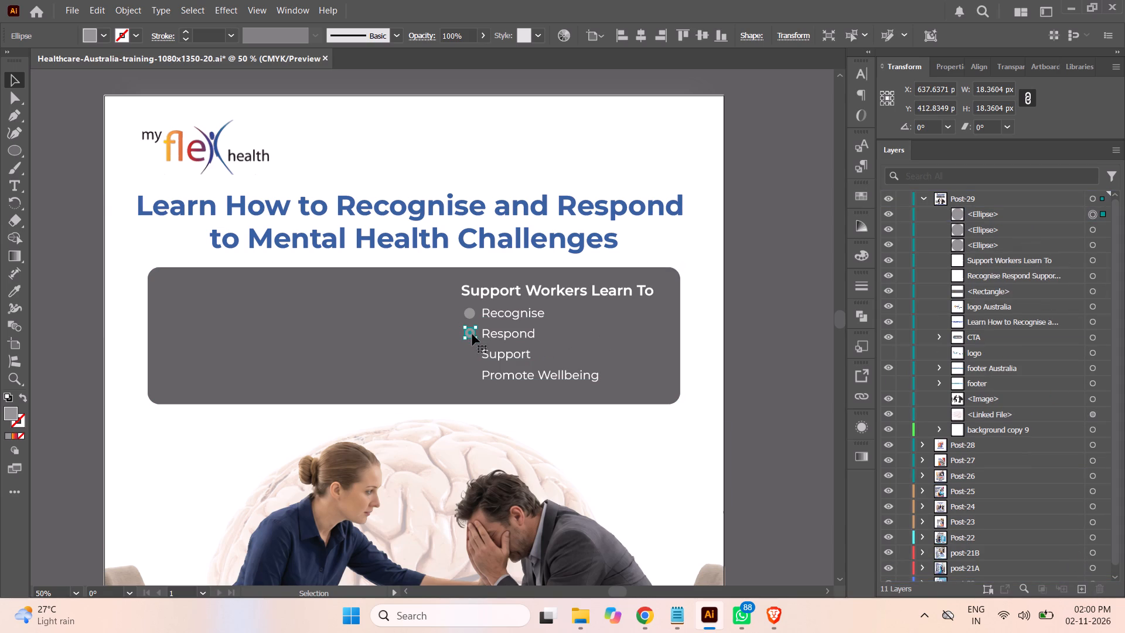
pyautogui.moveTo(472, 334); pyautogui.dragTo(472, 356)
pyautogui.click(1014, 214)
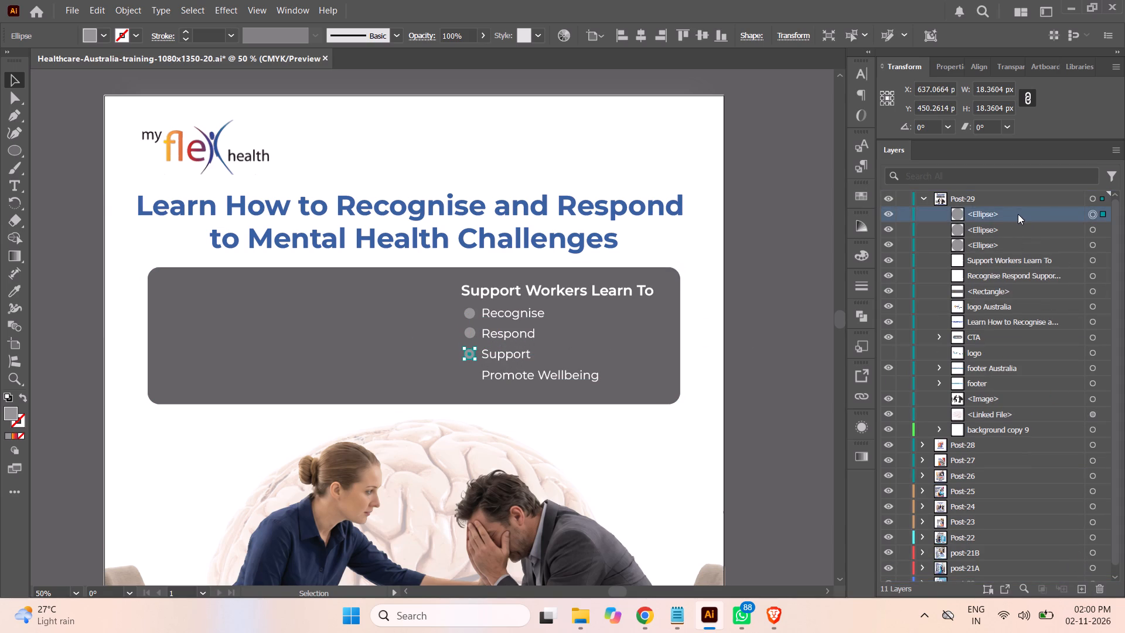
pyautogui.moveTo(1018, 214); pyautogui.dragTo(1084, 588)
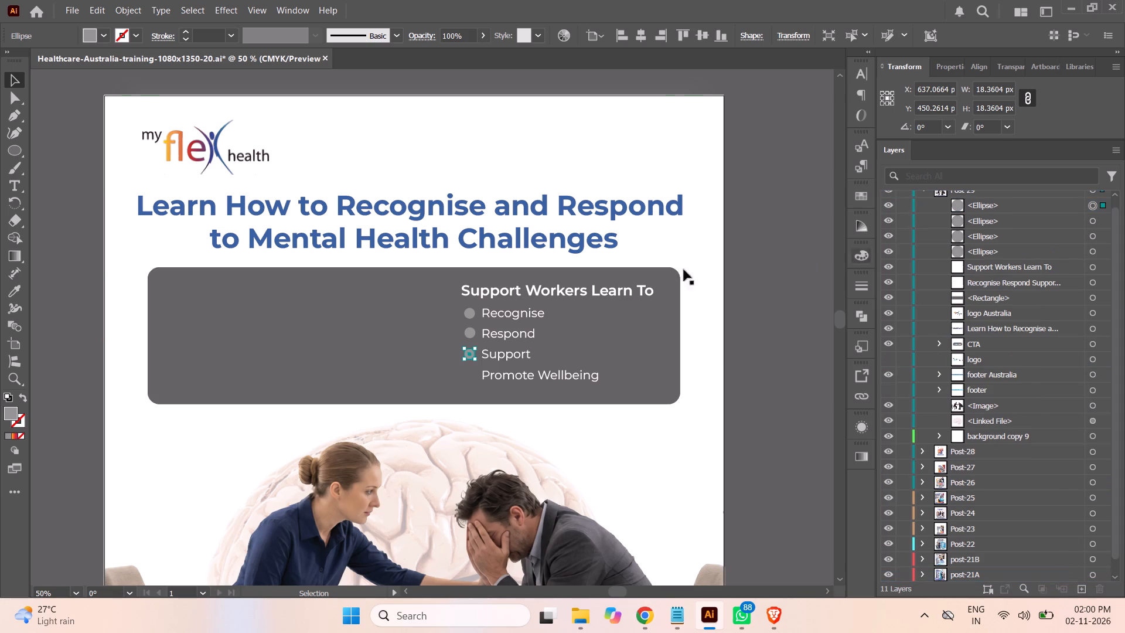
pyautogui.moveTo(471, 355); pyautogui.dragTo(474, 376)
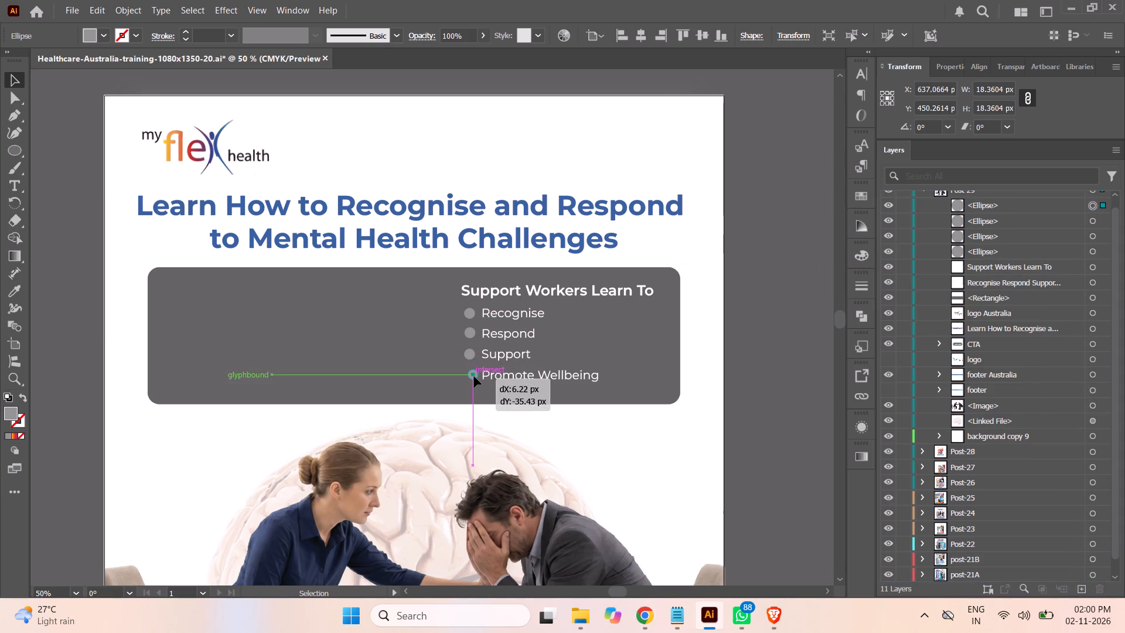
pyautogui.moveTo(474, 376); pyautogui.dragTo(471, 377)
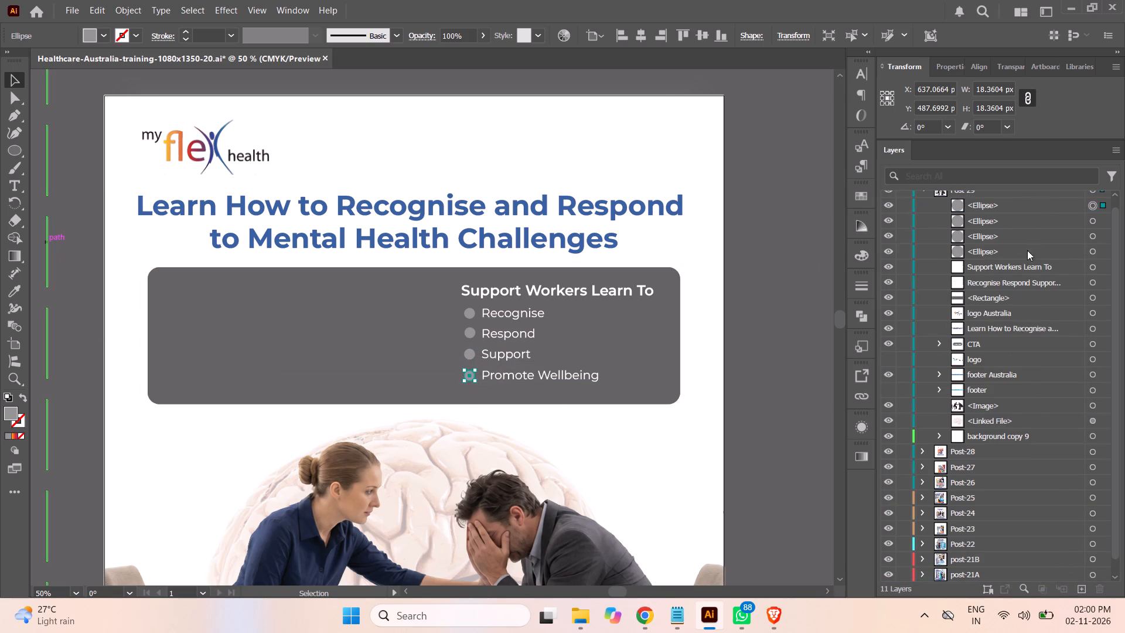
# Select all four bullet circles and distribute them evenly with Vertical Distribute Bottom.
pyautogui.keyDown('shift'); pyautogui.click(1021, 245); pyautogui.keyUp('shift')
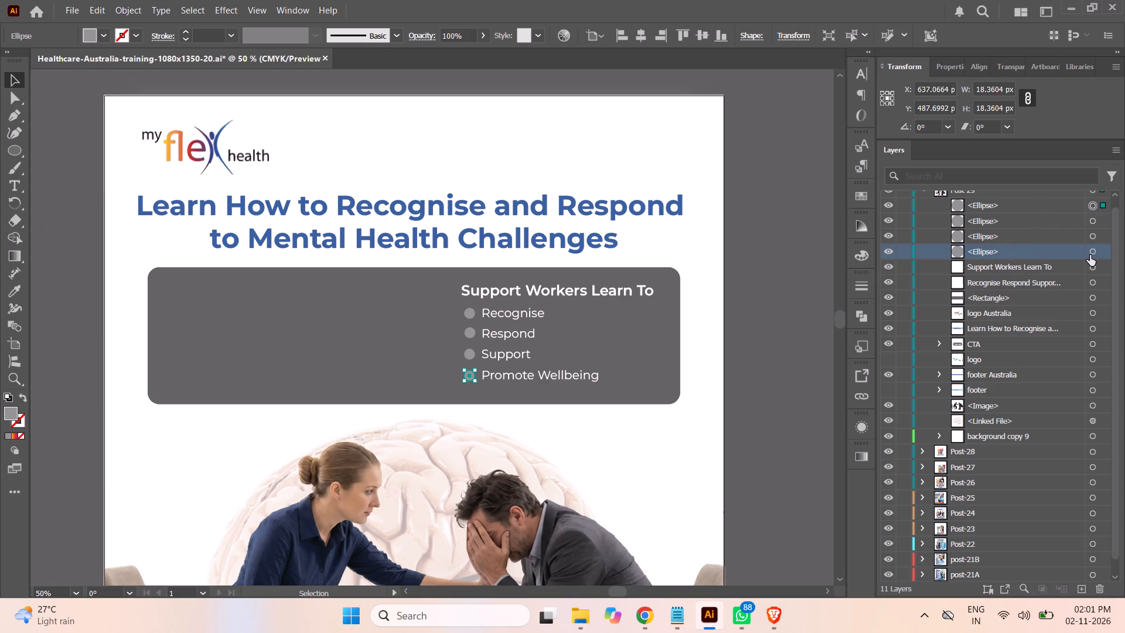
pyautogui.keyDown('shift'); pyautogui.click(1092, 251); pyautogui.keyUp('shift')
pyautogui.keyDown('shift'); pyautogui.click(1036, 206); pyautogui.keyUp('shift')
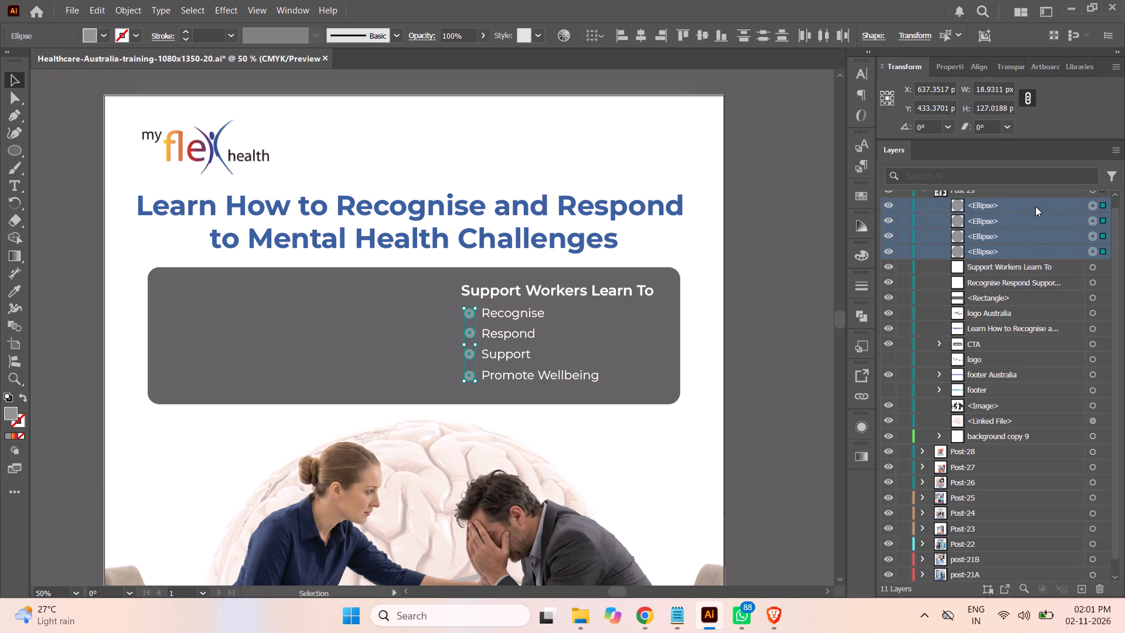
pyautogui.click(781, 34)
pyautogui.click(765, 212)
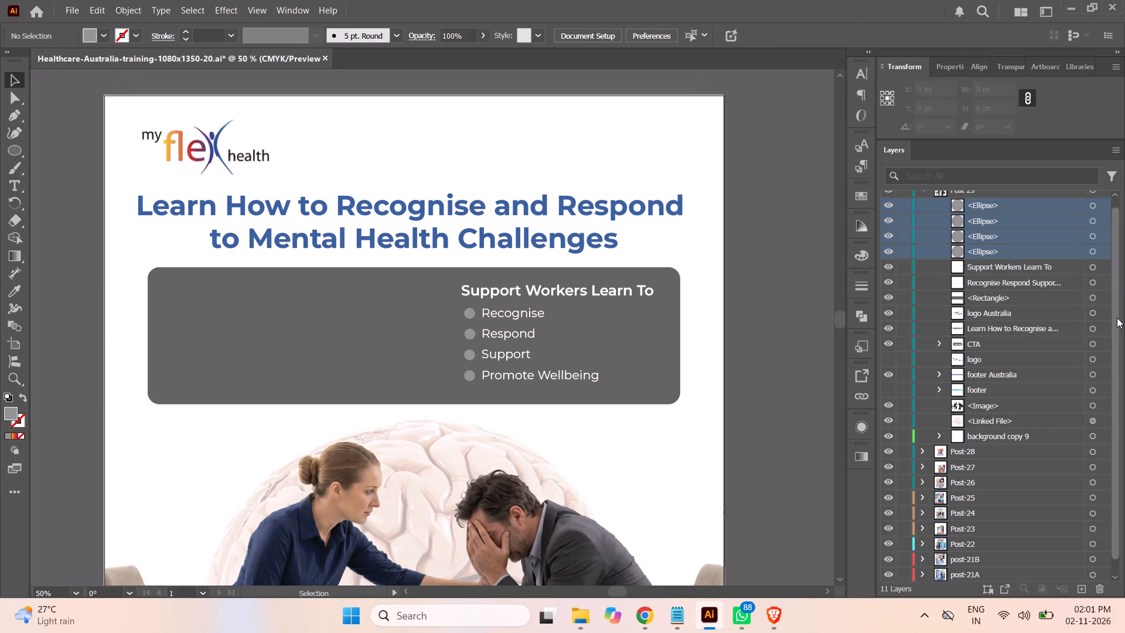
# Move the "Support Workers Learn To" heading, its list and the four bullets together about 35 px to the left within the panel.
pyautogui.moveTo(1115, 315); pyautogui.dragTo(1115, 277)
pyautogui.click(1046, 213)
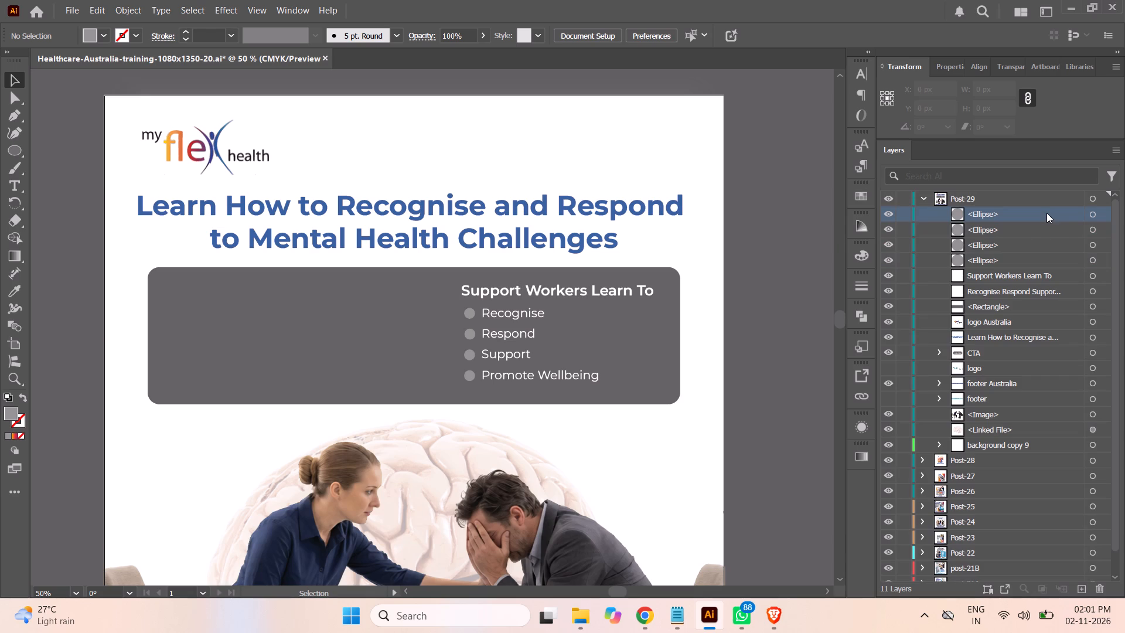
pyautogui.click(1093, 213)
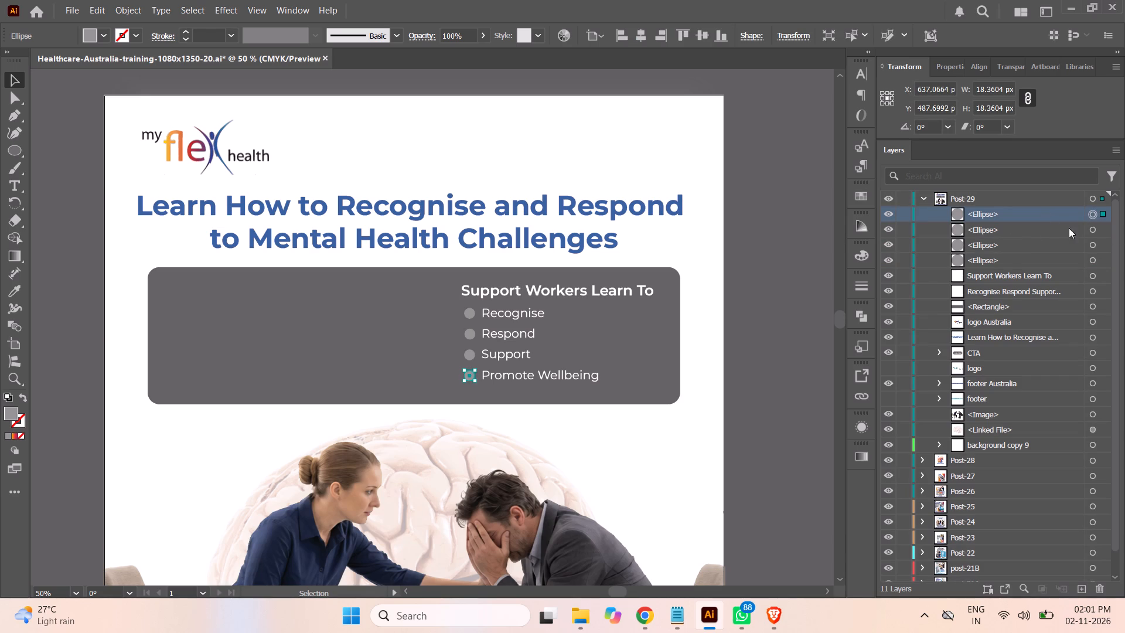
pyautogui.keyDown('shift'); pyautogui.click(1092, 291); pyautogui.keyUp('shift')
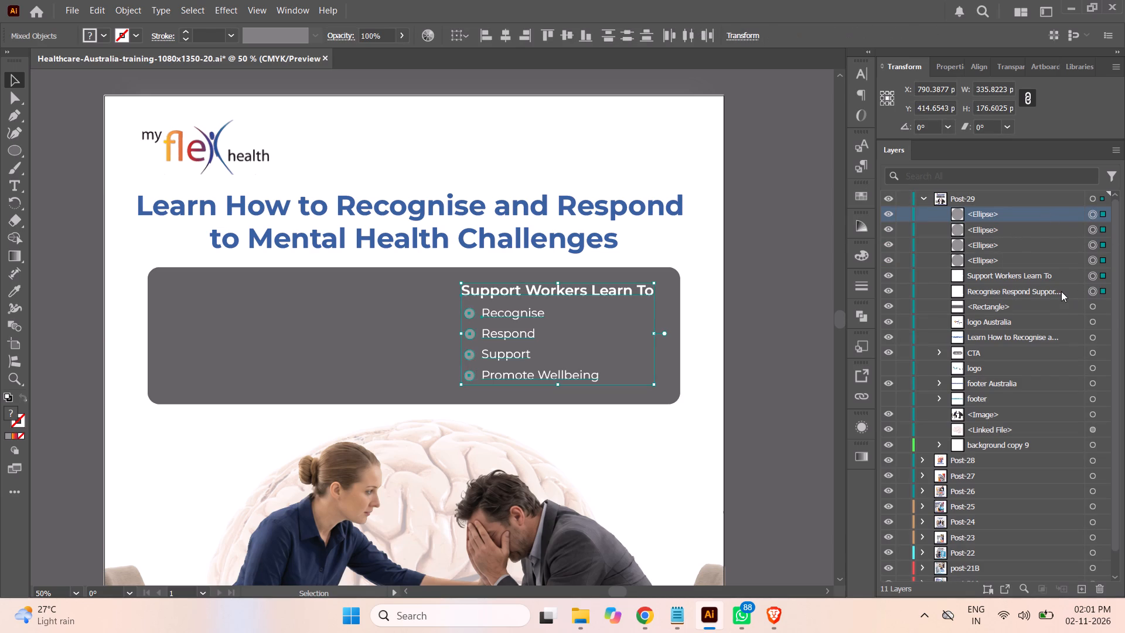
pyautogui.keyDown('shift'); pyautogui.click(1055, 291); pyautogui.keyUp('shift')
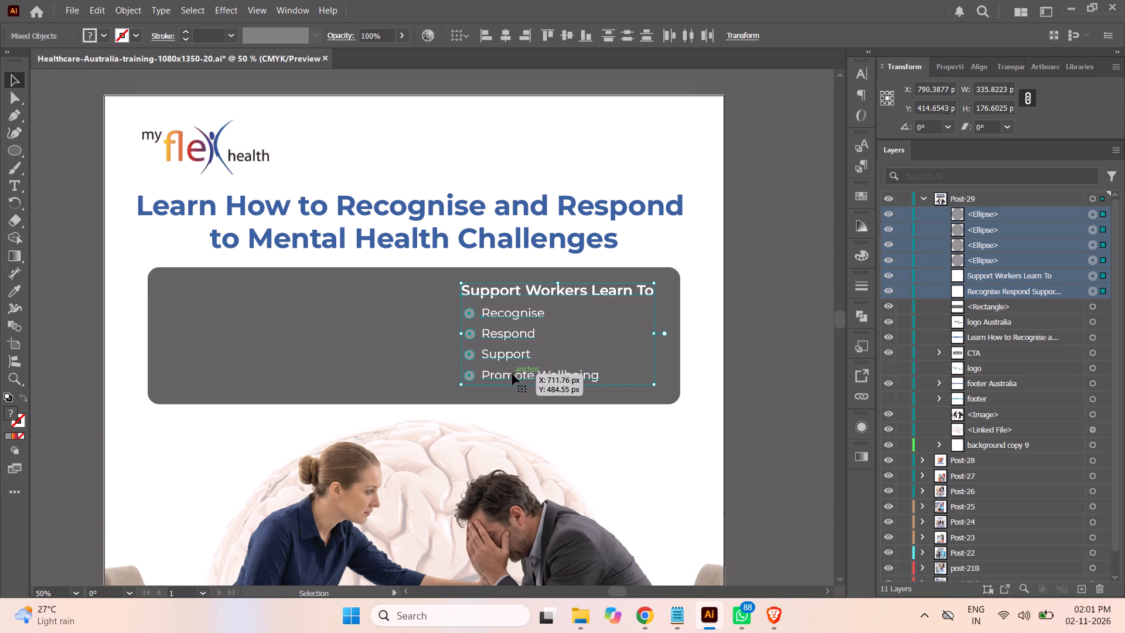
pyautogui.moveTo(512, 376); pyautogui.dragTo(495, 377)
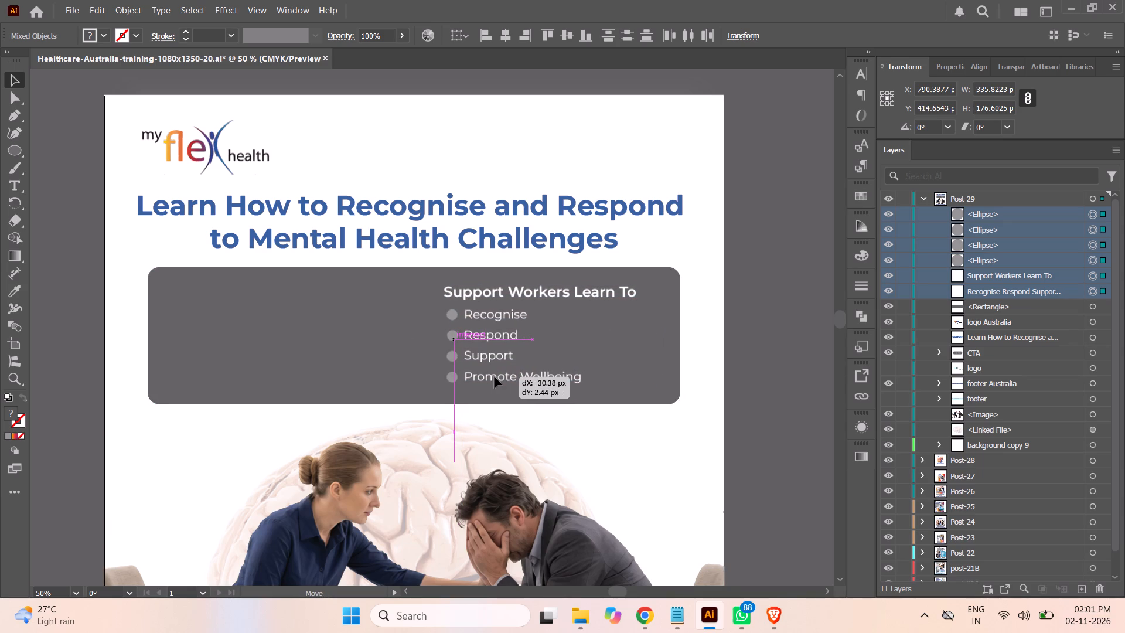
pyautogui.moveTo(495, 377); pyautogui.dragTo(493, 377)
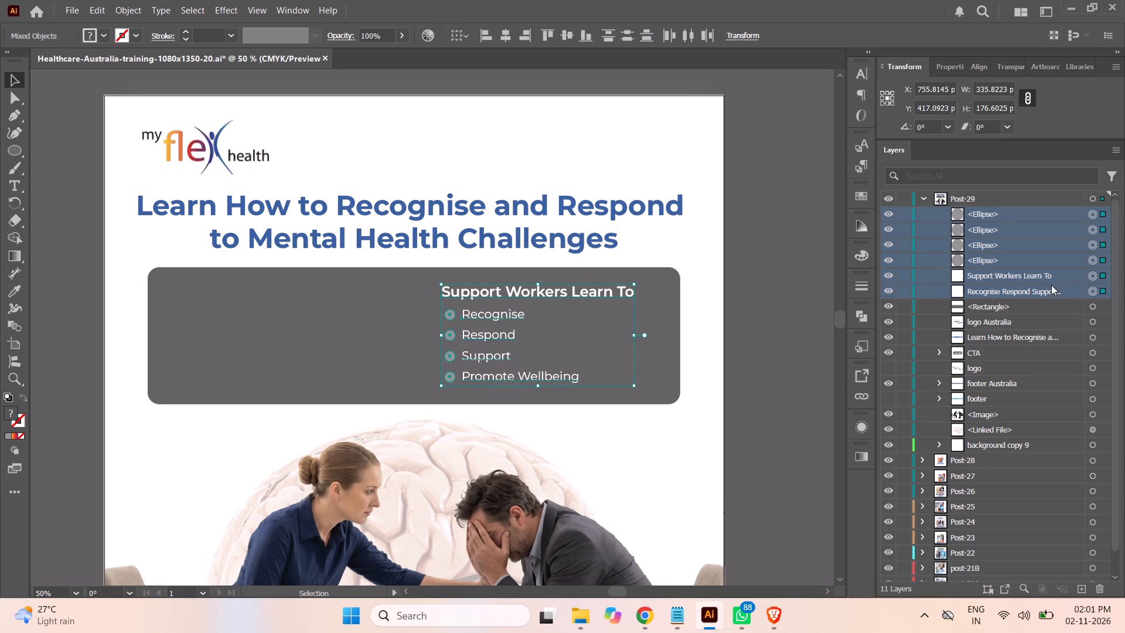
# Duplicate the "Support Workers Learn To" heading, its list and four bullets, and move the copy about 462 px left within the grey panel.
pyautogui.moveTo(1040, 292); pyautogui.dragTo(1083, 586)
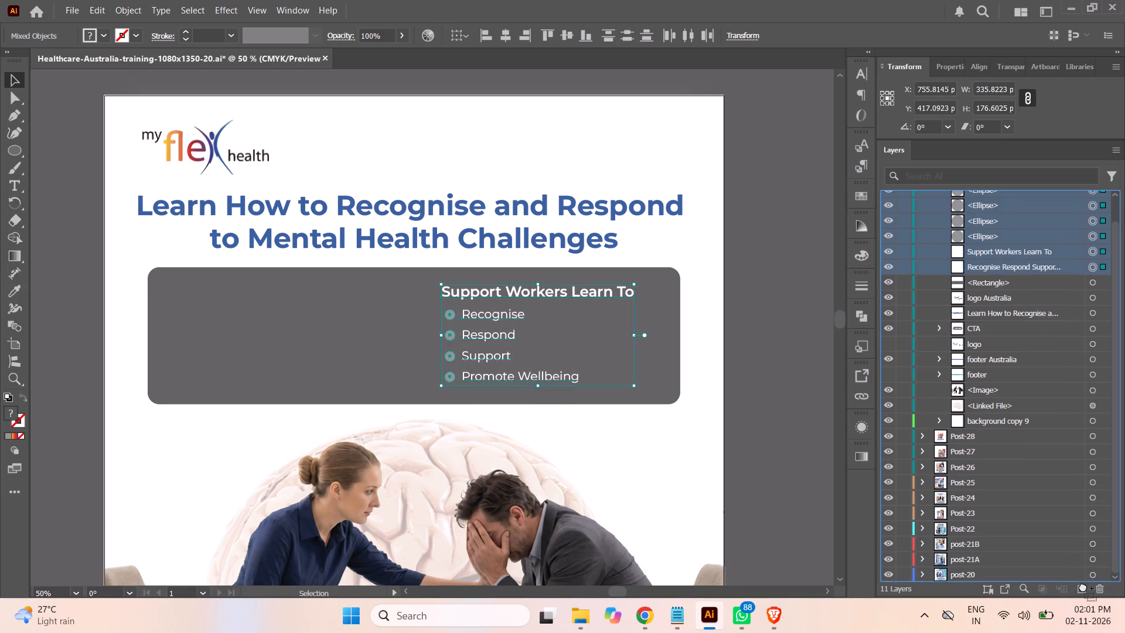
pyautogui.moveTo(1083, 586); pyautogui.dragTo(1083, 588)
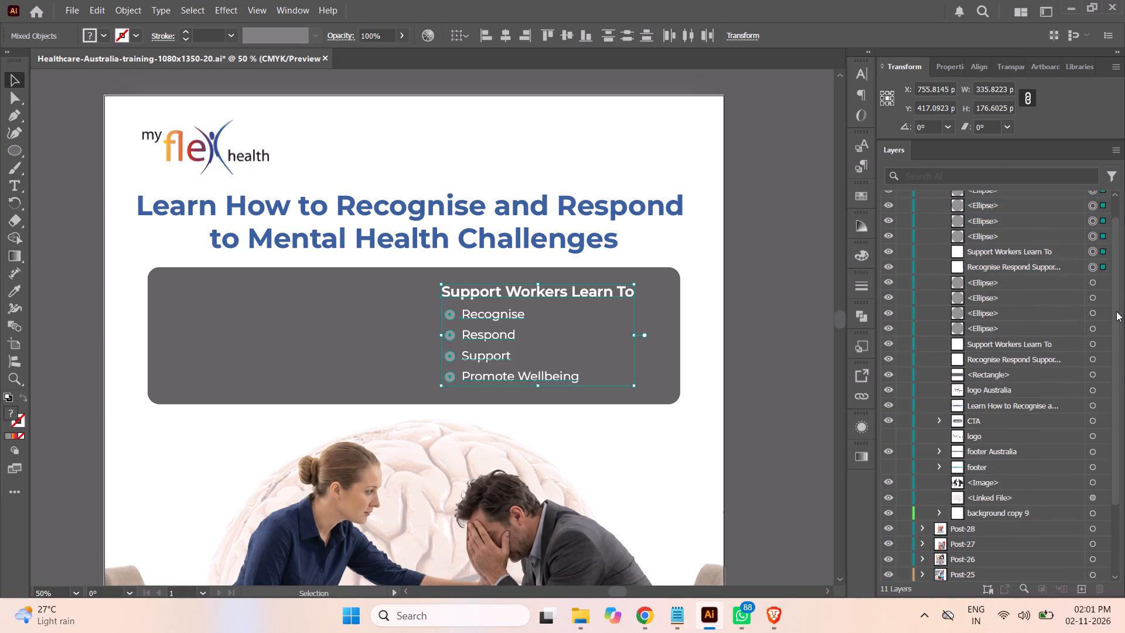
pyautogui.moveTo(1116, 311); pyautogui.dragTo(1124, 234)
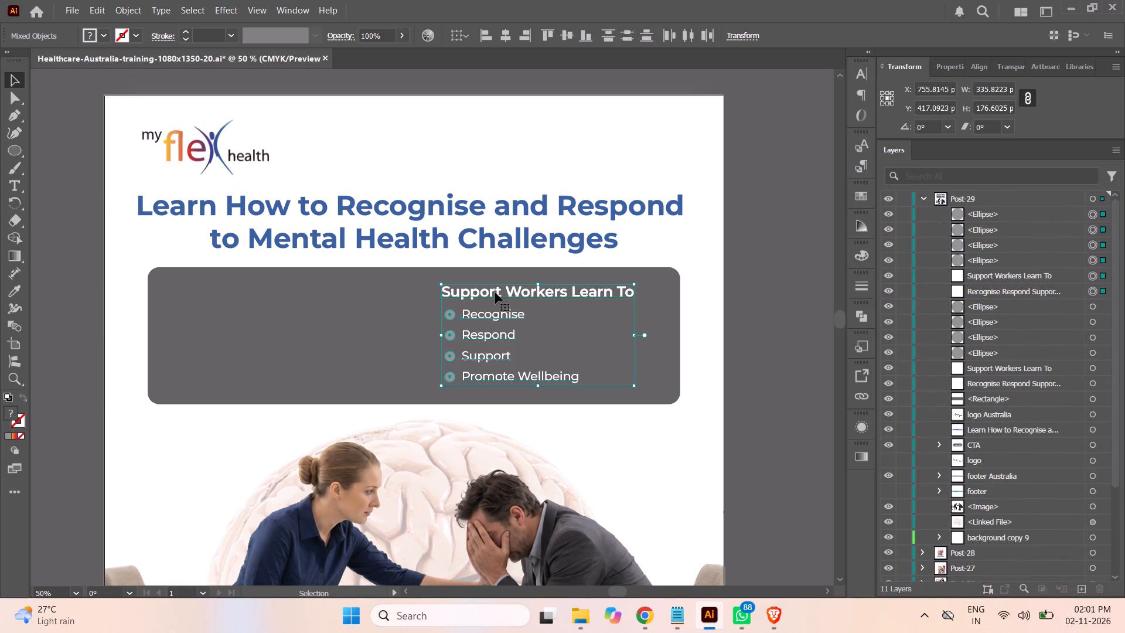
pyautogui.moveTo(489, 292); pyautogui.dragTo(235, 293)
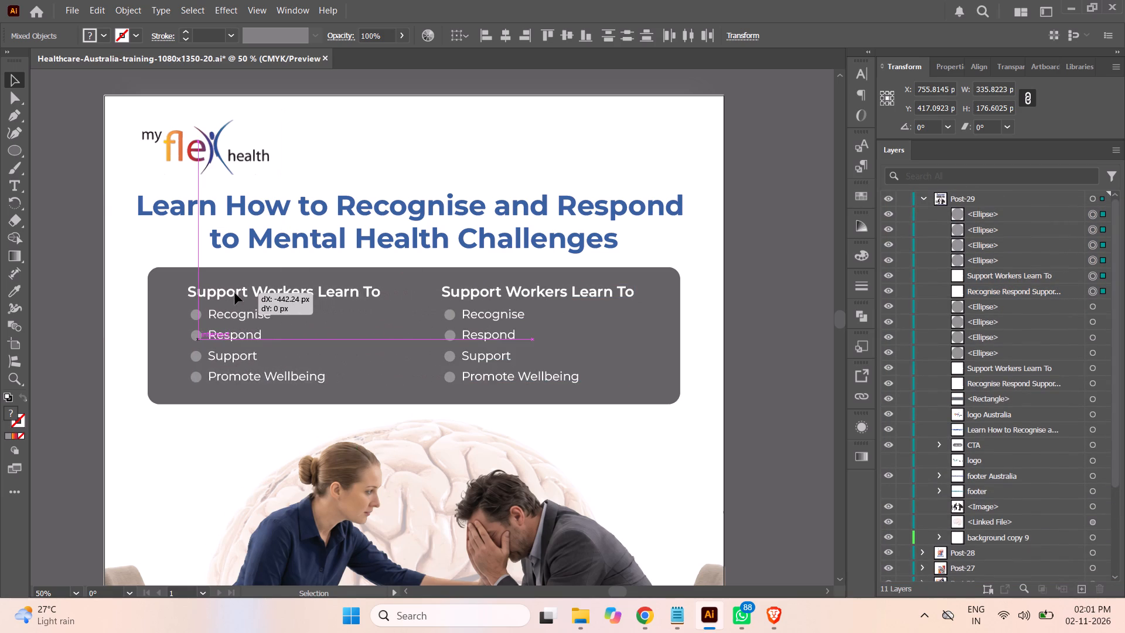
pyautogui.moveTo(235, 293); pyautogui.dragTo(241, 294)
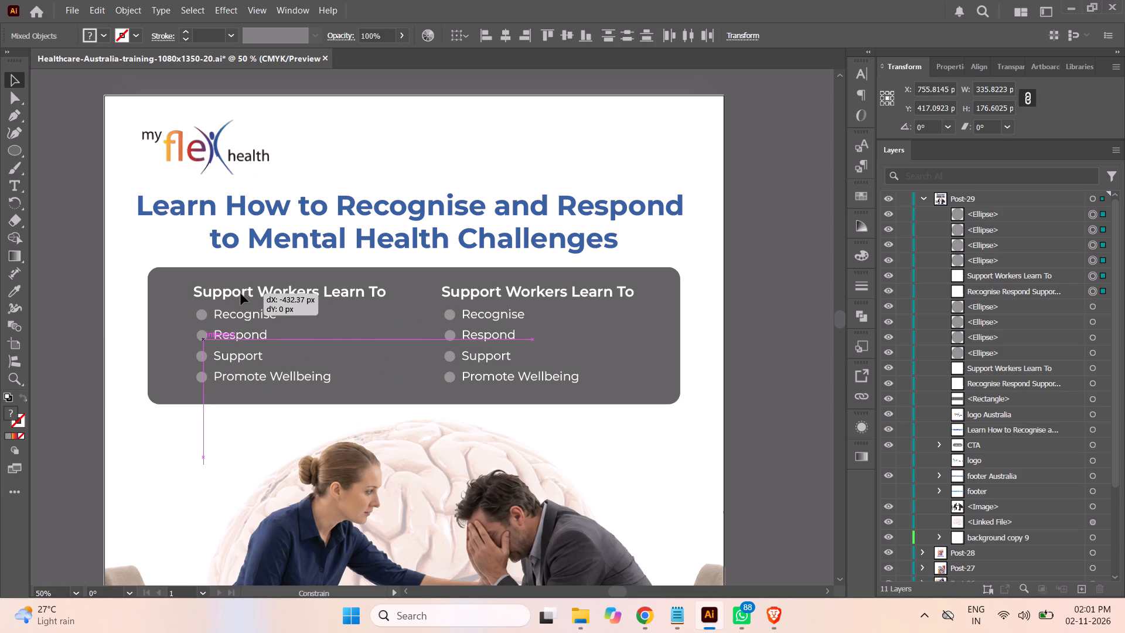
pyautogui.moveTo(241, 294); pyautogui.dragTo(223, 295)
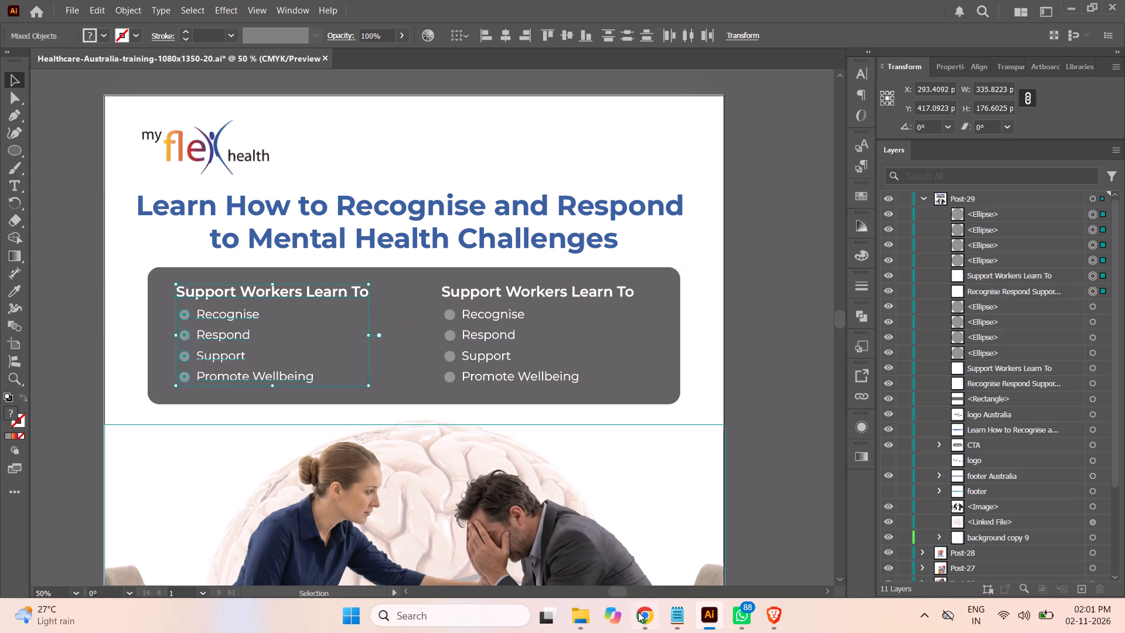
# Replace the left column's heading with "Perfect For", copied from the Asana brief.
pyautogui.click(641, 619)
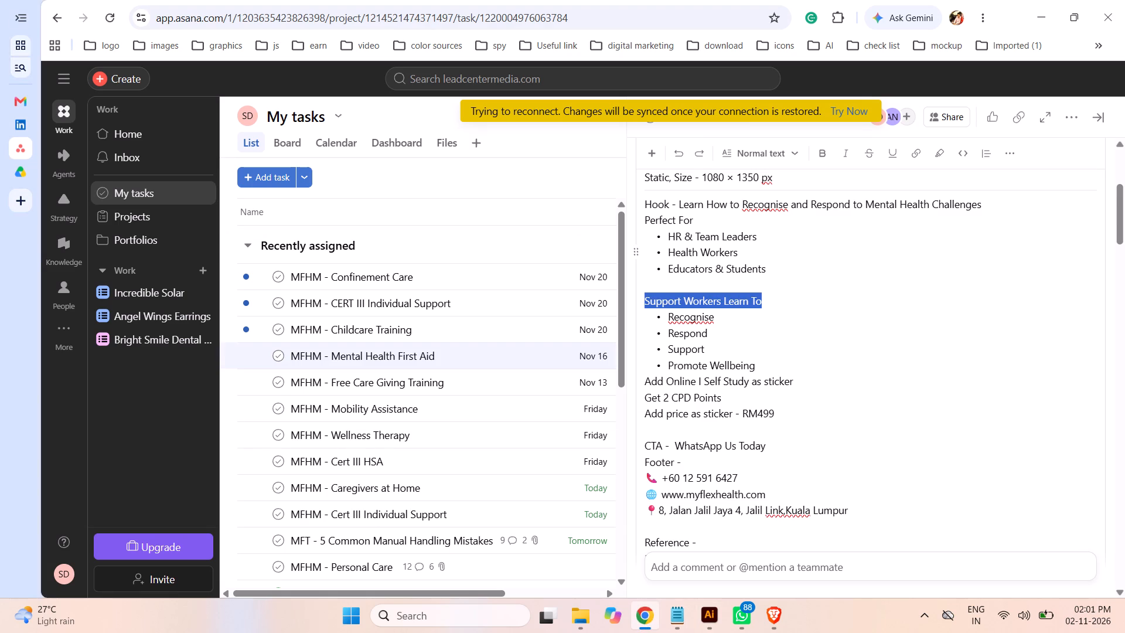
pyautogui.moveTo(693, 219); pyautogui.dragTo(645, 219)
pyautogui.hotkey('ctrl', 'c')
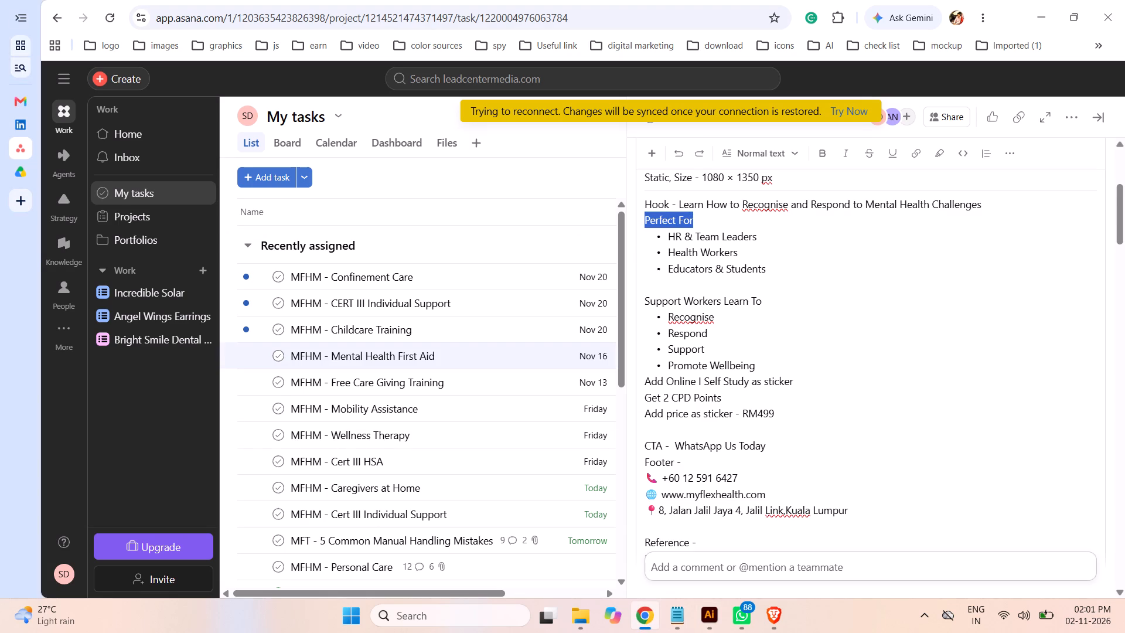
pyautogui.click(712, 610)
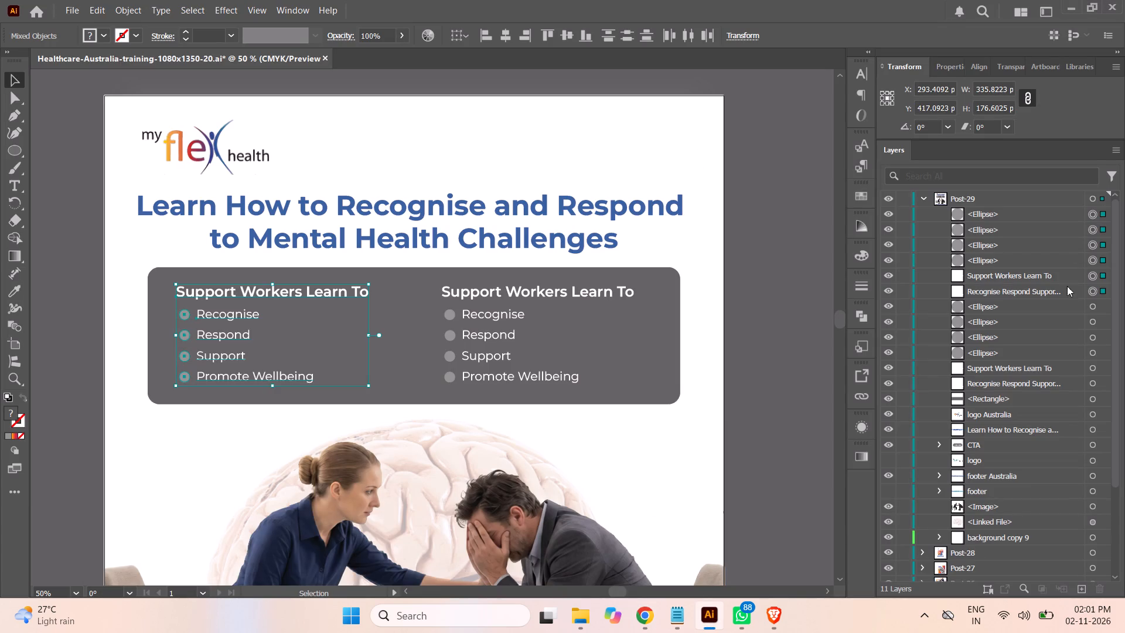
pyautogui.click(1089, 275)
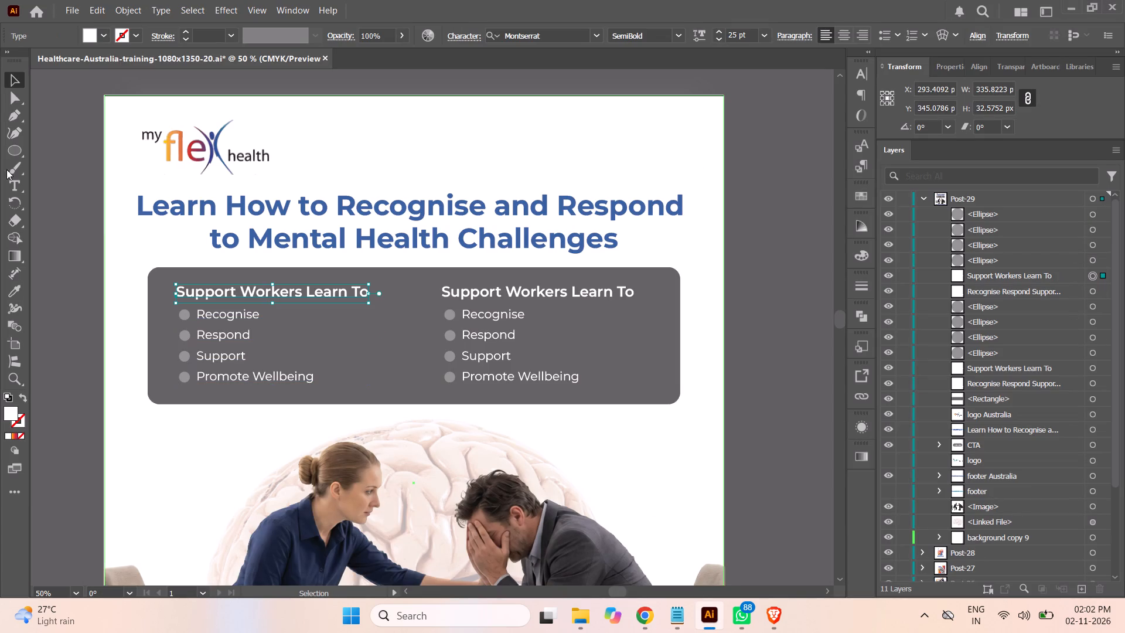
pyautogui.click(15, 185)
pyautogui.click(197, 294)
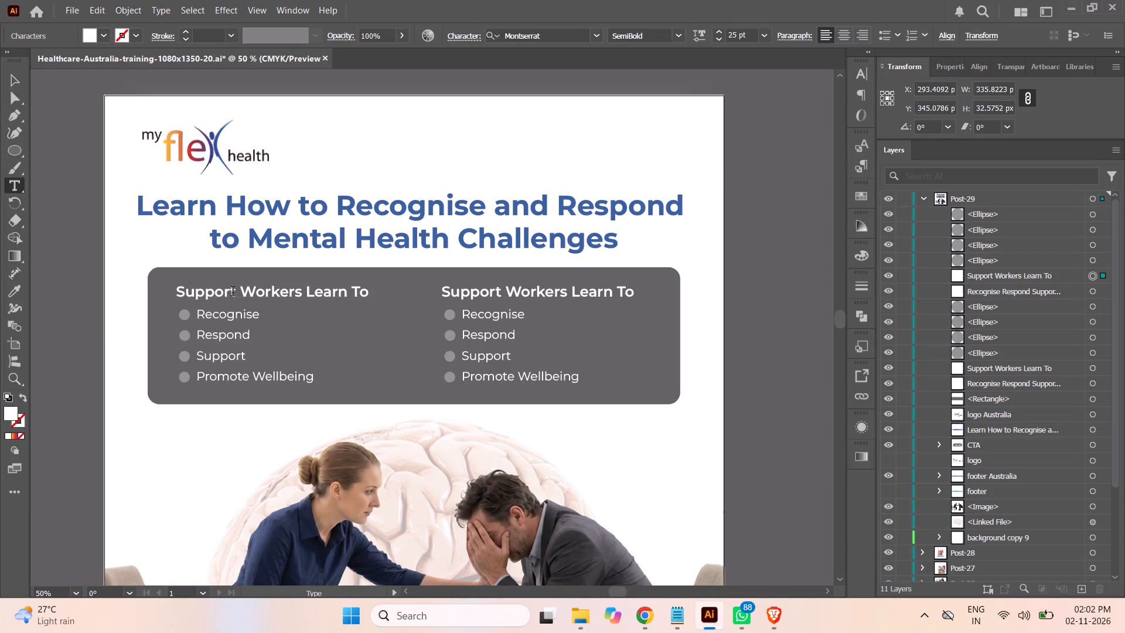
pyautogui.hotkey('ctrl', 'a')
pyautogui.hotkey('ctrl', 'v')
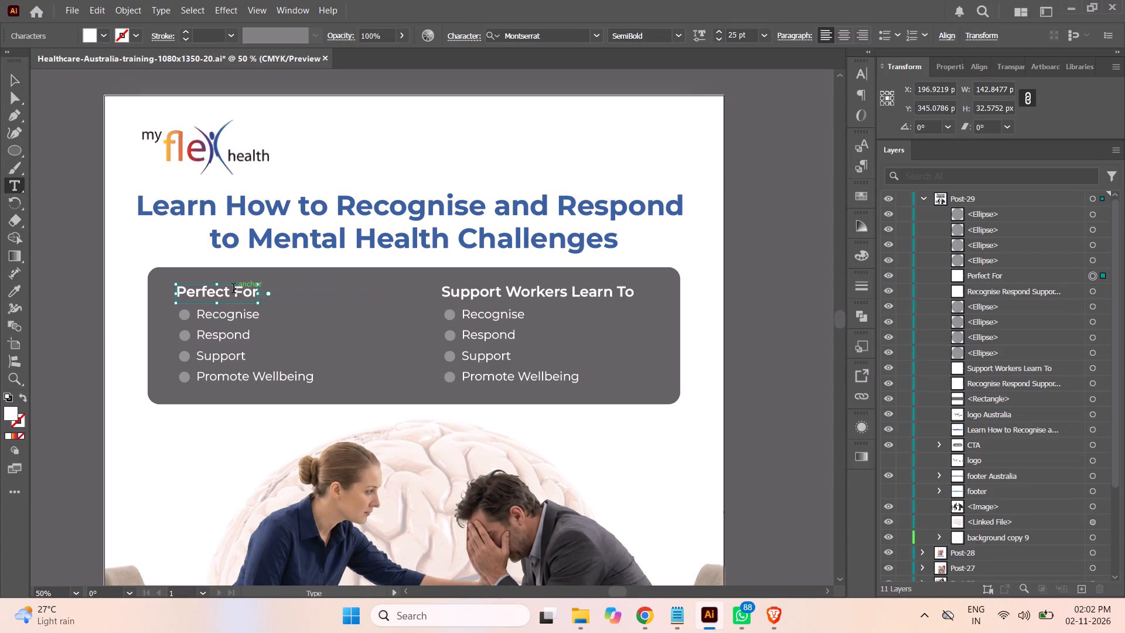
# Replace the list under "Perfect For" with the brief's "HR & Team Leaders", "Health Workers" and "Educators & Students".
pyautogui.click(646, 614)
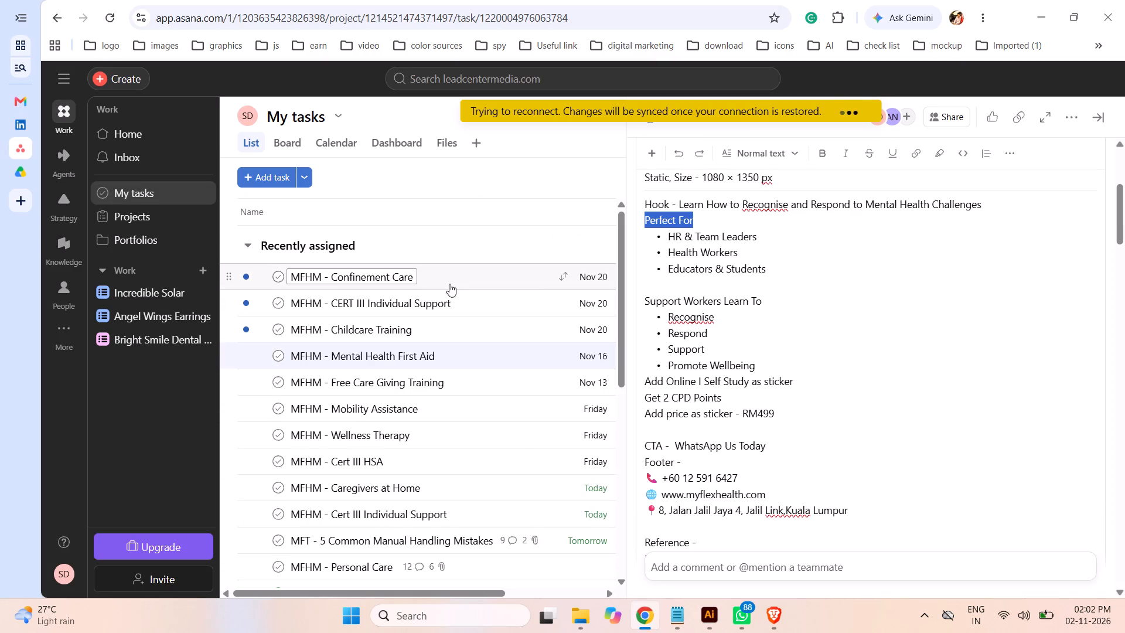
pyautogui.click(687, 288)
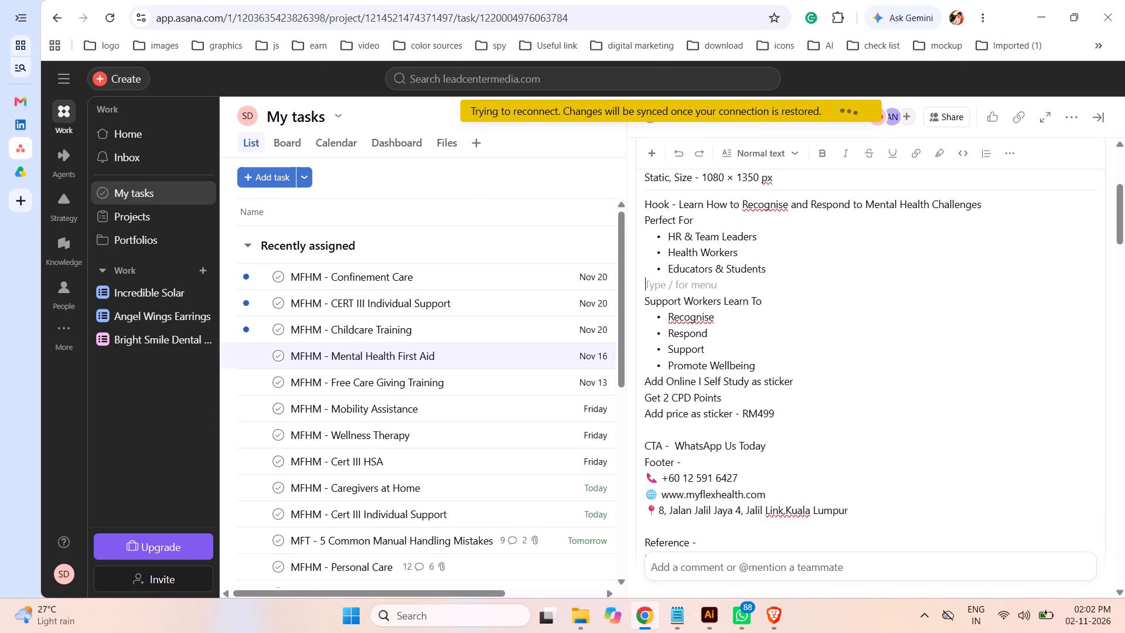
pyautogui.moveTo(775, 268); pyautogui.dragTo(664, 250)
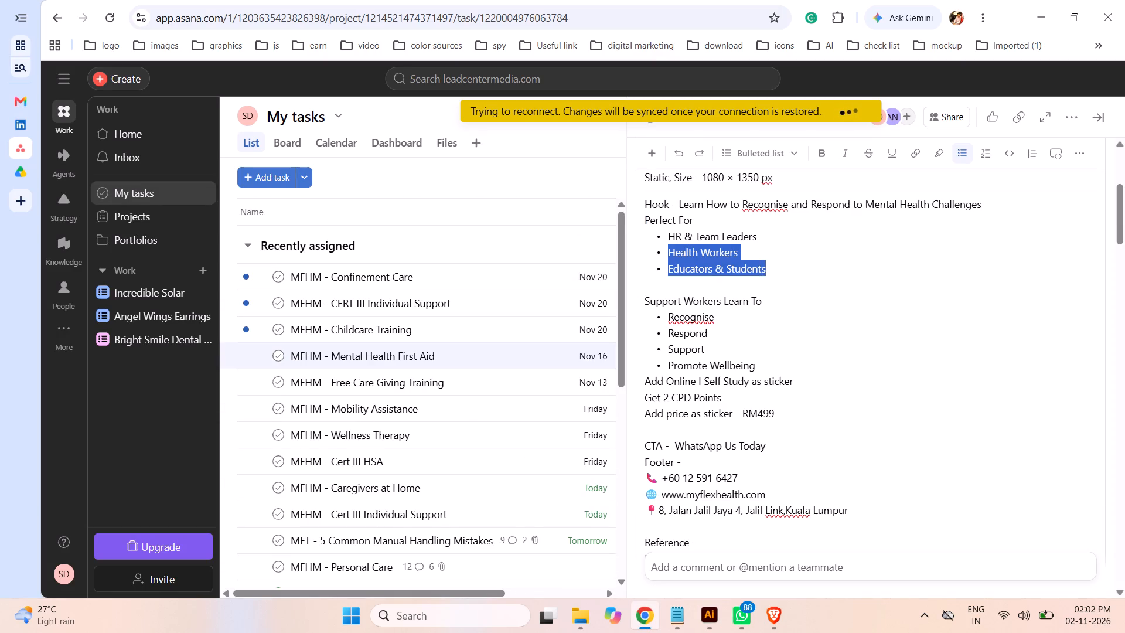
pyautogui.moveTo(664, 250); pyautogui.dragTo(661, 236)
pyautogui.hotkey('ctrl', 'c')
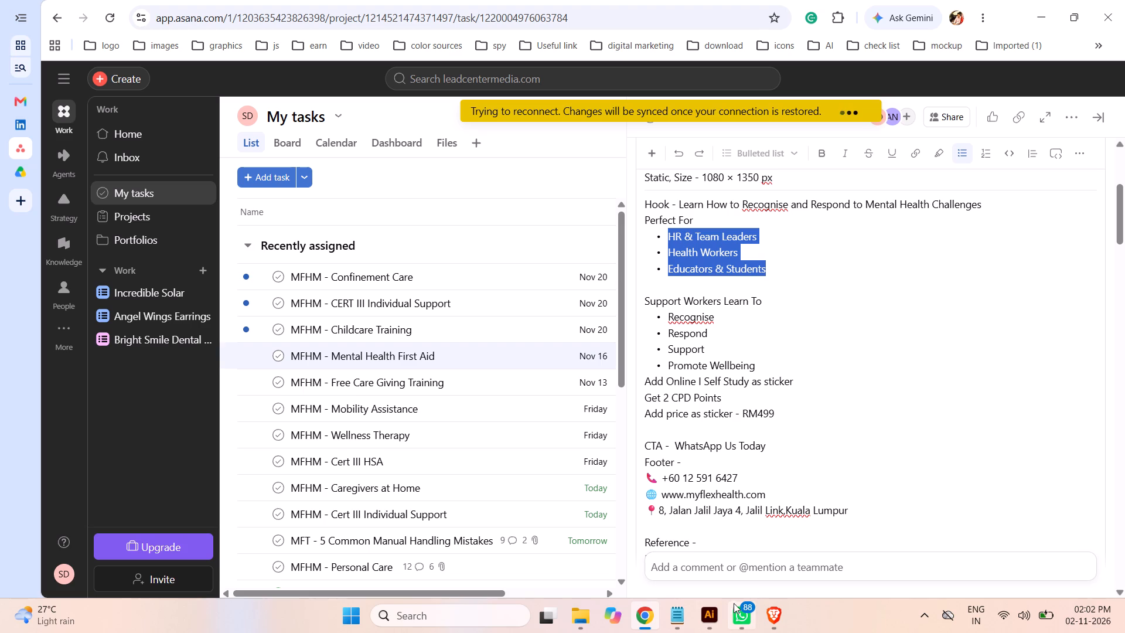
pyautogui.click(713, 614)
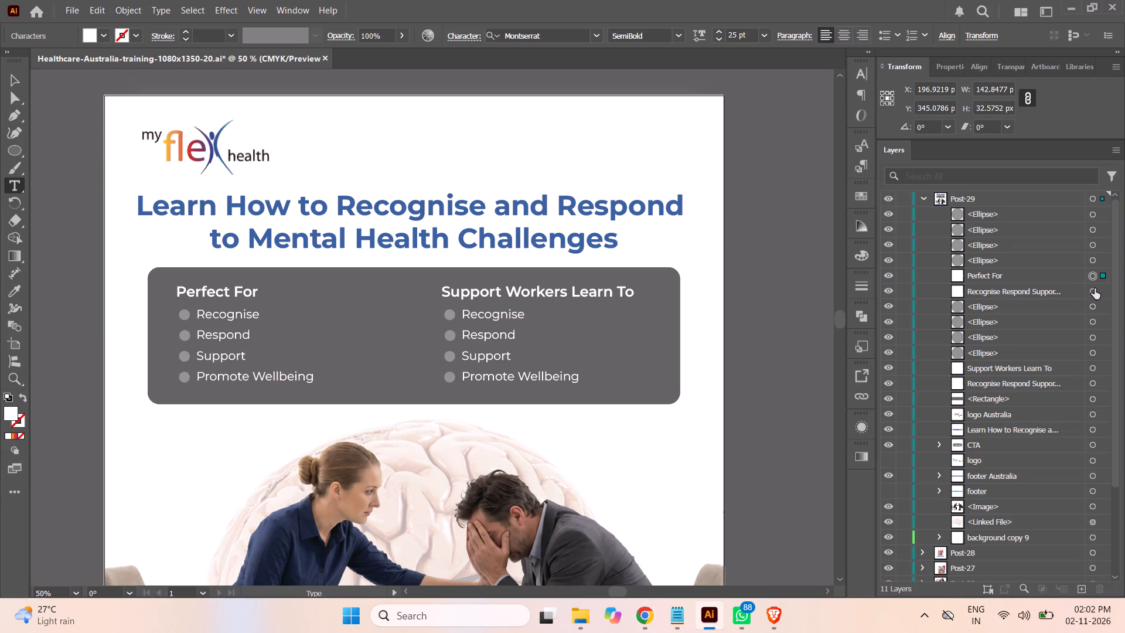
pyautogui.click(1095, 291)
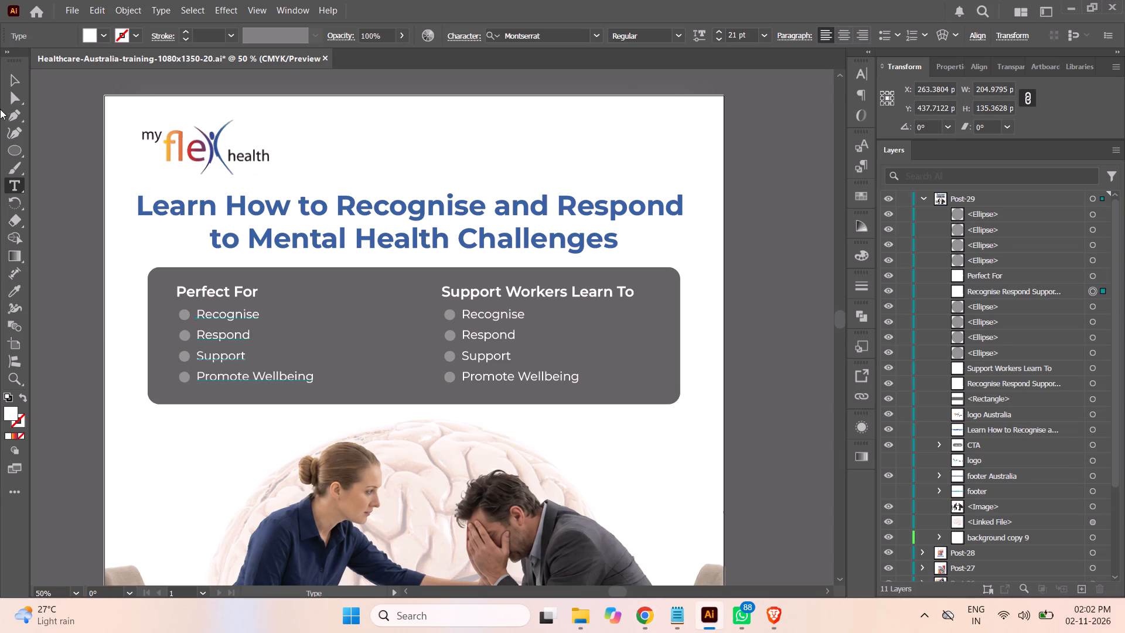
pyautogui.click(227, 354)
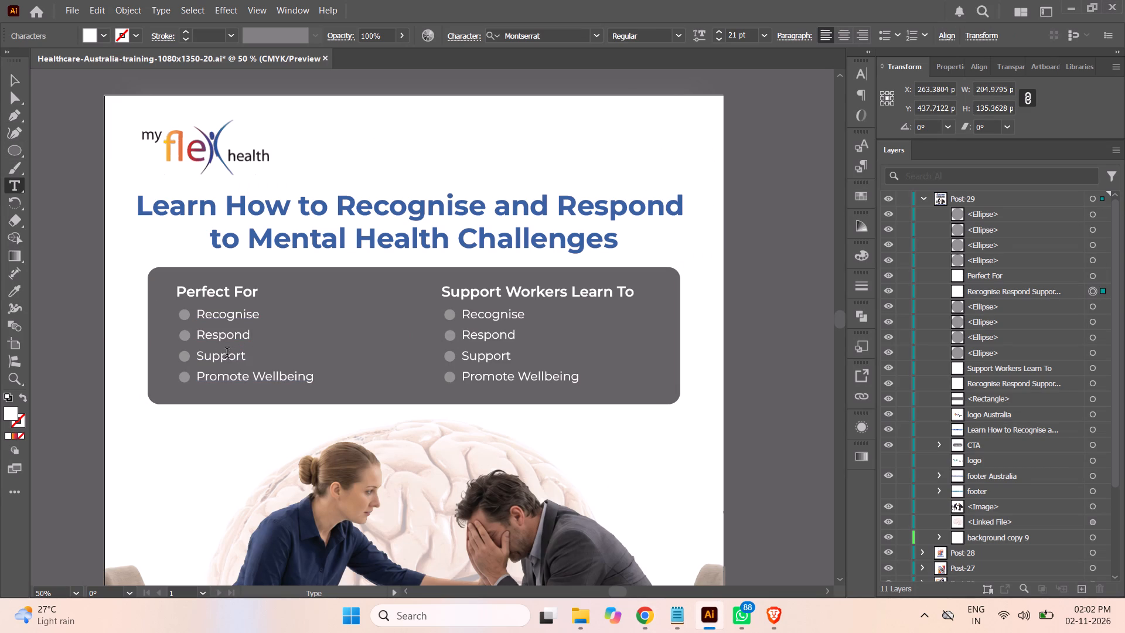
pyautogui.hotkey('ctrl', 'a')
pyautogui.hotkey('ctrl', 'v')
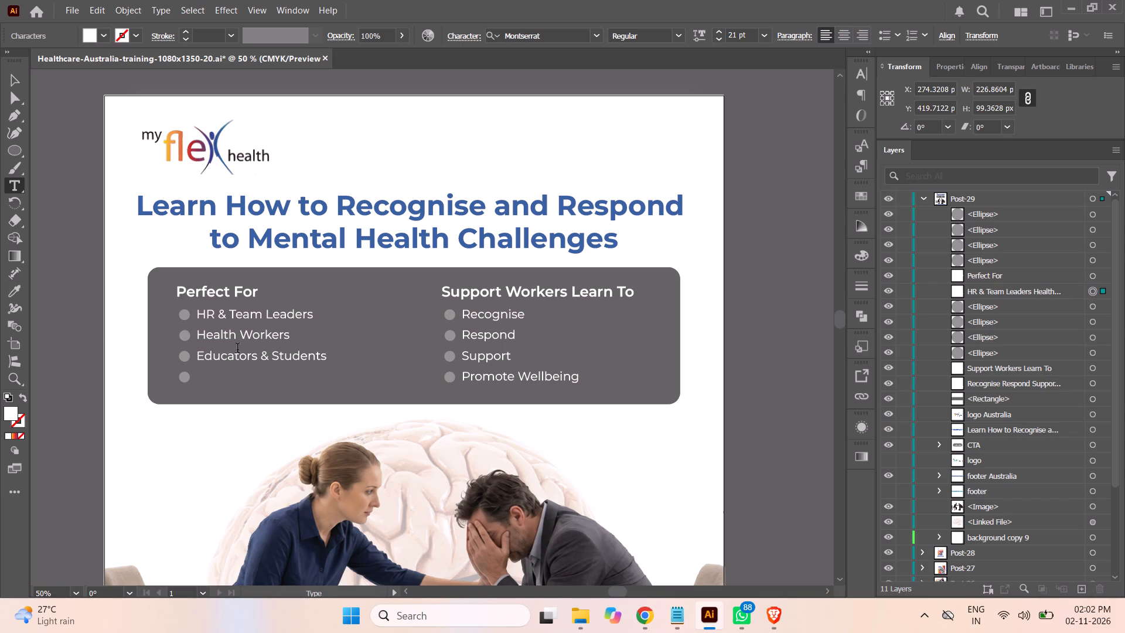
# Delete the spare fourth bullet circle below "Educators & Students".
pyautogui.click(10, 80)
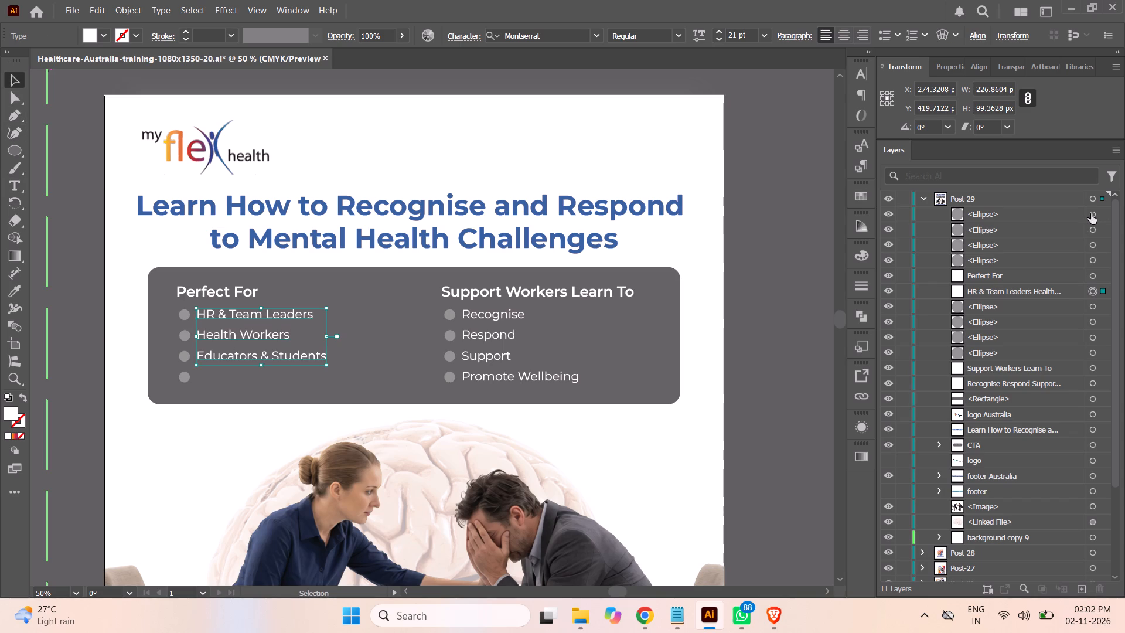
pyautogui.click(1091, 213)
pyautogui.click(1042, 216)
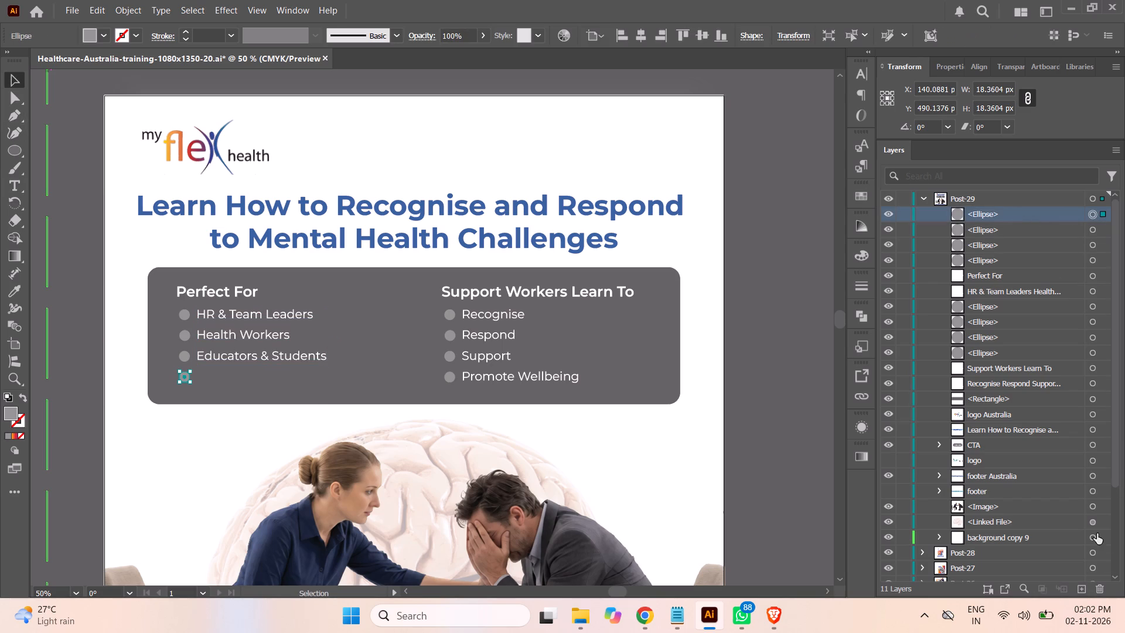
pyautogui.click(1100, 589)
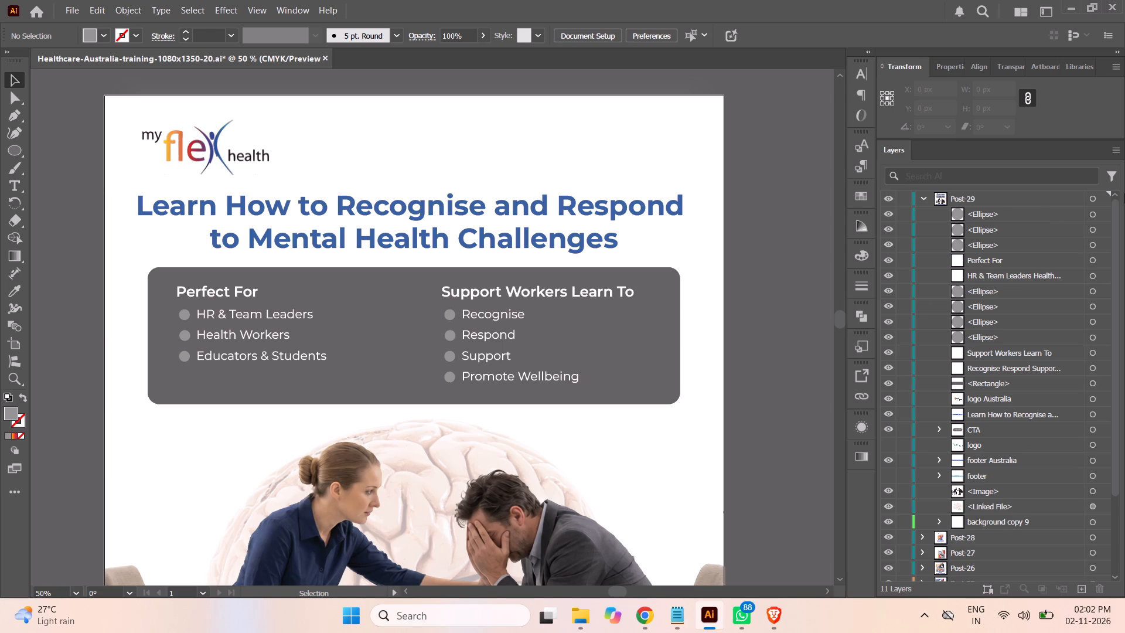
# Select the "Perfect For" heading, its list and three bullets, and shift them together about 1 px left and 1 px down.
pyautogui.click(1093, 213)
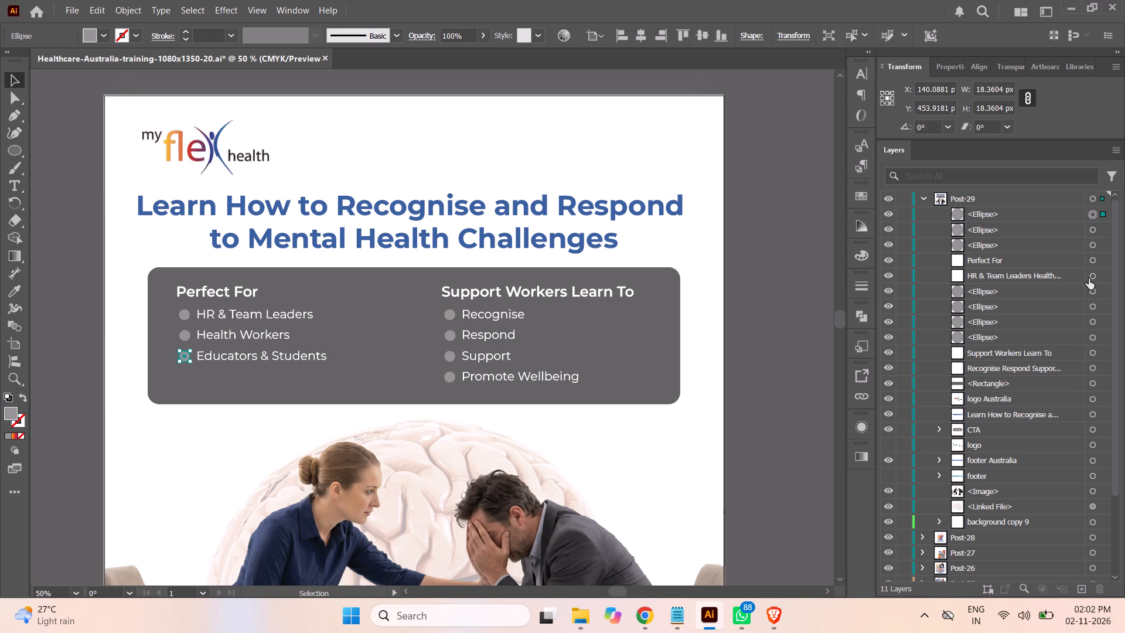
pyautogui.keyDown('shift'); pyautogui.click(1093, 277); pyautogui.keyUp('shift')
pyautogui.click(1064, 274)
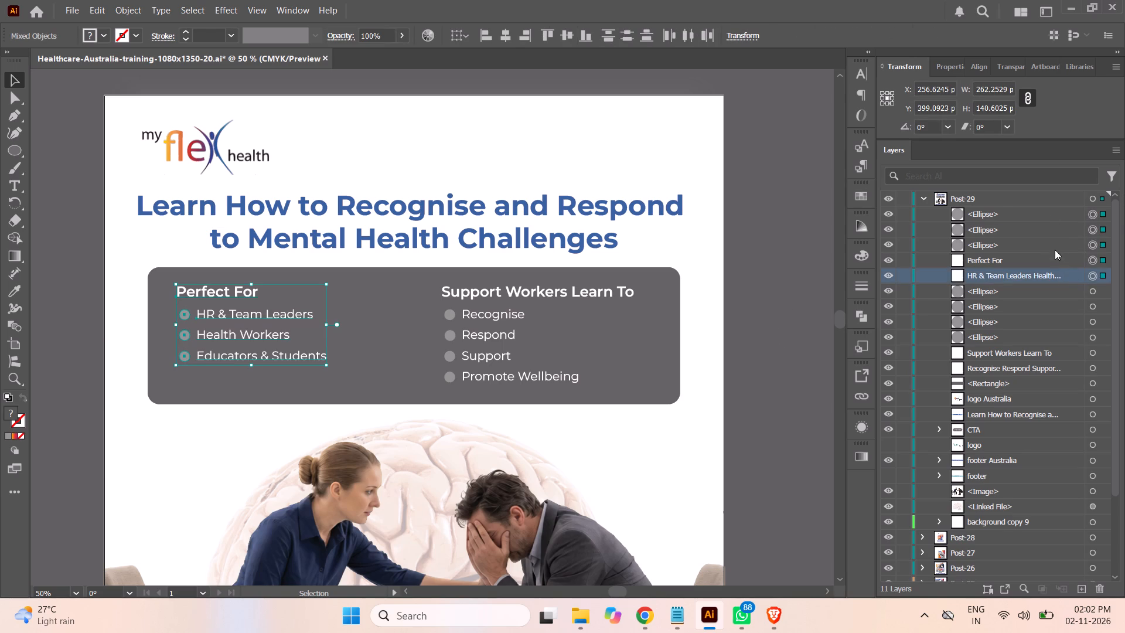
pyautogui.keyDown('shift'); pyautogui.click(1056, 212); pyautogui.keyUp('shift')
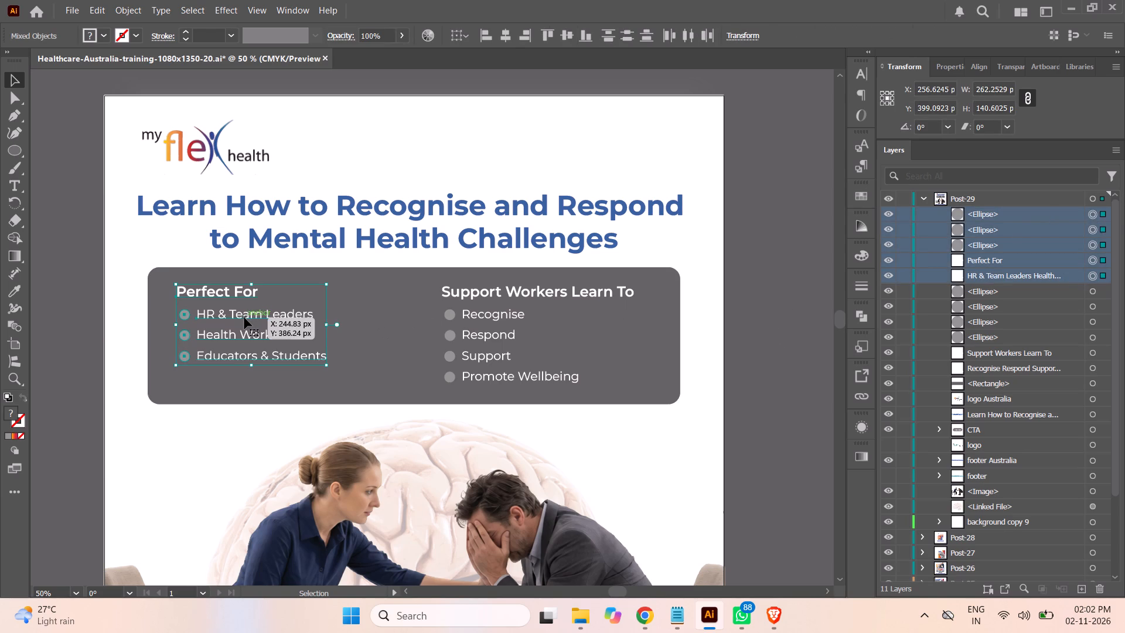
pyautogui.click(244, 318)
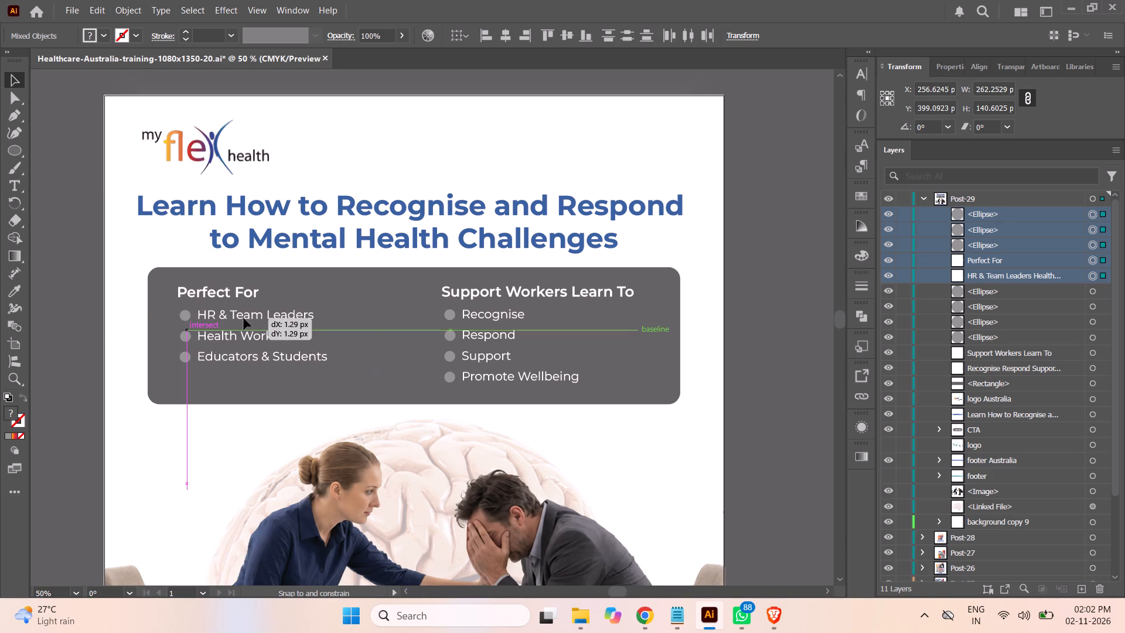
pyautogui.click(783, 319)
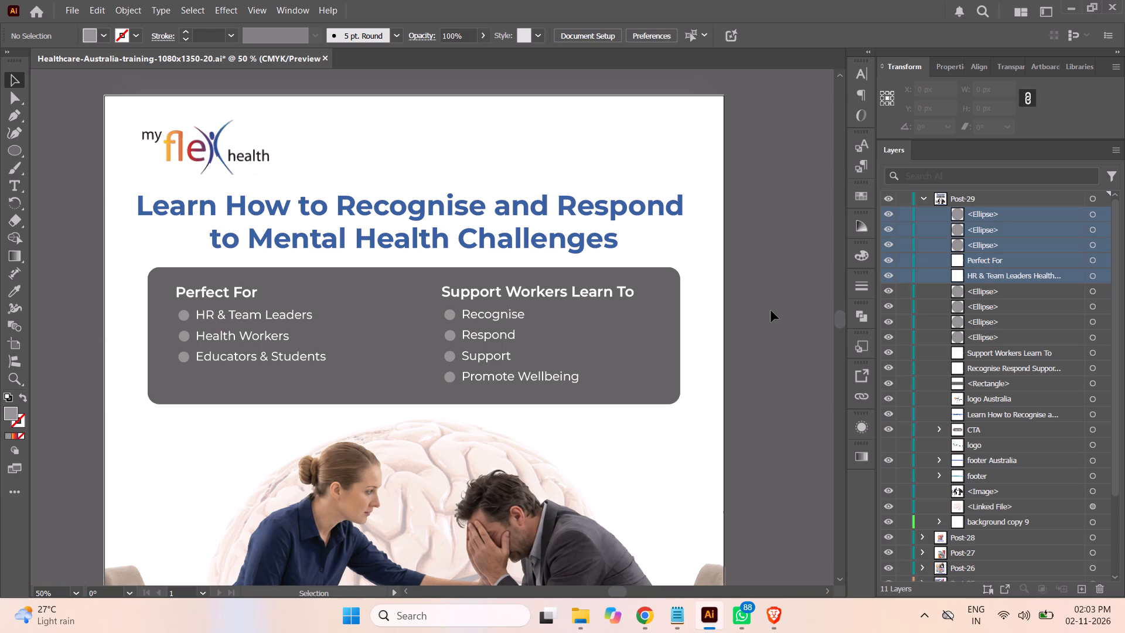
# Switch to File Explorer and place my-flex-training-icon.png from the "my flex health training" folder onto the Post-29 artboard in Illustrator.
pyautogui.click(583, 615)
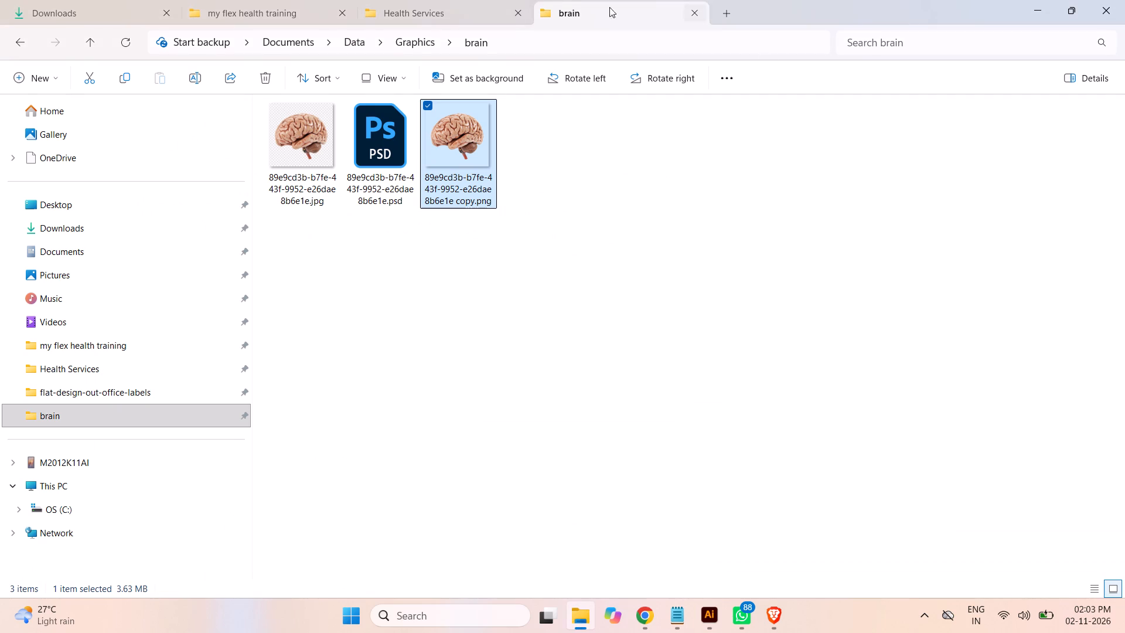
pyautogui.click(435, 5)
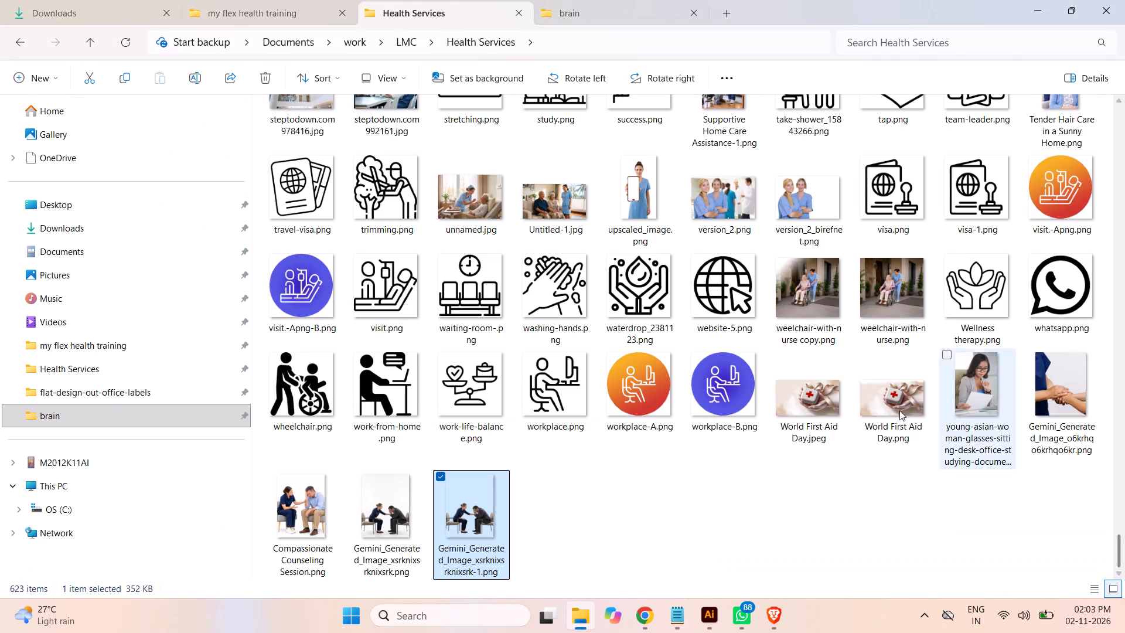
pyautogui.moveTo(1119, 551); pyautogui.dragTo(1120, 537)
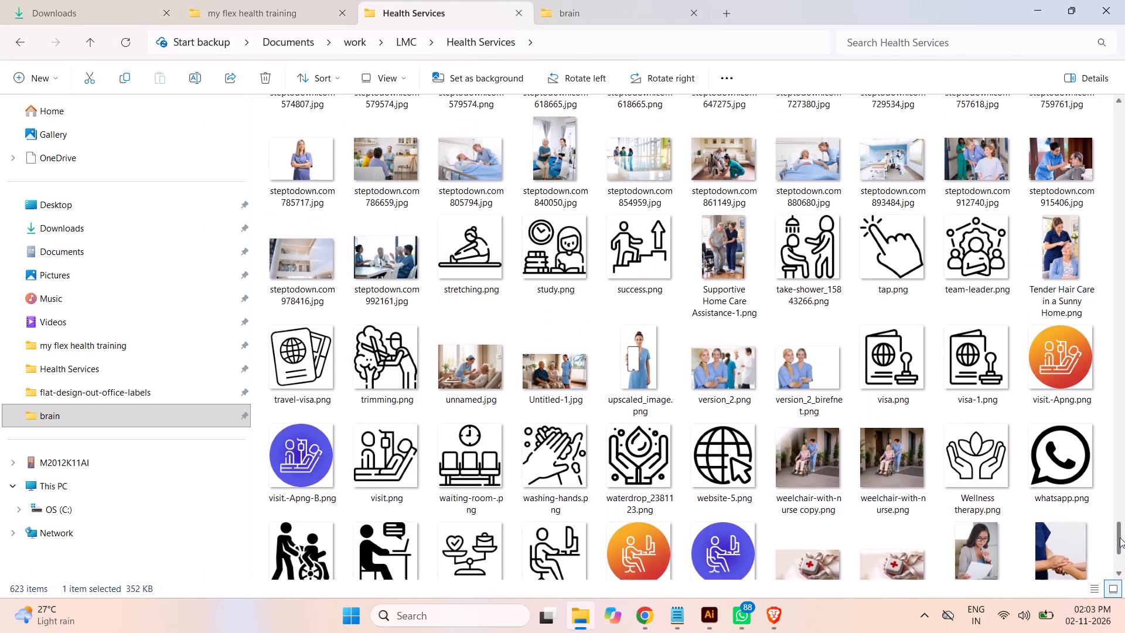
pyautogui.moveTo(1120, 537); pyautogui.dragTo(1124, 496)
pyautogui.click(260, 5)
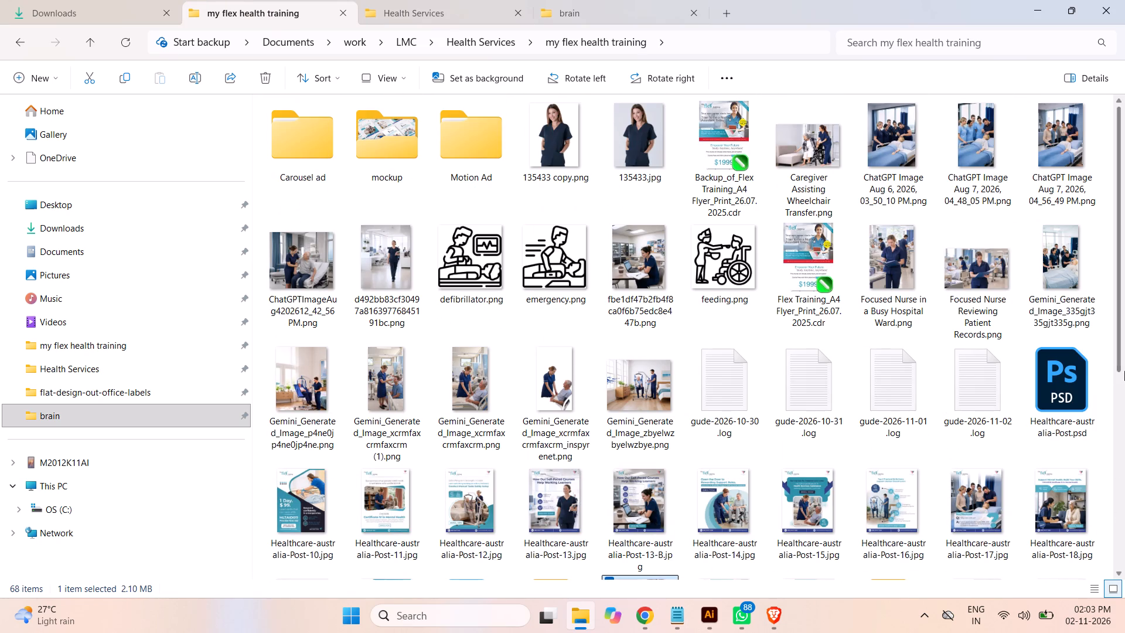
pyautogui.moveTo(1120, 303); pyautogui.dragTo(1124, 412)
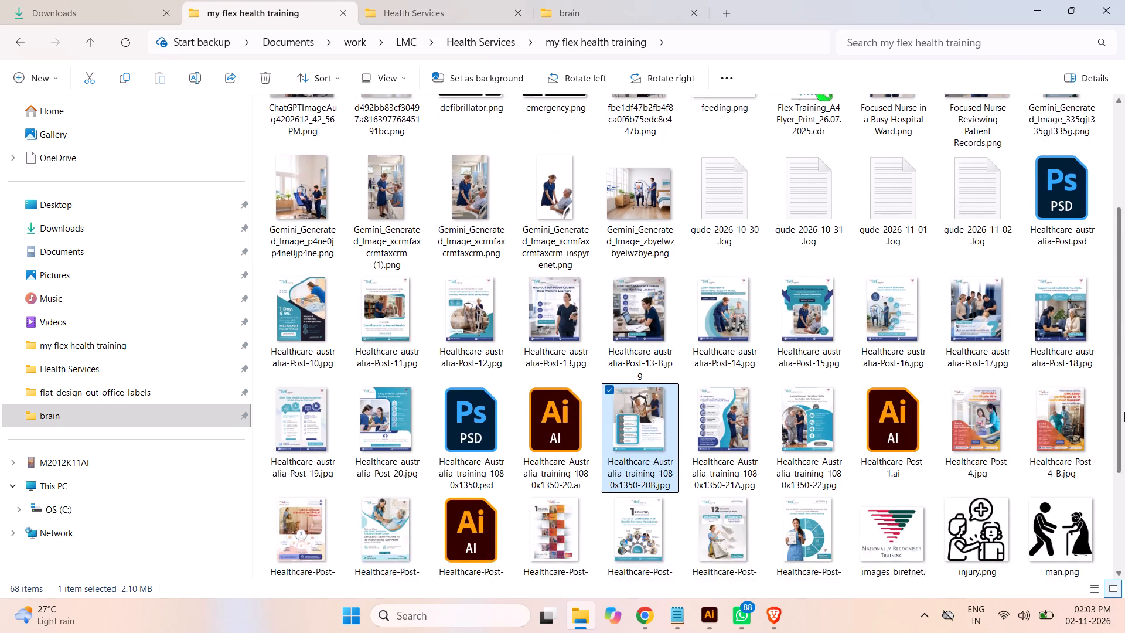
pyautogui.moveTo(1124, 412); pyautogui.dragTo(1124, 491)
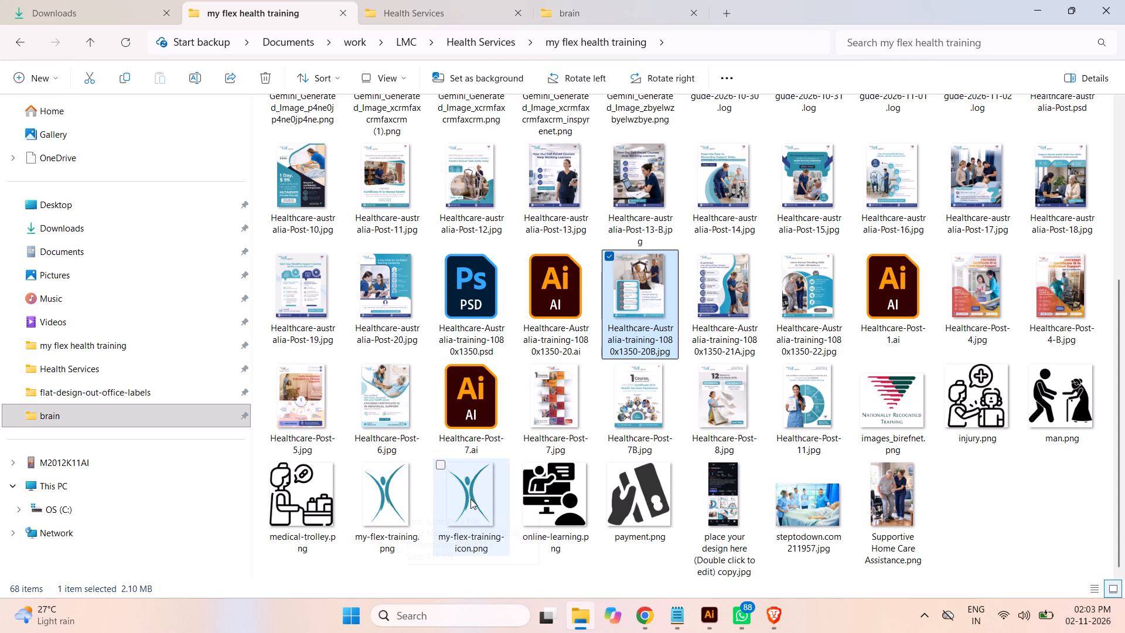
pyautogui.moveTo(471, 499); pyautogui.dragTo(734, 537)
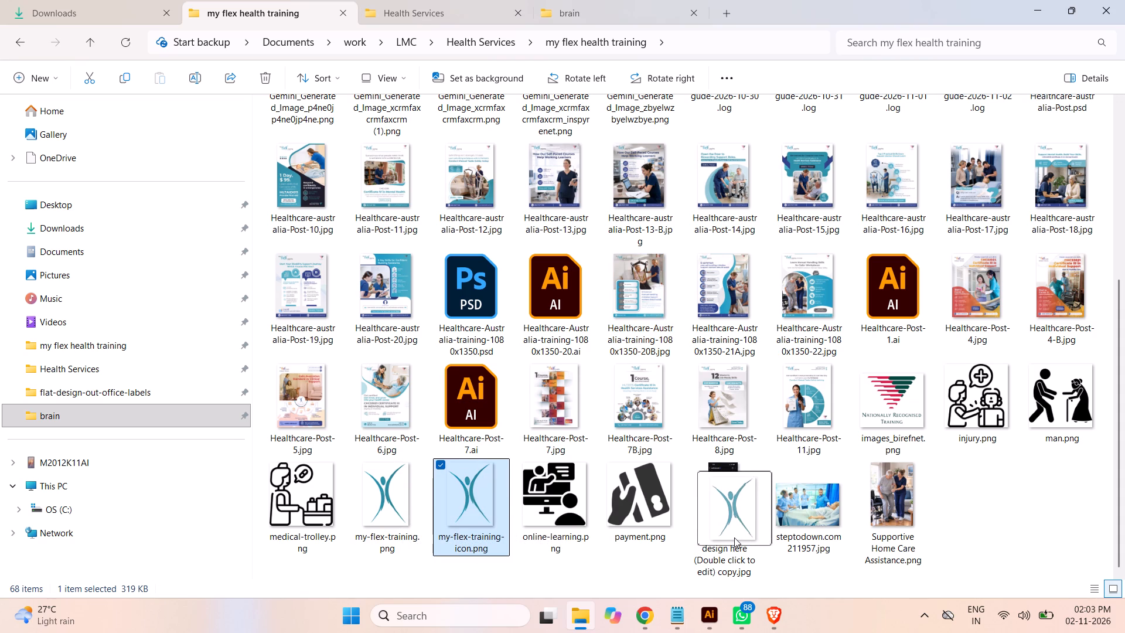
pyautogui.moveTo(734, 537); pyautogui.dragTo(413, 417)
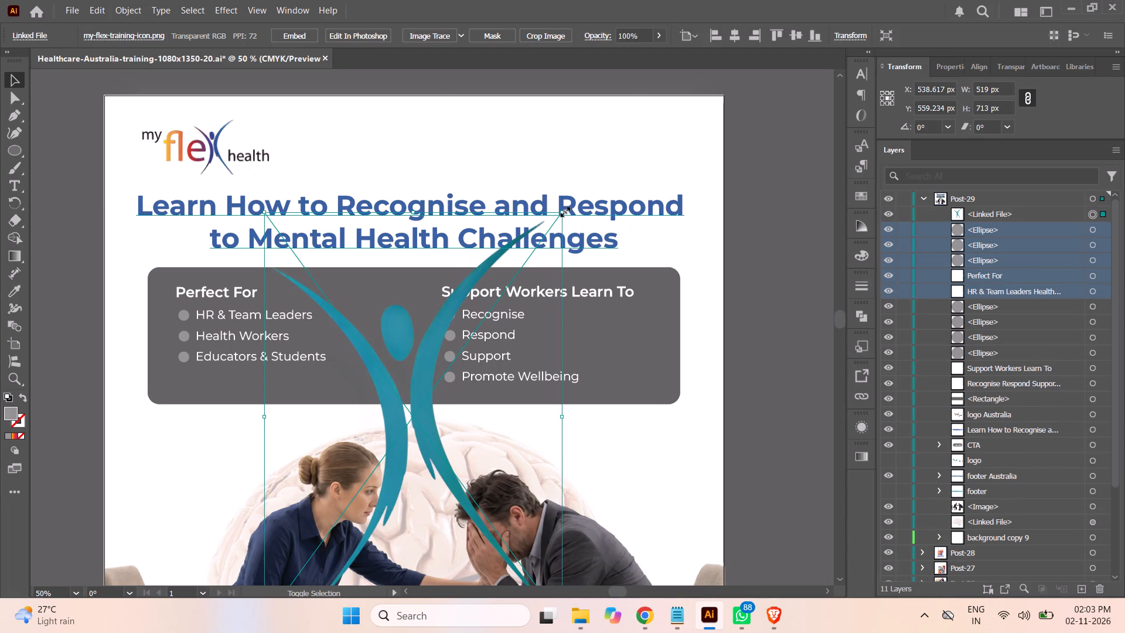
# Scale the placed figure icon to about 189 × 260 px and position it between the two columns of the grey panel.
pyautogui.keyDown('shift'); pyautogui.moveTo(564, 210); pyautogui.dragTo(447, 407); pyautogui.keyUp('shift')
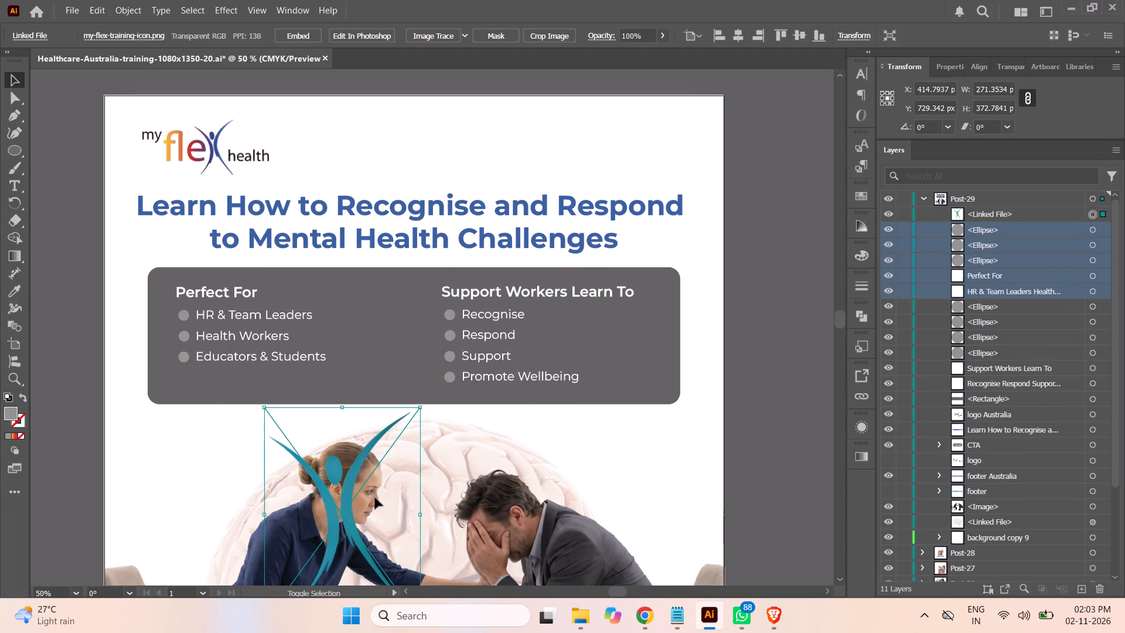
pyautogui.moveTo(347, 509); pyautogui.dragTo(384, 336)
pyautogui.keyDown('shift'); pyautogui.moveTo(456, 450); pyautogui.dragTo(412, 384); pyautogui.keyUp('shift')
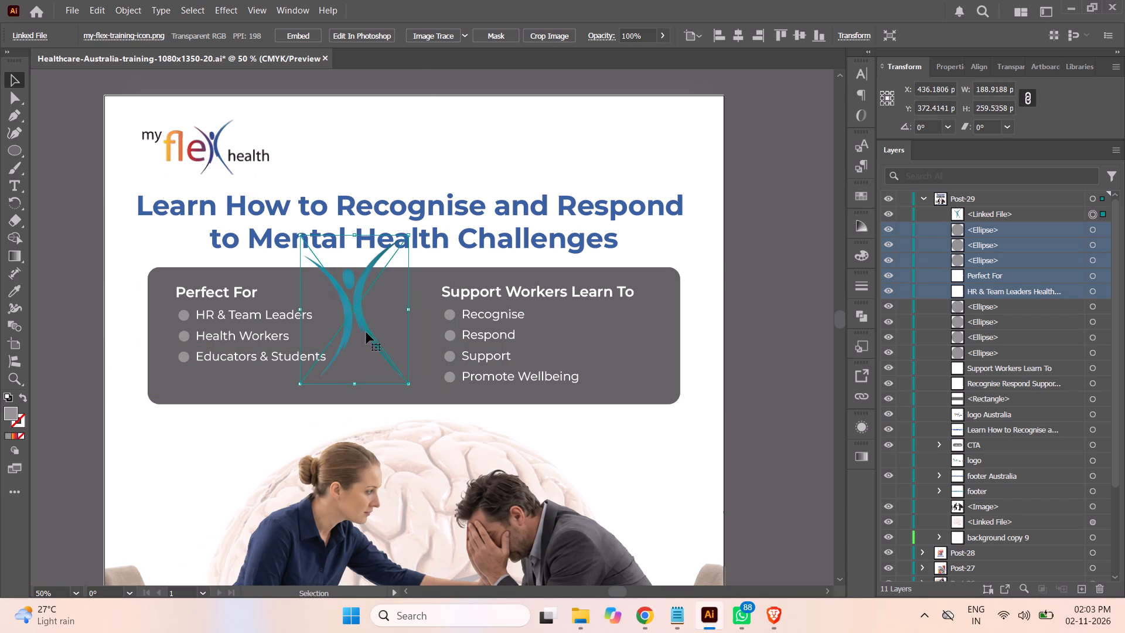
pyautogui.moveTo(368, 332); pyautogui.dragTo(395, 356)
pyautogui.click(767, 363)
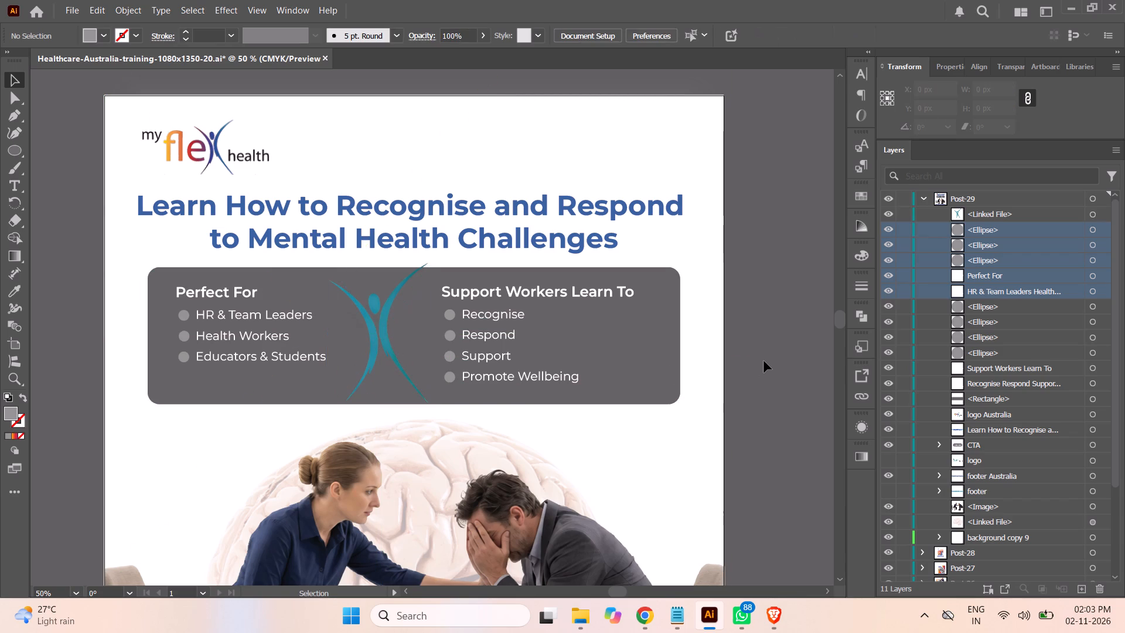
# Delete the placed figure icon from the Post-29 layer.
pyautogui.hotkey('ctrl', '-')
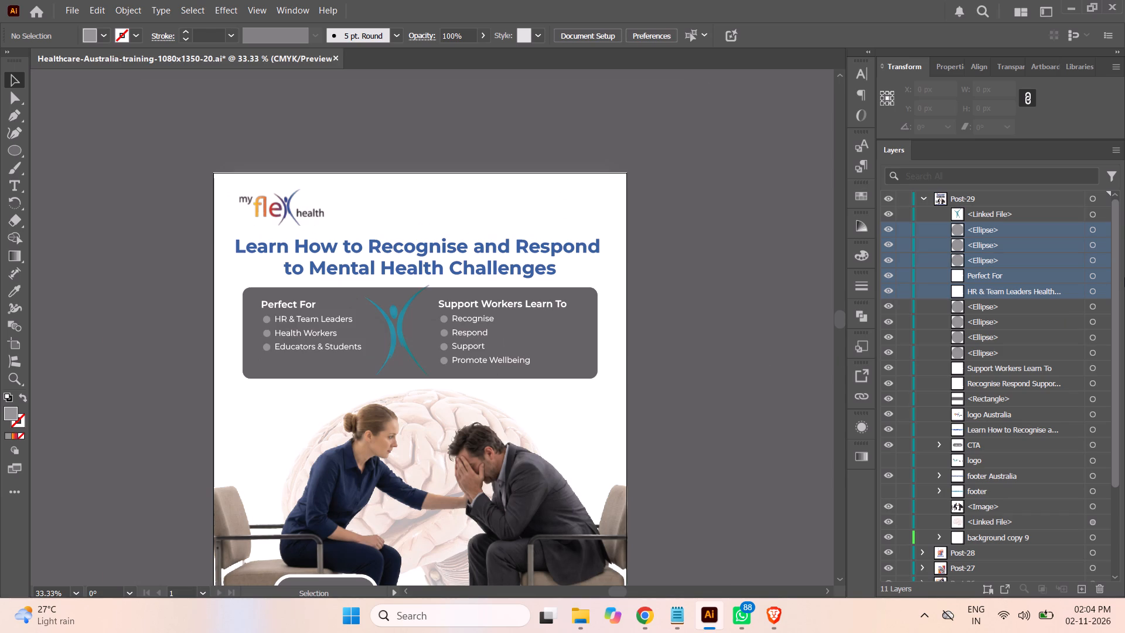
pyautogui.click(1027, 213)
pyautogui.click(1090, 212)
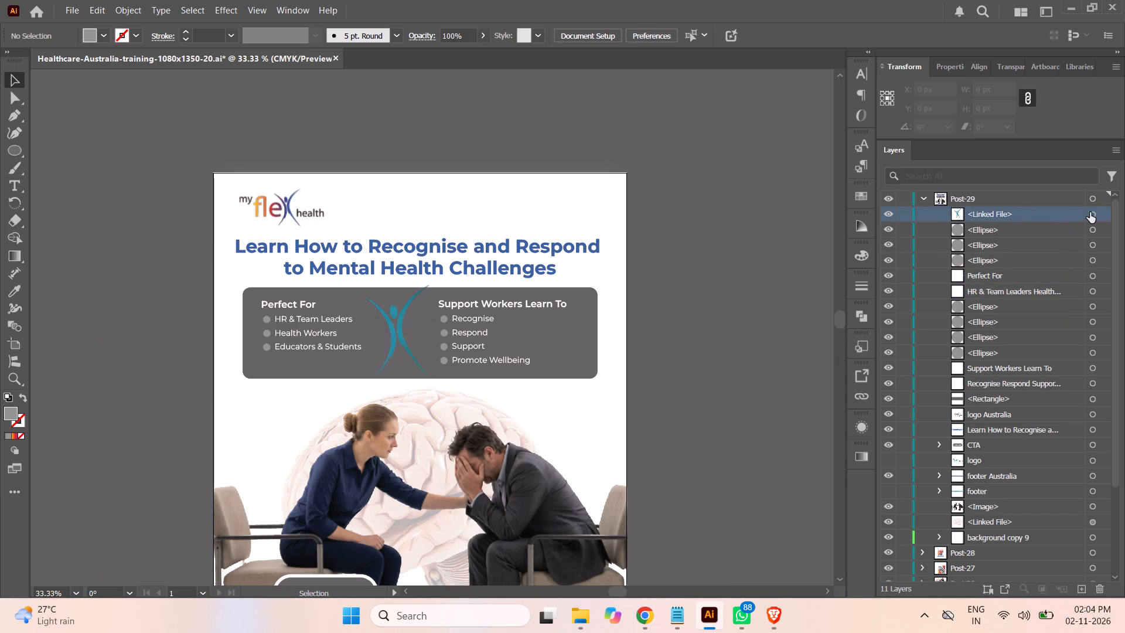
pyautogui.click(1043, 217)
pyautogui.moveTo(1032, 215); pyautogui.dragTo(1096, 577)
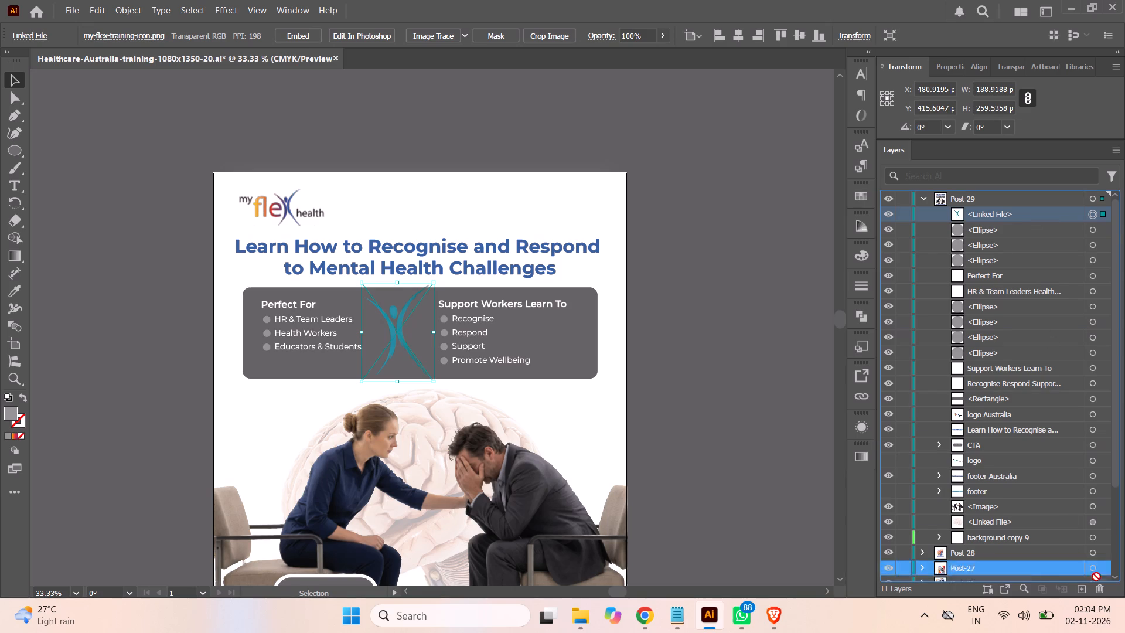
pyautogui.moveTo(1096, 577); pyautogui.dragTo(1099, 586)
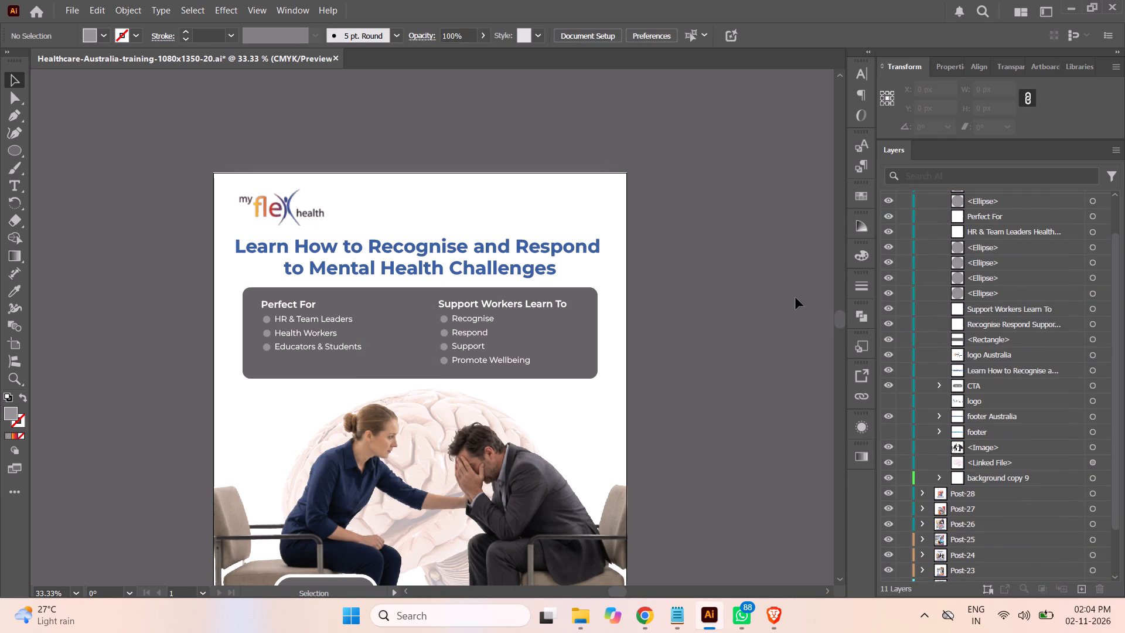
# Select the "Support Workers Learn To" heading, its list and four bullets, and move them horizontally about 158 px closer to the "Perfect For" column.
pyautogui.click(1093, 246)
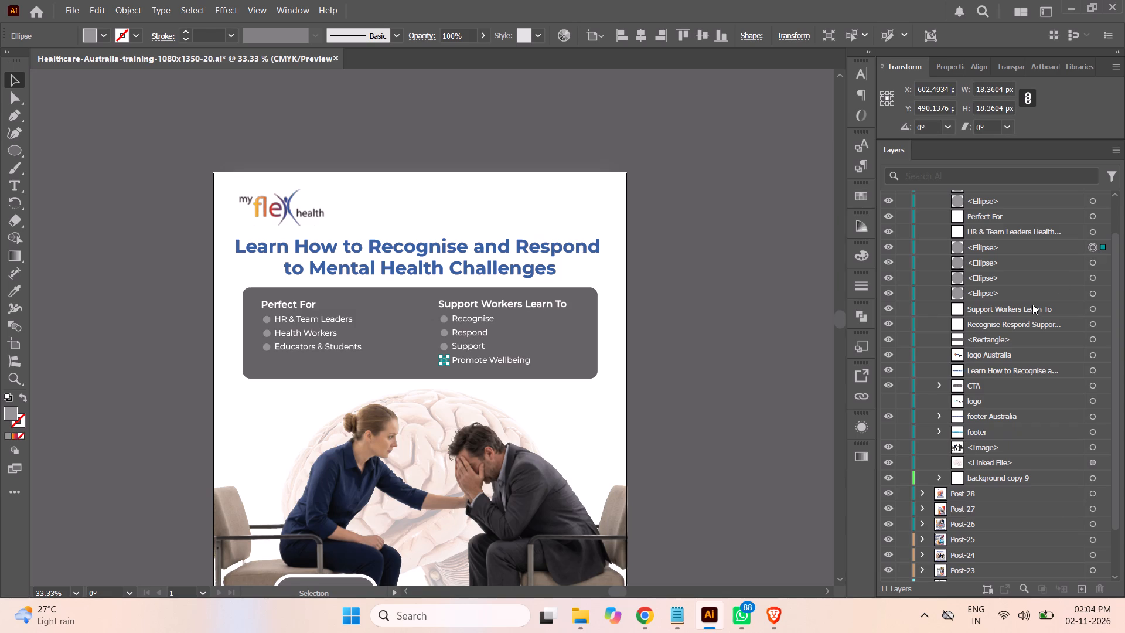
pyautogui.keyDown('shift'); pyautogui.click(1093, 325); pyautogui.keyUp('shift')
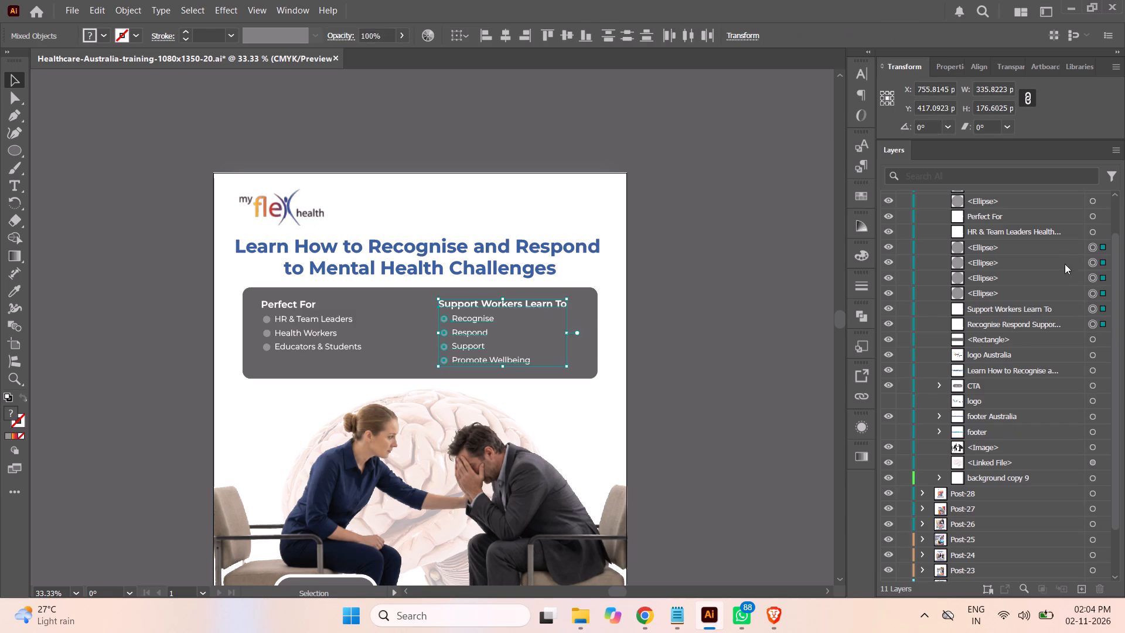
pyautogui.click(1061, 250)
pyautogui.keyDown('shift'); pyautogui.click(1063, 322); pyautogui.keyUp('shift')
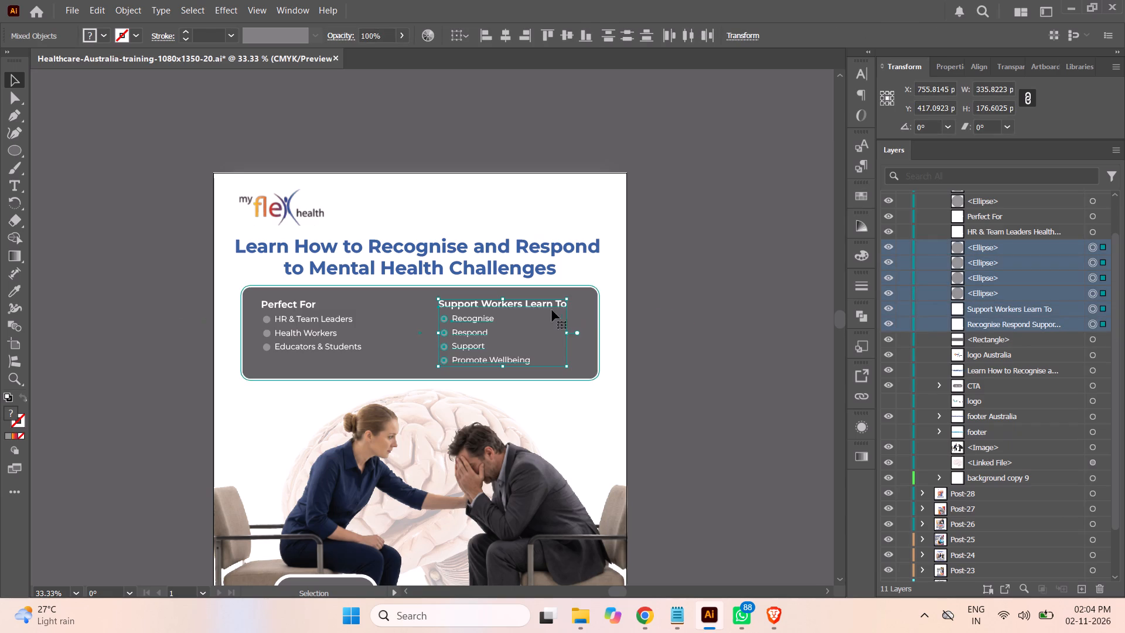
pyautogui.moveTo(465, 305); pyautogui.dragTo(434, 304)
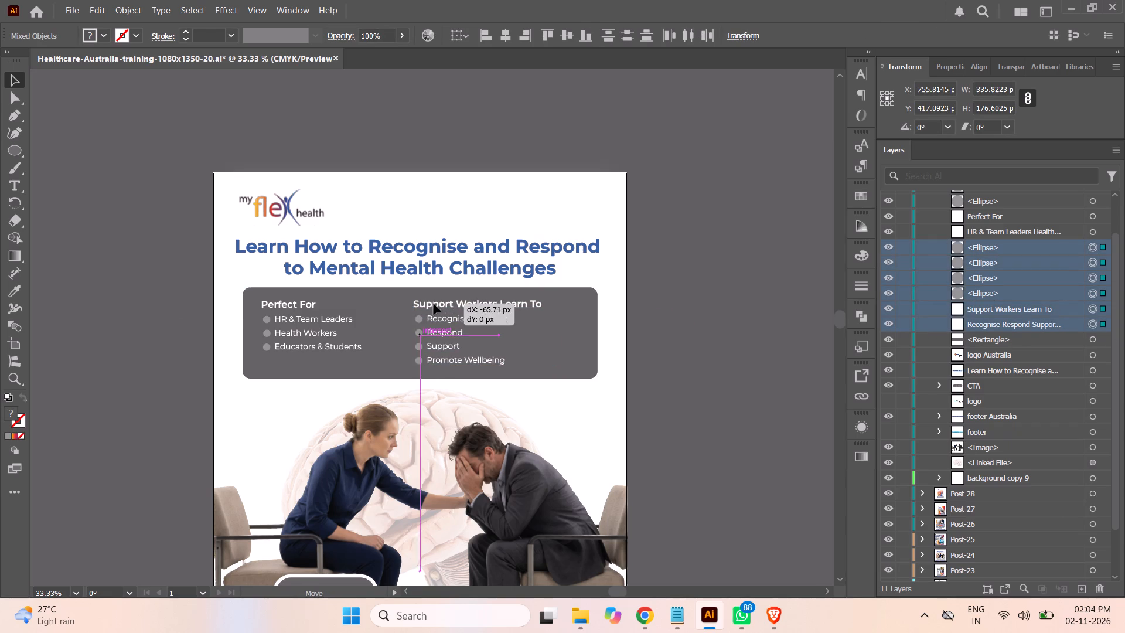
pyautogui.moveTo(434, 304); pyautogui.dragTo(400, 305)
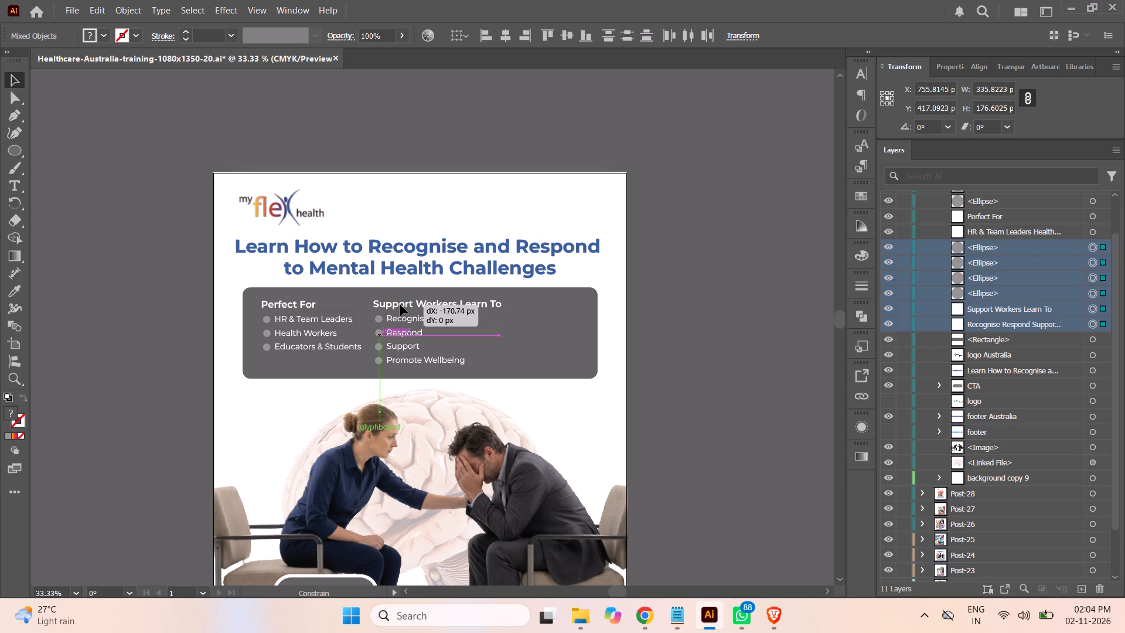
pyautogui.moveTo(400, 305); pyautogui.dragTo(401, 305)
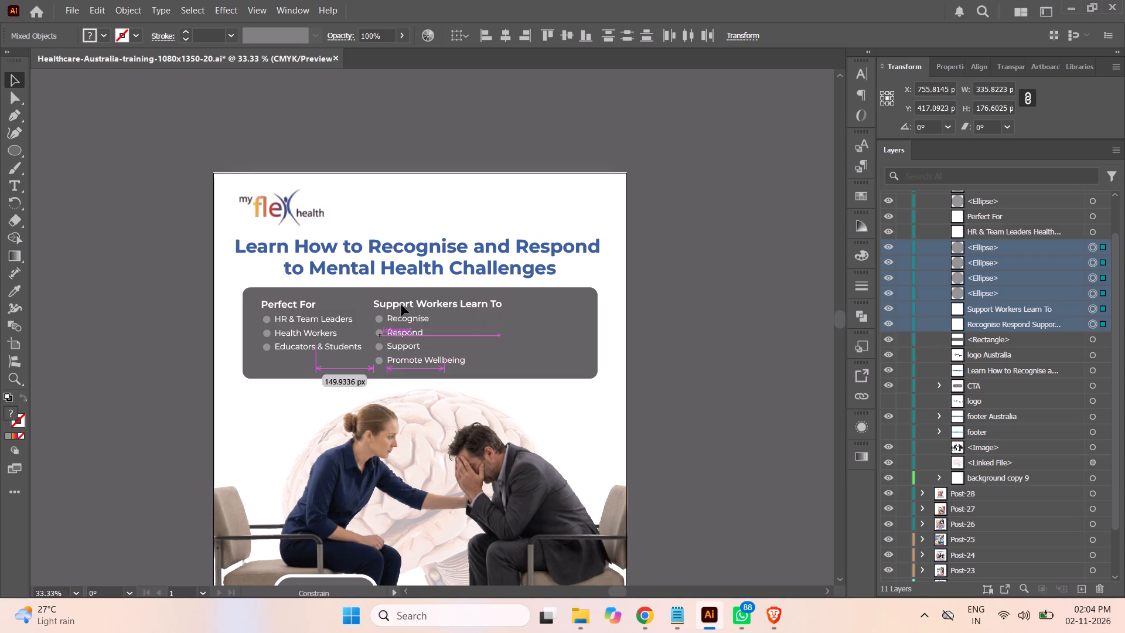
pyautogui.moveTo(401, 305); pyautogui.dragTo(405, 305)
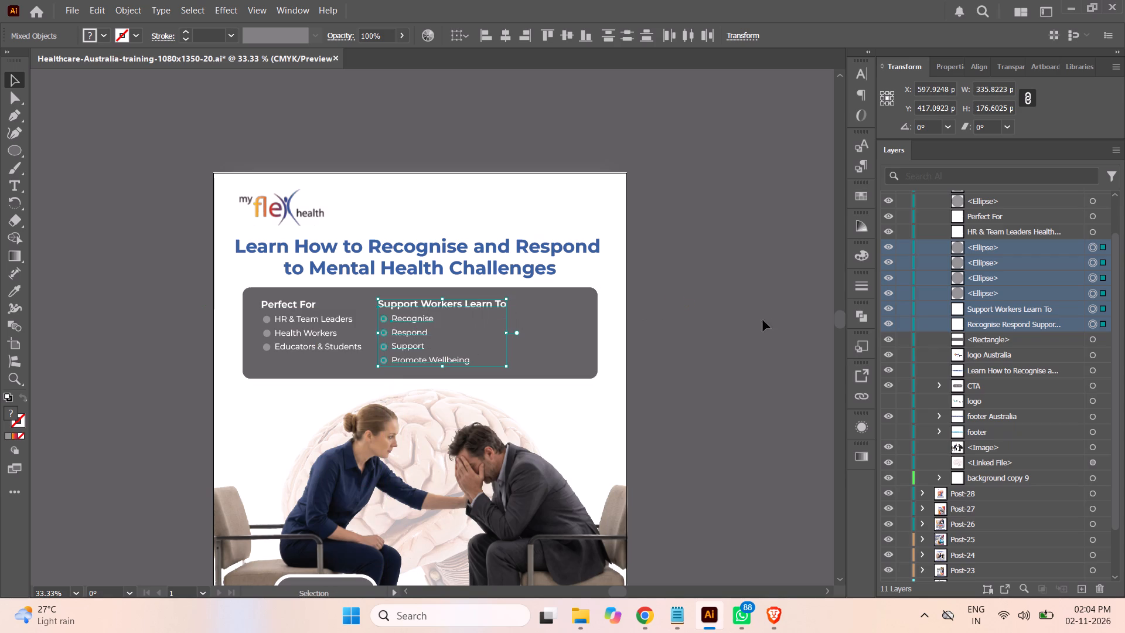
pyautogui.click(762, 319)
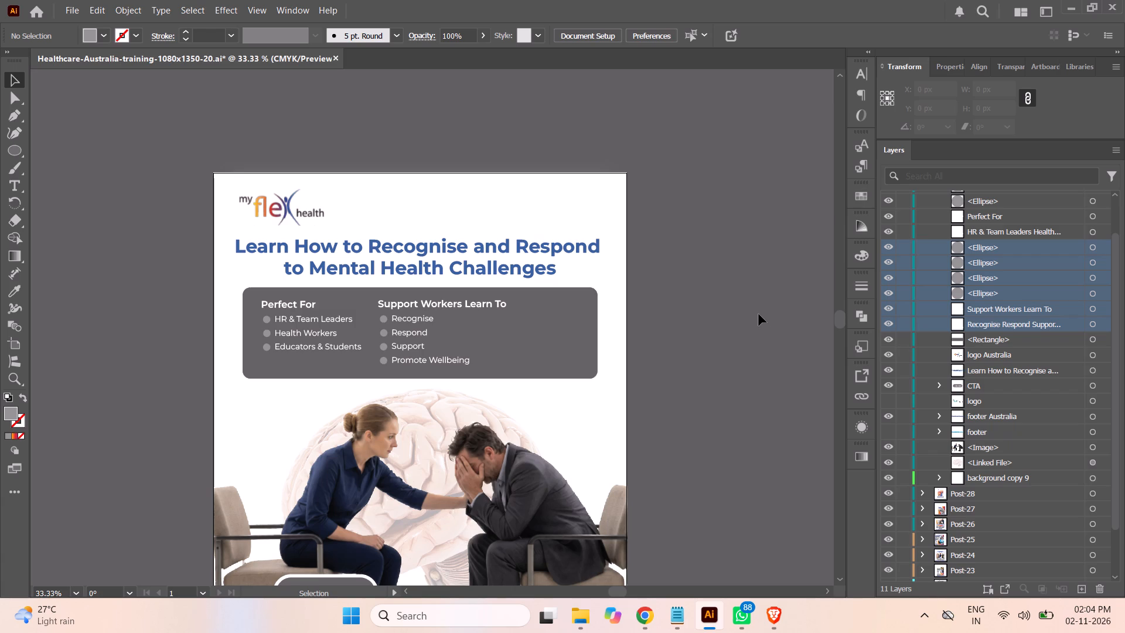
# Review the whole Post-29 layout, from the logo and grey panel down to the contact footer.
pyautogui.scroll(-3, 759, 300)
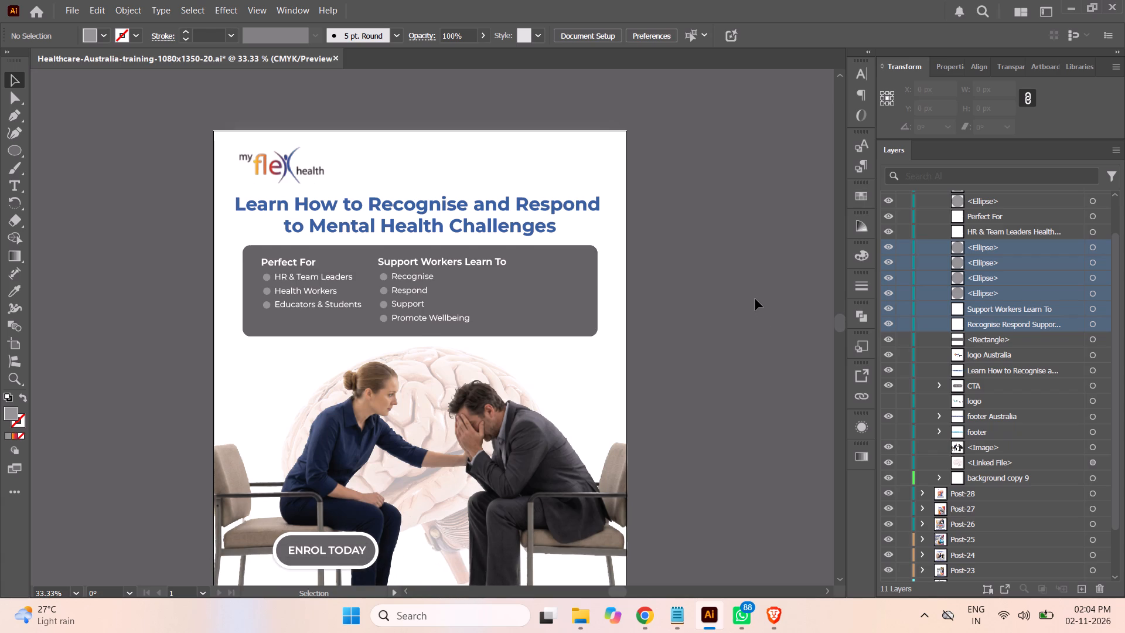
pyautogui.scroll(-2, 755, 297)
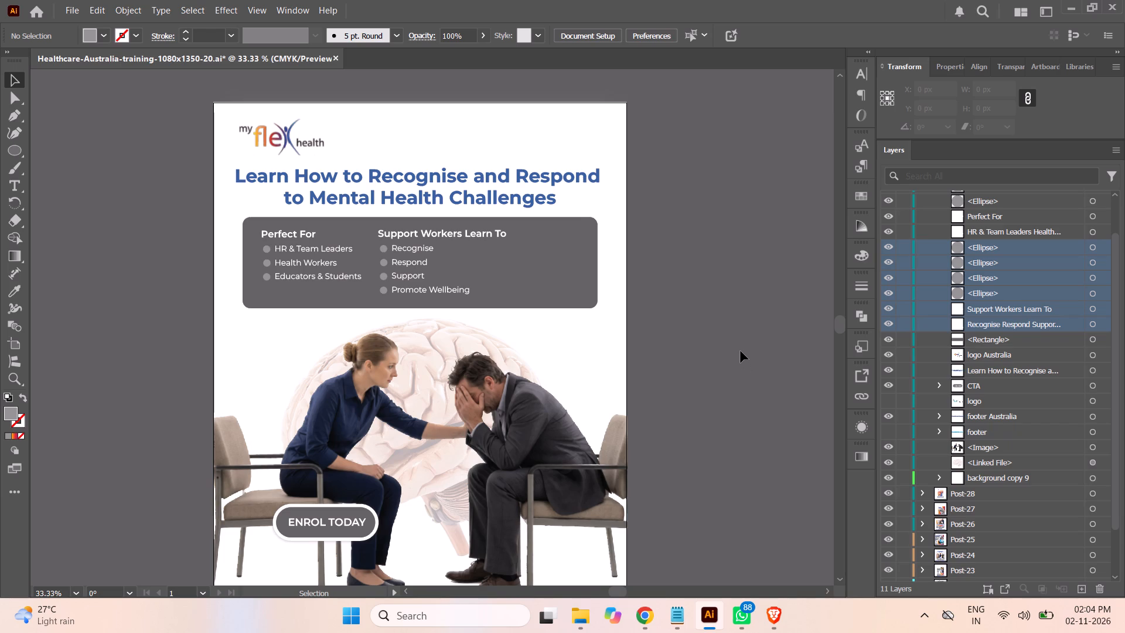
pyautogui.scroll(-3, 763, 295)
pyautogui.scroll(1, 759, 295)
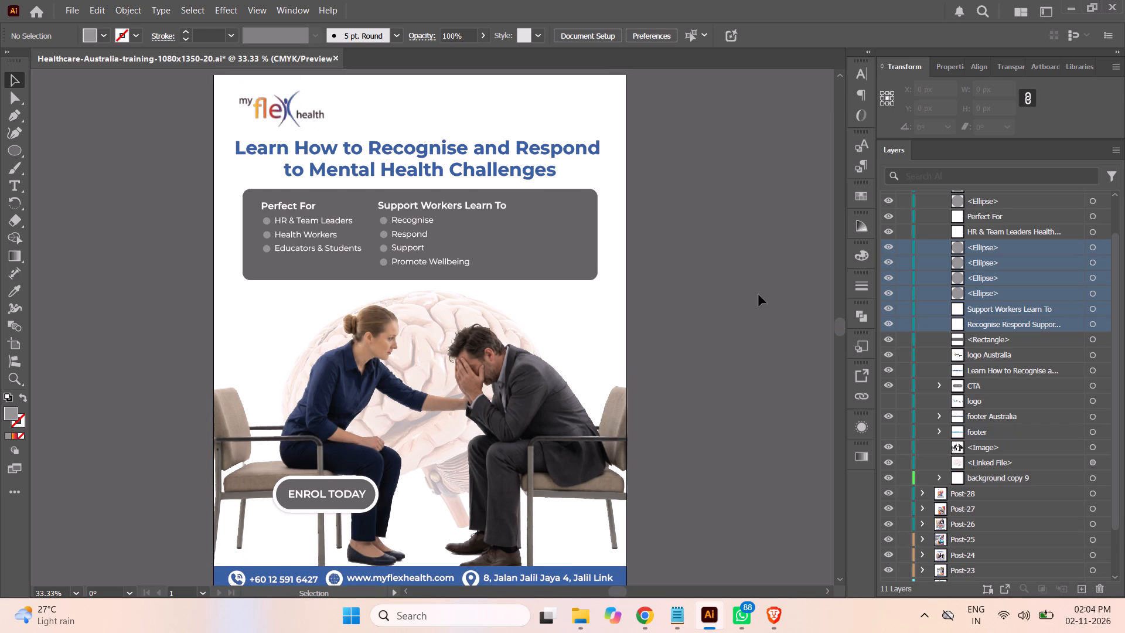
pyautogui.scroll(1, 759, 295)
pyautogui.scroll(-2, 759, 295)
pyautogui.scroll(4, 759, 295)
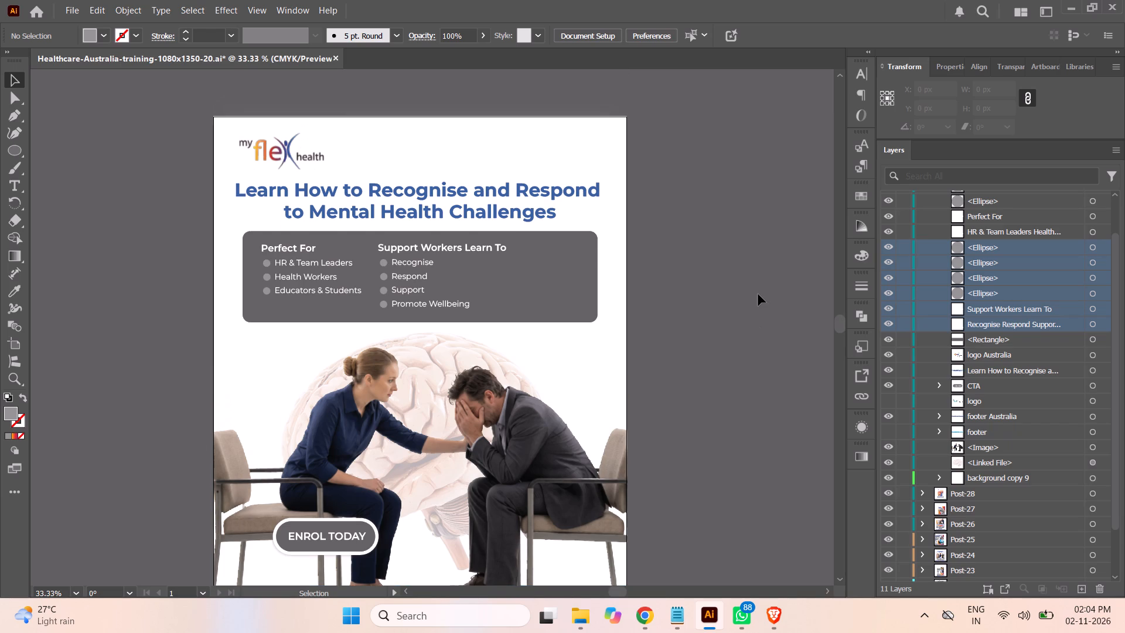
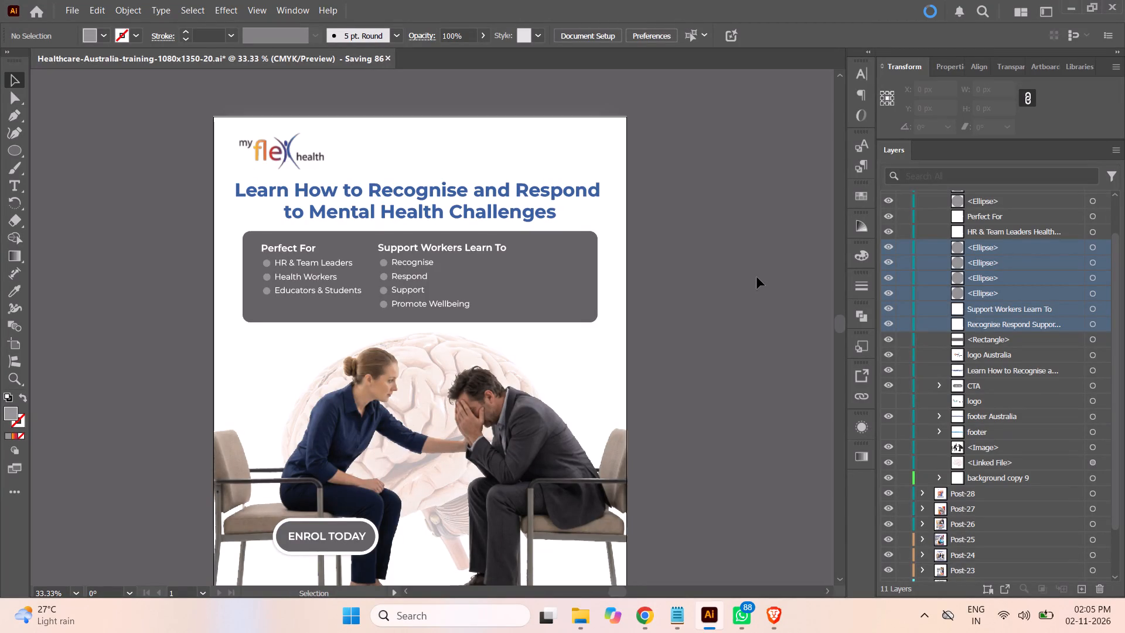
# Check the Asana brief in Chrome for the remaining Post-29 content, such as the stickers, and choose the Ellipse tool in Illustrator.
pyautogui.click(645, 615)
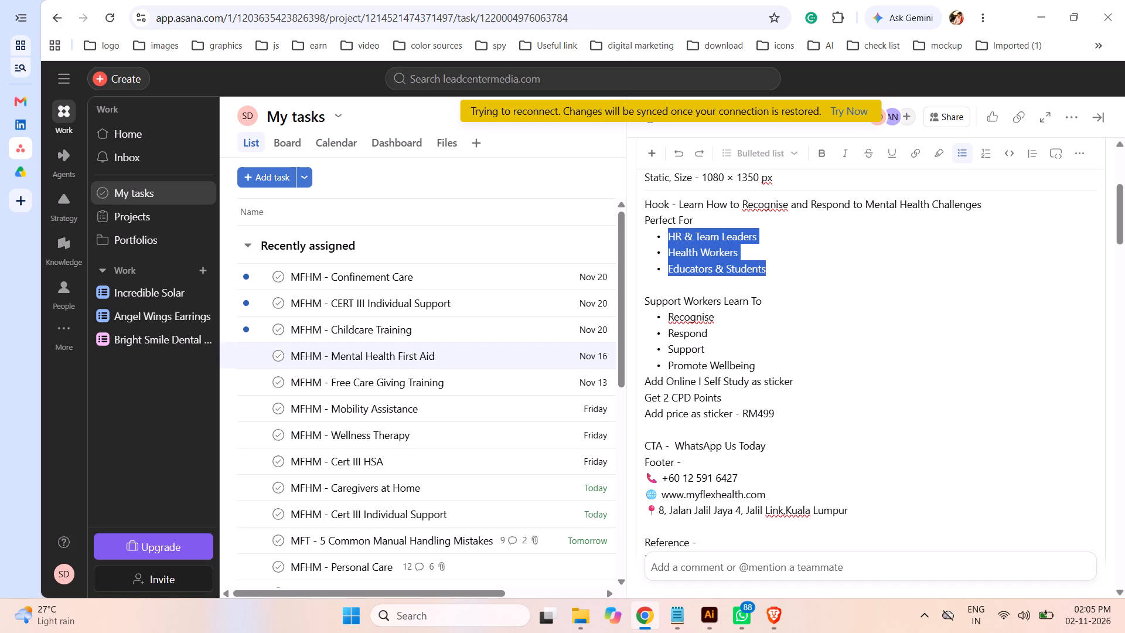
pyautogui.click(709, 616)
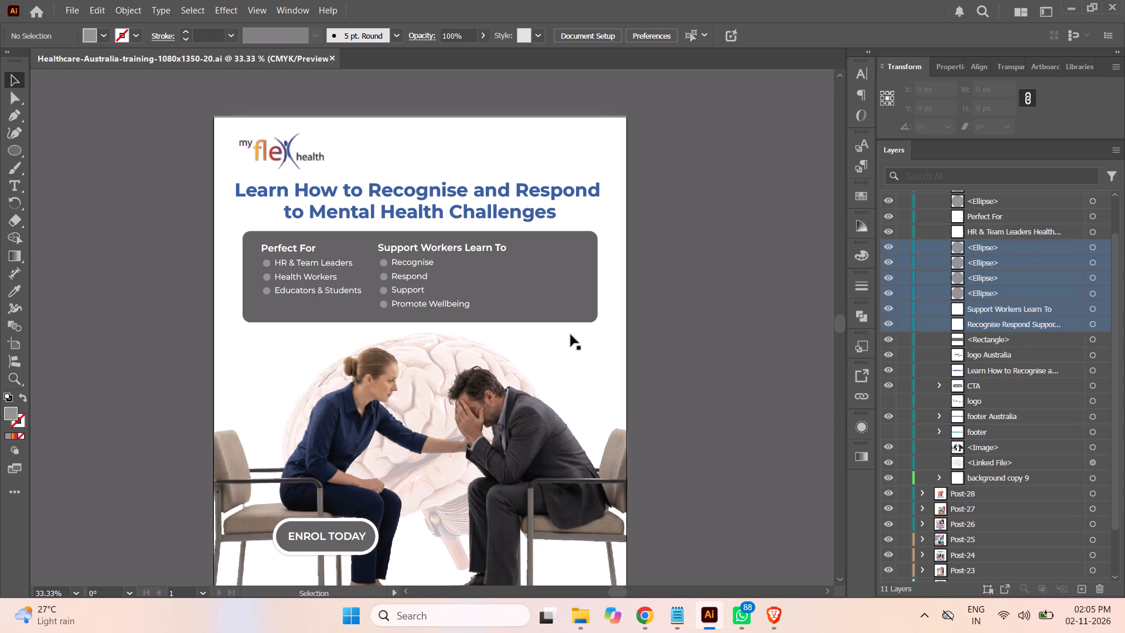
pyautogui.click(15, 152)
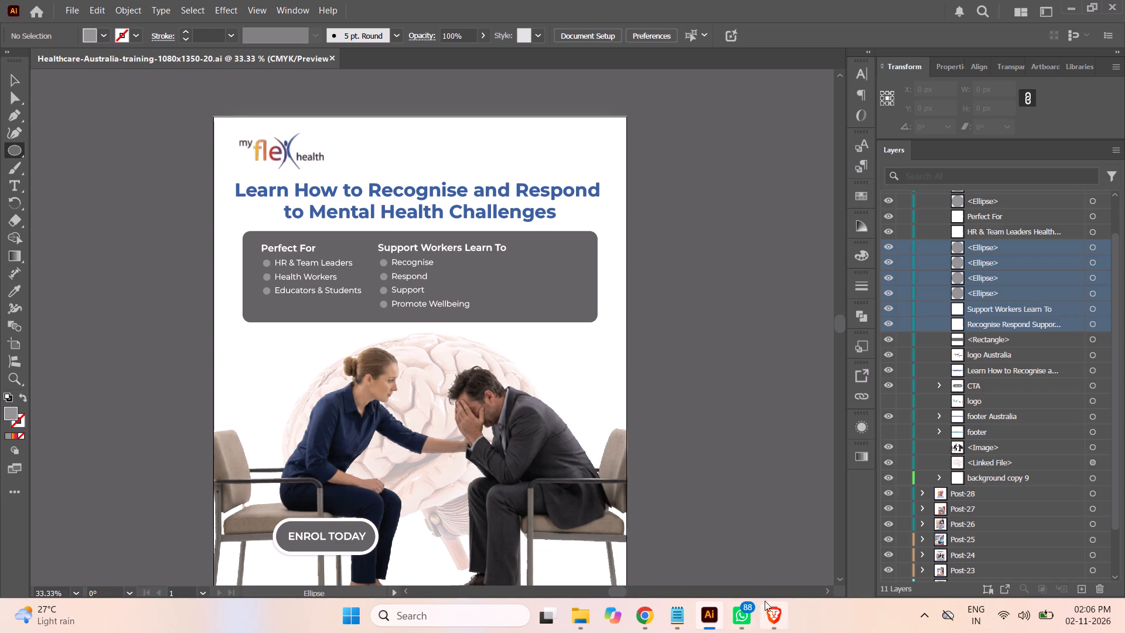
pyautogui.click(649, 616)
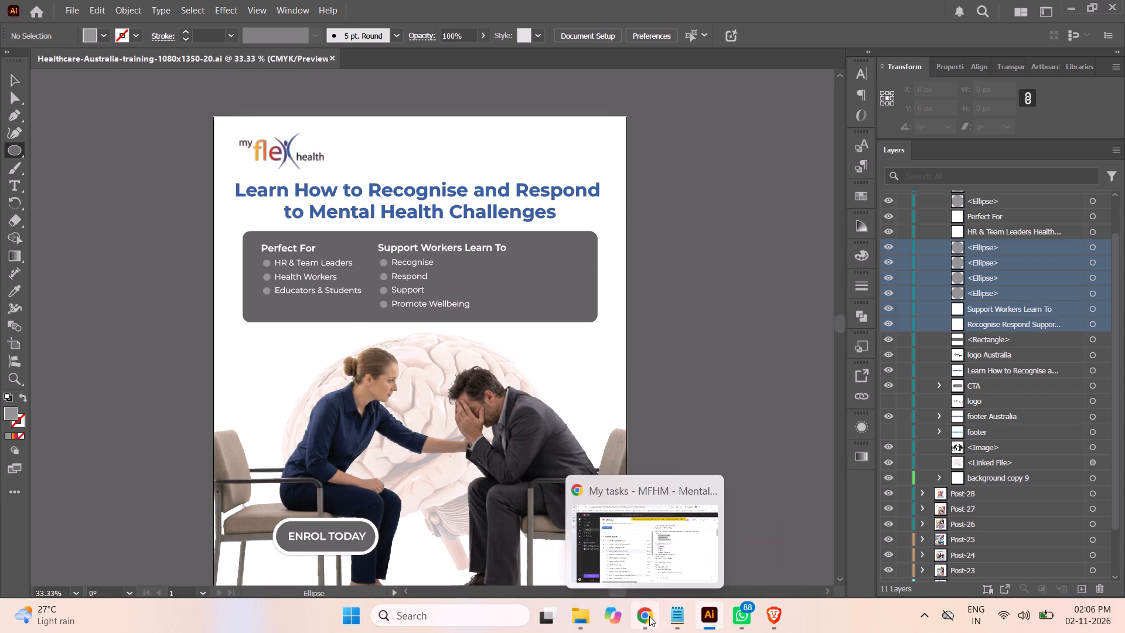
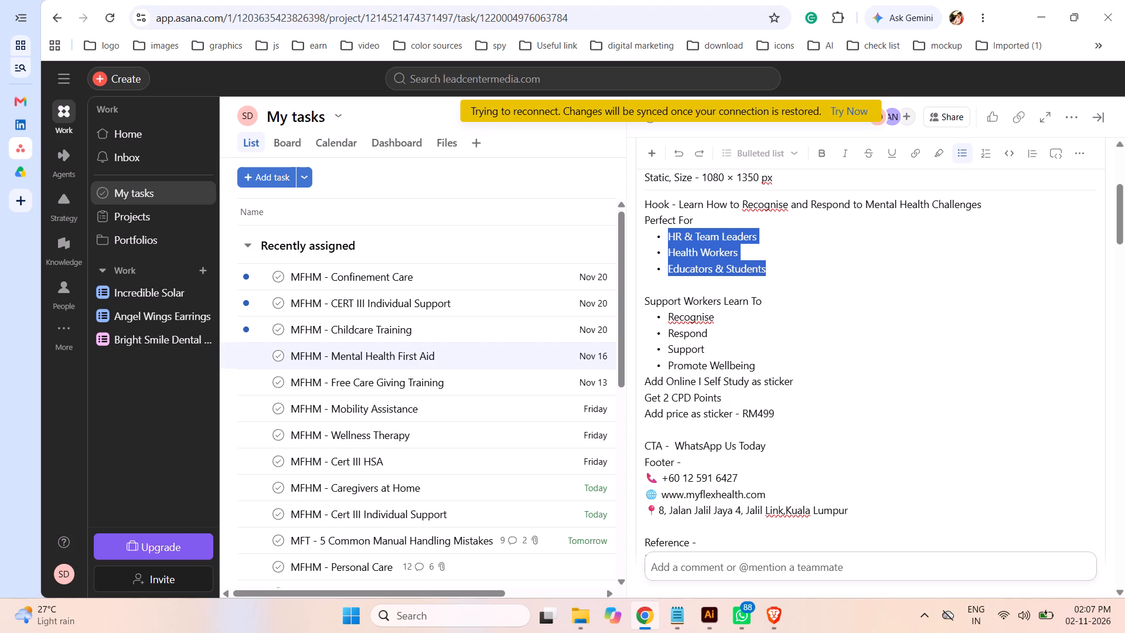
# Switch to File Explorer and browse the tag folder in Documents > Data, checking the modern-red-yellow-shopping-sale-banners folder for a usable graphic.
pyautogui.click(705, 619)
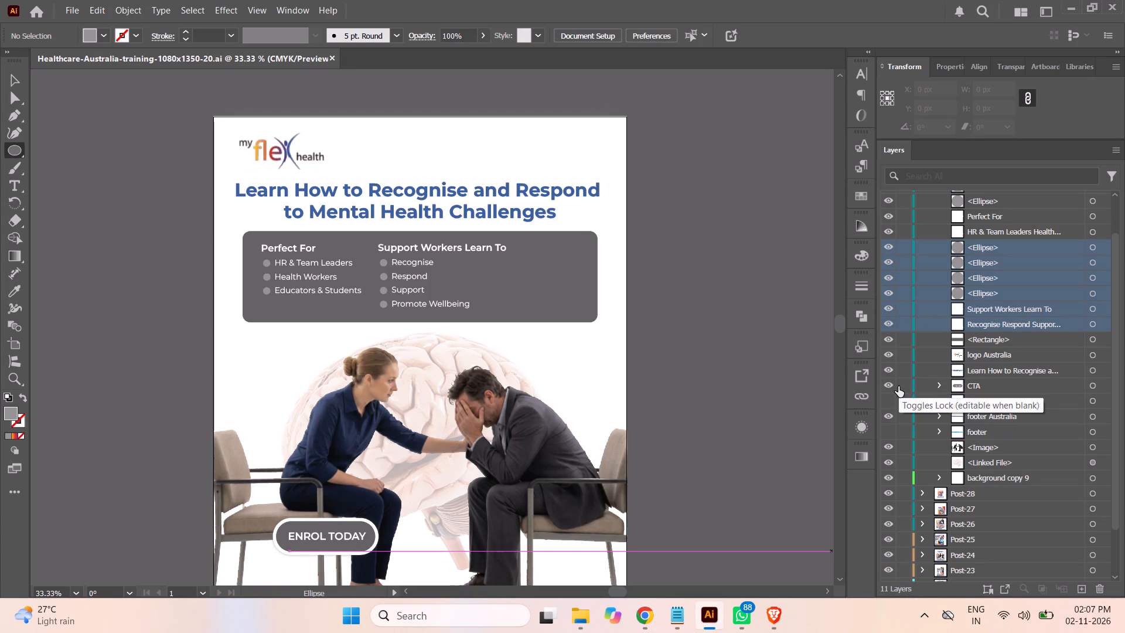
pyautogui.scroll(-5, 834, 390)
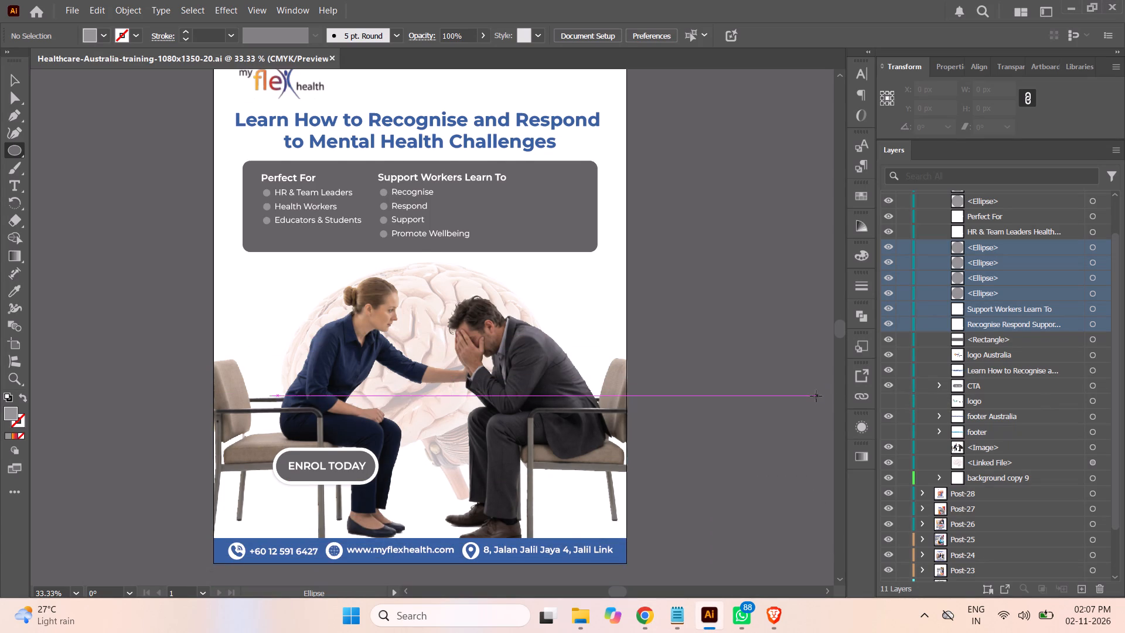
pyautogui.click(584, 624)
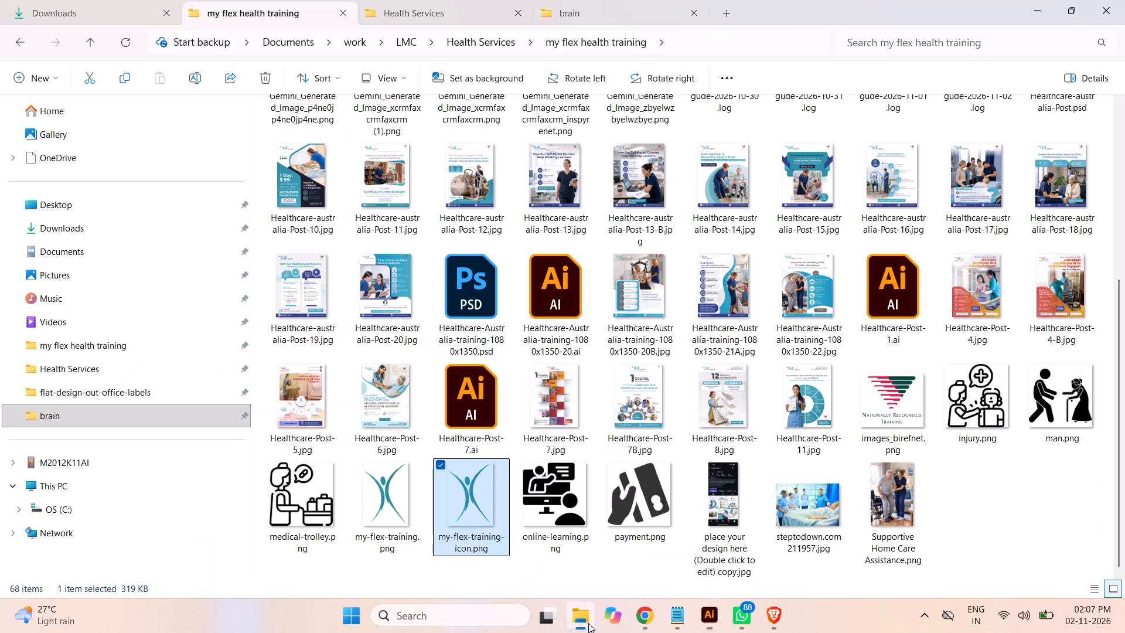
pyautogui.click(632, 12)
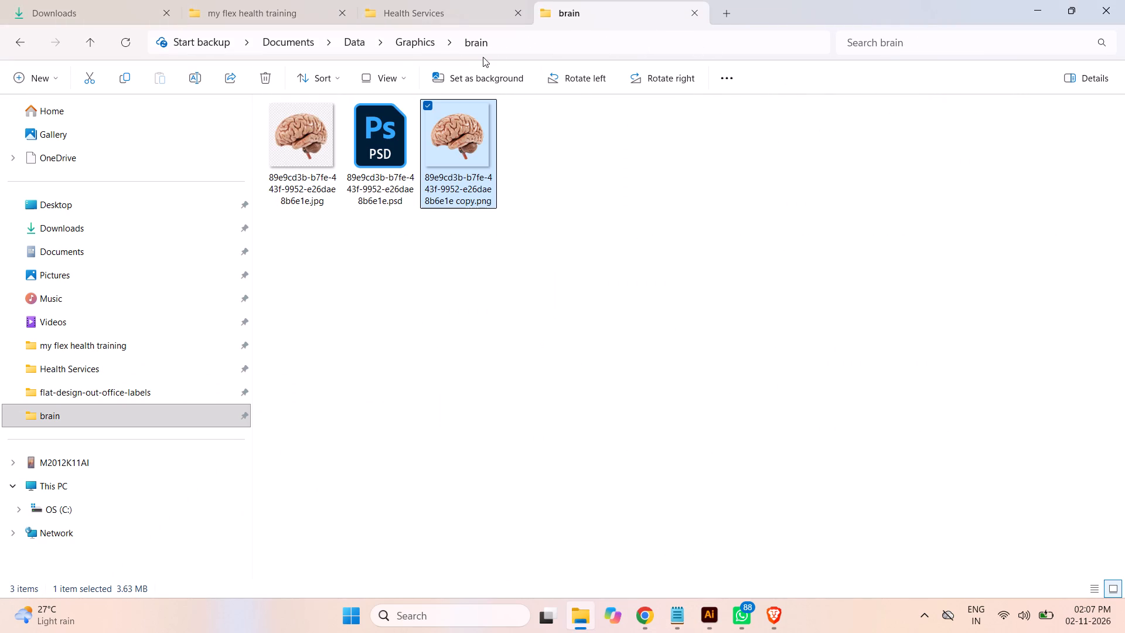
pyautogui.click(410, 45)
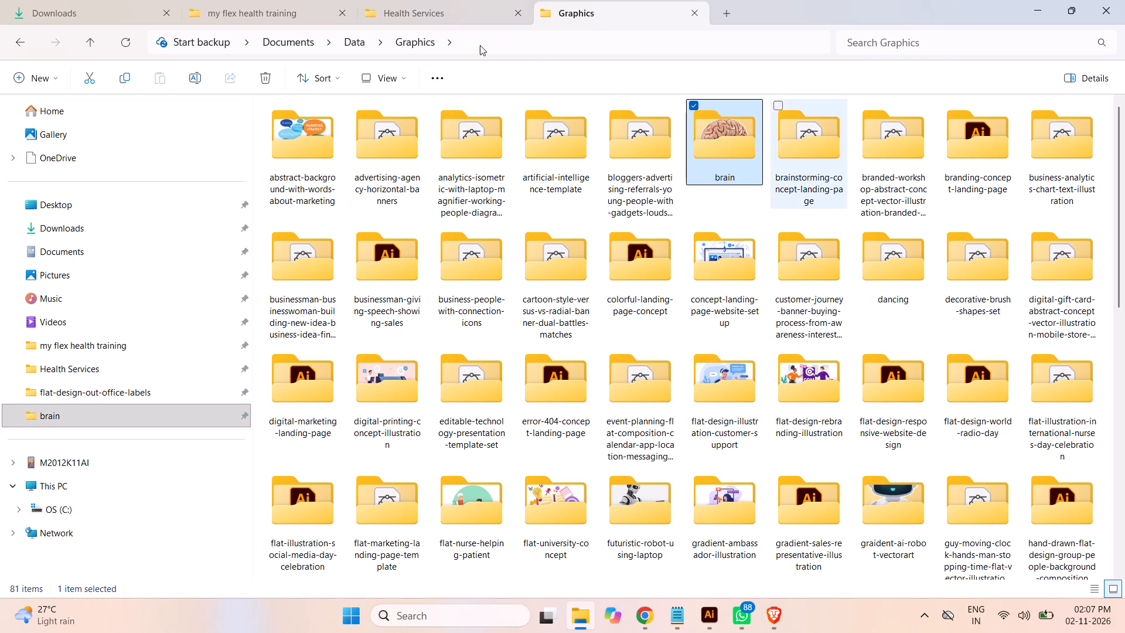
pyautogui.click(367, 38)
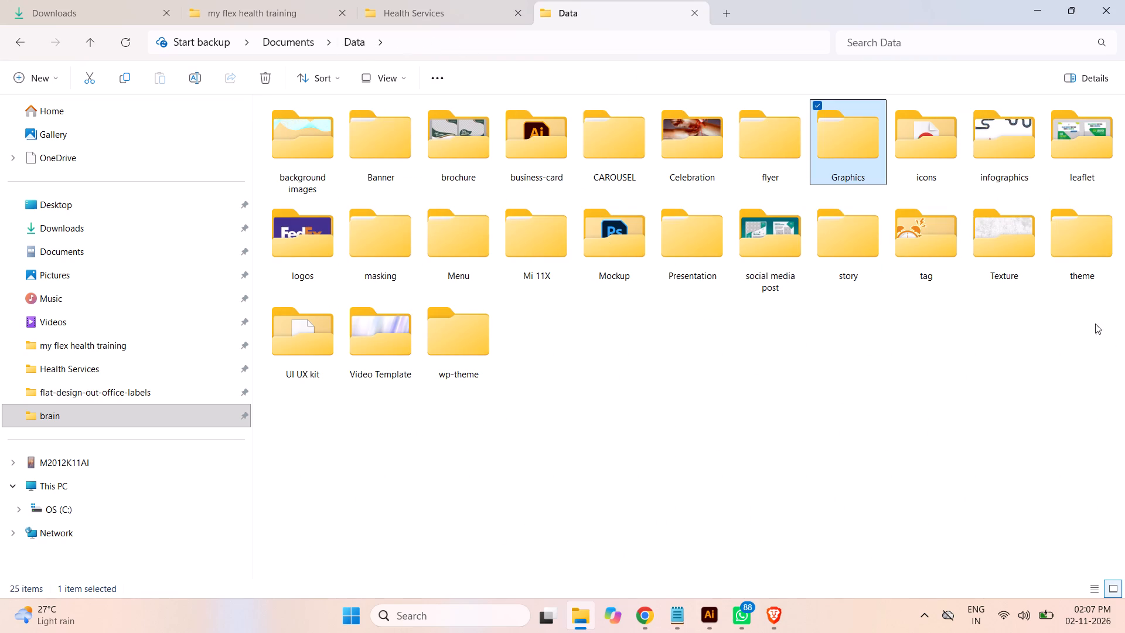
pyautogui.doubleClick(928, 240)
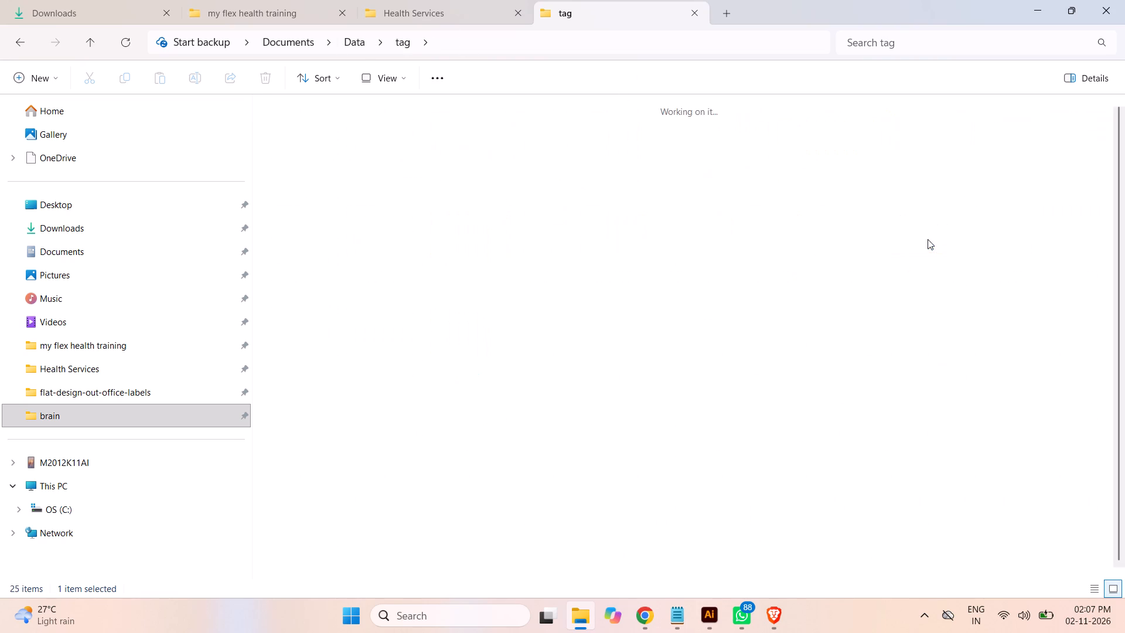
pyautogui.doubleClick(987, 164)
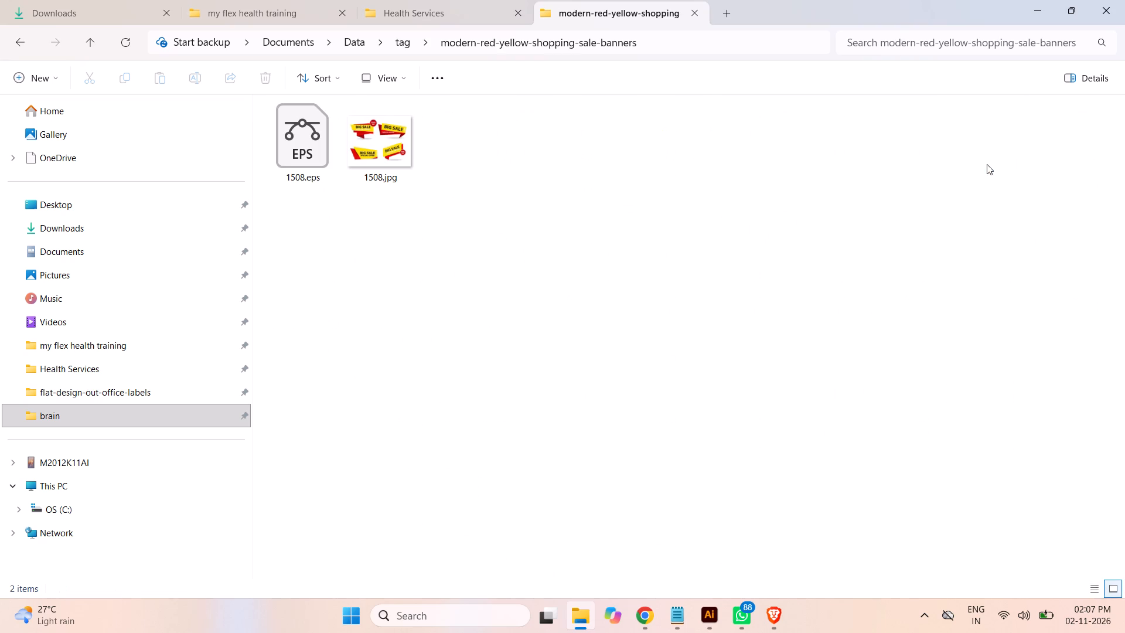
pyautogui.click(410, 40)
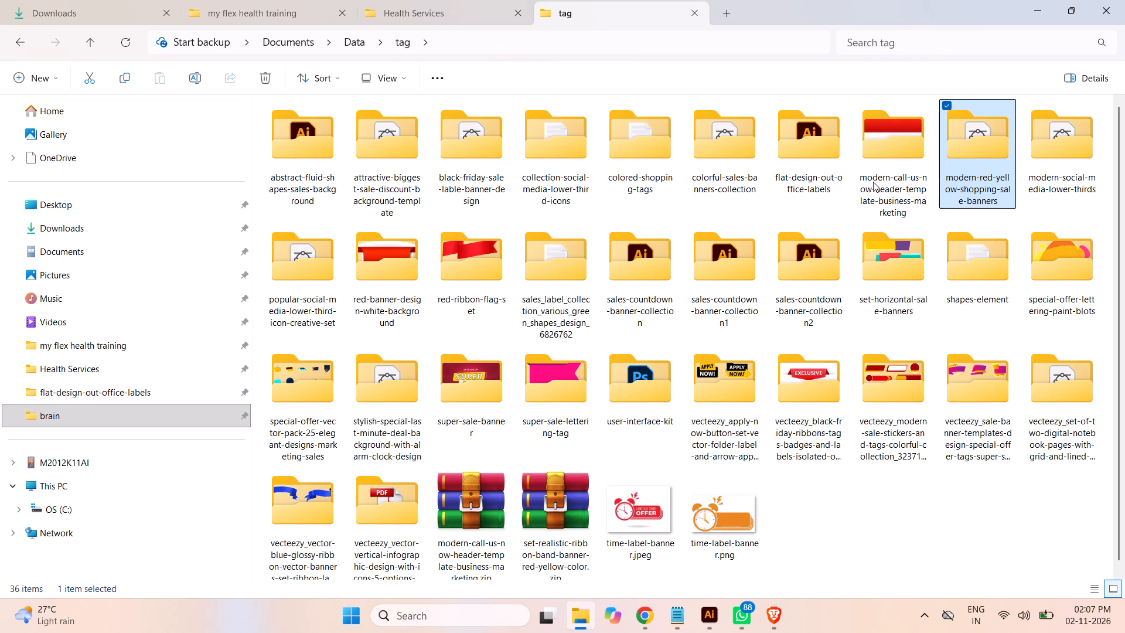
# Preview 1627.jpg in the modern-social-media-lower-thirds folder and open 1627.eps in Illustrator.
pyautogui.doubleClick(1067, 154)
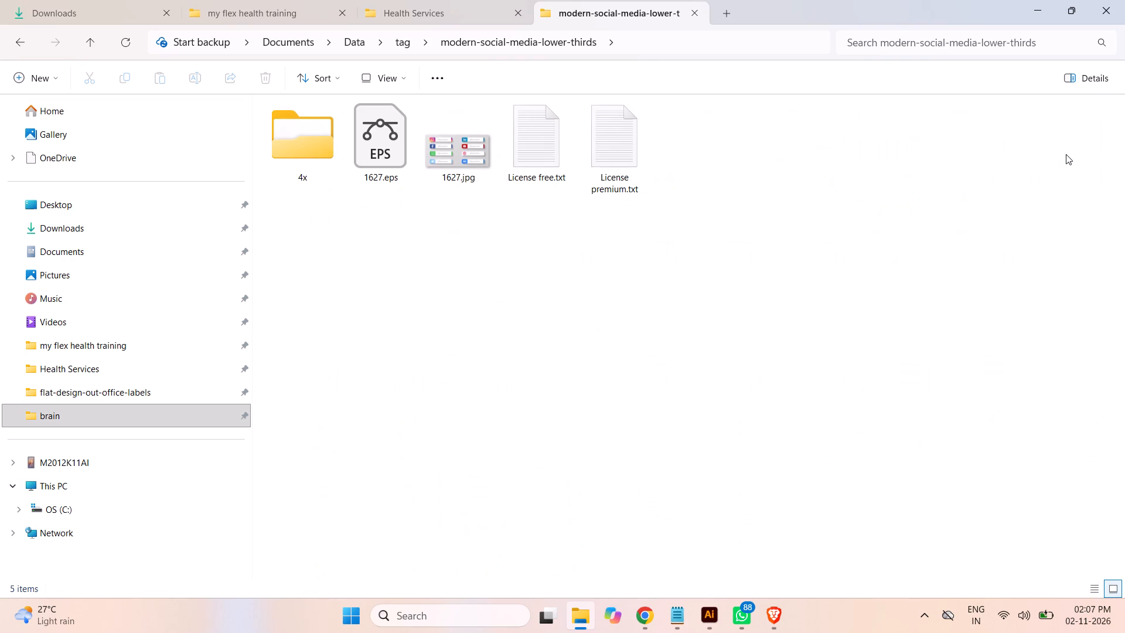
pyautogui.doubleClick(473, 161)
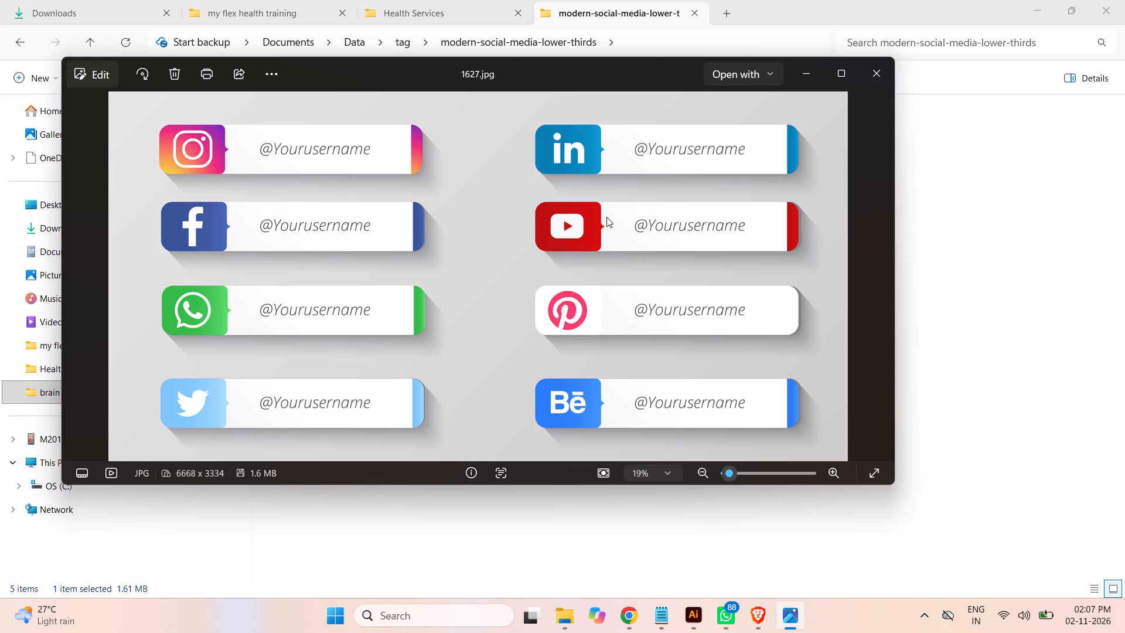
pyautogui.click(875, 72)
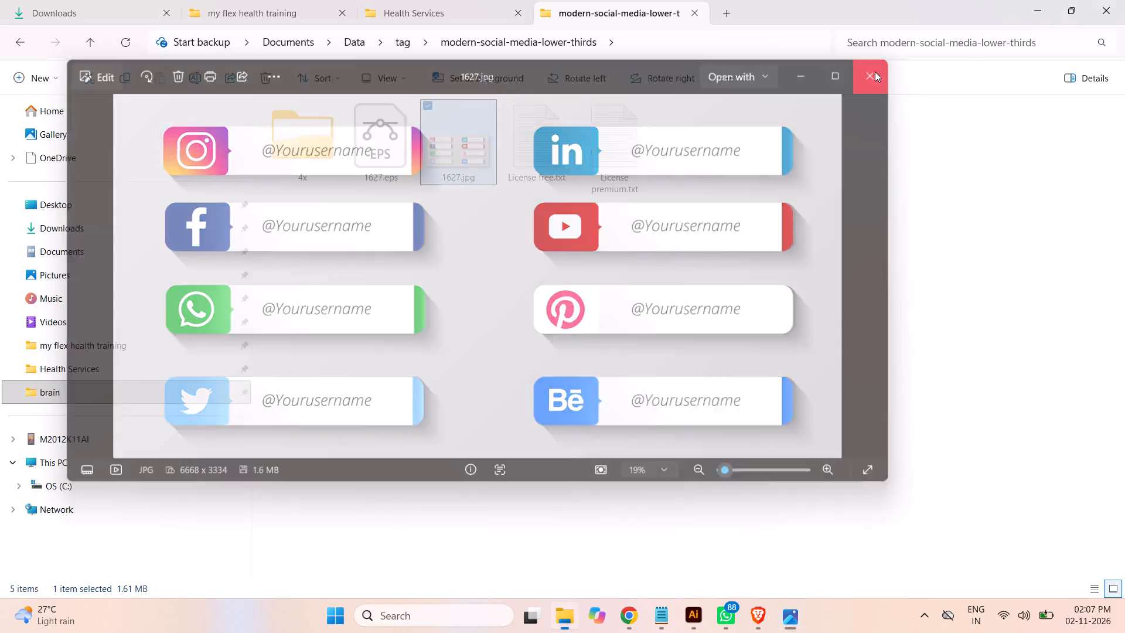
pyautogui.doubleClick(389, 157)
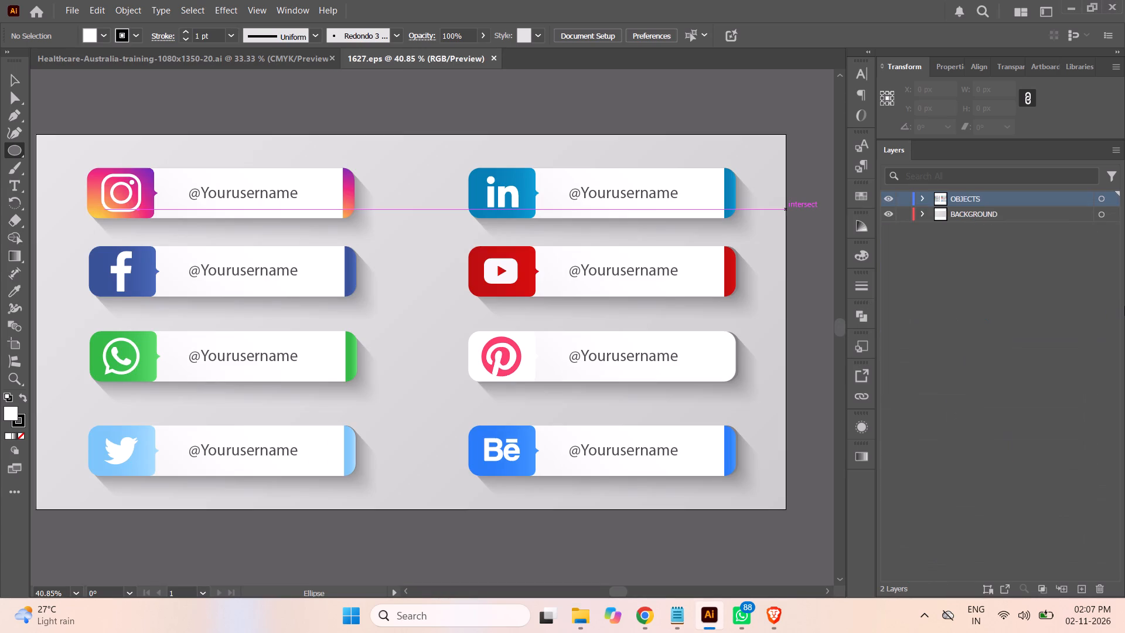
pyautogui.click(922, 198)
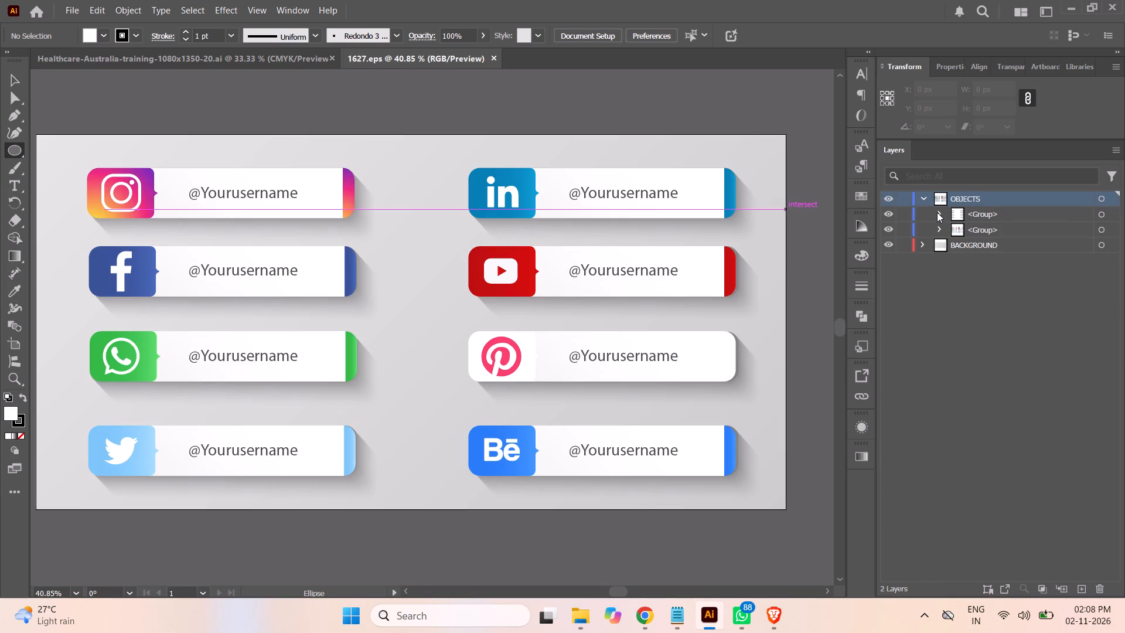
pyautogui.click(889, 215)
pyautogui.click(889, 215)
pyautogui.click(890, 215)
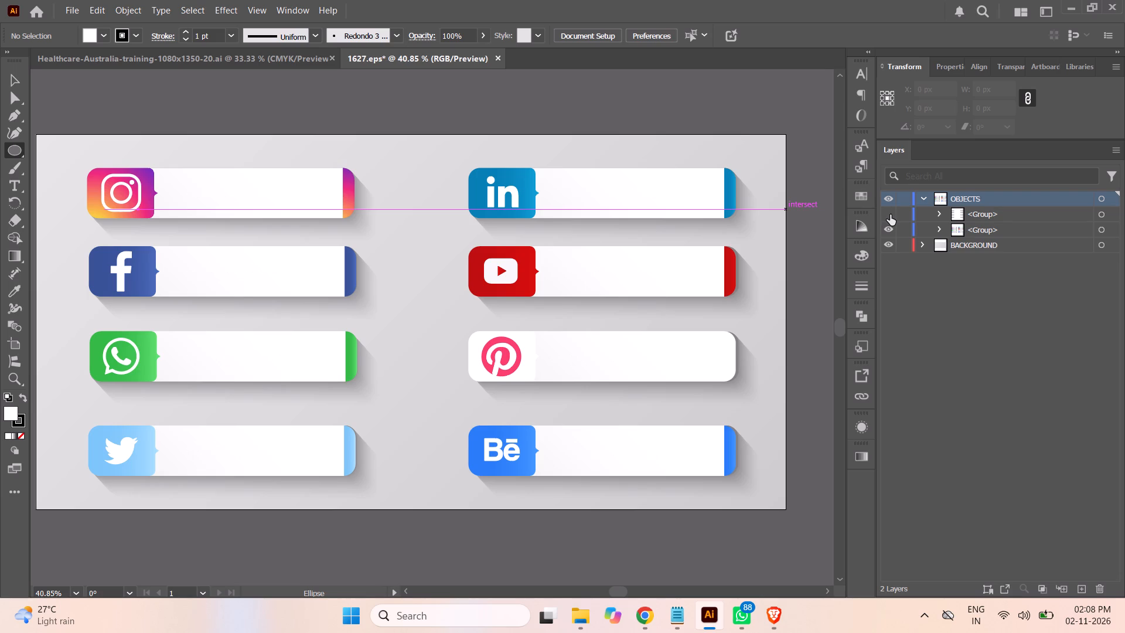
# Find the green WhatsApp banner's group among the nested OBJECTS groups and copy it.
pyautogui.click(937, 229)
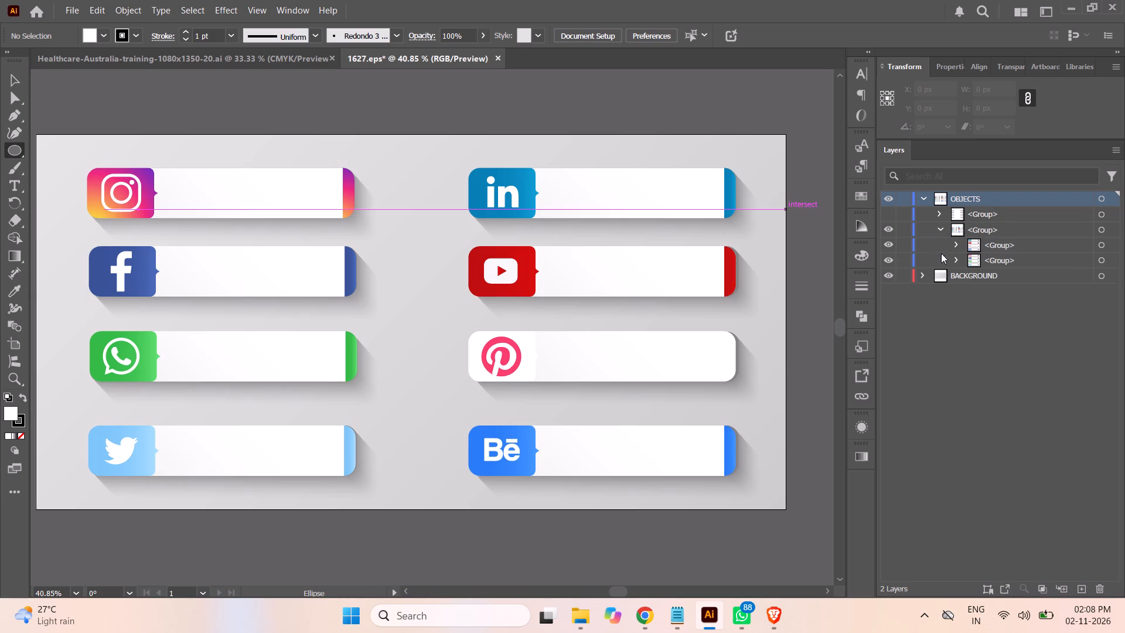
pyautogui.click(887, 246)
pyautogui.click(887, 246)
pyautogui.click(954, 260)
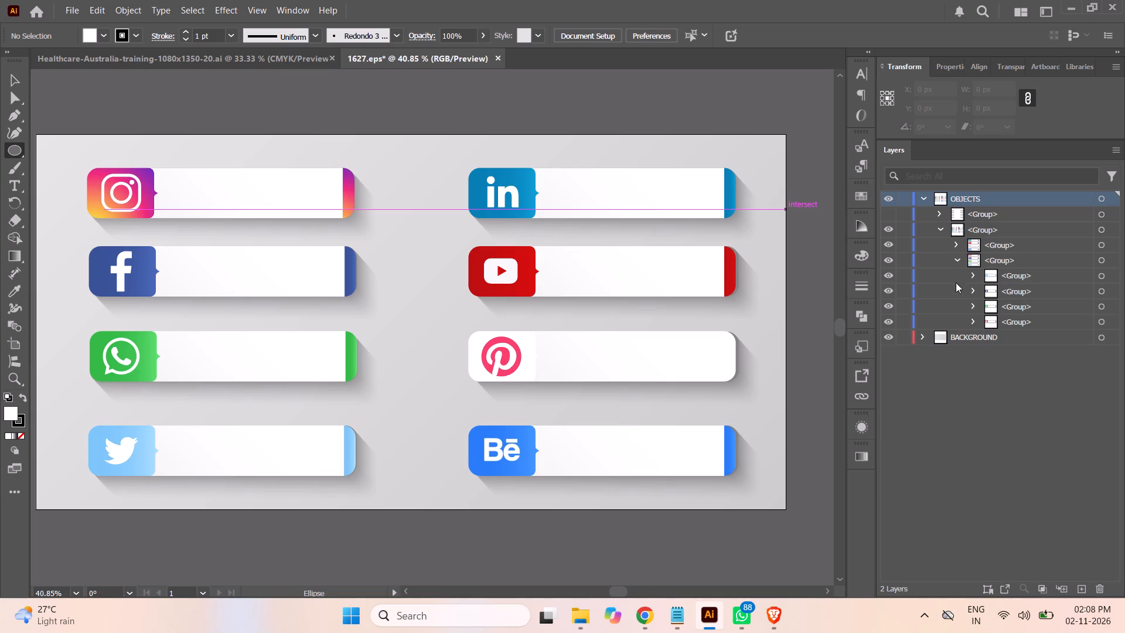
pyautogui.click(888, 278)
pyautogui.click(888, 278)
pyautogui.click(888, 308)
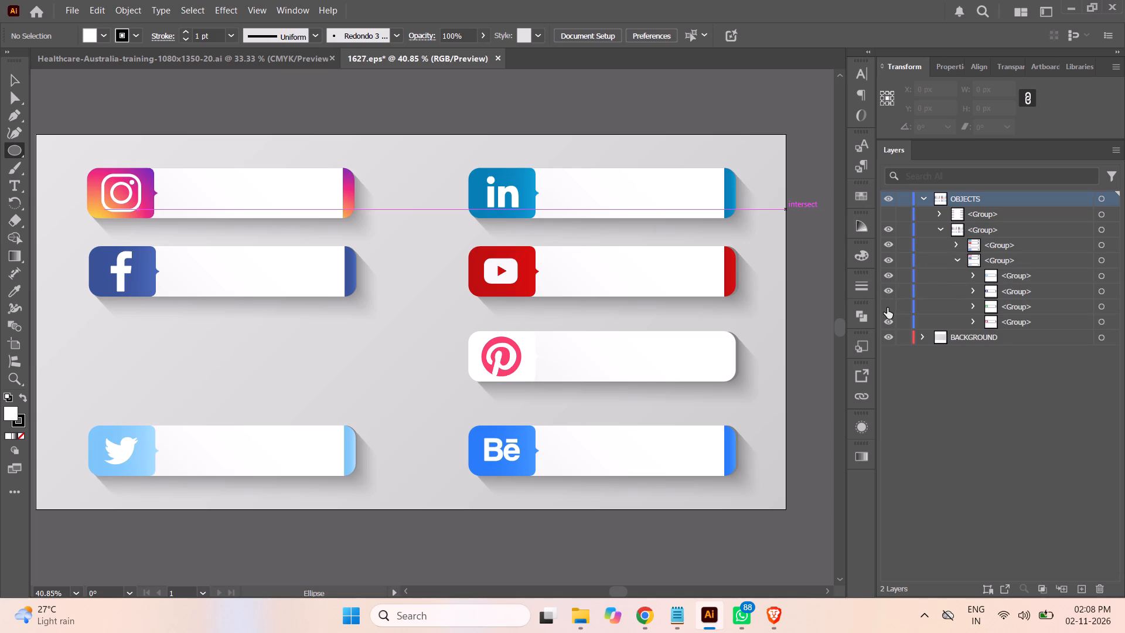
pyautogui.click(887, 308)
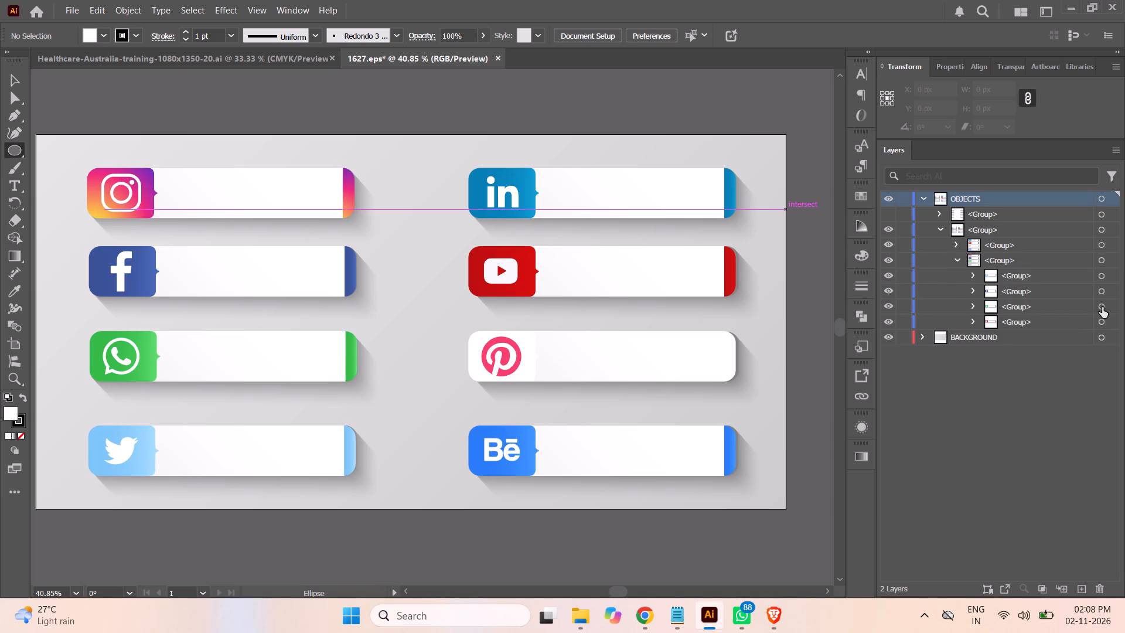
pyautogui.click(1102, 307)
pyautogui.click(1065, 309)
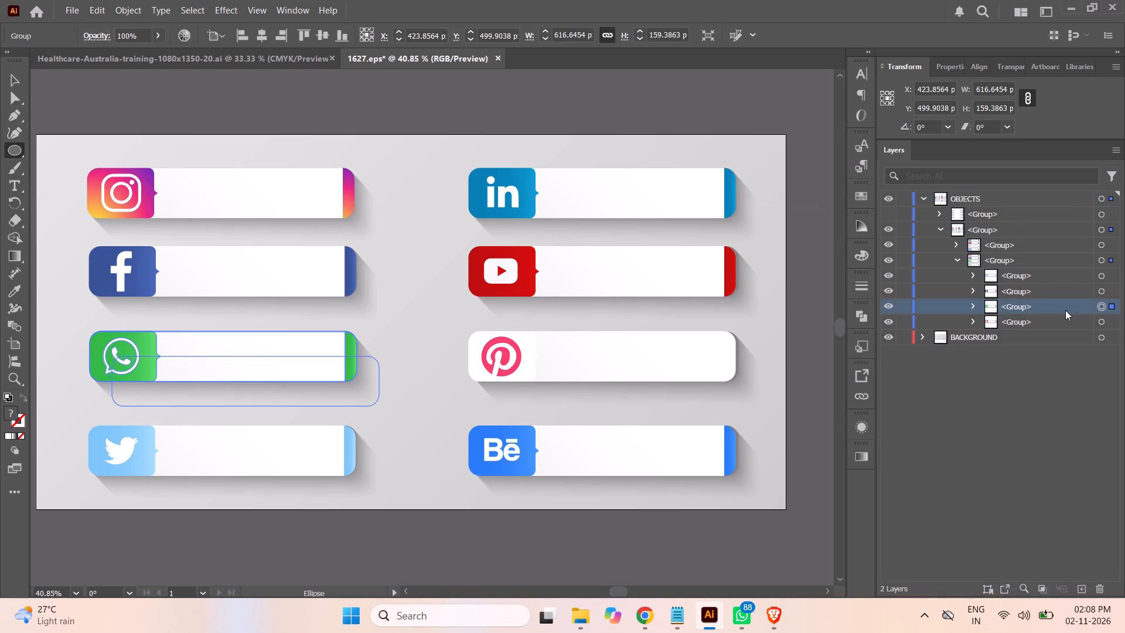
pyautogui.hotkey('ctrl', 'c')
# Return to the Healthcare-Australia-training document and select all bullet ellipses, headings and list texts of both columns in Post-29.
pyautogui.click(171, 56)
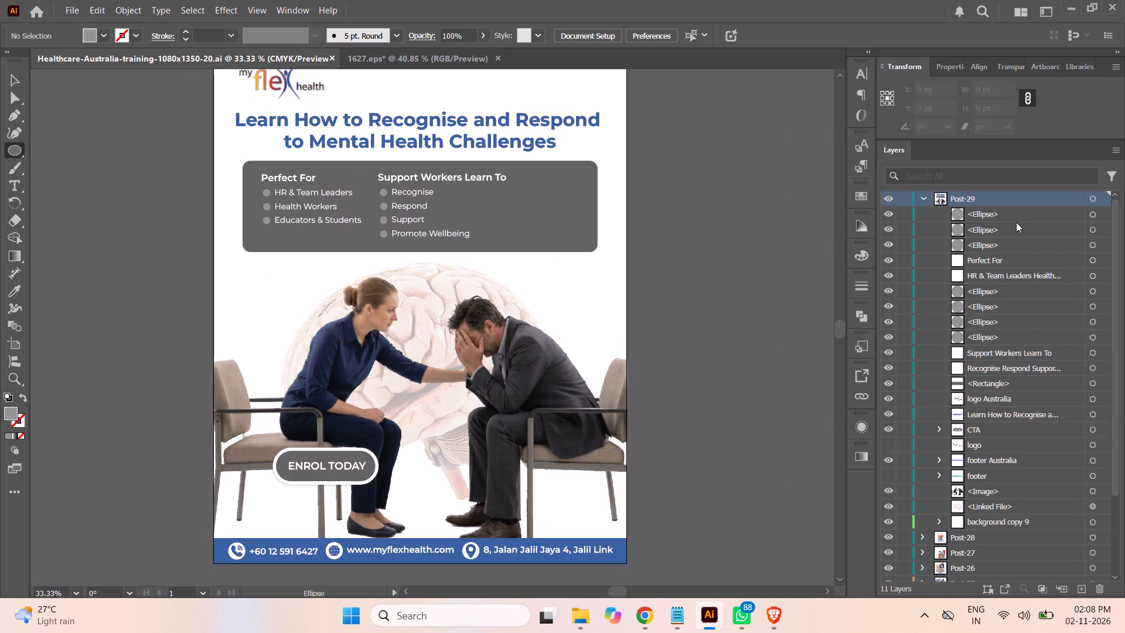
pyautogui.click(1093, 213)
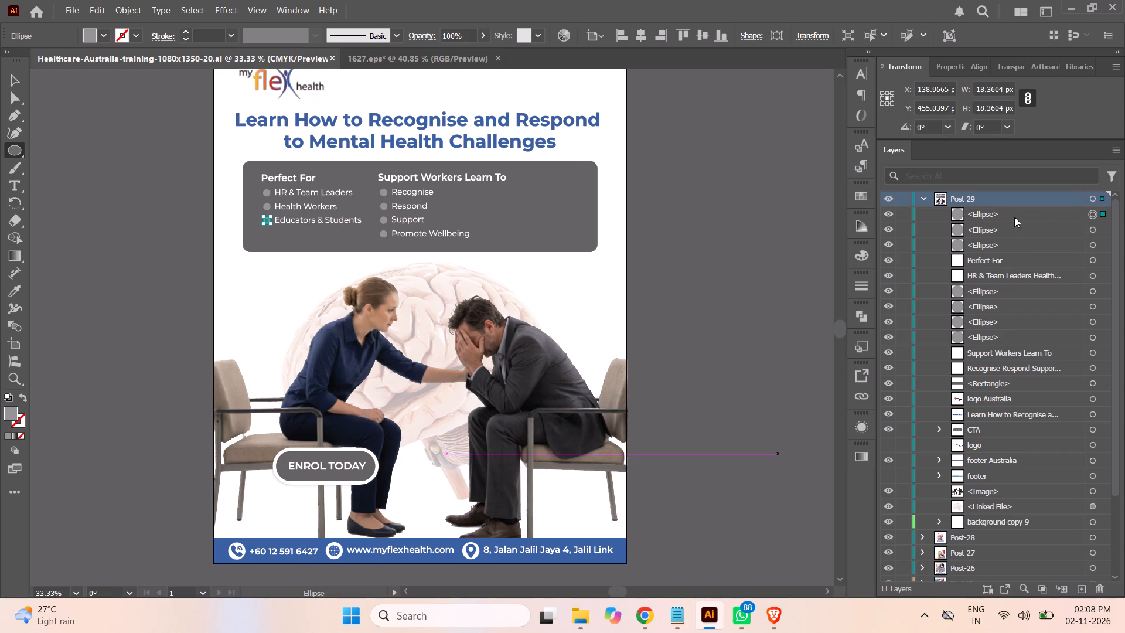
pyautogui.click(1012, 216)
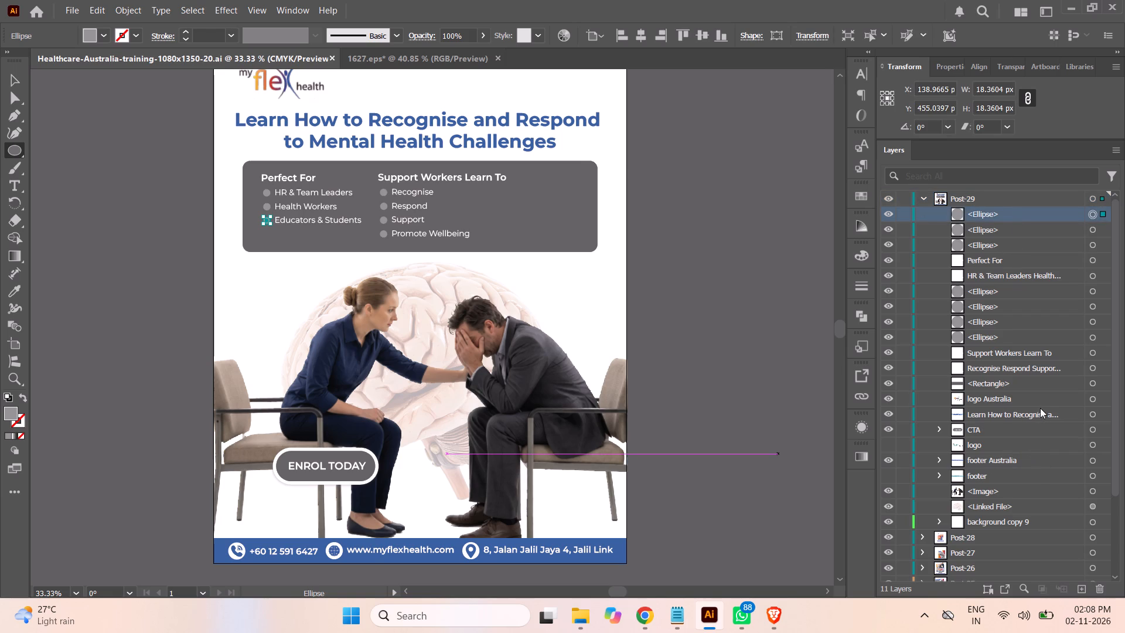
pyautogui.keyDown('shift'); pyautogui.click(1093, 369); pyautogui.keyUp('shift')
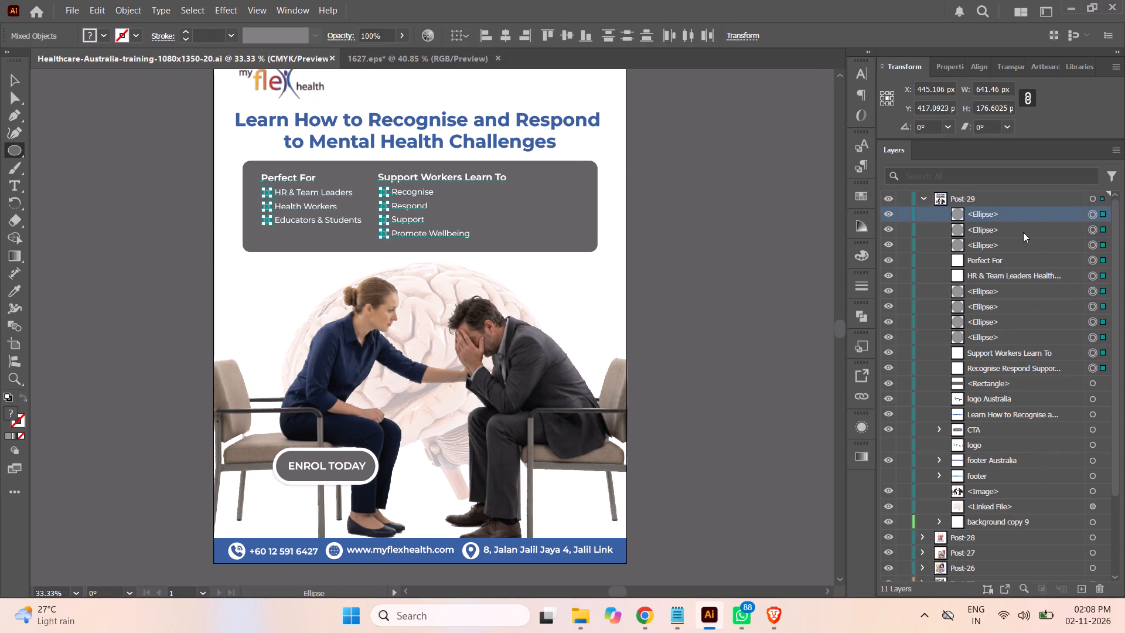
pyautogui.keyDown('shift'); pyautogui.click(1056, 369); pyautogui.keyUp('shift')
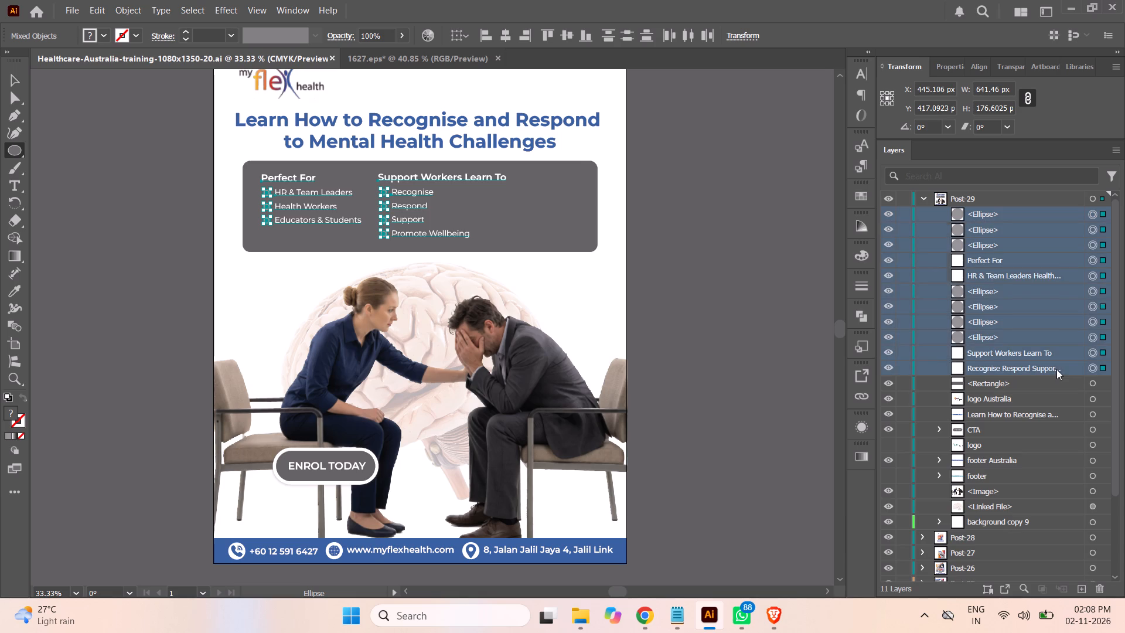
# Group the selected bullets, headings and list texts and name the group Services.
pyautogui.hotkey('ctrl', 'g')
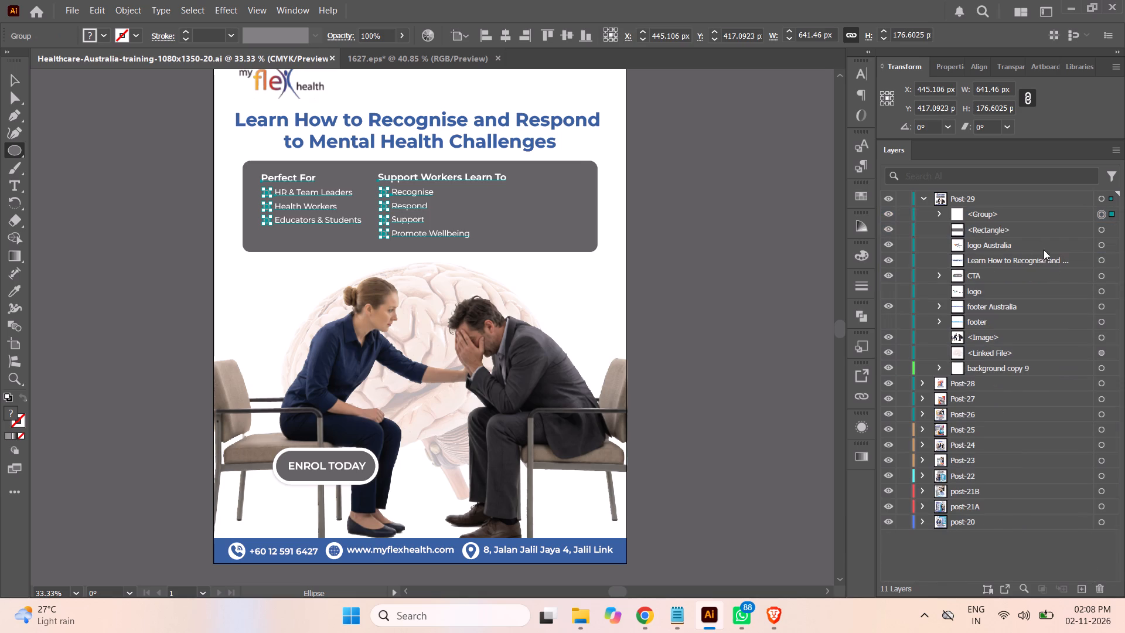
pyautogui.doubleClick(988, 217)
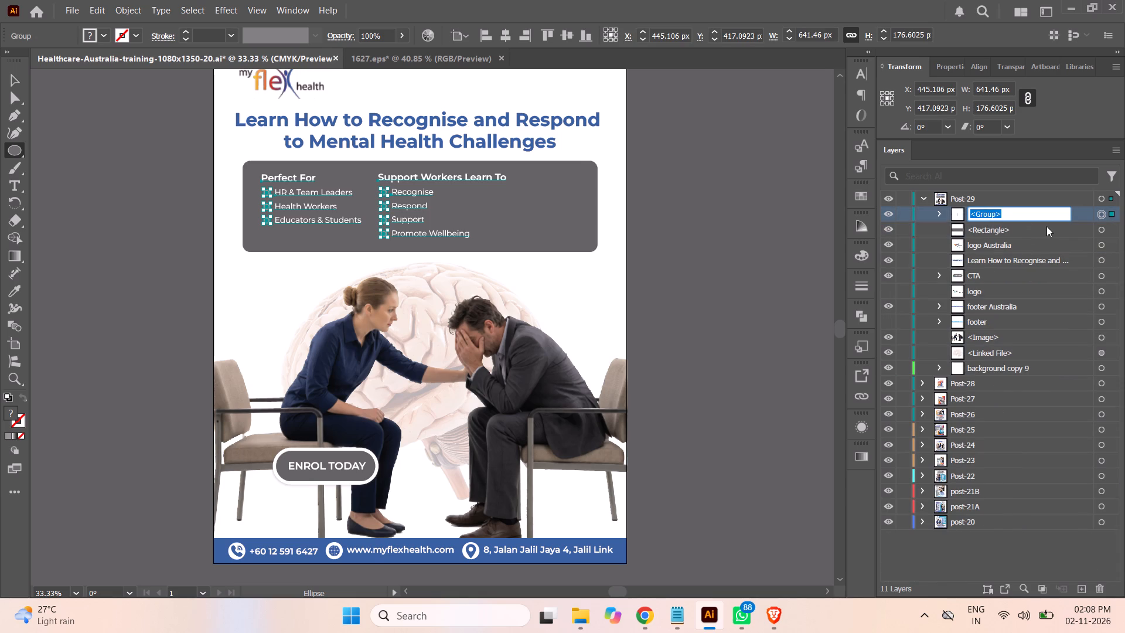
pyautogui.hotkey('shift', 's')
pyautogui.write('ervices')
pyautogui.click(12, 79)
pyautogui.click(73, 175)
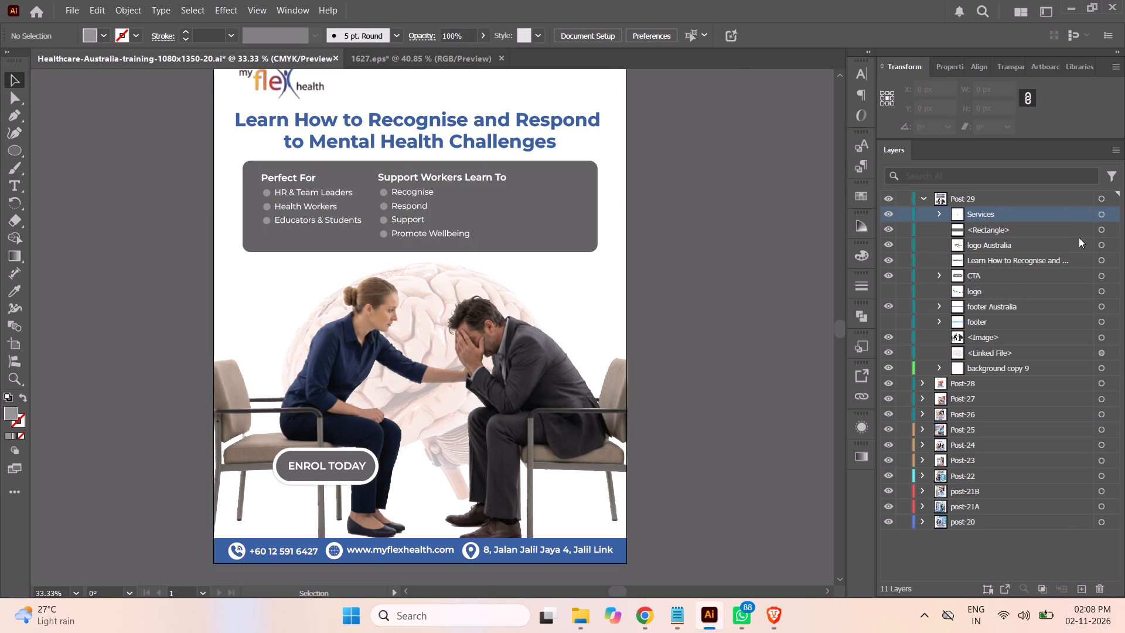
# Paste the green WhatsApp banner into Post-29 and move it to just above the blue footer, below the Enrol Today button.
pyautogui.hotkey('ctrl', 'v')
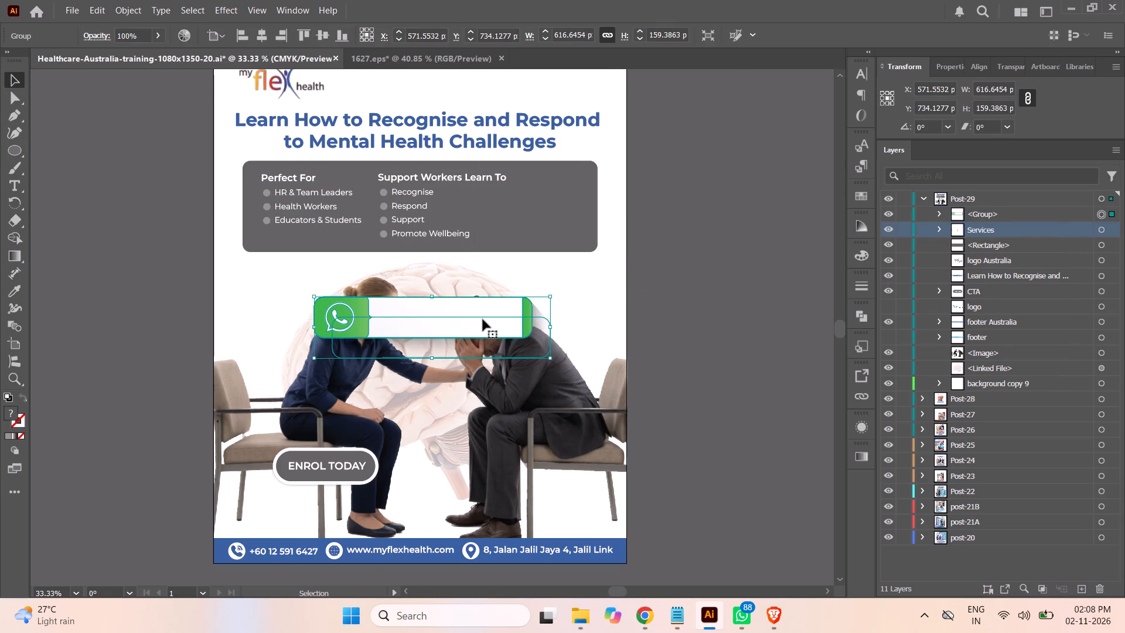
pyautogui.moveTo(483, 319); pyautogui.dragTo(489, 499)
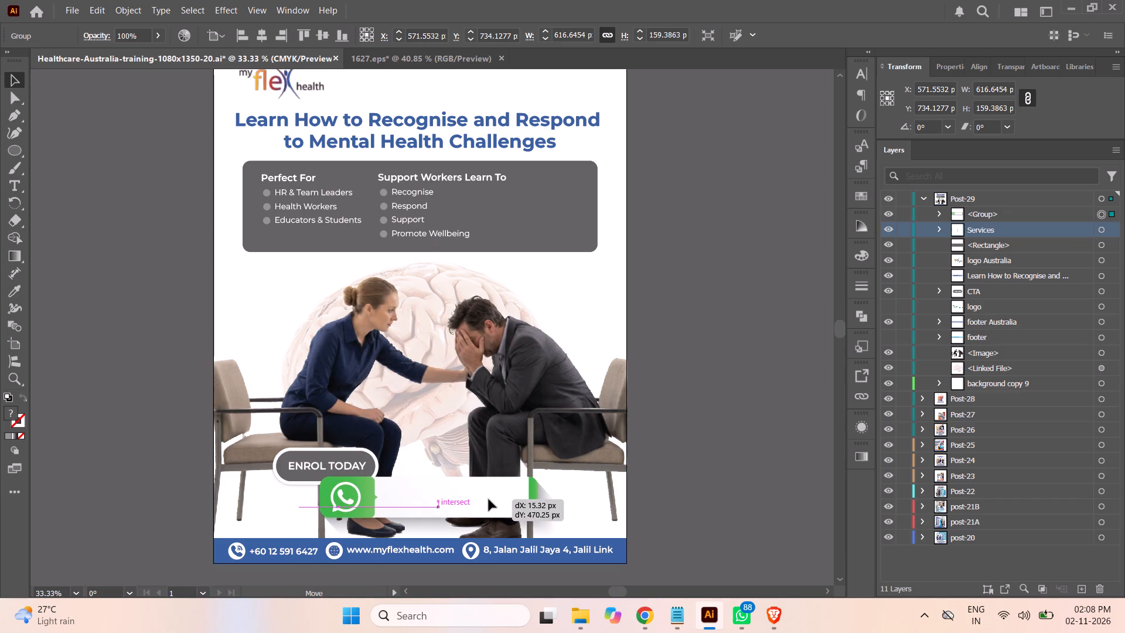
pyautogui.moveTo(489, 499); pyautogui.dragTo(486, 499)
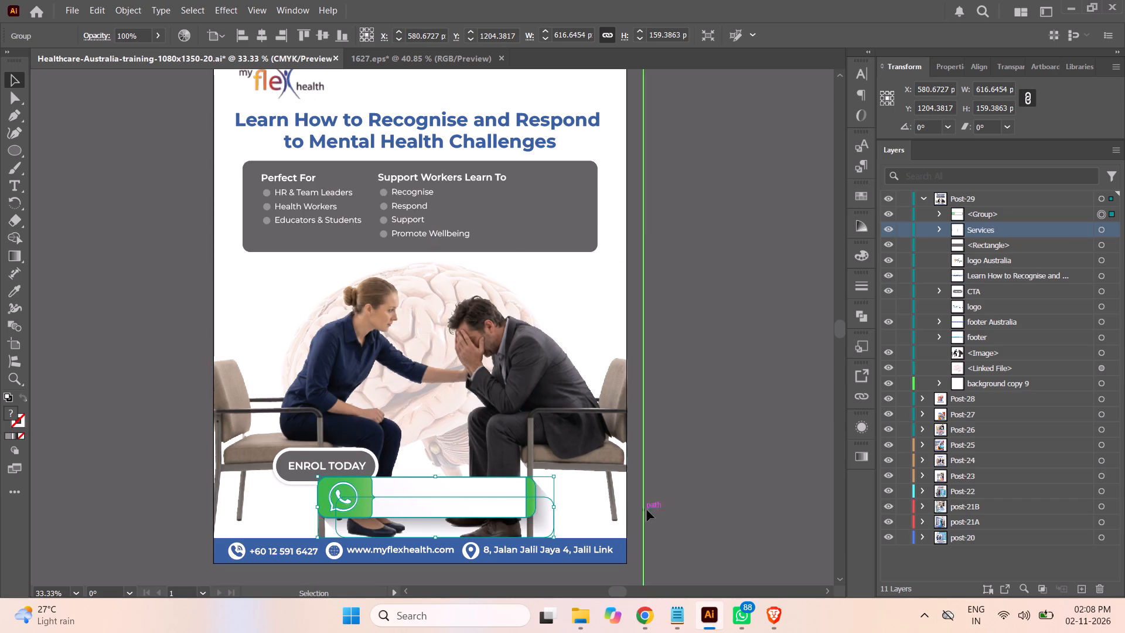
pyautogui.click(680, 506)
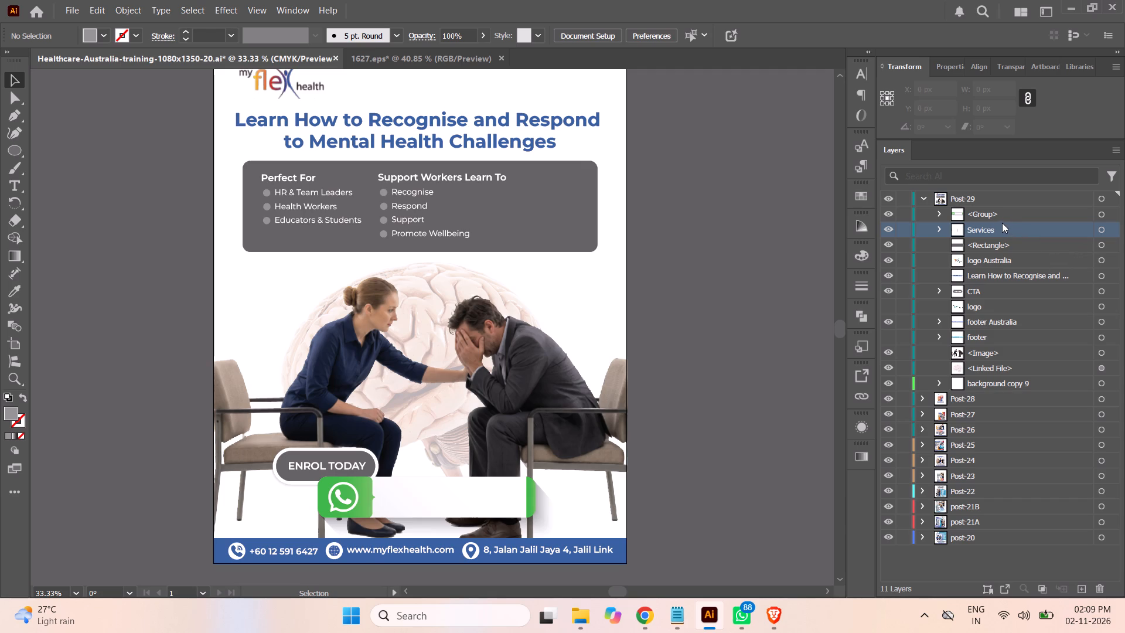
# Switch to the Asana brief in Chrome and copy the CTA text WhatsApp Us Today.
pyautogui.click(647, 618)
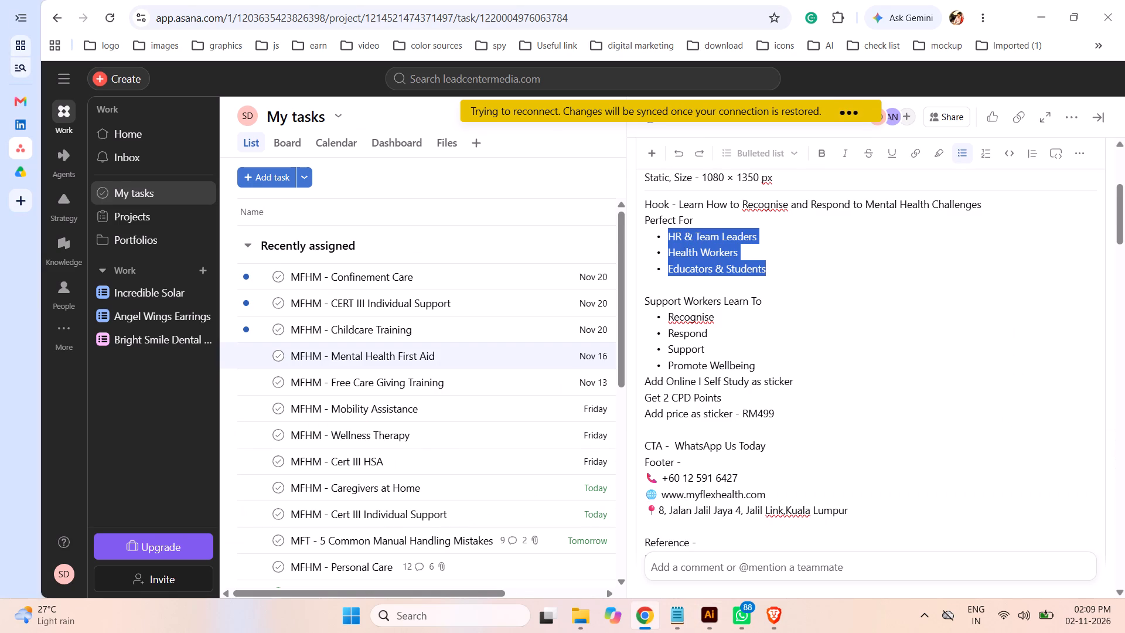
pyautogui.moveTo(776, 451); pyautogui.dragTo(676, 443)
pyautogui.hotkey('ctrl', 'c')
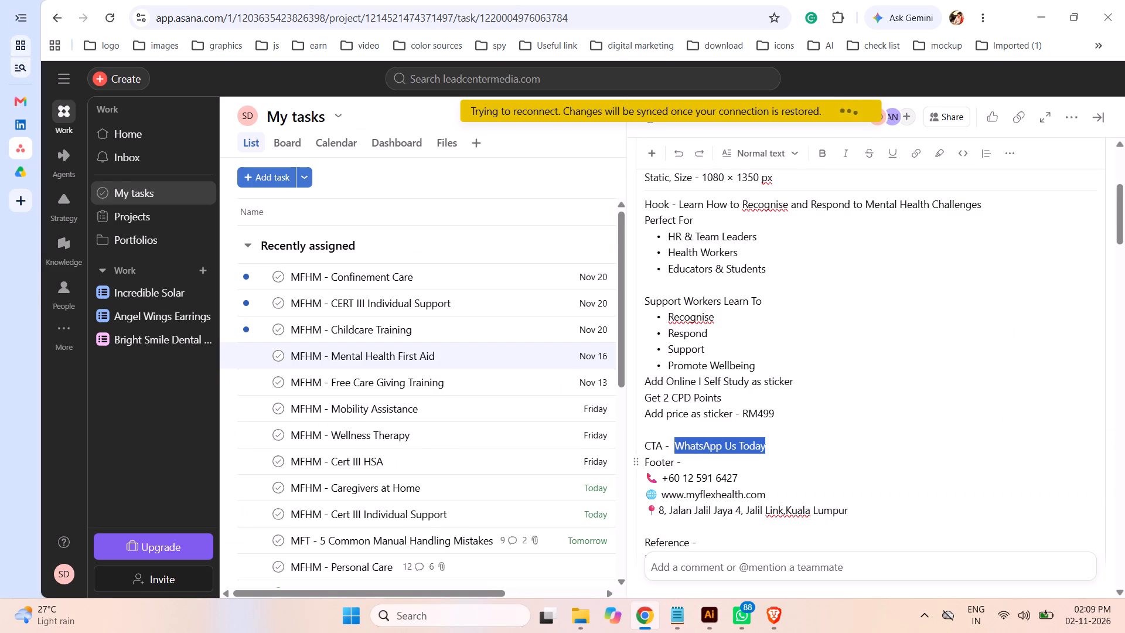
# Back in Illustrator, duplicate the CTA's Enrol Today text into the WhatsApp banner's group and place the copy on the banner's white bar.
pyautogui.click(716, 614)
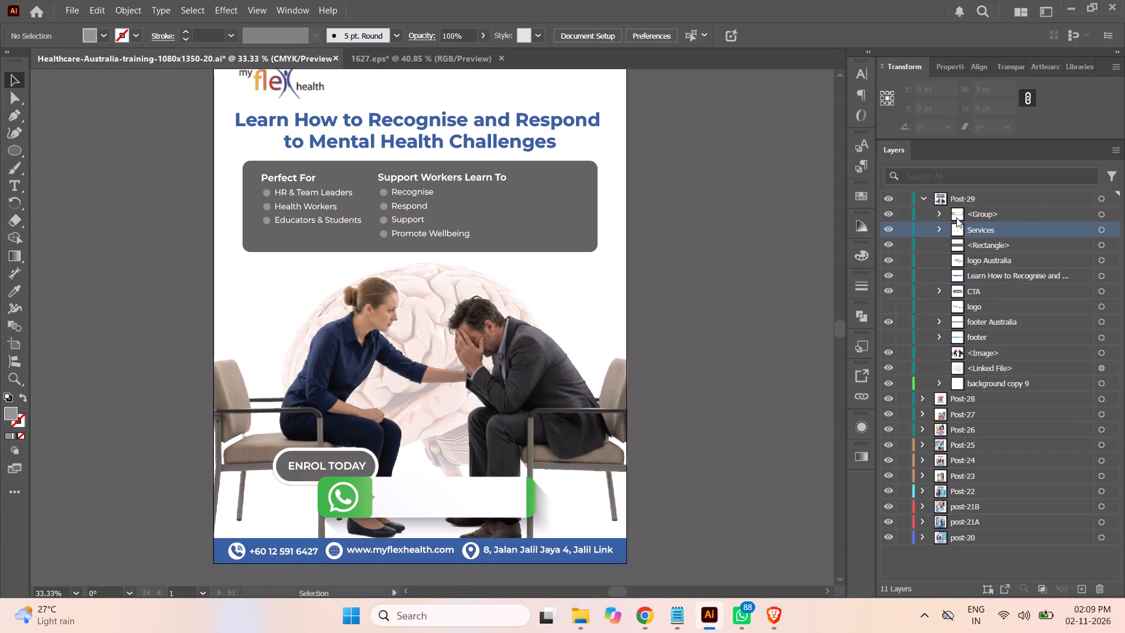
pyautogui.click(938, 212)
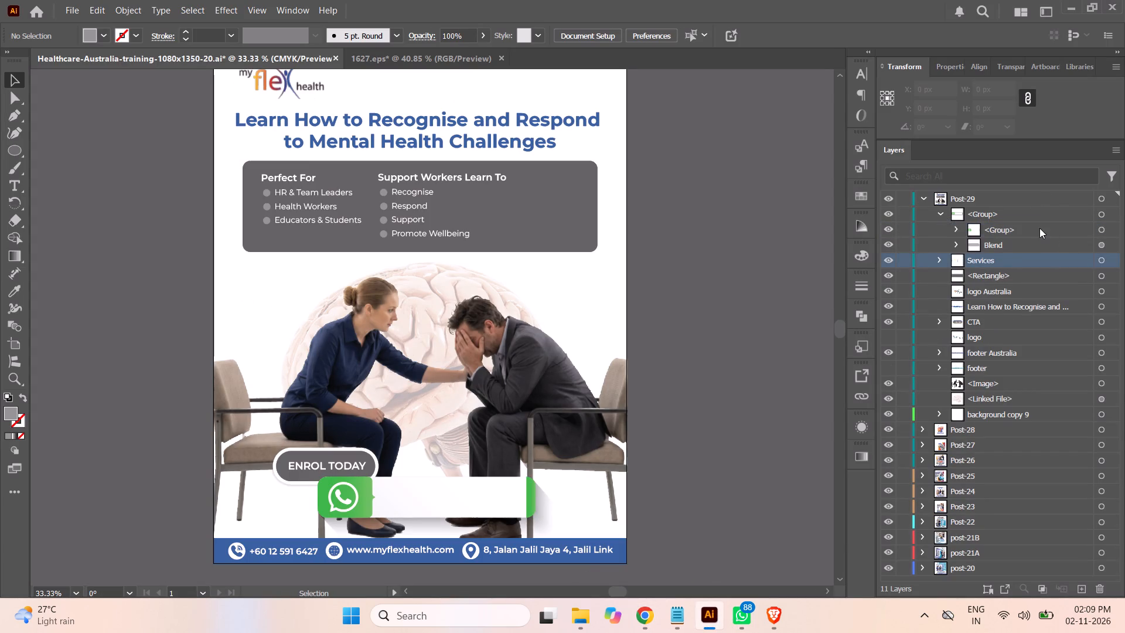
pyautogui.click(1039, 228)
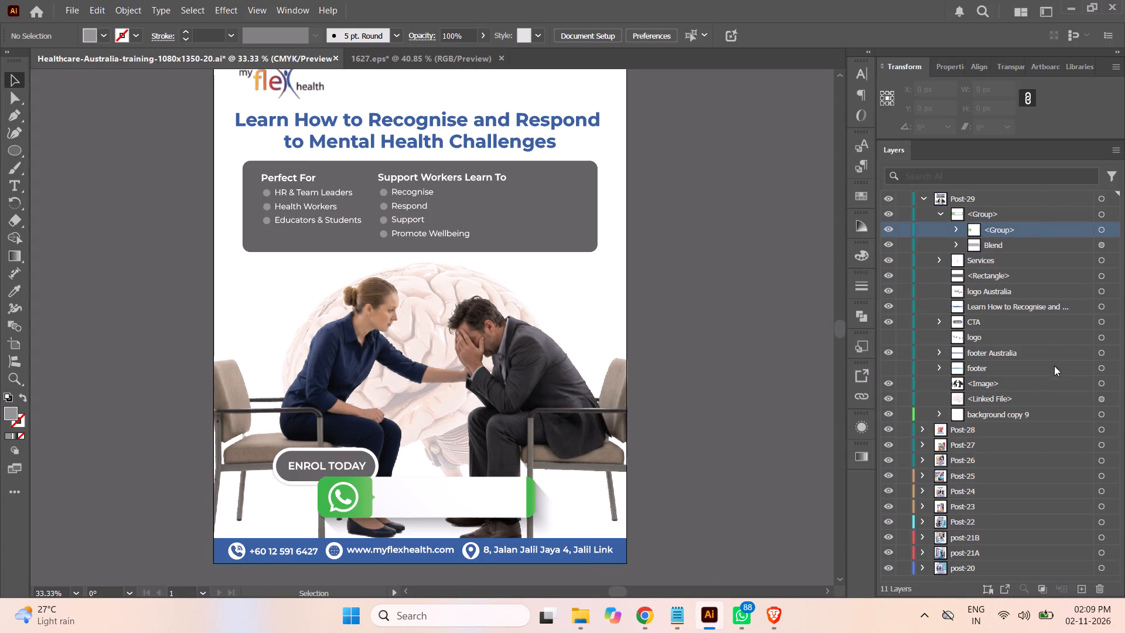
pyautogui.click(940, 322)
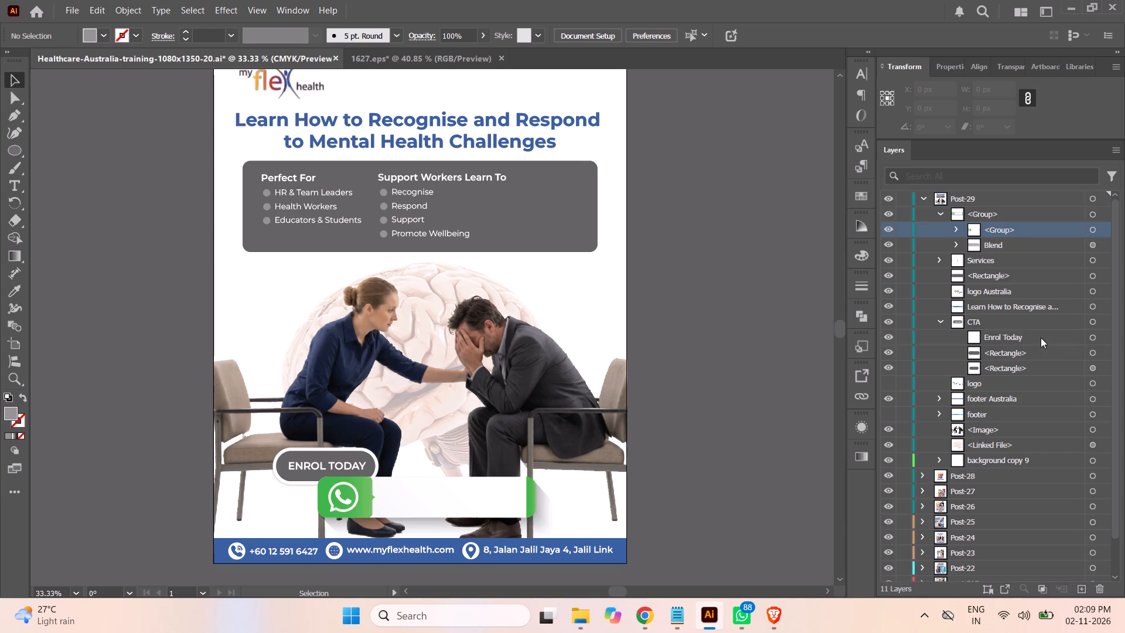
pyautogui.click(1041, 338)
pyautogui.moveTo(1048, 337); pyautogui.dragTo(1082, 587)
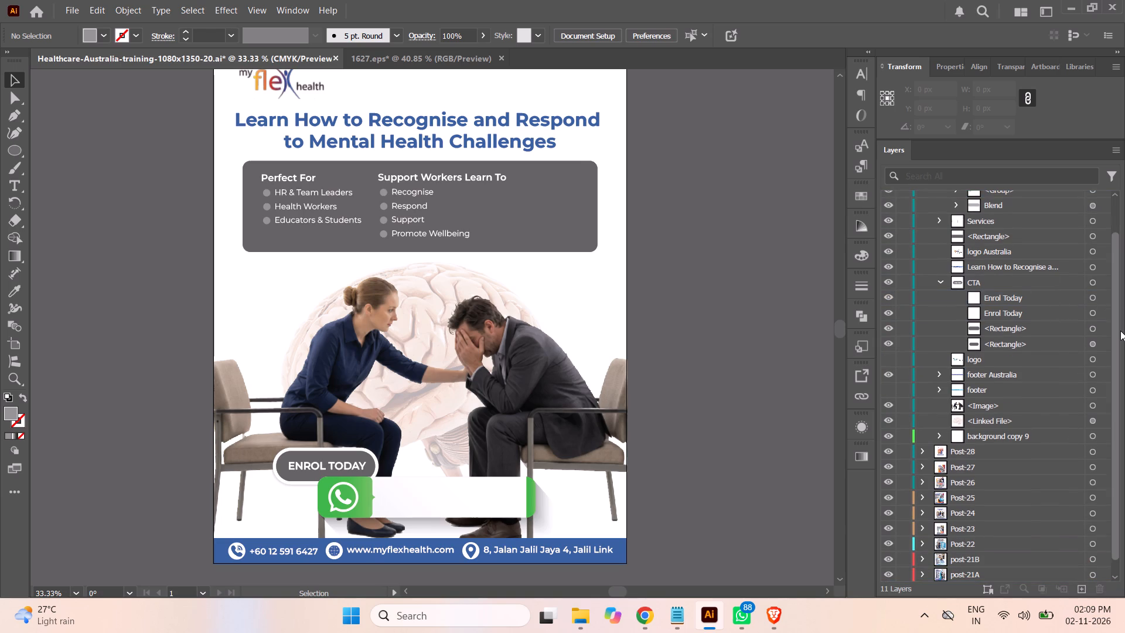
pyautogui.moveTo(1114, 327); pyautogui.dragTo(1108, 231)
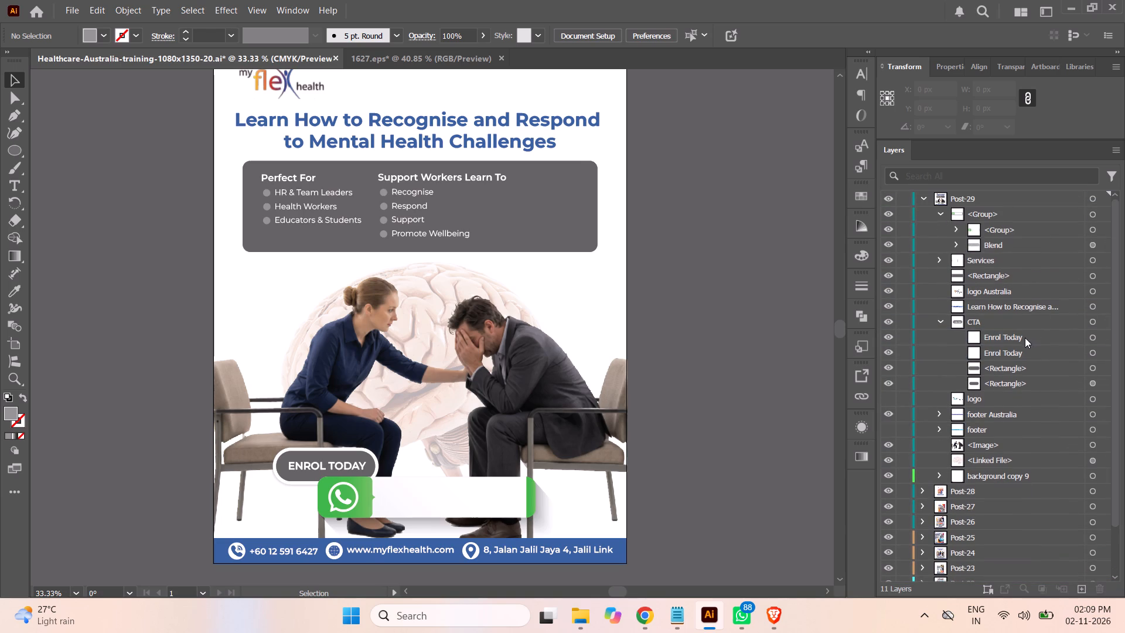
pyautogui.click(1025, 338)
pyautogui.moveTo(1017, 336); pyautogui.dragTo(1006, 220)
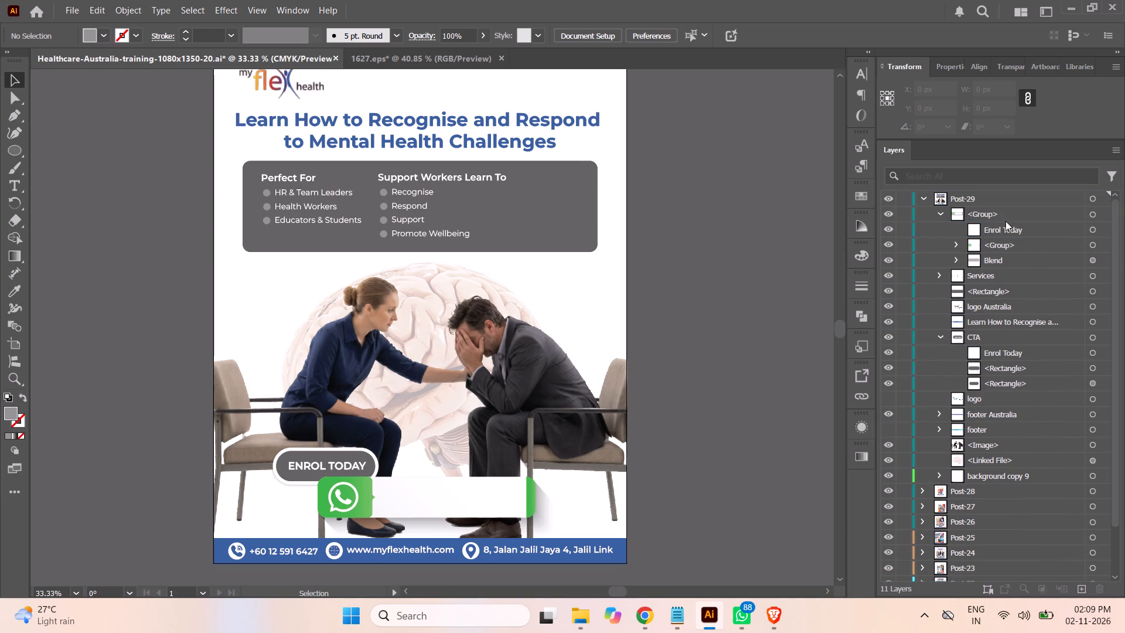
pyautogui.click(940, 336)
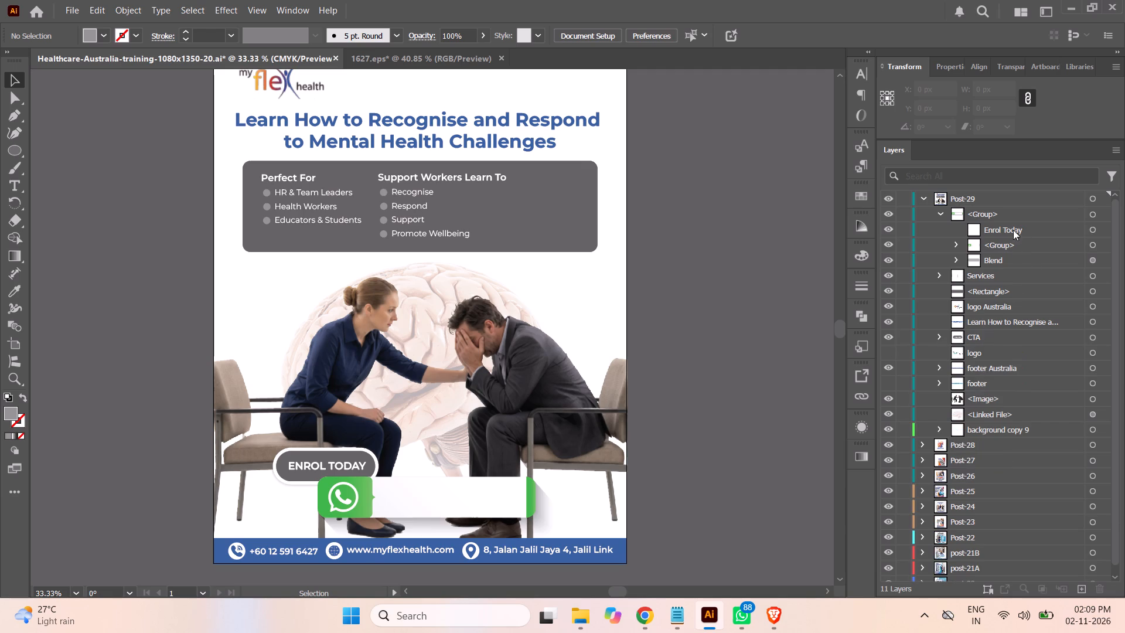
pyautogui.click(1100, 230)
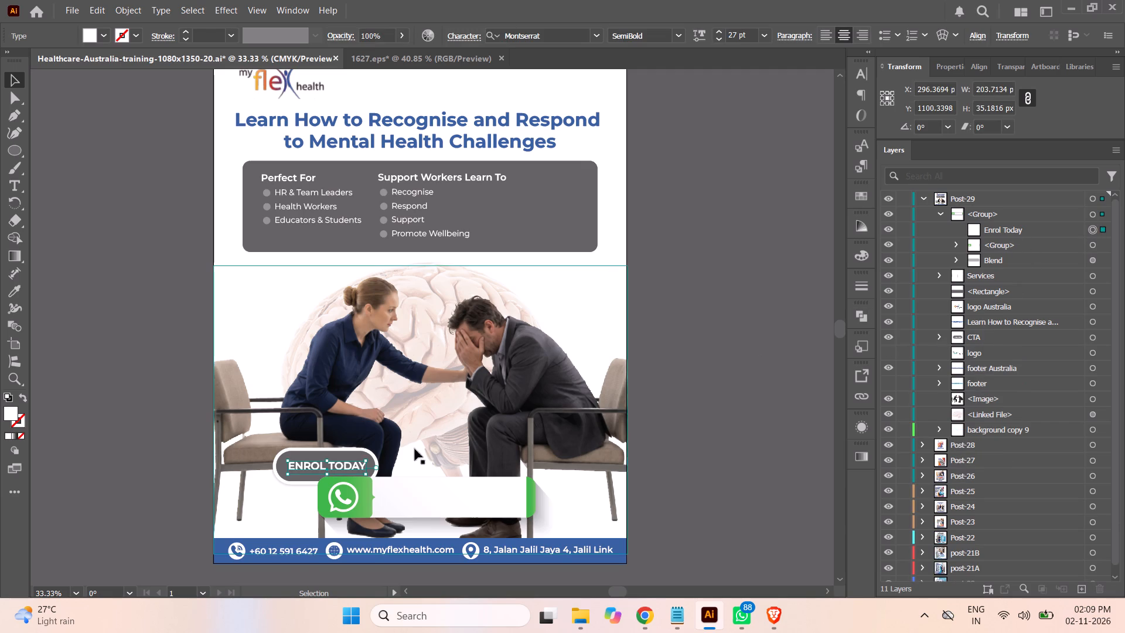
pyautogui.moveTo(351, 468); pyautogui.dragTo(455, 499)
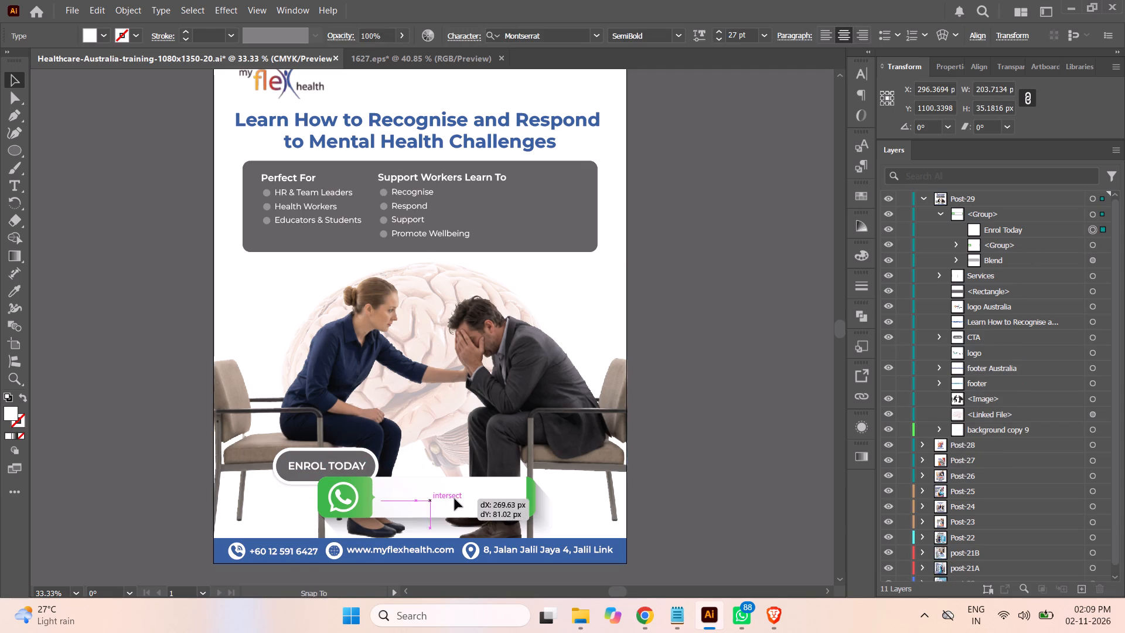
pyautogui.moveTo(455, 499); pyautogui.dragTo(459, 504)
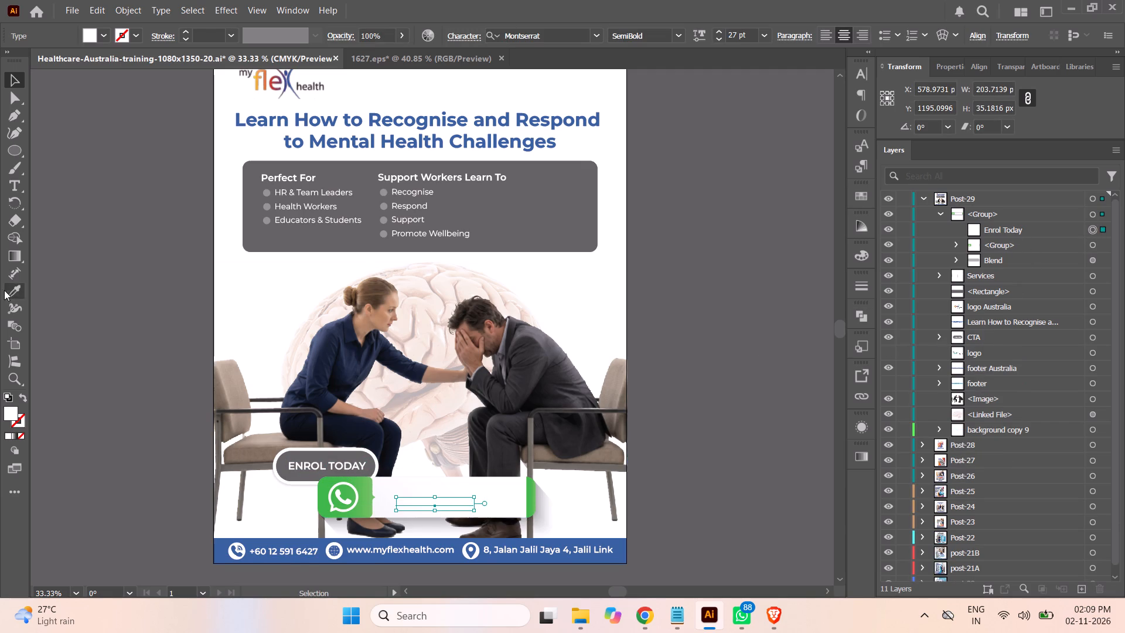
# Replace the copied text's wording with WhatsApp Us Today and centre it on the banner's white bar.
pyautogui.click(11, 187)
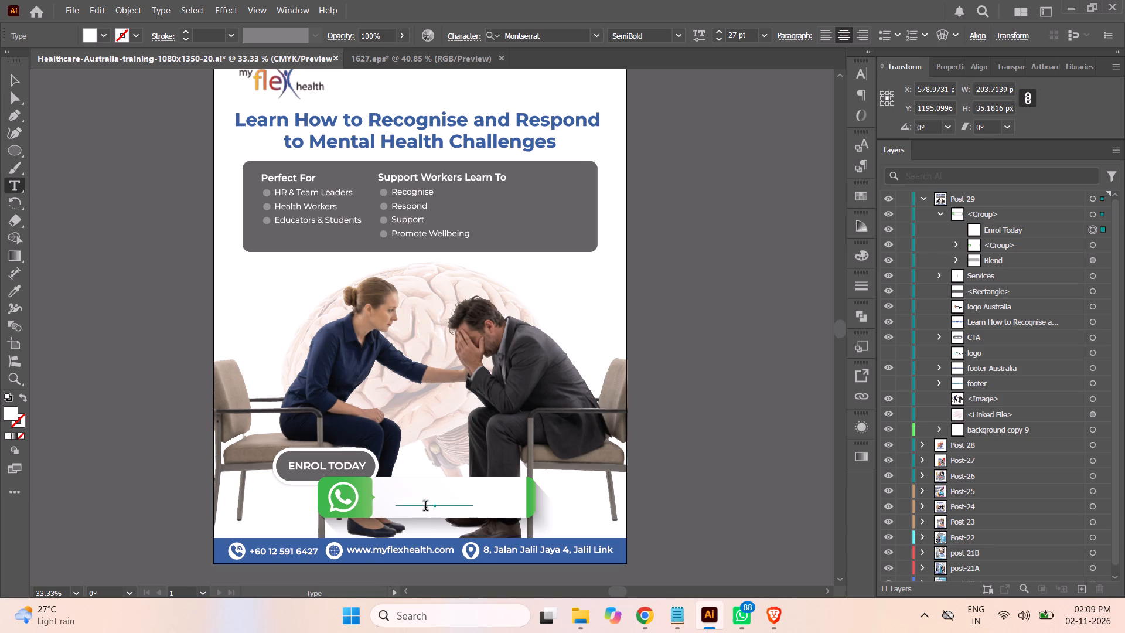
pyautogui.click(425, 506)
pyautogui.hotkey('ctrl', 'a')
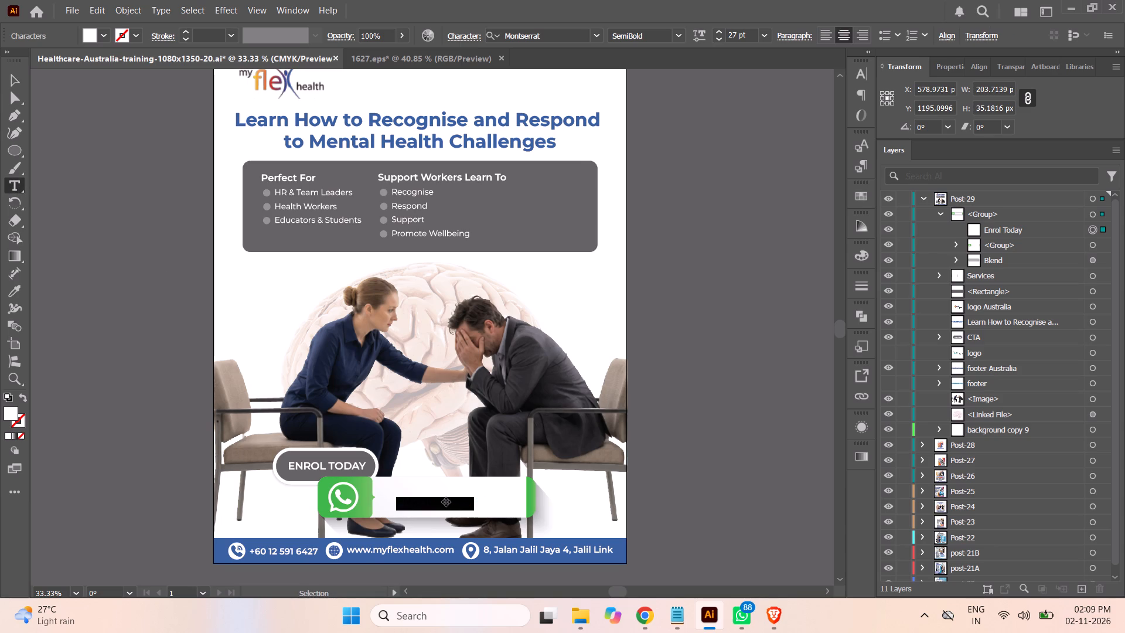
pyautogui.hotkey('ctrl', 'v')
pyautogui.click(18, 75)
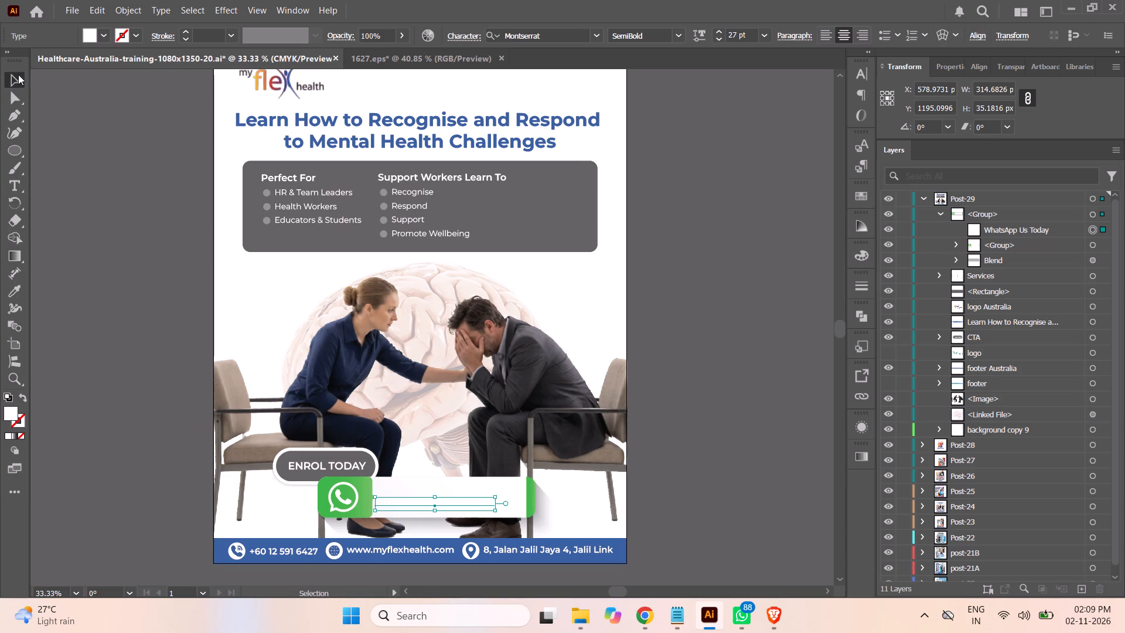
pyautogui.moveTo(477, 506); pyautogui.dragTo(485, 497)
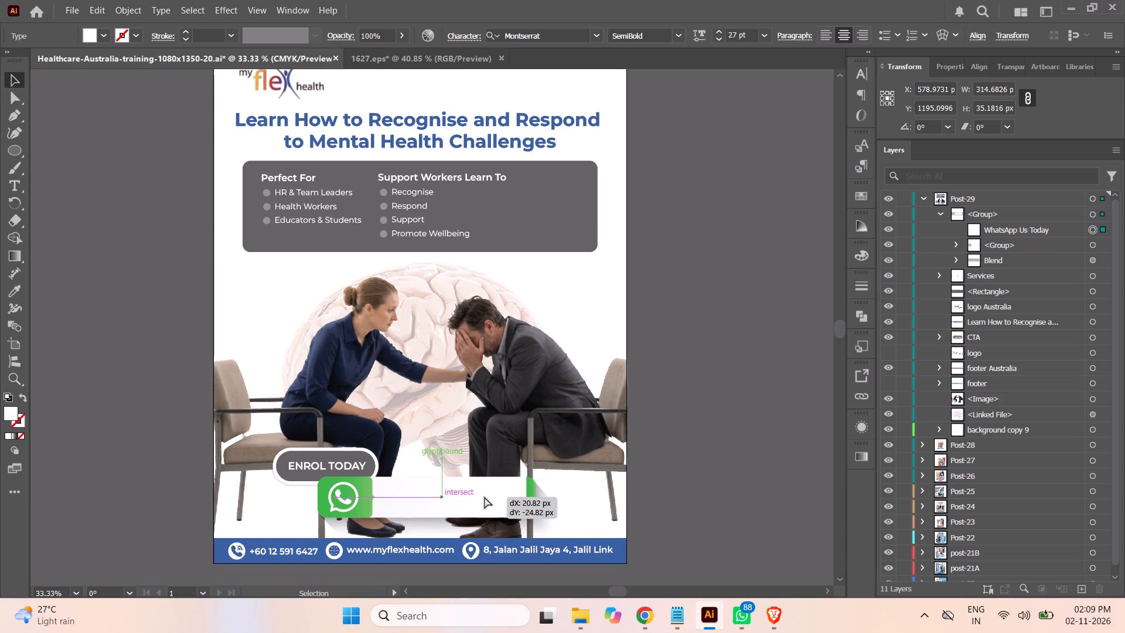
pyautogui.moveTo(485, 497); pyautogui.dragTo(488, 501)
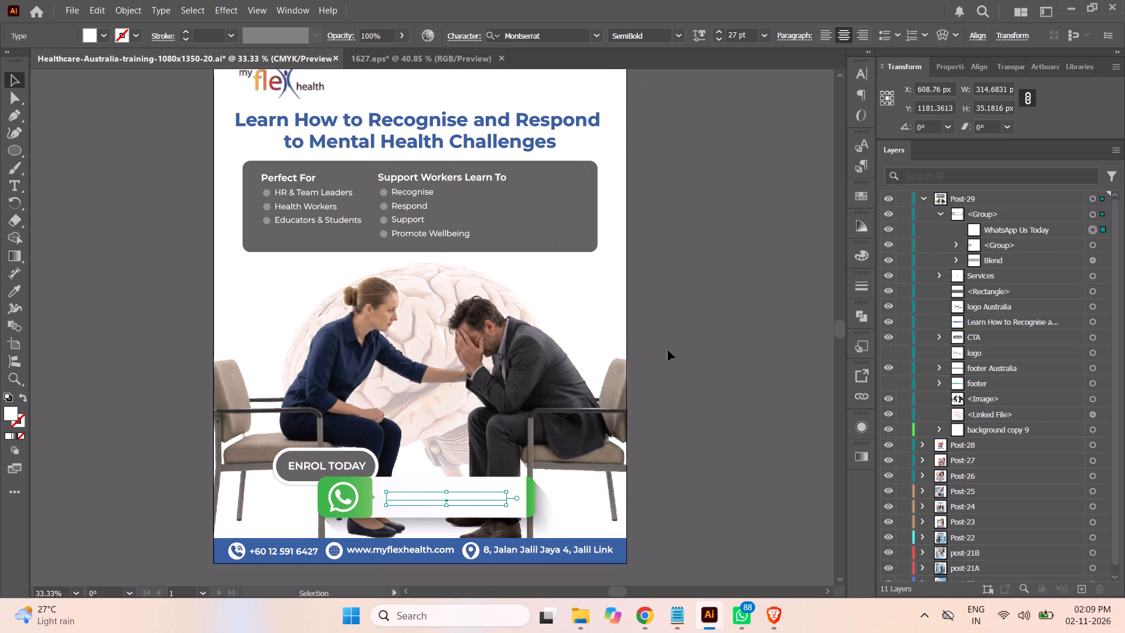
# Give the WhatsApp Us Today text the dark grey fill sampled from the services box and set its stroke to none.
pyautogui.click(16, 291)
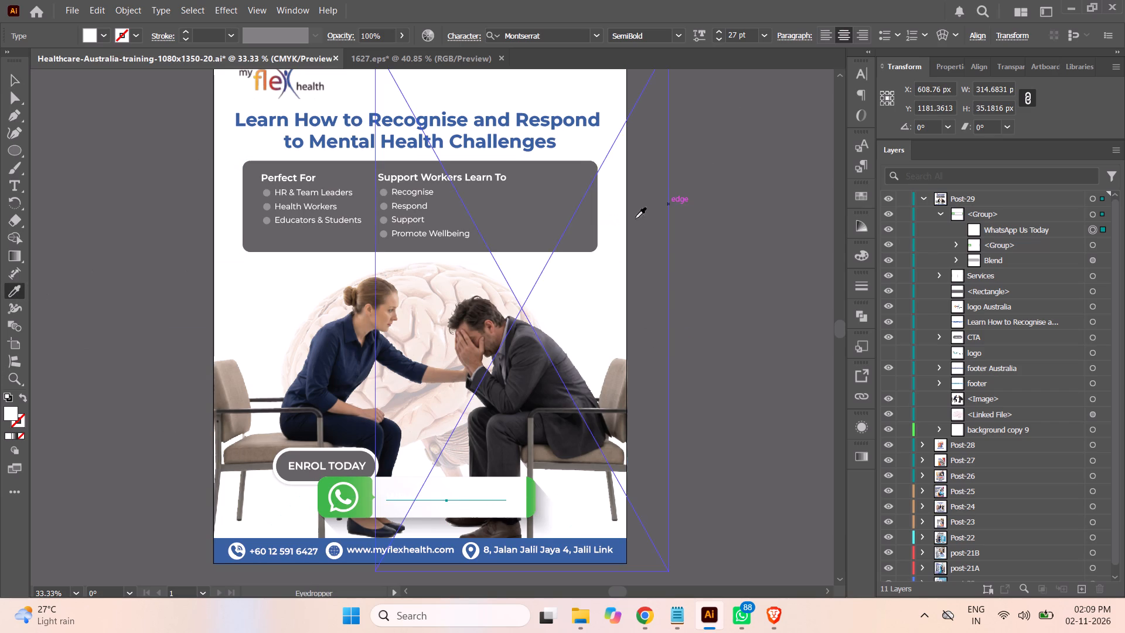
pyautogui.click(581, 233)
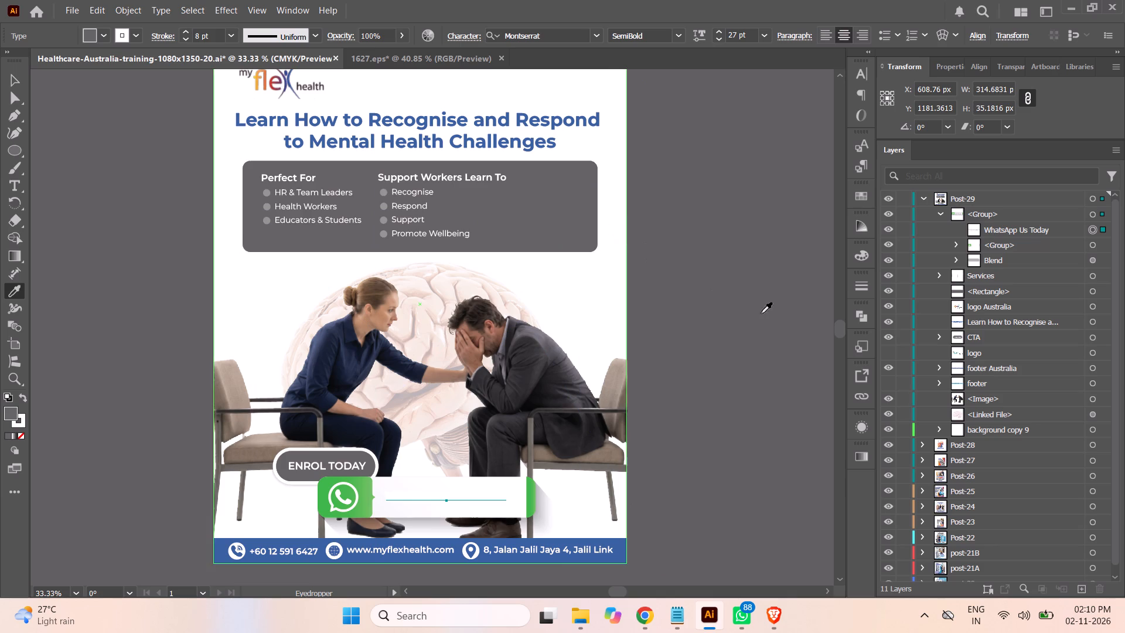
pyautogui.click(1093, 229)
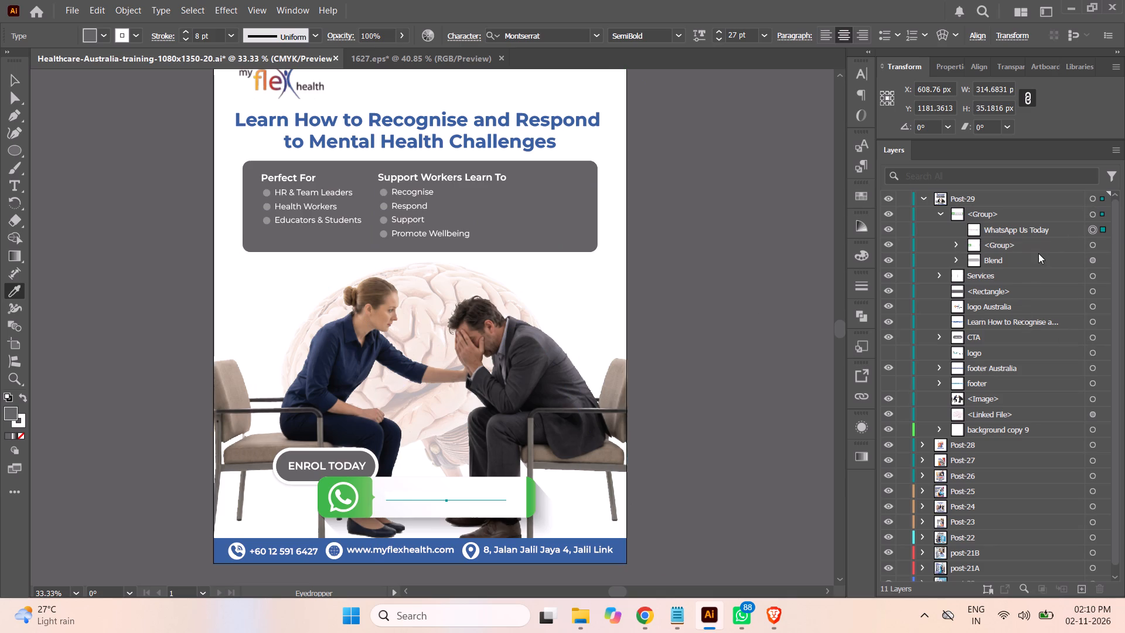
pyautogui.click(16, 79)
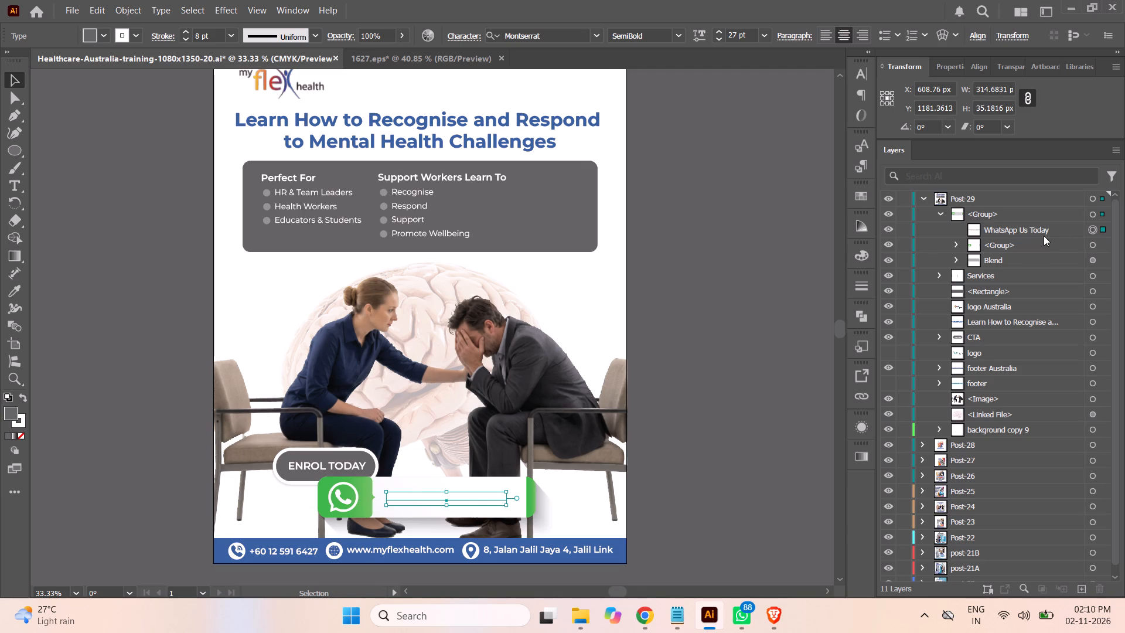
pyautogui.click(137, 33)
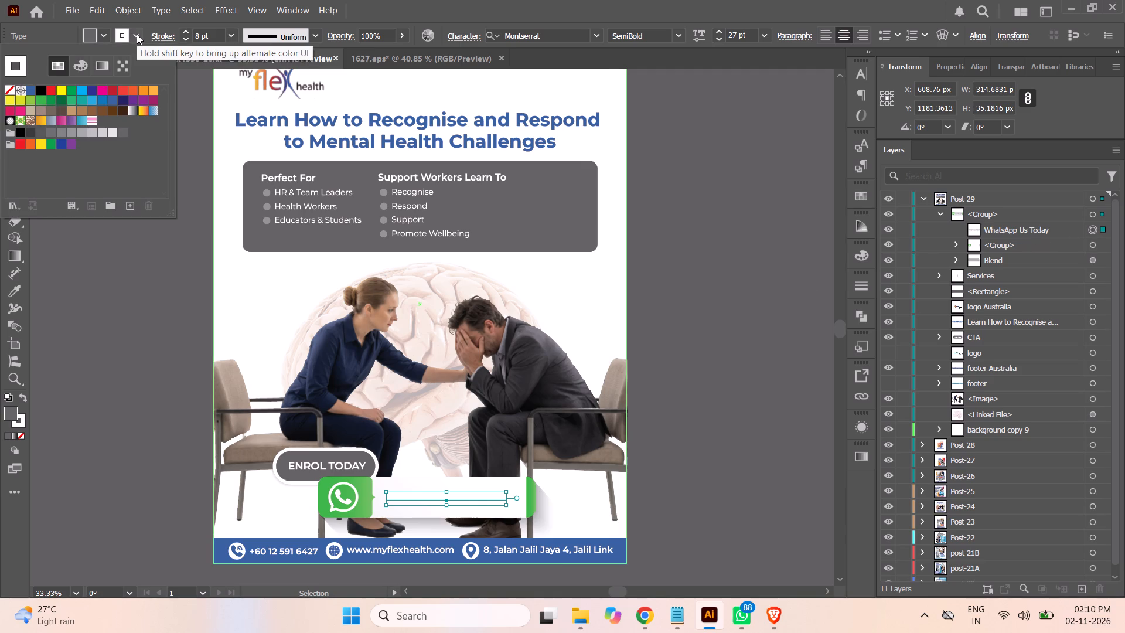
pyautogui.click(9, 88)
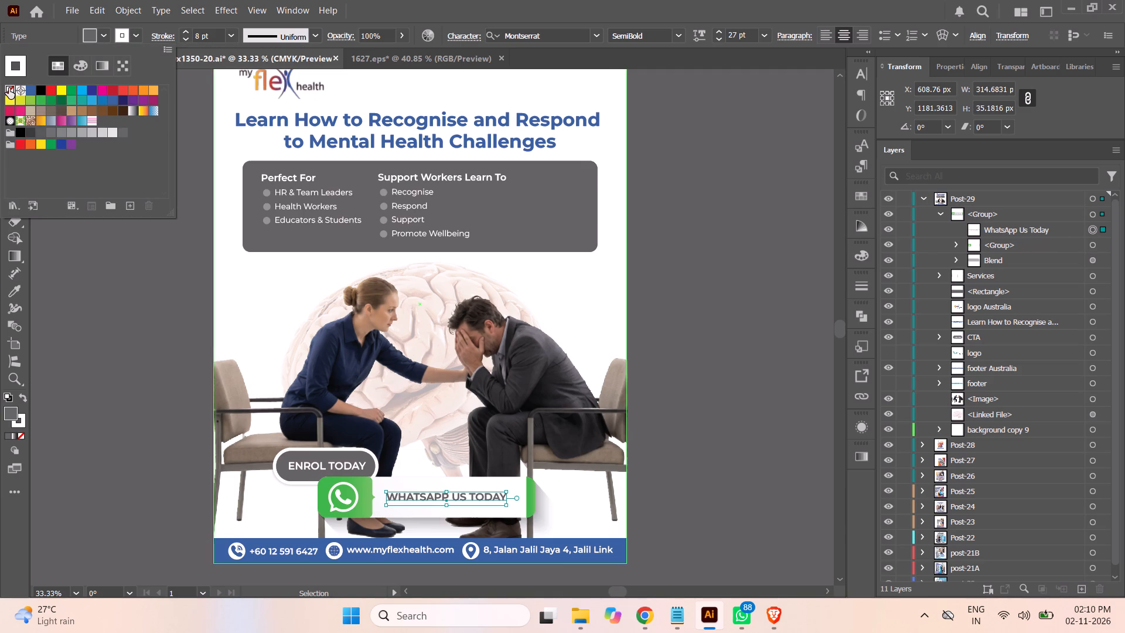
pyautogui.click(119, 267)
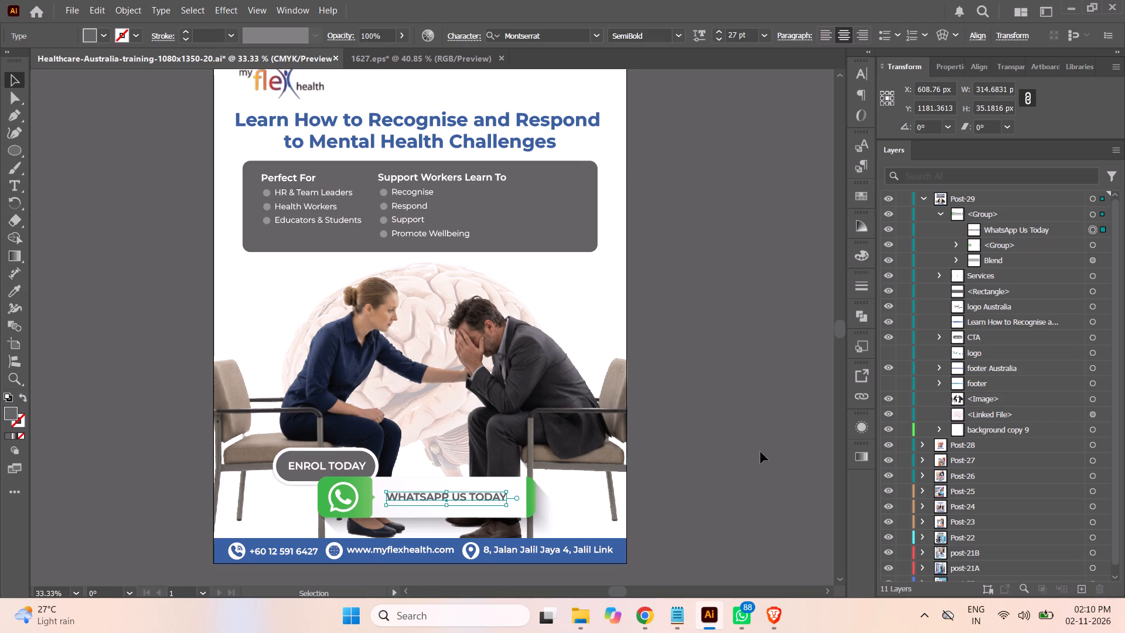
pyautogui.click(759, 452)
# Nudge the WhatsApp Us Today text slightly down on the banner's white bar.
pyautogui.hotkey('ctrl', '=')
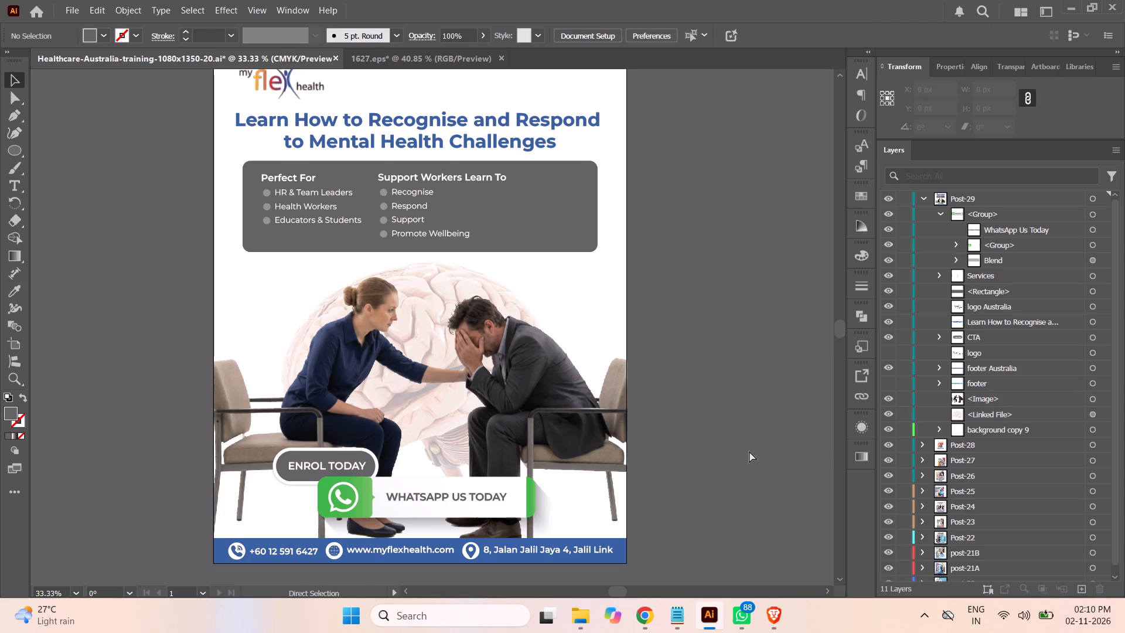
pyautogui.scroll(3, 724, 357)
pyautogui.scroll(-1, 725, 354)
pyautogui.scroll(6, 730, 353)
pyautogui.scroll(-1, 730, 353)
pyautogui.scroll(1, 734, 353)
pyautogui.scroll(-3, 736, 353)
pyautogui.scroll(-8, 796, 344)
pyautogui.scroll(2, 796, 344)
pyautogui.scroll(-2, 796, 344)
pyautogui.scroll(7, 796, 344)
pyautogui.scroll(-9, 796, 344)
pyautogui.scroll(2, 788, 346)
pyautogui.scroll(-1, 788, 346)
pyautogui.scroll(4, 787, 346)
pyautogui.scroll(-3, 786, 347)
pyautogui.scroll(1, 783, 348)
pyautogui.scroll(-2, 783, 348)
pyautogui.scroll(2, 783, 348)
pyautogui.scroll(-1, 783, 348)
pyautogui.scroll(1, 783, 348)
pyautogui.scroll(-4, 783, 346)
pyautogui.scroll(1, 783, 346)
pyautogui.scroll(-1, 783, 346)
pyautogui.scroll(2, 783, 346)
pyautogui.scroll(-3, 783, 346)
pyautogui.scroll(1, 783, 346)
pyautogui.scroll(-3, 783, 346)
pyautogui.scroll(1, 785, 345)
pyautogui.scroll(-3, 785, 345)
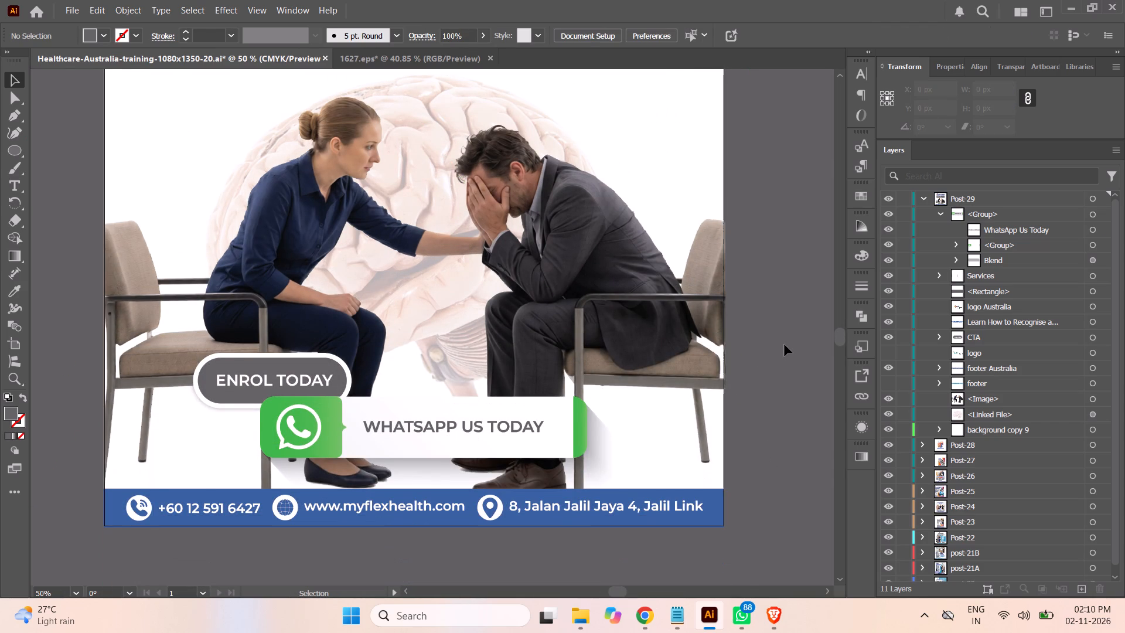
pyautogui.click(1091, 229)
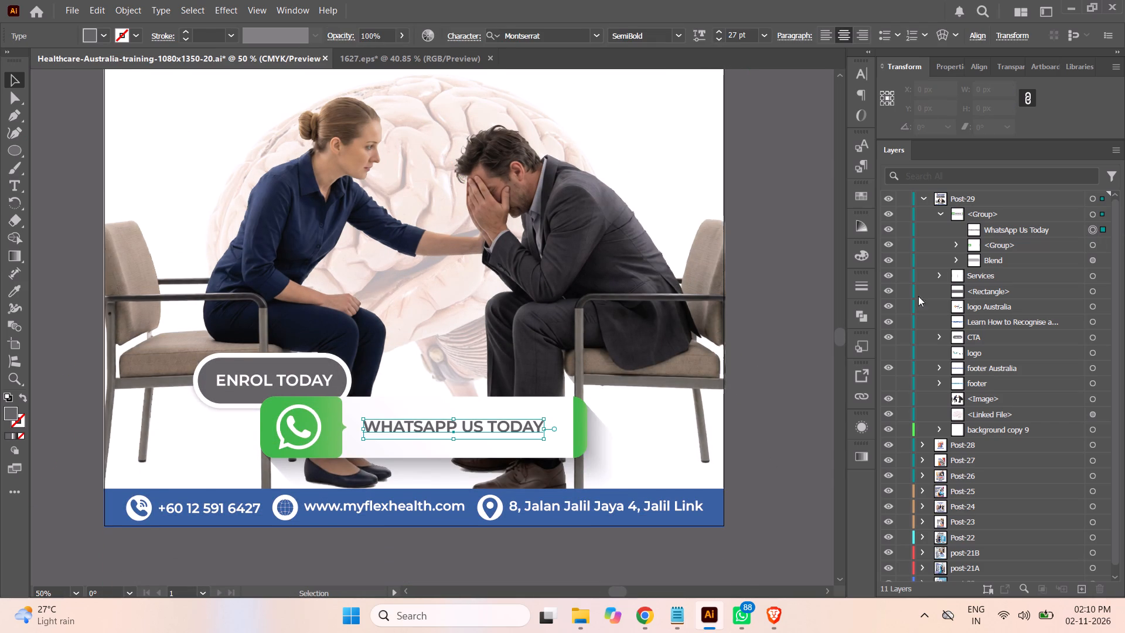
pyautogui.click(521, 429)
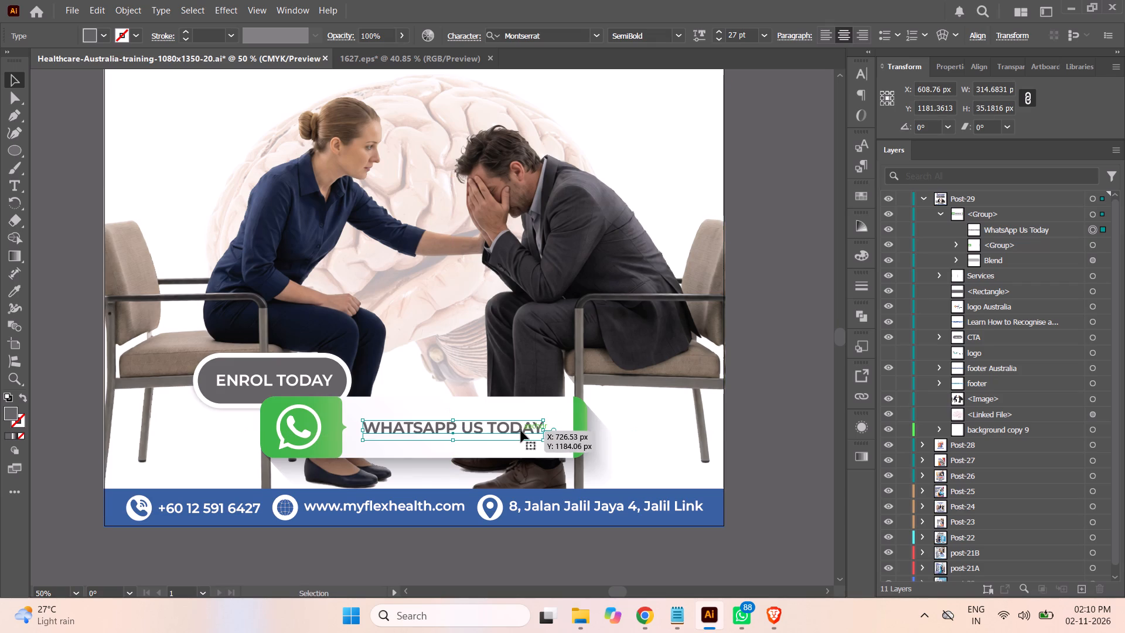
# Rename the WhatsApp banner's group in Post-29 as Whatsapp CTA.
pyautogui.click(940, 212)
pyautogui.doubleClick(984, 213)
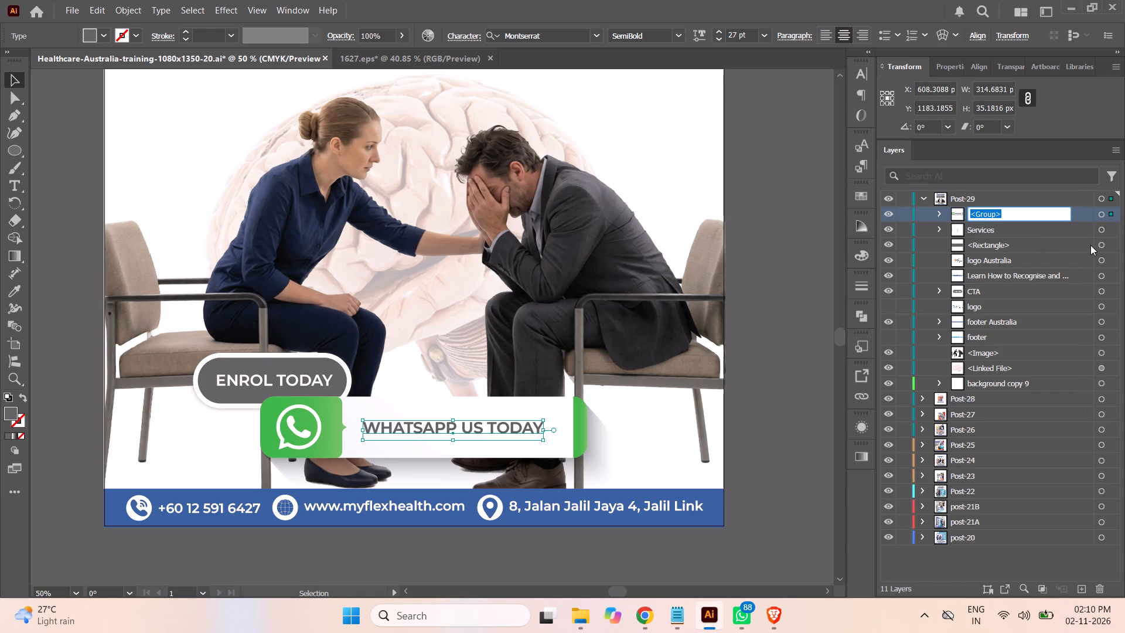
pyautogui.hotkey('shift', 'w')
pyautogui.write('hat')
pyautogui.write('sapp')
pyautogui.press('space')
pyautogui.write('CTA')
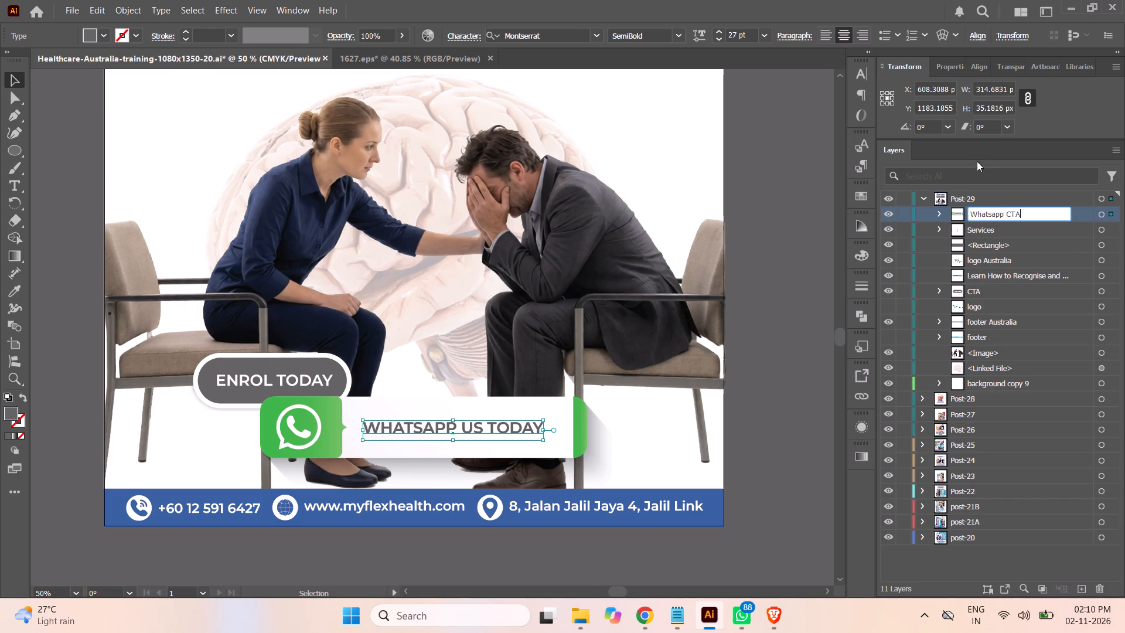
pyautogui.click(781, 283)
# Hide the CTA group containing the Enrol Today button in Post-29.
pyautogui.click(888, 290)
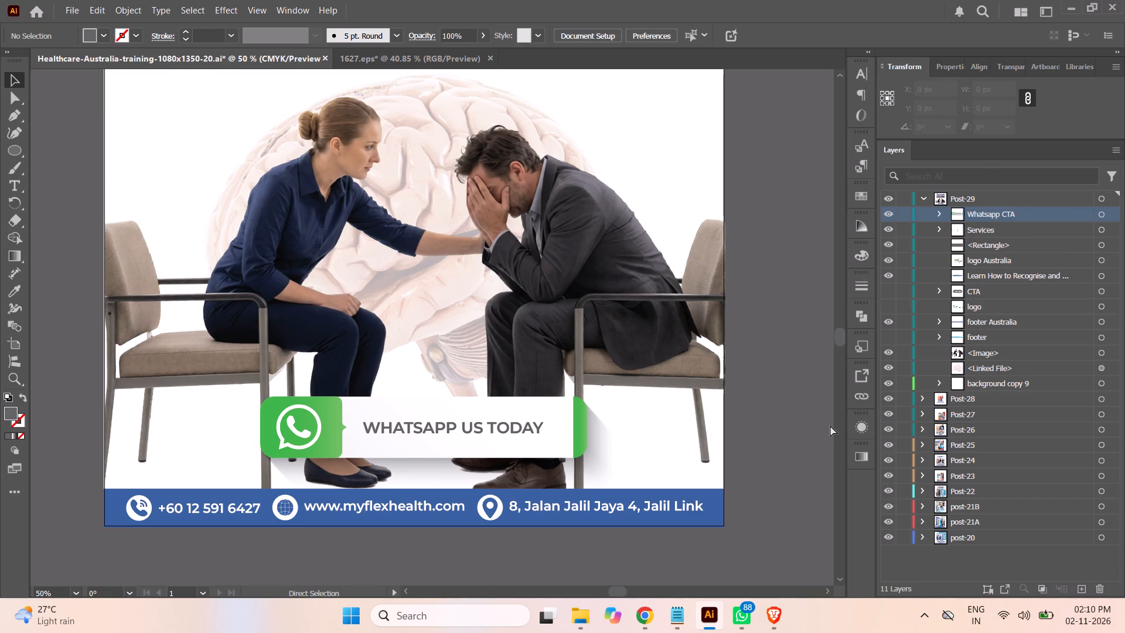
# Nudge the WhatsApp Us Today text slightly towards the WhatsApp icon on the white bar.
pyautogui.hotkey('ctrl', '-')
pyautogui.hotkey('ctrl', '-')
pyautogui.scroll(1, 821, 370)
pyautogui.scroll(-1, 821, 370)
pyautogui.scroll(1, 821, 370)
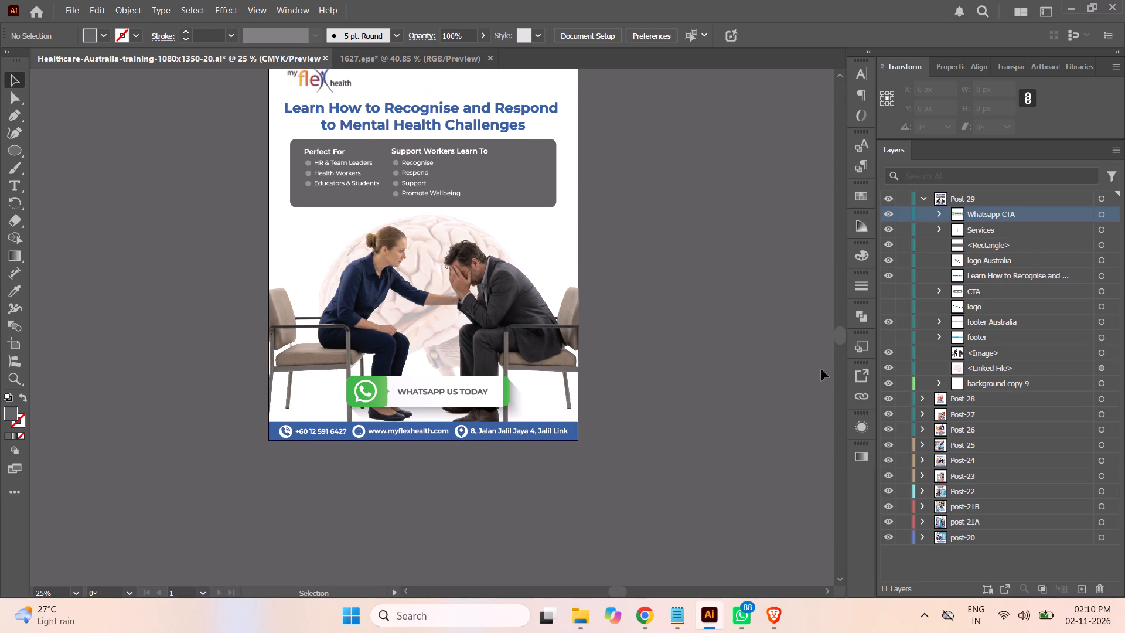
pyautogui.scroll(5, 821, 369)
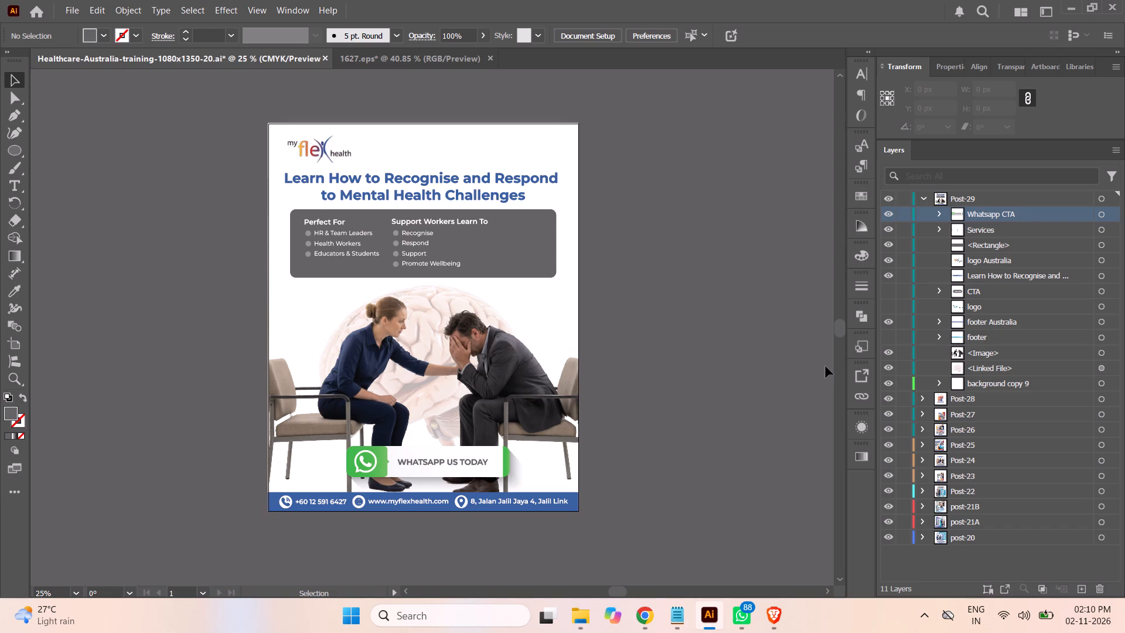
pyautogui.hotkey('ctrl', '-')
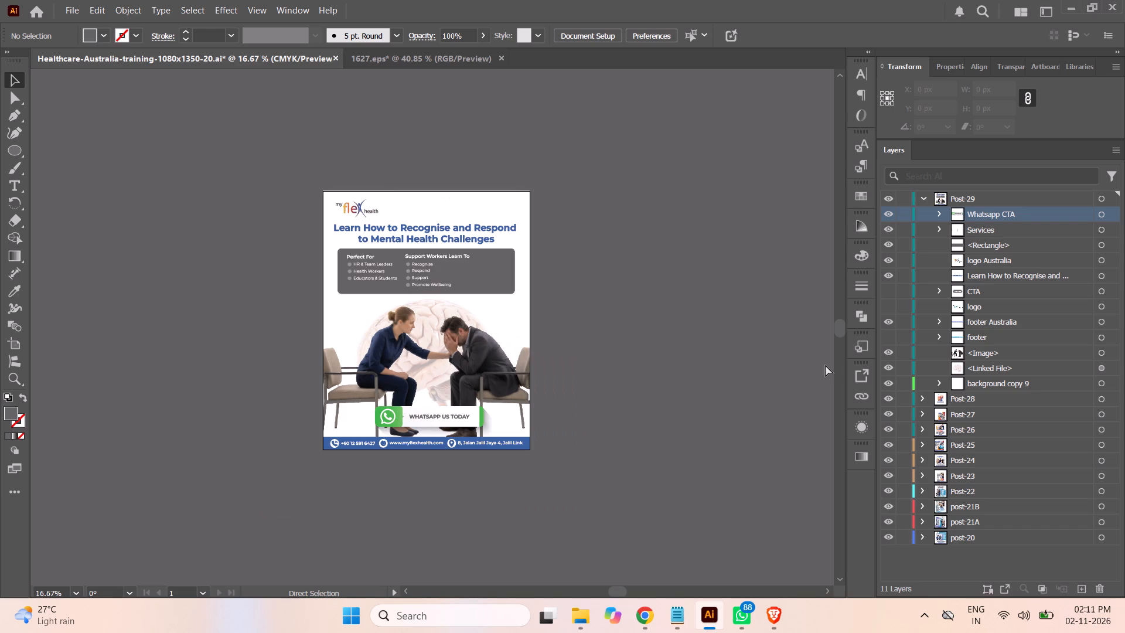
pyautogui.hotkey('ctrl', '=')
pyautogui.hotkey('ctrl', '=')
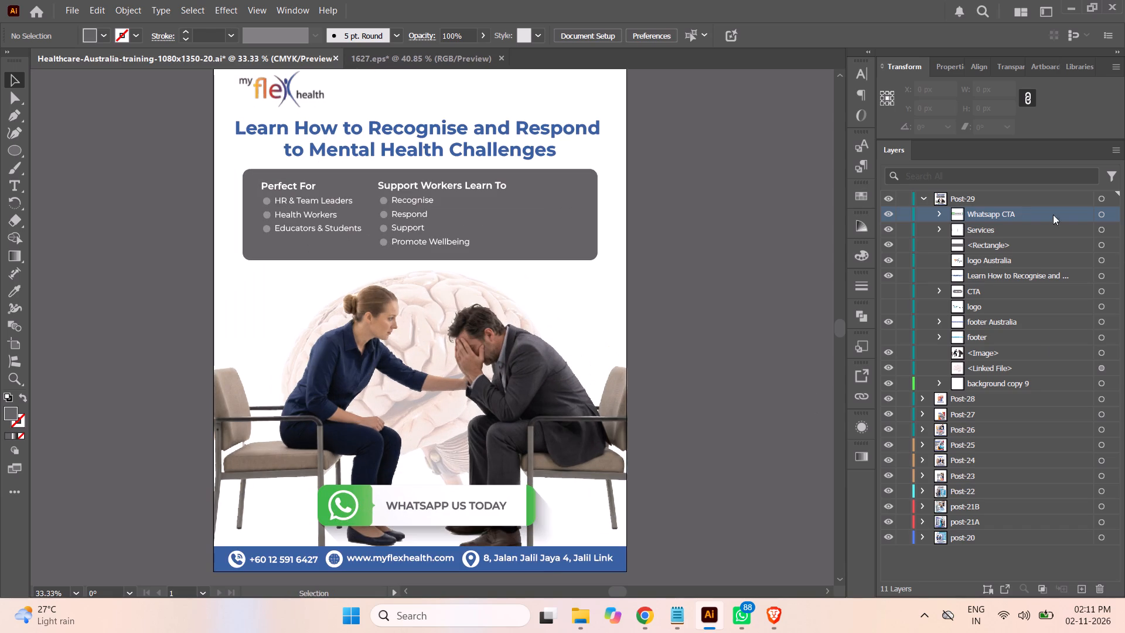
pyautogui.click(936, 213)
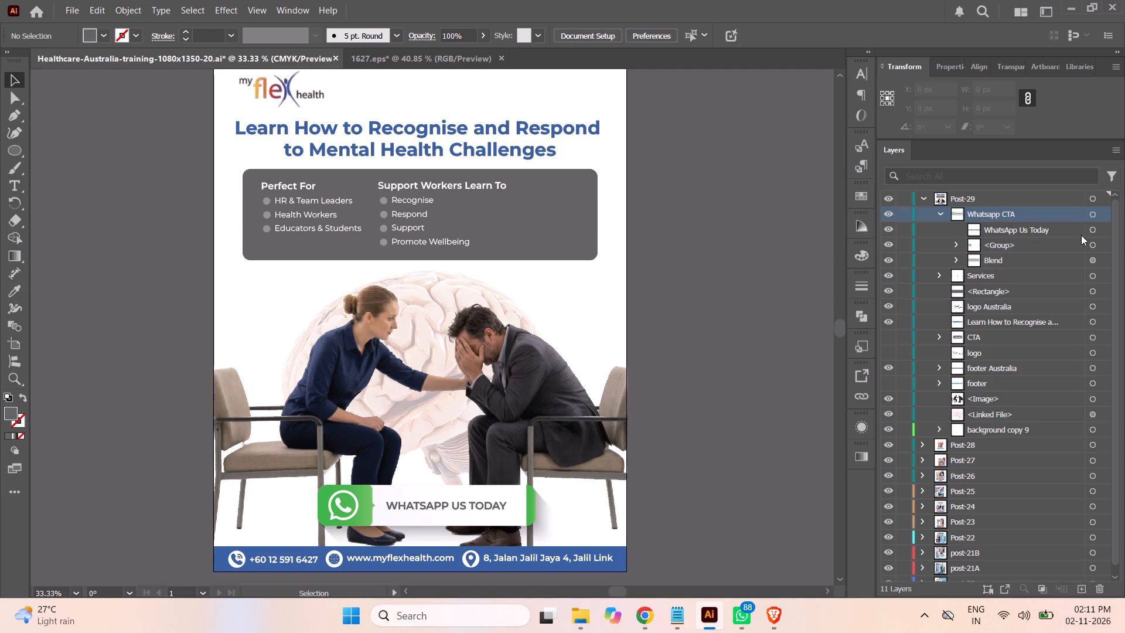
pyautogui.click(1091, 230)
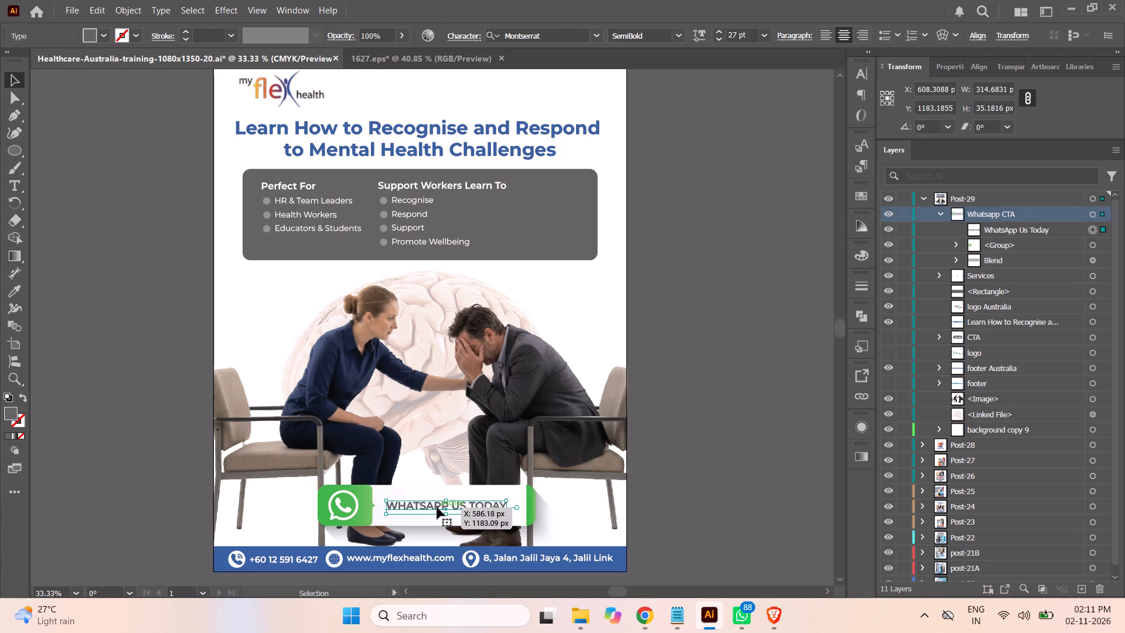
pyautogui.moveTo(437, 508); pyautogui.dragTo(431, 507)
# Scale the WhatsApp banner artwork and its shadow blend proportionally to about 483 px wide and reposition them centrally above the footer.
pyautogui.click(1094, 244)
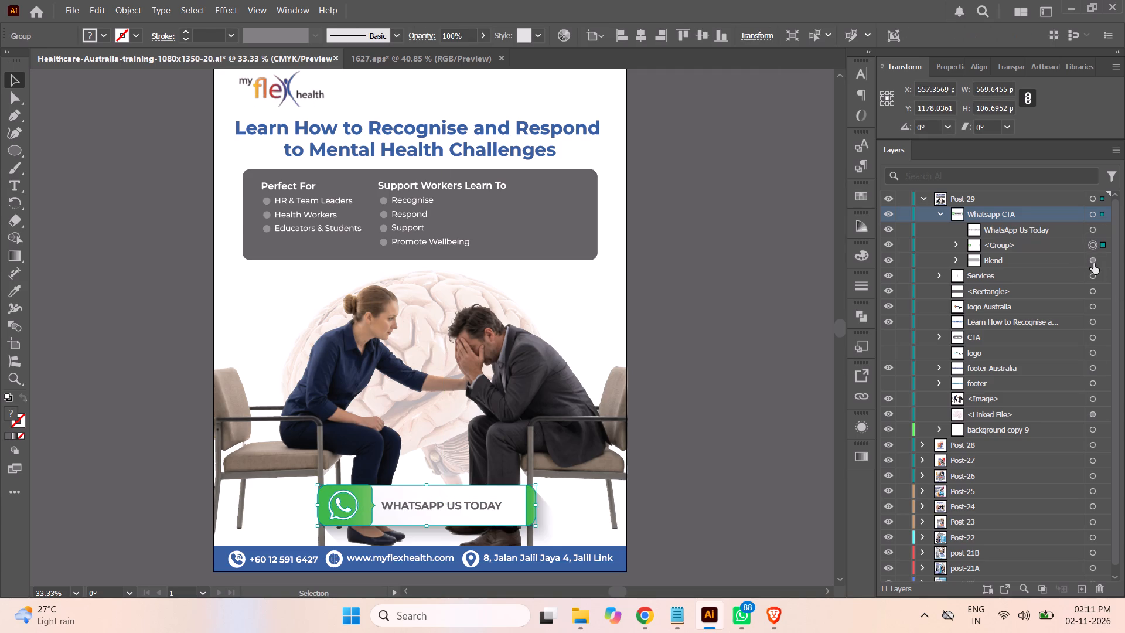
pyautogui.keyDown('shift'); pyautogui.click(1093, 263); pyautogui.keyUp('shift')
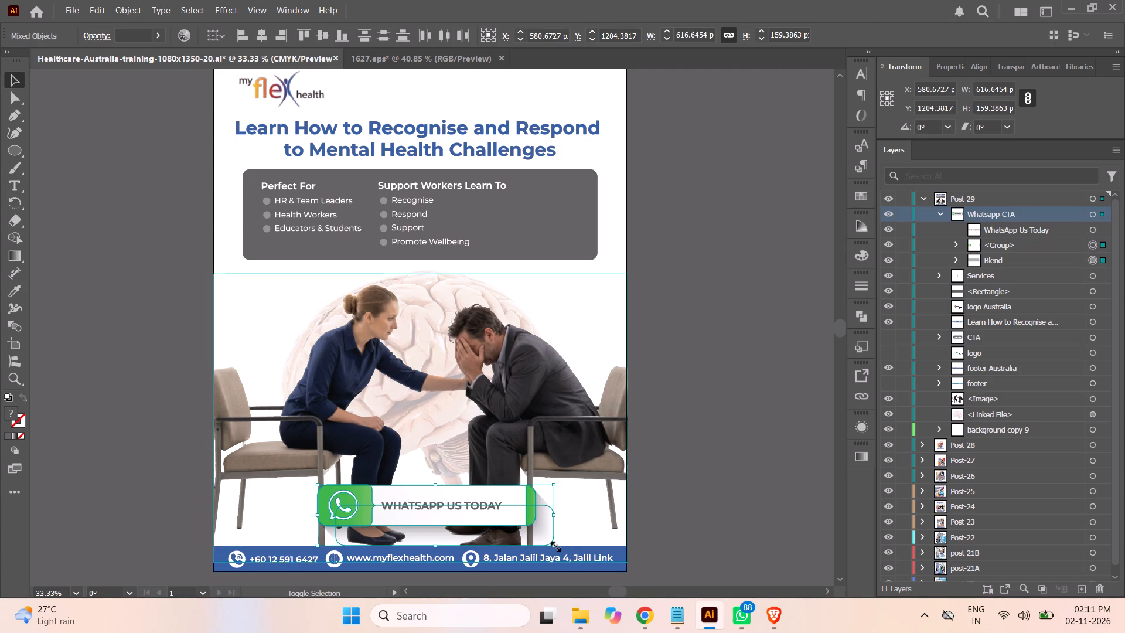
pyautogui.keyDown('shift'); pyautogui.moveTo(554, 545); pyautogui.dragTo(530, 539); pyautogui.keyUp('shift')
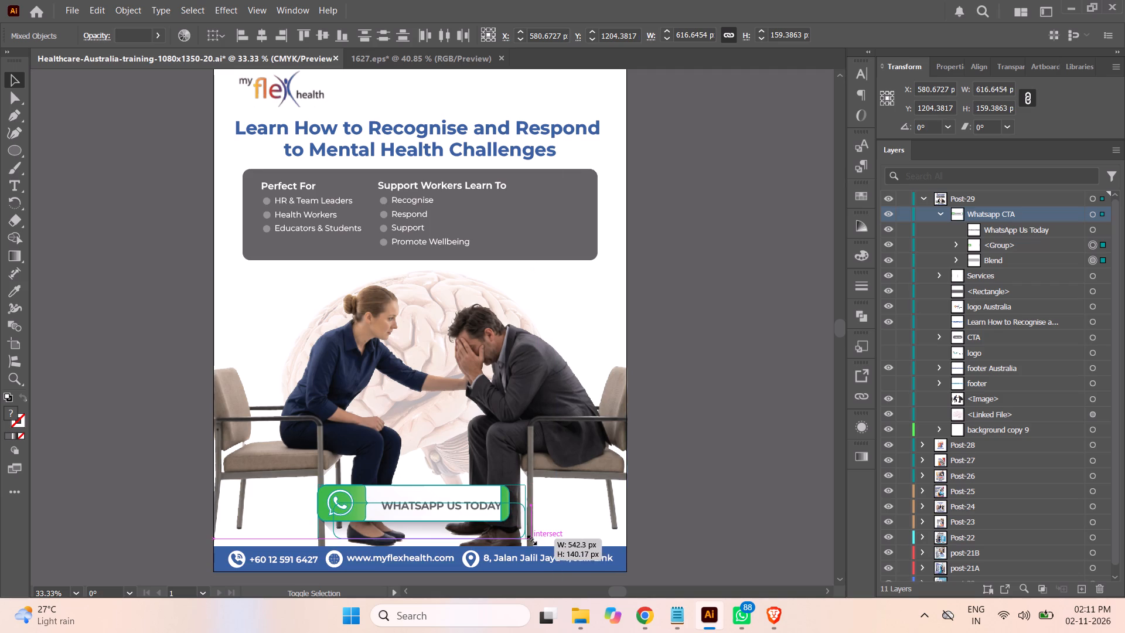
pyautogui.keyDown('shift'); pyautogui.moveTo(530, 539); pyautogui.dragTo(508, 532); pyautogui.keyUp('shift')
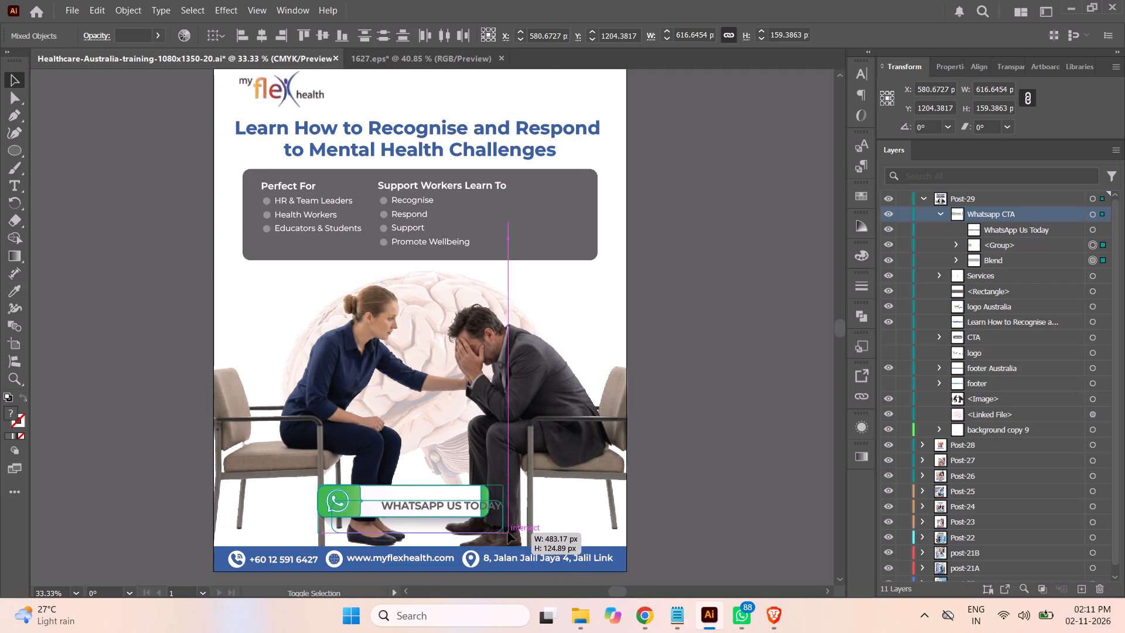
pyautogui.moveTo(371, 512); pyautogui.dragTo(383, 523)
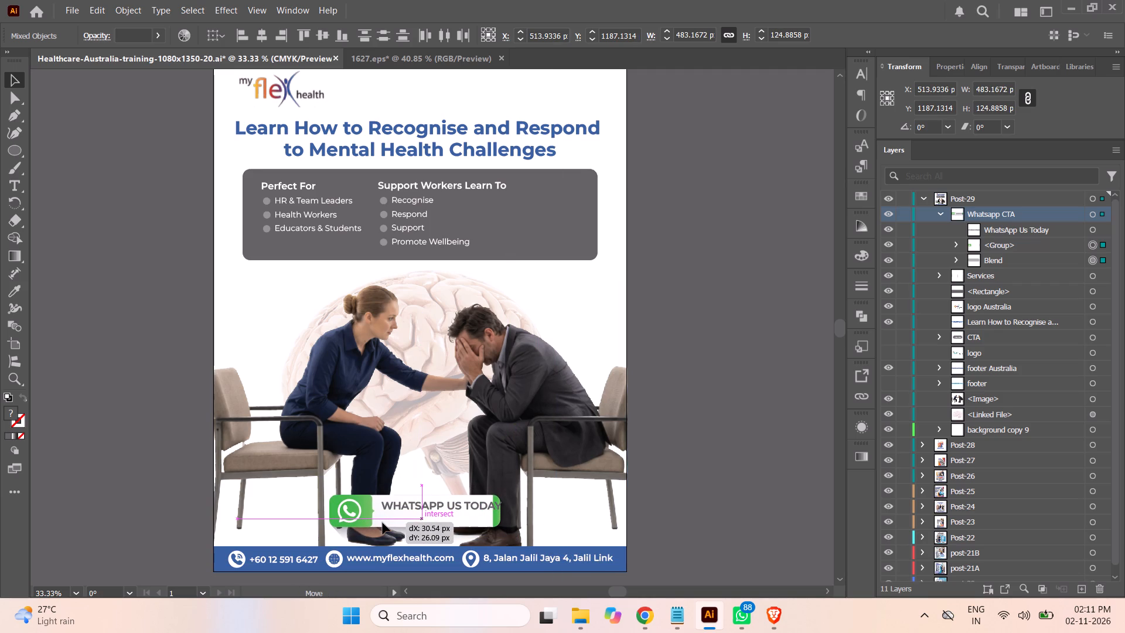
pyautogui.moveTo(383, 523); pyautogui.dragTo(389, 516)
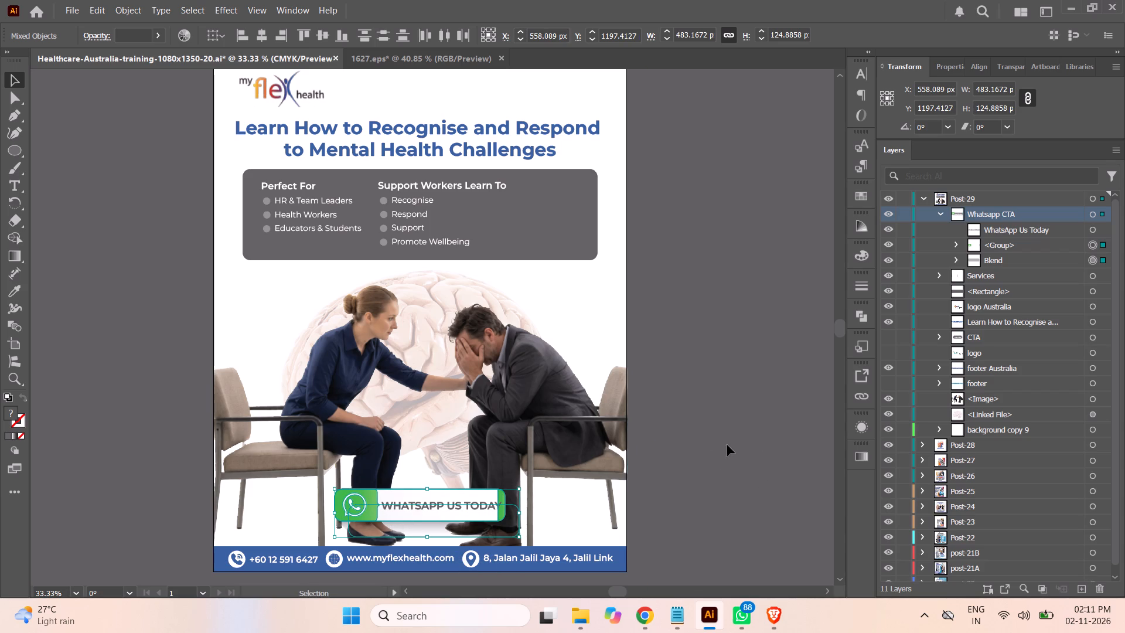
pyautogui.click(753, 437)
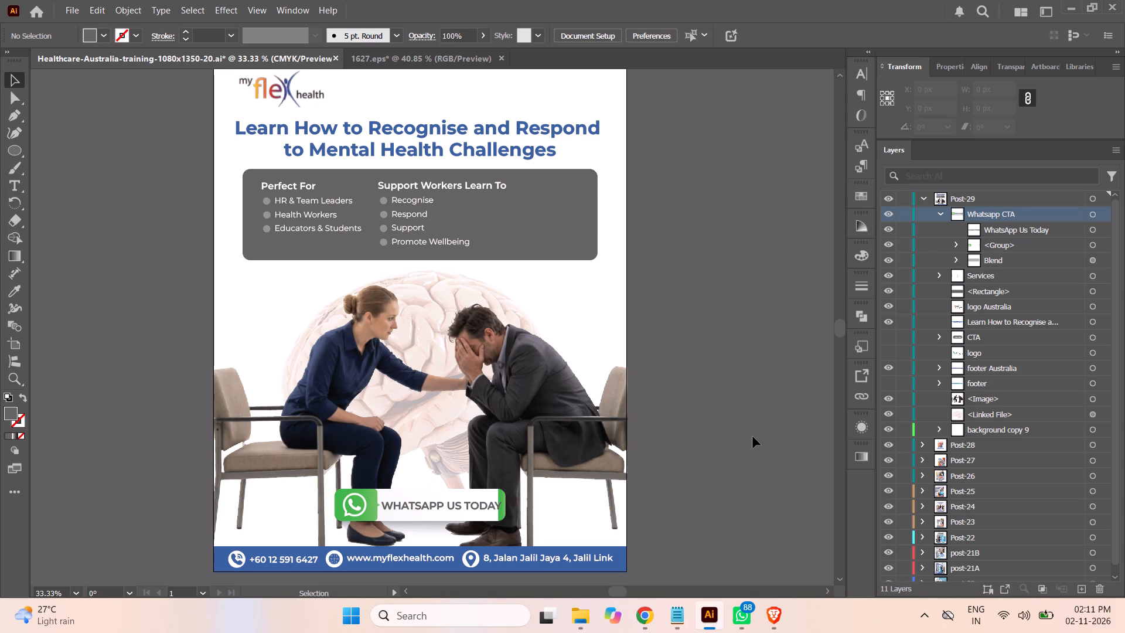
# Break the WhatsApp Us Today text into two lines before Today and centre it on the shortened white bar.
pyautogui.click(1088, 234)
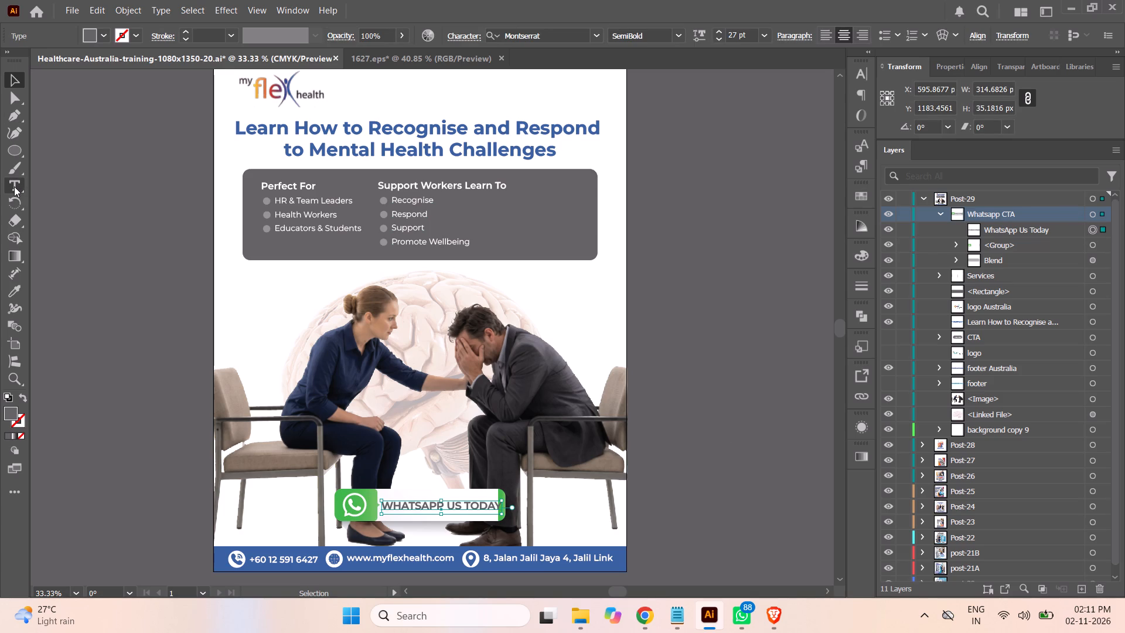
pyautogui.click(16, 186)
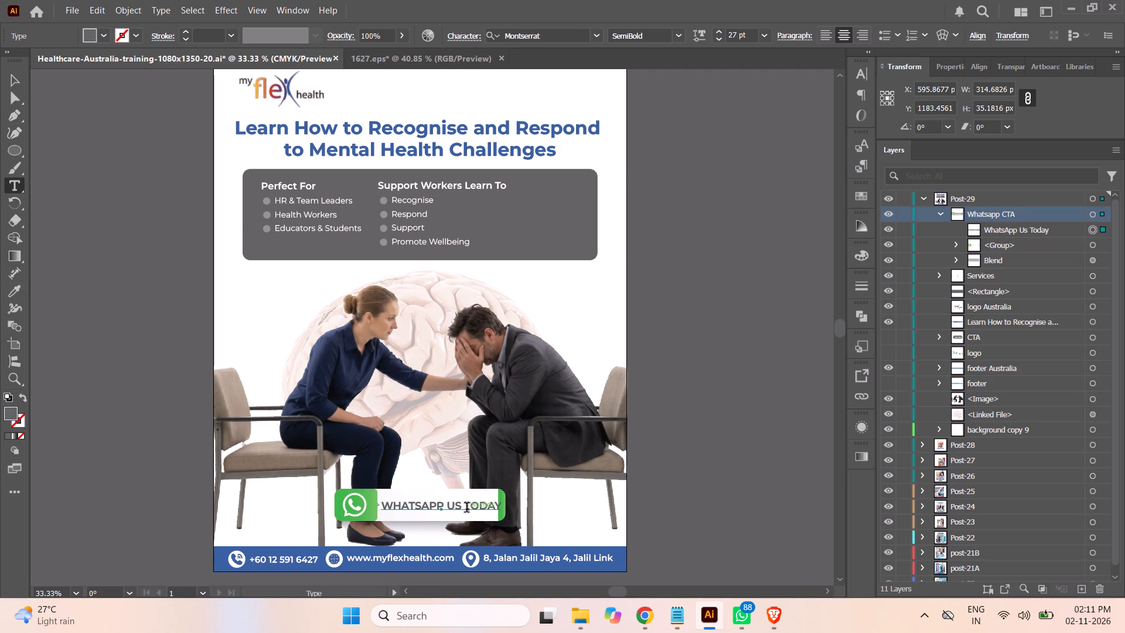
pyautogui.click(465, 503)
pyautogui.press('Return')
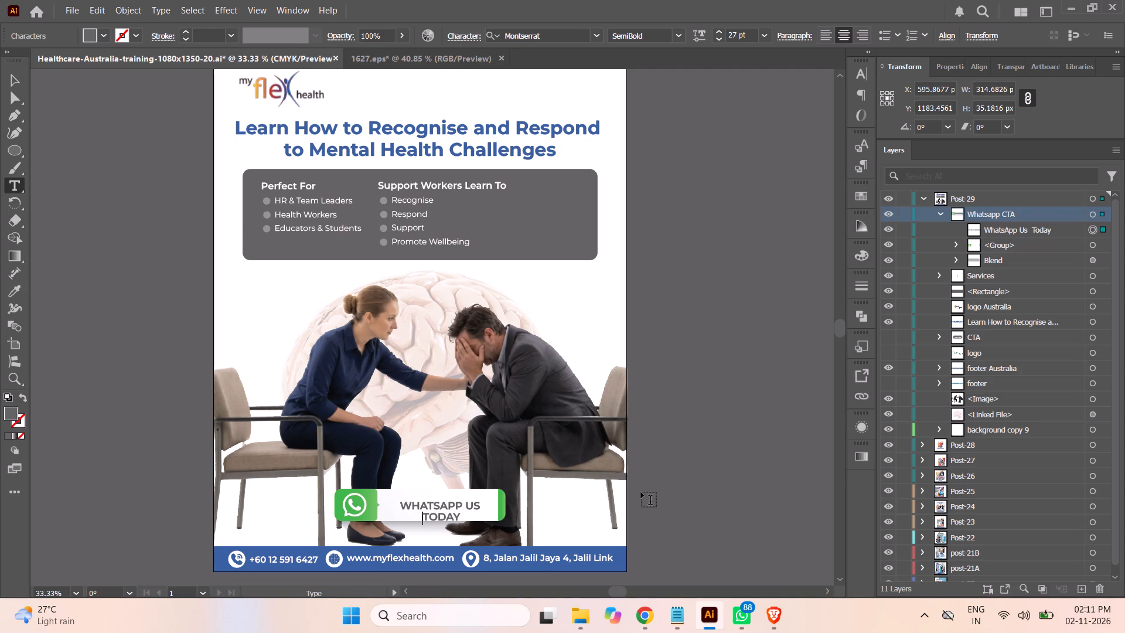
pyautogui.click(15, 79)
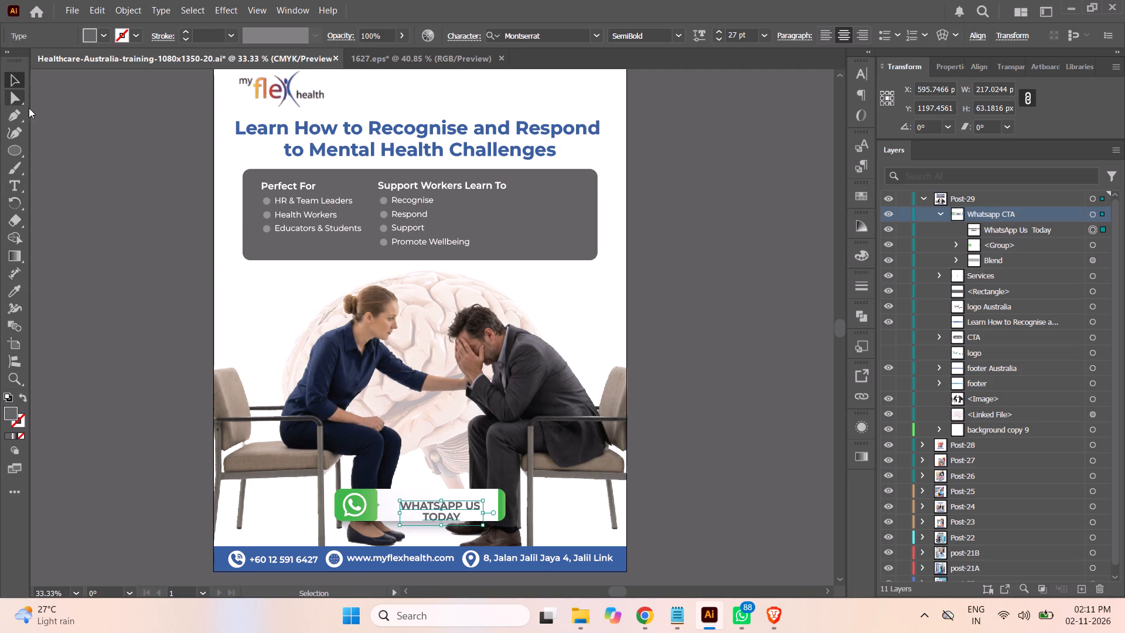
pyautogui.moveTo(448, 515); pyautogui.dragTo(442, 508)
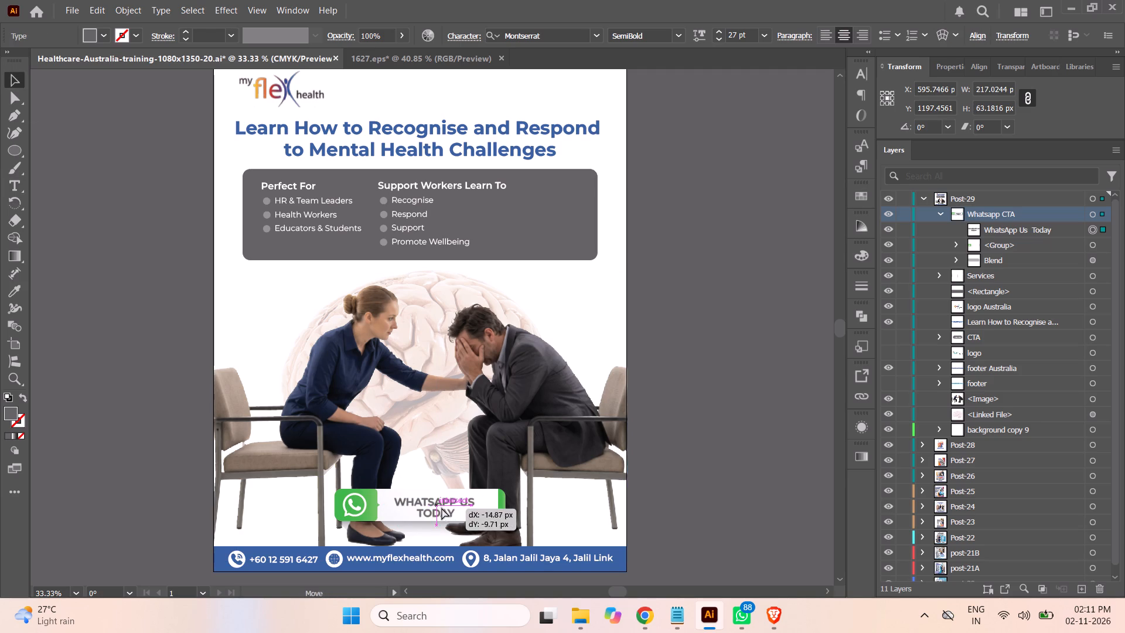
pyautogui.moveTo(442, 508); pyautogui.dragTo(435, 508)
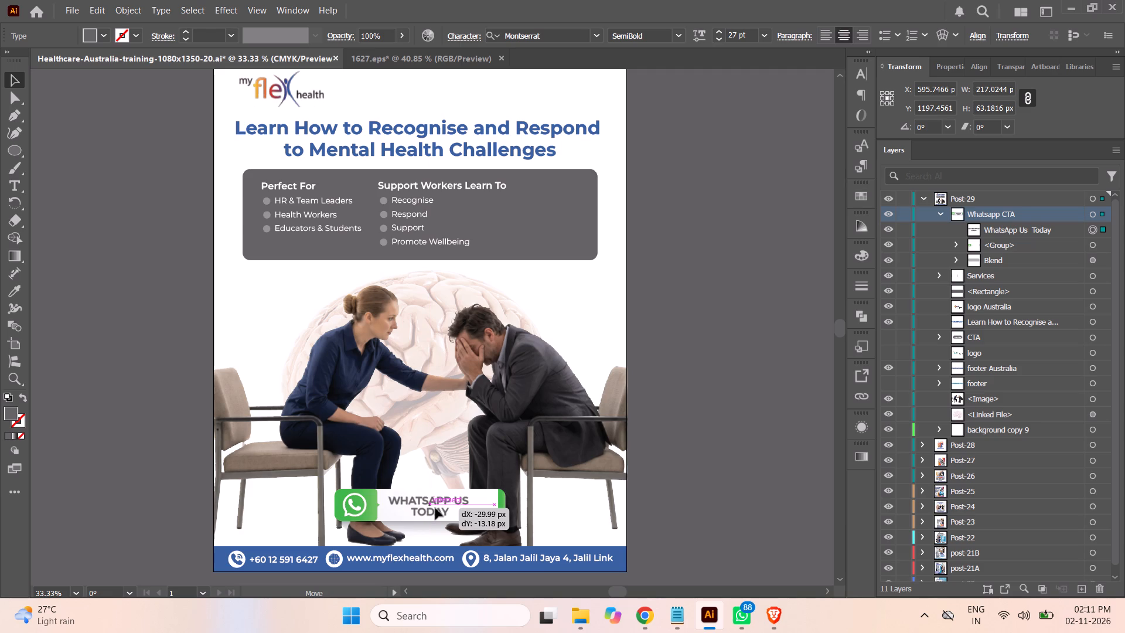
pyautogui.moveTo(435, 508); pyautogui.dragTo(434, 508)
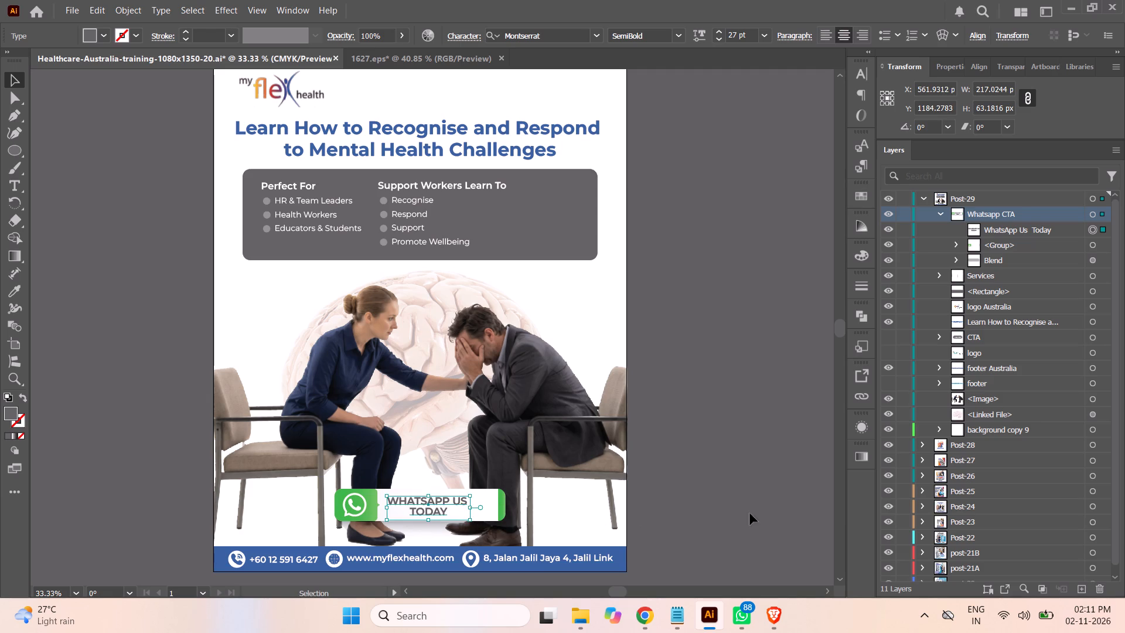
pyautogui.click(790, 493)
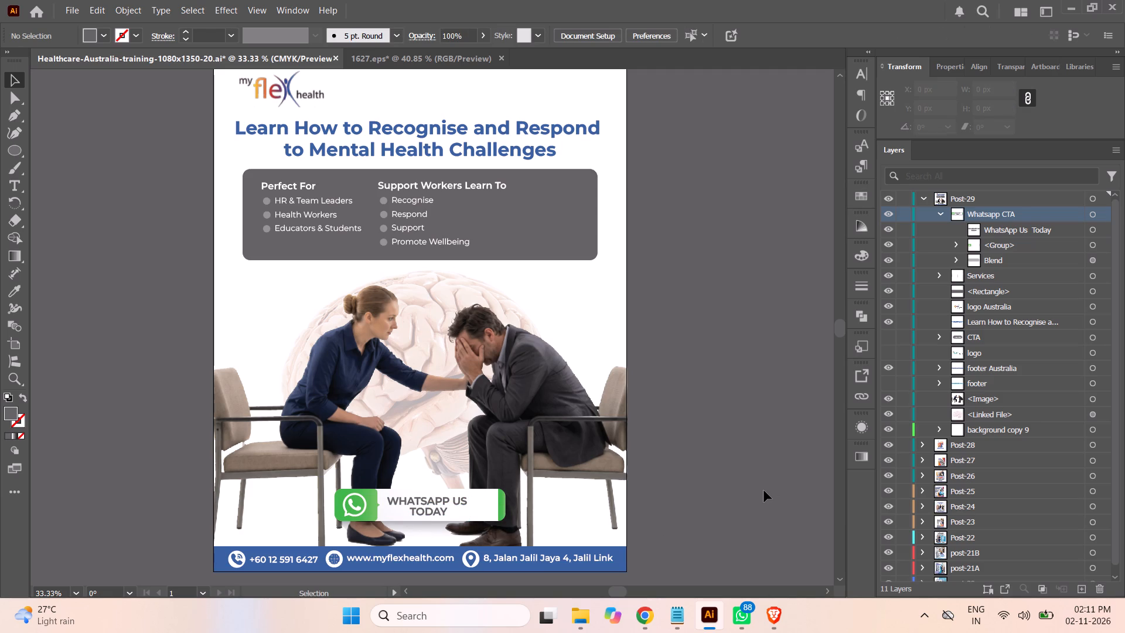
# Shorten the white bar of the WhatsApp banner from its outer end to about 358 px wide, keeping its height.
pyautogui.hotkey('ctrl', '=')
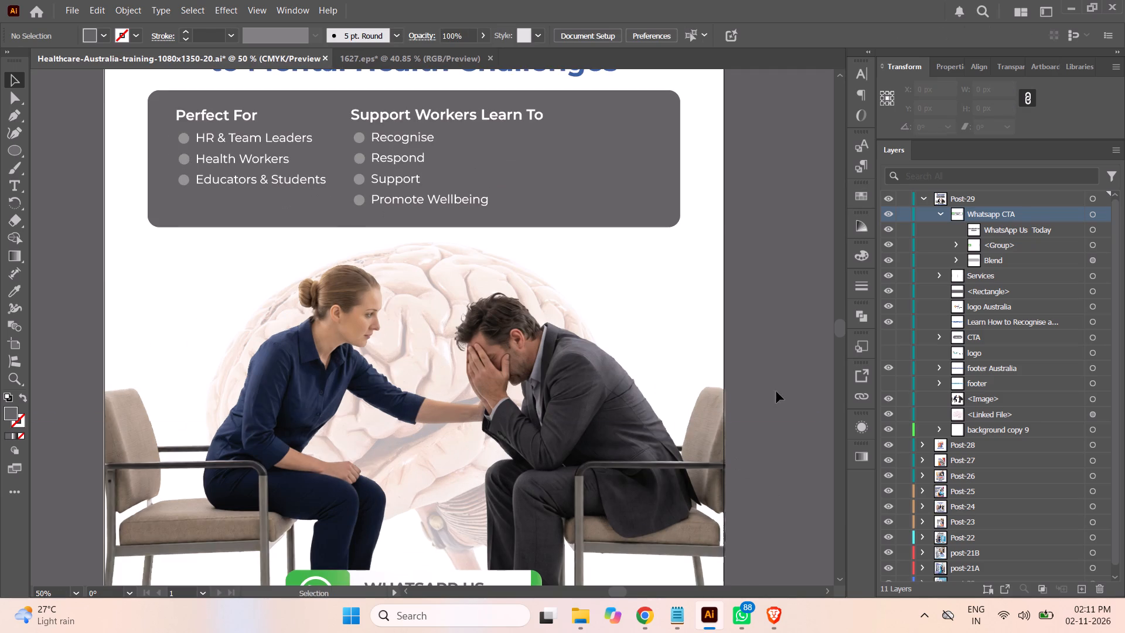
pyautogui.scroll(-5, 781, 389)
pyautogui.scroll(3, 781, 388)
pyautogui.scroll(-1, 780, 388)
pyautogui.scroll(1, 780, 388)
pyautogui.scroll(-2, 780, 388)
pyautogui.scroll(2, 780, 388)
pyautogui.scroll(-2, 780, 388)
pyautogui.scroll(6, 780, 388)
pyautogui.scroll(-3, 780, 388)
pyautogui.scroll(3, 780, 388)
pyautogui.scroll(-6, 780, 388)
pyautogui.scroll(3, 780, 388)
pyautogui.scroll(-2, 780, 388)
pyautogui.scroll(1, 780, 388)
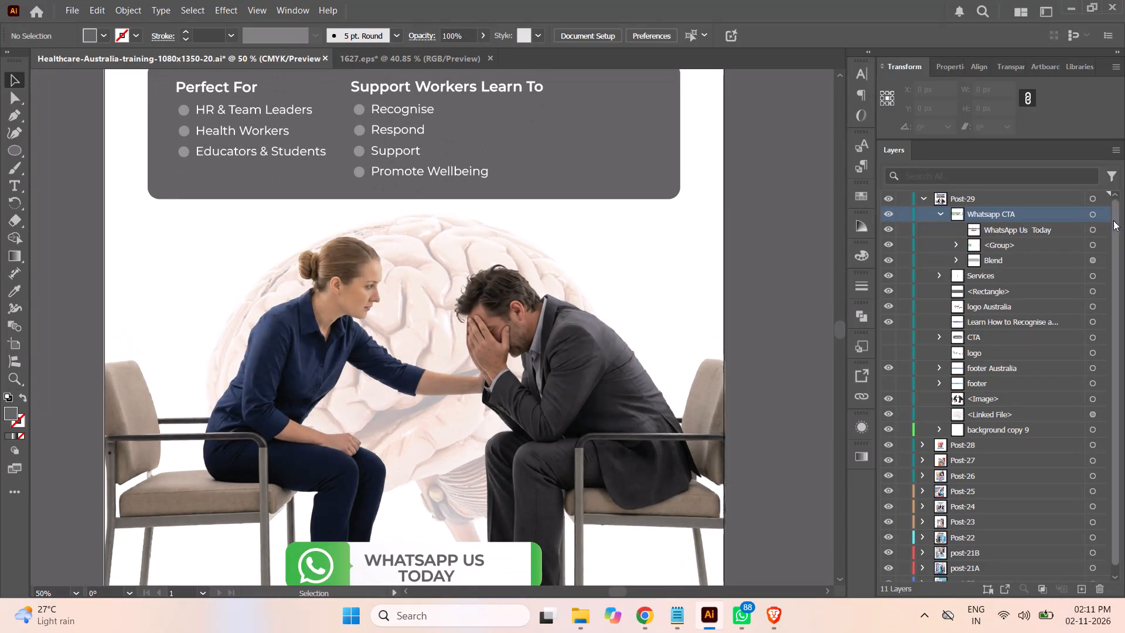
pyautogui.scroll(5, 853, 265)
pyautogui.scroll(-6, 853, 264)
pyautogui.scroll(1, 850, 263)
pyautogui.scroll(-2, 848, 262)
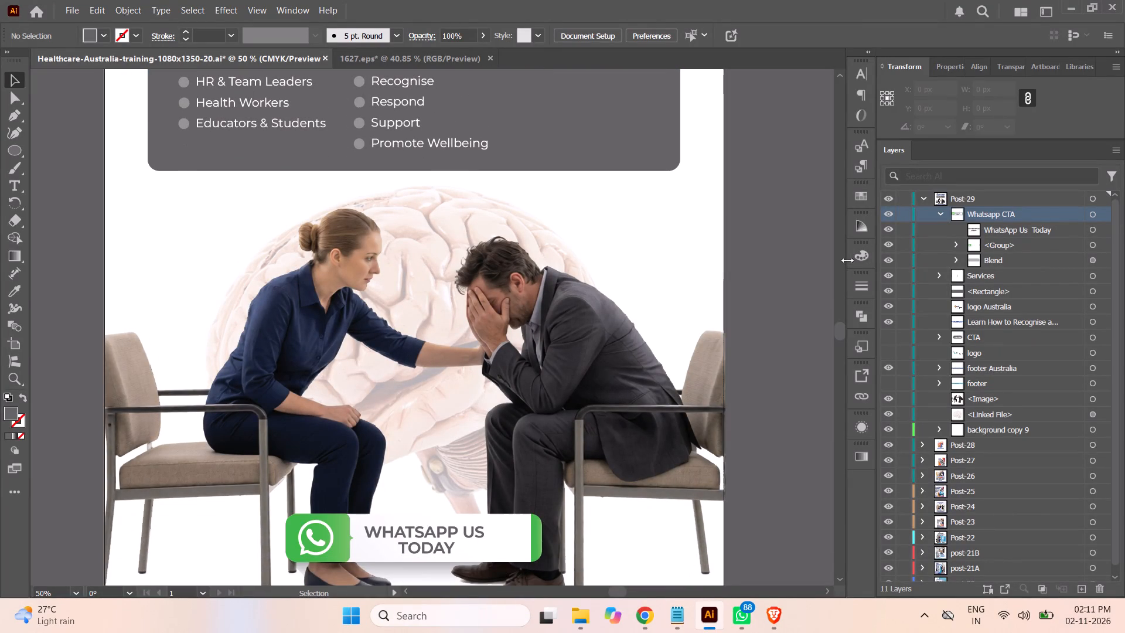
pyautogui.click(890, 244)
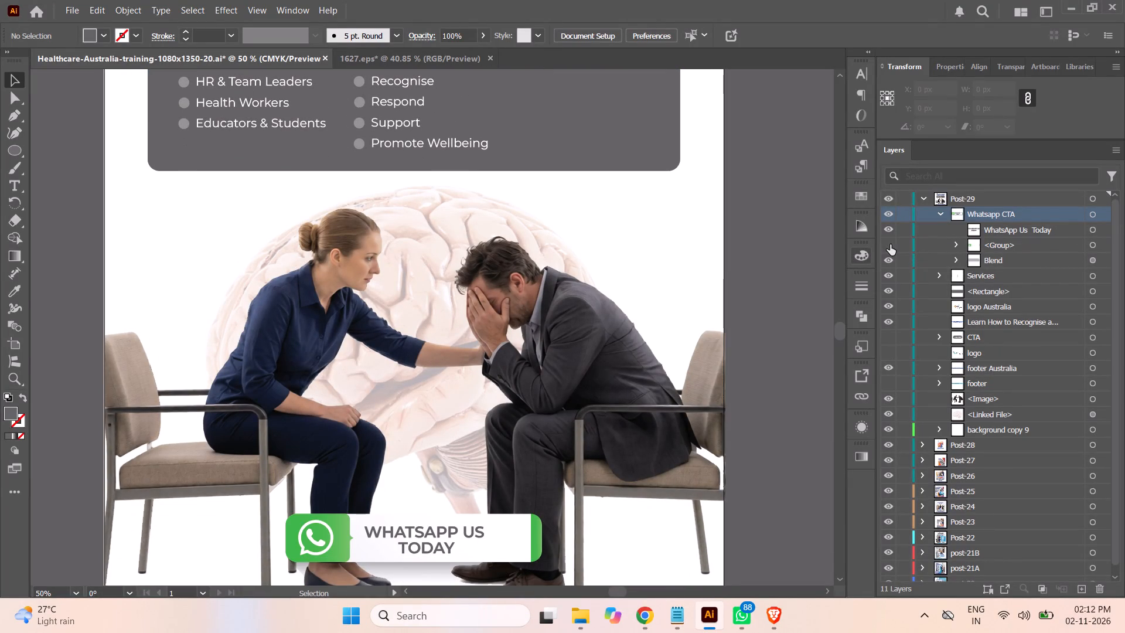
pyautogui.click(890, 244)
pyautogui.click(958, 244)
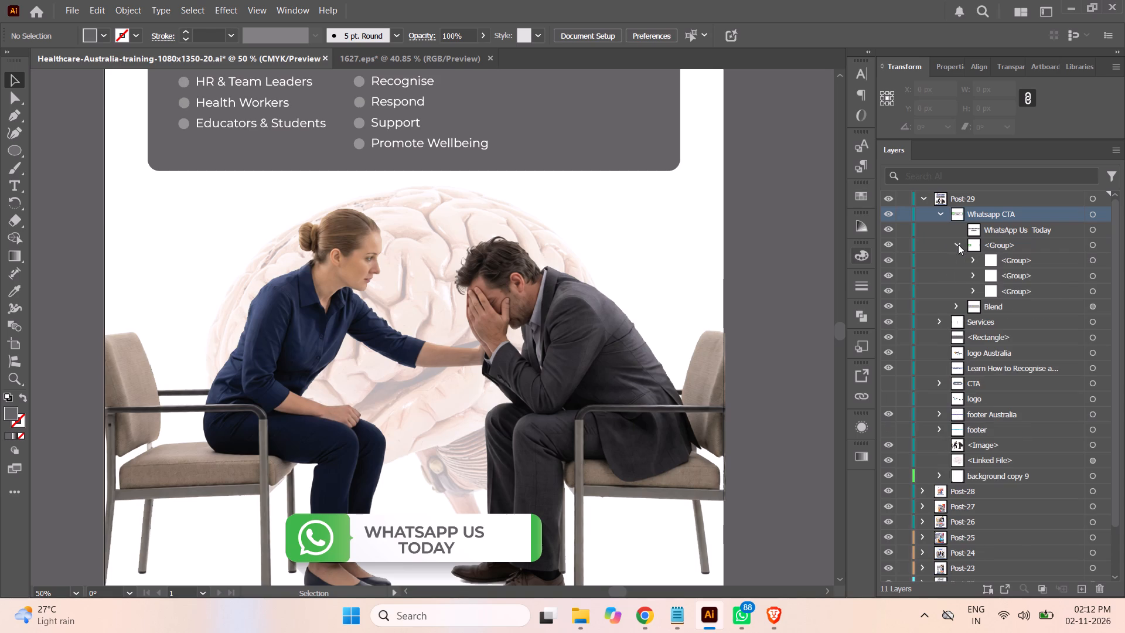
pyautogui.click(1094, 261)
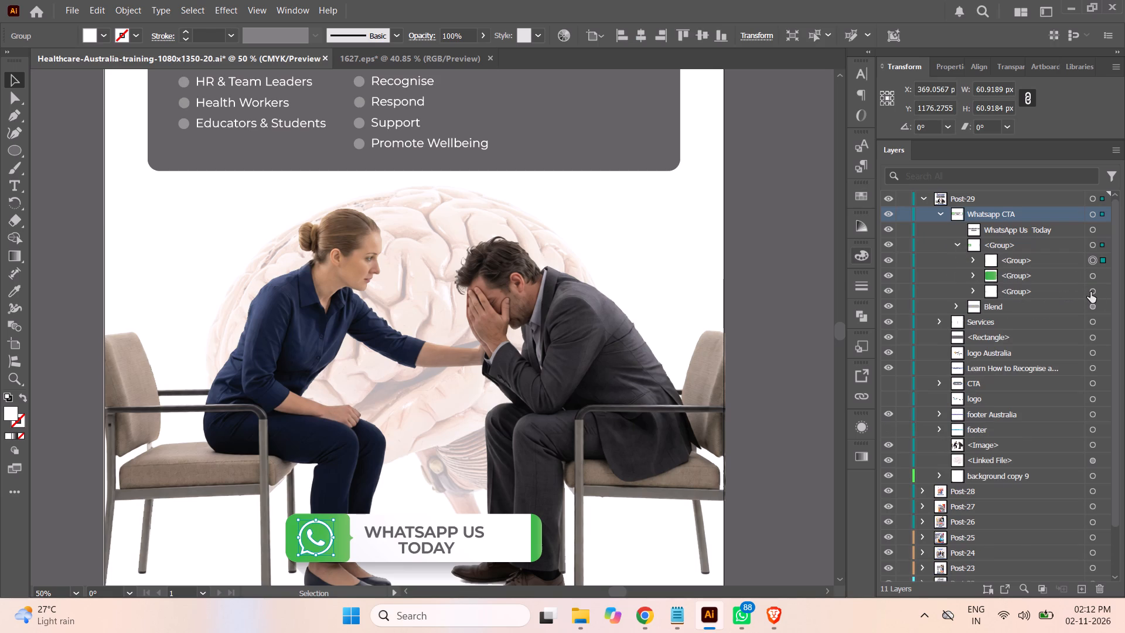
pyautogui.click(1090, 292)
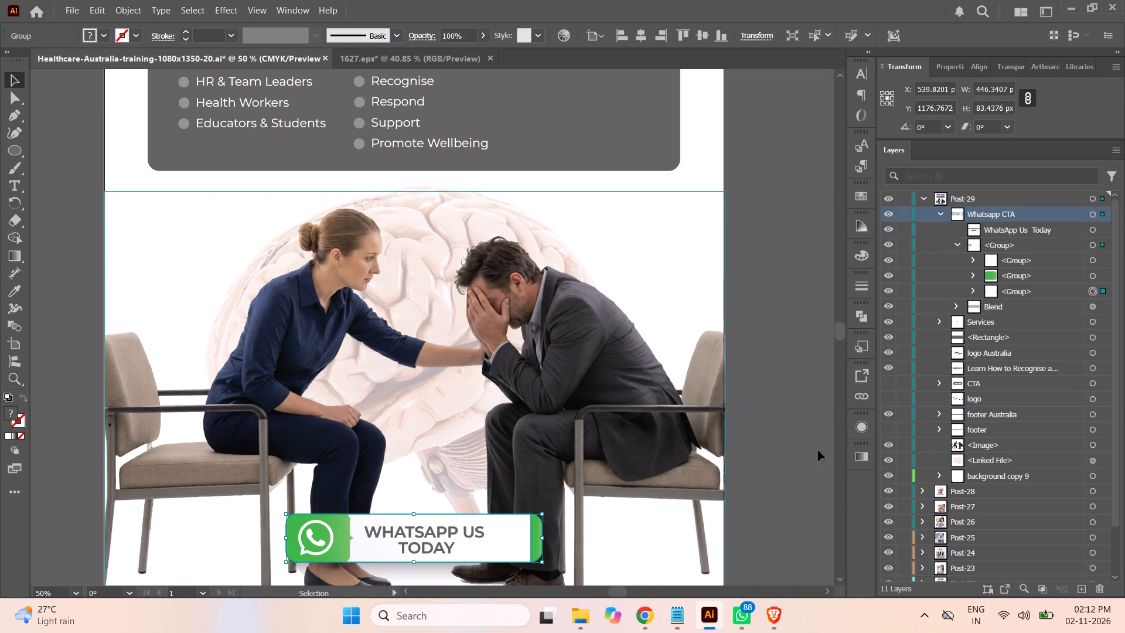
pyautogui.click(973, 289)
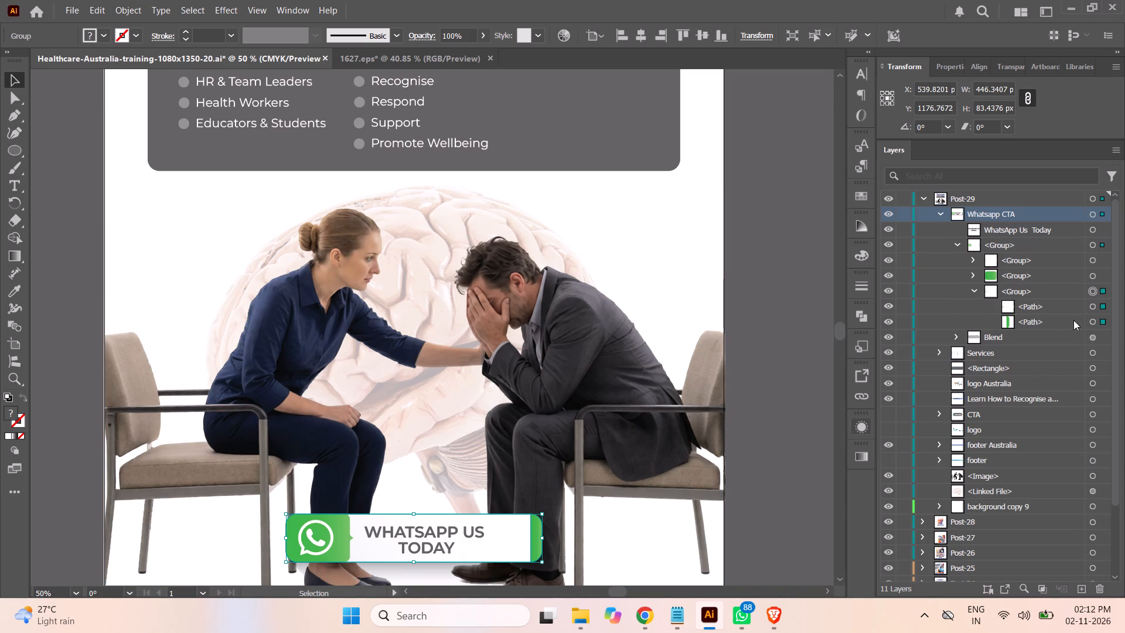
pyautogui.click(1091, 307)
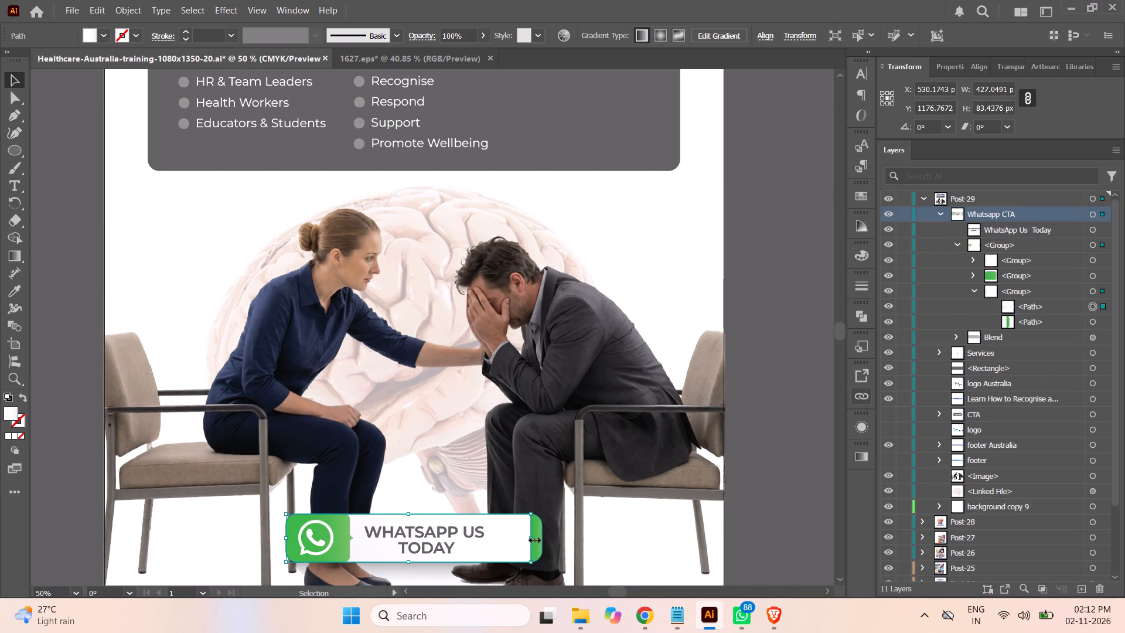
pyautogui.moveTo(529, 536); pyautogui.dragTo(527, 535)
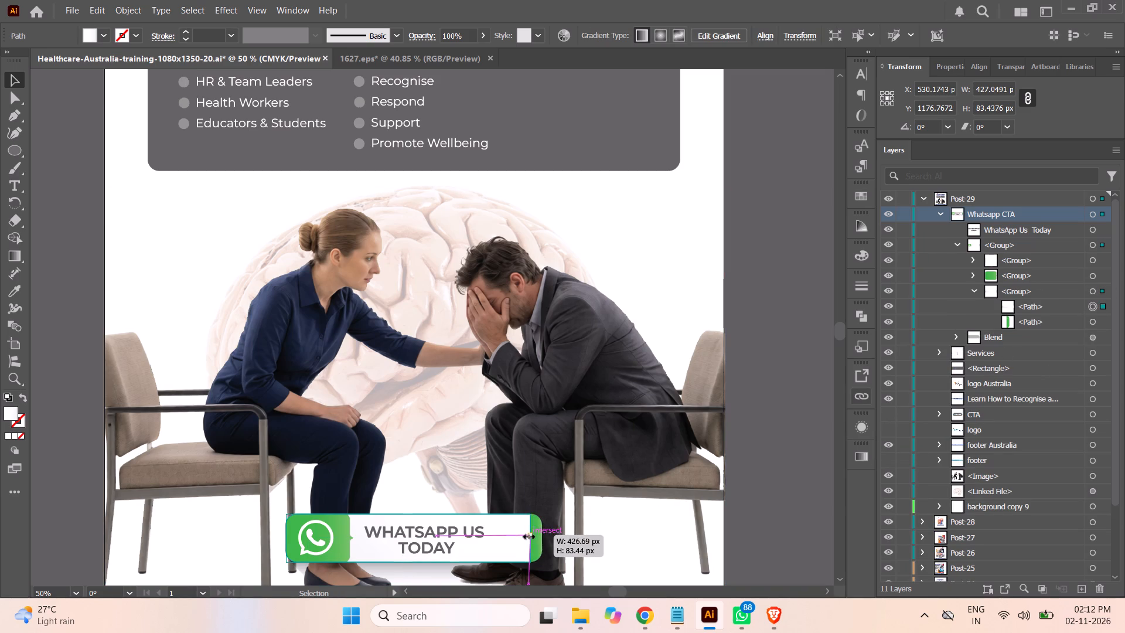
pyautogui.moveTo(527, 535); pyautogui.dragTo(496, 537)
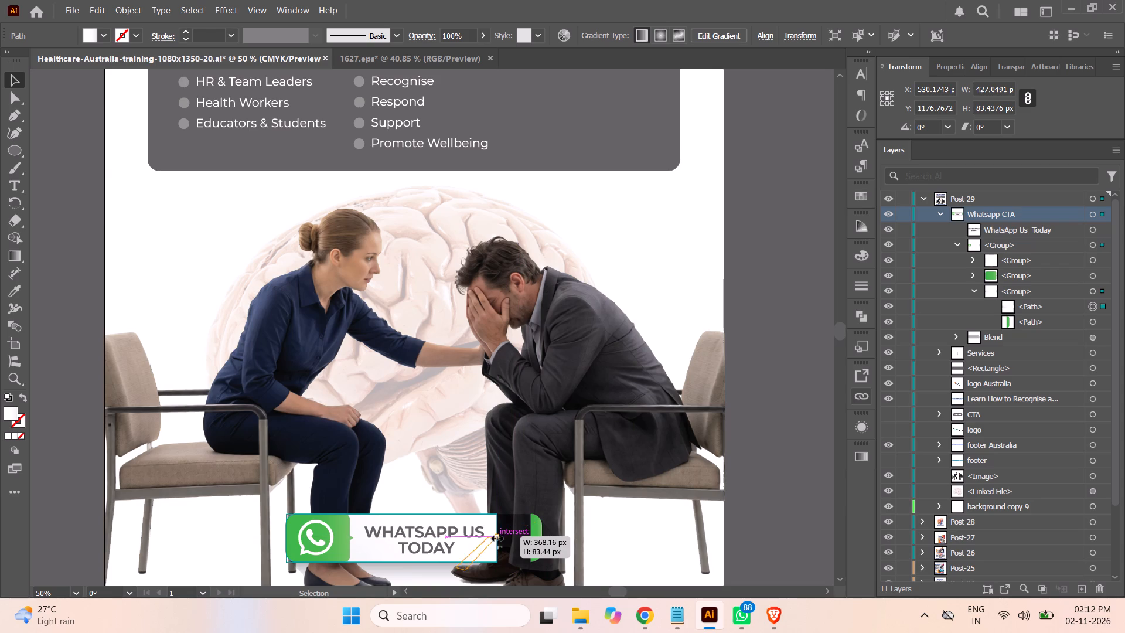
pyautogui.moveTo(496, 537); pyautogui.dragTo(492, 537)
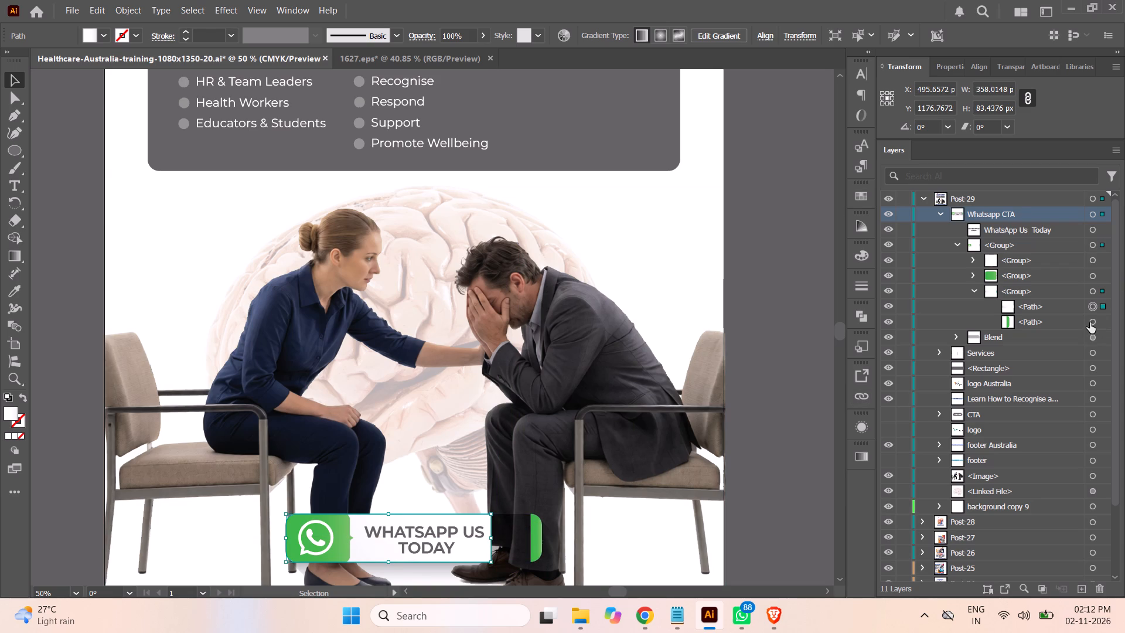
# Move the green end cap of the WhatsApp banner inward to meet the end of the shortened white bar.
pyautogui.click(1090, 322)
pyautogui.moveTo(536, 546); pyautogui.dragTo(520, 544)
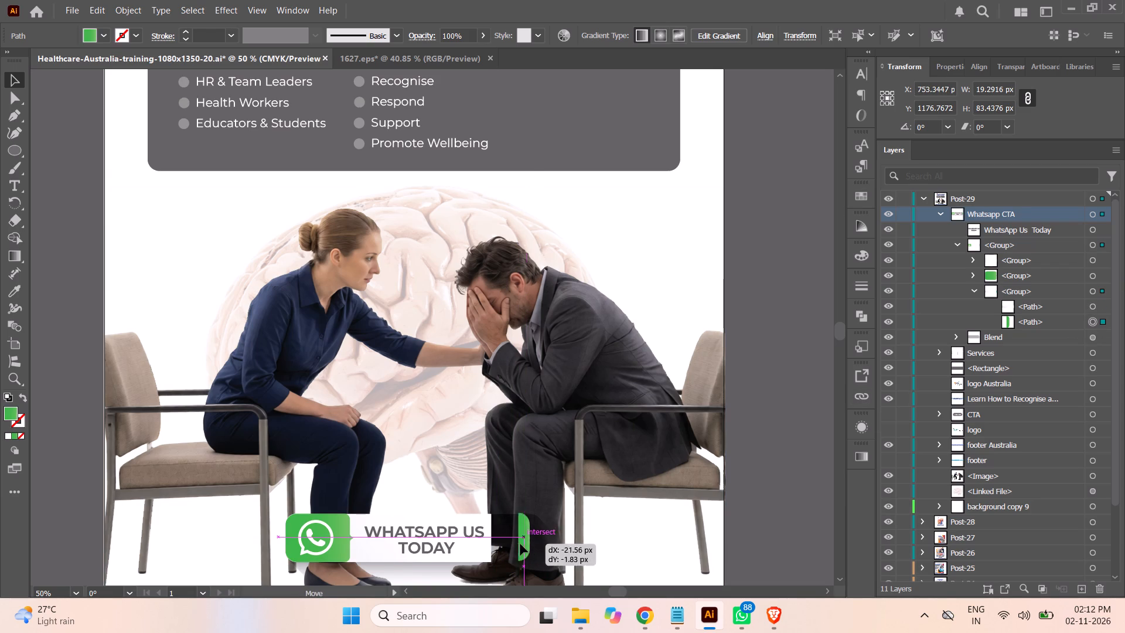
pyautogui.moveTo(520, 544); pyautogui.dragTo(495, 543)
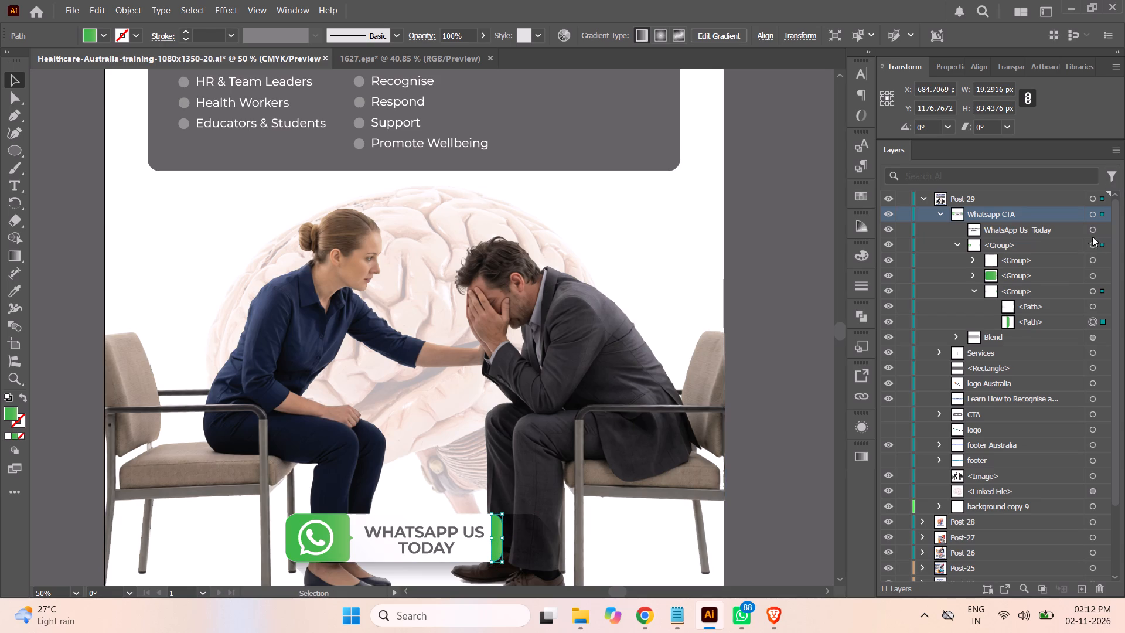
# Nudge the WhatsApp Us Today text about 9 px towards the icon and 3 px up to centre it on the white bar.
pyautogui.click(1093, 229)
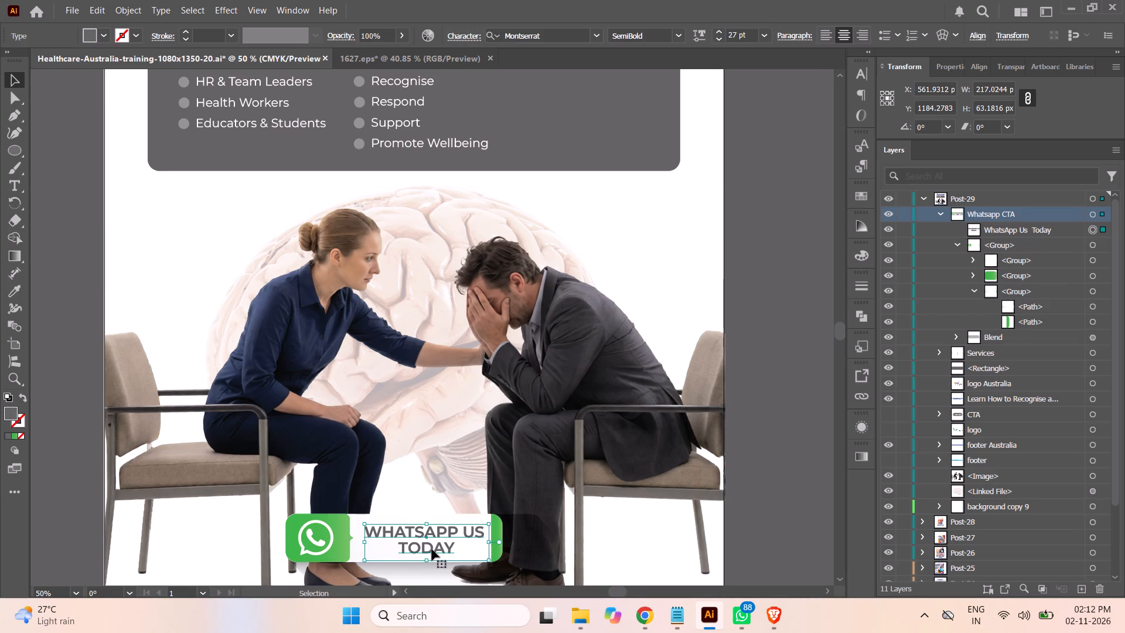
pyautogui.moveTo(431, 549); pyautogui.dragTo(425, 548)
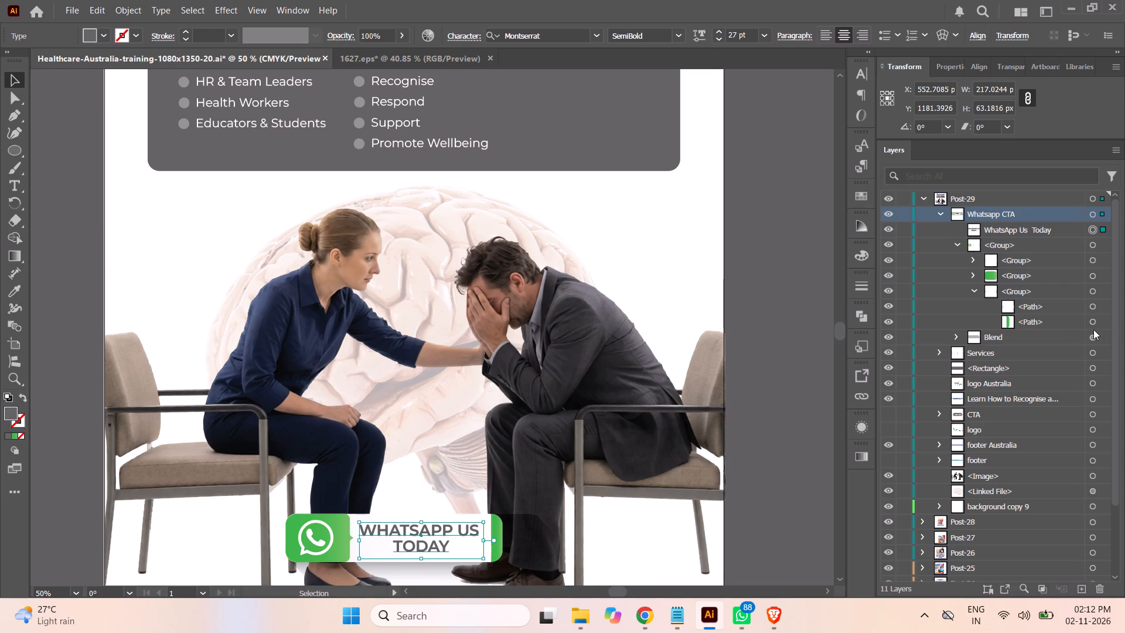
# Narrow the banner's shadow blend to about 409 px wide to suit the shortened banner, keeping its height.
pyautogui.click(972, 292)
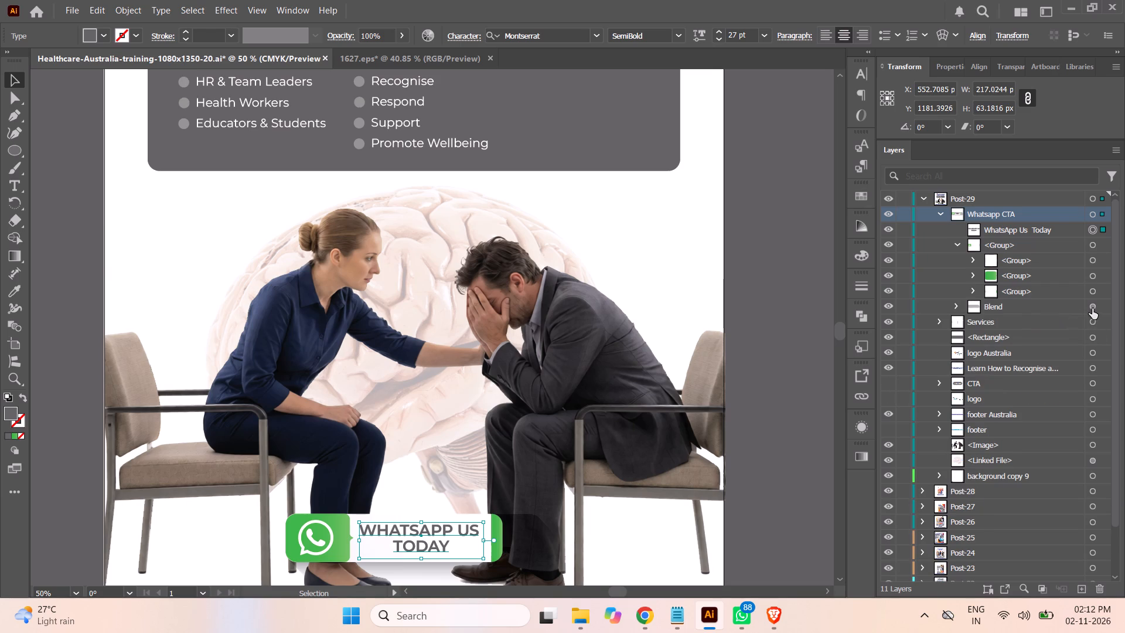
pyautogui.click(1093, 304)
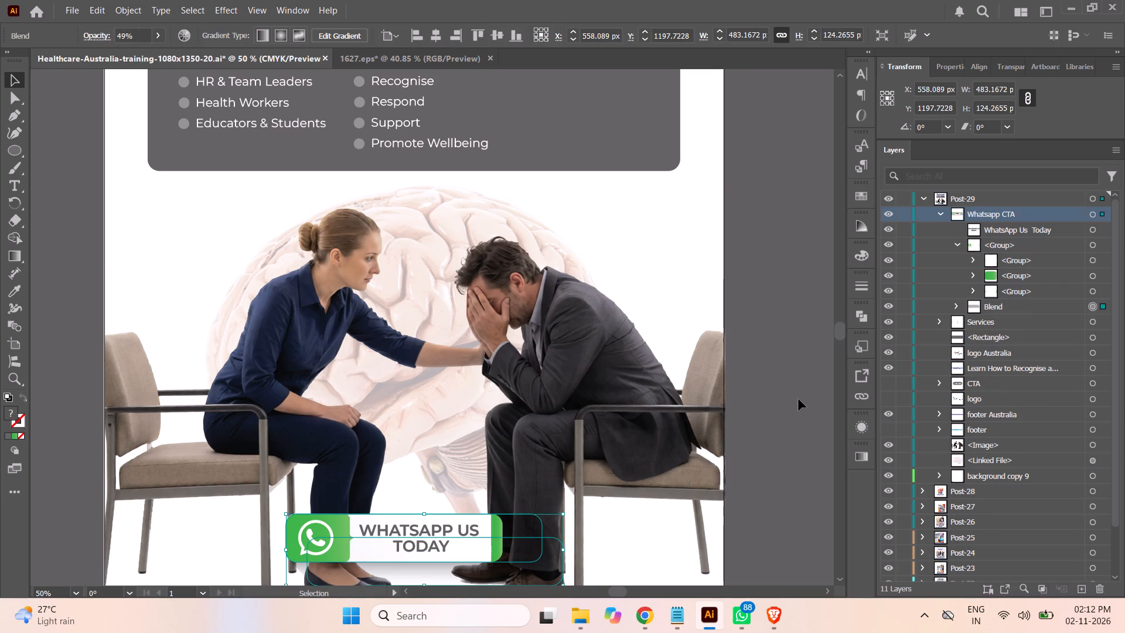
pyautogui.scroll(-4, 800, 396)
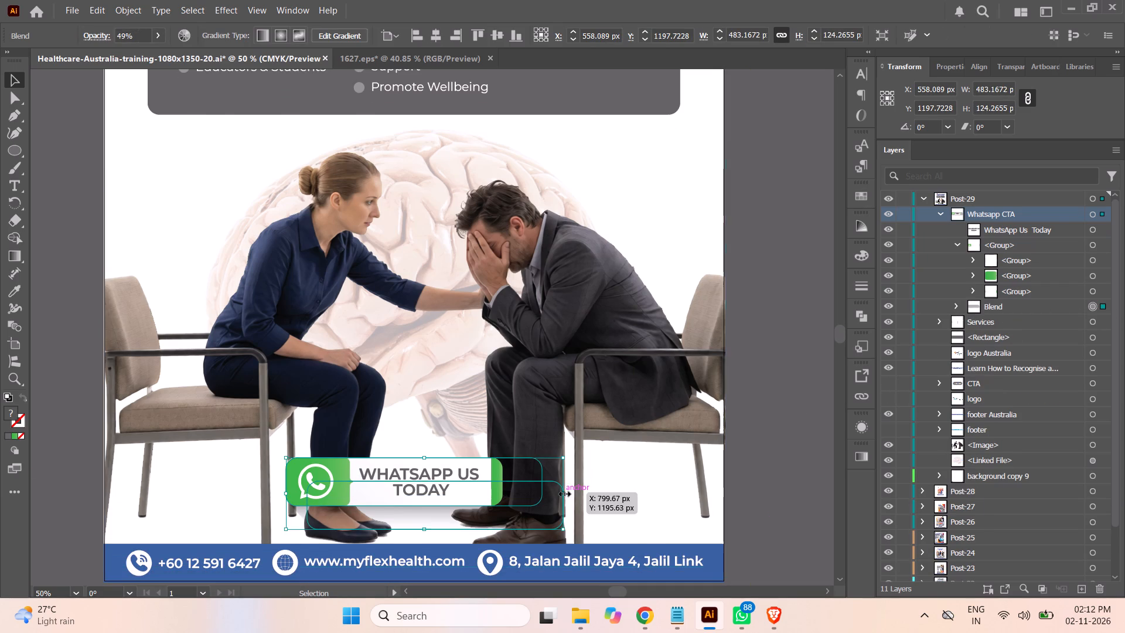
pyautogui.moveTo(563, 492); pyautogui.dragTo(522, 492)
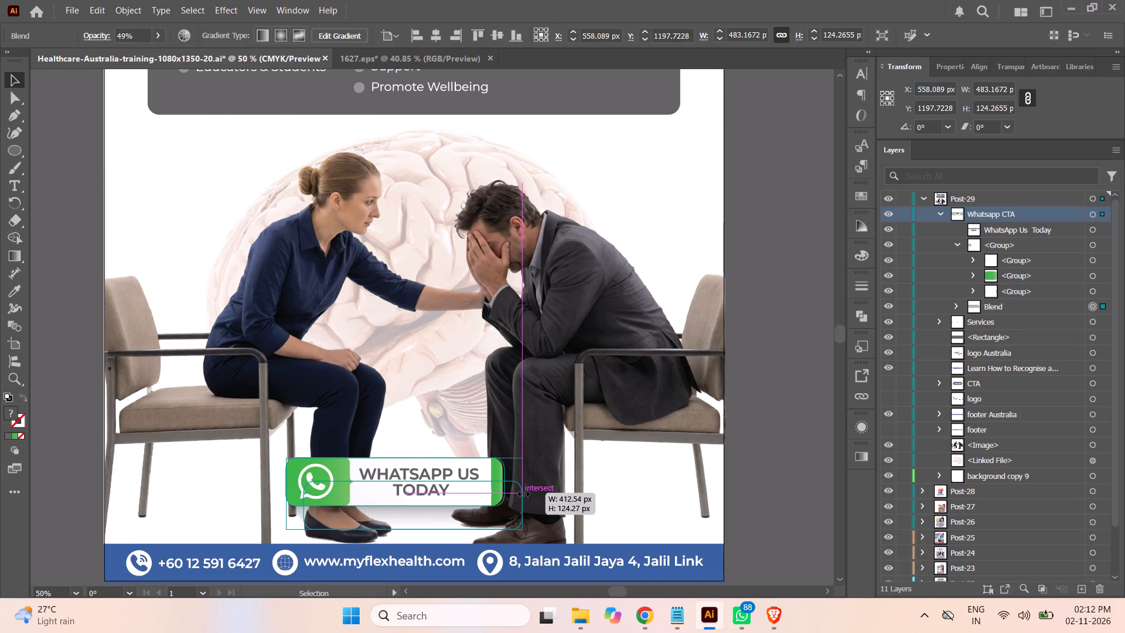
pyautogui.moveTo(522, 492); pyautogui.dragTo(520, 492)
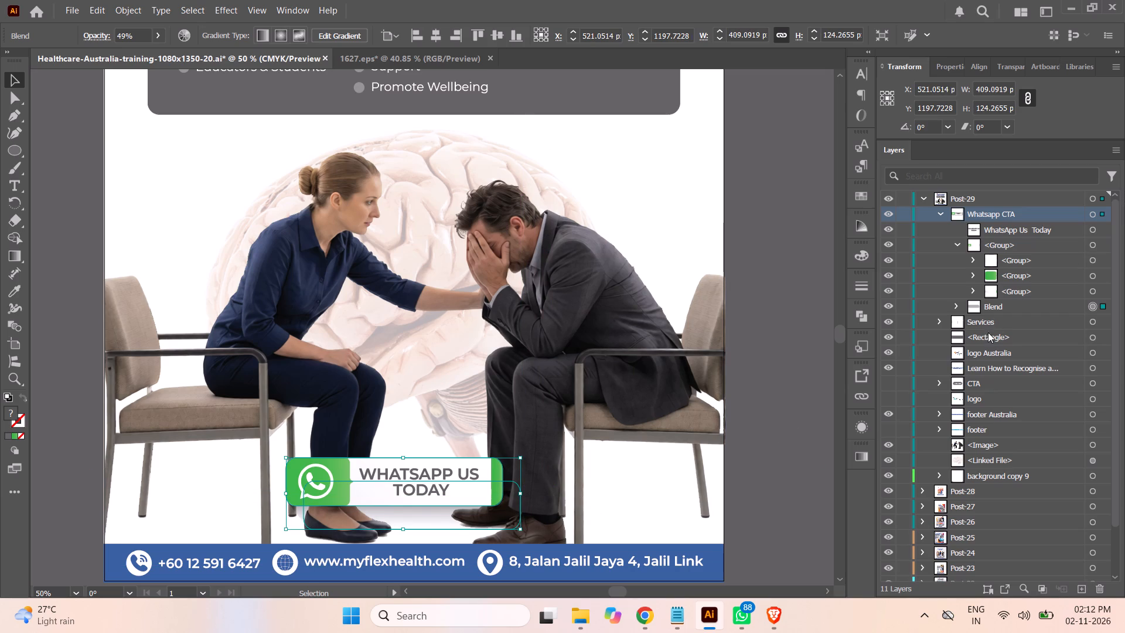
# Move the offset lower path of the shadow blend about 27 px left and 26 px up, closer behind the banner.
pyautogui.click(973, 290)
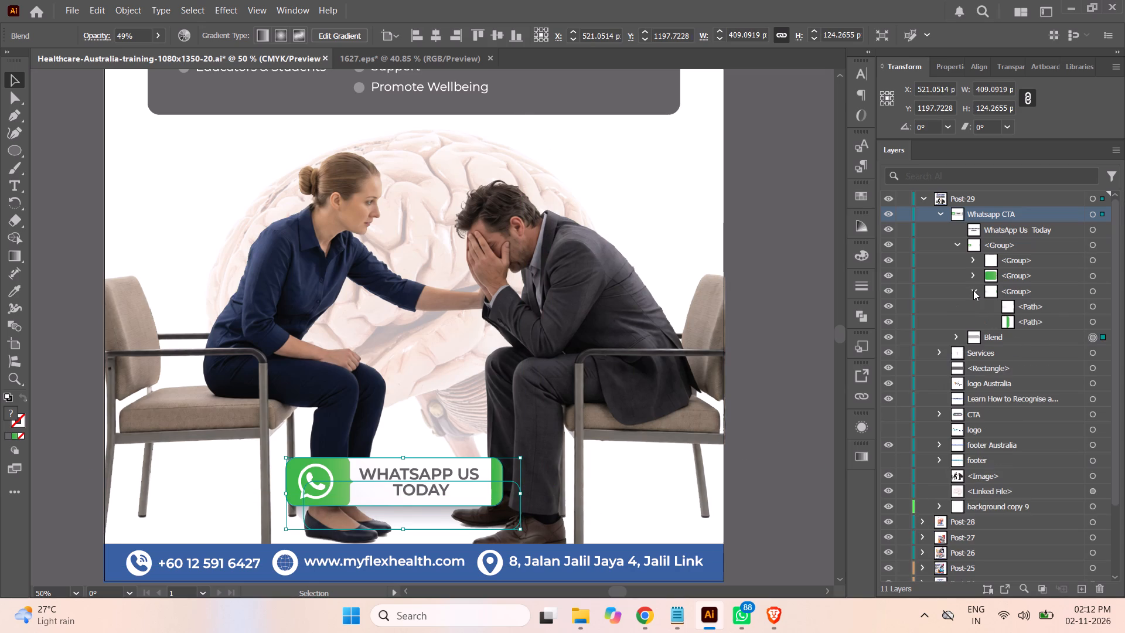
pyautogui.click(973, 290)
pyautogui.click(958, 305)
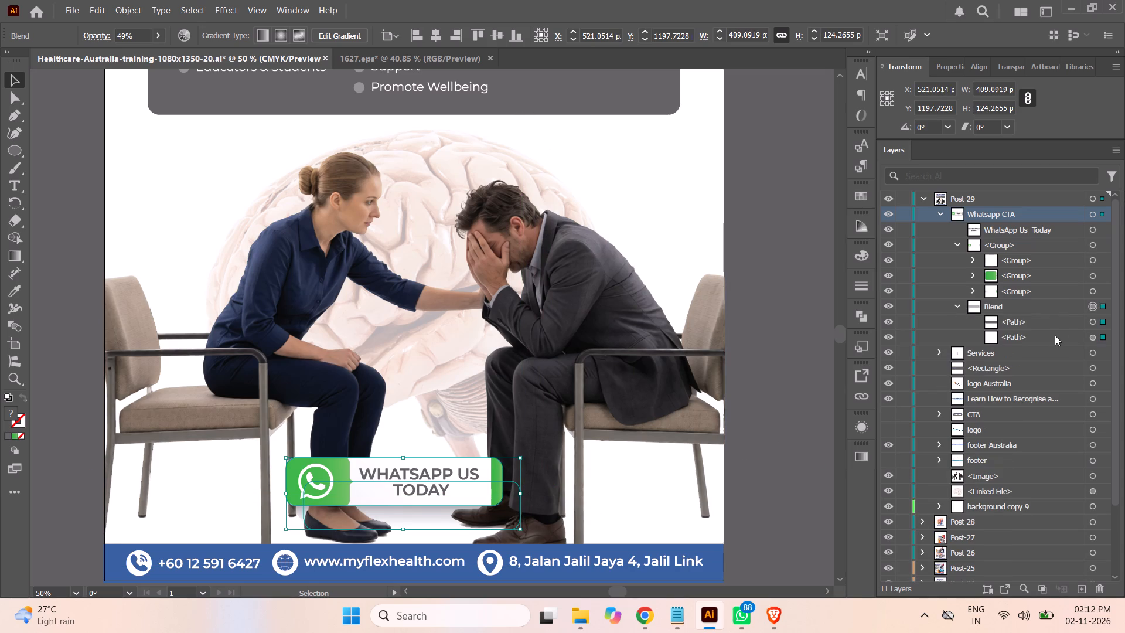
pyautogui.click(1092, 322)
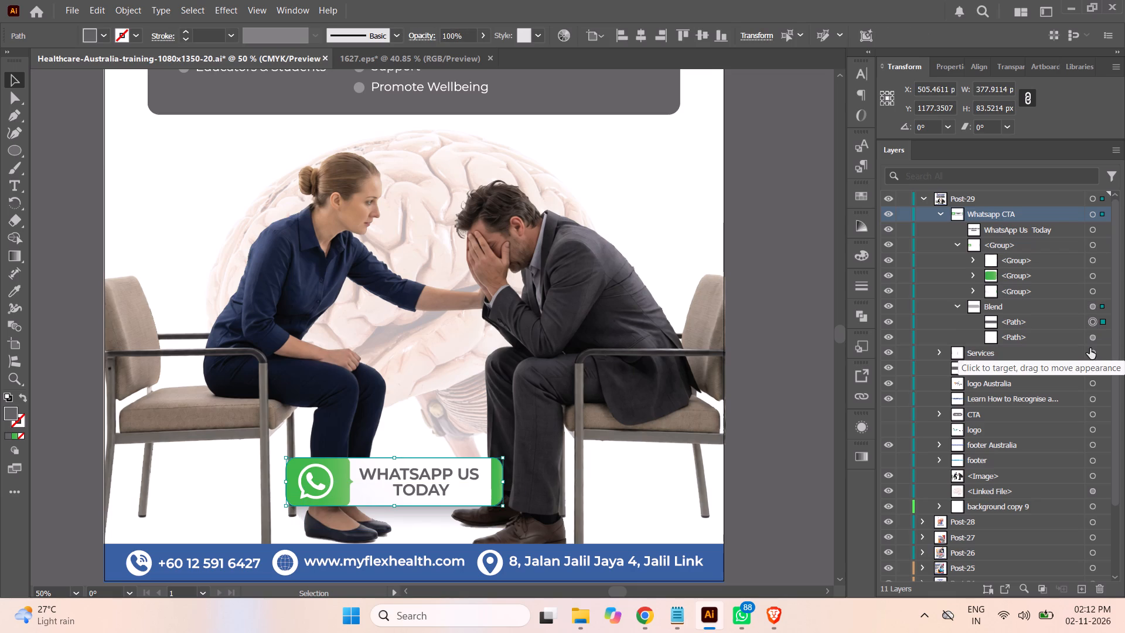
pyautogui.click(1093, 338)
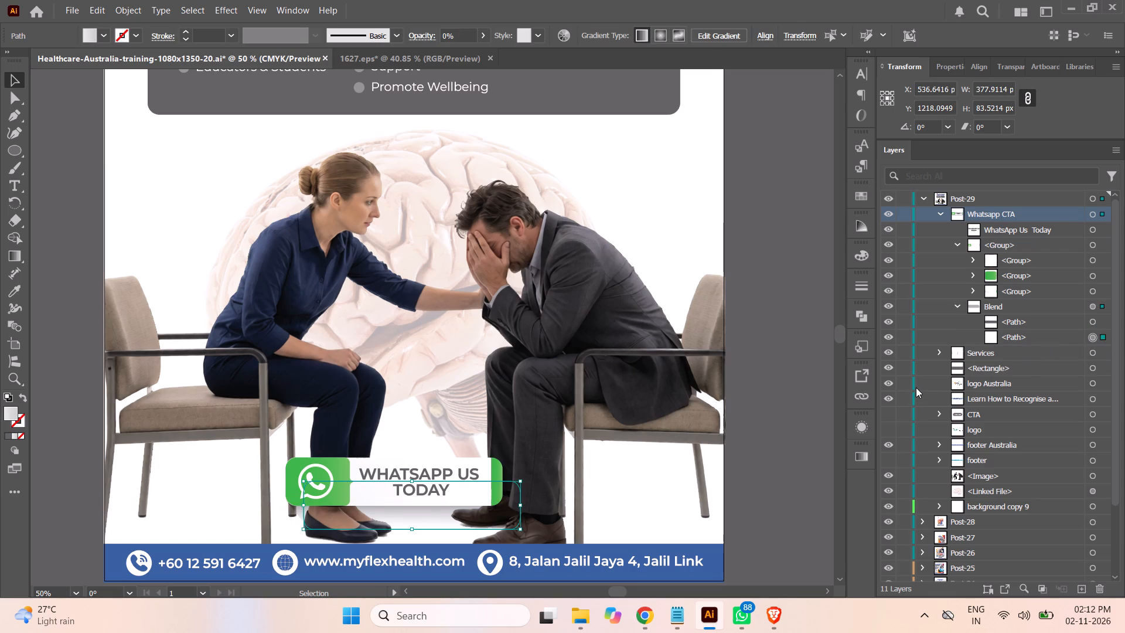
pyautogui.hotkey('ctrl', '-')
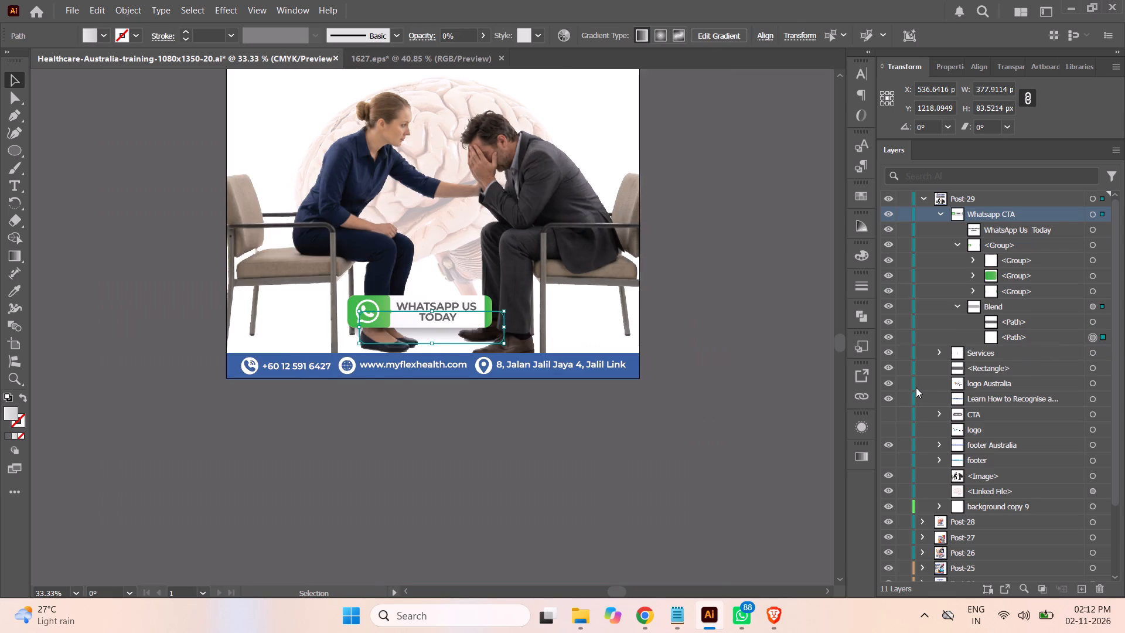
pyautogui.hotkey('ctrl', '-')
pyautogui.hotkey('ctrl', '=')
pyautogui.hotkey('ctrl', '=')
pyautogui.hotkey('ctrl', '=')
pyautogui.hotkey('ctrl', '=')
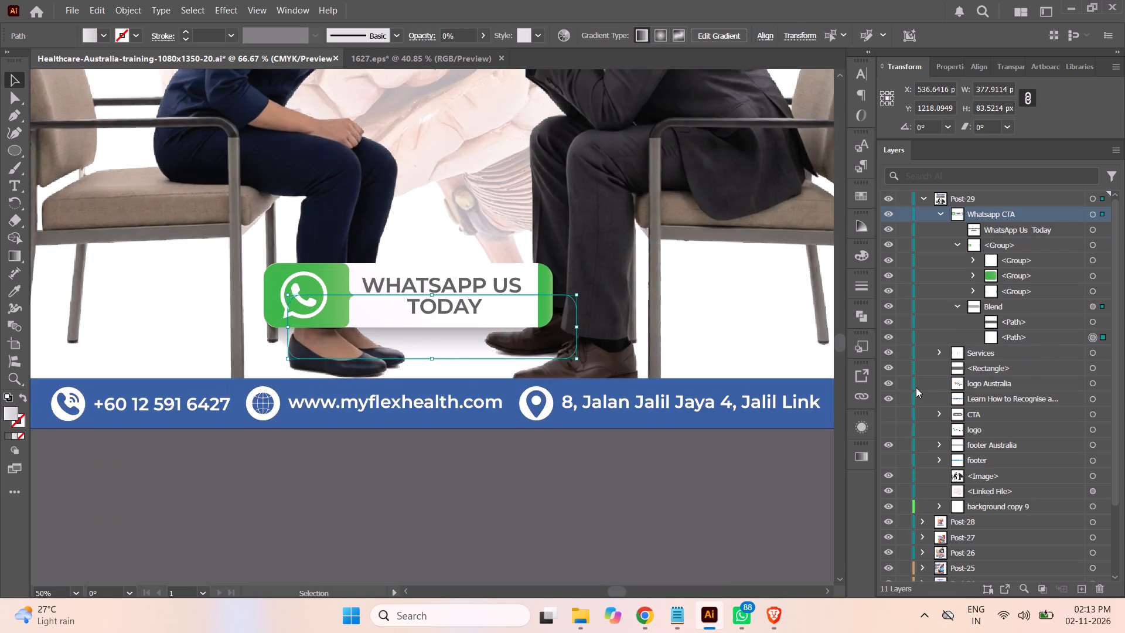
pyautogui.hotkey('ctrl', '=')
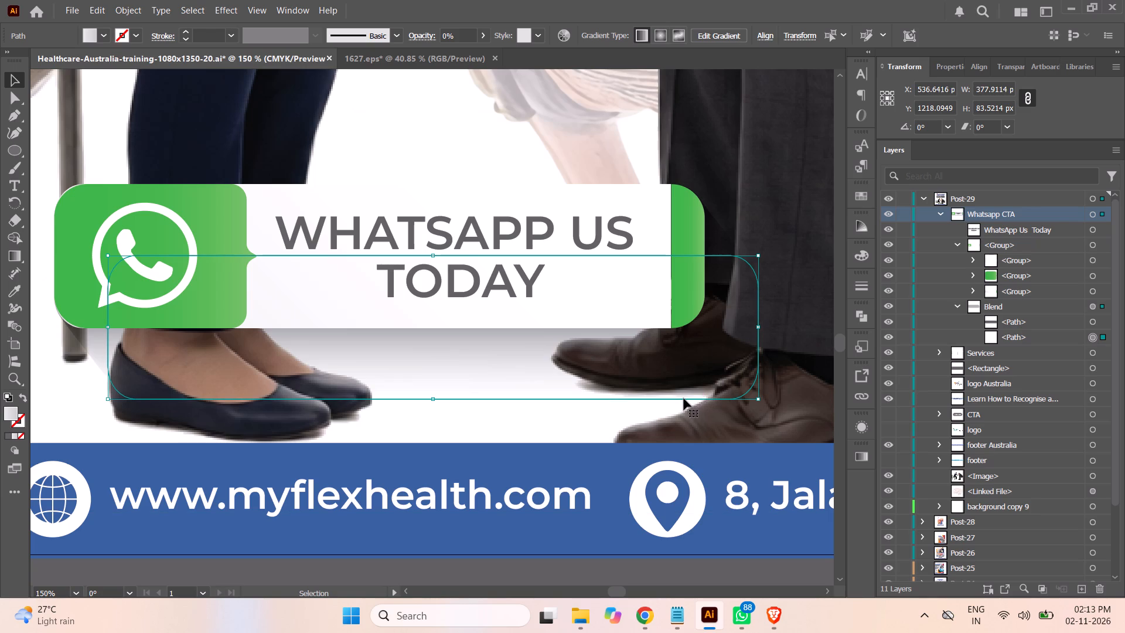
pyautogui.moveTo(684, 399); pyautogui.dragTo(649, 369)
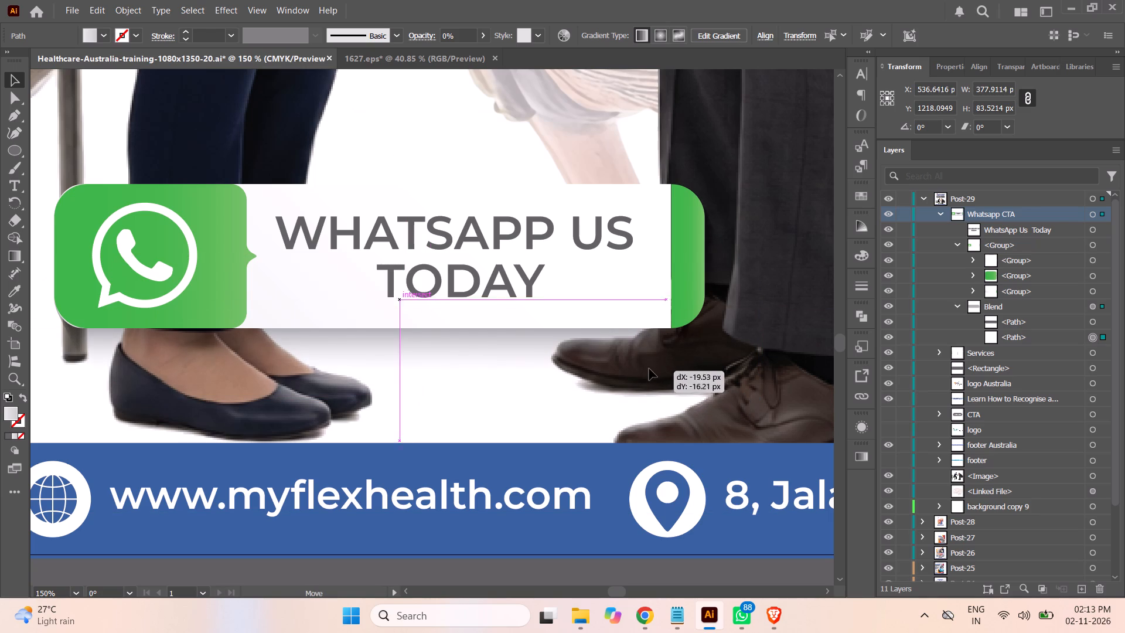
pyautogui.moveTo(649, 369); pyautogui.dragTo(637, 354)
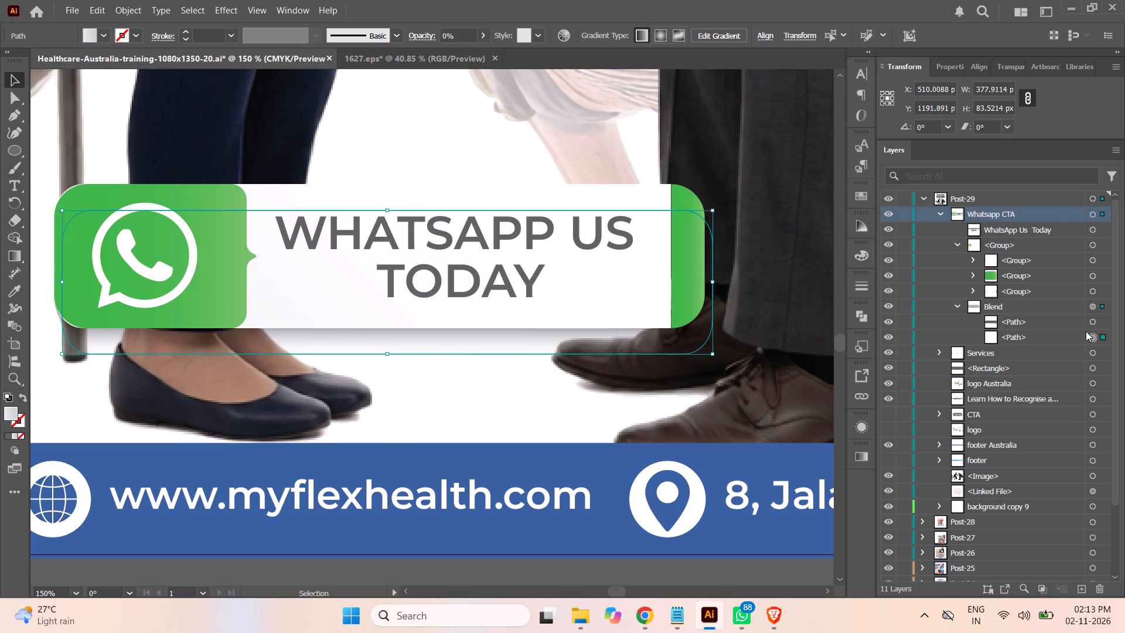
# Try 10% opacity on the shadow blend's lower path, and settle on 30%.
pyautogui.click(1043, 338)
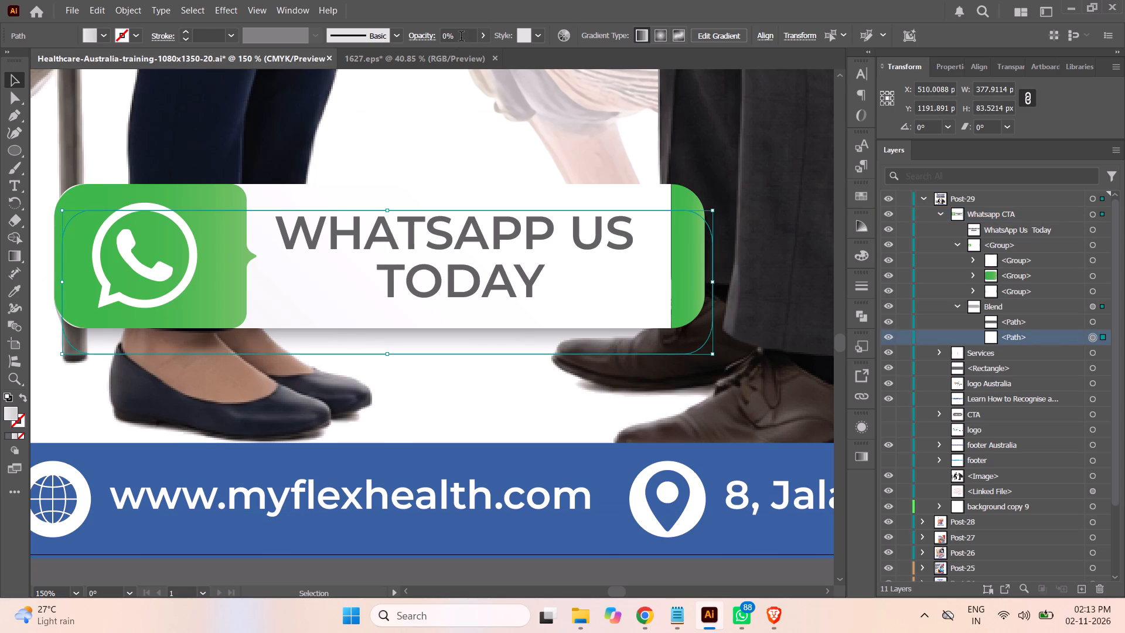
pyautogui.moveTo(461, 38); pyautogui.dragTo(393, 37)
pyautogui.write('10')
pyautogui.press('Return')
pyautogui.moveTo(465, 36); pyautogui.dragTo(392, 41)
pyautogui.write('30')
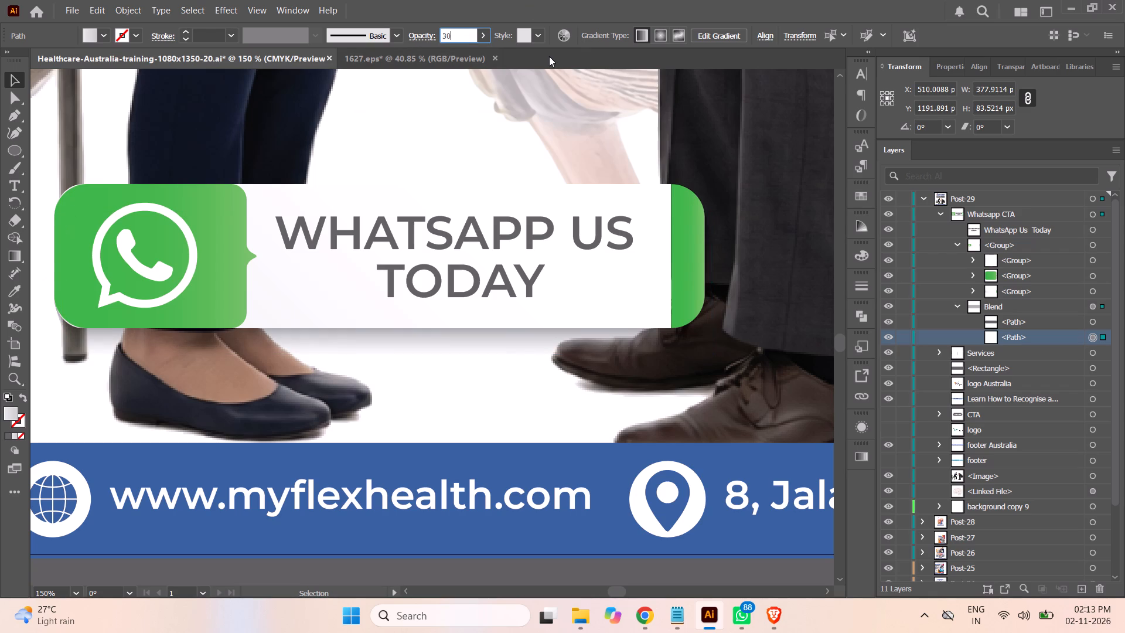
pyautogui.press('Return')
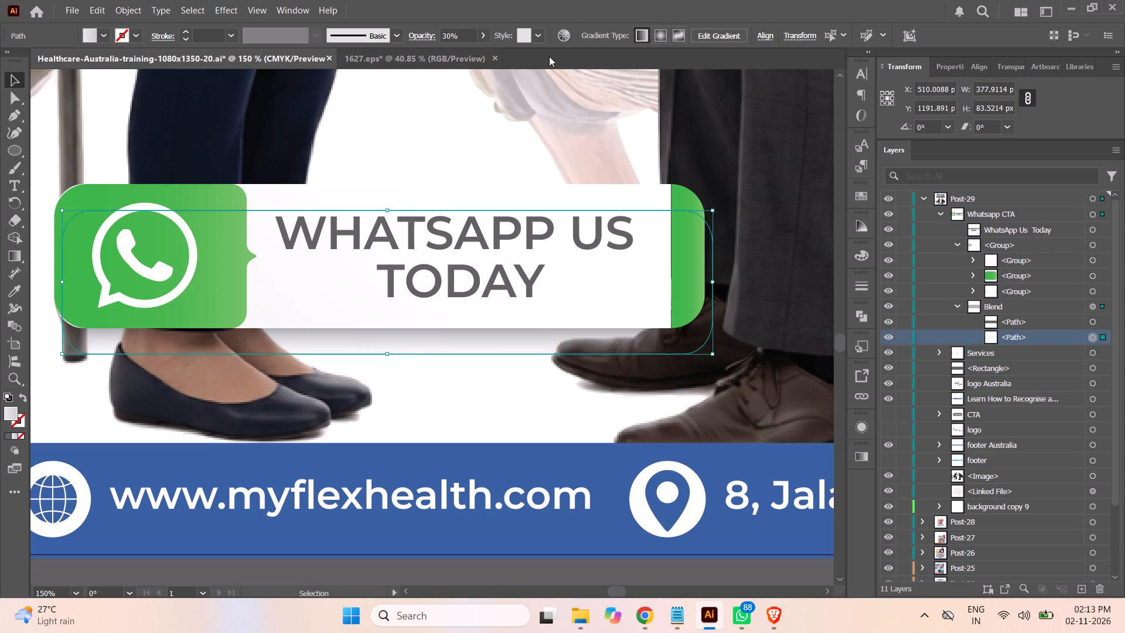
# Select the white panel path inside the Whatsapp CTA's nested group and open its fill colour for editing.
pyautogui.click(959, 305)
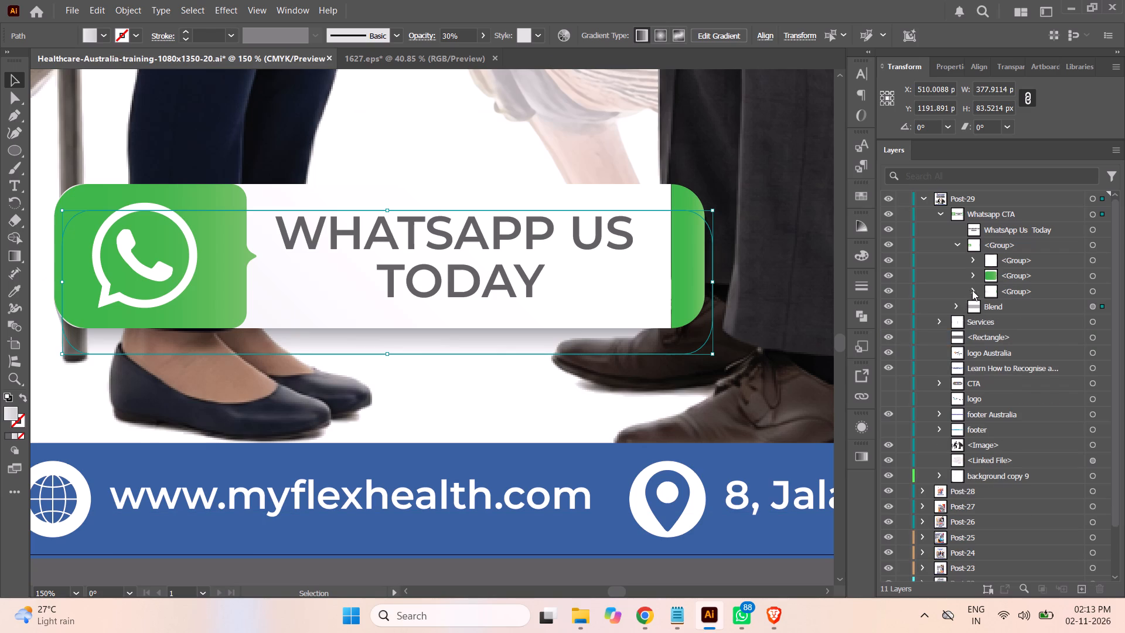
pyautogui.click(977, 289)
pyautogui.click(1093, 308)
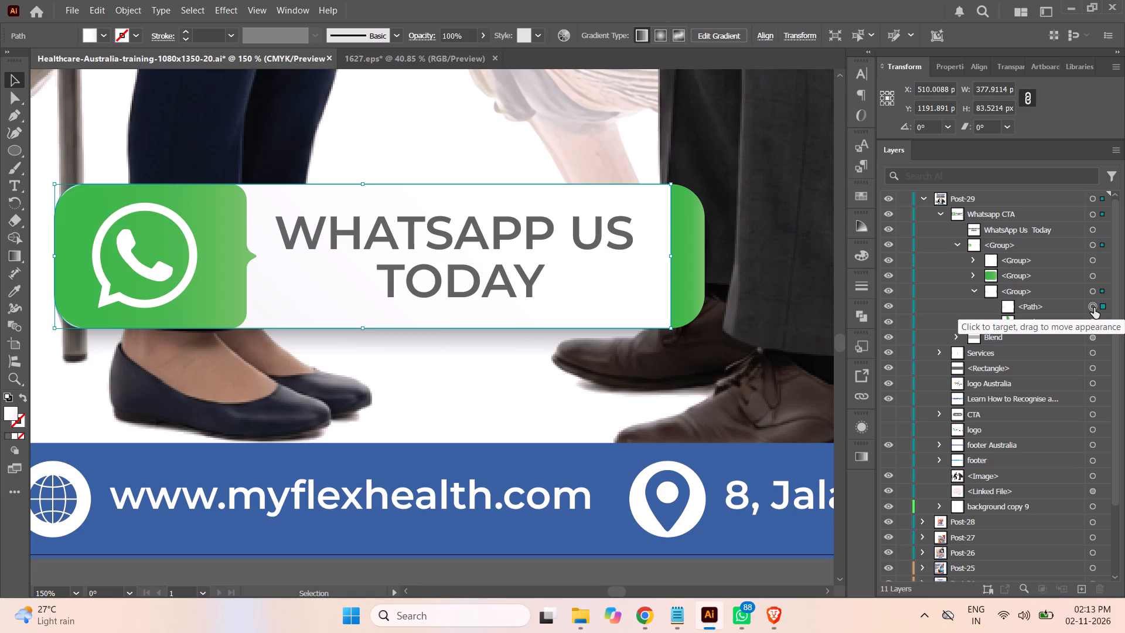
pyautogui.click(1062, 305)
pyautogui.doubleClick(9, 412)
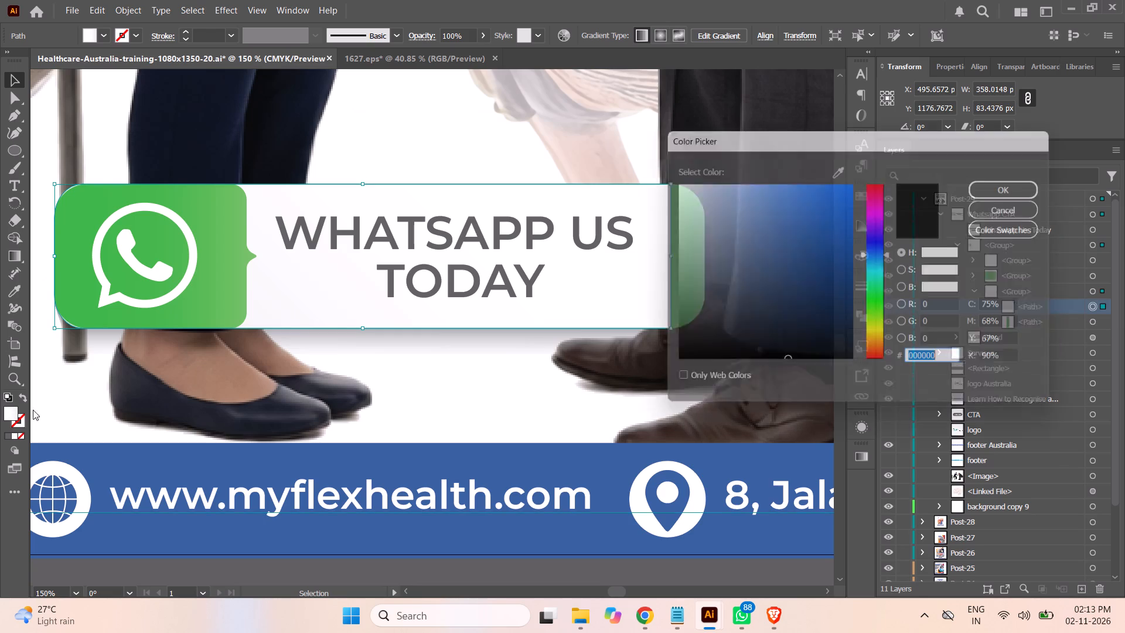
# Set the WhatsApp banner panel's fill to the light grey e8eae8.
pyautogui.click(879, 311)
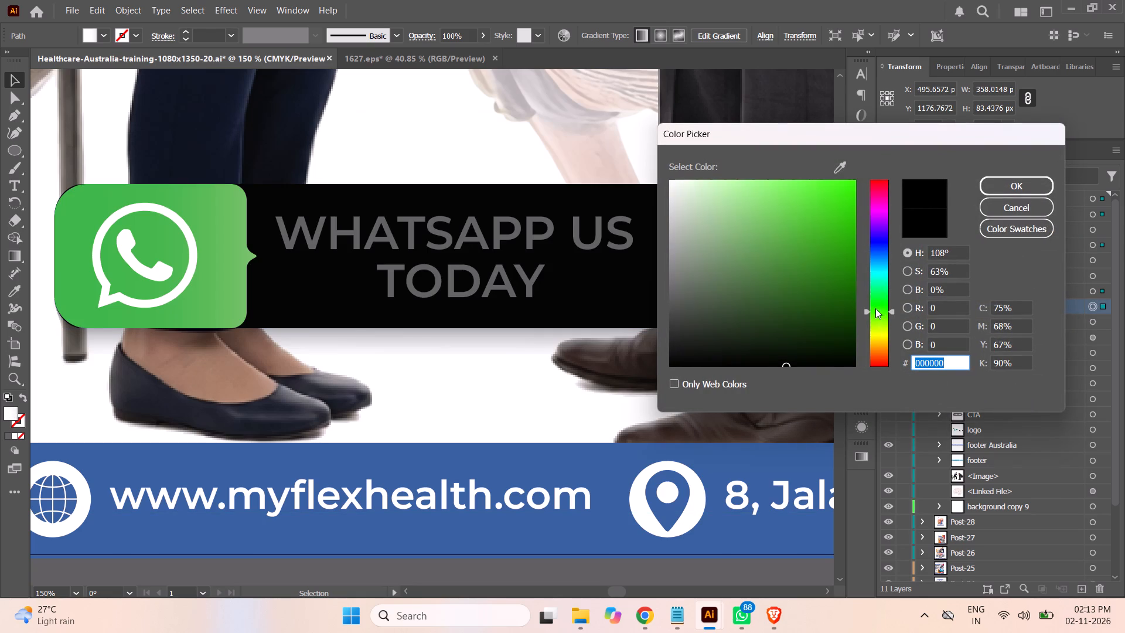
pyautogui.moveTo(748, 206); pyautogui.dragTo(711, 192)
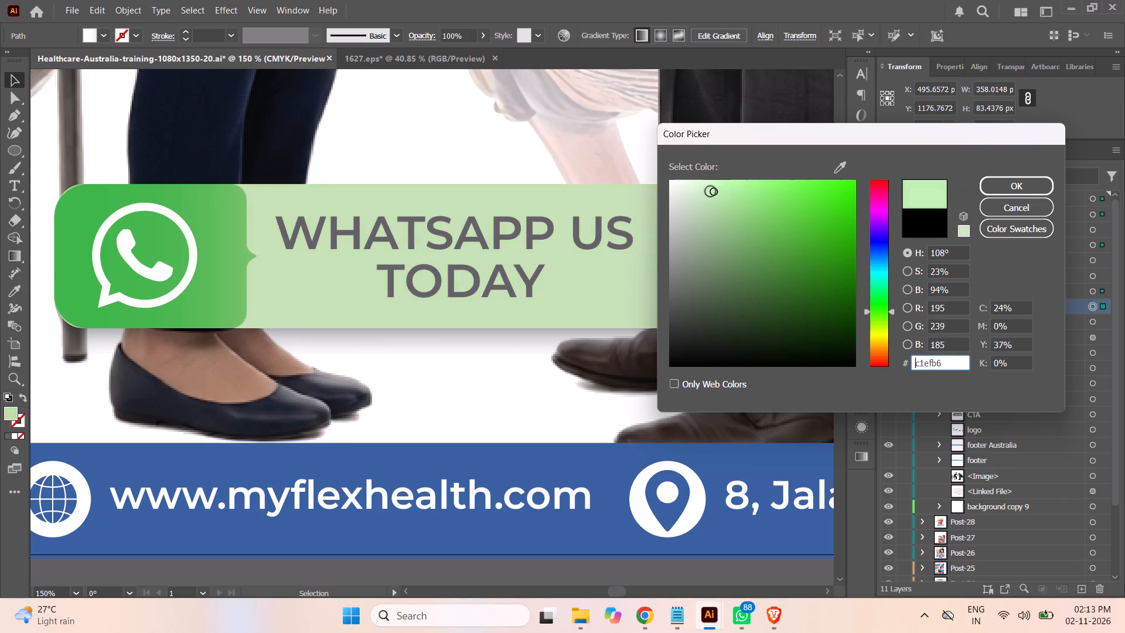
pyautogui.moveTo(711, 192); pyautogui.dragTo(679, 182)
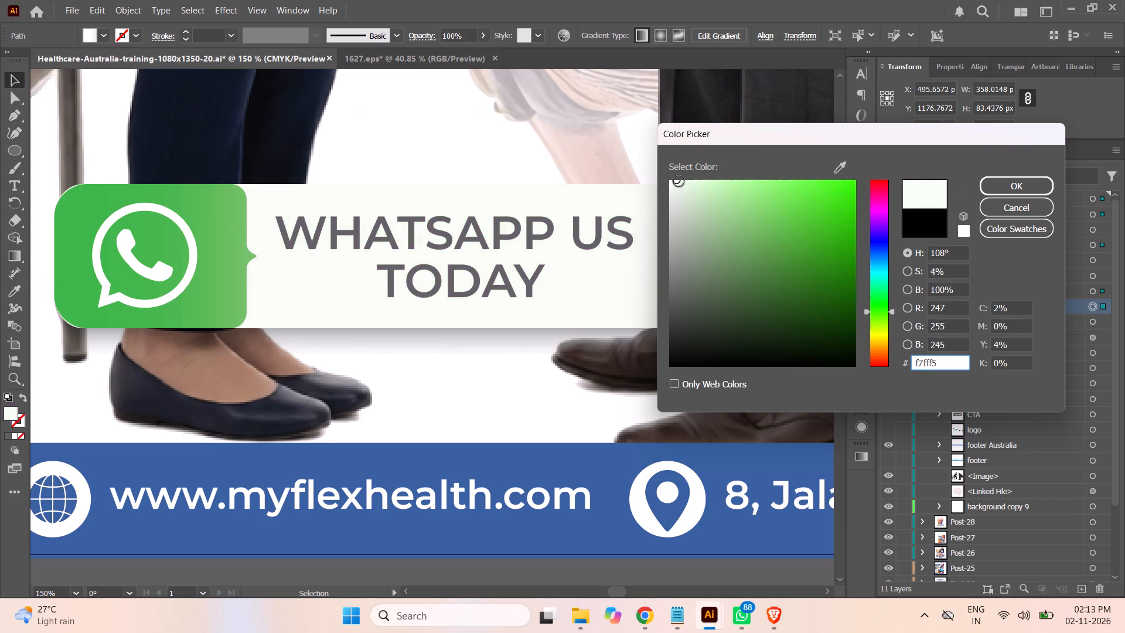
pyautogui.moveTo(679, 182); pyautogui.dragTo(675, 193)
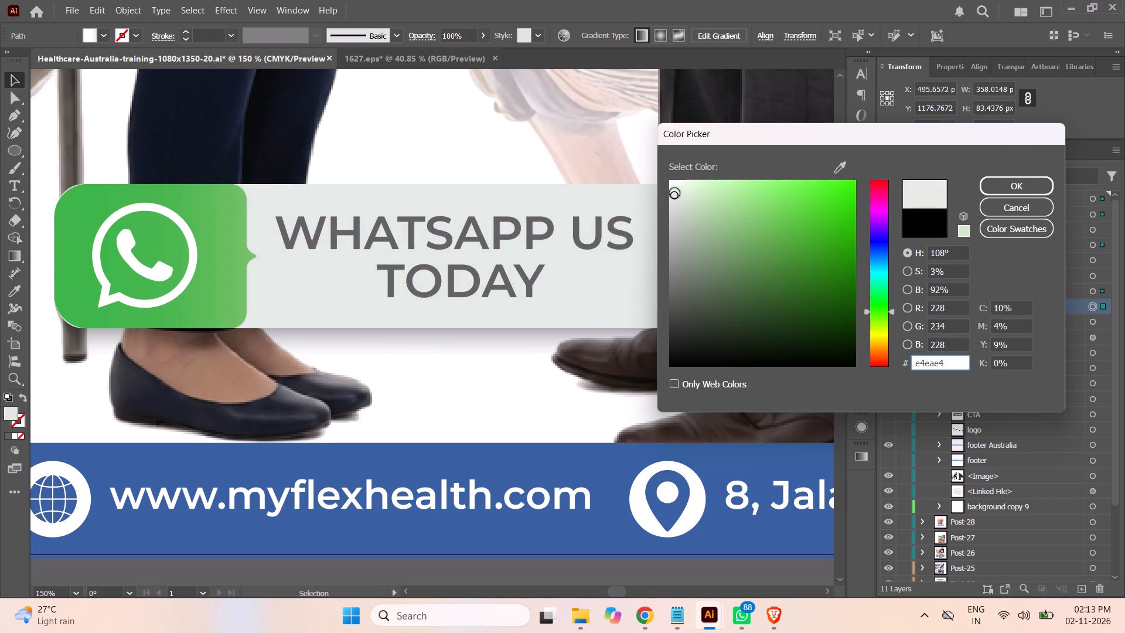
pyautogui.moveTo(675, 193); pyautogui.dragTo(672, 195)
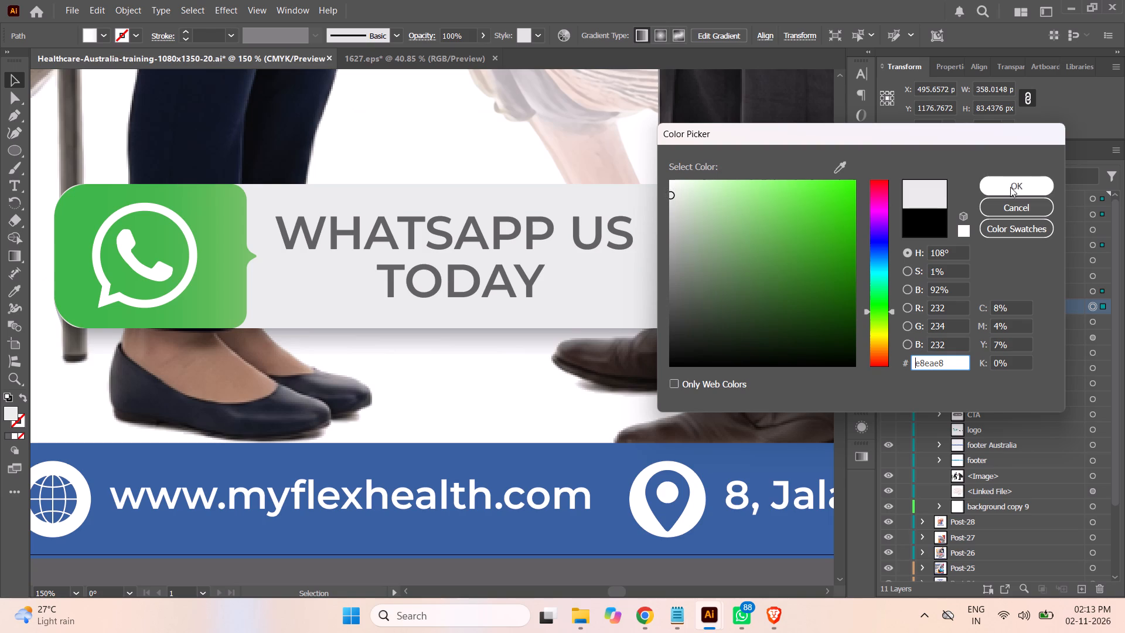
pyautogui.click(1003, 191)
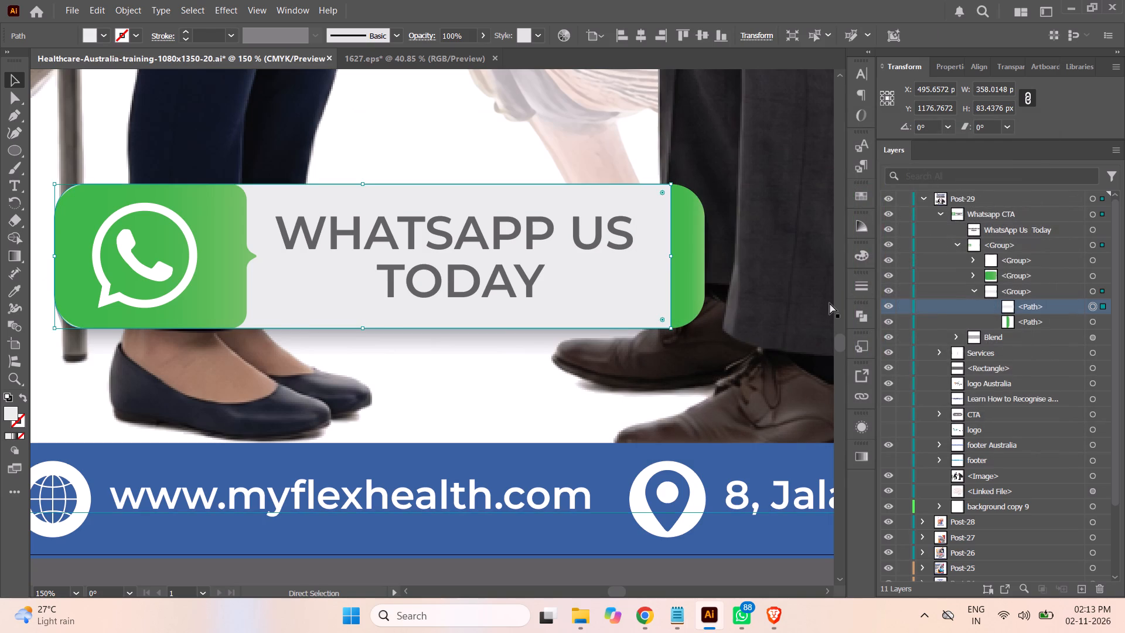
# Deselect the panel and examine the Post-29 layout at 33.33% to judge how the recoloured WhatsApp banner looks.
pyautogui.hotkey('ctrl', '-')
pyautogui.hotkey('ctrl', '-')
pyautogui.hotkey('ctrl', '-')
pyautogui.hotkey('ctrl', '-')
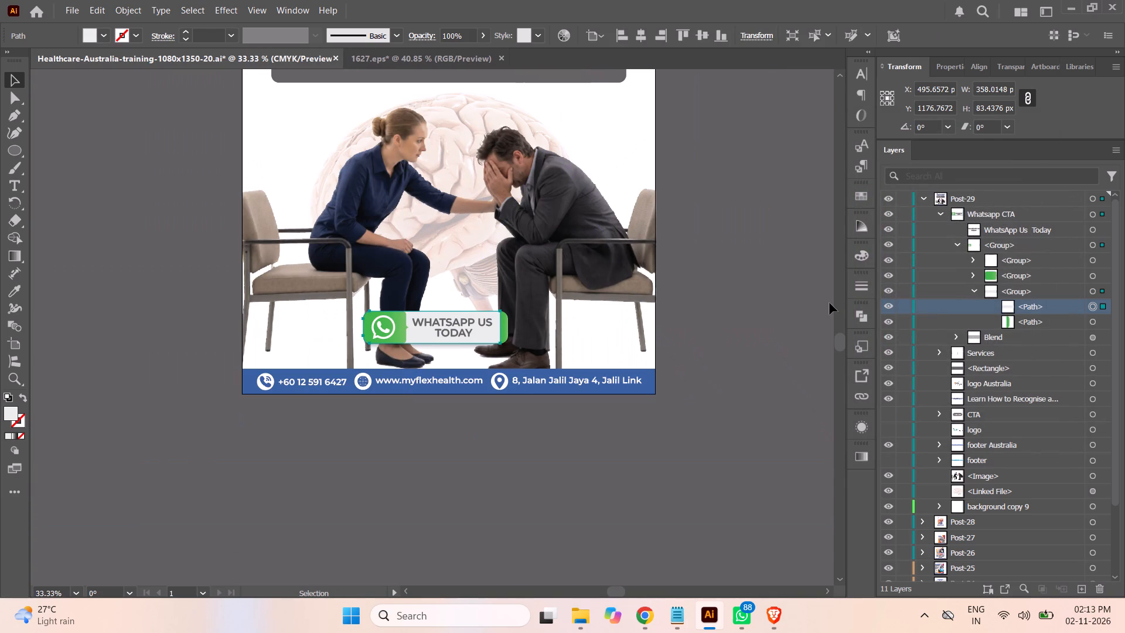
pyautogui.click(13, 75)
pyautogui.click(142, 264)
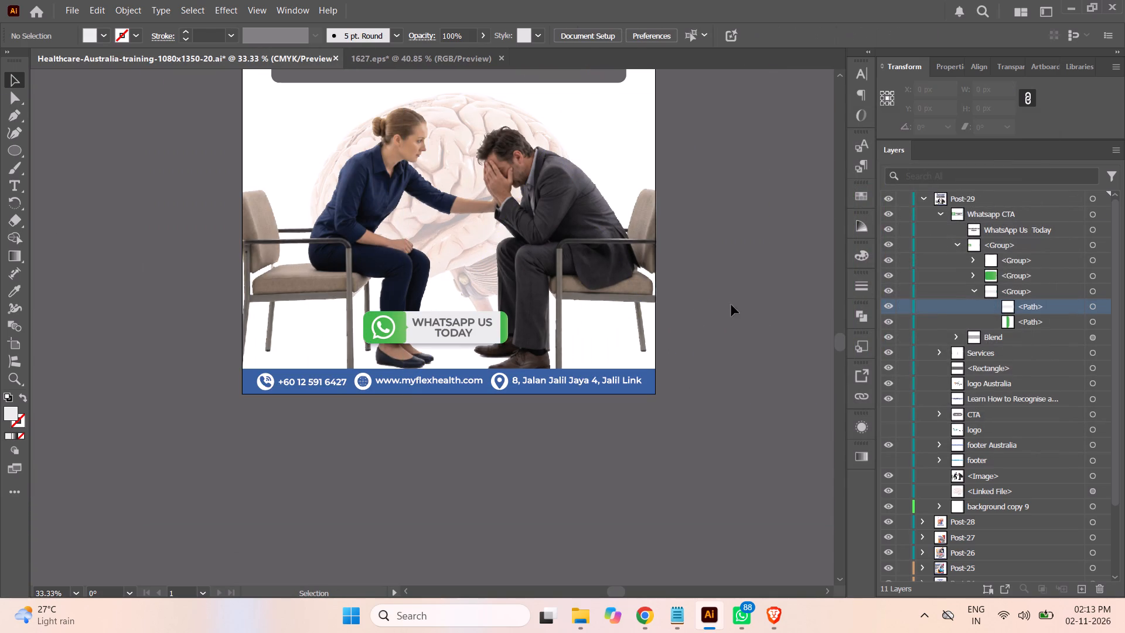
pyautogui.scroll(11, 771, 321)
pyautogui.scroll(-1, 767, 310)
pyautogui.scroll(1, 766, 311)
pyautogui.scroll(-2, 765, 312)
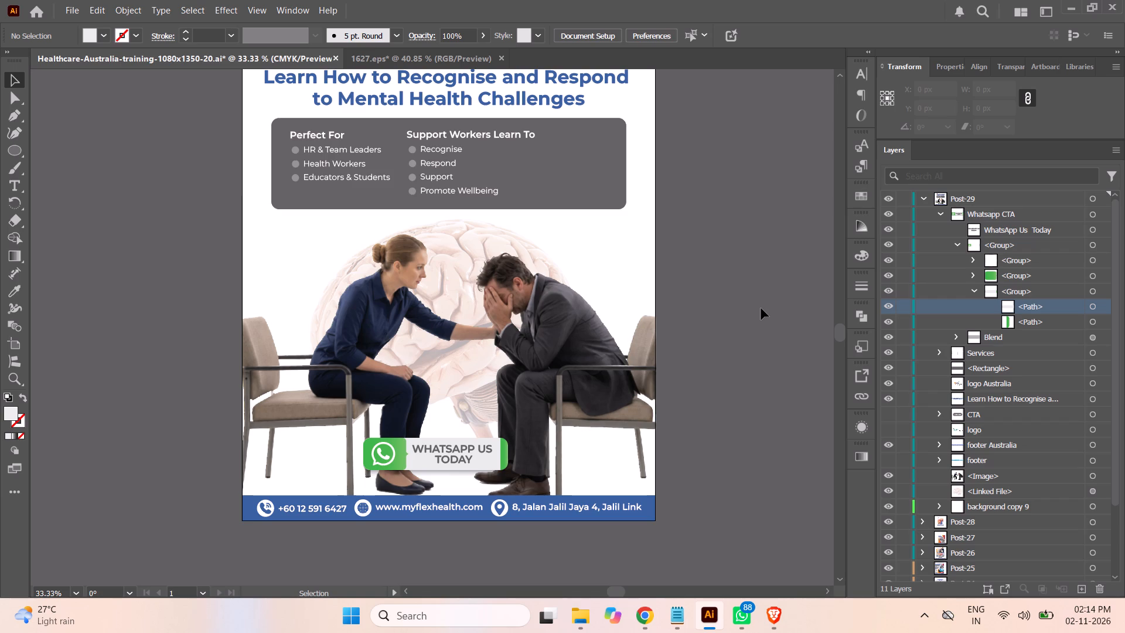
pyautogui.scroll(1, 758, 292)
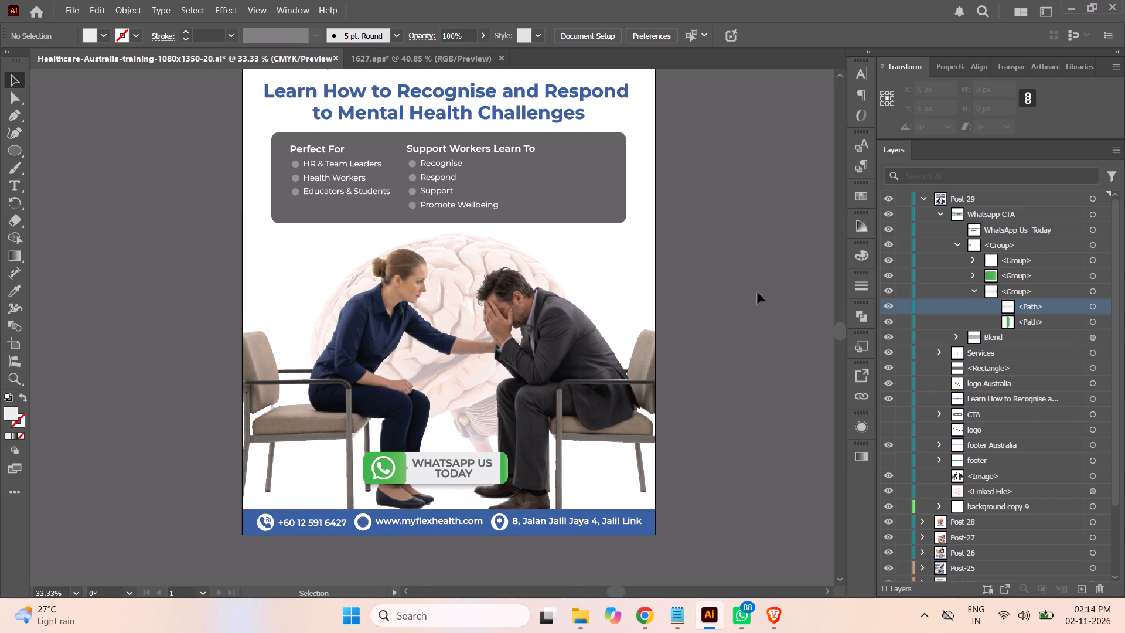
pyautogui.scroll(1, 757, 292)
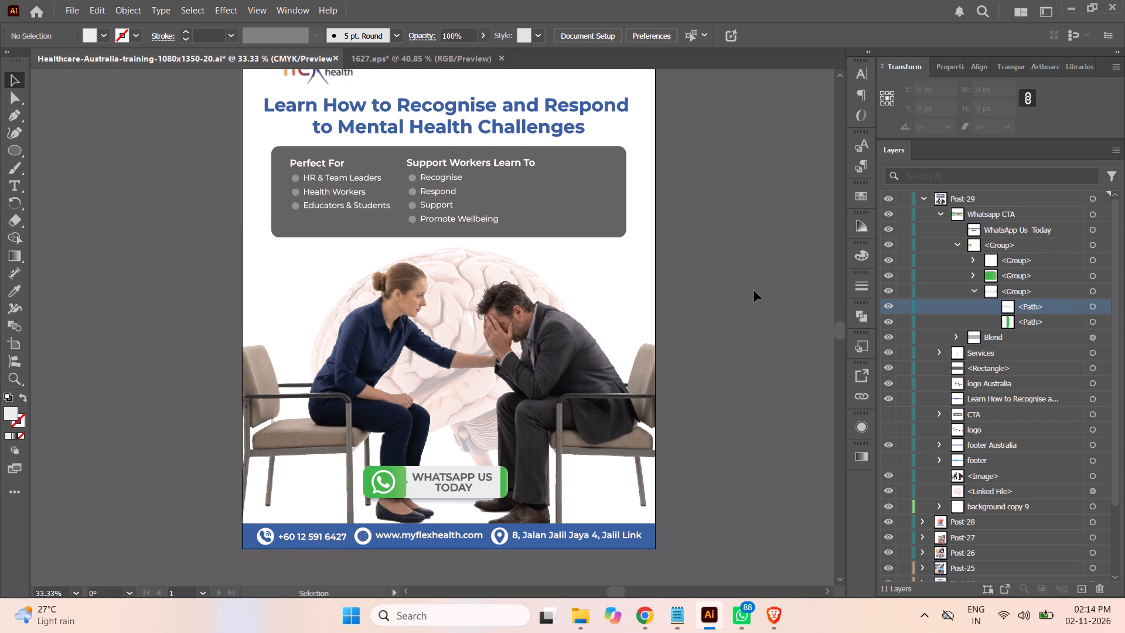
# Move the whole Whatsapp CTA group to the artboard's lower-left area just above the footer, at about X 227 px, Y 1221 px.
pyautogui.click(956, 243)
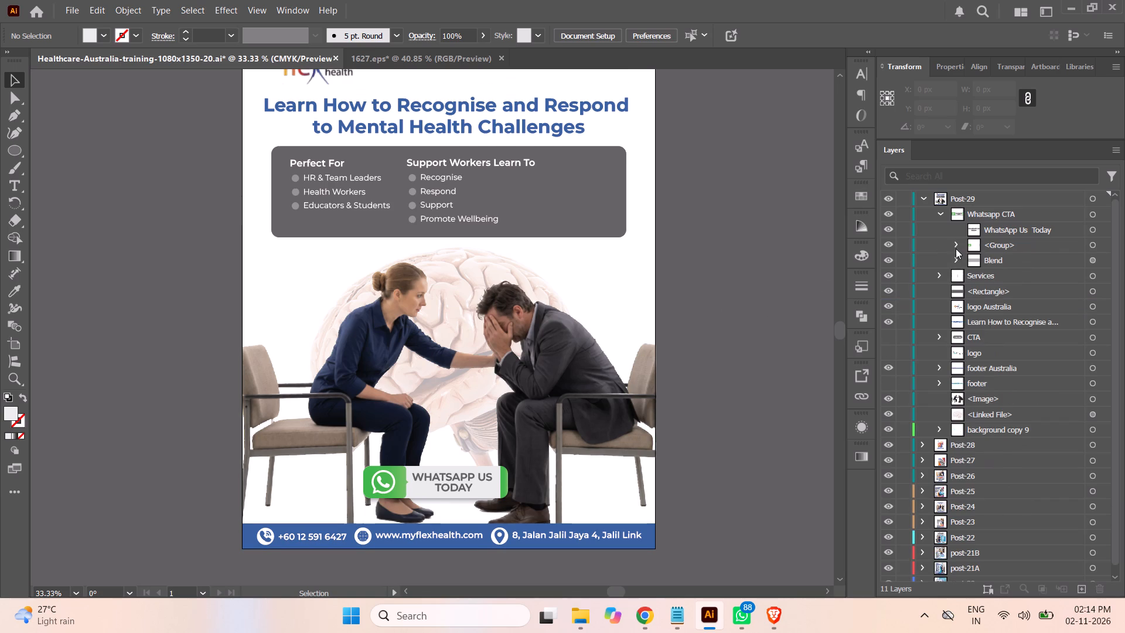
pyautogui.click(939, 214)
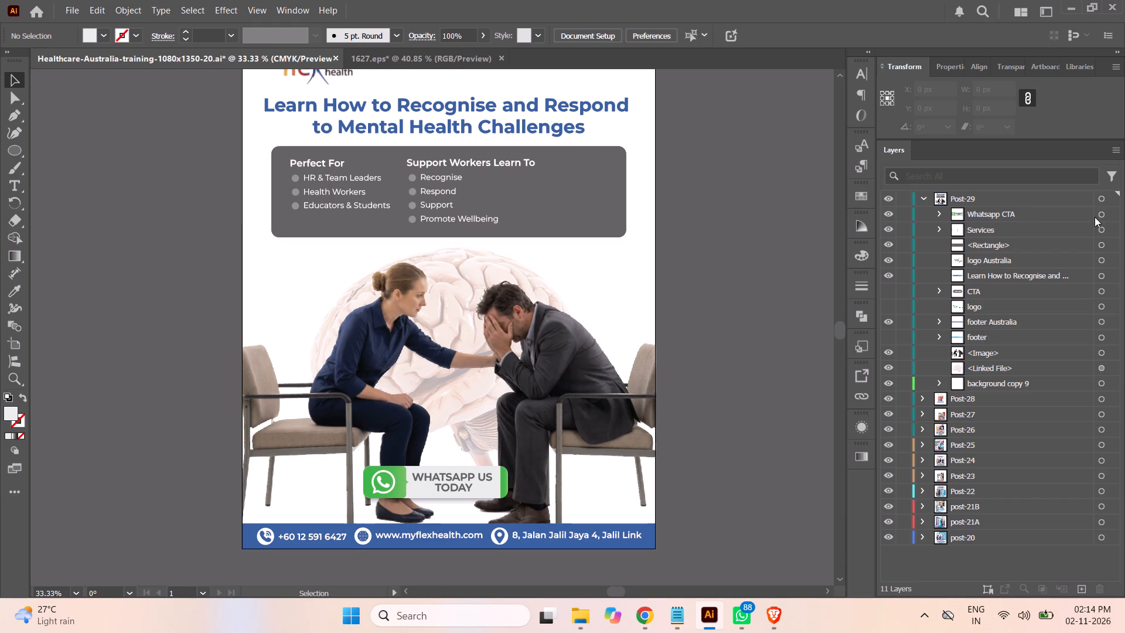
pyautogui.click(1100, 213)
pyautogui.moveTo(489, 489); pyautogui.dragTo(591, 490)
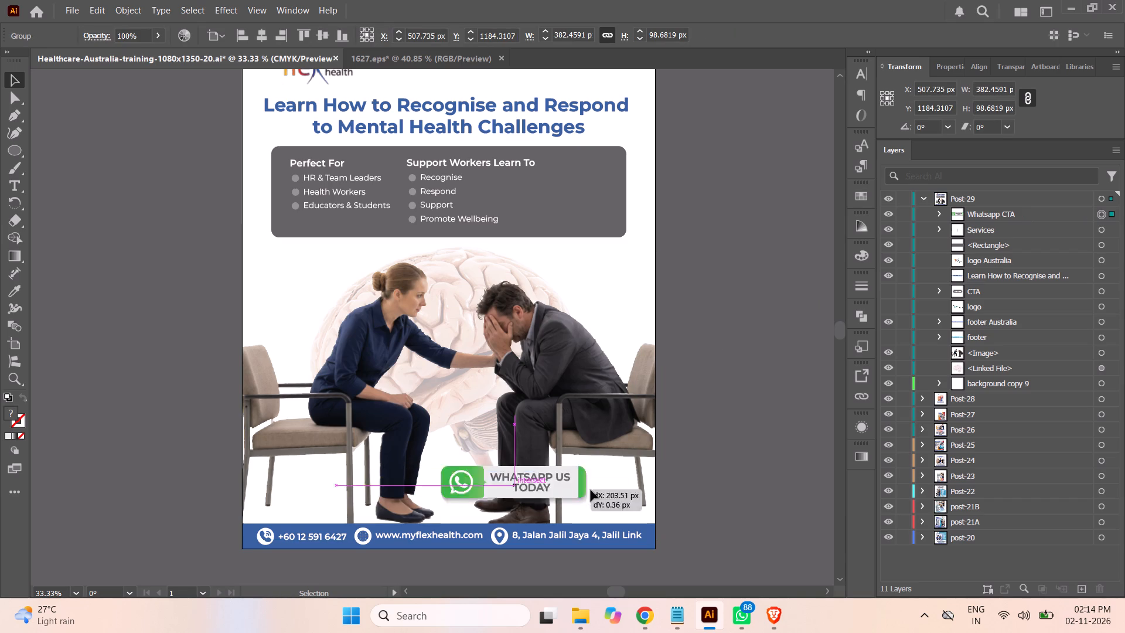
pyautogui.moveTo(591, 490); pyautogui.dragTo(626, 502)
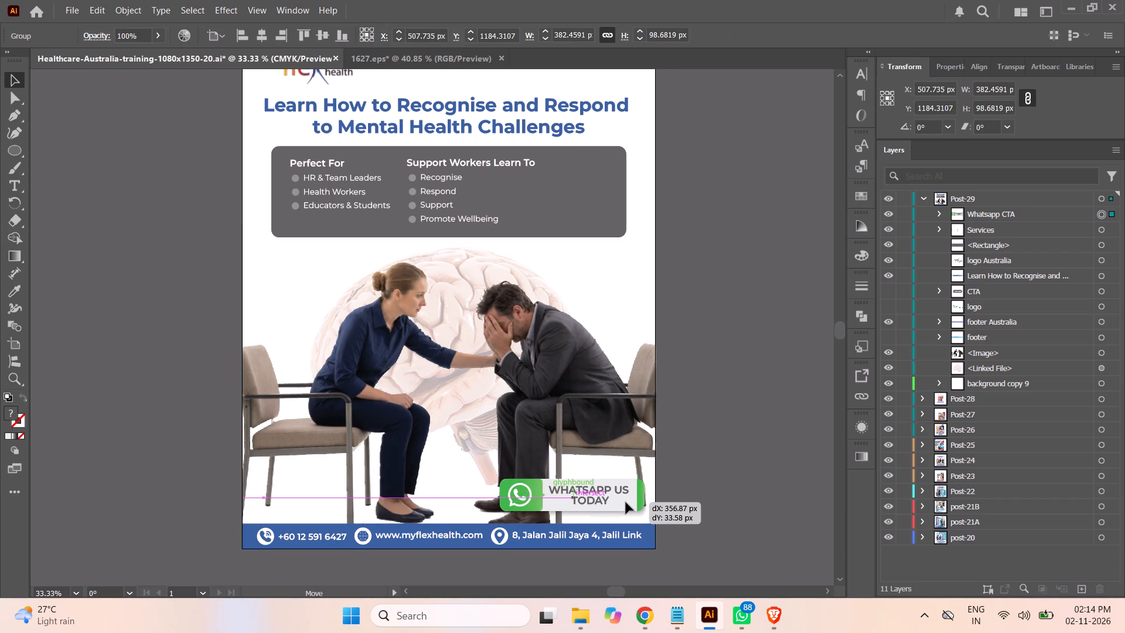
pyautogui.moveTo(626, 502); pyautogui.dragTo(466, 499)
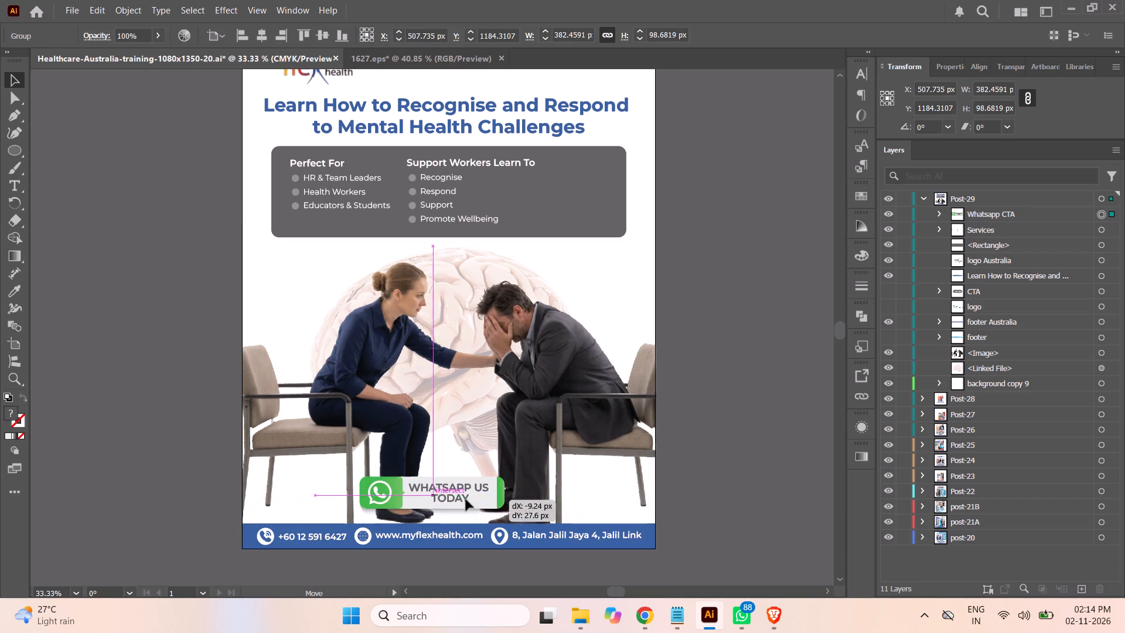
pyautogui.moveTo(466, 499); pyautogui.dragTo(382, 503)
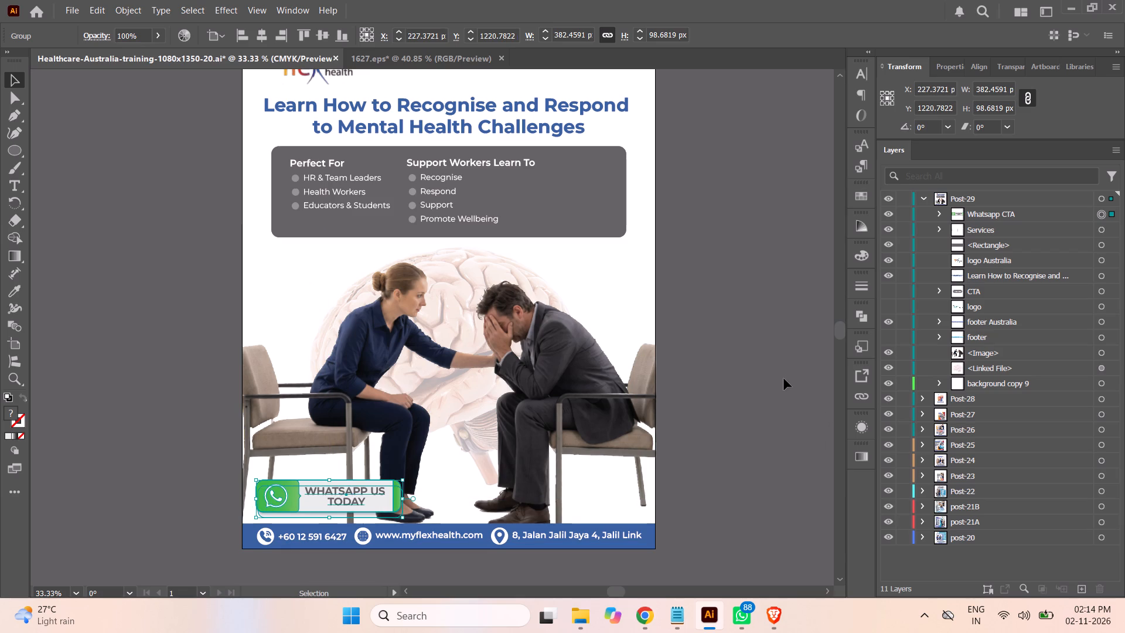
pyautogui.click(793, 369)
# Examine the Post-29 layout from logo to footer to judge the WhatsApp banner's new placement.
pyautogui.scroll(4, 769, 348)
pyautogui.scroll(-1, 767, 348)
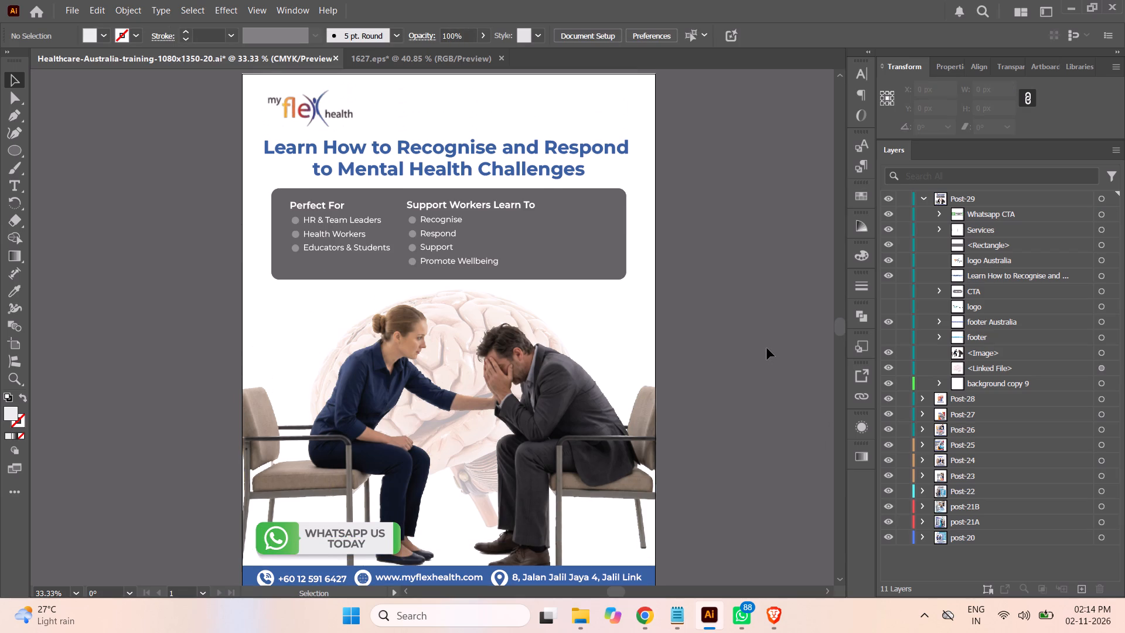
pyautogui.scroll(-3, 789, 337)
pyautogui.scroll(1, 788, 337)
pyautogui.scroll(-1, 787, 336)
pyautogui.scroll(3, 787, 336)
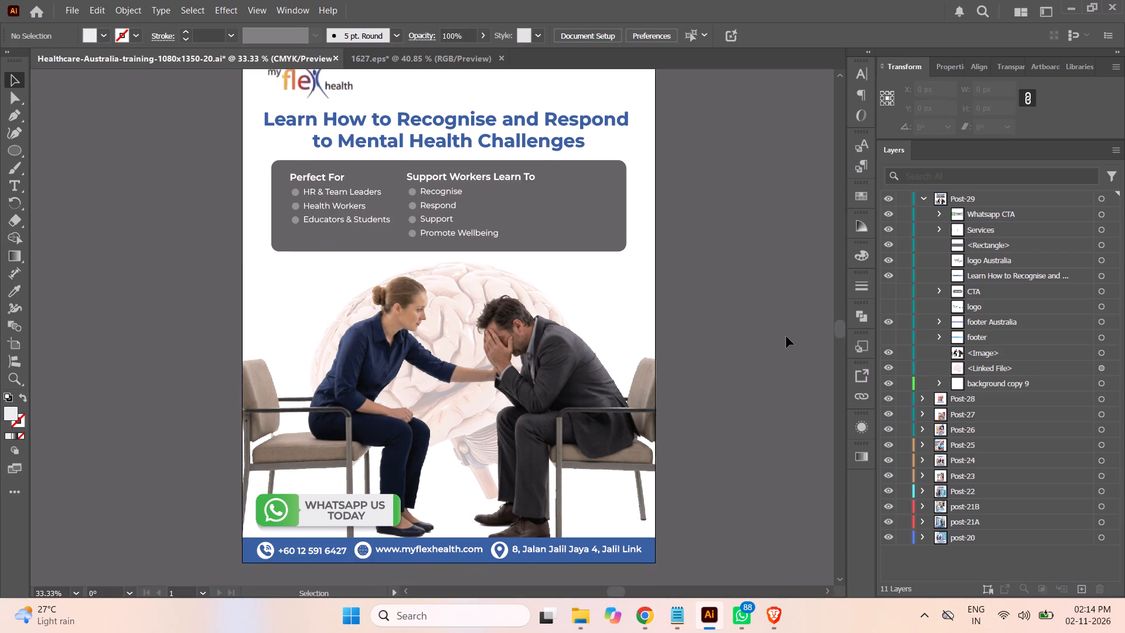
pyautogui.scroll(4, 786, 336)
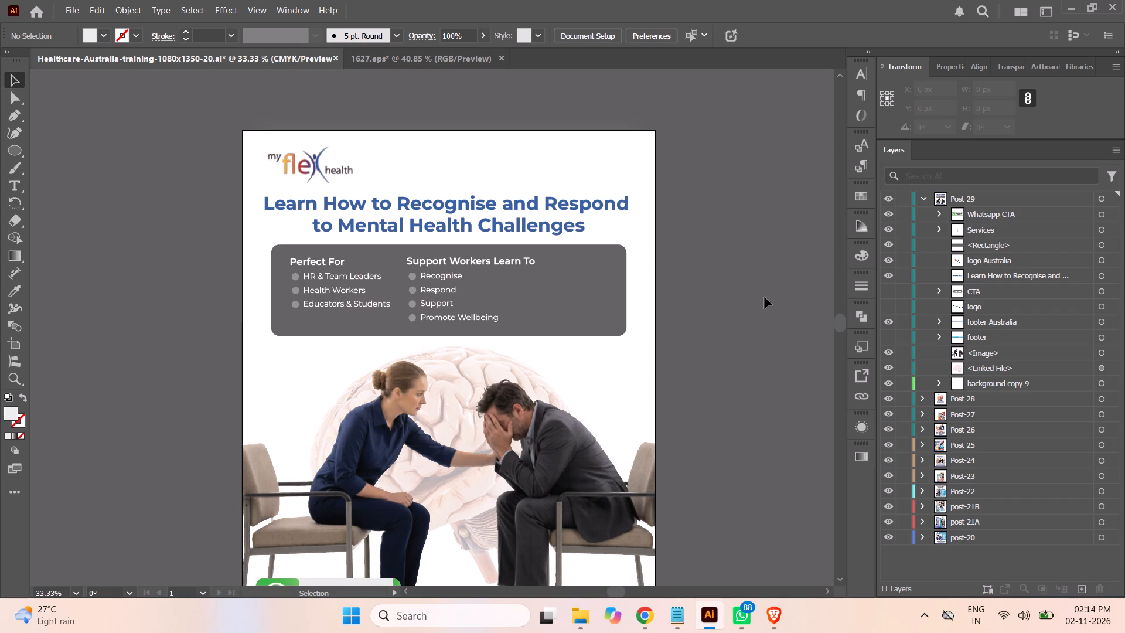
# Select the dark grey rounded rectangle behind the Perfect For and Support Workers Learn To lists in Post-29.
pyautogui.click(1101, 248)
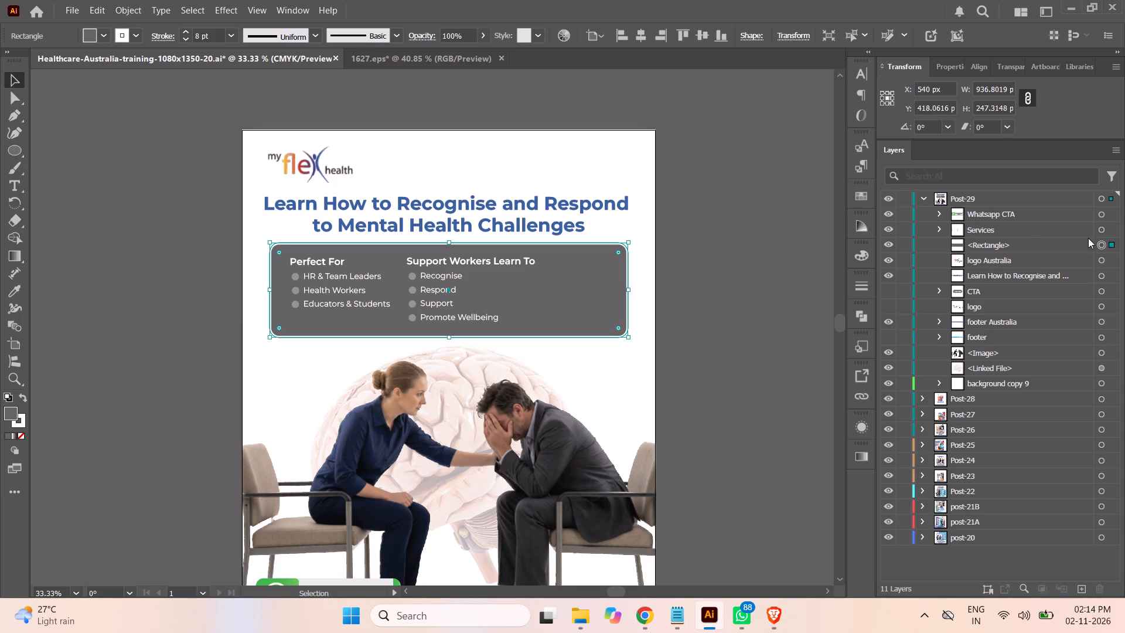
# Draw a circle about 602 px in diameter overlapping the grey panel's right end, using the panel's grey fill and 8 pt white stroke.
pyautogui.click(1030, 246)
pyautogui.click(12, 150)
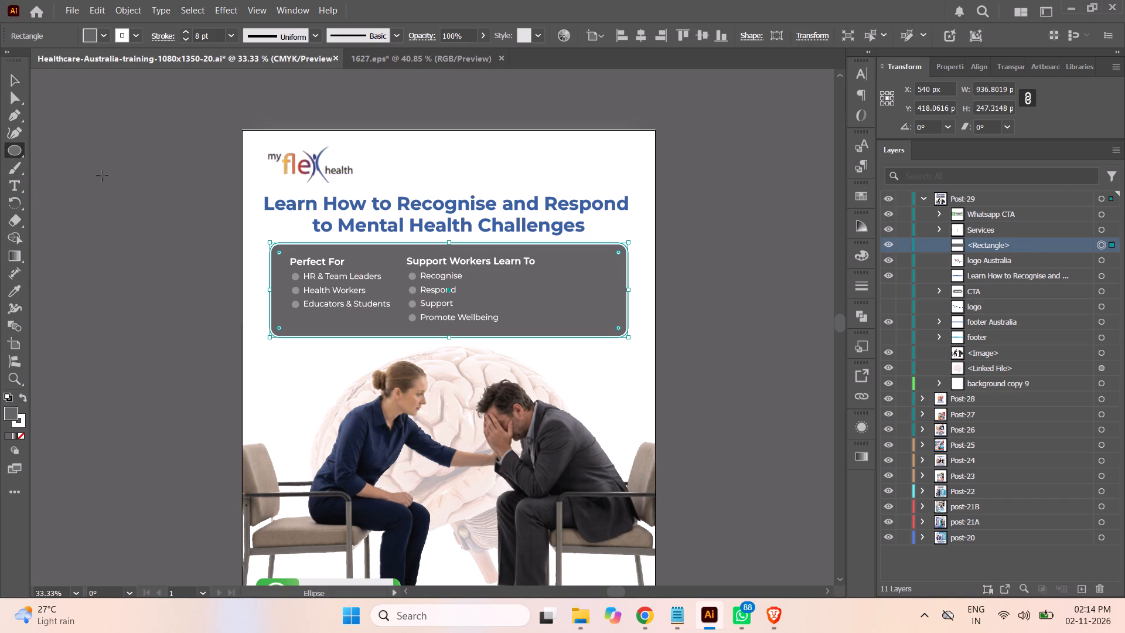
pyautogui.moveTo(742, 471); pyautogui.dragTo(613, 325)
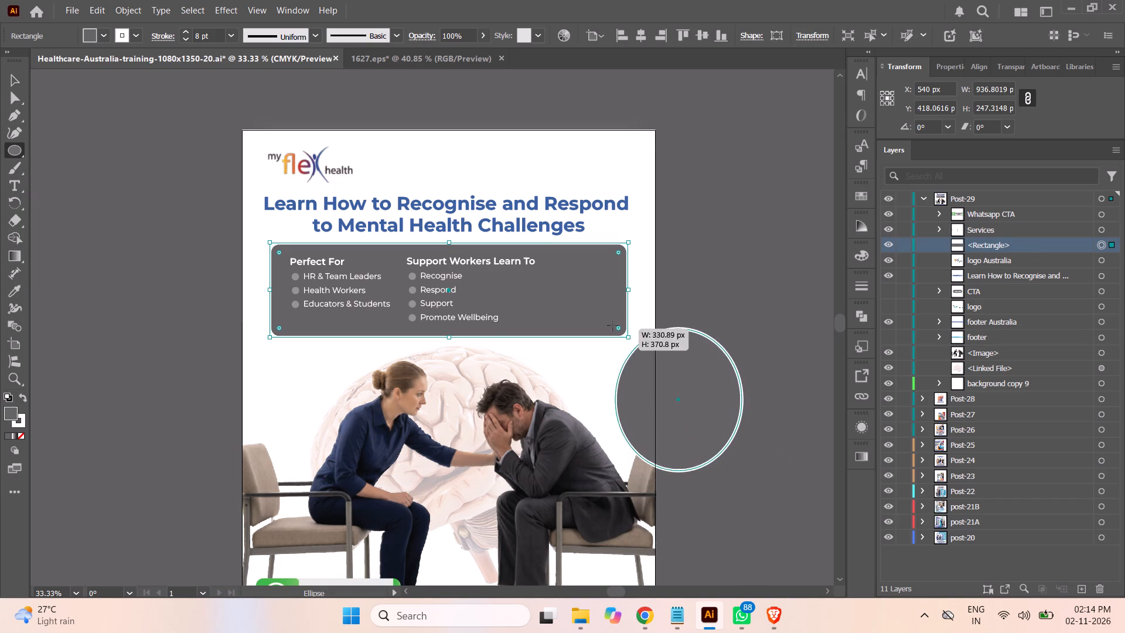
pyautogui.moveTo(613, 325); pyautogui.dragTo(530, 285)
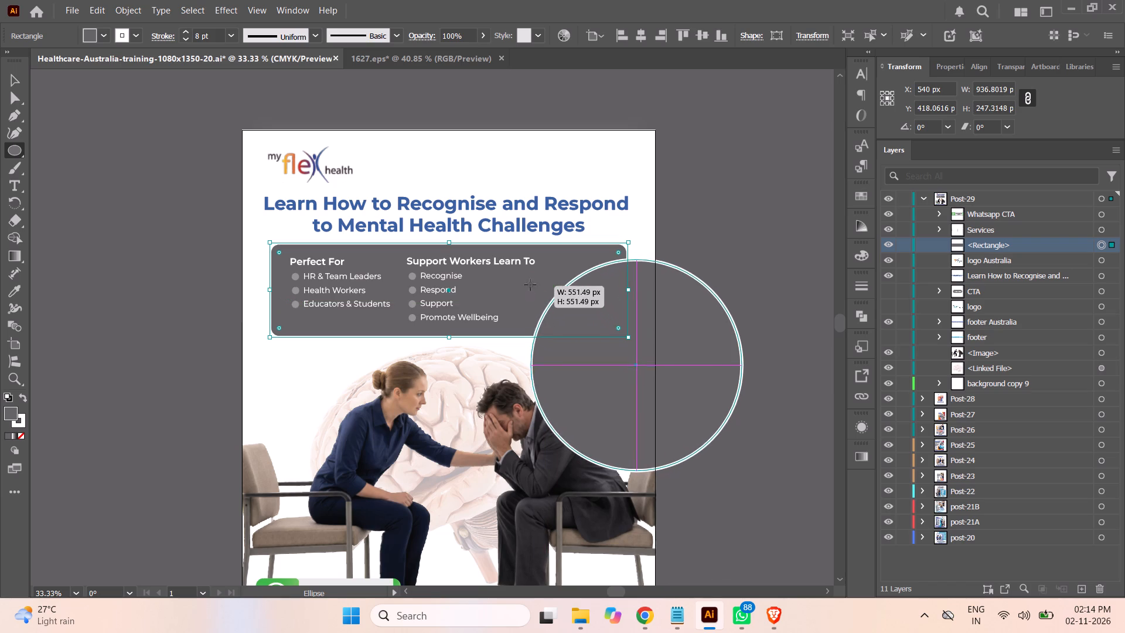
pyautogui.moveTo(530, 285); pyautogui.dragTo(512, 250)
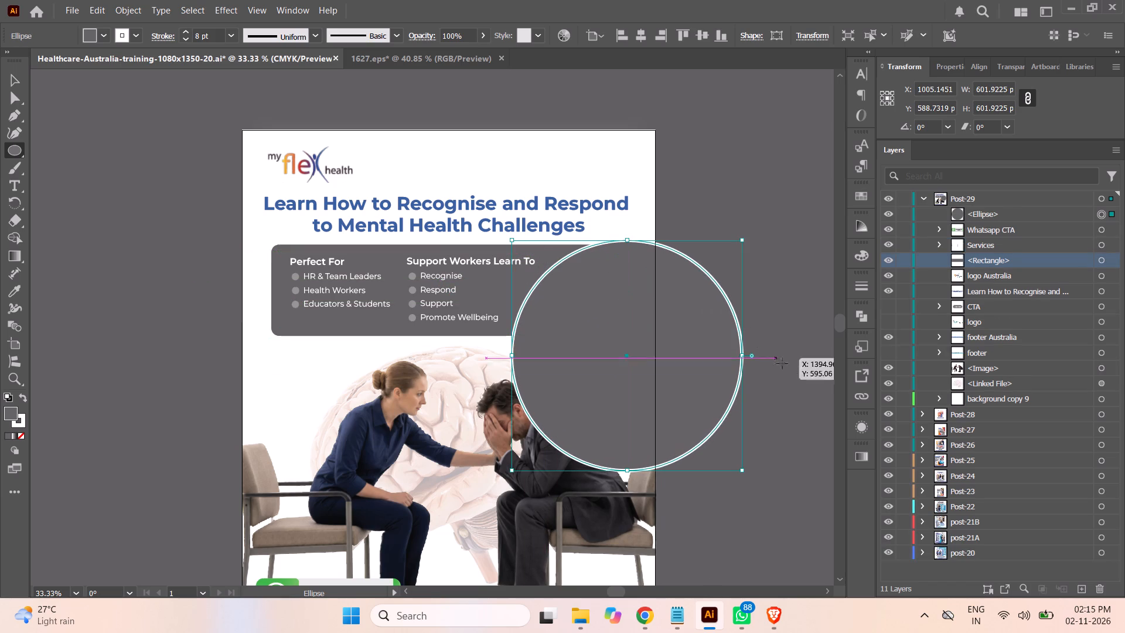
# Remove the large circle's white stroke and fill it with the light grey sampled from the Promote Wellbeing bullet.
pyautogui.click(18, 82)
pyautogui.click(138, 38)
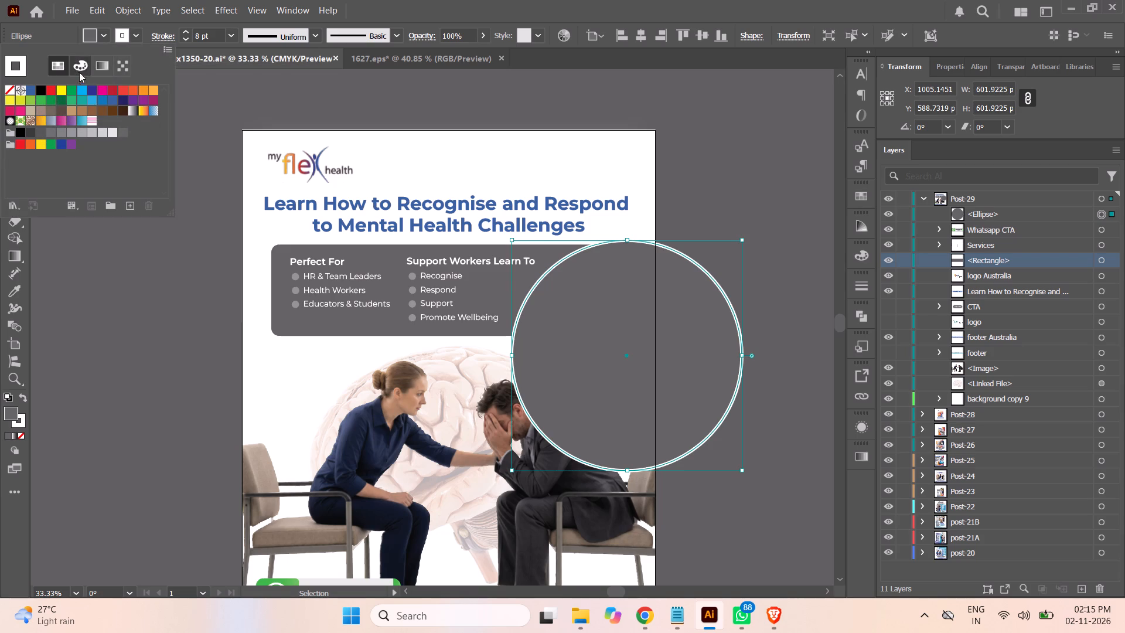
pyautogui.click(11, 91)
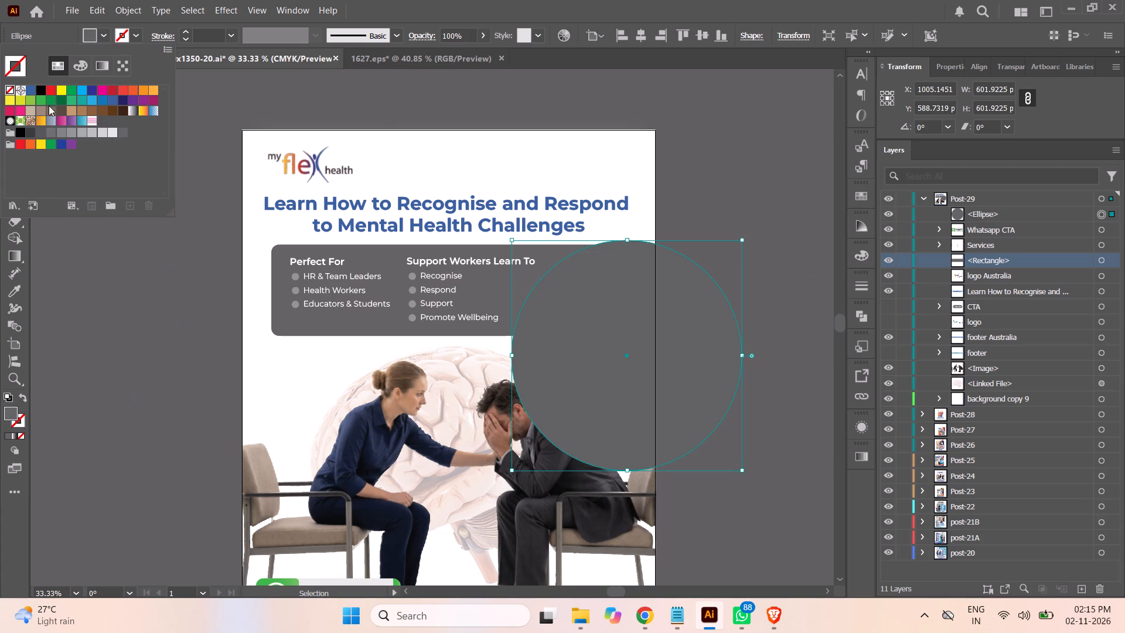
pyautogui.click(13, 292)
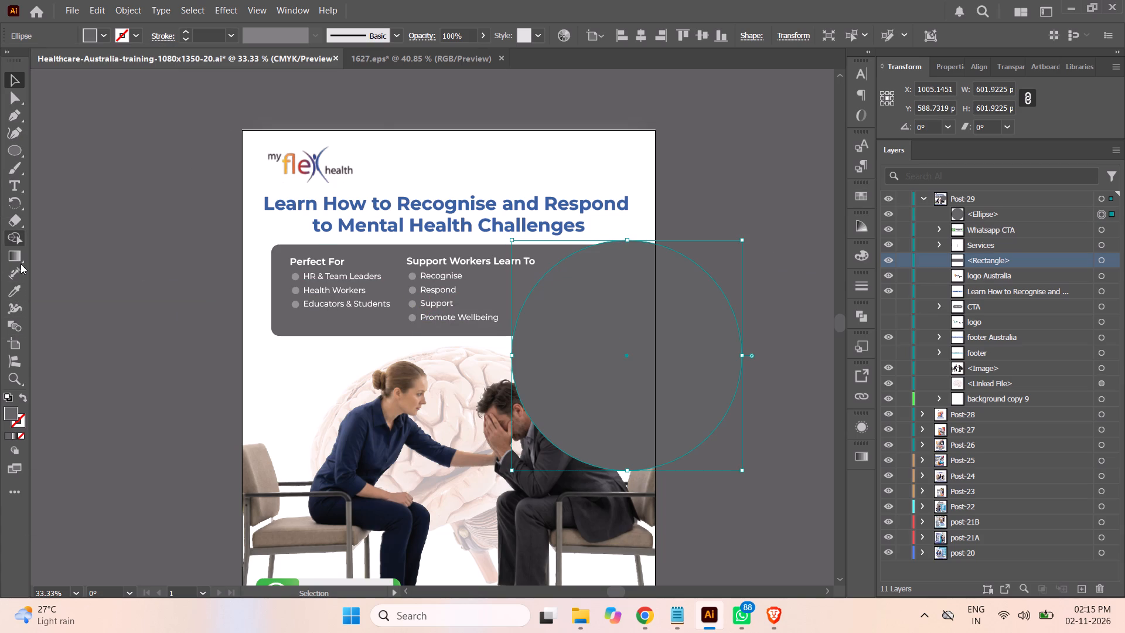
pyautogui.click(16, 293)
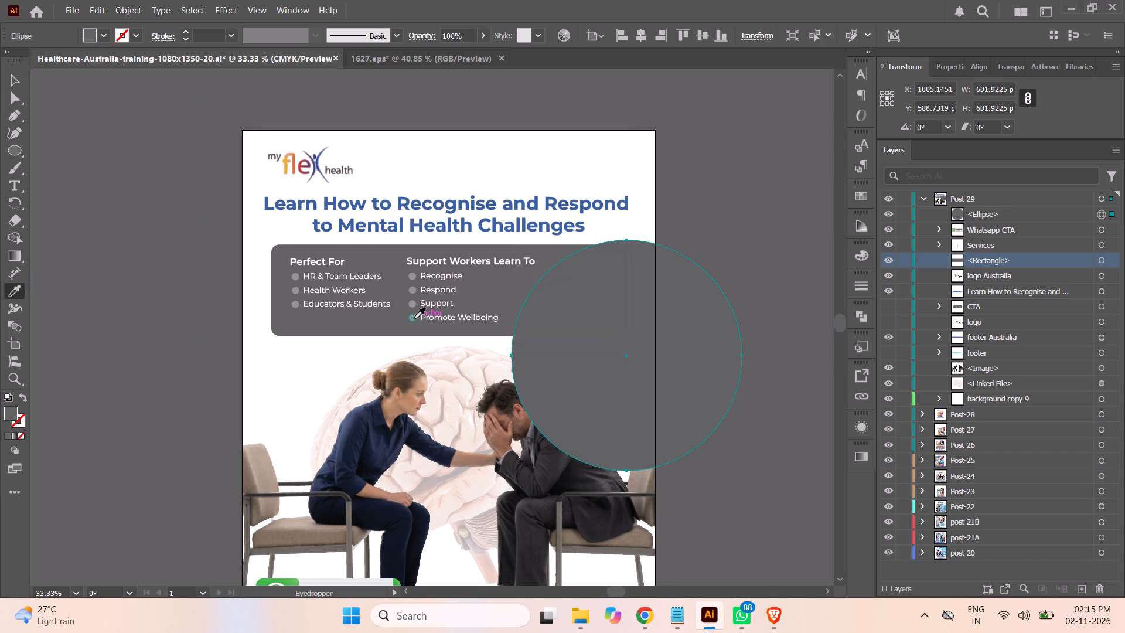
pyautogui.click(414, 319)
pyautogui.click(14, 80)
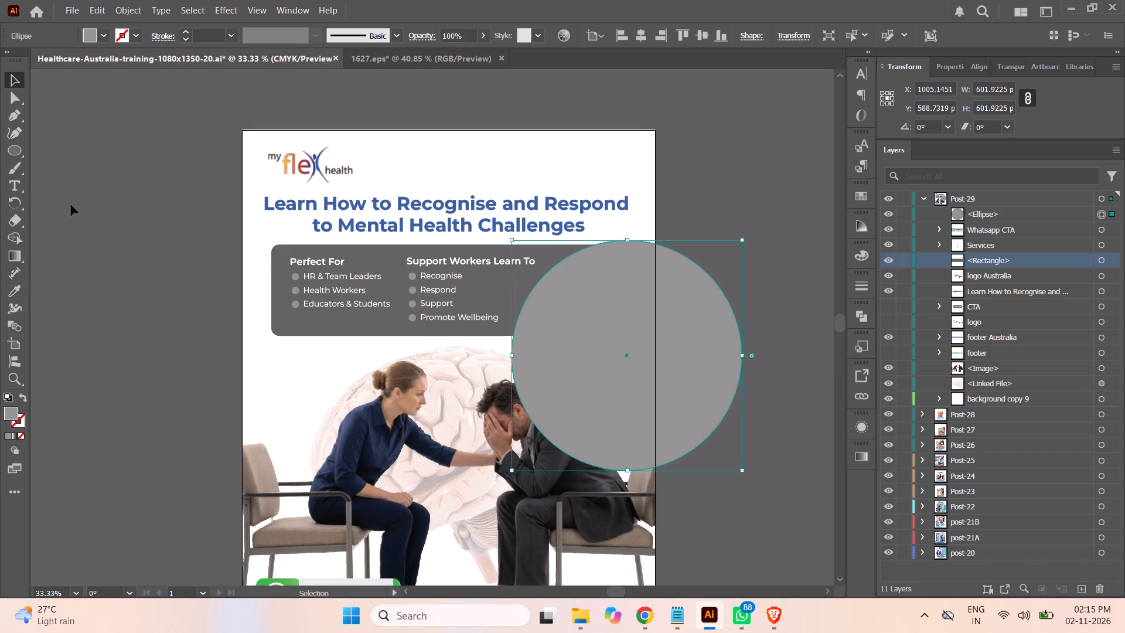
pyautogui.click(72, 205)
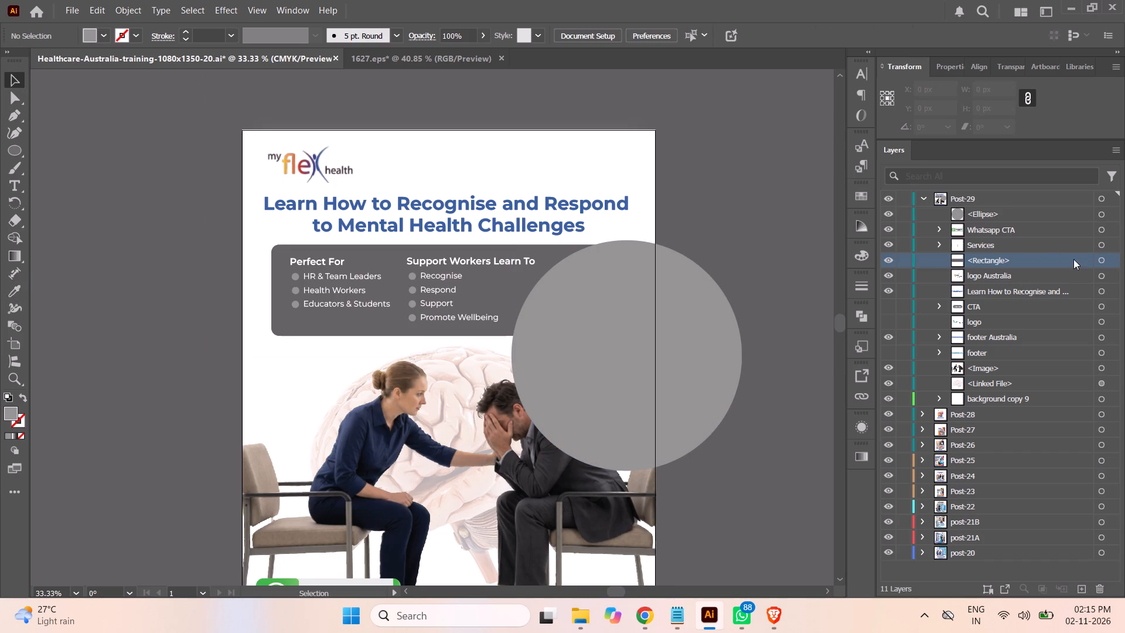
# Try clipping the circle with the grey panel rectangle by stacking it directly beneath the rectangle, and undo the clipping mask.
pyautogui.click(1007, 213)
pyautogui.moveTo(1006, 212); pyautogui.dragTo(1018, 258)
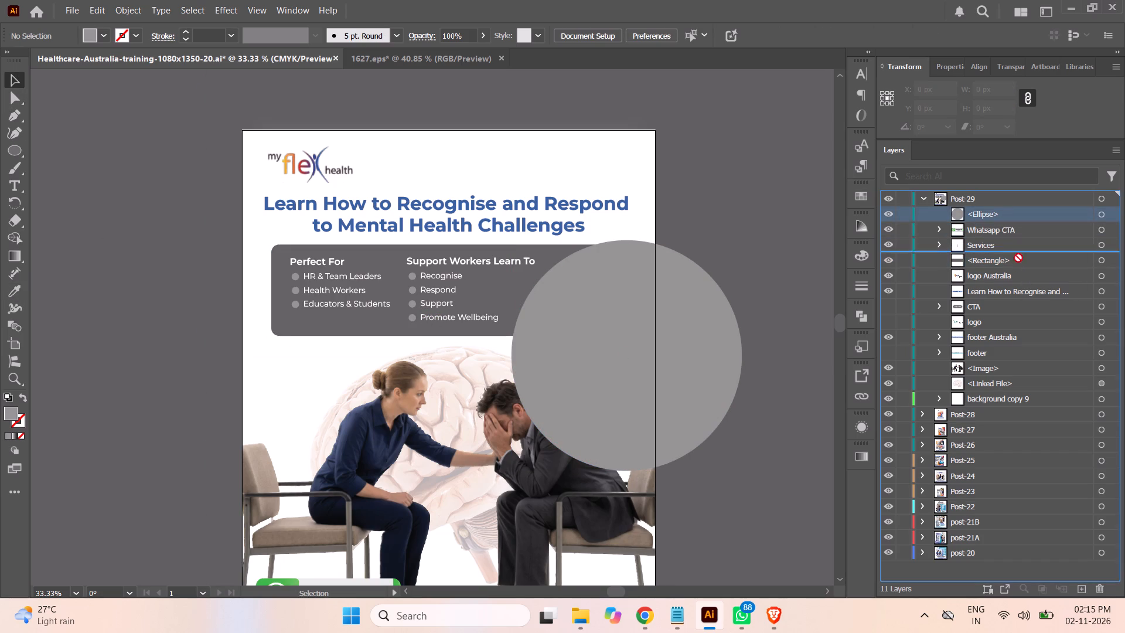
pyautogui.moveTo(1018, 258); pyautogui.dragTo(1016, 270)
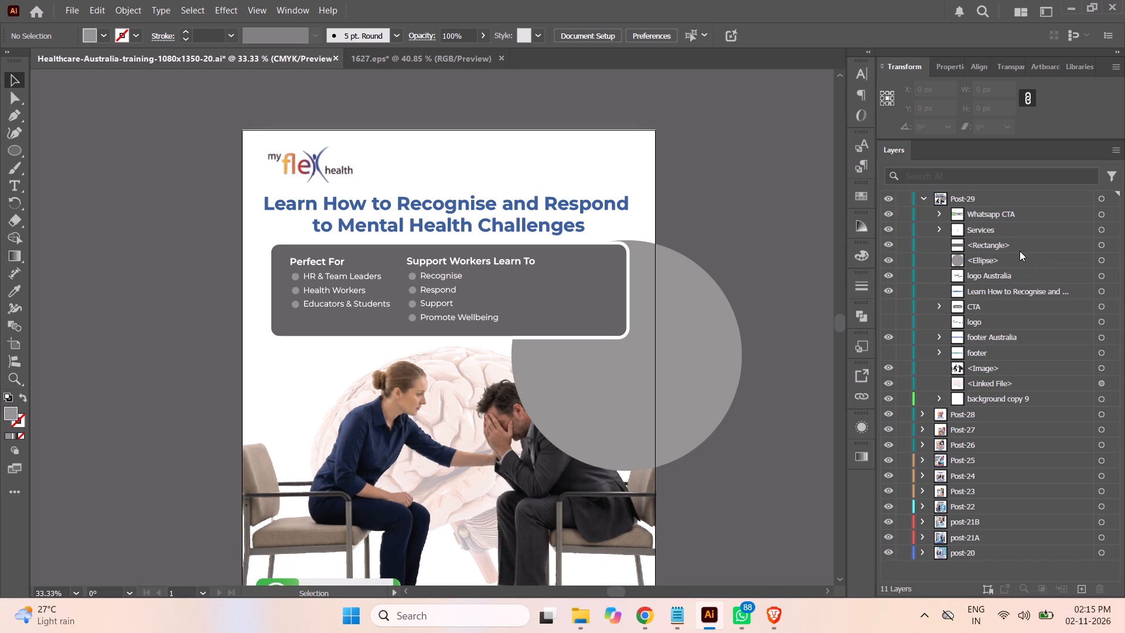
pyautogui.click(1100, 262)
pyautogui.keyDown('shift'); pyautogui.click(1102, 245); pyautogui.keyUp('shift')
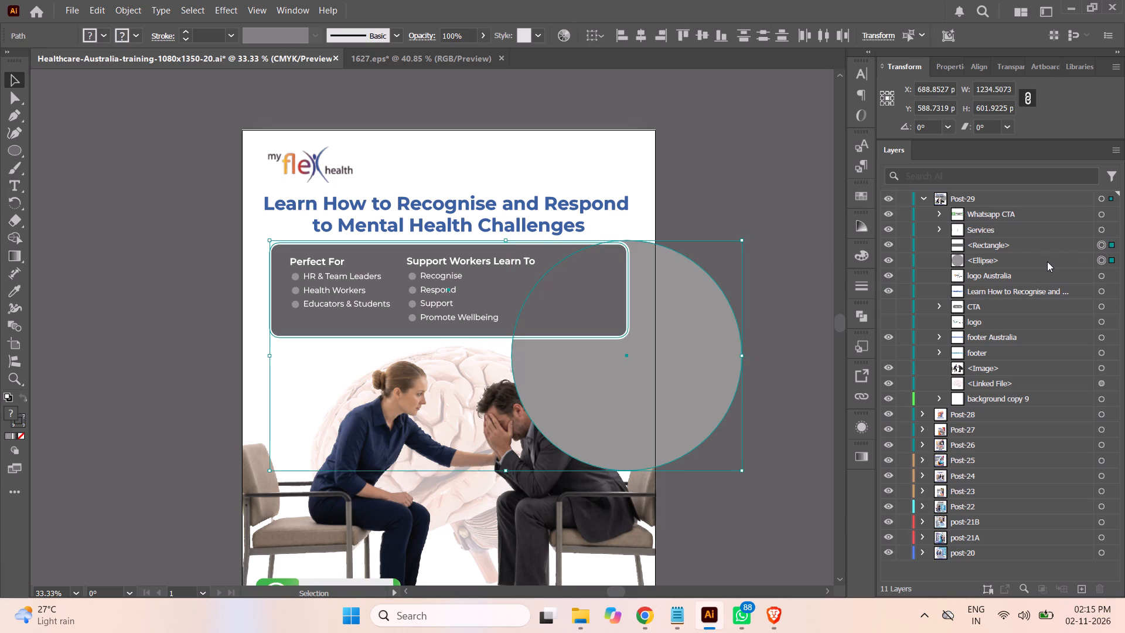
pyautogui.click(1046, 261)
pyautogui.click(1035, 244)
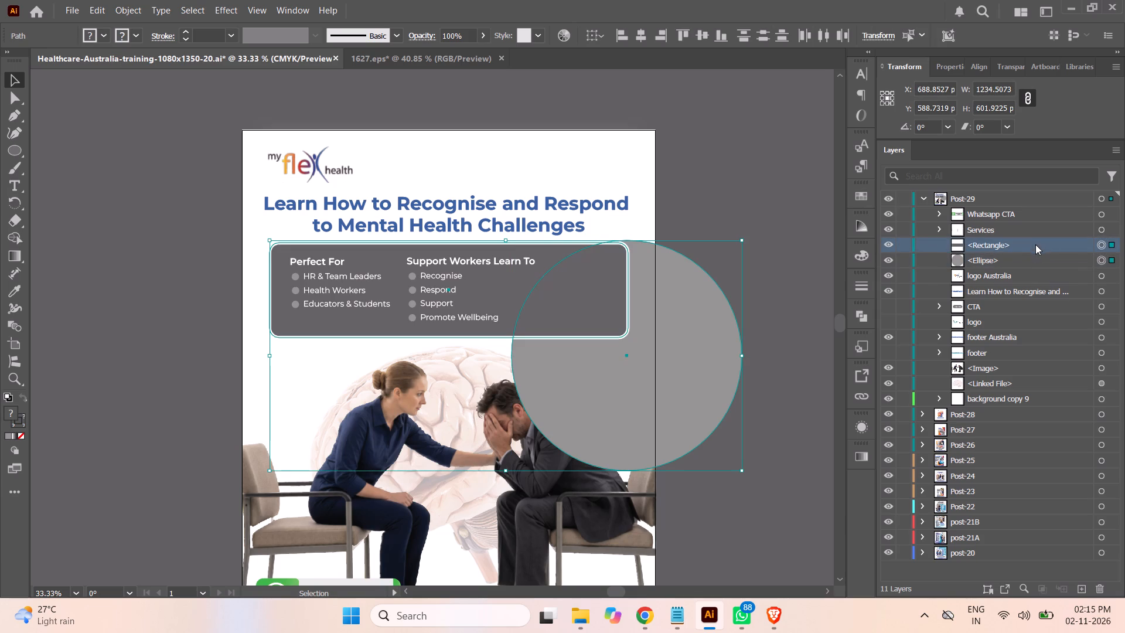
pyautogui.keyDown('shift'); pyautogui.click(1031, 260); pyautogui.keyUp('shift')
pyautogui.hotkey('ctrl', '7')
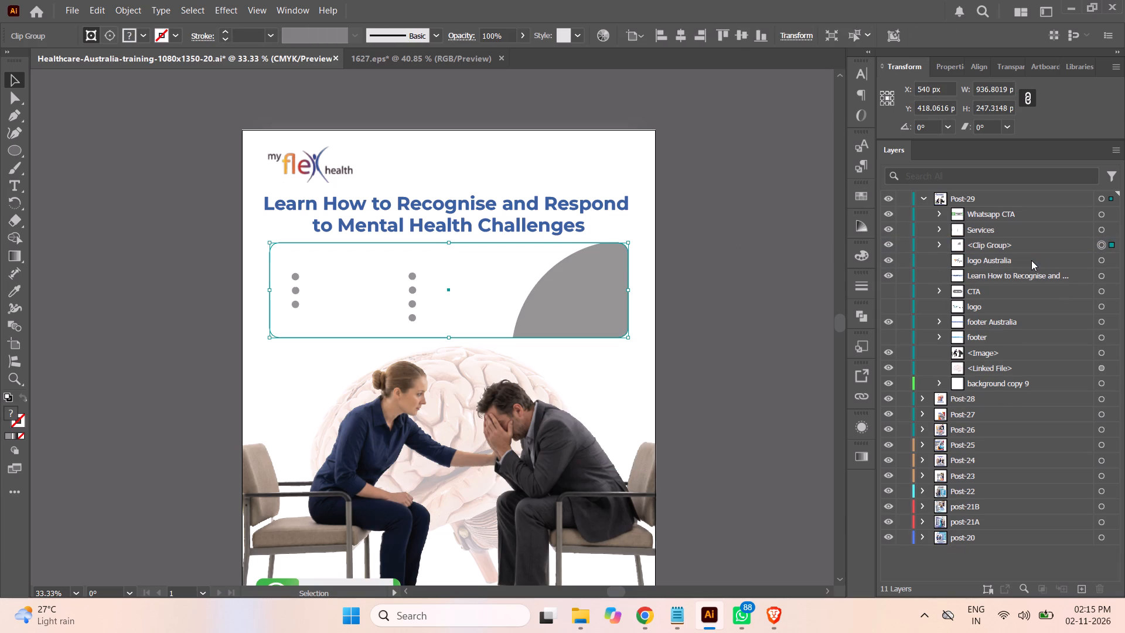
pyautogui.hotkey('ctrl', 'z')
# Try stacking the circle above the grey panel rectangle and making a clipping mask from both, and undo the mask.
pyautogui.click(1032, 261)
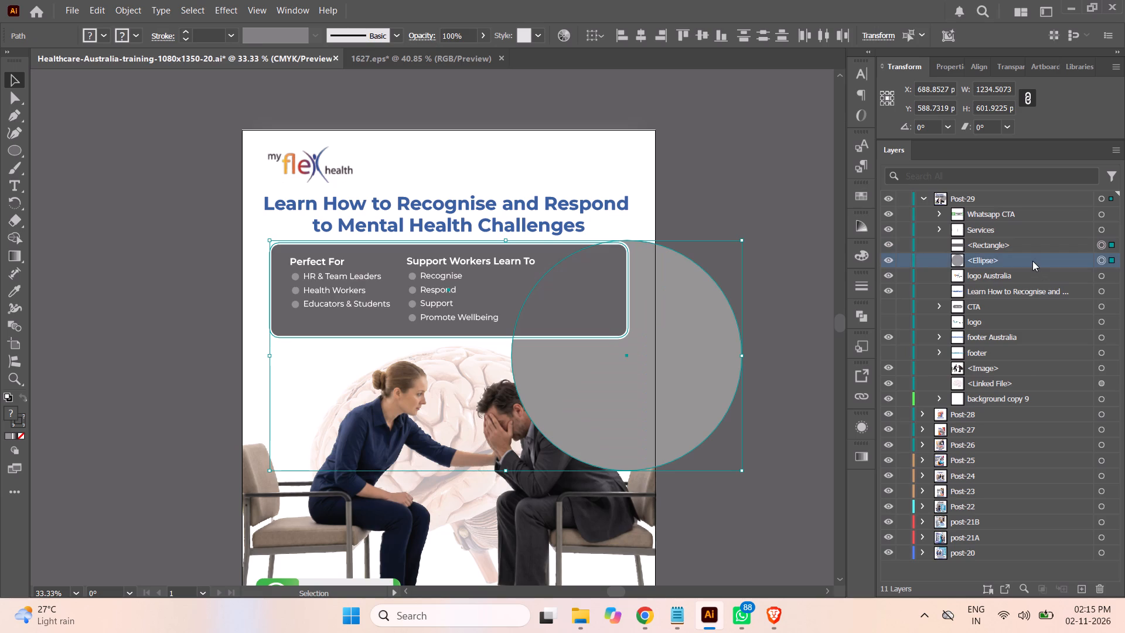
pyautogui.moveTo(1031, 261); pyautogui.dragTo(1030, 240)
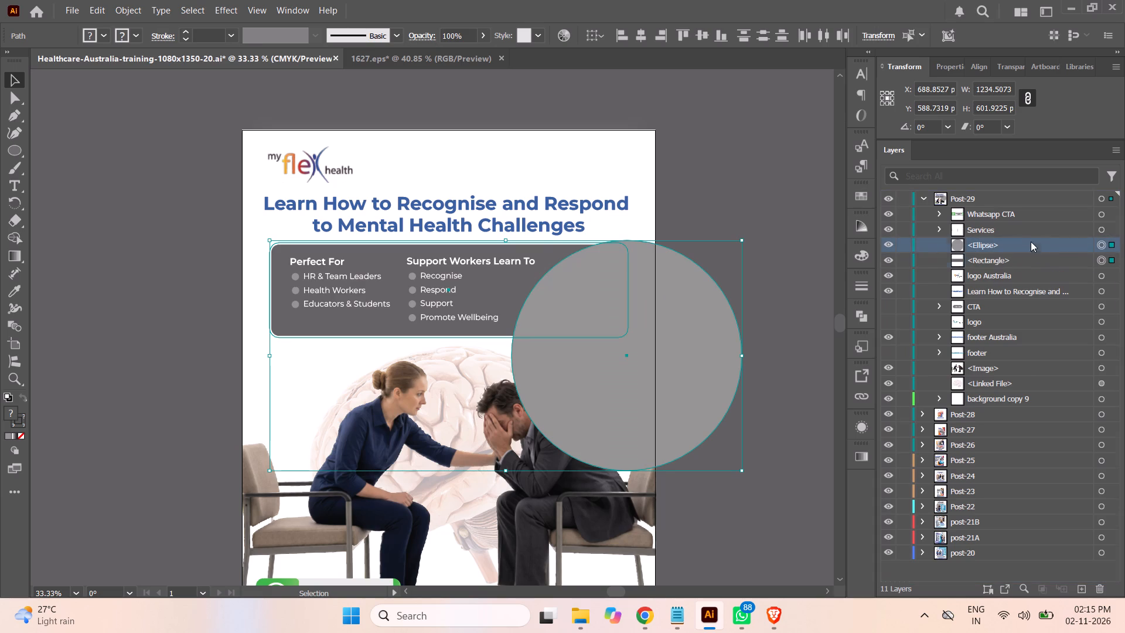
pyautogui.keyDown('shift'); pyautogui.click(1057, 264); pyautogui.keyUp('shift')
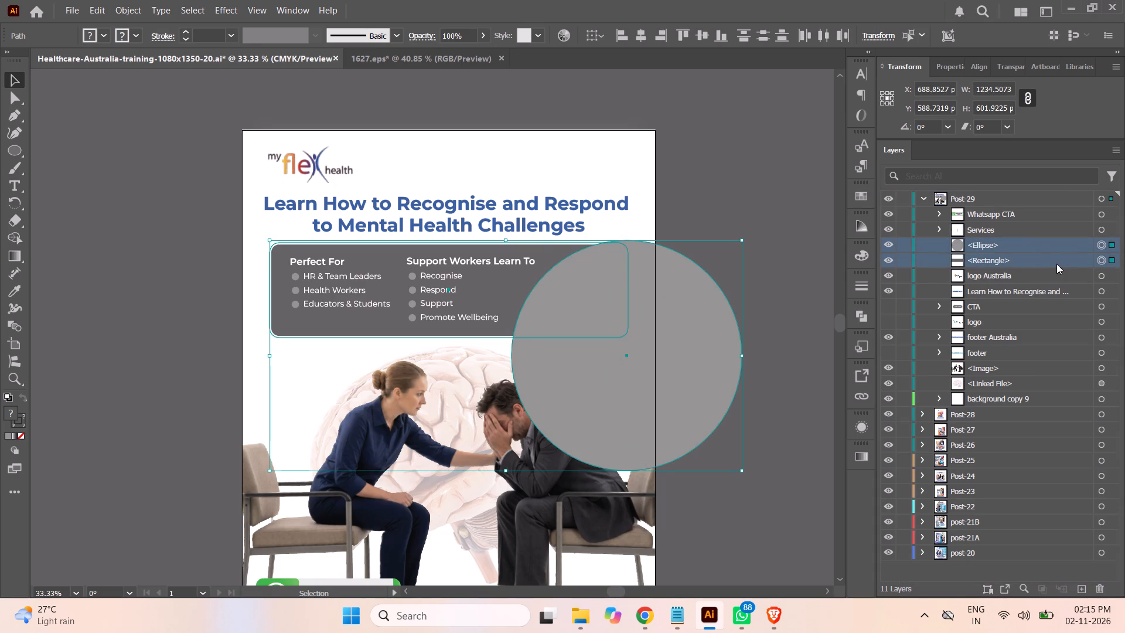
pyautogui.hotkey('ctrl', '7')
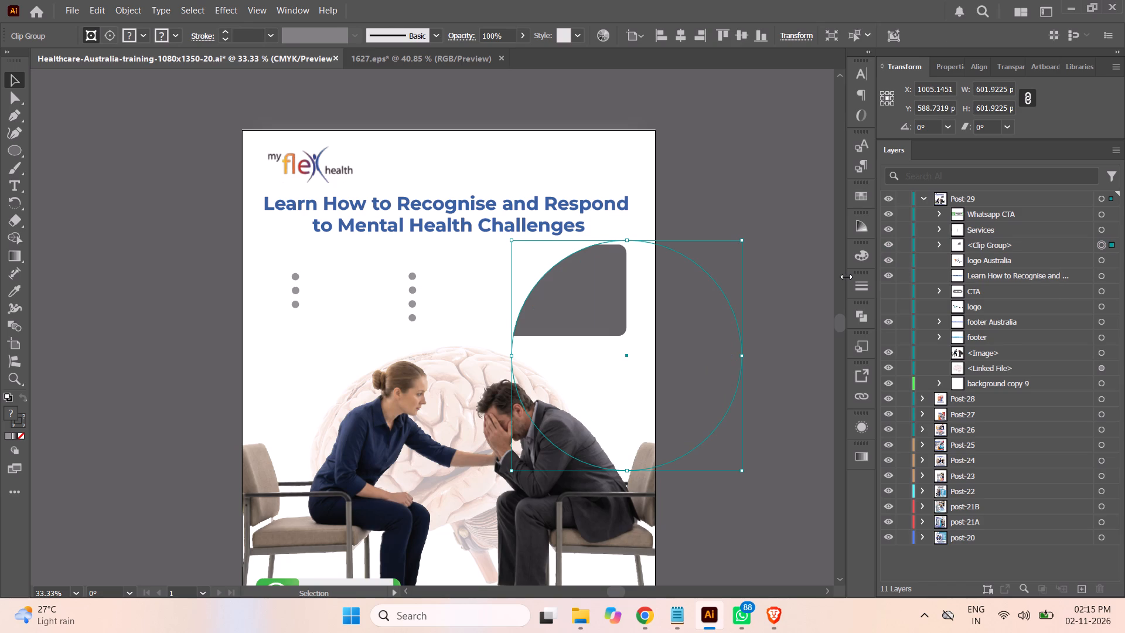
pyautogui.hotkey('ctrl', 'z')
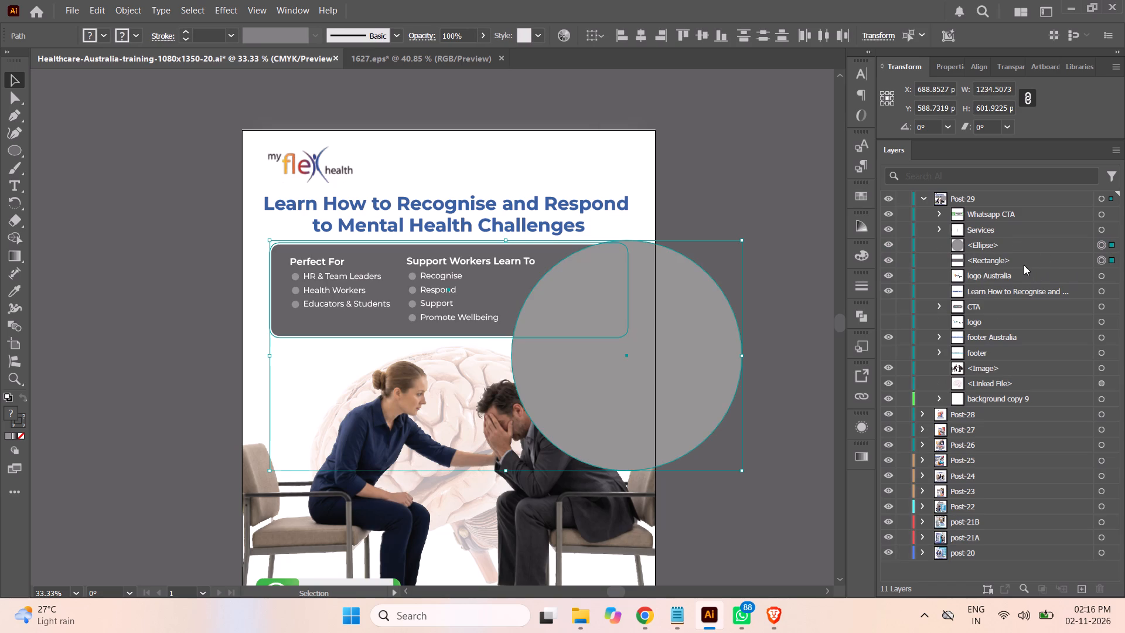
# Duplicate the grey panel rectangle within the Post-29 layer.
pyautogui.click(1020, 262)
pyautogui.moveTo(1020, 262); pyautogui.dragTo(1080, 583)
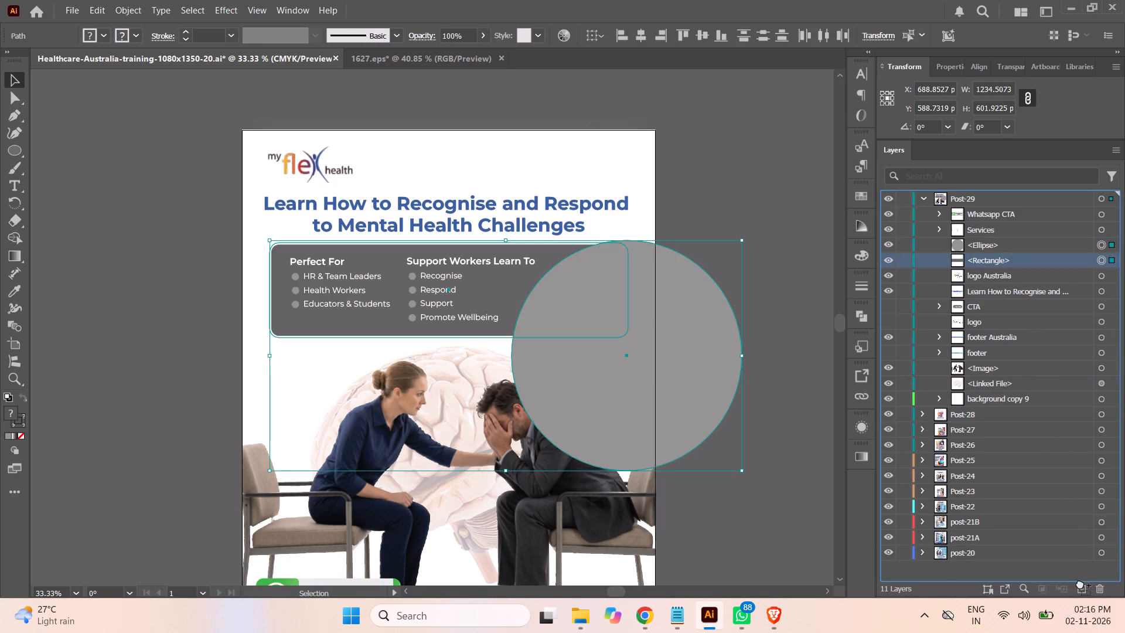
pyautogui.moveTo(1080, 583); pyautogui.dragTo(1083, 590)
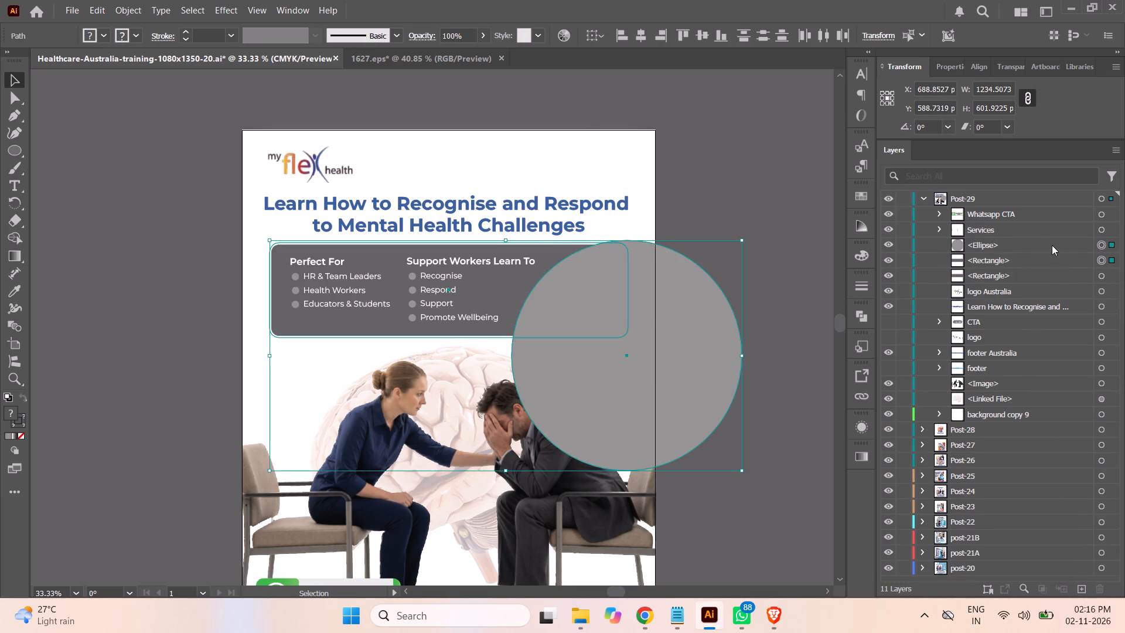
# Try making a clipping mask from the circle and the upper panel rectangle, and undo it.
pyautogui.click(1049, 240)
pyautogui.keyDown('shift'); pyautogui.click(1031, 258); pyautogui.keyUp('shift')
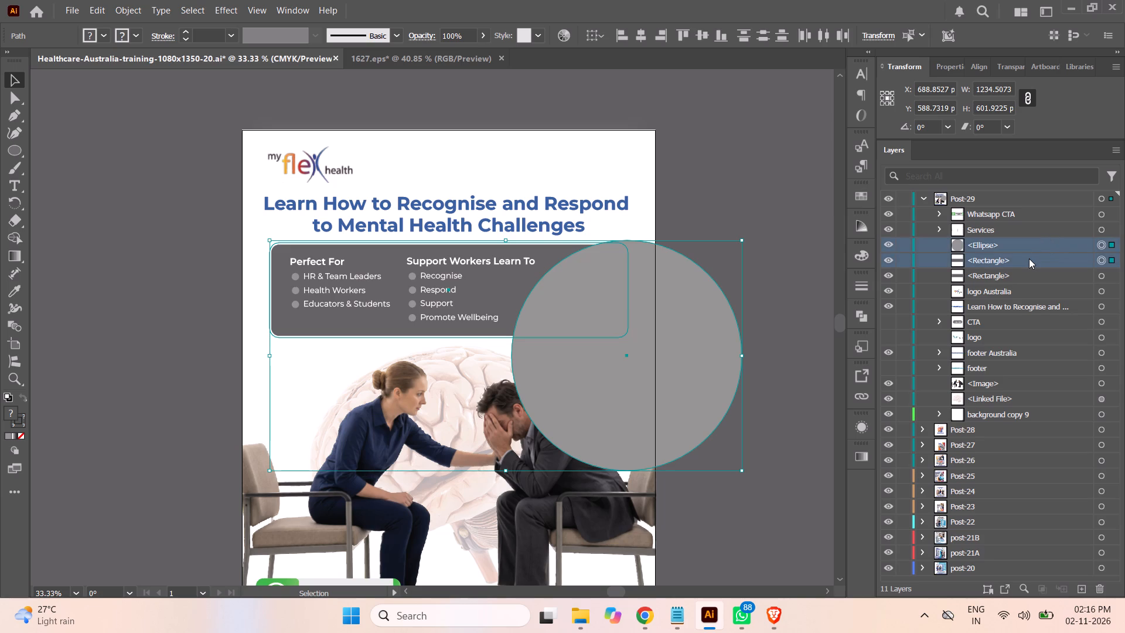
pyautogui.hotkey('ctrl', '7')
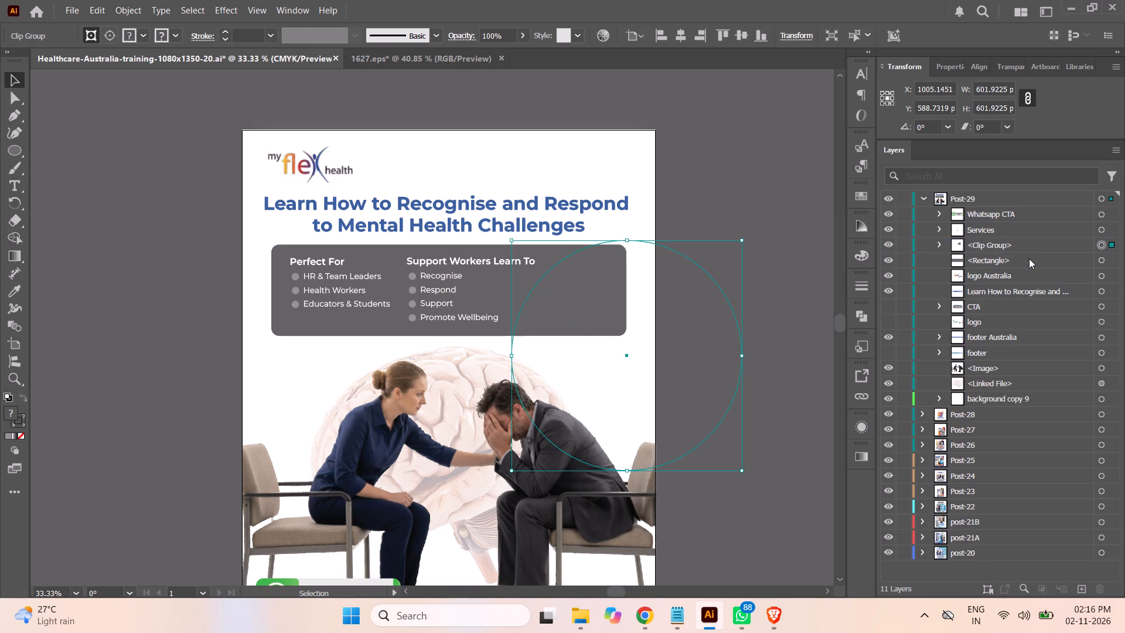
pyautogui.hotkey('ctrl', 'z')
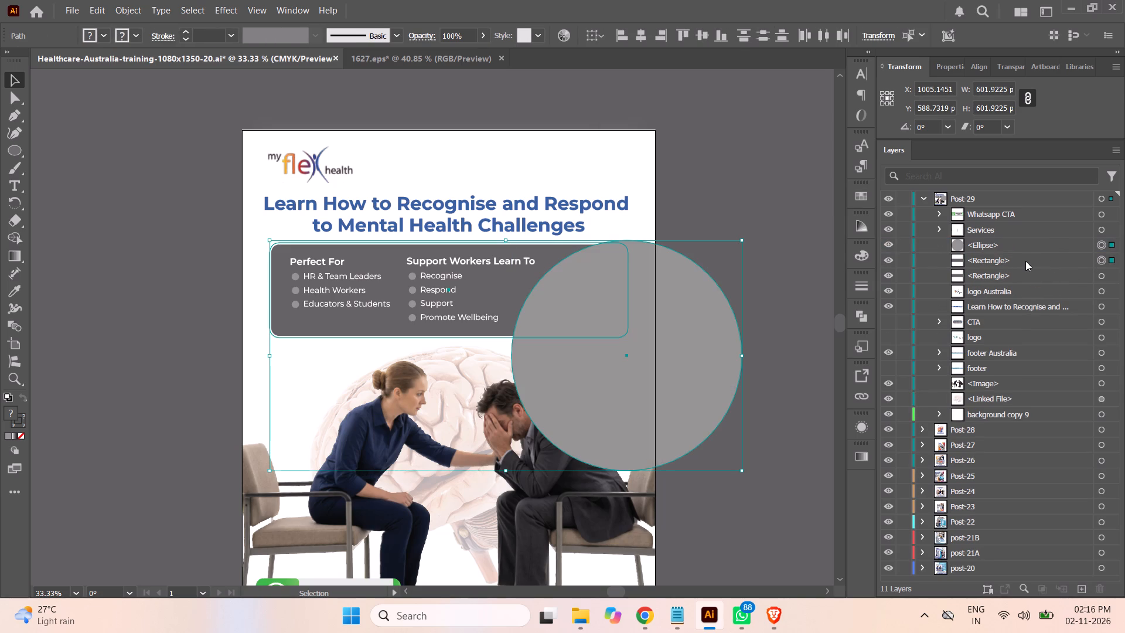
# Move the circle between the two panel rectangles and clip it with the upper one, so it fits inside the panel's rounded shape.
pyautogui.click(1025, 261)
pyautogui.click(1021, 245)
pyautogui.moveTo(1021, 244); pyautogui.dragTo(1022, 254)
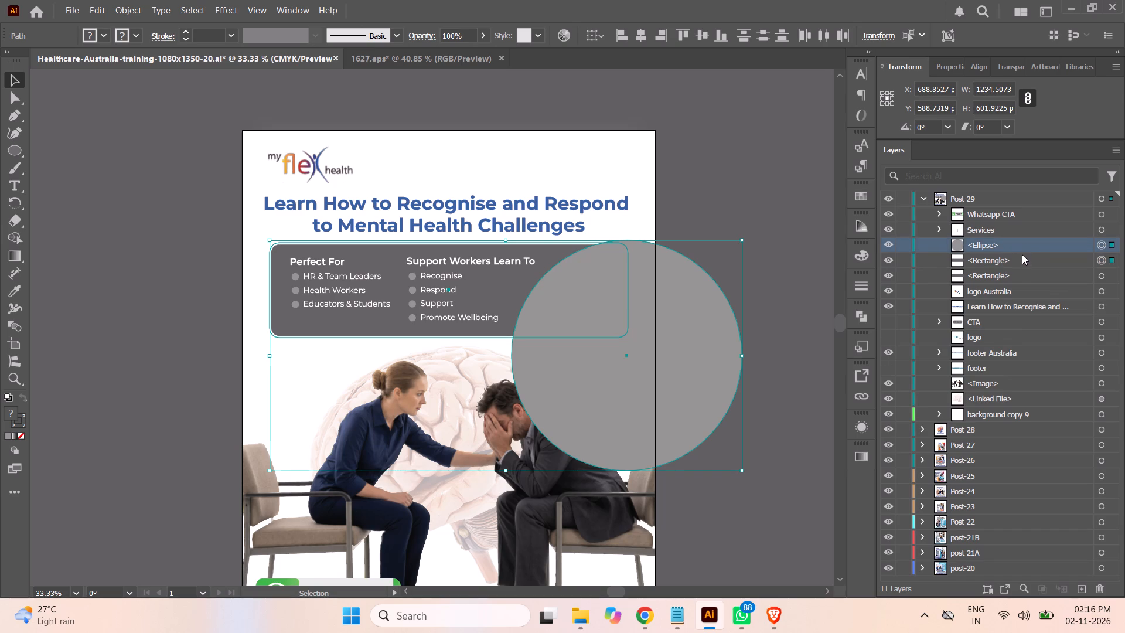
pyautogui.moveTo(1022, 254); pyautogui.dragTo(1023, 265)
pyautogui.moveTo(1023, 242); pyautogui.dragTo(1024, 264)
pyautogui.moveTo(1023, 245); pyautogui.dragTo(1023, 266)
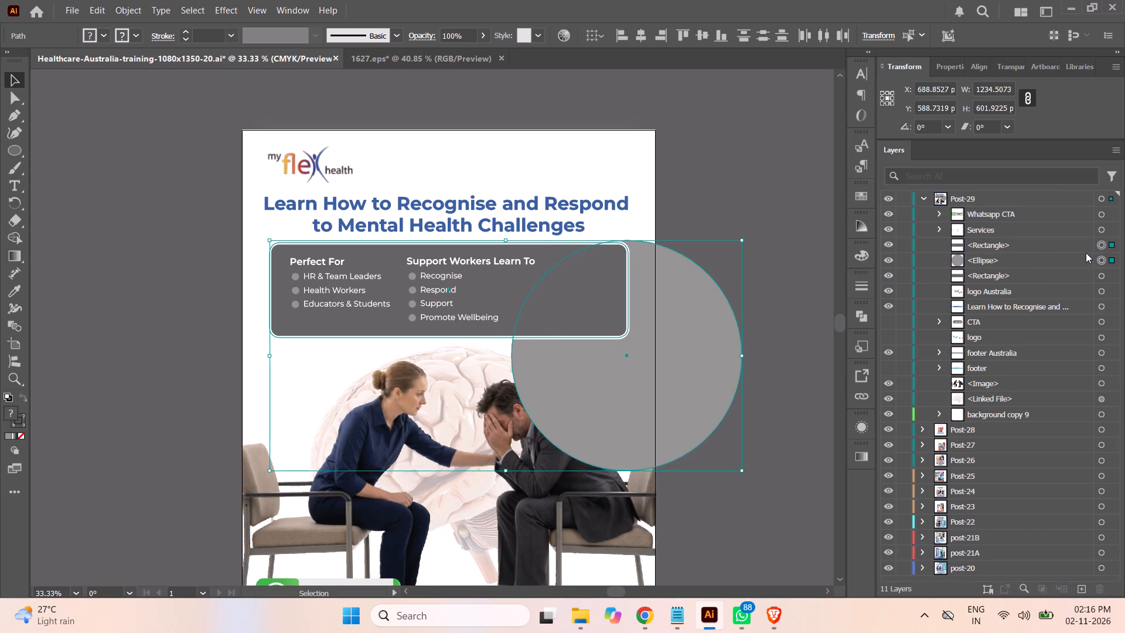
pyautogui.hotkey('ctrl', '7')
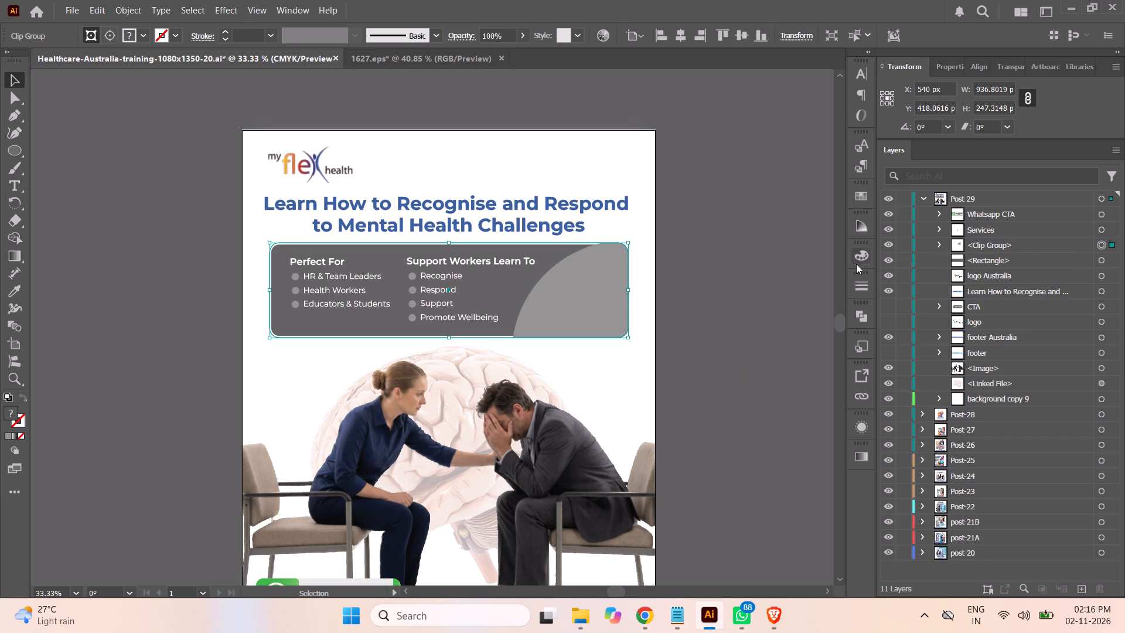
pyautogui.click(845, 261)
pyautogui.moveTo(839, 266); pyautogui.dragTo(842, 283)
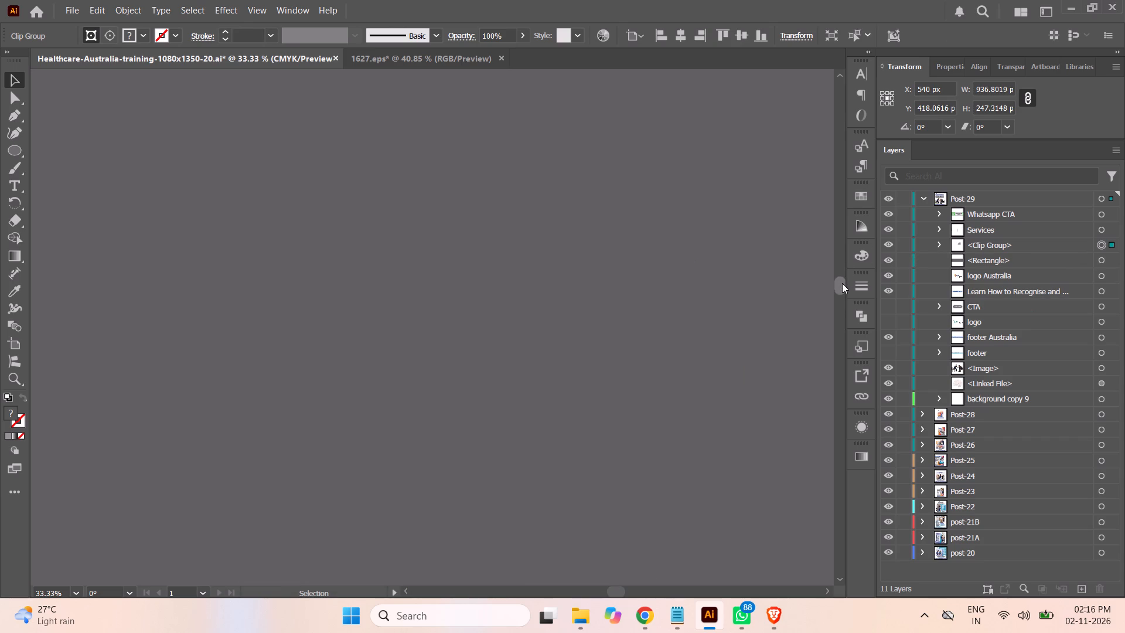
pyautogui.moveTo(842, 283); pyautogui.dragTo(849, 312)
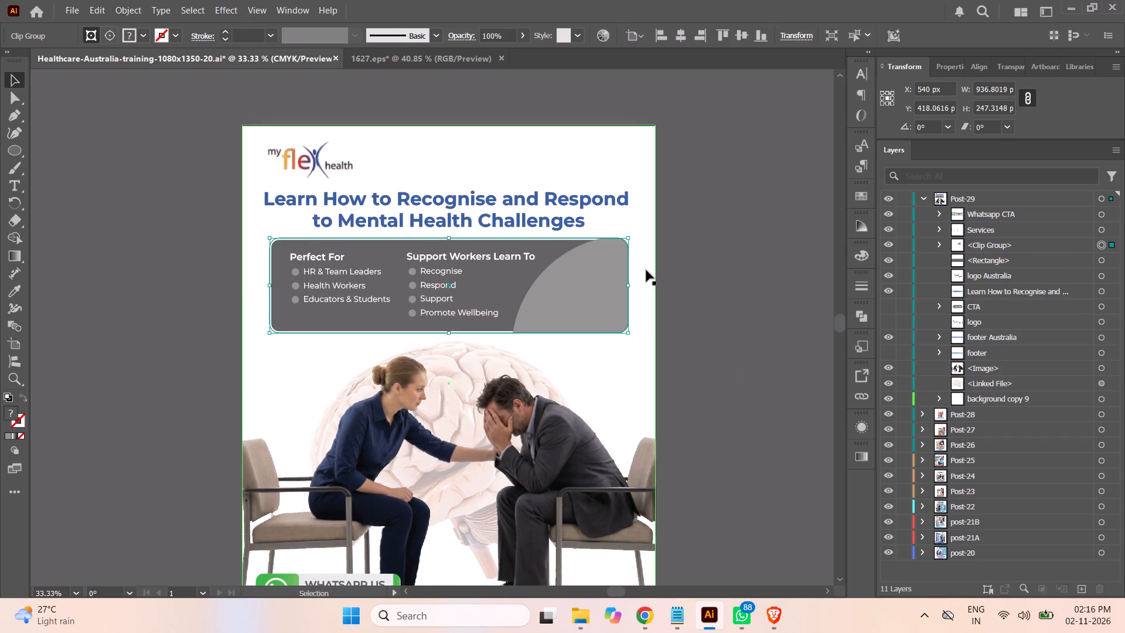
pyautogui.click(15, 79)
pyautogui.click(54, 200)
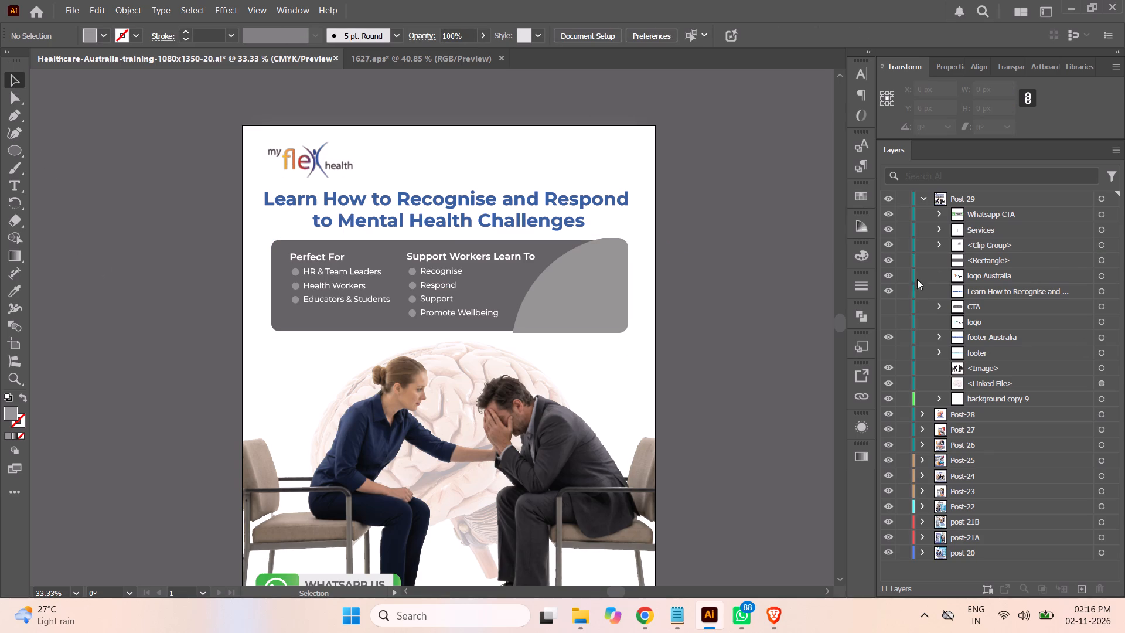
# Sample the clipped circle's light grey fill and copy its hex code, 939393.
pyautogui.click(1104, 258)
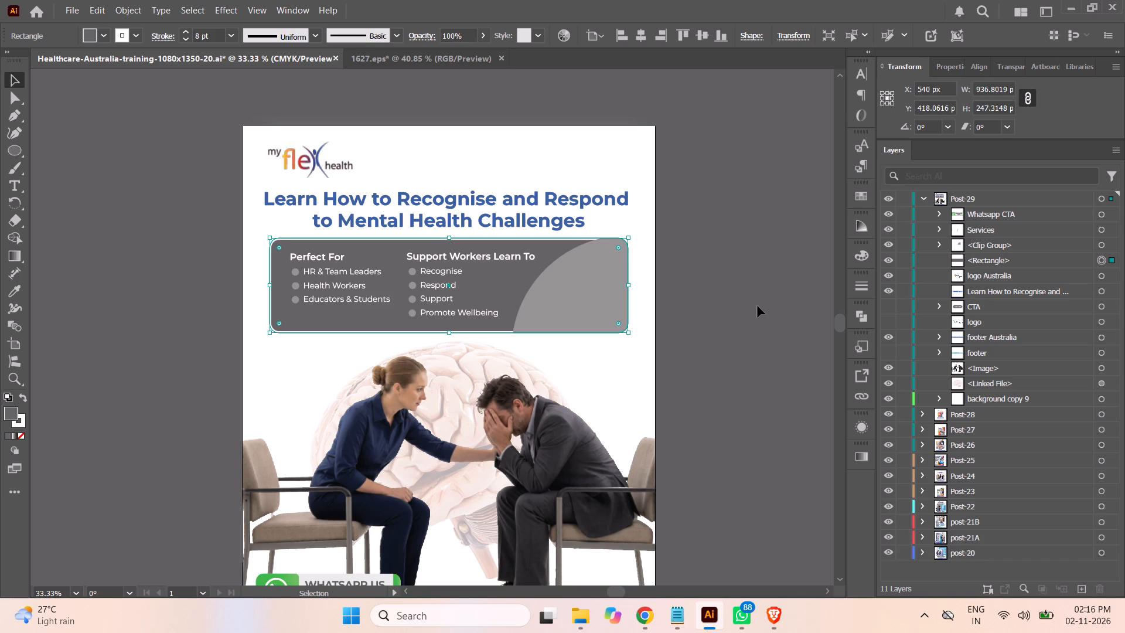
pyautogui.click(755, 302)
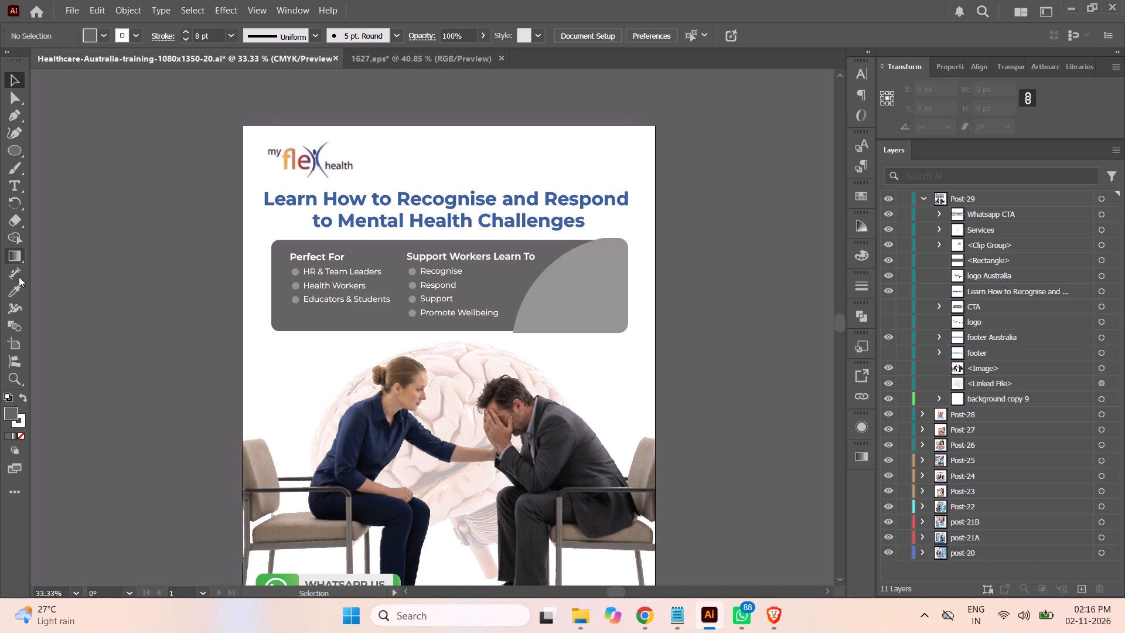
pyautogui.click(15, 294)
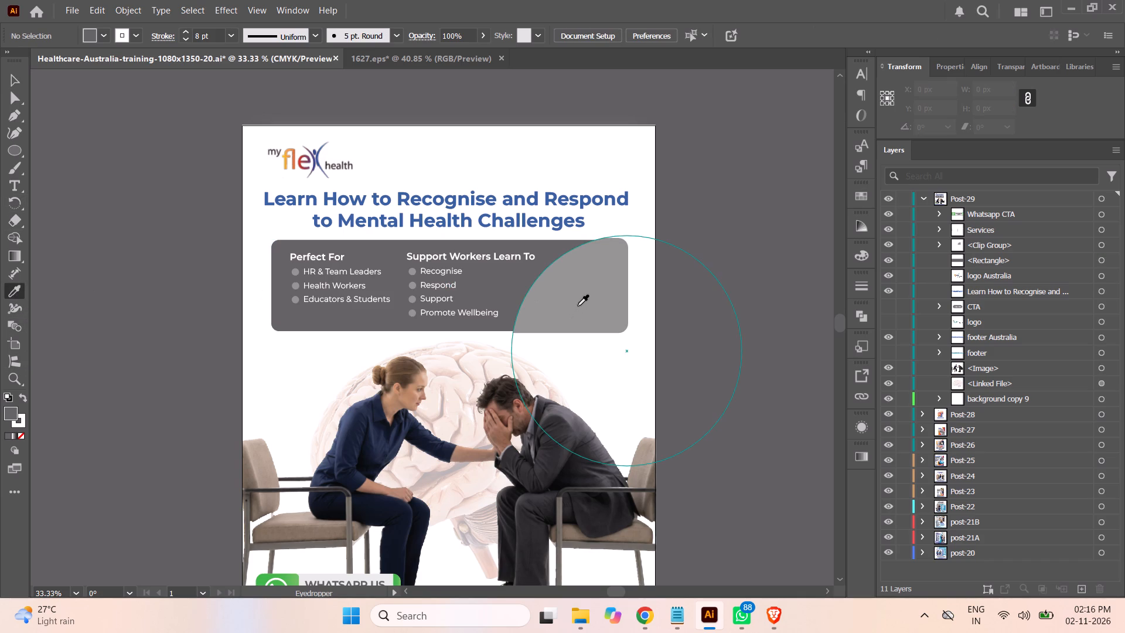
pyautogui.click(578, 306)
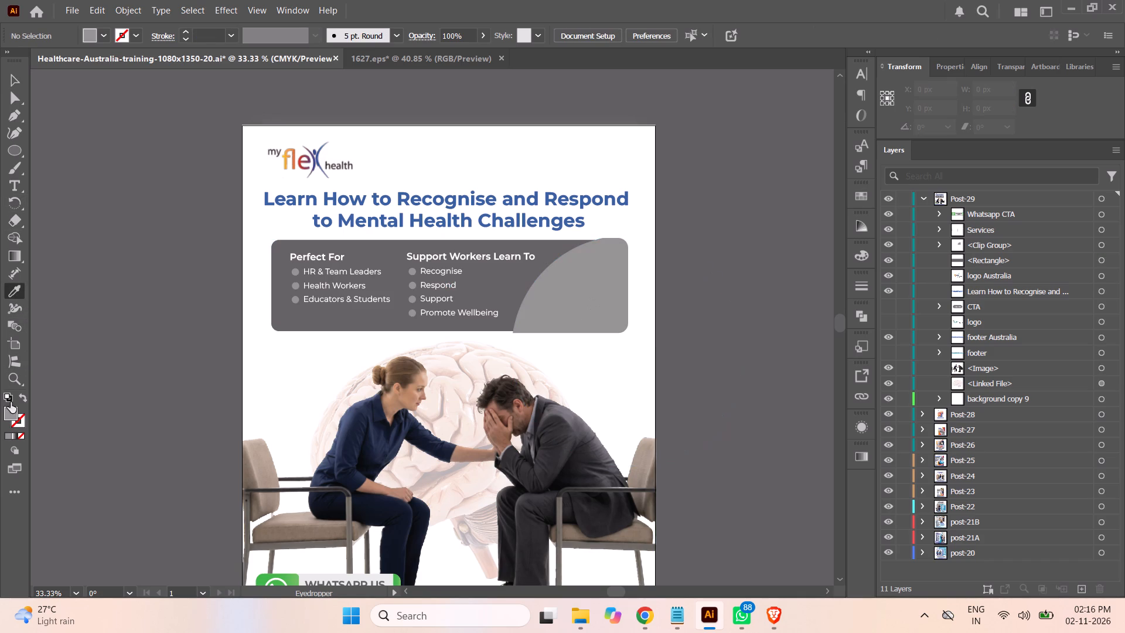
pyautogui.doubleClick(12, 409)
pyautogui.doubleClick(925, 363)
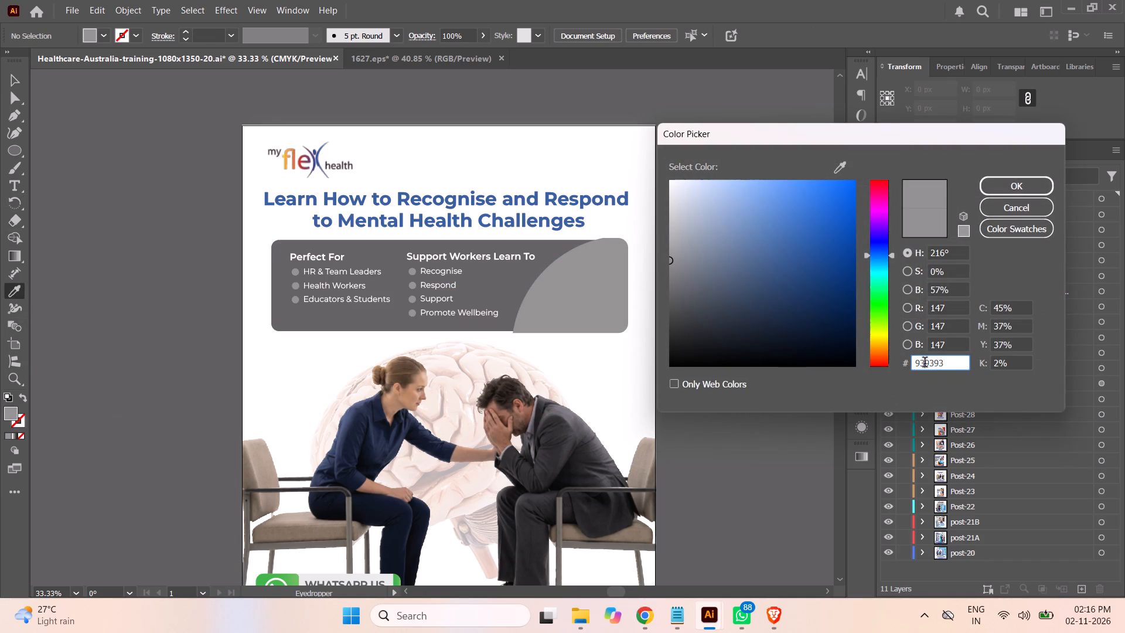
pyautogui.hotkey('ctrl', 'c')
pyautogui.click(1007, 186)
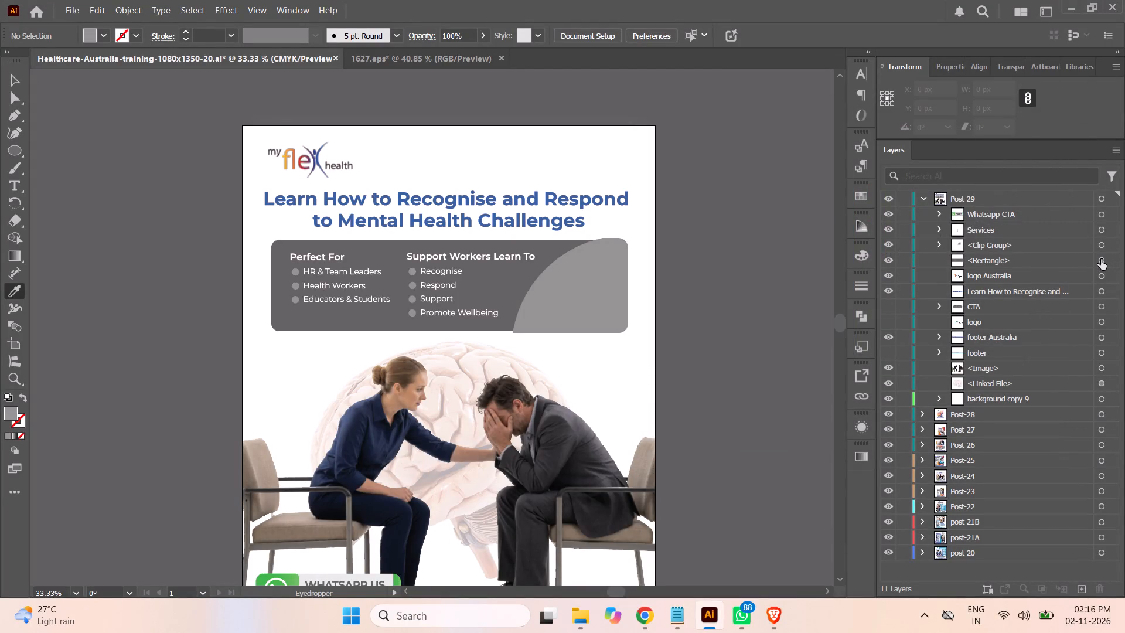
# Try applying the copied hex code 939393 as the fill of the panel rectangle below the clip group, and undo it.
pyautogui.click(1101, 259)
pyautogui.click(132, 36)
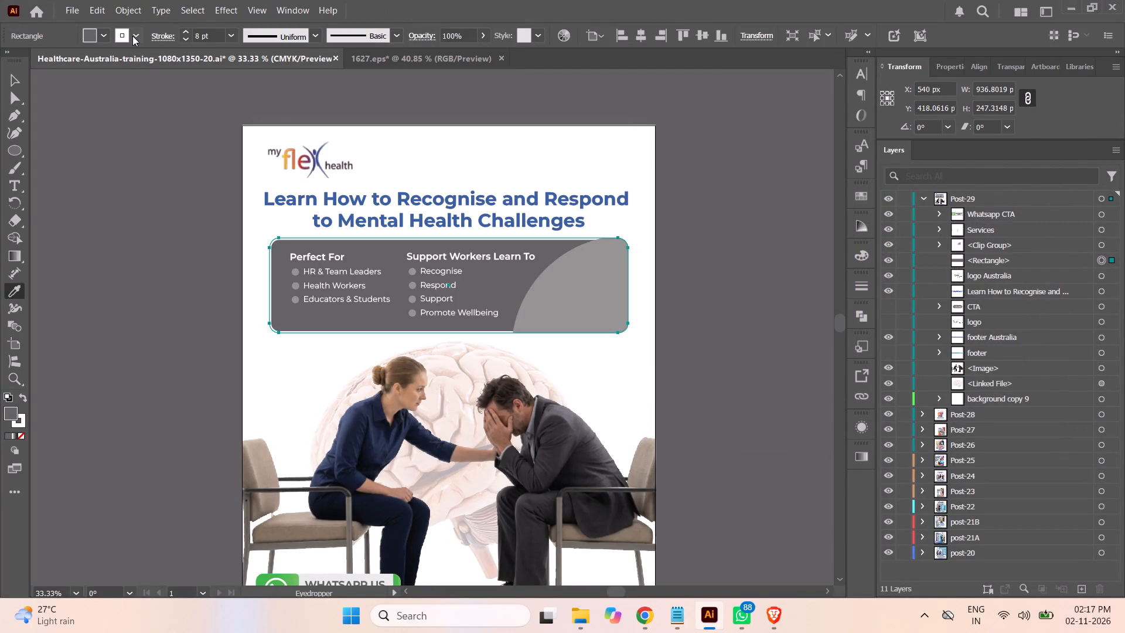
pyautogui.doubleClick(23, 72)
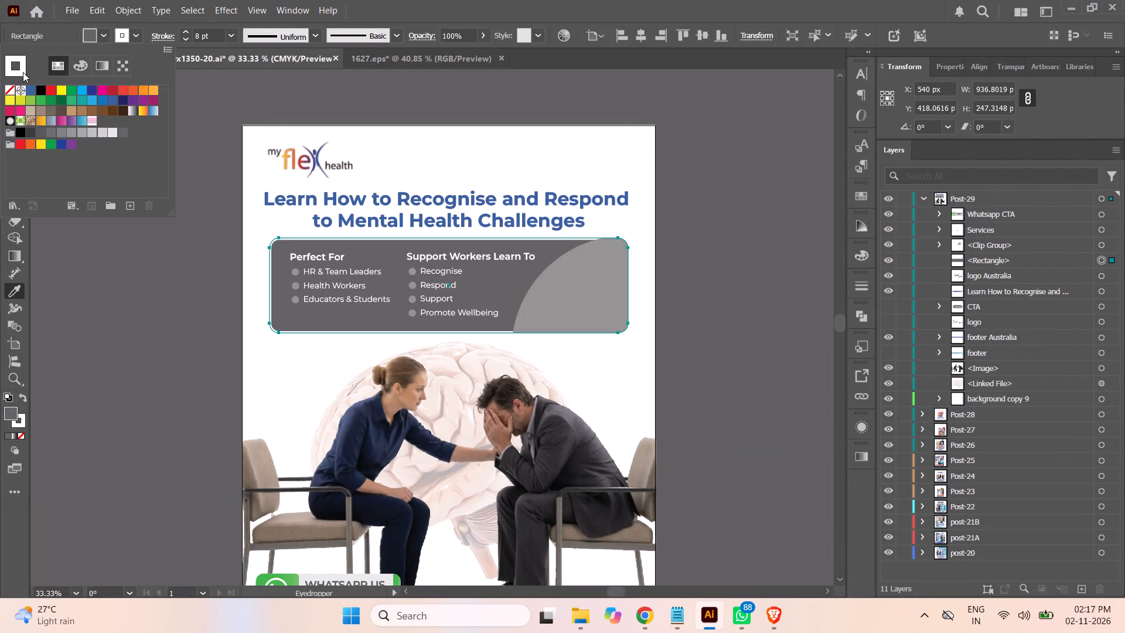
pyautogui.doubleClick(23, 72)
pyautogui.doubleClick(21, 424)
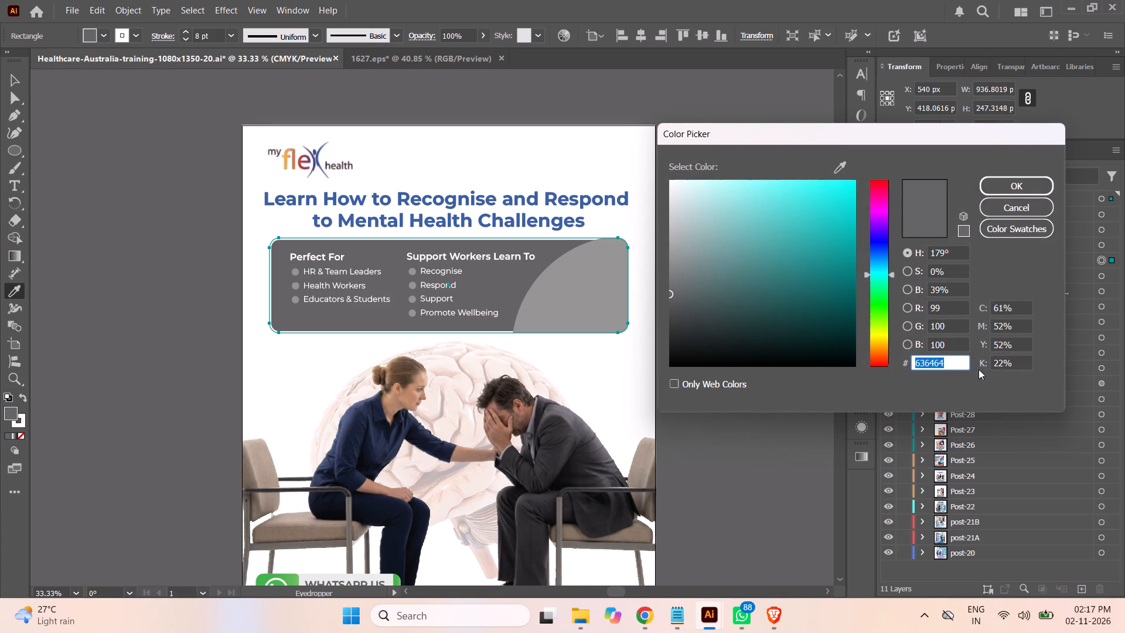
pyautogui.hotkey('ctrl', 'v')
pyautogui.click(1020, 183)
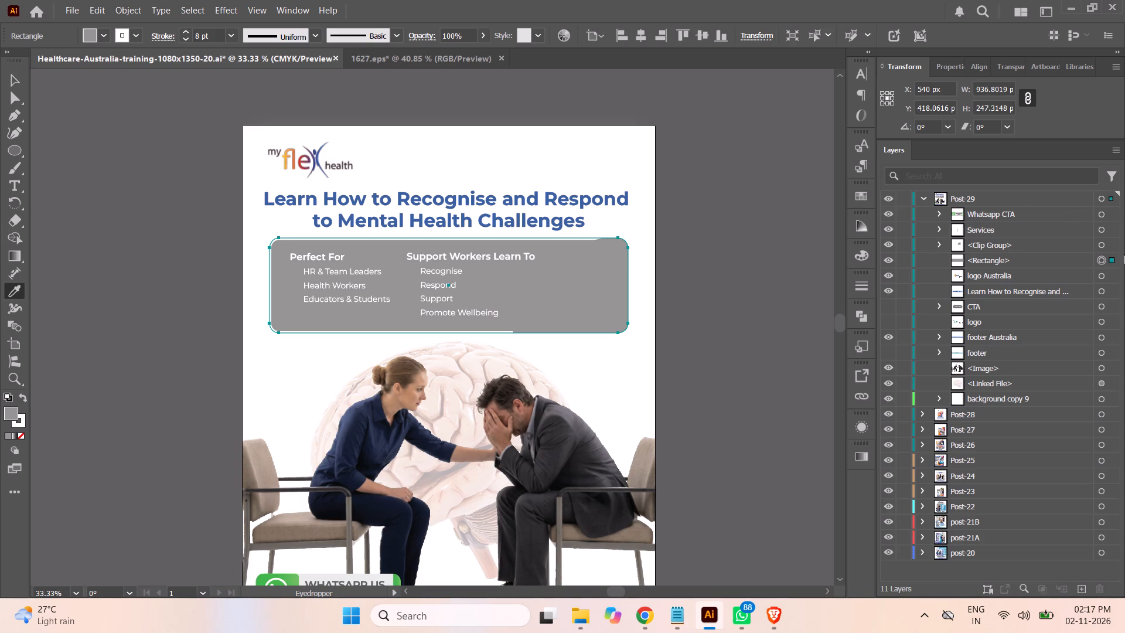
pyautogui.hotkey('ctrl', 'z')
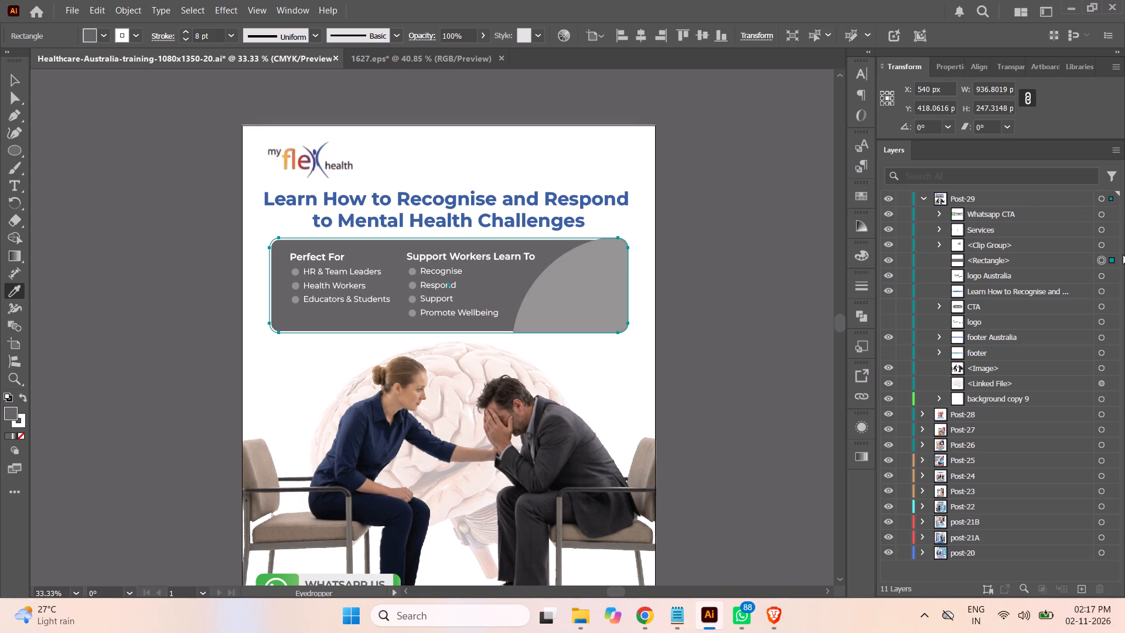
# Set the stroke colour of the panel rectangle below the clip group to 939393 and deselect it.
pyautogui.click(21, 424)
pyautogui.doubleClick(21, 426)
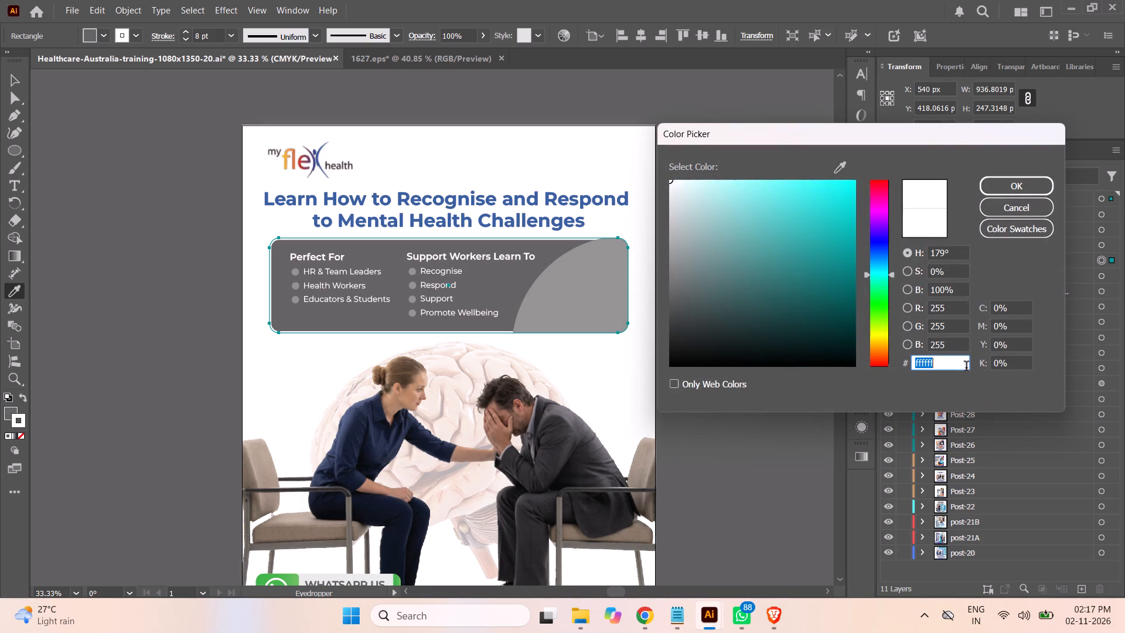
pyautogui.hotkey('ctrl', 'v')
pyautogui.click(1017, 183)
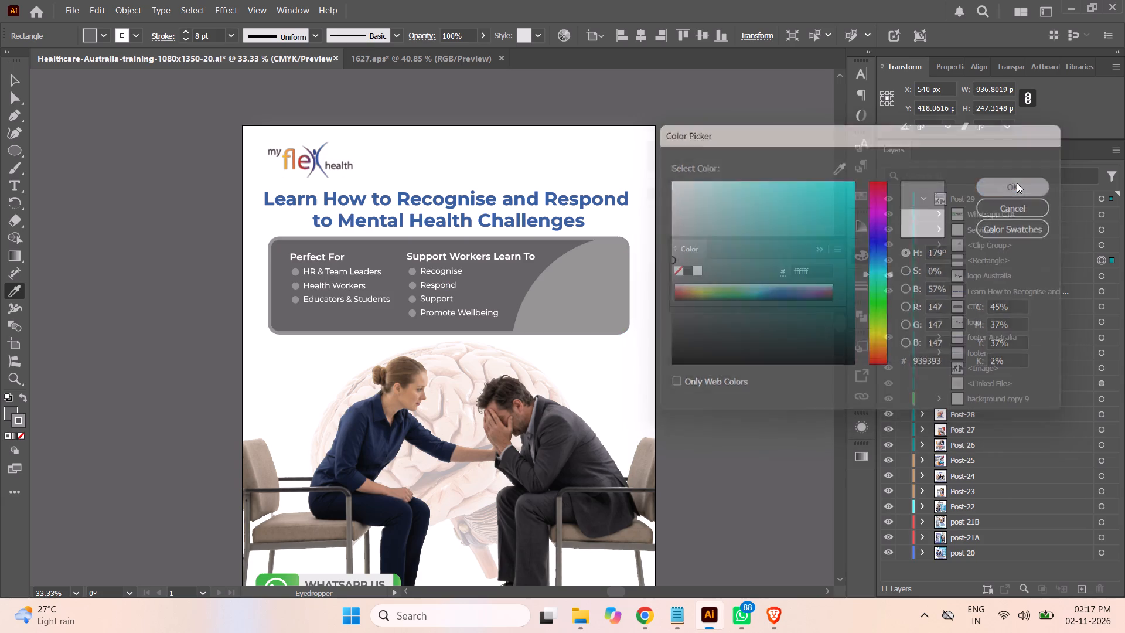
pyautogui.click(15, 82)
pyautogui.click(88, 185)
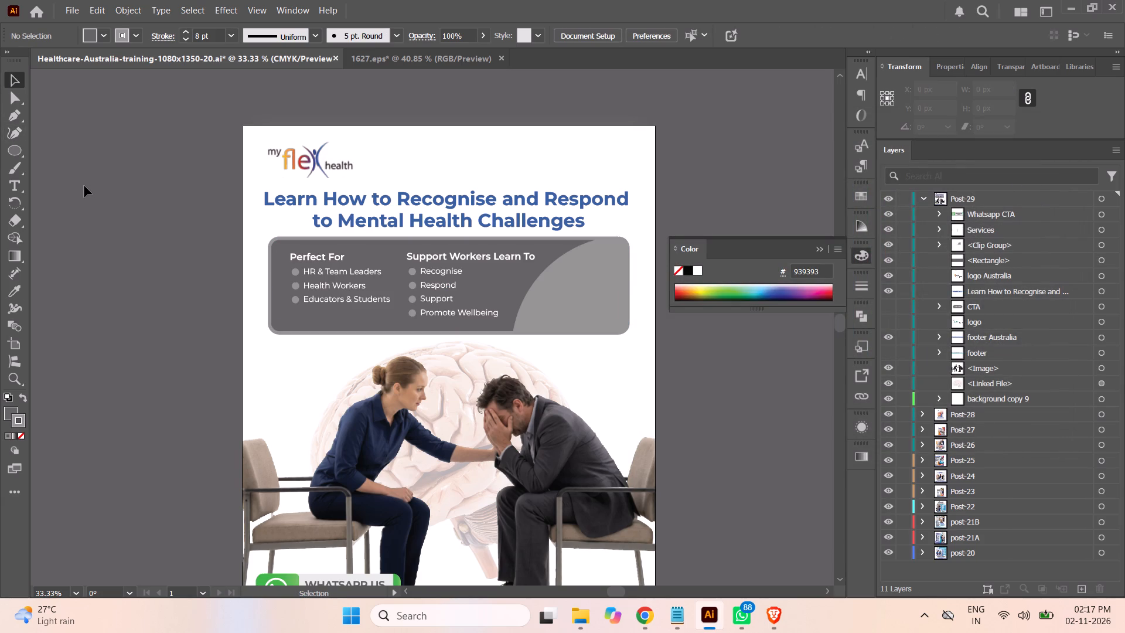
# Collapse the open colour settings to clear the view beside the artboard.
pyautogui.click(820, 250)
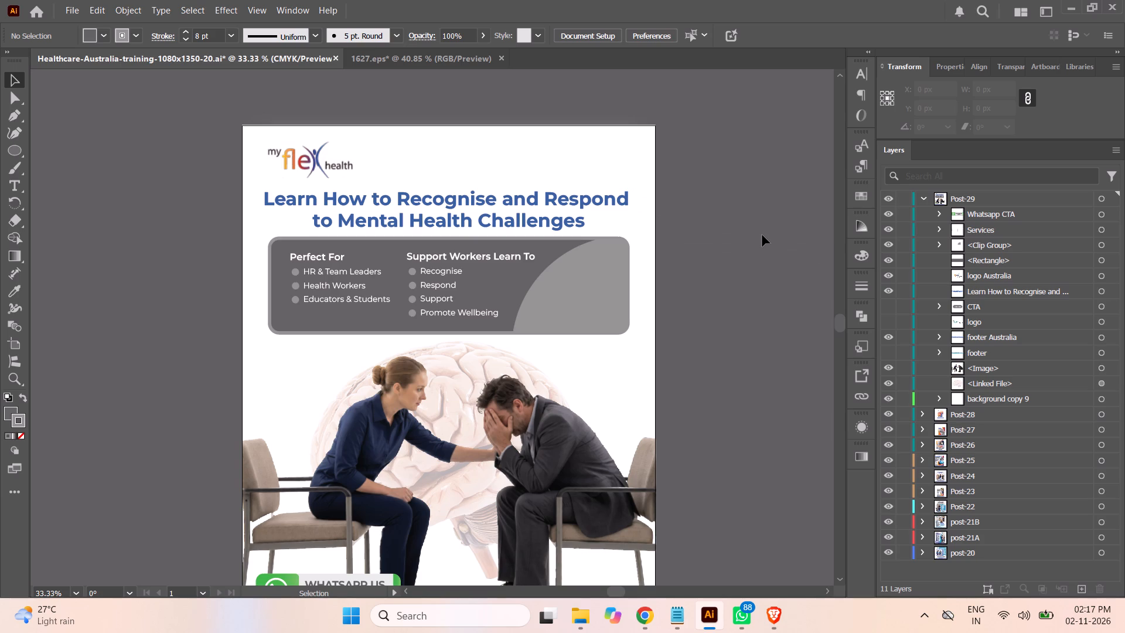
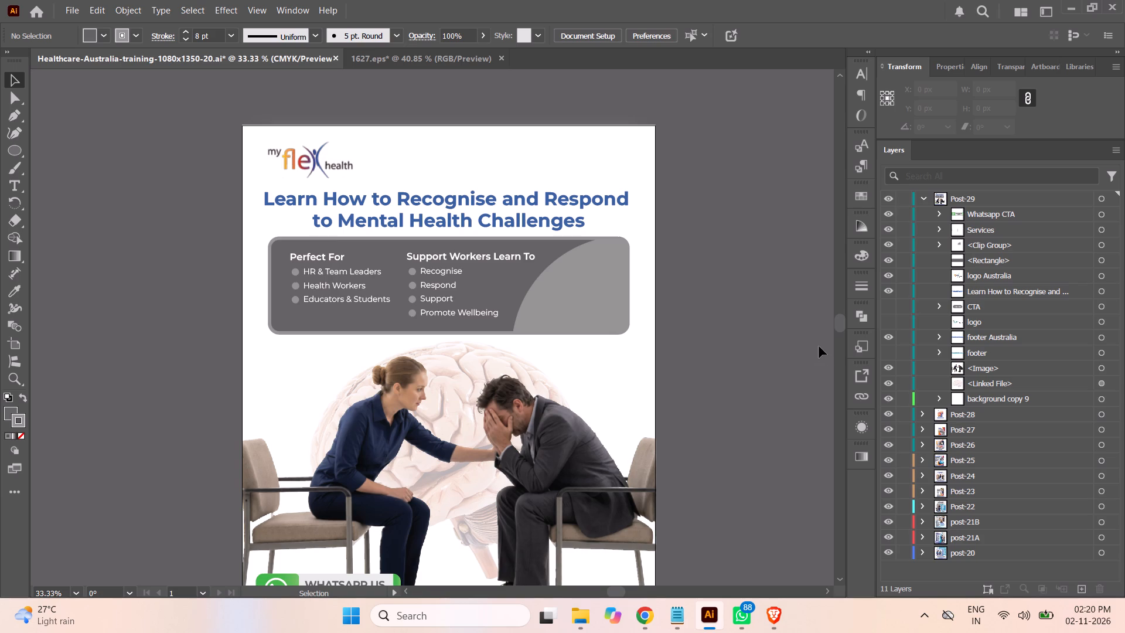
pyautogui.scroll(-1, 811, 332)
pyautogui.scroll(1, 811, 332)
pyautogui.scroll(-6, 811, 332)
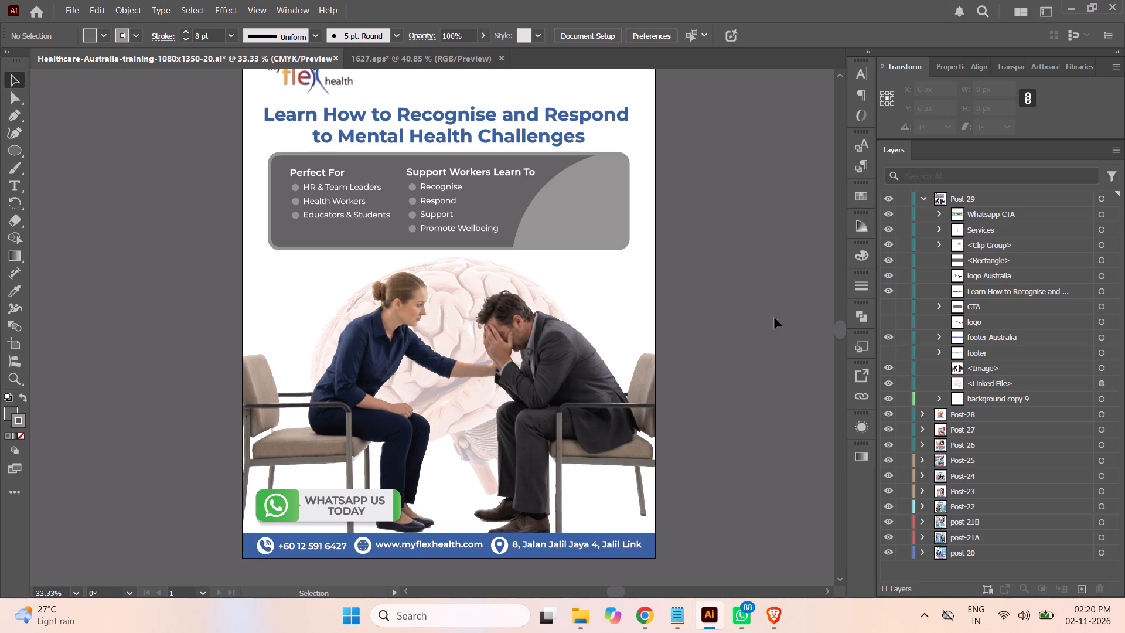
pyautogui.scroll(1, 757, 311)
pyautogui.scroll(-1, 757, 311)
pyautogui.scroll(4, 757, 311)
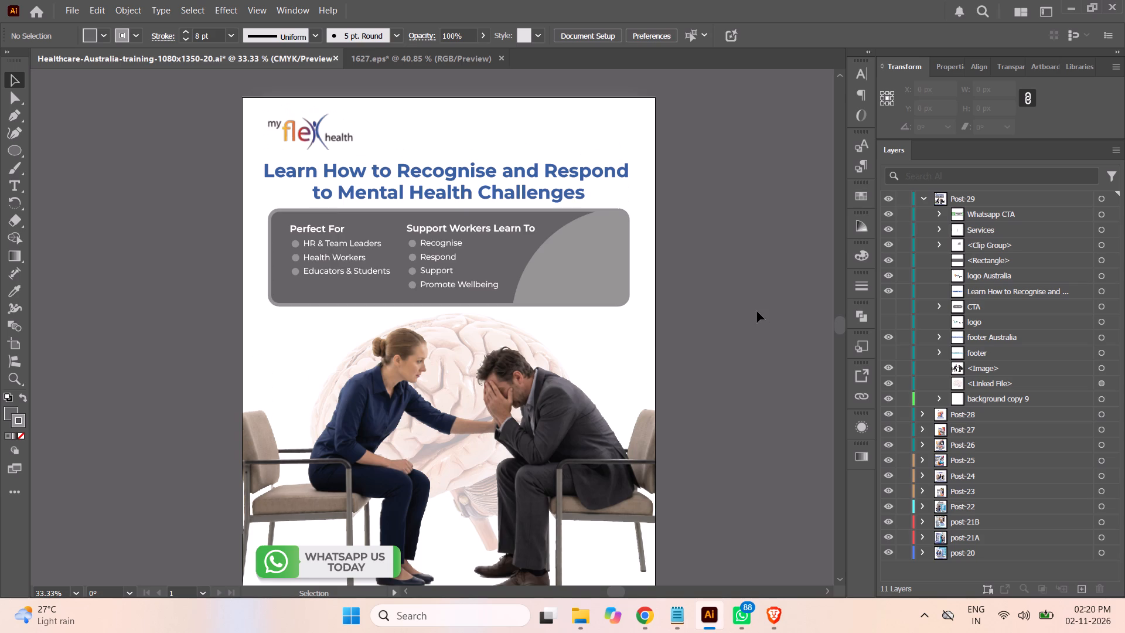
# Switch to File Explorer at the modern-social-media-lower-thirds folder.
pyautogui.click(582, 617)
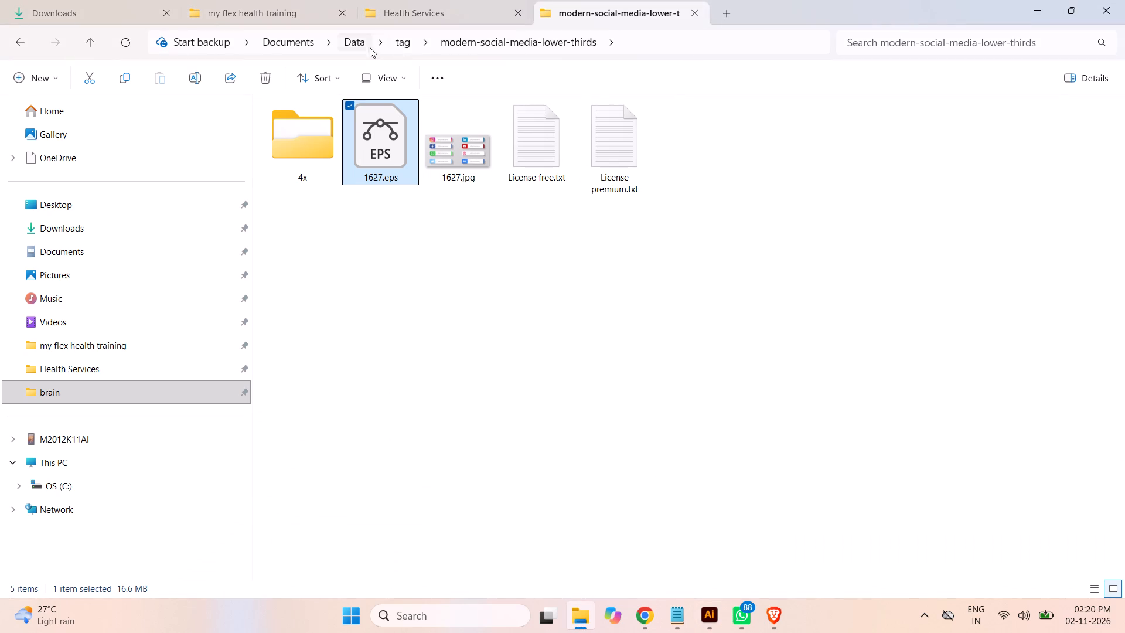
# Look through the Data asset folders and the Health Services images and icons for material suited to the post.
pyautogui.click(401, 42)
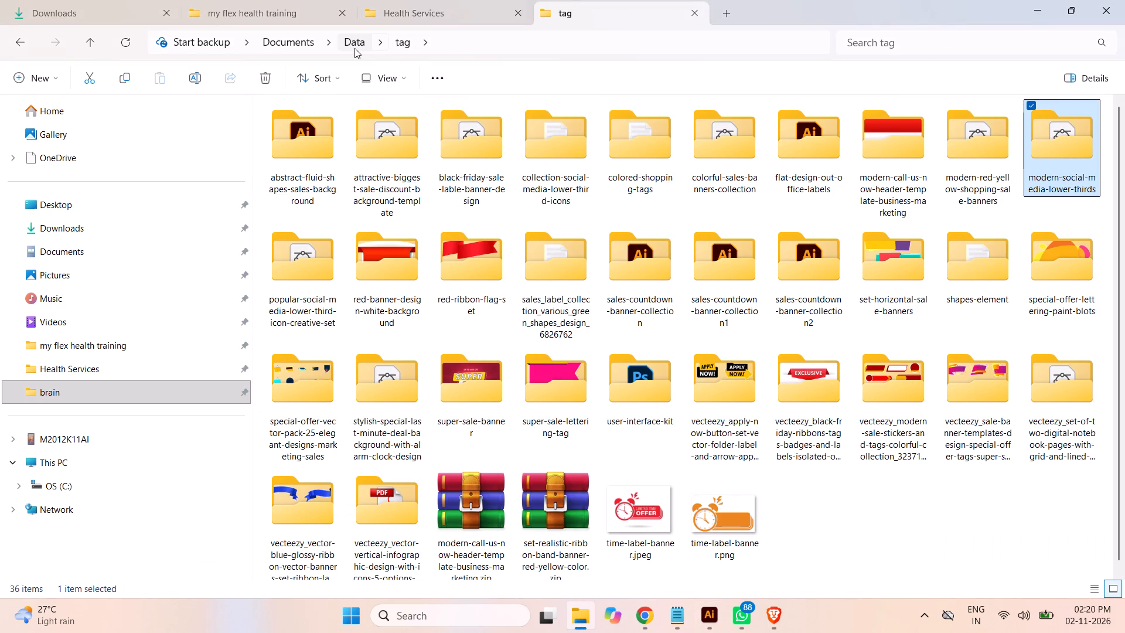
pyautogui.click(353, 45)
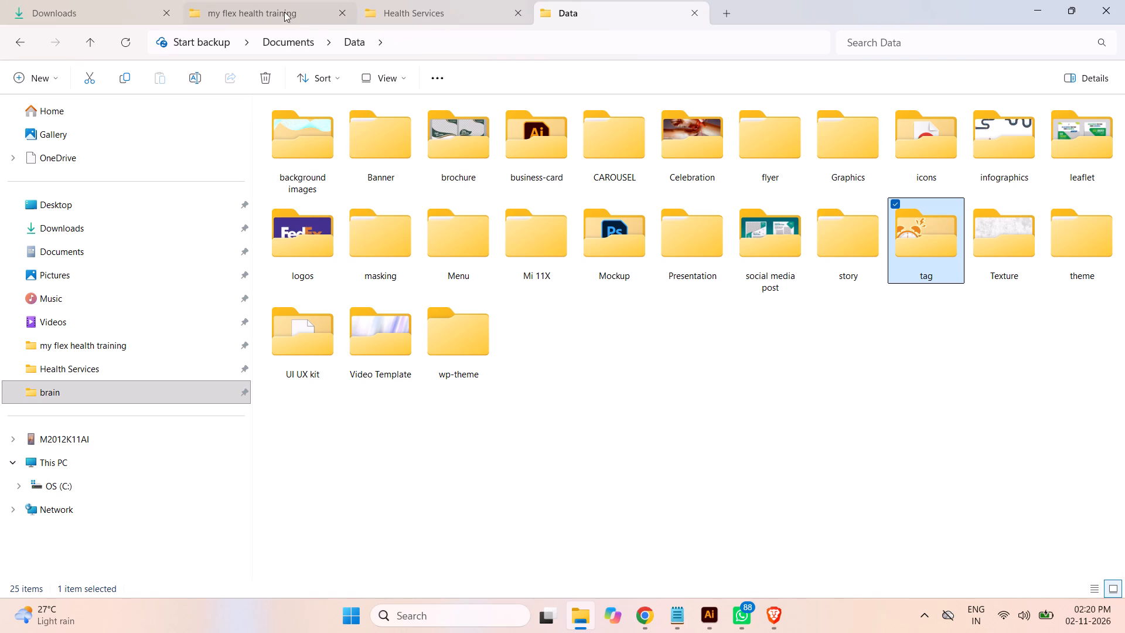
pyautogui.click(437, 3)
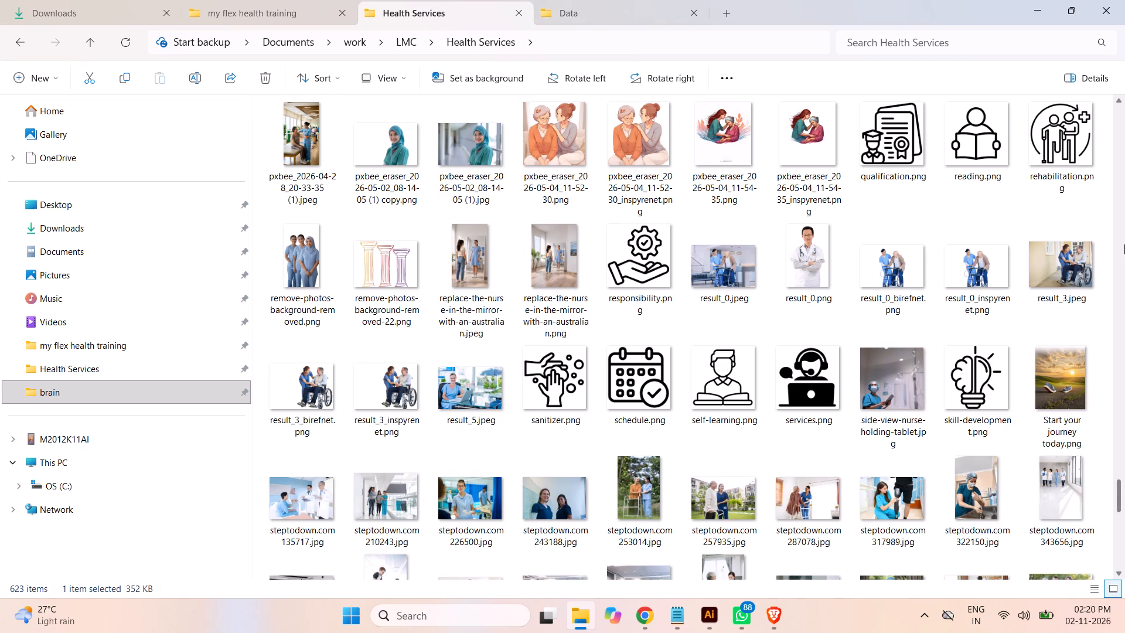
pyautogui.moveTo(1117, 498); pyautogui.dragTo(1119, 510)
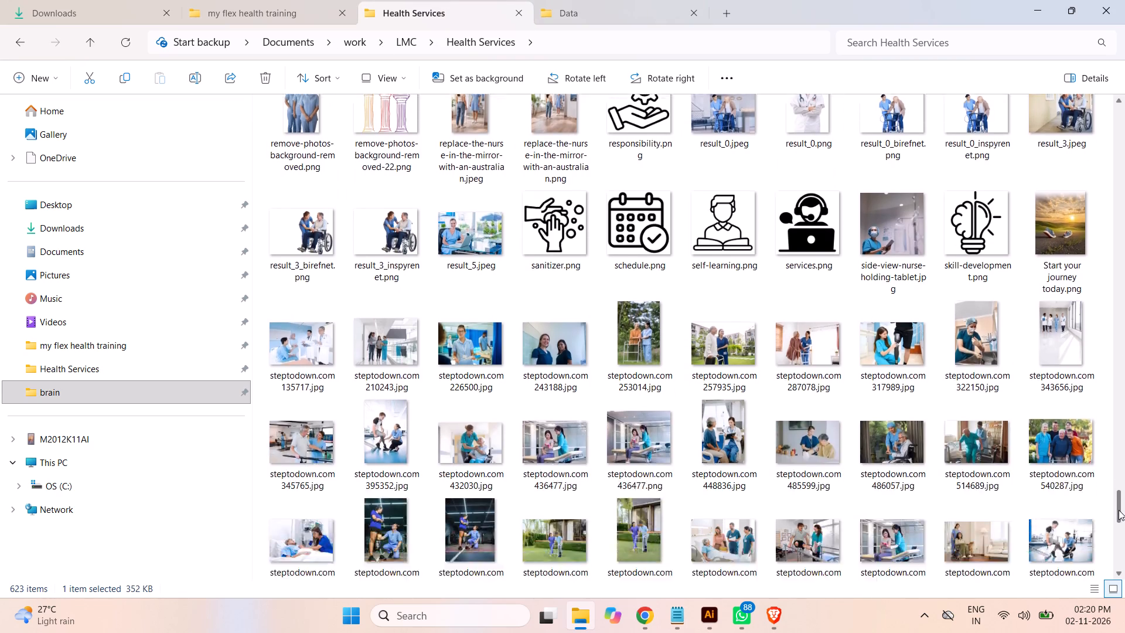
pyautogui.moveTo(1119, 510); pyautogui.dragTo(1121, 543)
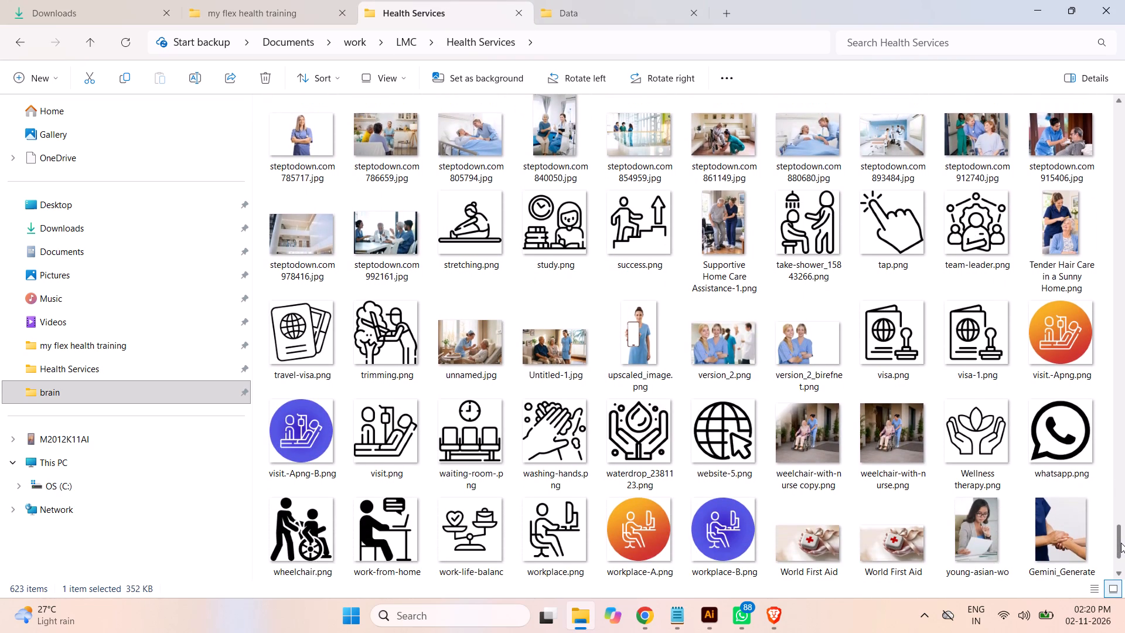
pyautogui.moveTo(1121, 543); pyautogui.dragTo(1121, 543)
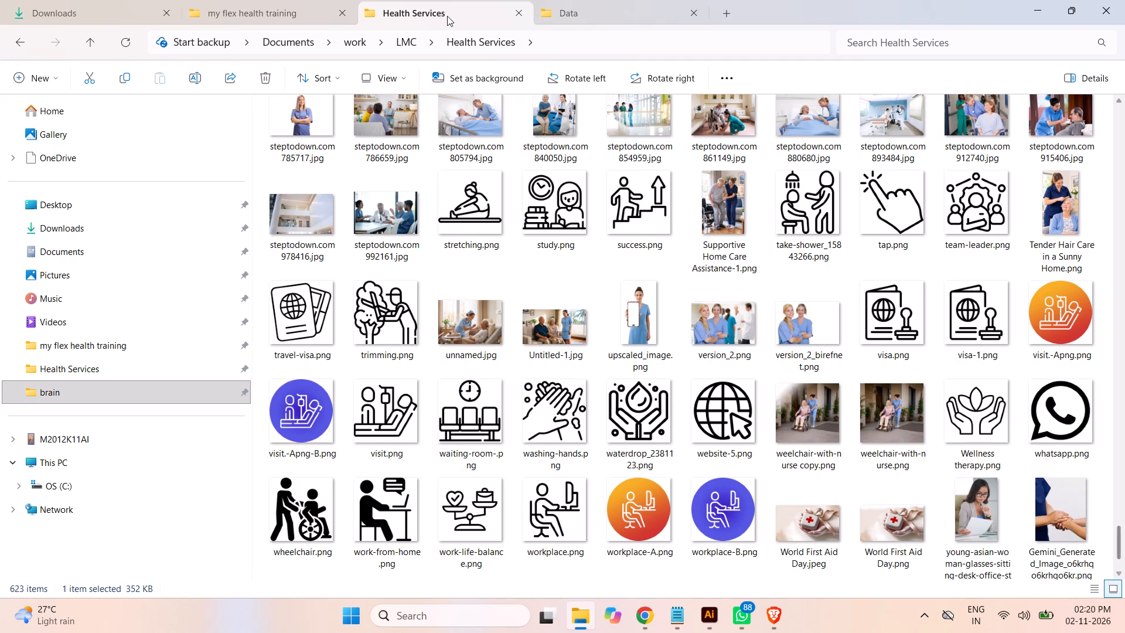
# Open the earlier post design Healthcare-australia-Post-12.jpg from the my flex health training folder for reference.
pyautogui.click(266, 5)
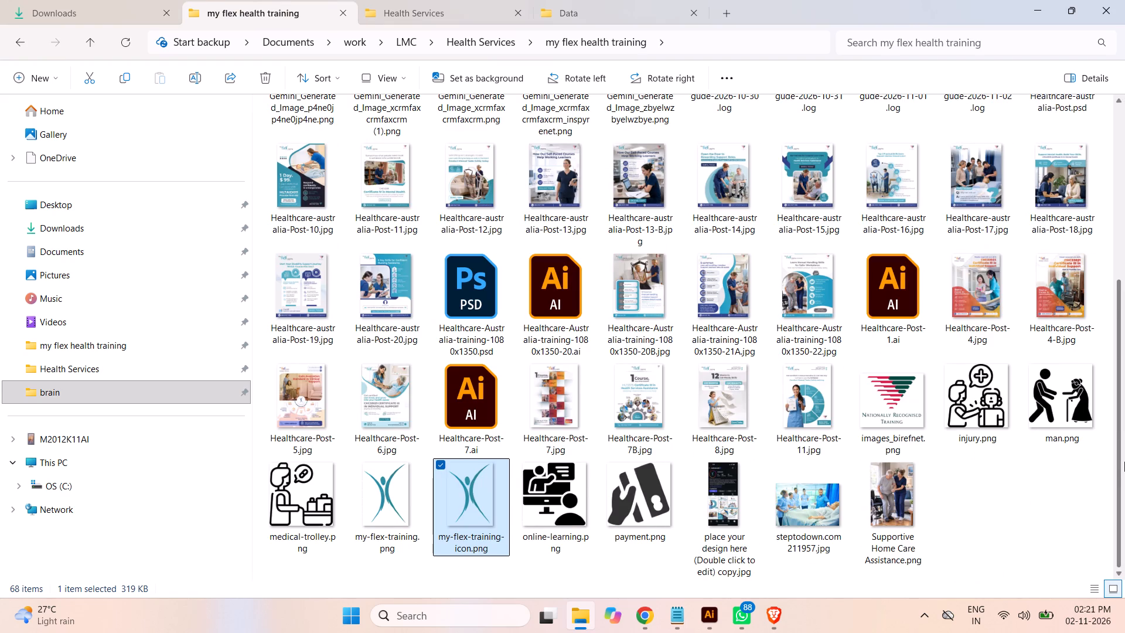
pyautogui.doubleClick(480, 185)
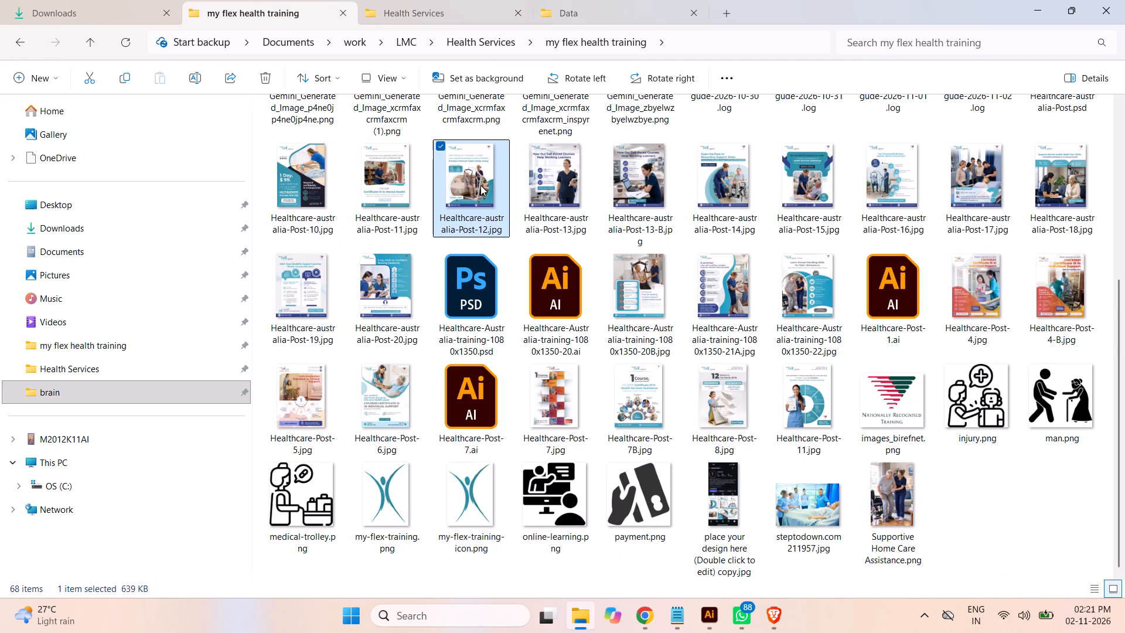
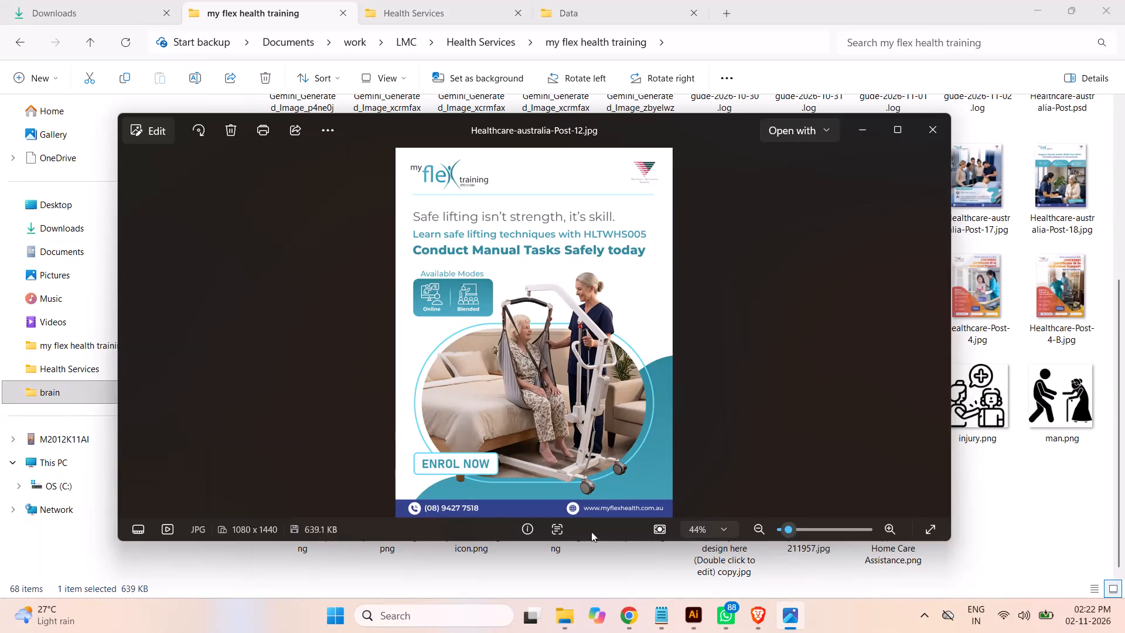
# Return to the Health Services folder and check its last images and icons for material suited to the post.
pyautogui.click(565, 618)
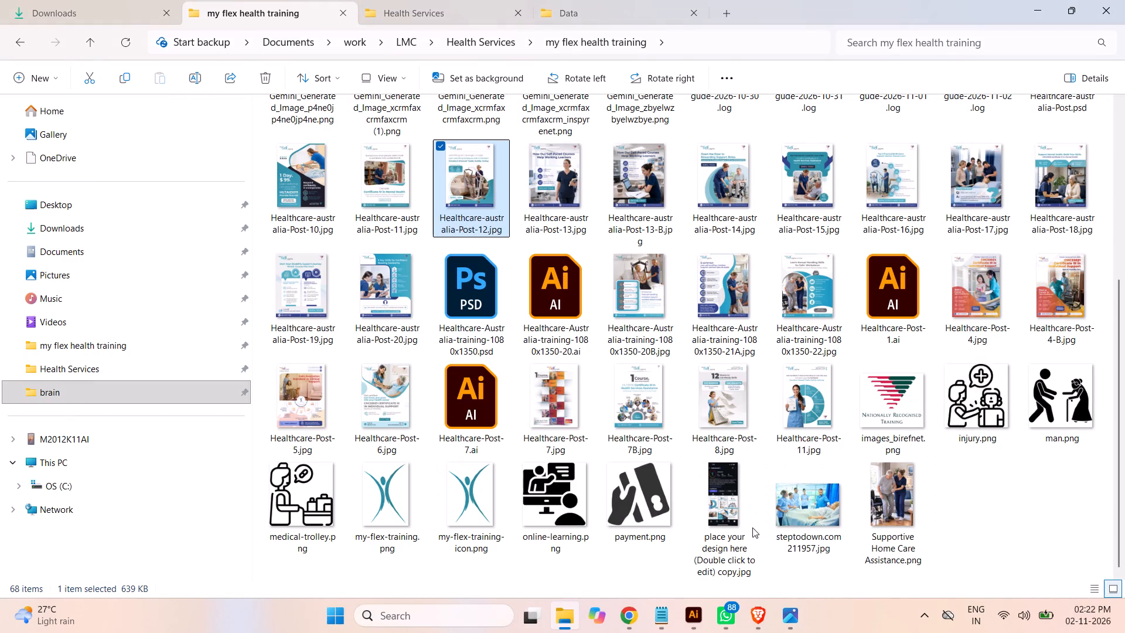
pyautogui.click(472, 8)
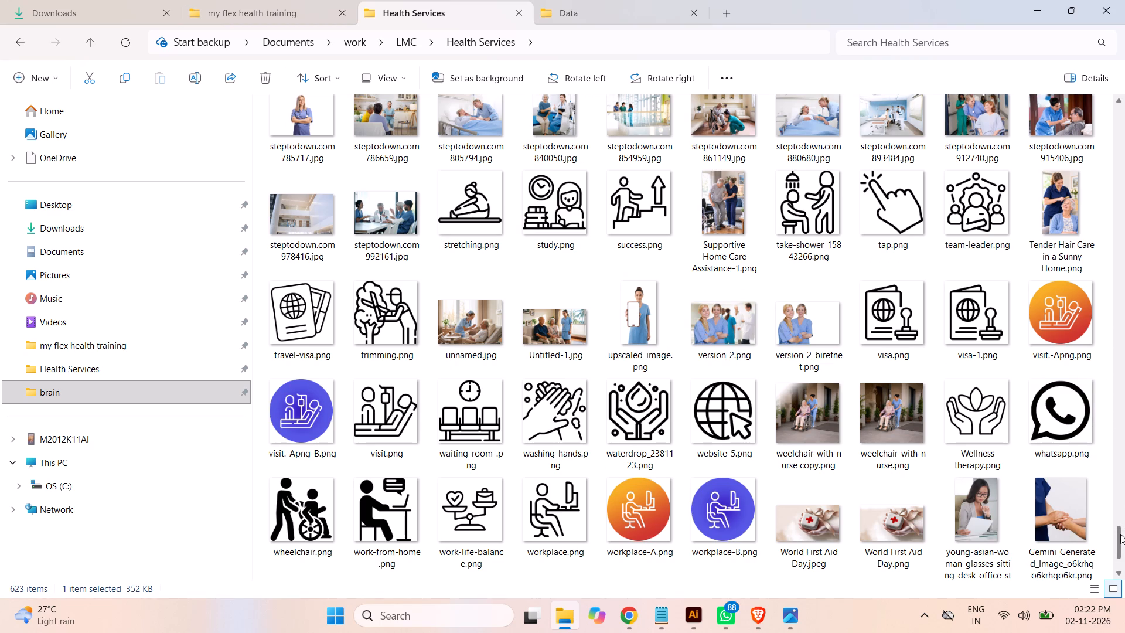
pyautogui.moveTo(1120, 539); pyautogui.dragTo(1120, 554)
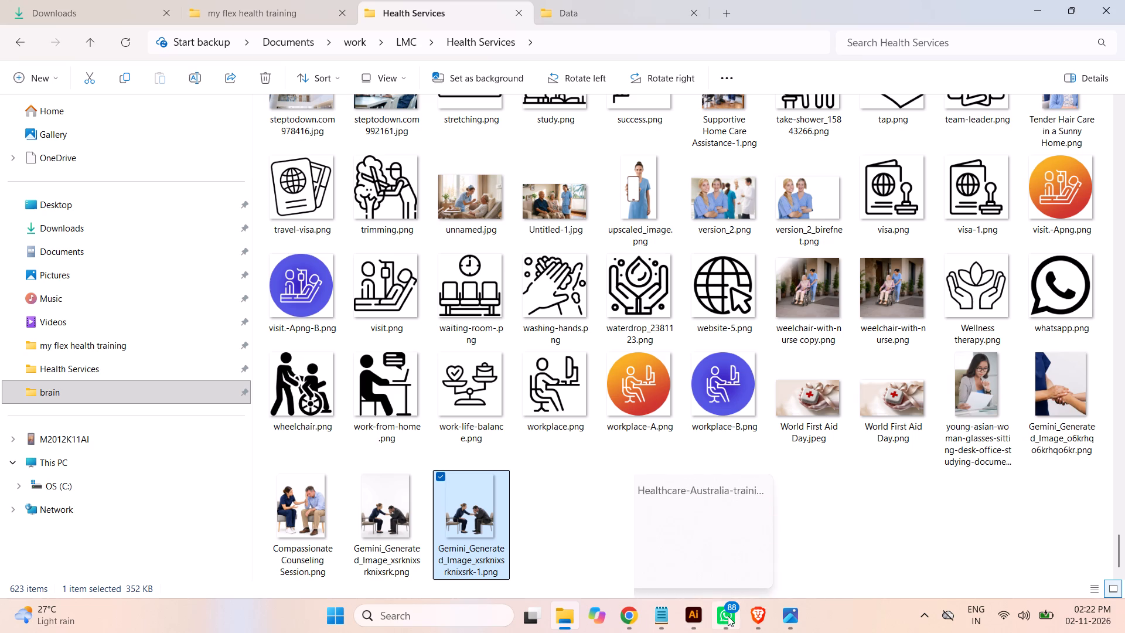
# Switch to the Brave browser and bring up the Flaticon search page to look for icons.
pyautogui.click(765, 617)
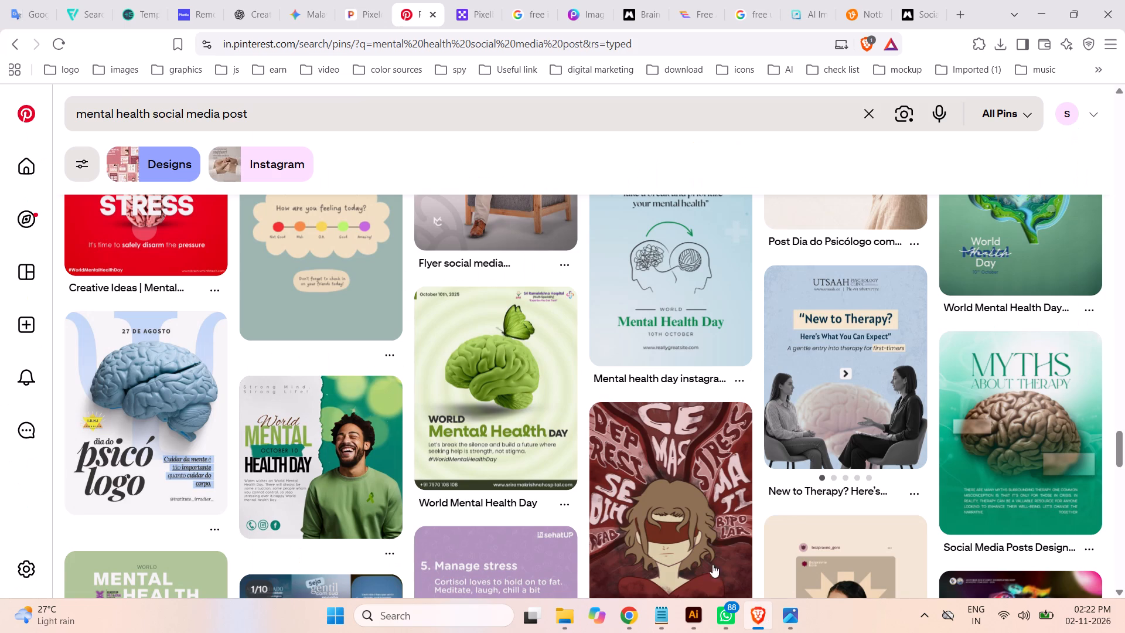
pyautogui.click(89, 11)
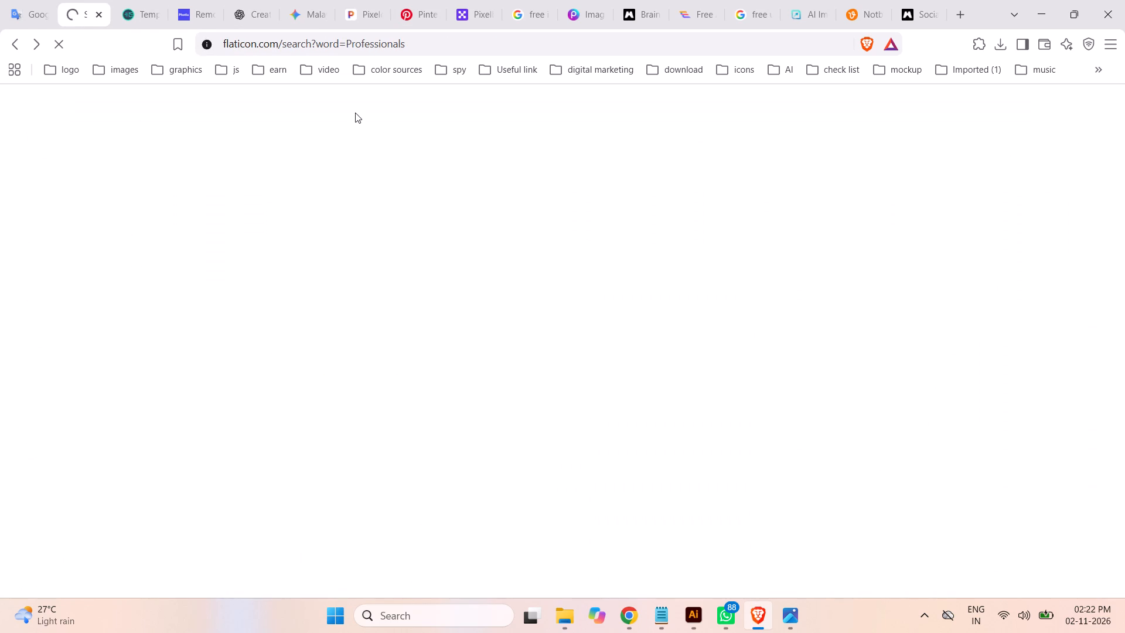
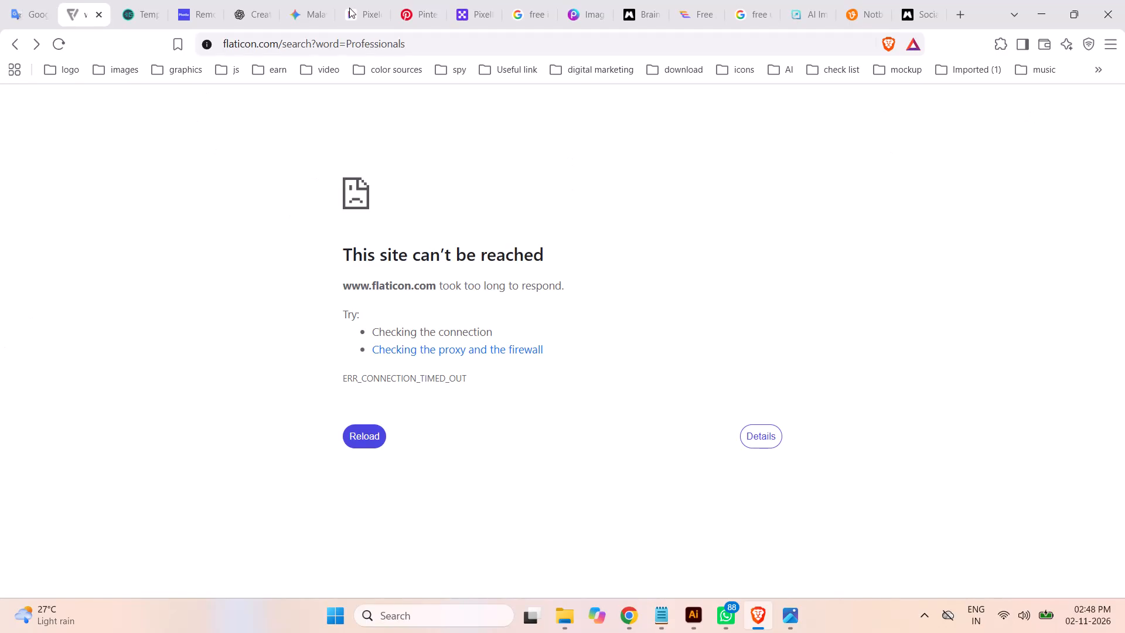
# Reload the Flaticon search page and search its icons for "online study".
pyautogui.click(382, 47)
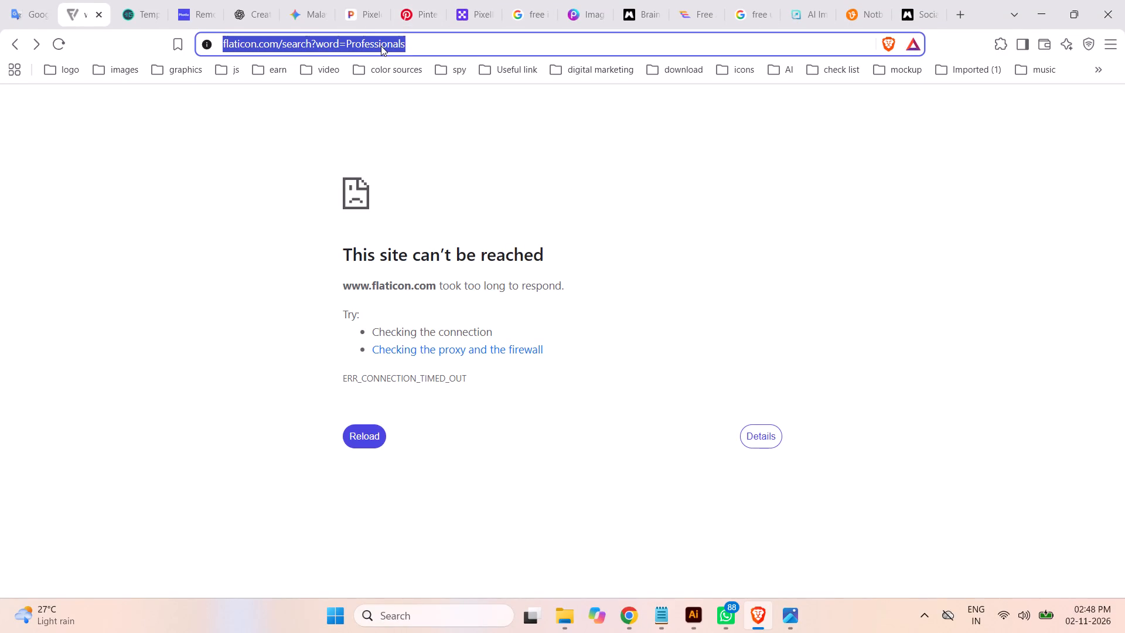
pyautogui.press('Return')
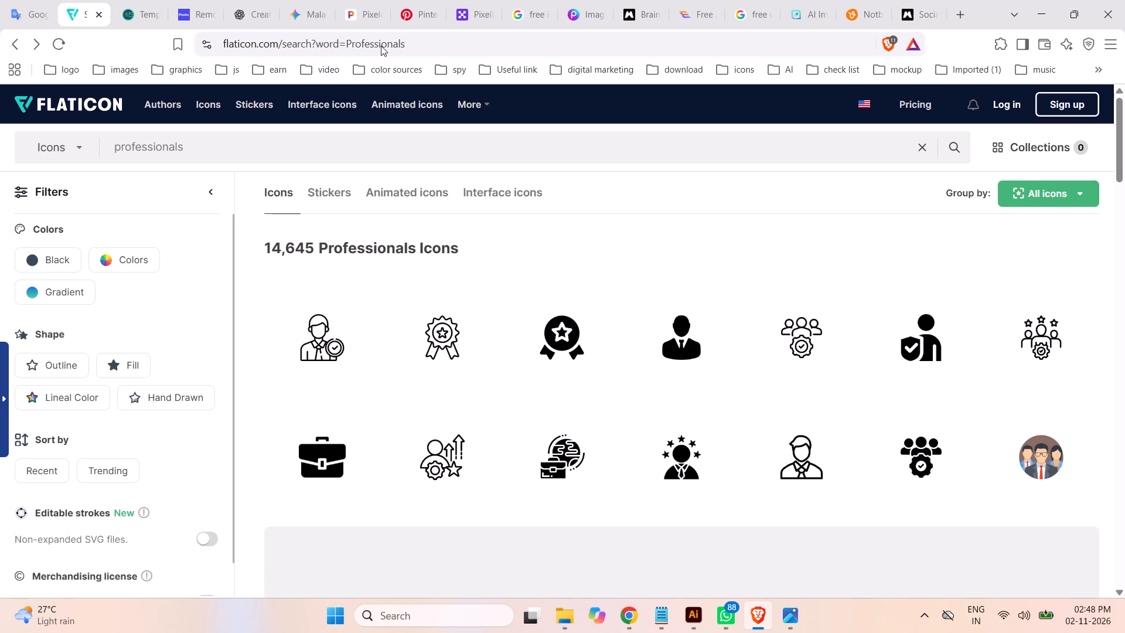
pyautogui.doubleClick(151, 149)
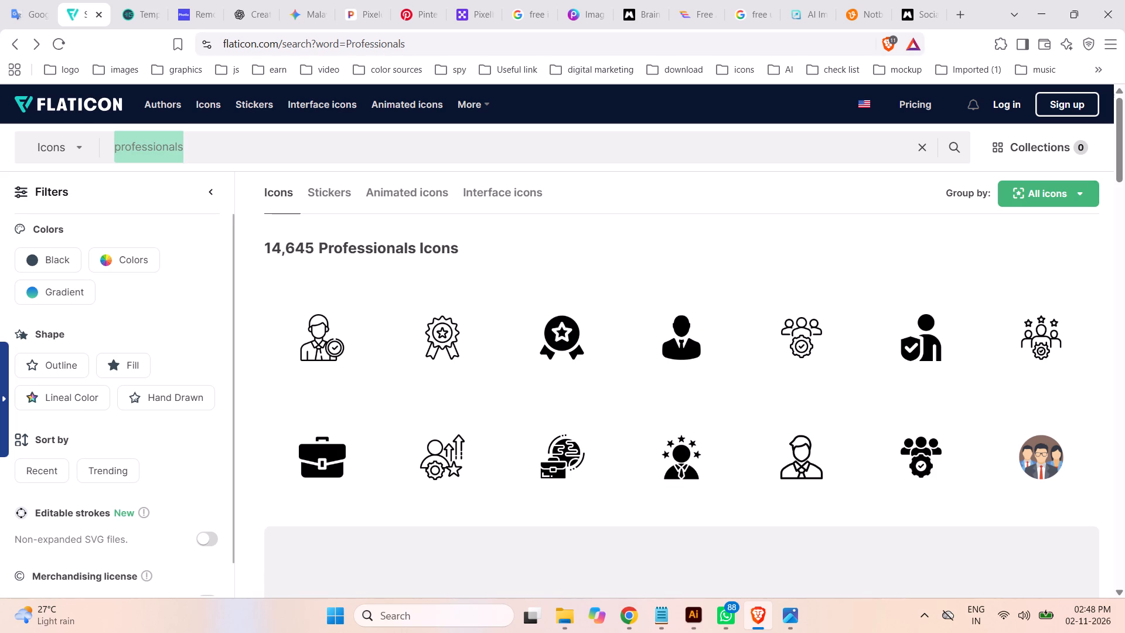
pyautogui.write('online study')
pyautogui.press('Return')
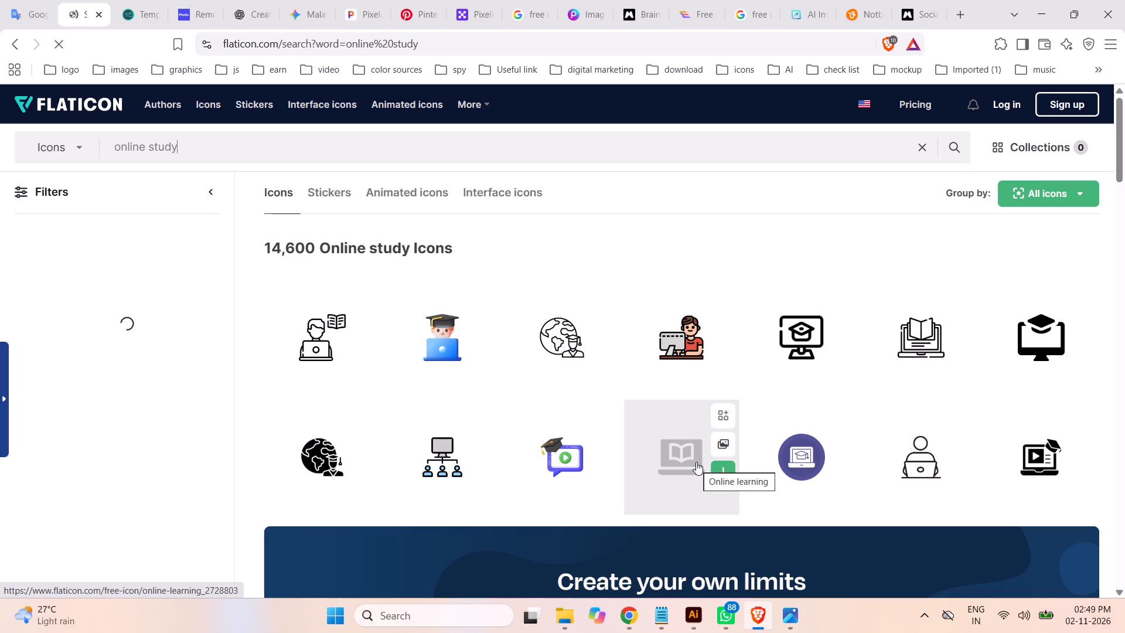
# Look through the first page of online study icons, open the second results page, and check the post in Illustrator before returning to Brave.
pyautogui.scroll(-8, 896, 369)
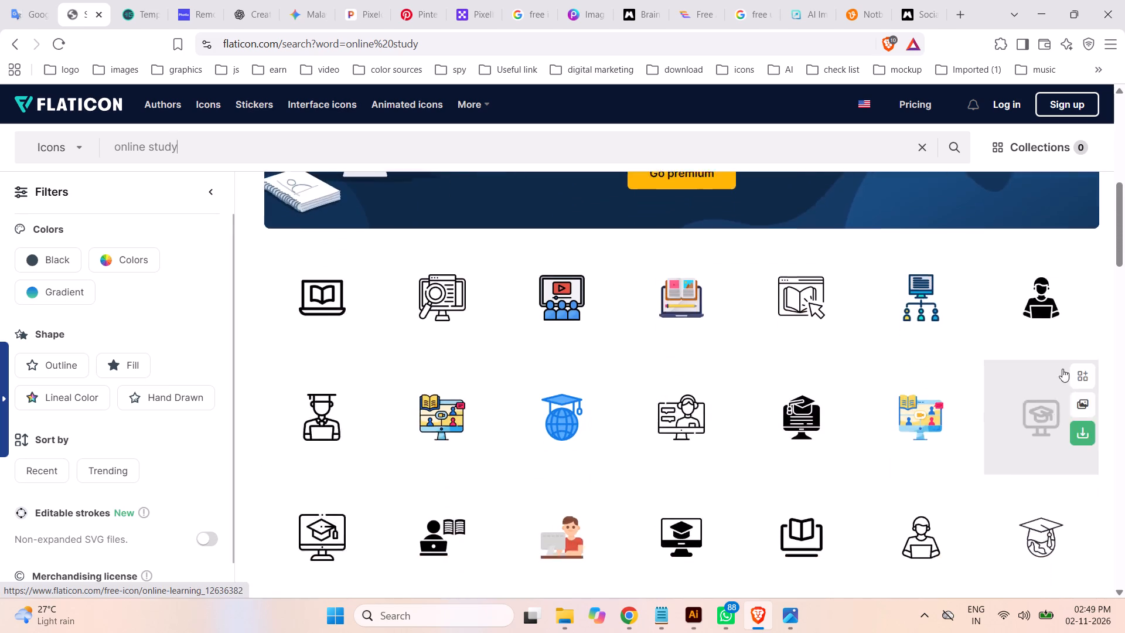
pyautogui.scroll(-2, 1094, 378)
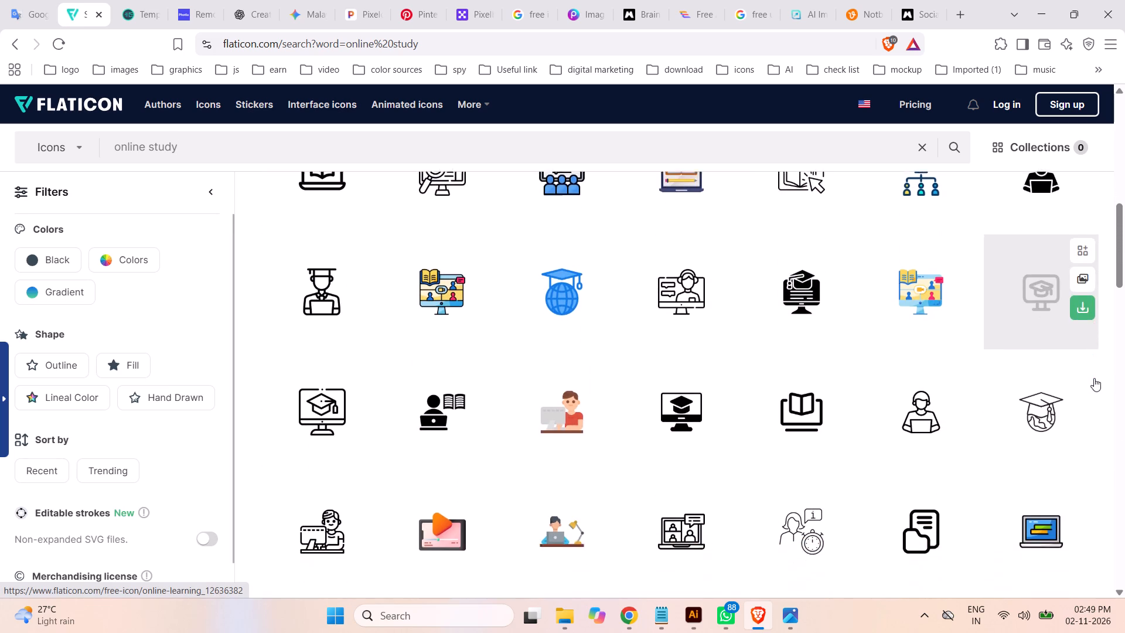
pyautogui.scroll(-2, 1094, 378)
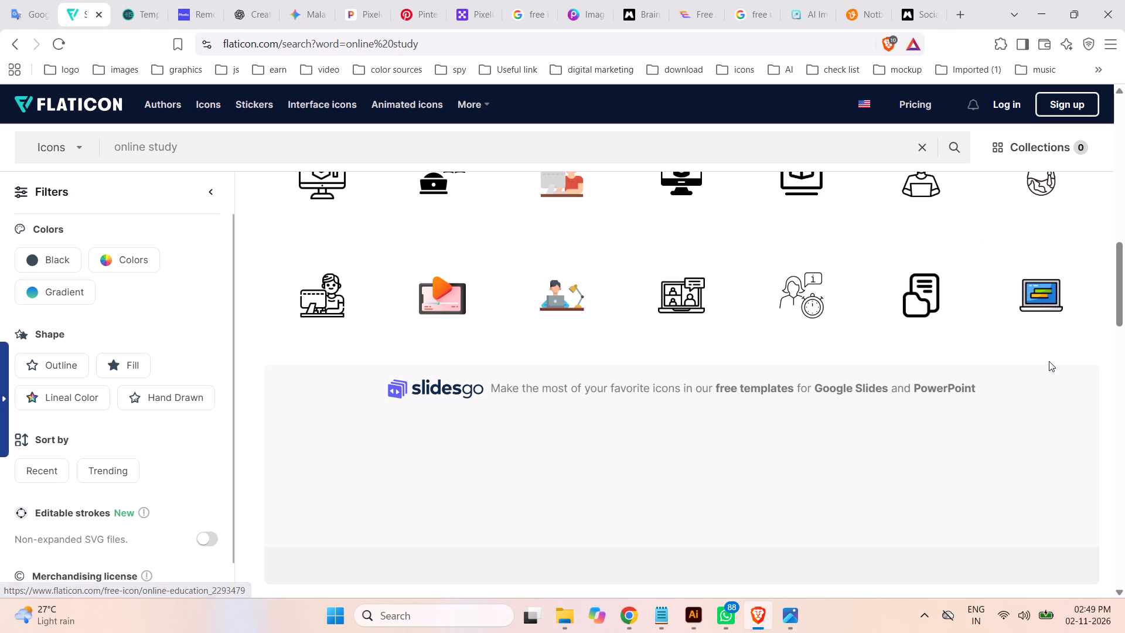
pyautogui.scroll(3, 1047, 363)
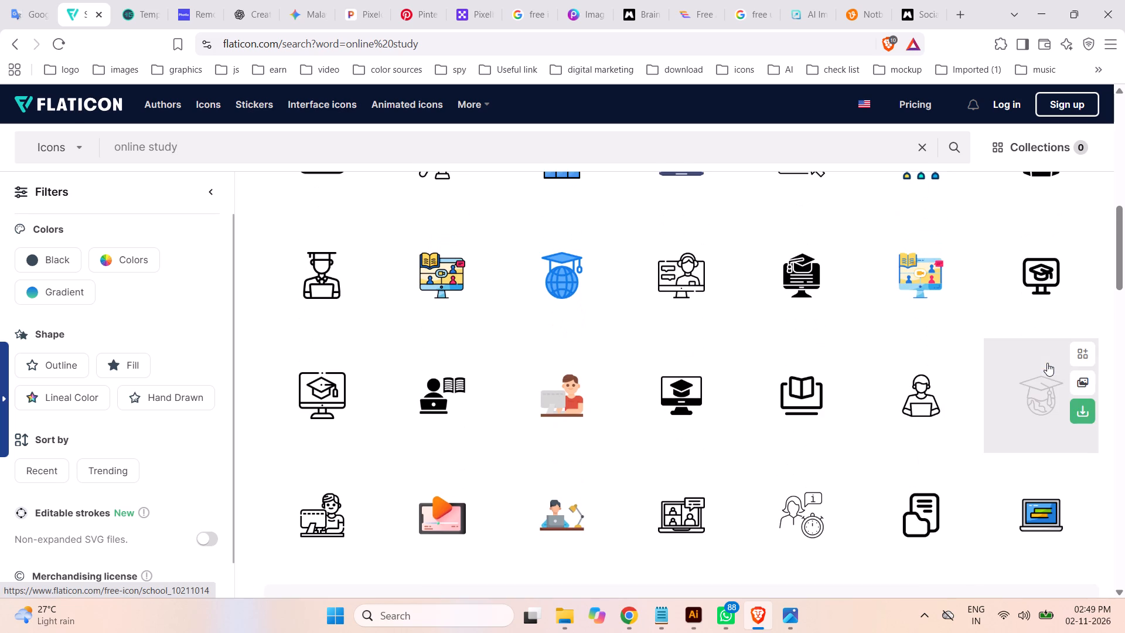
pyautogui.scroll(-8, 1046, 363)
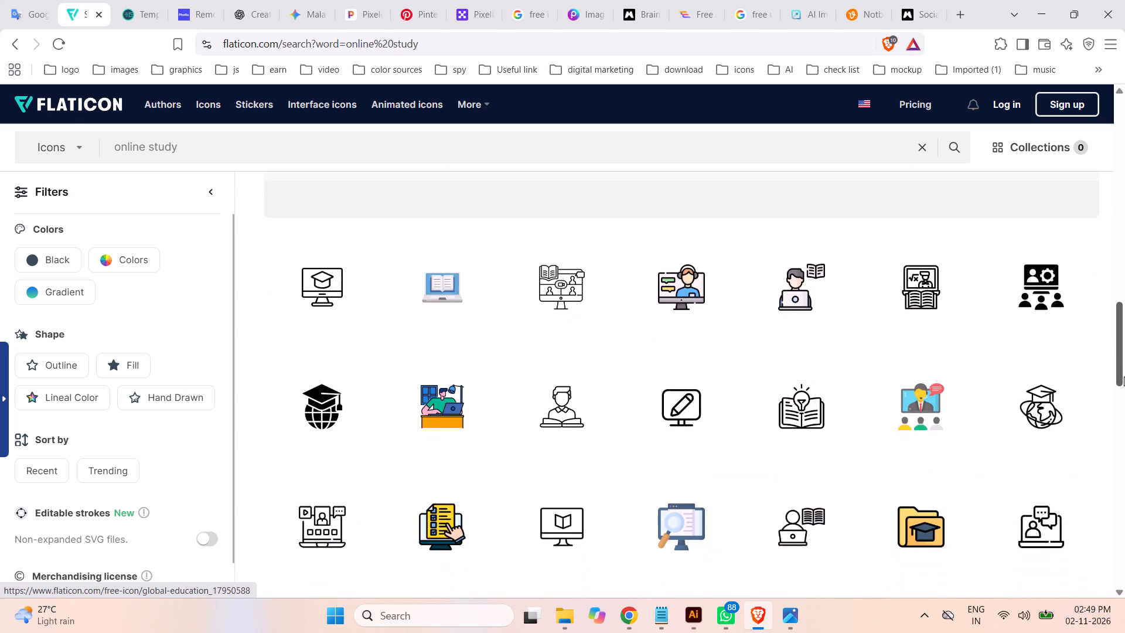
pyautogui.scroll(-5, 1035, 327)
pyautogui.scroll(3, 1038, 327)
pyautogui.scroll(-1, 1038, 328)
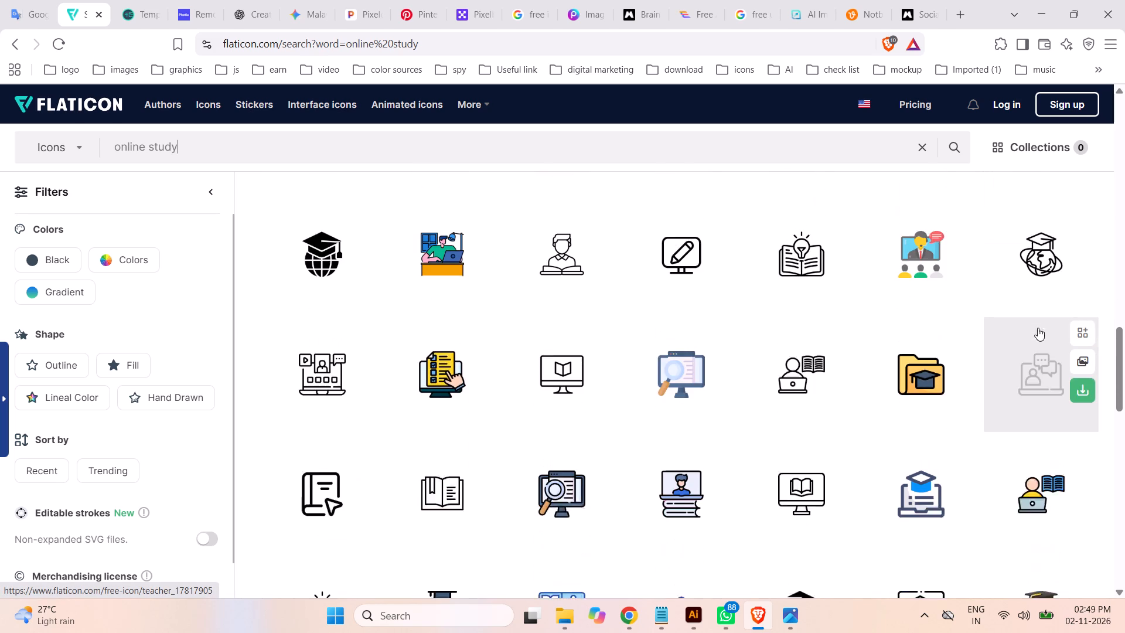
pyautogui.scroll(-4, 1061, 351)
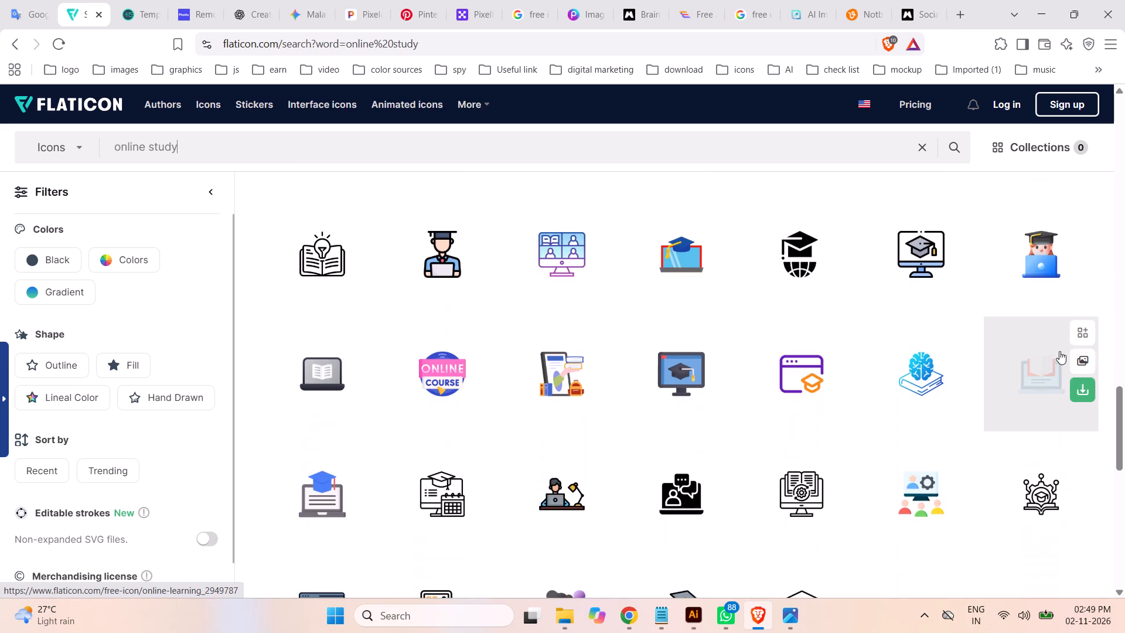
pyautogui.scroll(1, 1059, 350)
pyautogui.scroll(-2, 1059, 350)
pyautogui.scroll(-1, 923, 361)
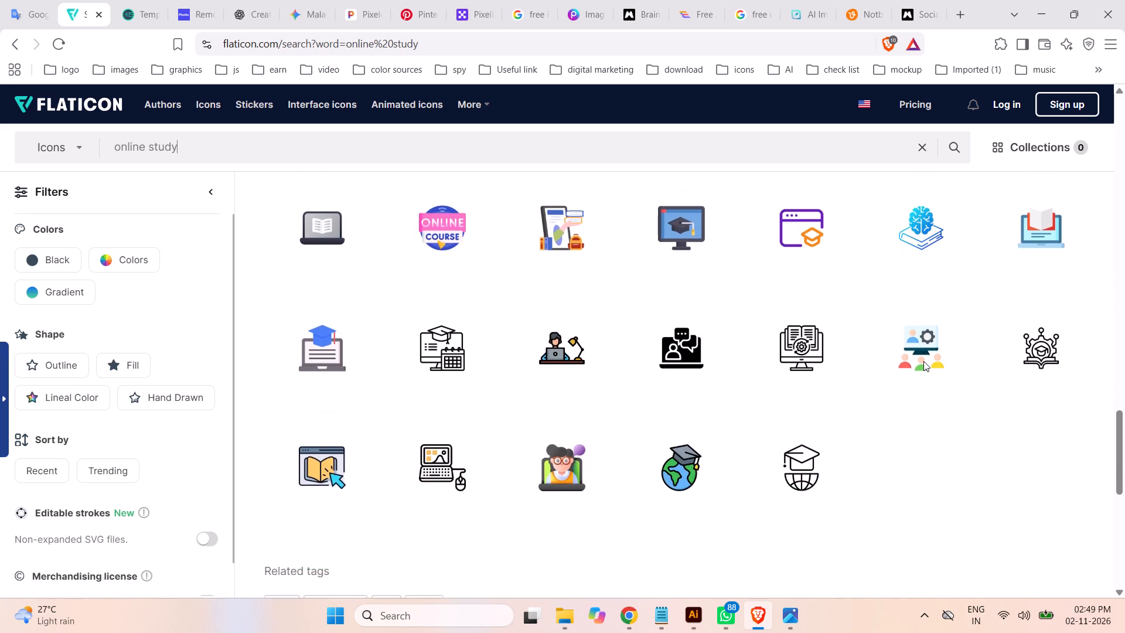
pyautogui.scroll(-1, 923, 361)
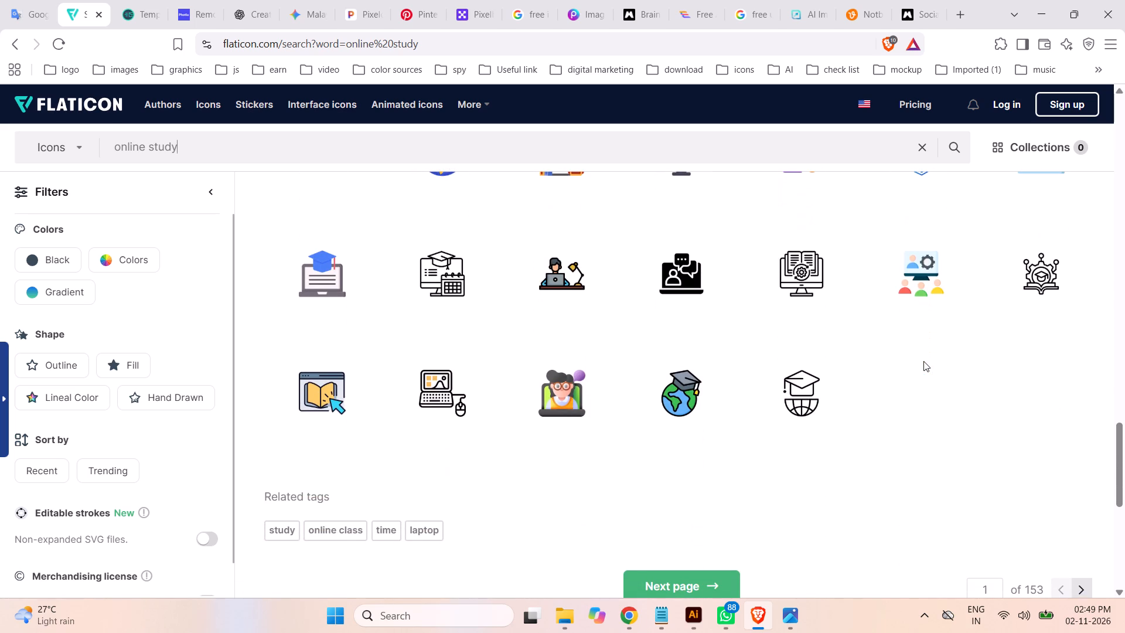
pyautogui.scroll(-2, 923, 361)
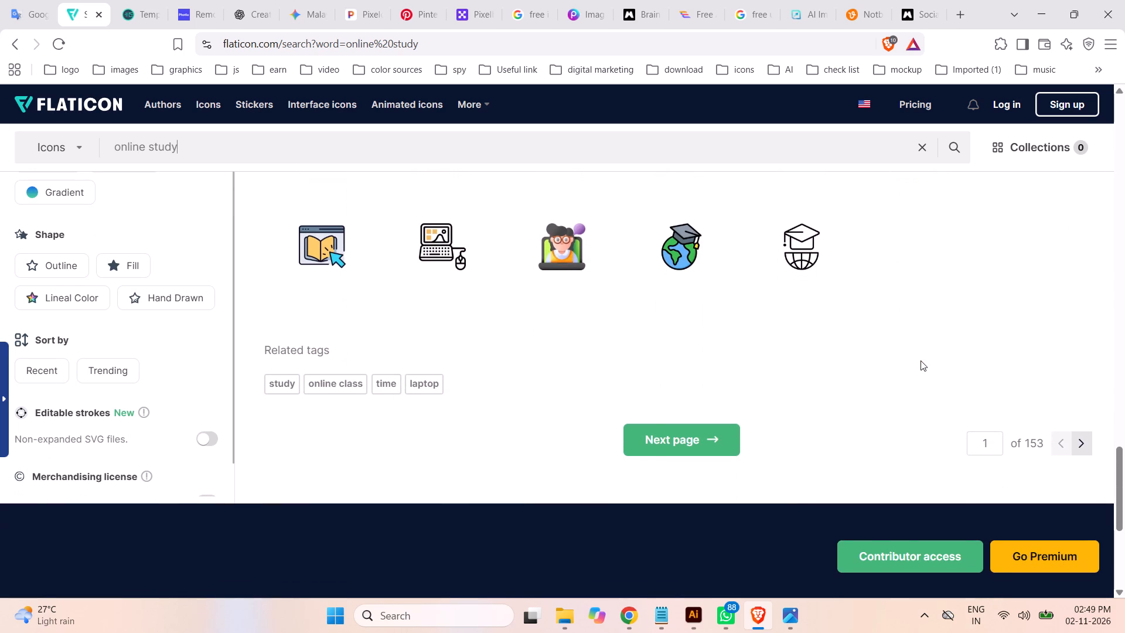
pyautogui.click(657, 439)
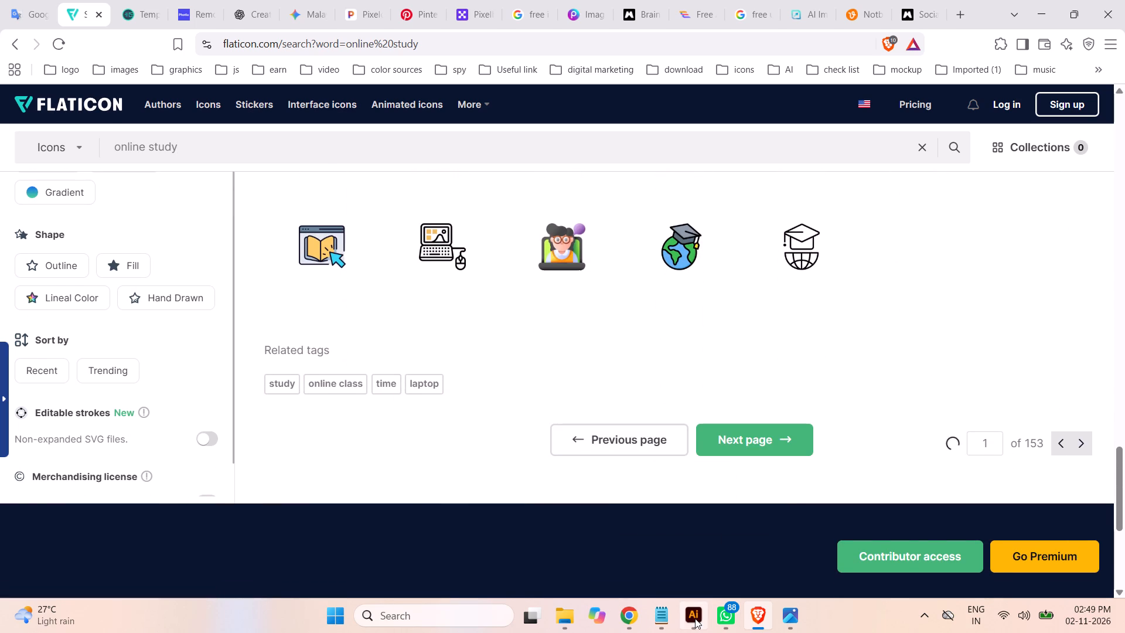
pyautogui.click(695, 618)
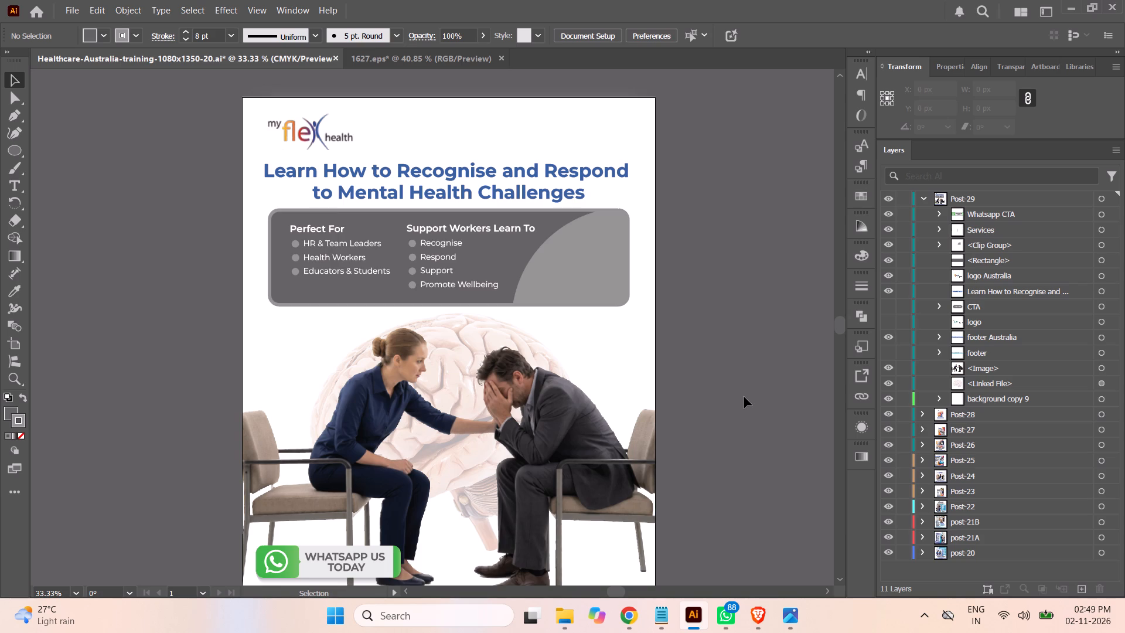
pyautogui.click(759, 618)
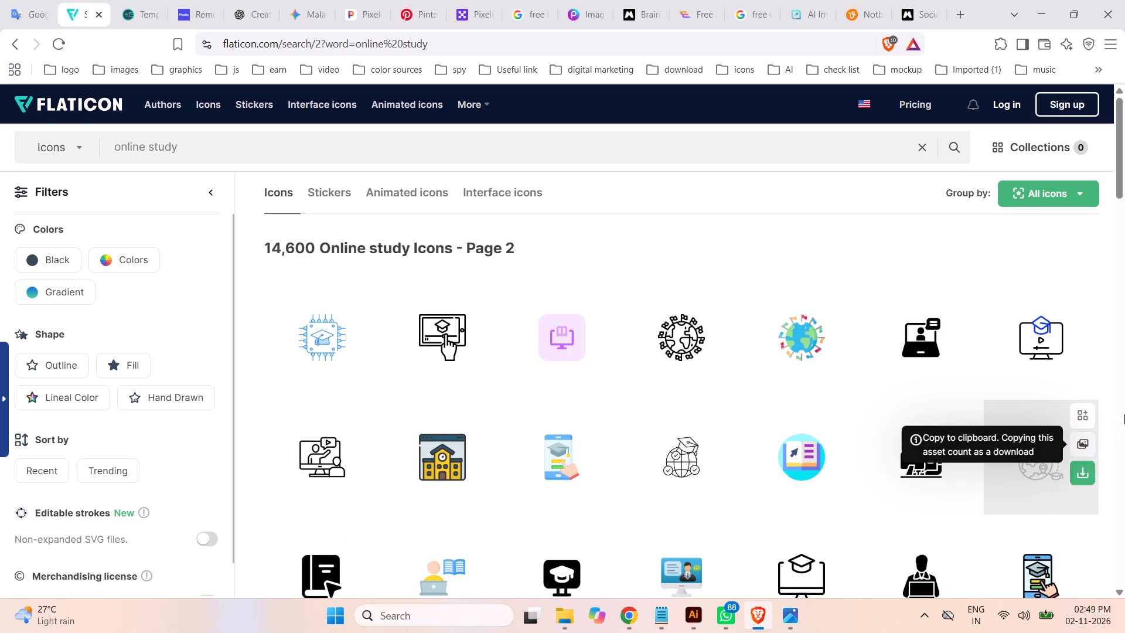
# Download the black filled icon of a person at a computer as a free 512px PNG and close its detail view.
pyautogui.scroll(-1, 1124, 413)
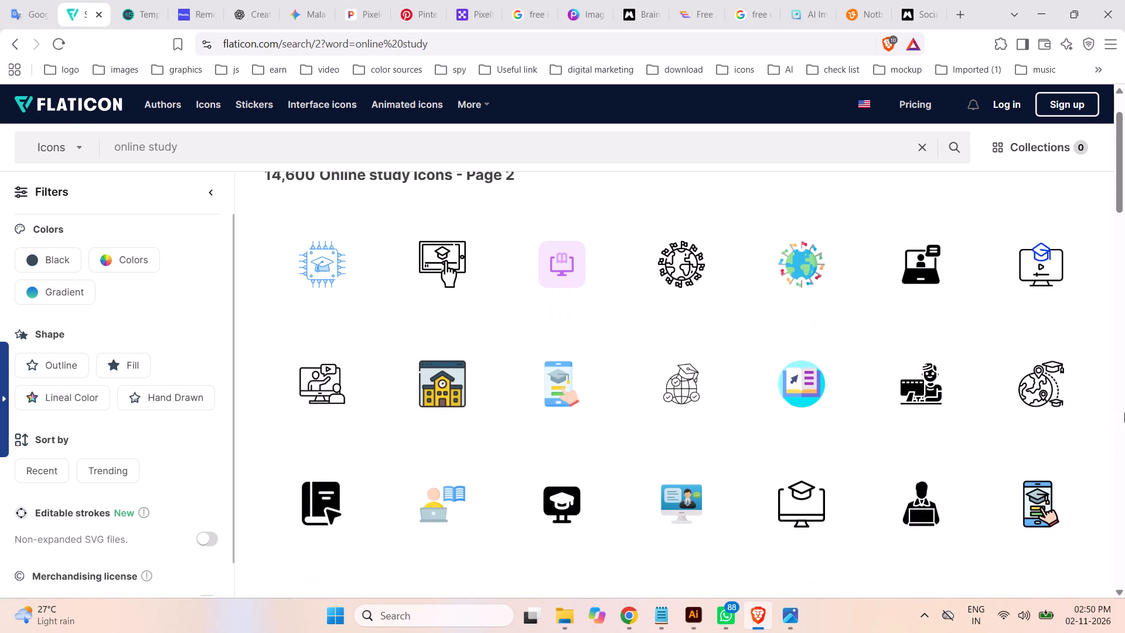
pyautogui.click(916, 395)
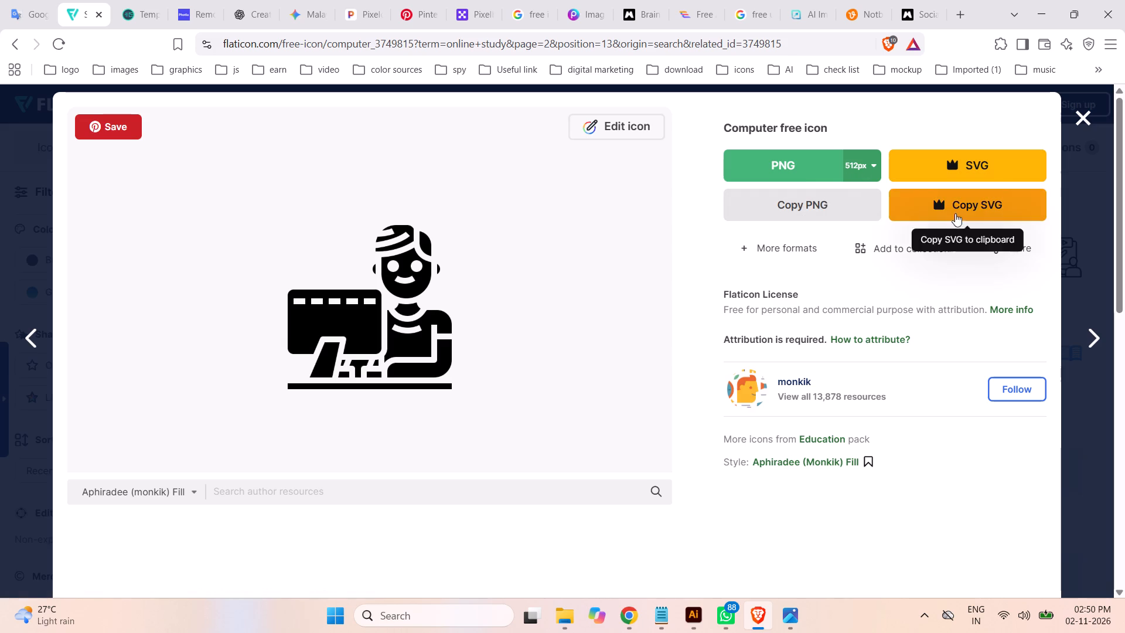
pyautogui.click(775, 168)
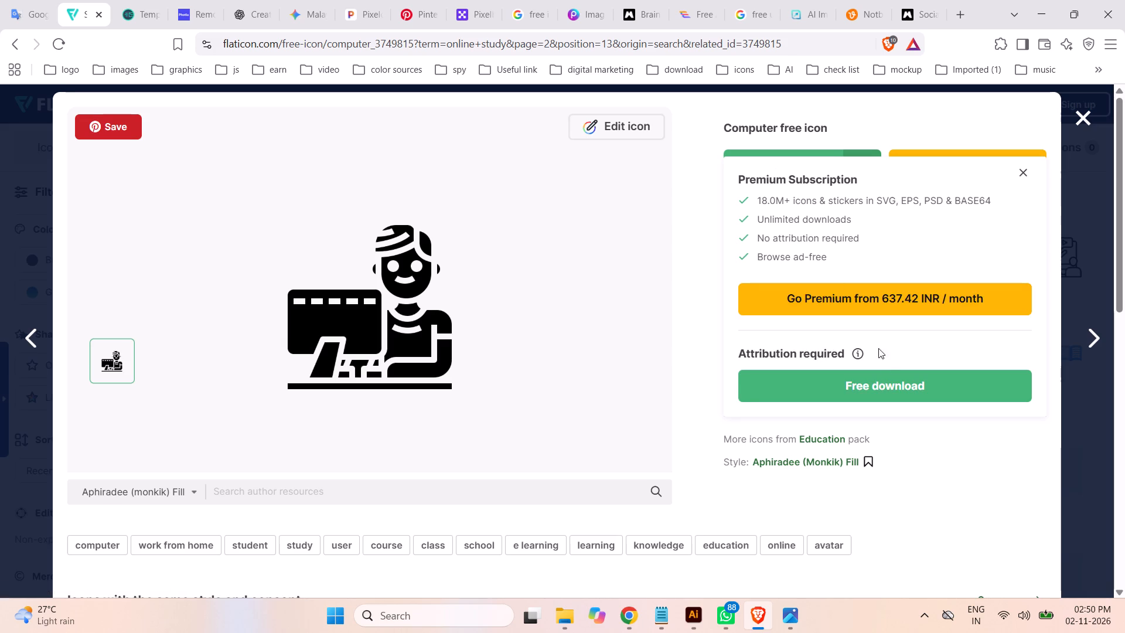
pyautogui.click(887, 389)
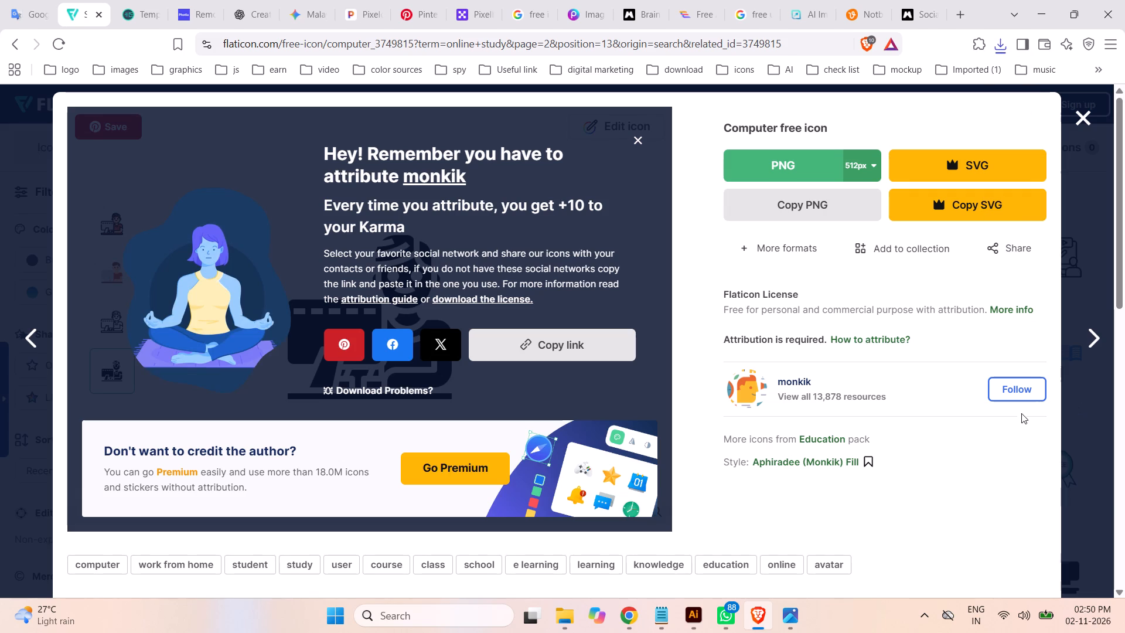
pyautogui.click(1080, 118)
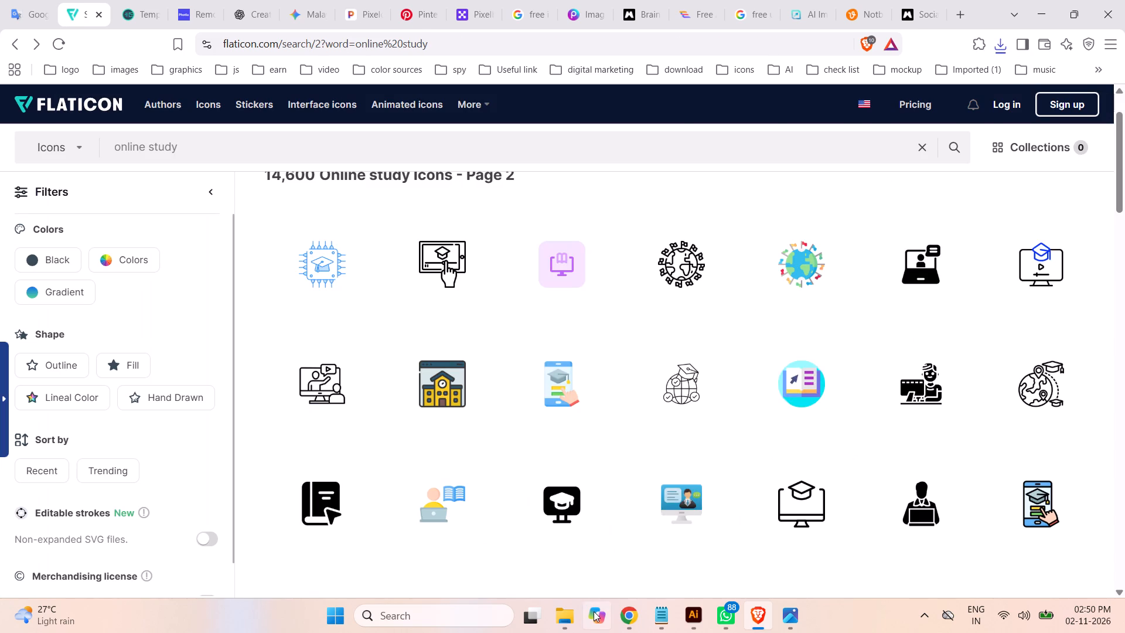
# In File Explorer, move today's three images, including computer.png, from Downloads to the Health Services folder.
pyautogui.click(570, 618)
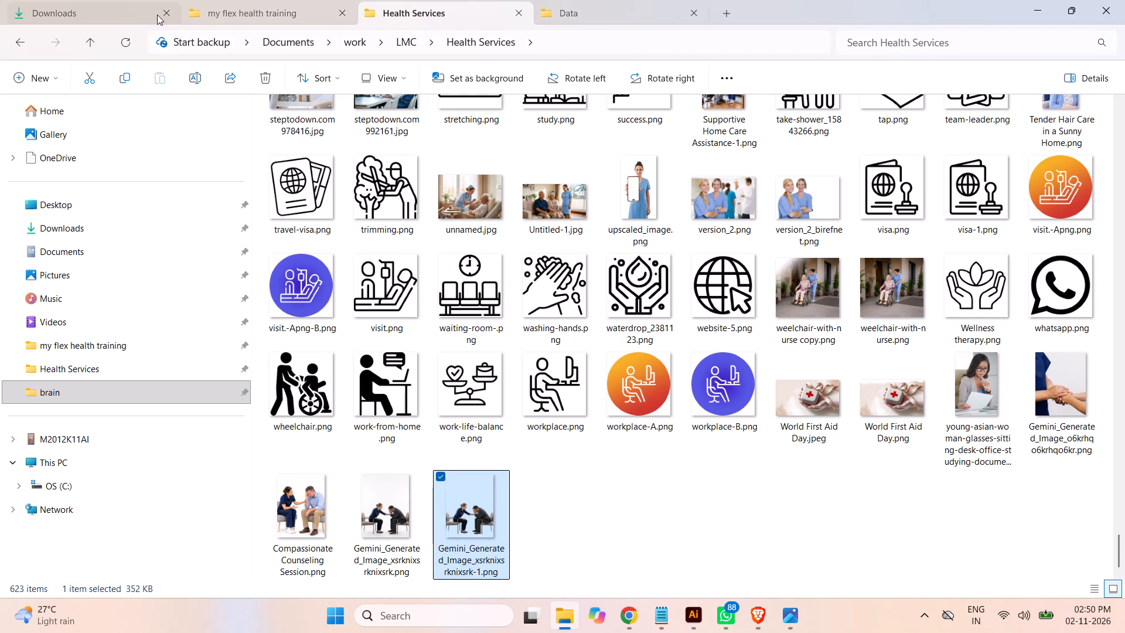
pyautogui.click(112, 2)
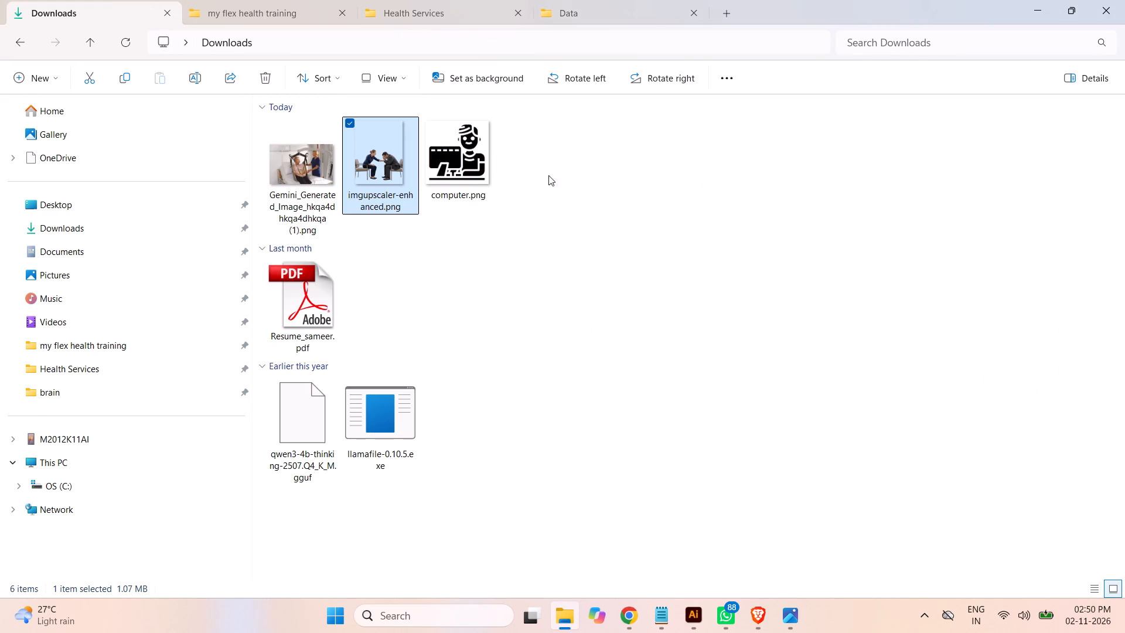
pyautogui.click(560, 175)
pyautogui.moveTo(515, 189); pyautogui.dragTo(479, 189)
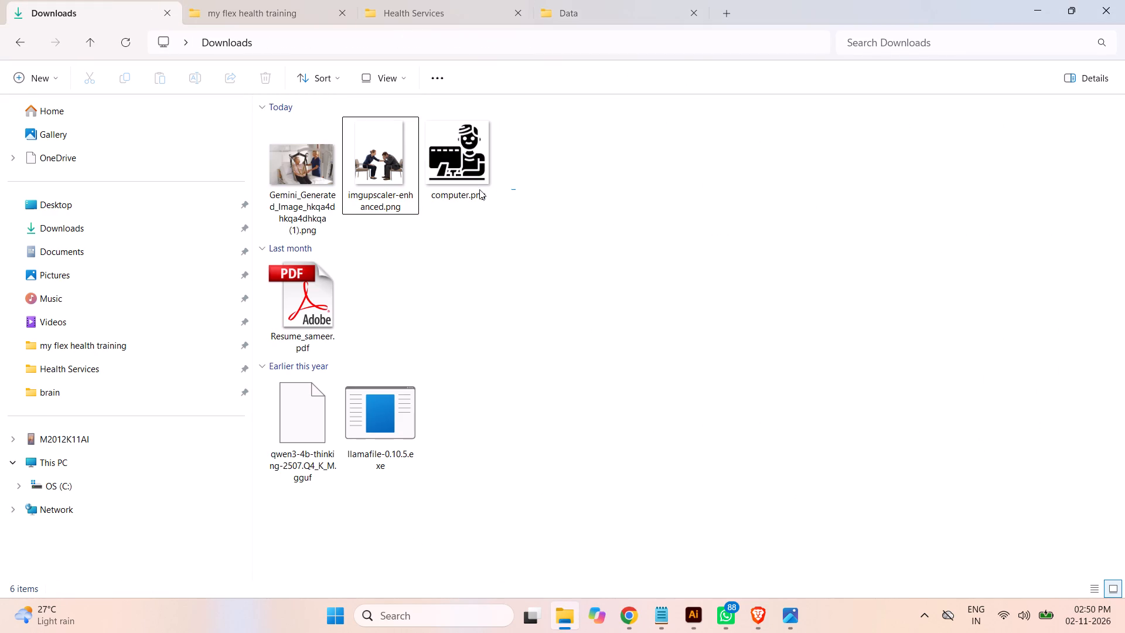
pyautogui.moveTo(479, 189); pyautogui.dragTo(291, 183)
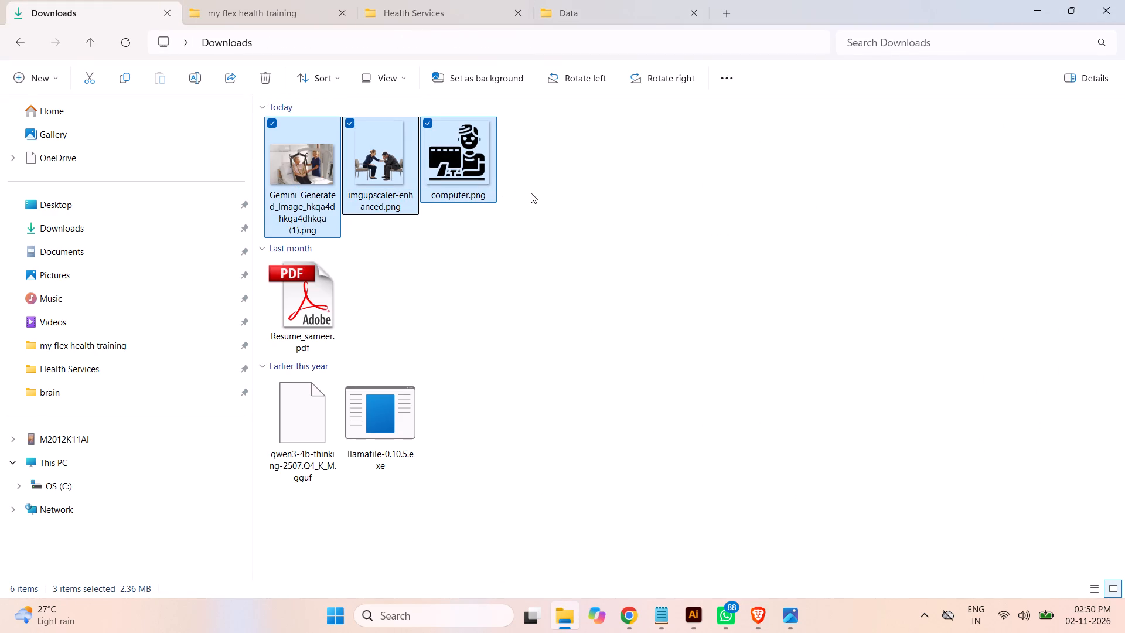
pyautogui.hotkey('ctrl', 'x')
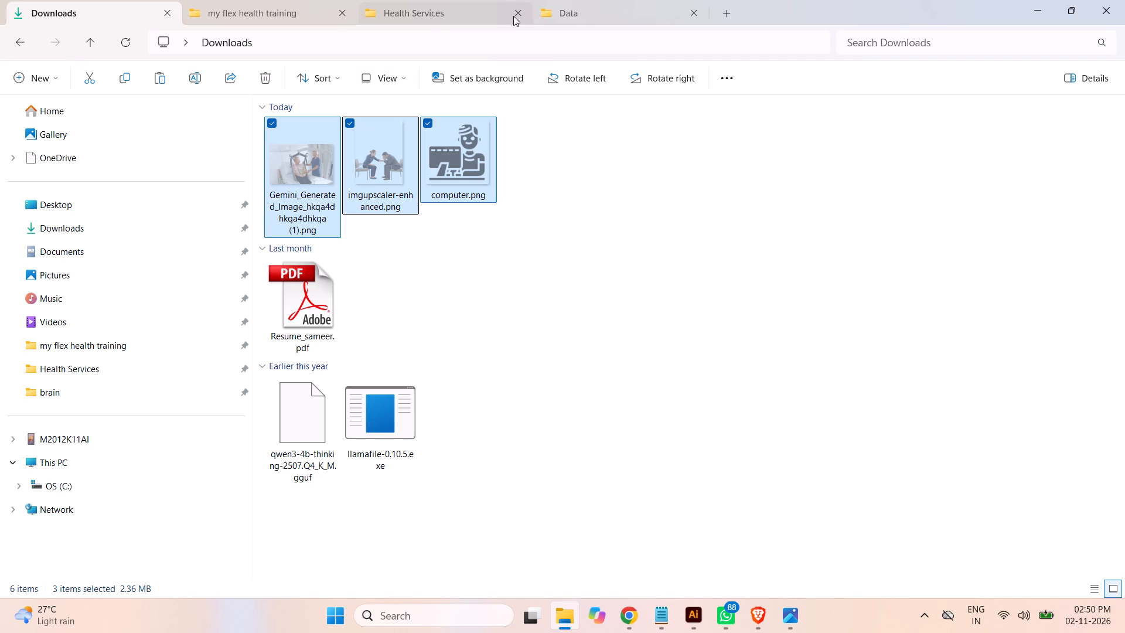
pyautogui.click(442, 6)
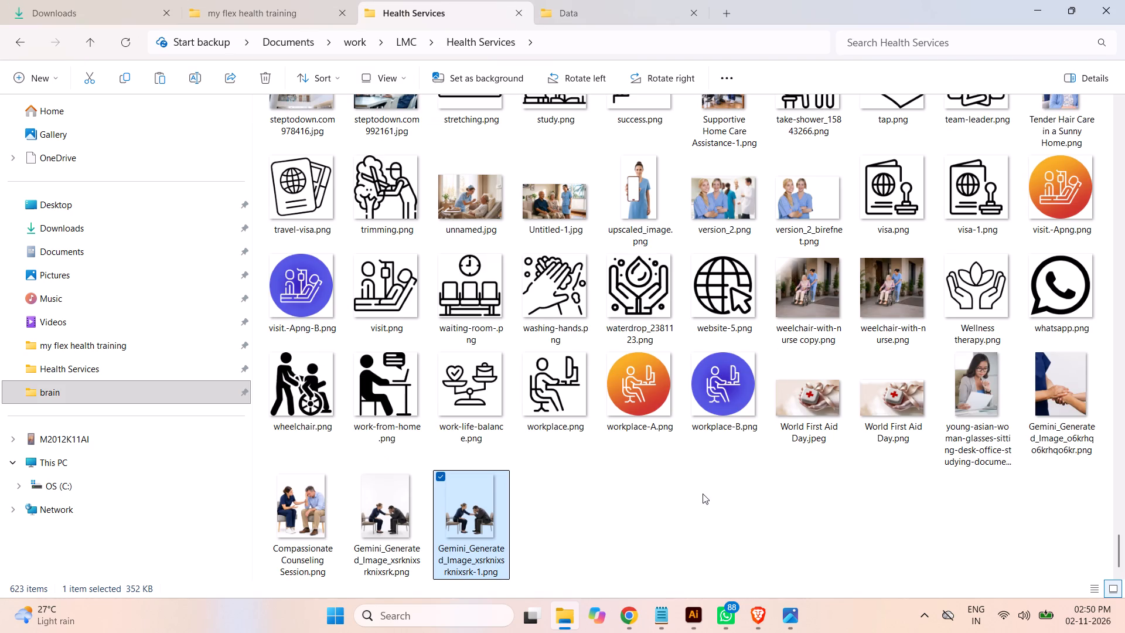
pyautogui.click(703, 496)
pyautogui.hotkey('ctrl', 'v')
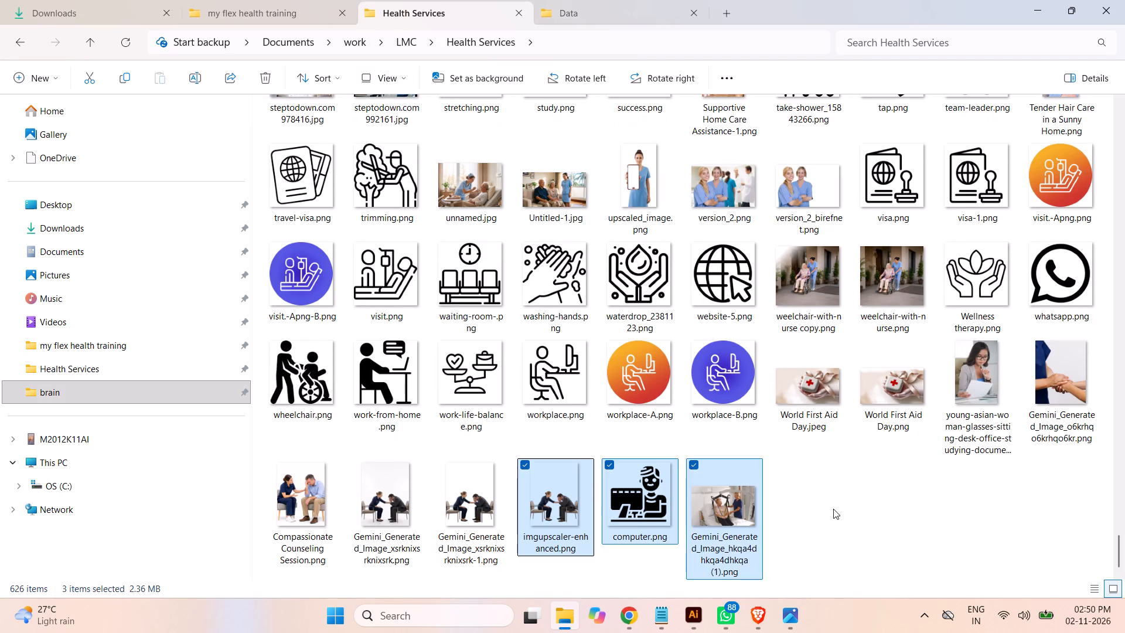
pyautogui.click(833, 509)
# Try to place computer.png from the Health Services folder into the Post-29 artwork in Illustrator.
pyautogui.moveTo(653, 507); pyautogui.dragTo(694, 621)
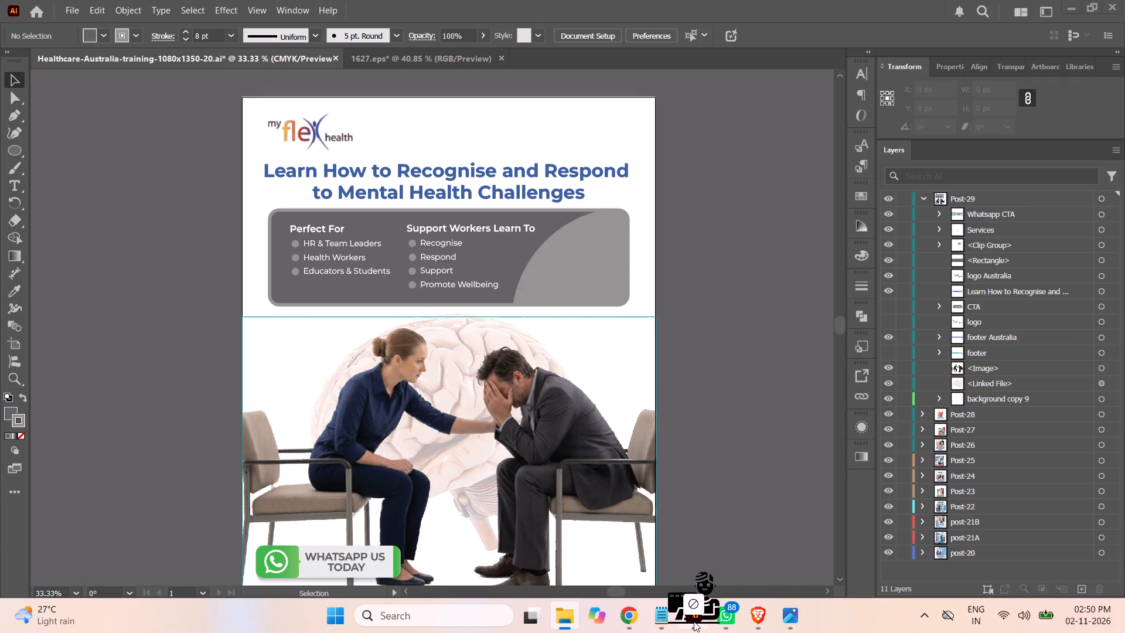
pyautogui.moveTo(694, 621); pyautogui.dragTo(630, 423)
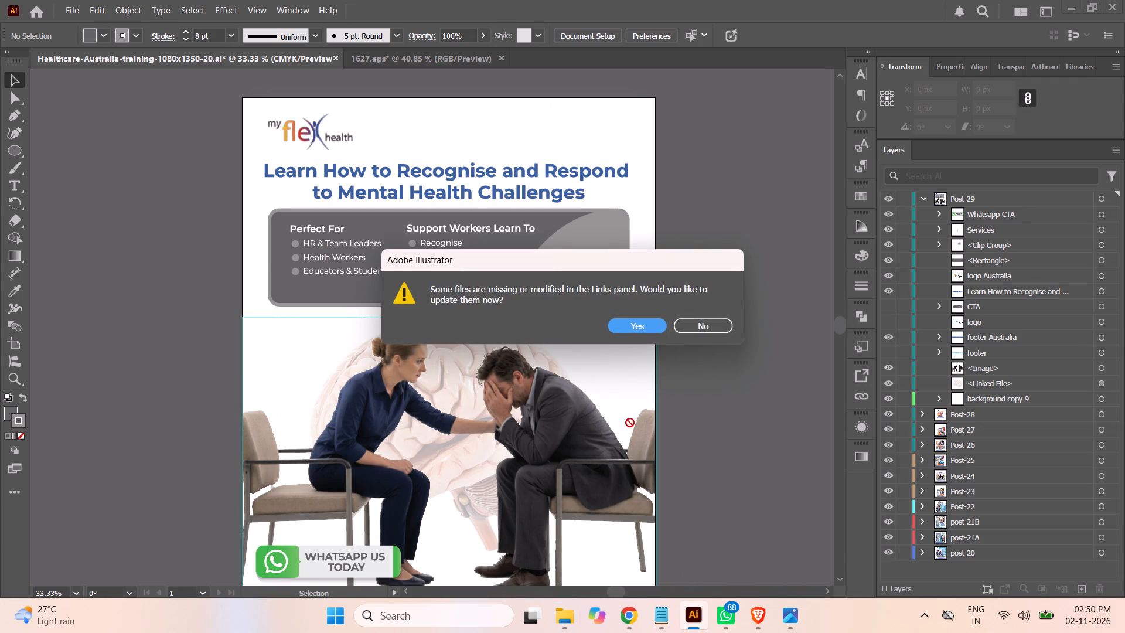
pyautogui.moveTo(630, 423); pyautogui.dragTo(629, 417)
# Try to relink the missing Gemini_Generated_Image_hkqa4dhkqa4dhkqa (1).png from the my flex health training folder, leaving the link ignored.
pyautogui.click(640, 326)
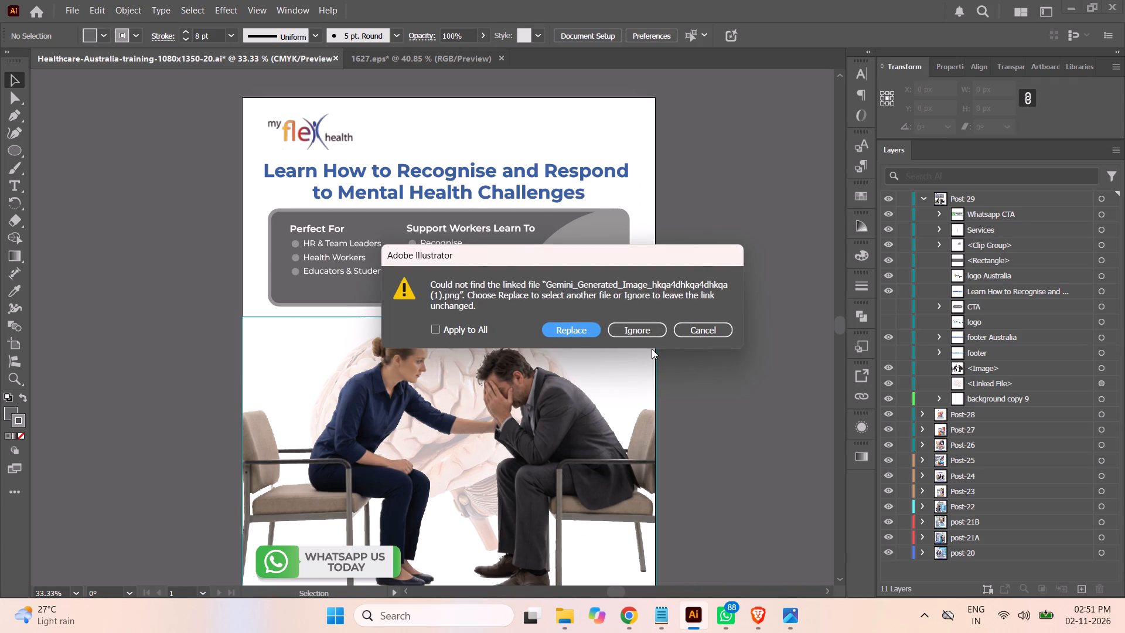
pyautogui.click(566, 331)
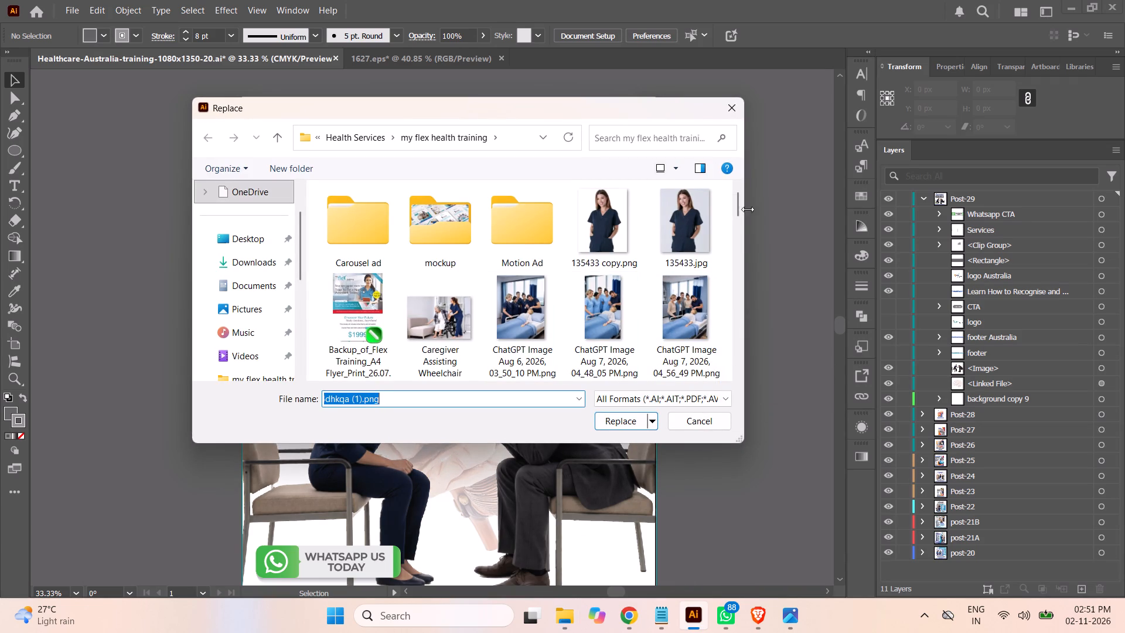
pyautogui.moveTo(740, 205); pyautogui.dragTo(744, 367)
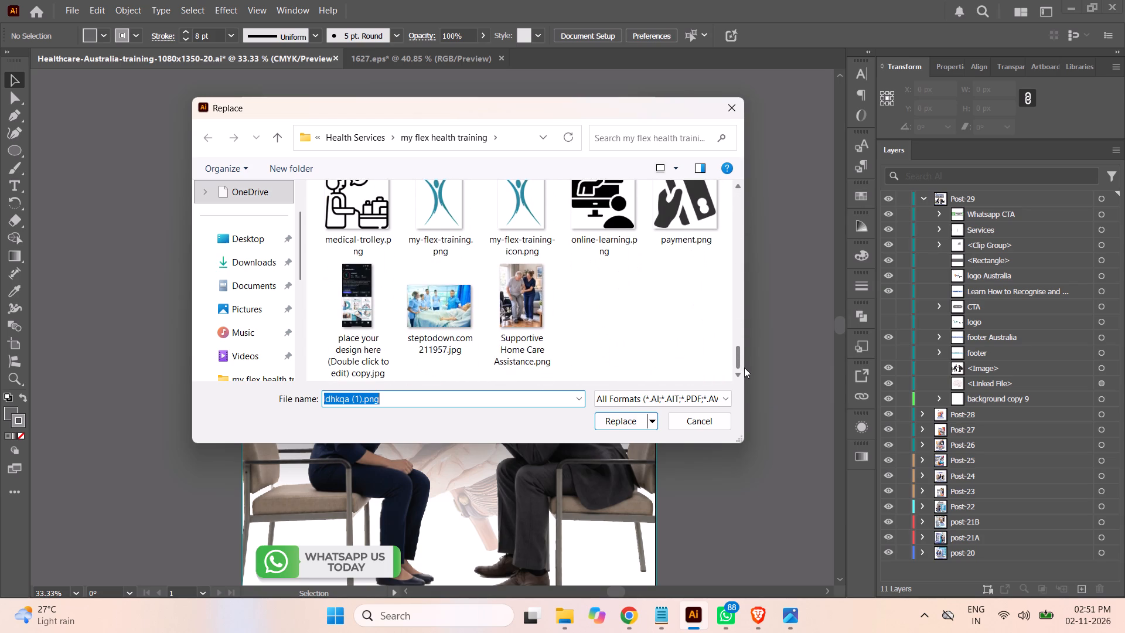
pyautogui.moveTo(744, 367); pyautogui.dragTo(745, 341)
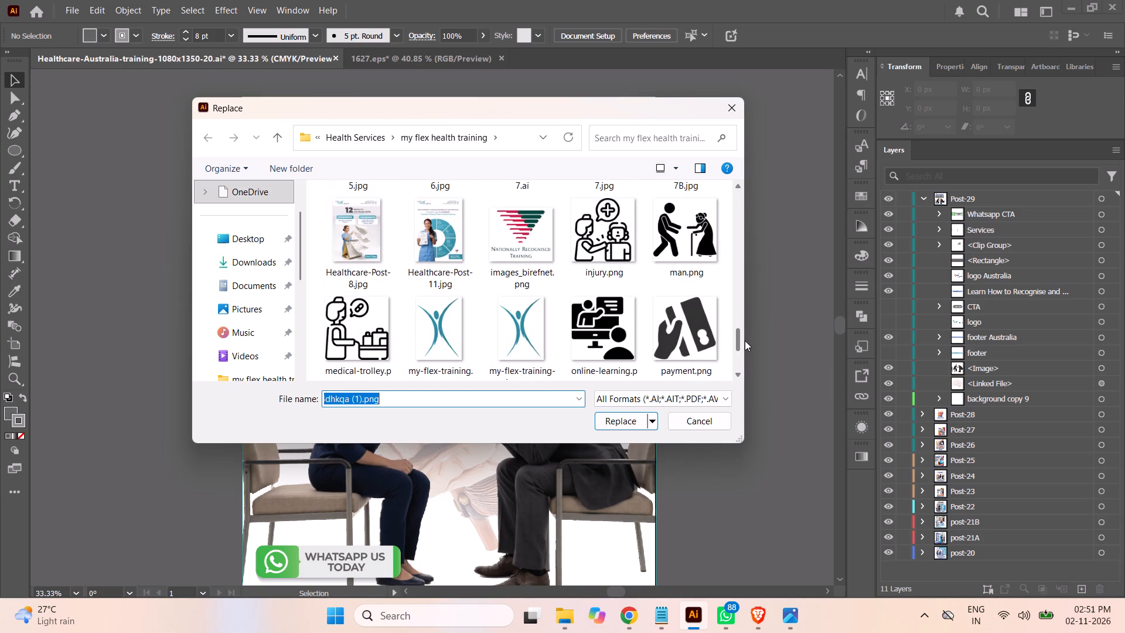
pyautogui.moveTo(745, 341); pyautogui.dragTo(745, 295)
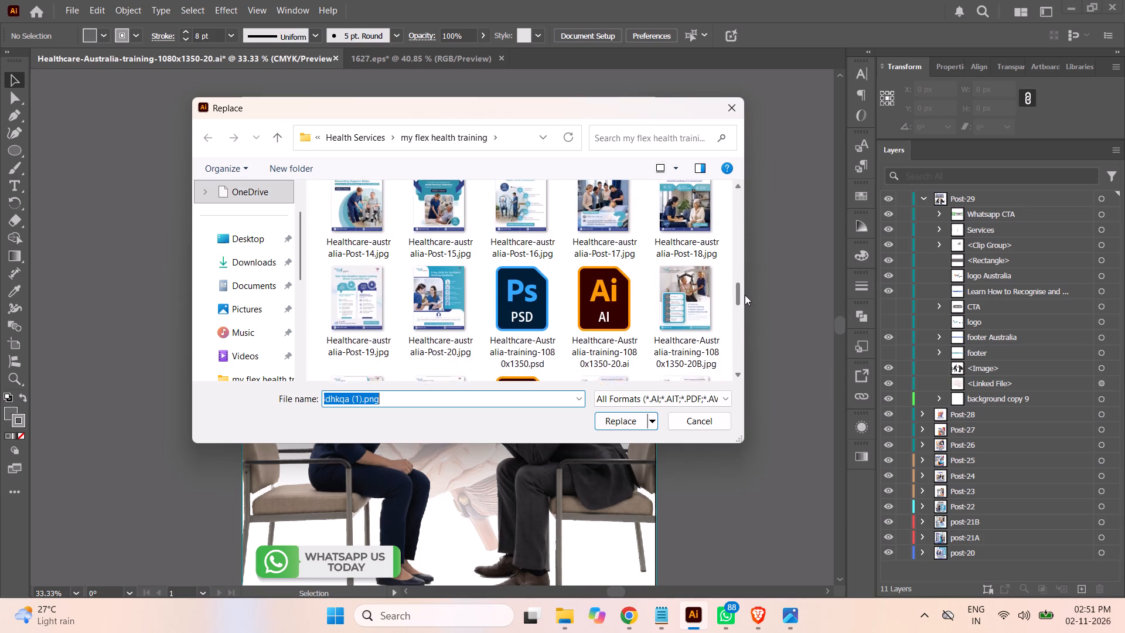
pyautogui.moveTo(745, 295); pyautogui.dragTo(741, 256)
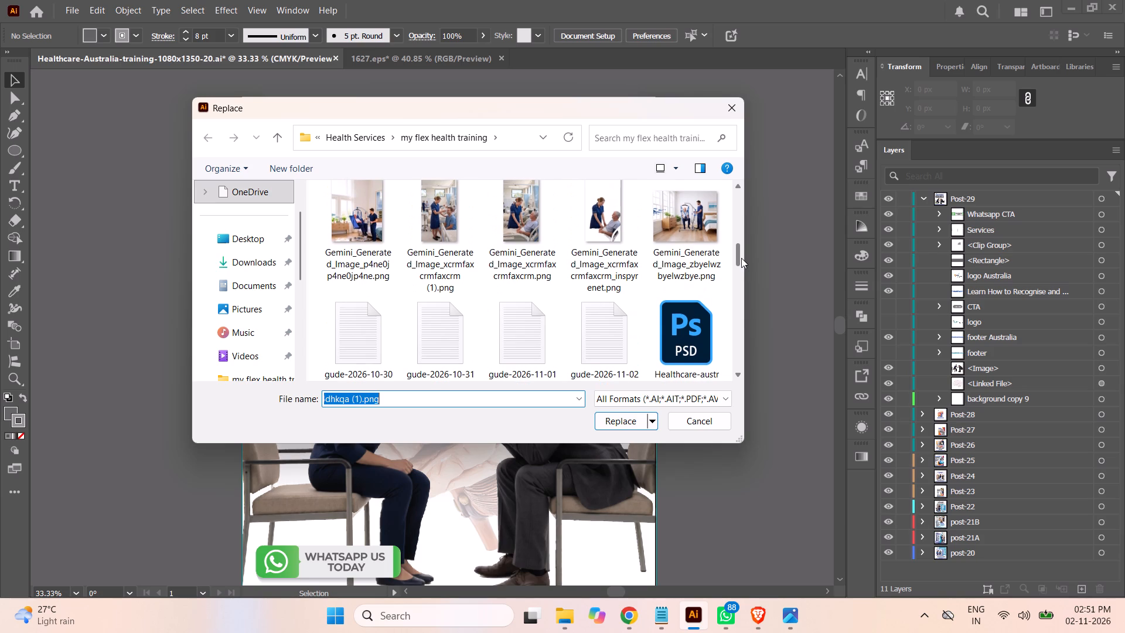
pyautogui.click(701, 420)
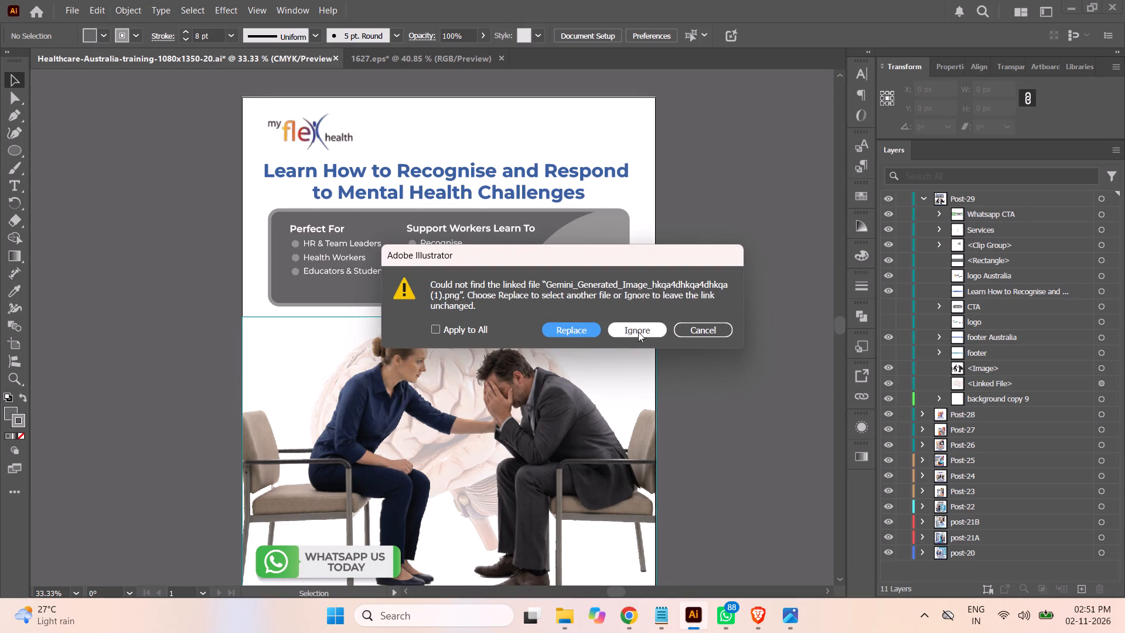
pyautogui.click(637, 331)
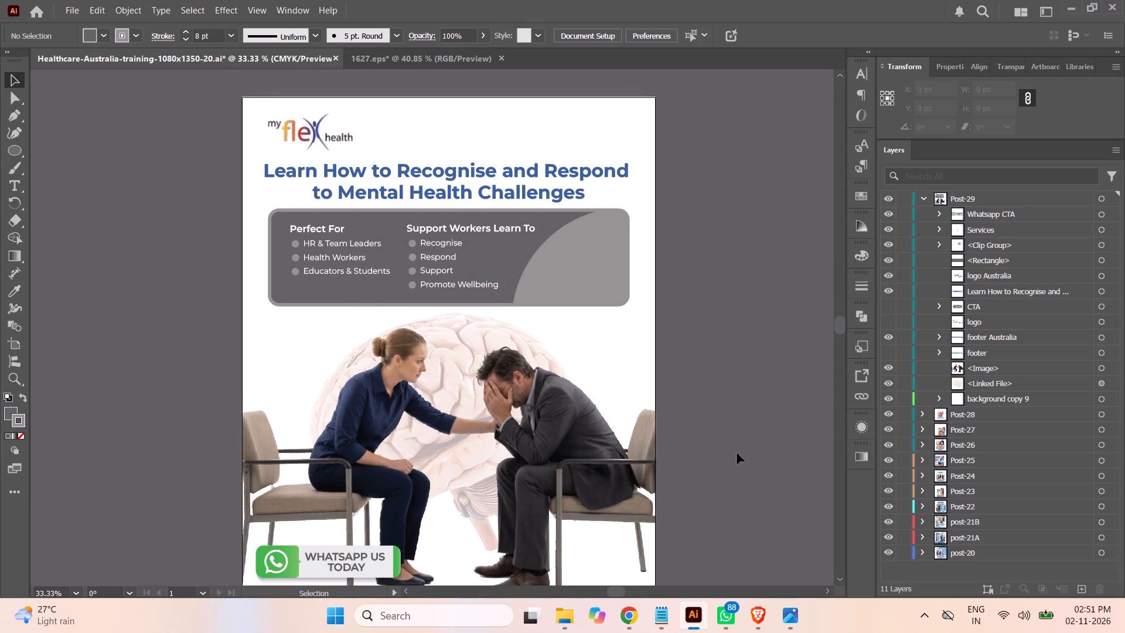
# Place computer.png from the Health Services folder in File Explorer onto the Post-29 artwork in Illustrator.
pyautogui.click(572, 614)
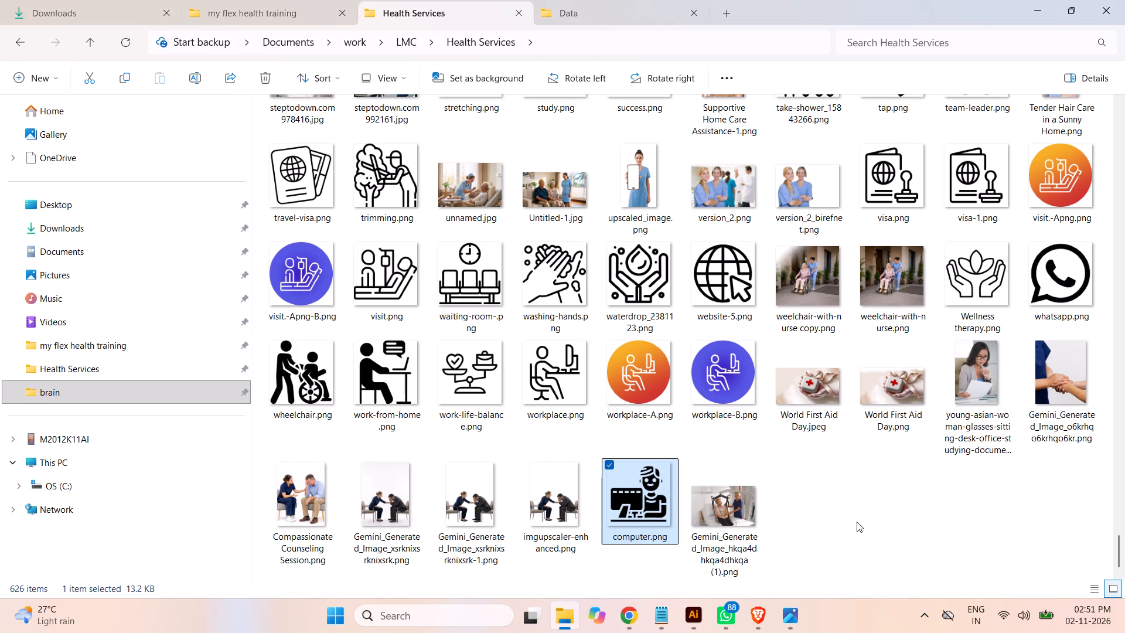
pyautogui.click(871, 522)
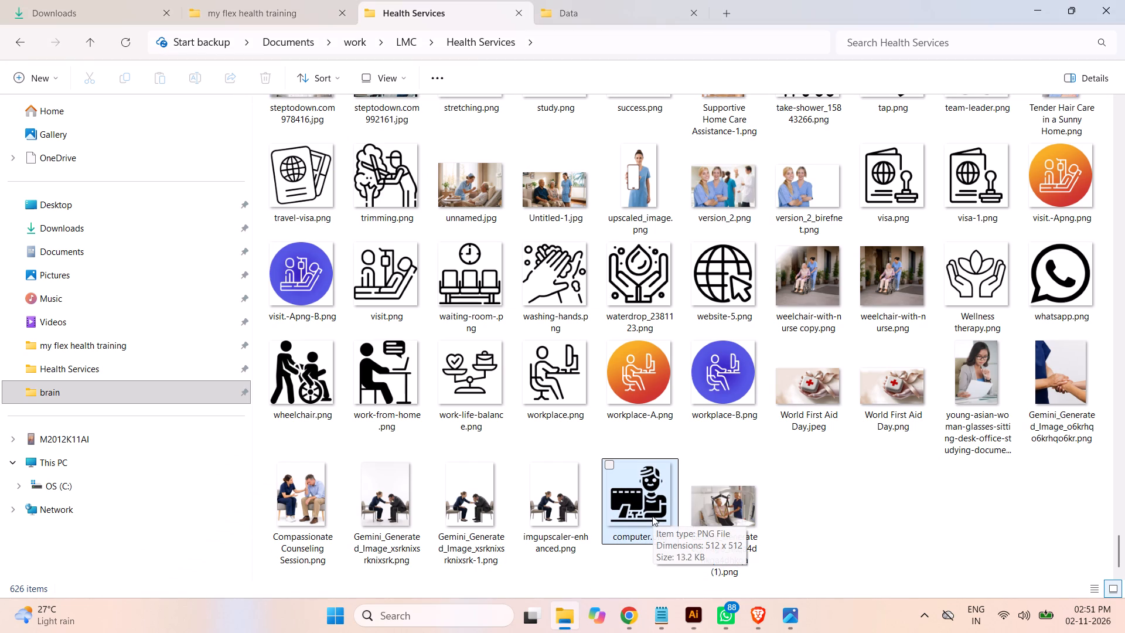
pyautogui.moveTo(652, 516); pyautogui.dragTo(696, 624)
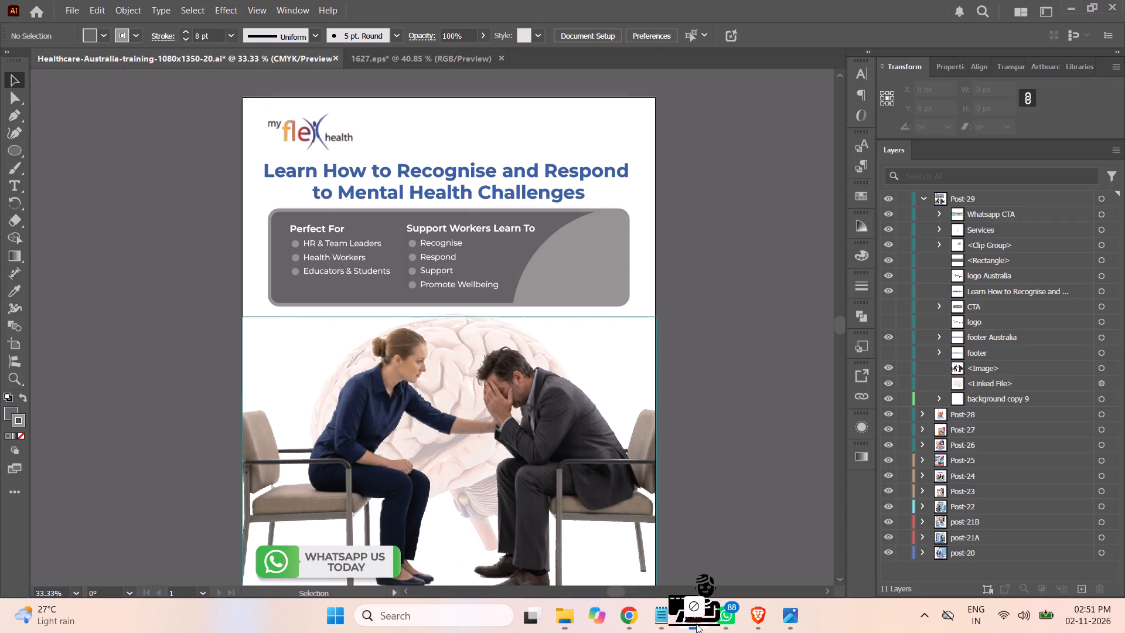
pyautogui.moveTo(696, 624); pyautogui.dragTo(613, 355)
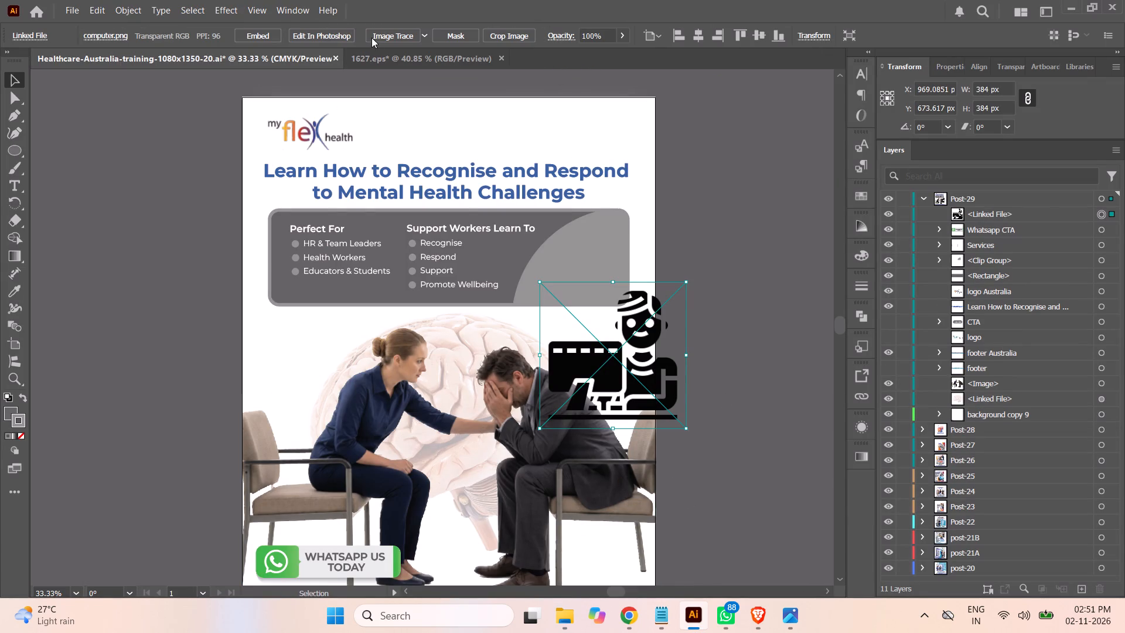
# Image-trace the placed computer icon with the default preset and expand it into editable paths.
pyautogui.click(392, 36)
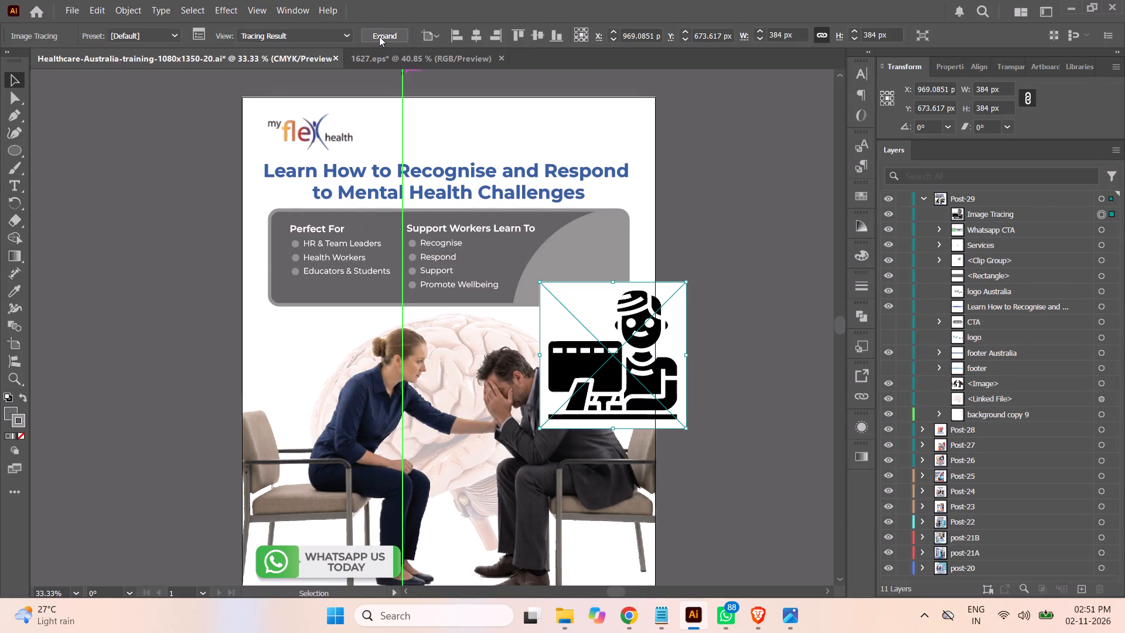
pyautogui.click(379, 36)
# Select the white shapes at the top of the traced icon's group, from the first ellipse to the last white rectangle.
pyautogui.click(939, 213)
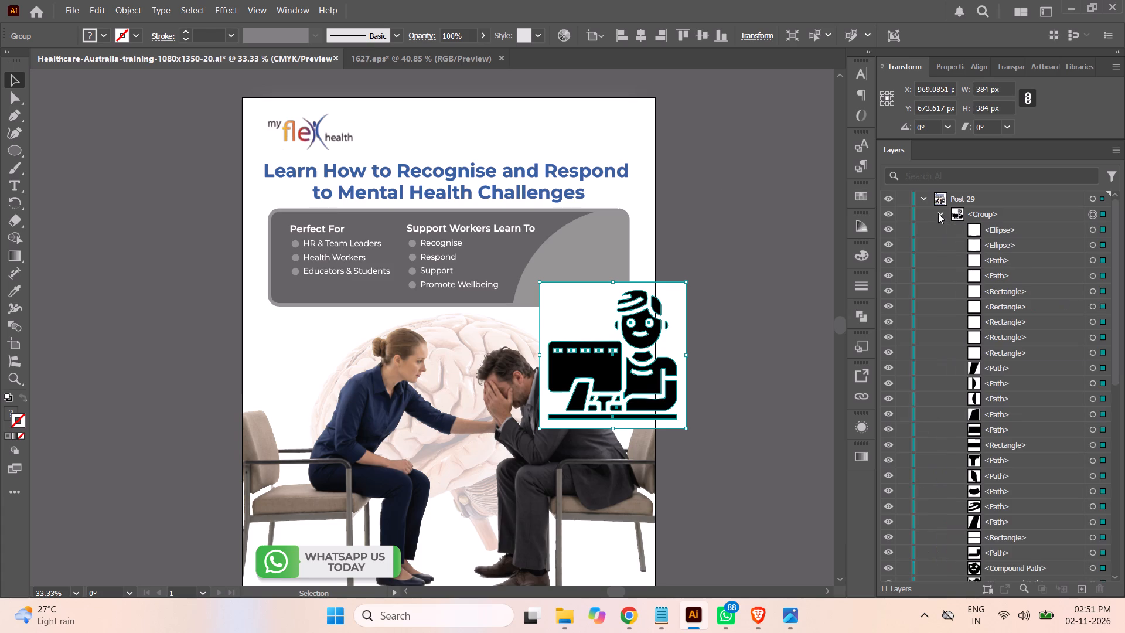
pyautogui.click(1018, 227)
pyautogui.keyDown('shift'); pyautogui.click(1014, 348); pyautogui.keyUp('shift')
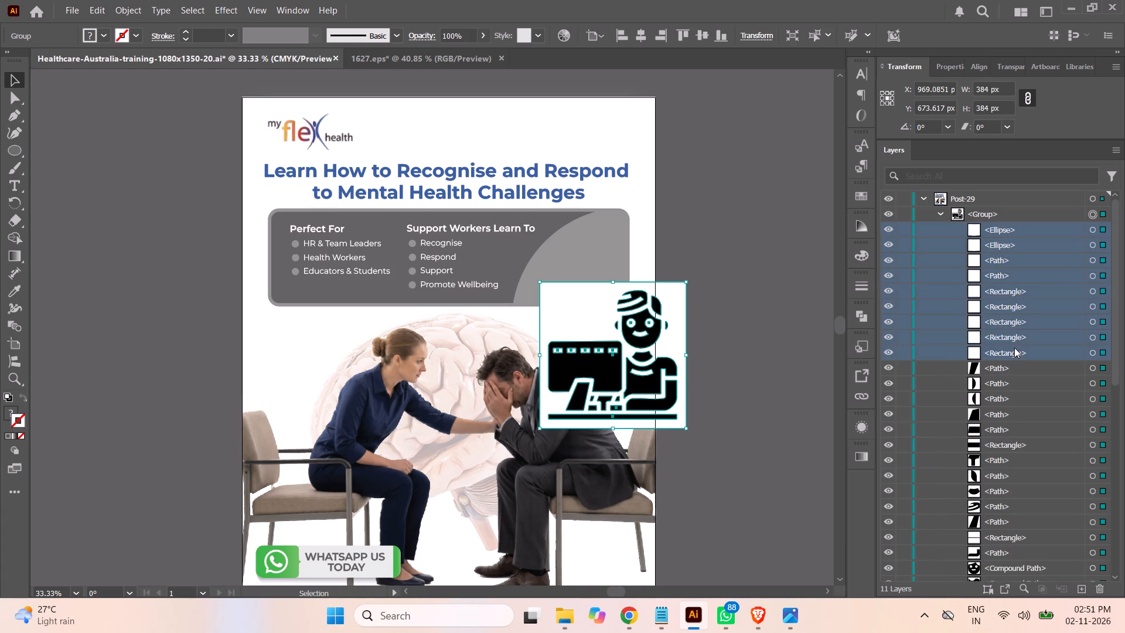
# Delete the selected white shapes and the white compound path at the bottom of the traced computer icon's group.
pyautogui.click(1102, 590)
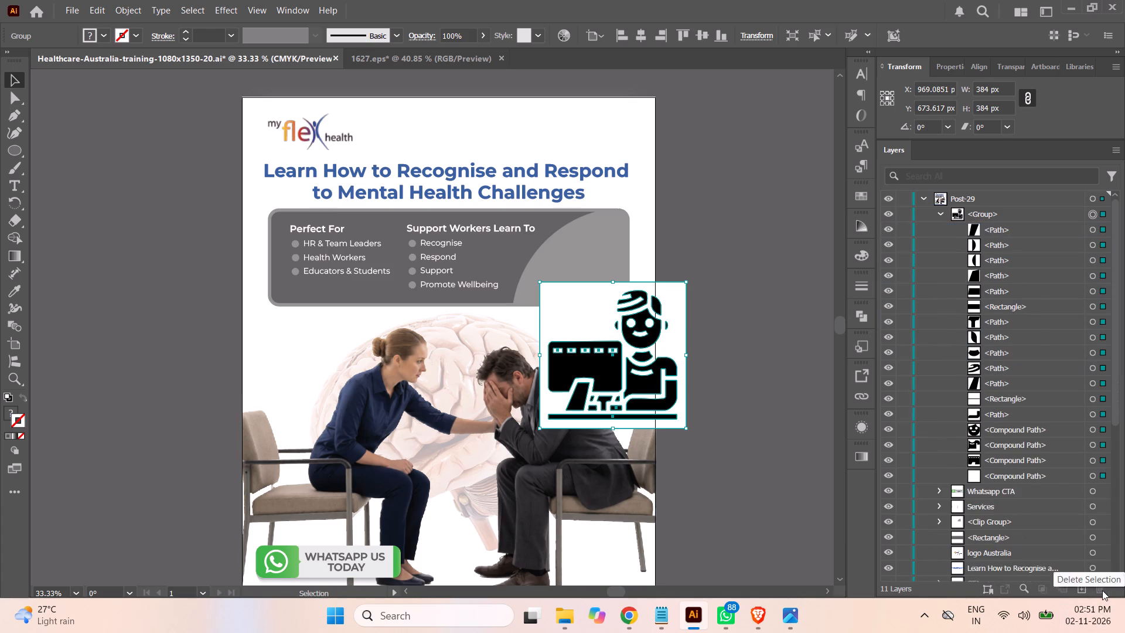
pyautogui.click(1044, 475)
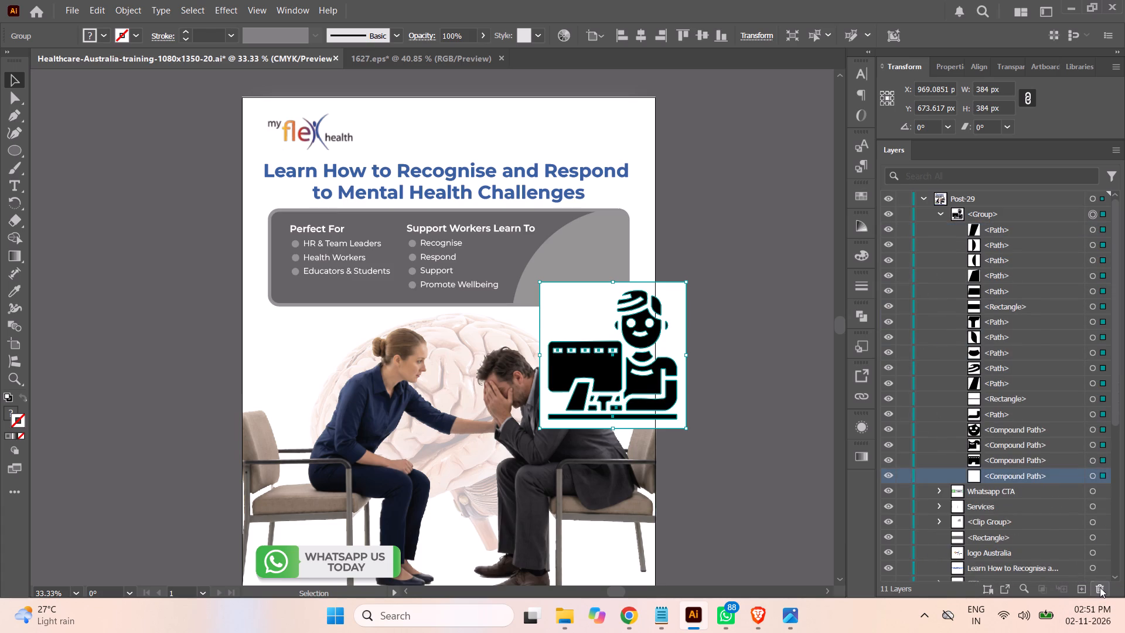
pyautogui.click(1100, 587)
pyautogui.click(940, 213)
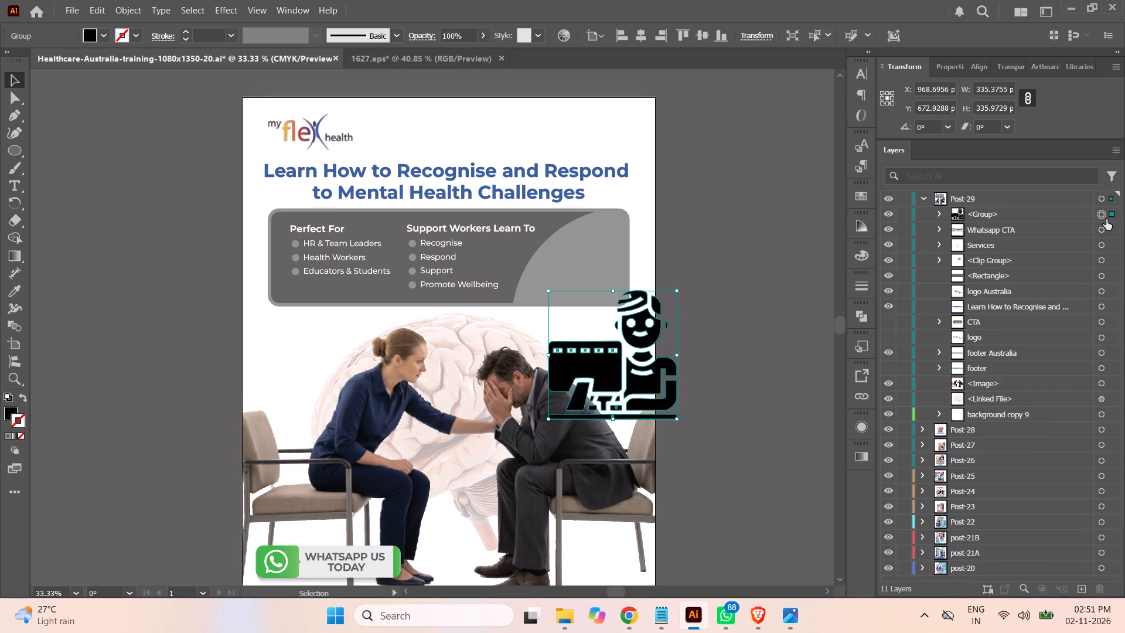
# Scale down the traced computer icon and position it inside the light grey curved corner of the services panel.
pyautogui.click(1102, 214)
pyautogui.keyDown('shift'); pyautogui.moveTo(676, 291); pyautogui.dragTo(646, 351); pyautogui.keyUp('shift')
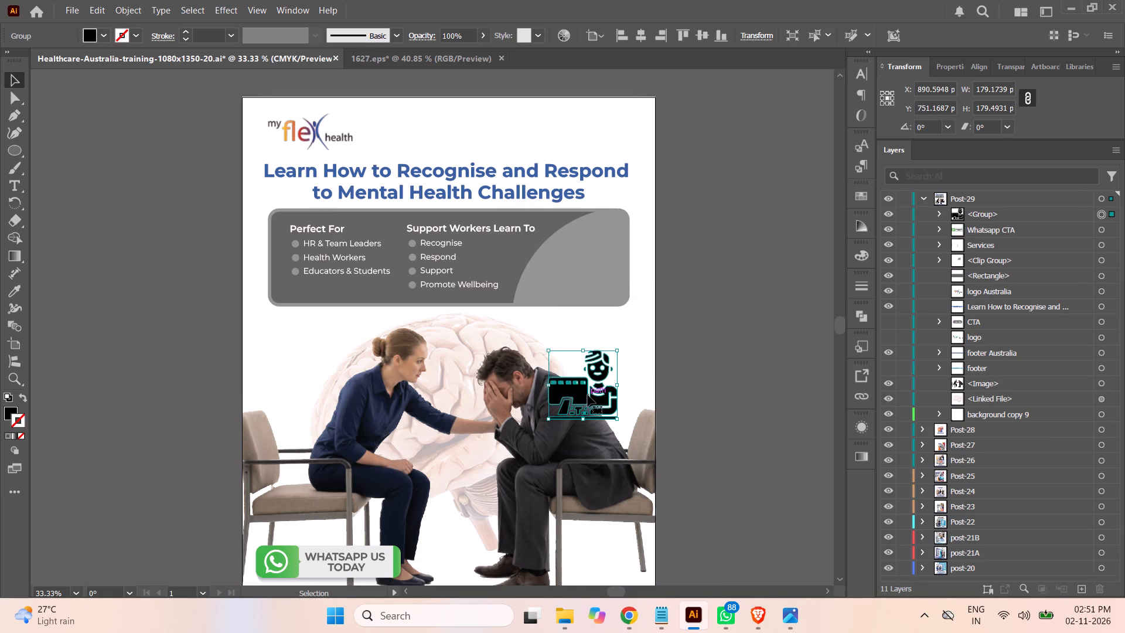
pyautogui.moveTo(588, 395); pyautogui.dragTo(592, 270)
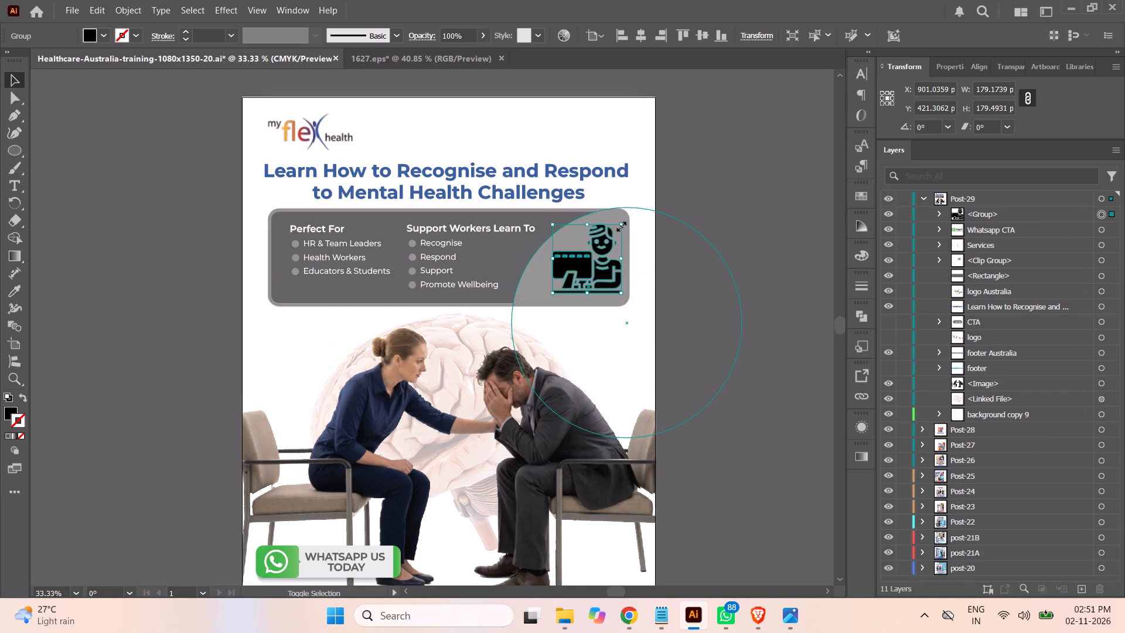
pyautogui.keyDown('shift'); pyautogui.moveTo(622, 222); pyautogui.dragTo(616, 236); pyautogui.keyUp('shift')
pyautogui.moveTo(581, 273); pyautogui.dragTo(584, 263)
pyautogui.click(717, 284)
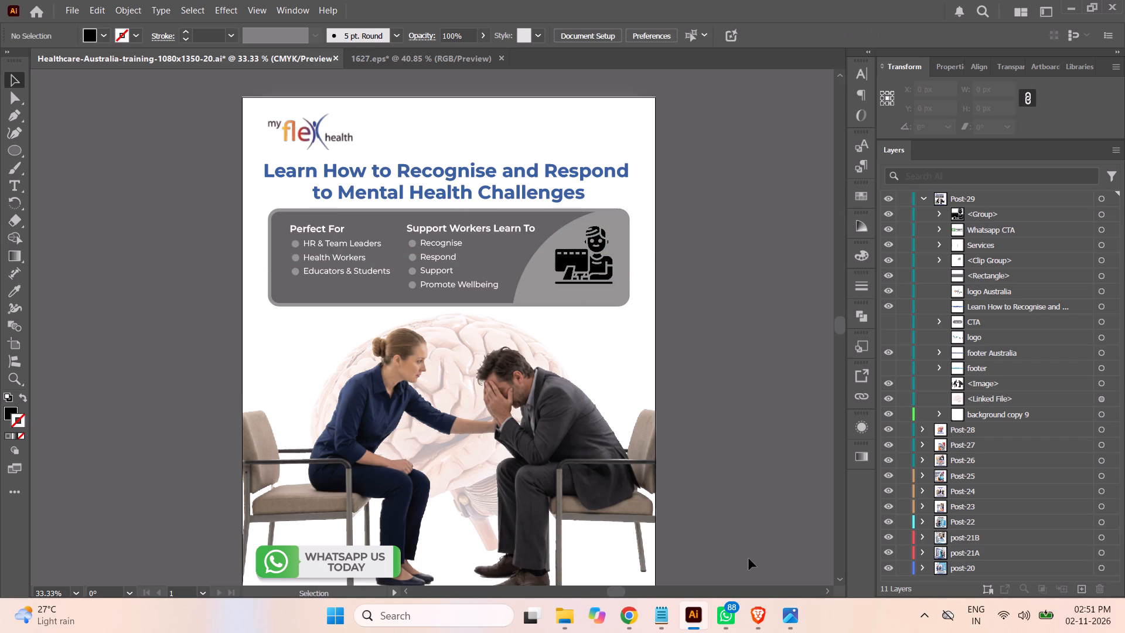
# Copy "Online I Self Study" from the Asana brief in Chrome and add it in Illustrator as text beneath the computer icon.
pyautogui.click(630, 616)
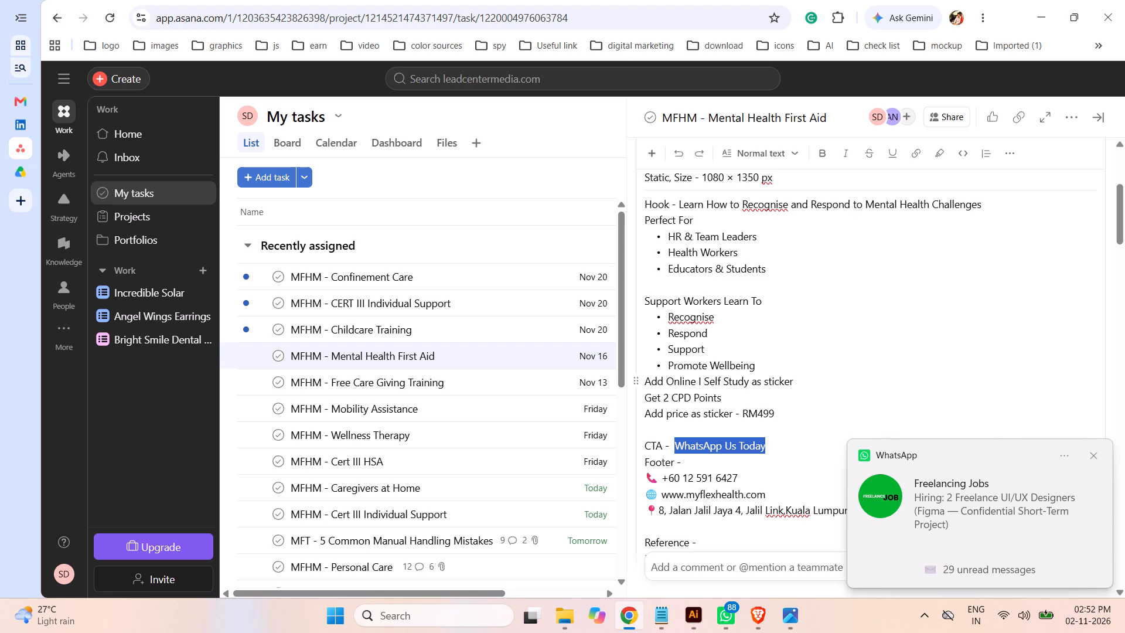
pyautogui.moveTo(750, 382); pyautogui.dragTo(671, 382)
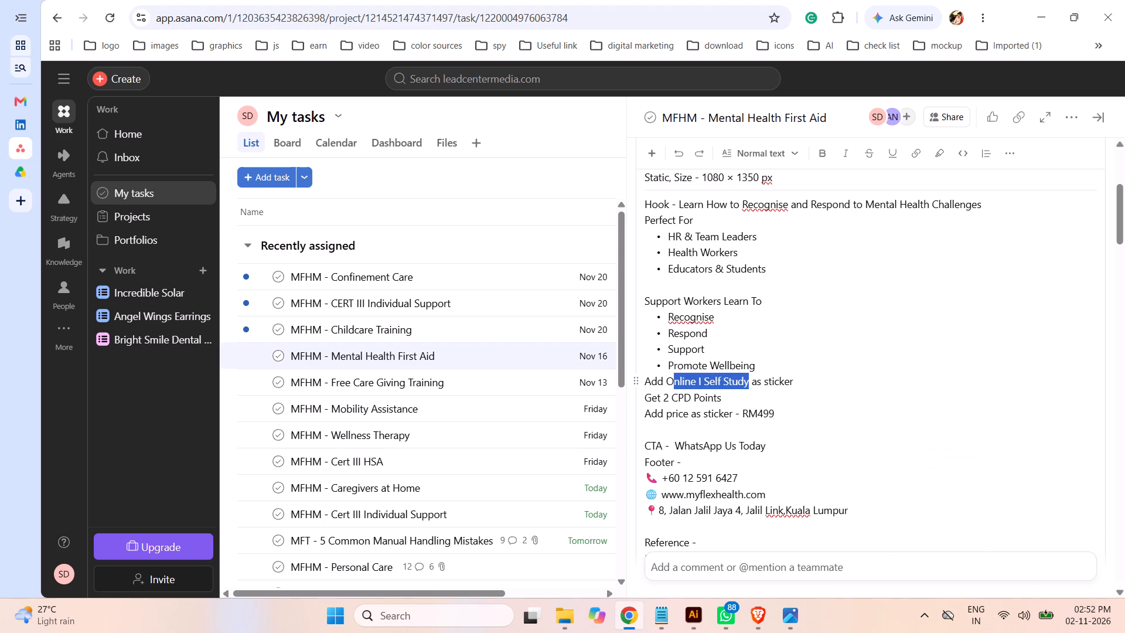
pyautogui.moveTo(671, 382); pyautogui.dragTo(668, 381)
pyautogui.hotkey('ctrl', 'c')
pyautogui.click(697, 614)
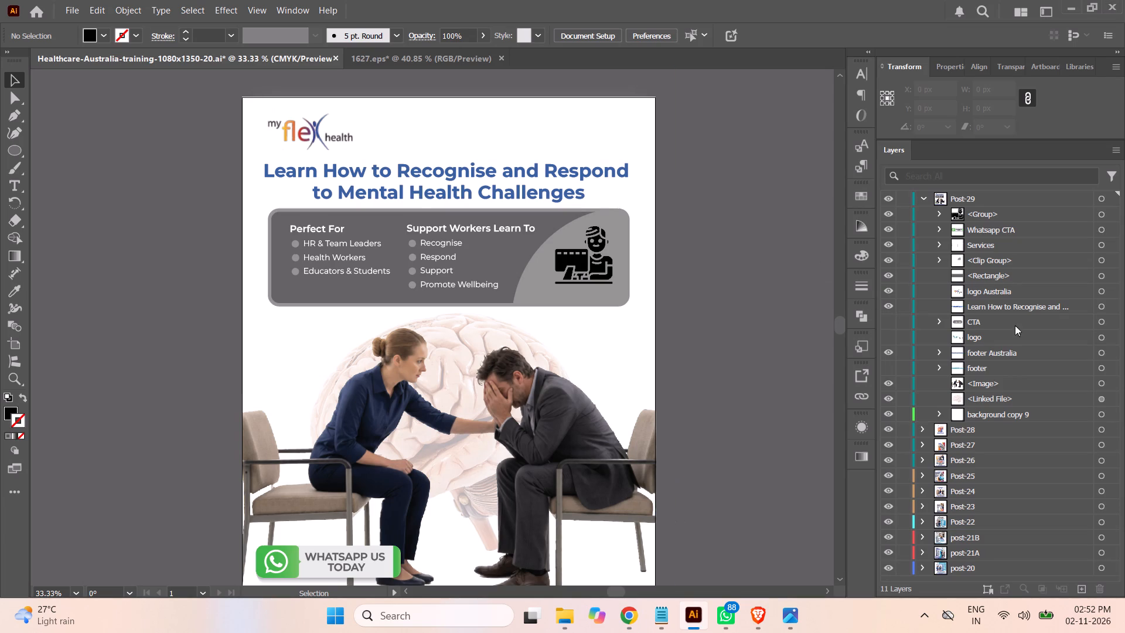
pyautogui.click(15, 183)
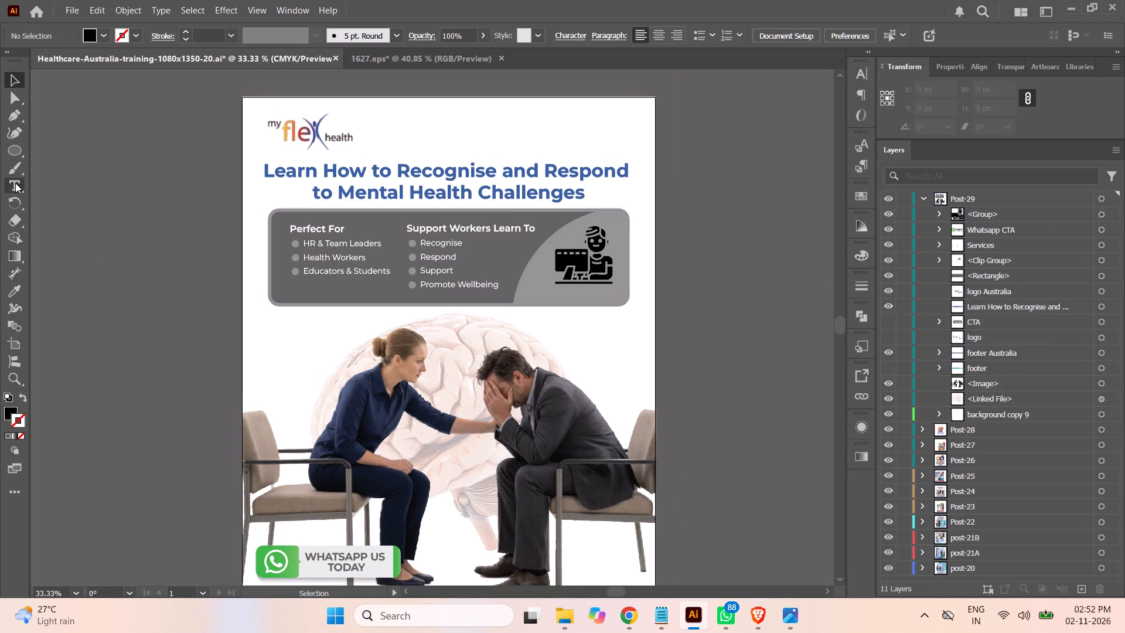
pyautogui.click(177, 276)
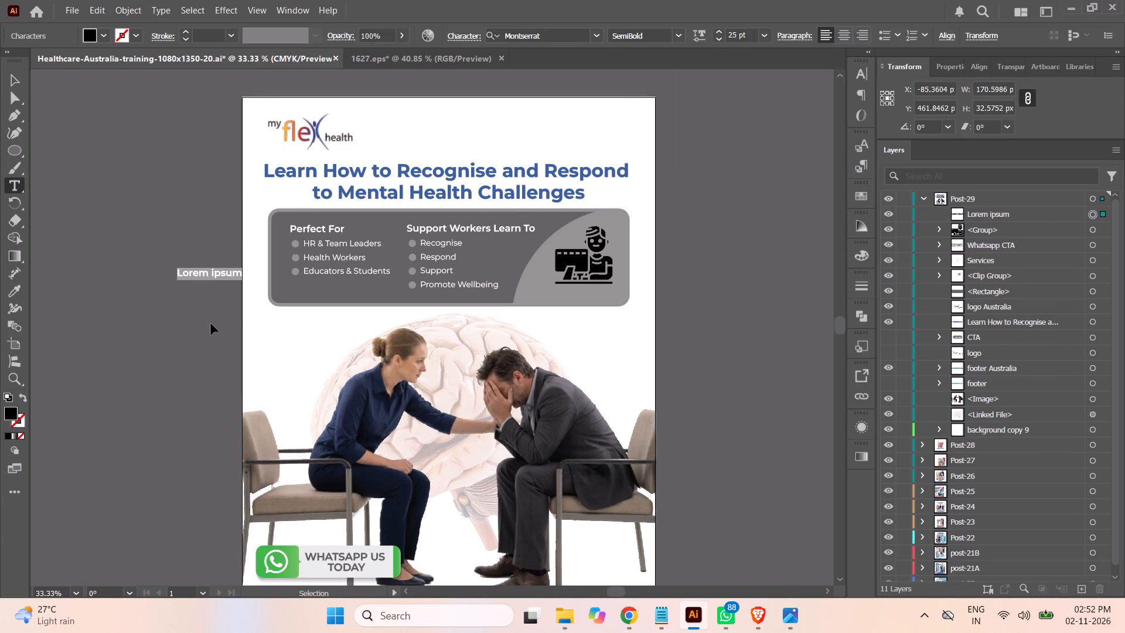
pyautogui.hotkey('ctrl', 'v')
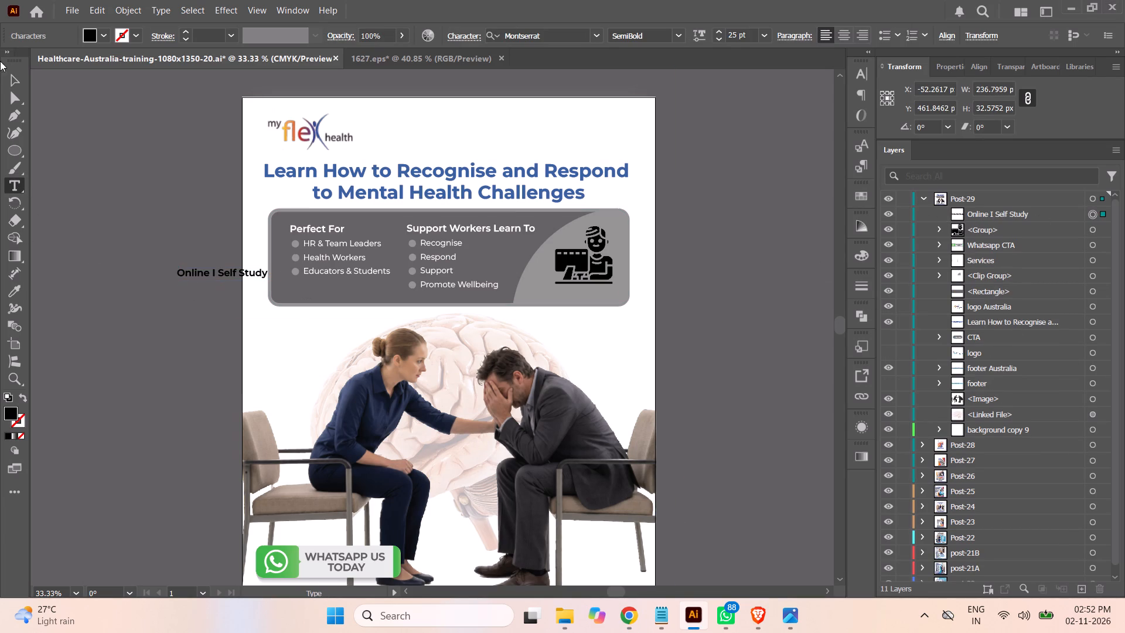
pyautogui.click(13, 80)
pyautogui.moveTo(196, 274); pyautogui.dragTo(485, 285)
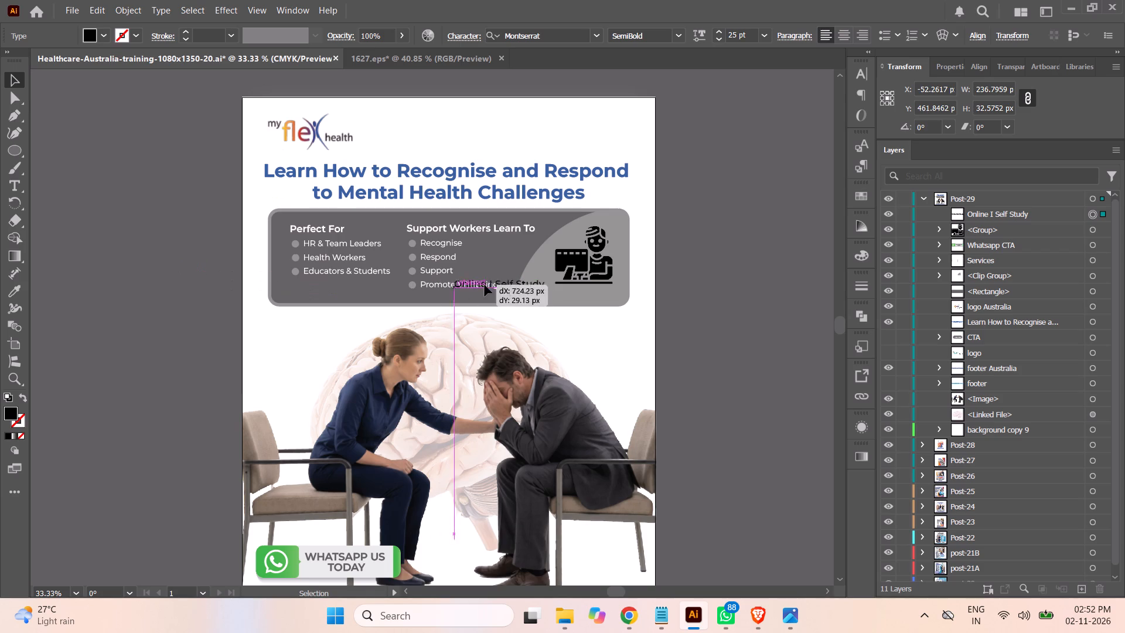
pyautogui.moveTo(485, 285); pyautogui.dragTo(547, 294)
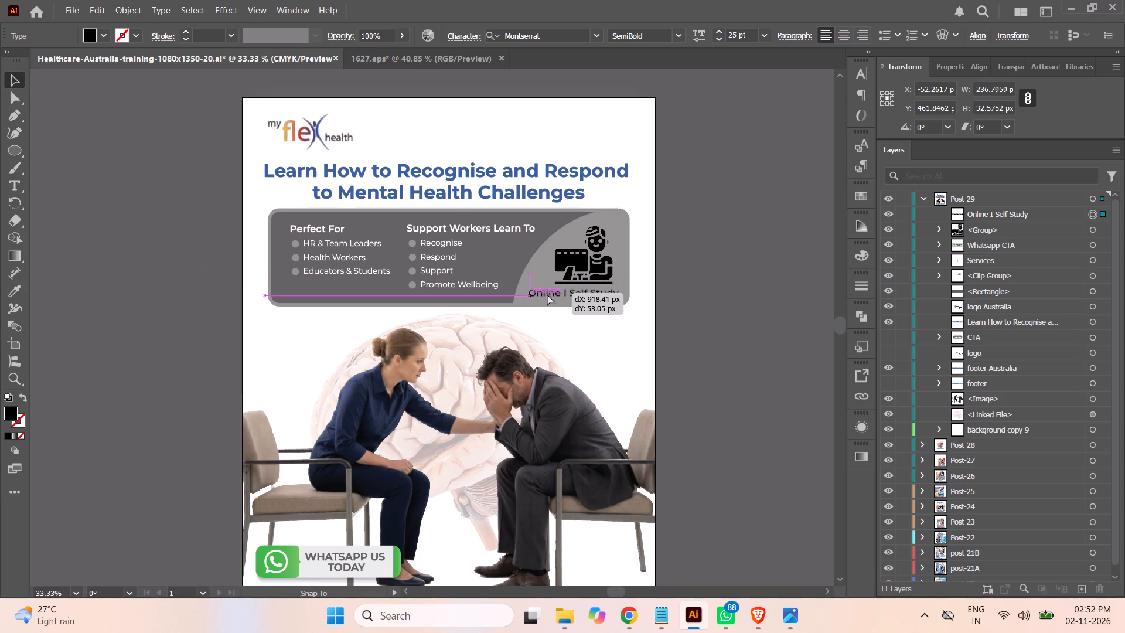
pyautogui.moveTo(547, 294); pyautogui.dragTo(548, 293)
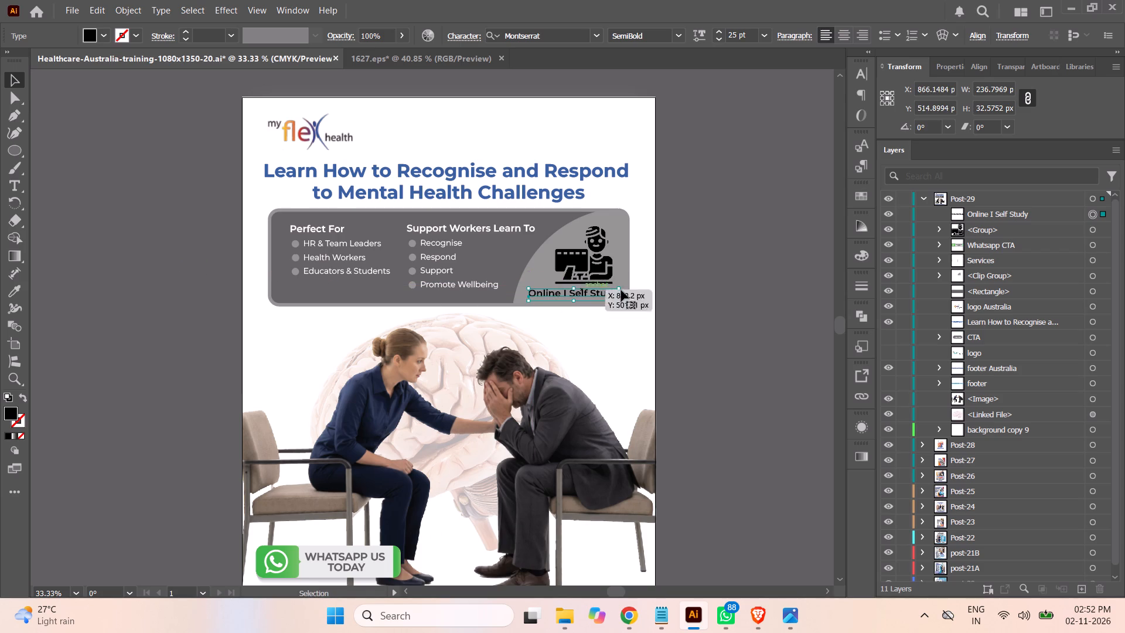
pyautogui.click(724, 281)
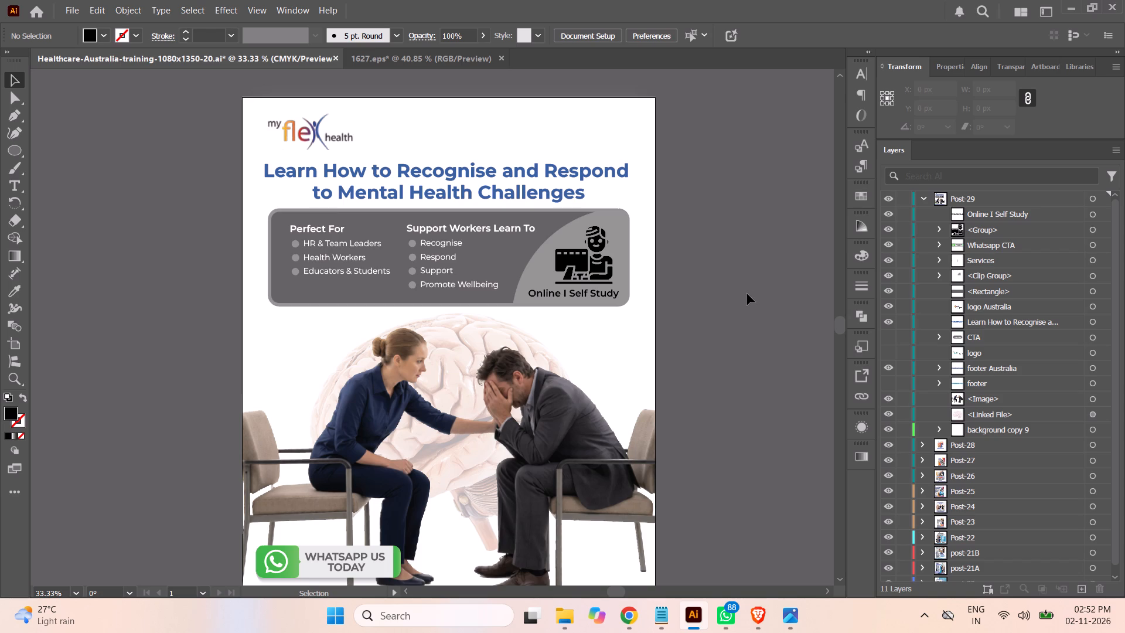
# Copy "Get 2 CPD Points" from the Asana brief in Chrome and add it in Illustrator as text below the "Online I Self Study" line.
pyautogui.click(628, 612)
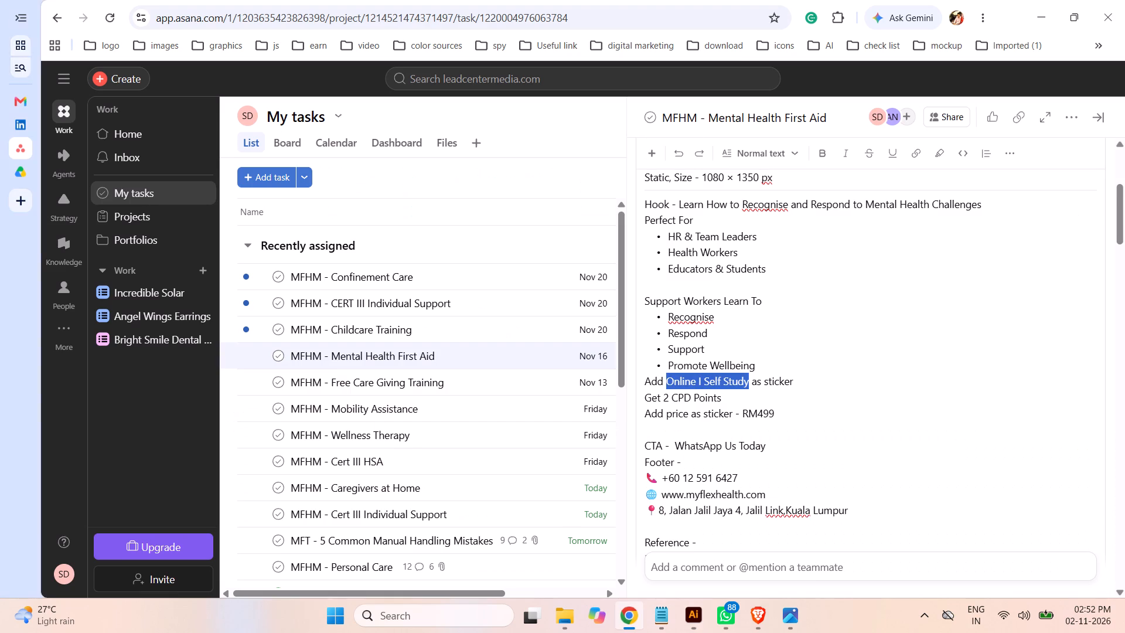
pyautogui.moveTo(722, 398); pyautogui.dragTo(646, 398)
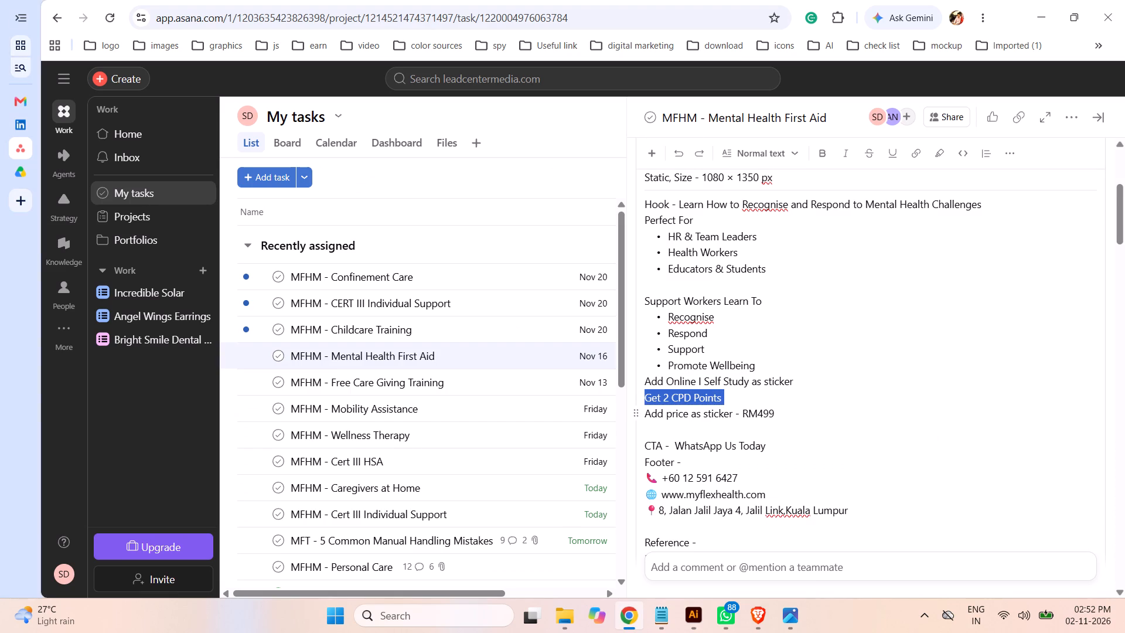
pyautogui.hotkey('ctrl', 'c')
pyautogui.click(703, 617)
pyautogui.click(694, 617)
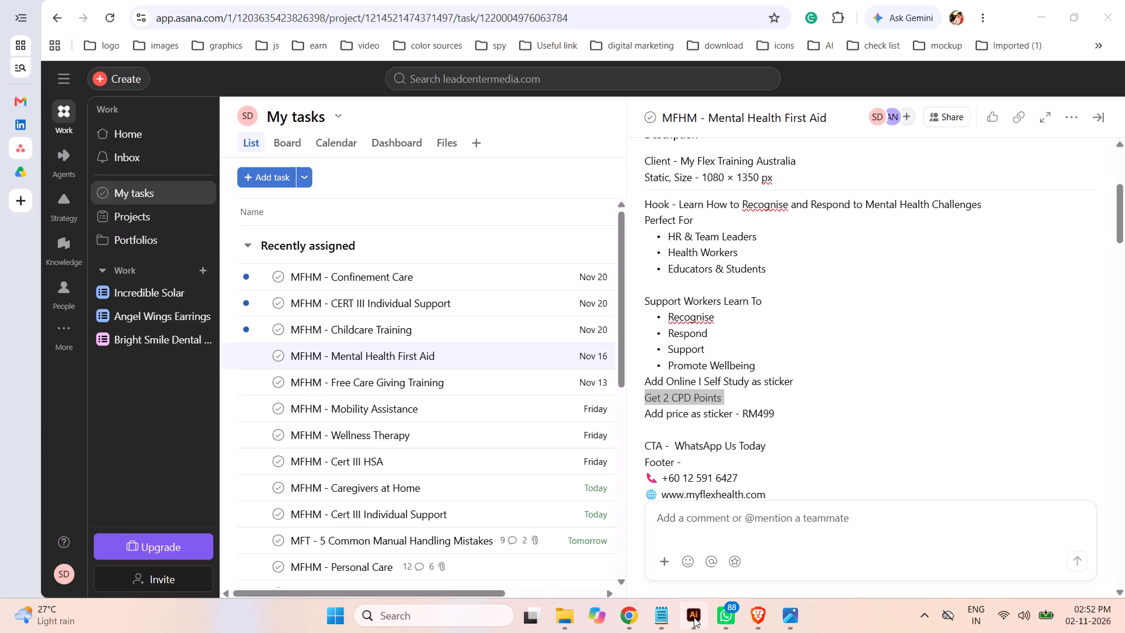
pyautogui.click(16, 188)
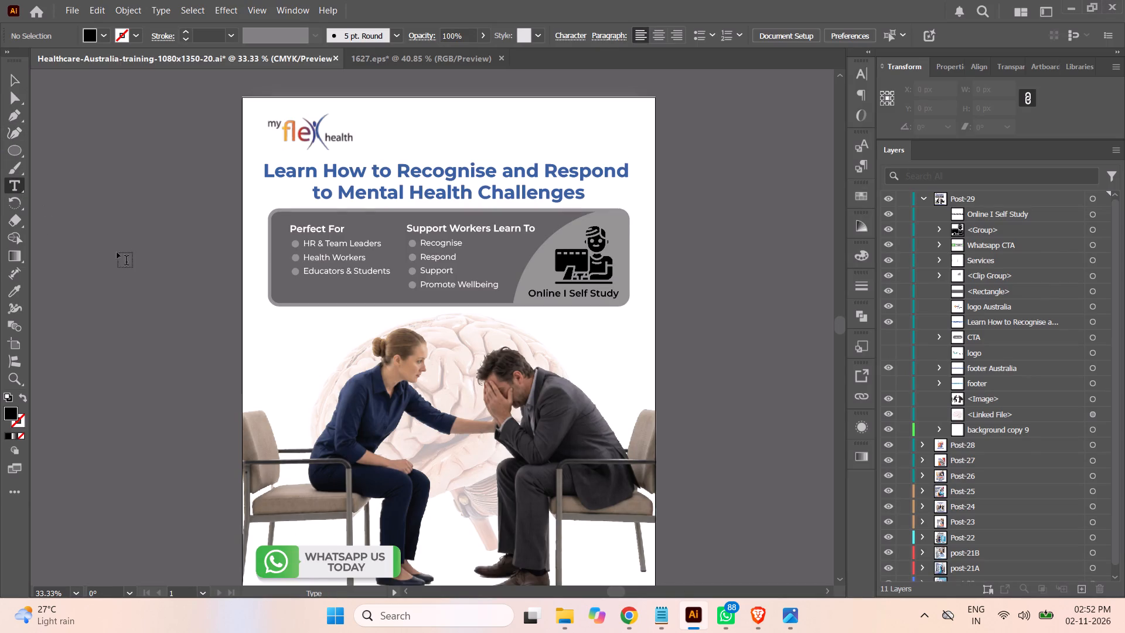
pyautogui.click(117, 253)
pyautogui.hotkey('ctrl', 'v')
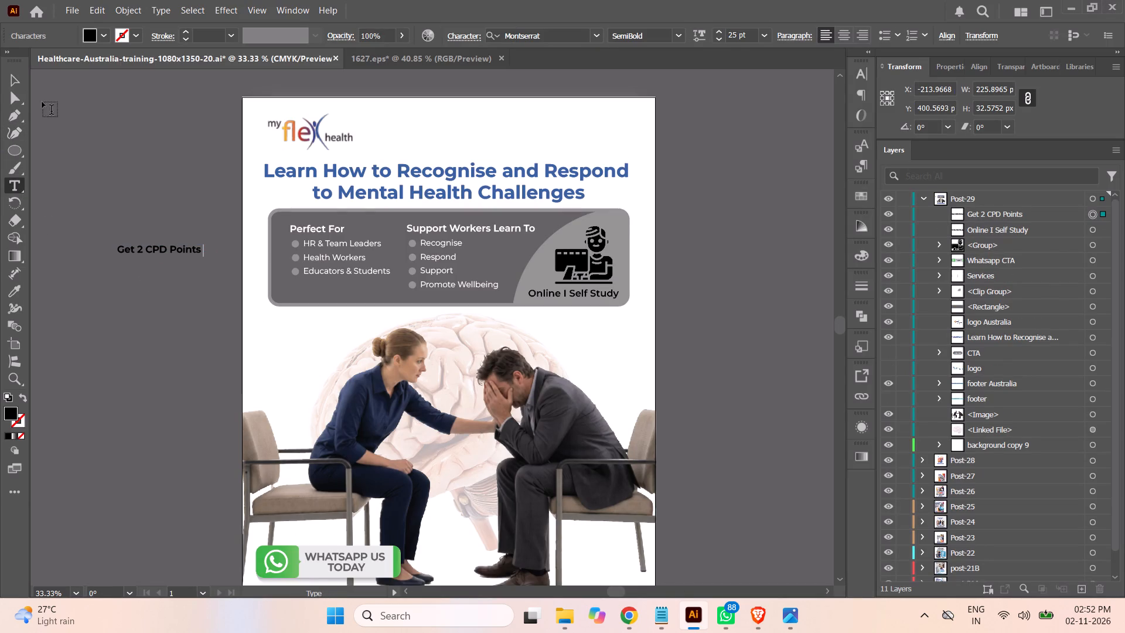
pyautogui.click(17, 80)
pyautogui.moveTo(151, 251); pyautogui.dragTo(569, 307)
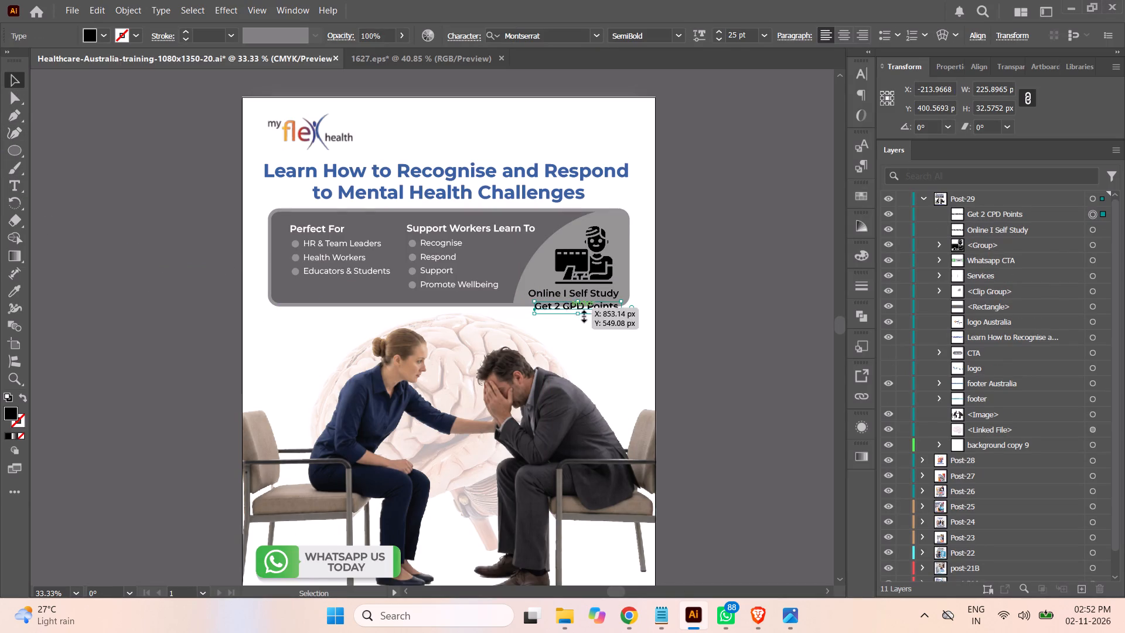
# Align the right edges of the "Get 2 CPD Points" and "Online I Self Study" text objects.
pyautogui.keyDown('shift'); pyautogui.click(1090, 230); pyautogui.keyUp('shift')
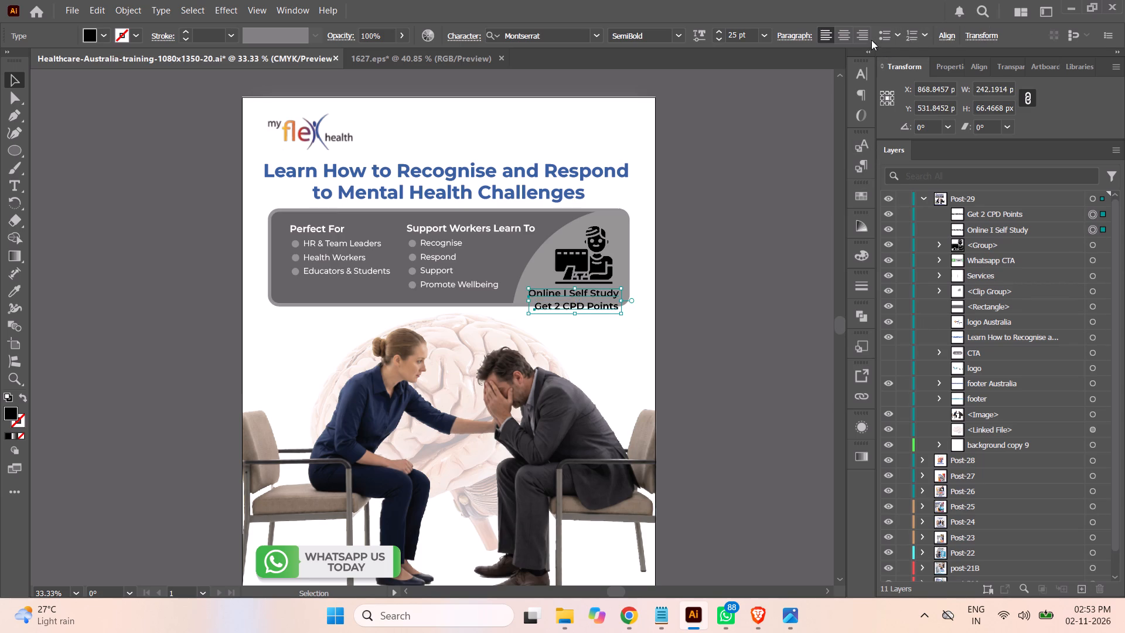
pyautogui.click(949, 38)
pyautogui.click(848, 77)
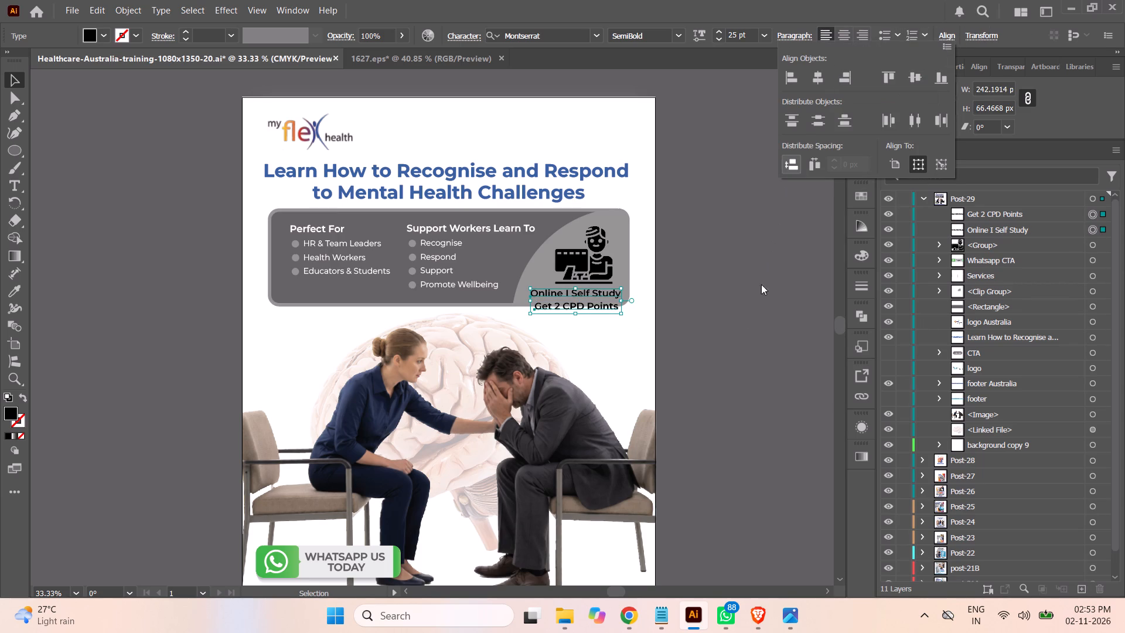
# Set the font size of the "Online I Self Study" text under the icon to 23 pt.
pyautogui.click(742, 299)
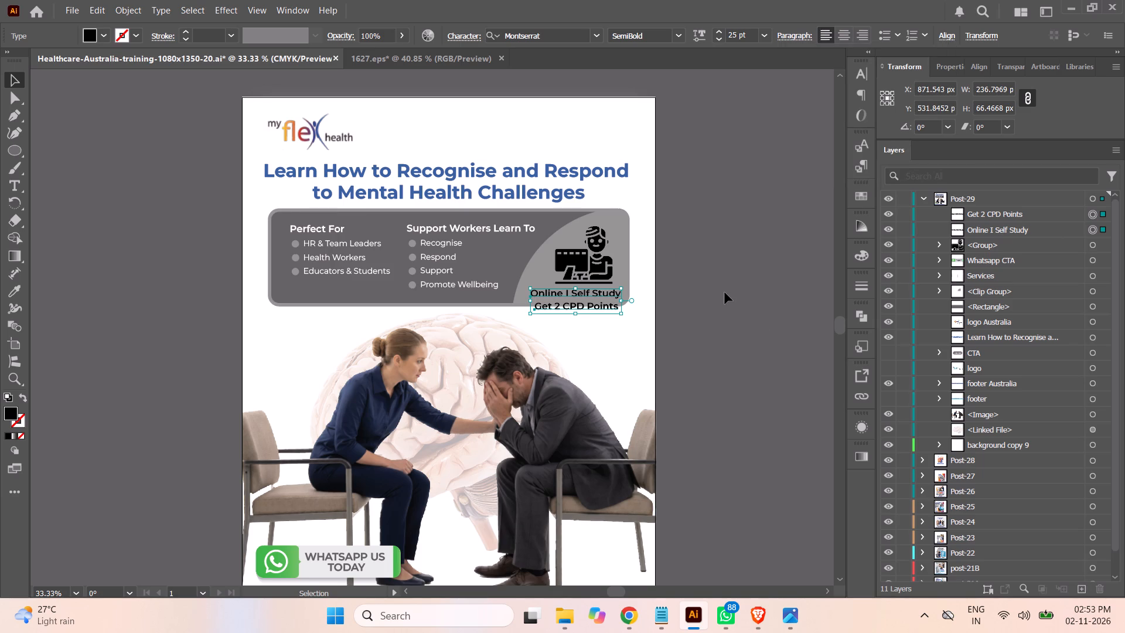
pyautogui.hotkey('ctrl', '=')
pyautogui.hotkey('ctrl', '=')
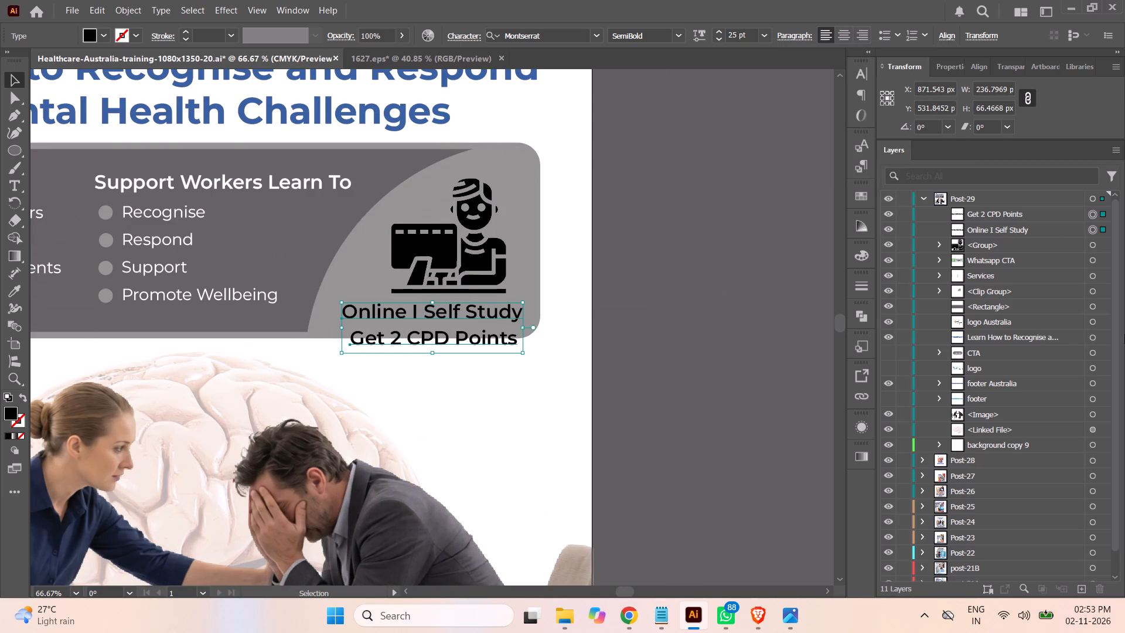
pyautogui.click(1093, 230)
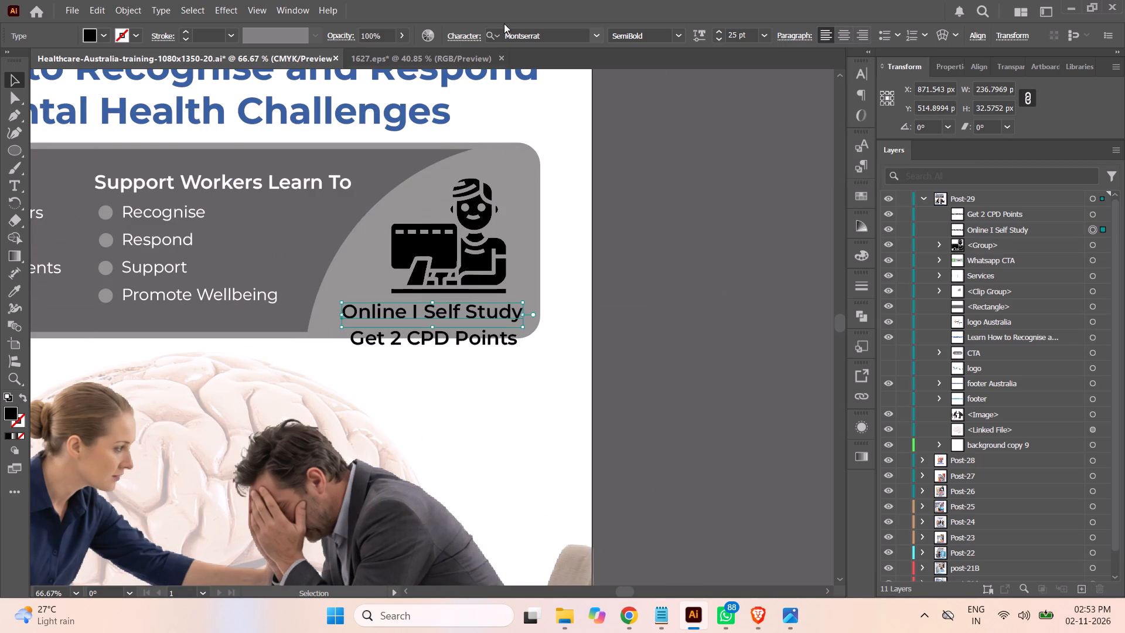
pyautogui.click(752, 35)
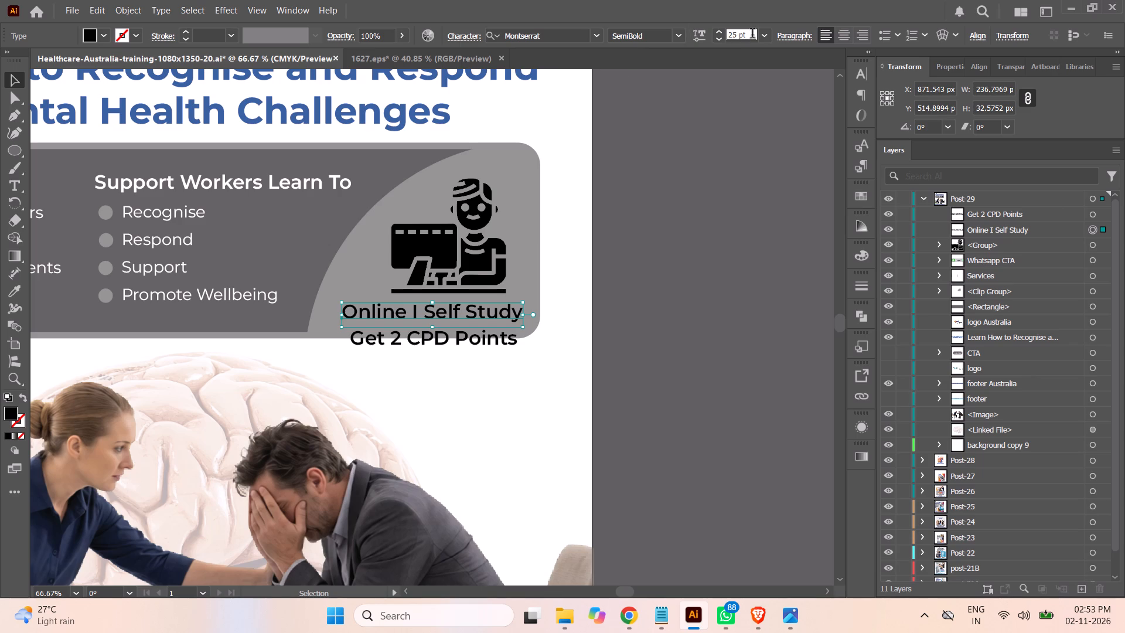
pyautogui.press('Down')
pyautogui.press('Down')
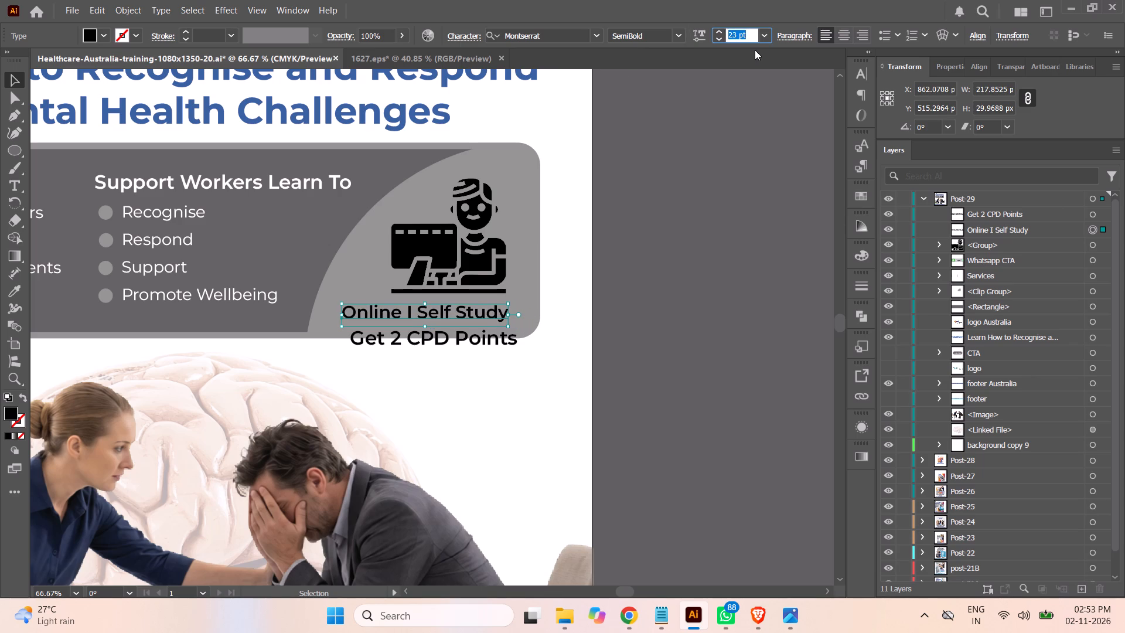
pyautogui.press('Down')
pyautogui.press('Down')
pyautogui.press('Down')
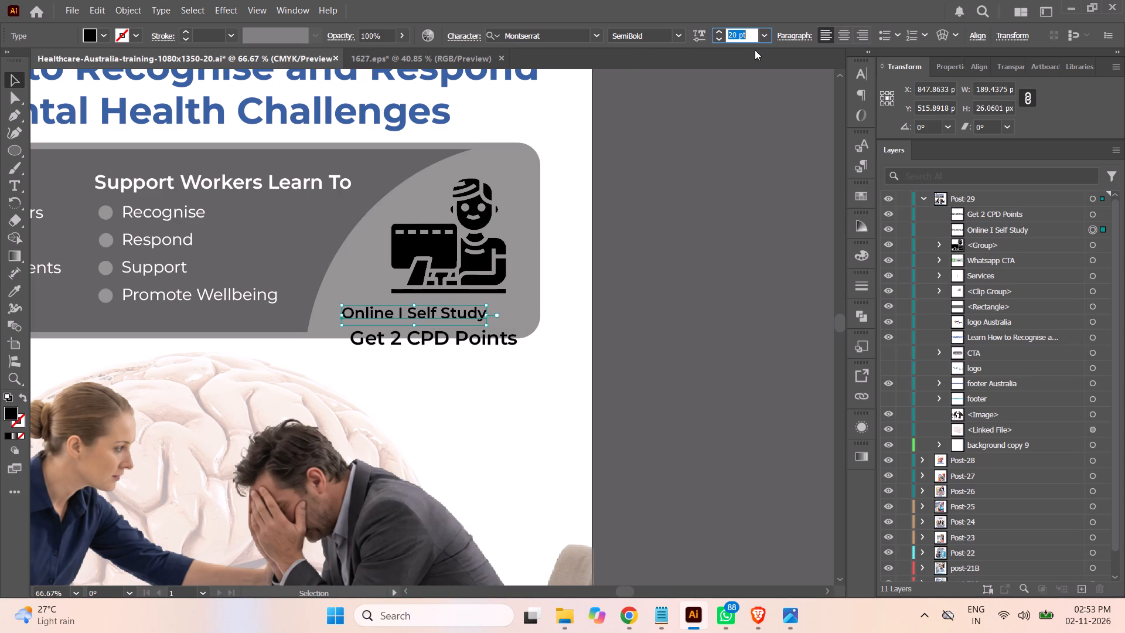
pyautogui.hotkey('ctrl', 'z')
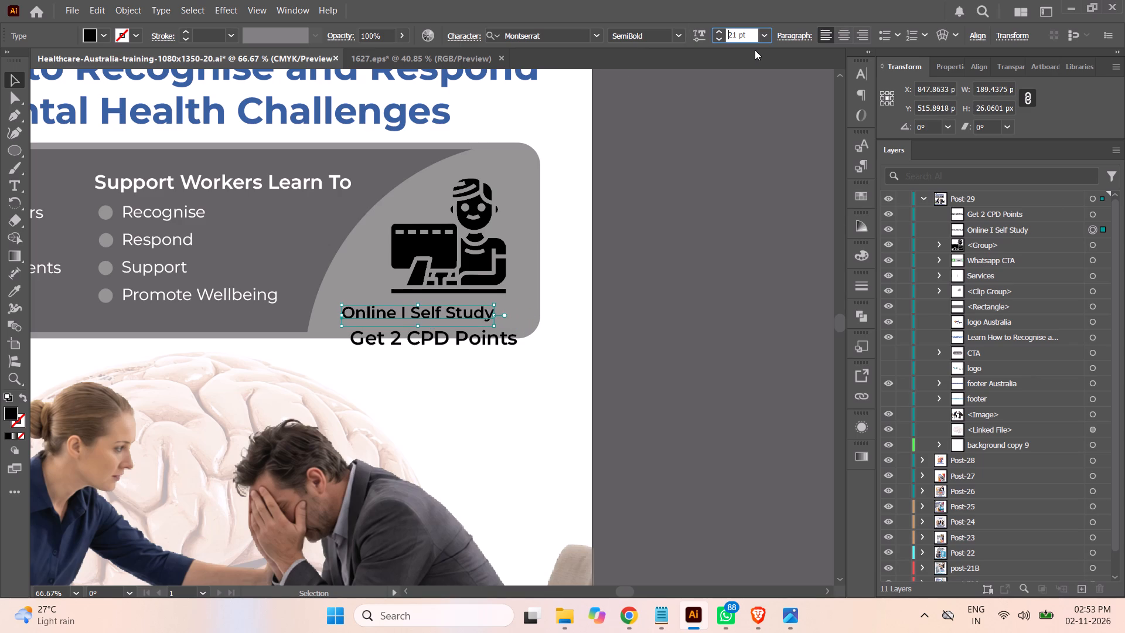
pyautogui.hotkey('ctrl', 'z')
pyautogui.hotkey('ctrl', 'z')
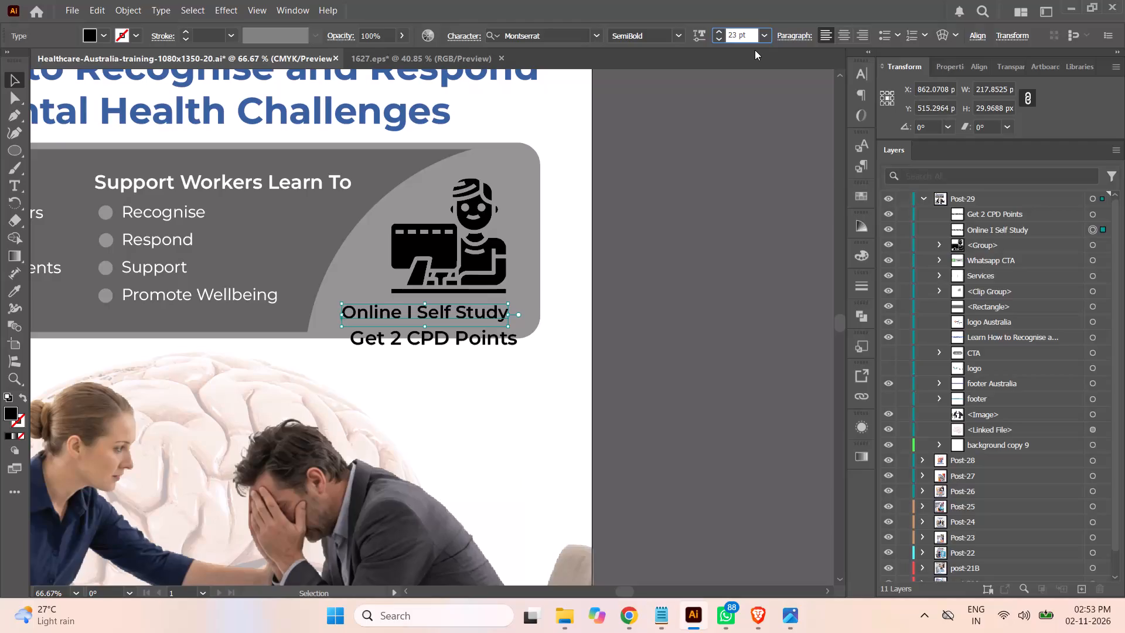
# Align the "Online I Self Study" and "Get 2 CPD Points" text lines along their right edges.
pyautogui.keyDown('shift'); pyautogui.click(1089, 216); pyautogui.keyUp('shift')
pyautogui.click(1067, 213)
pyautogui.keyDown('shift'); pyautogui.click(1065, 232); pyautogui.keyUp('shift')
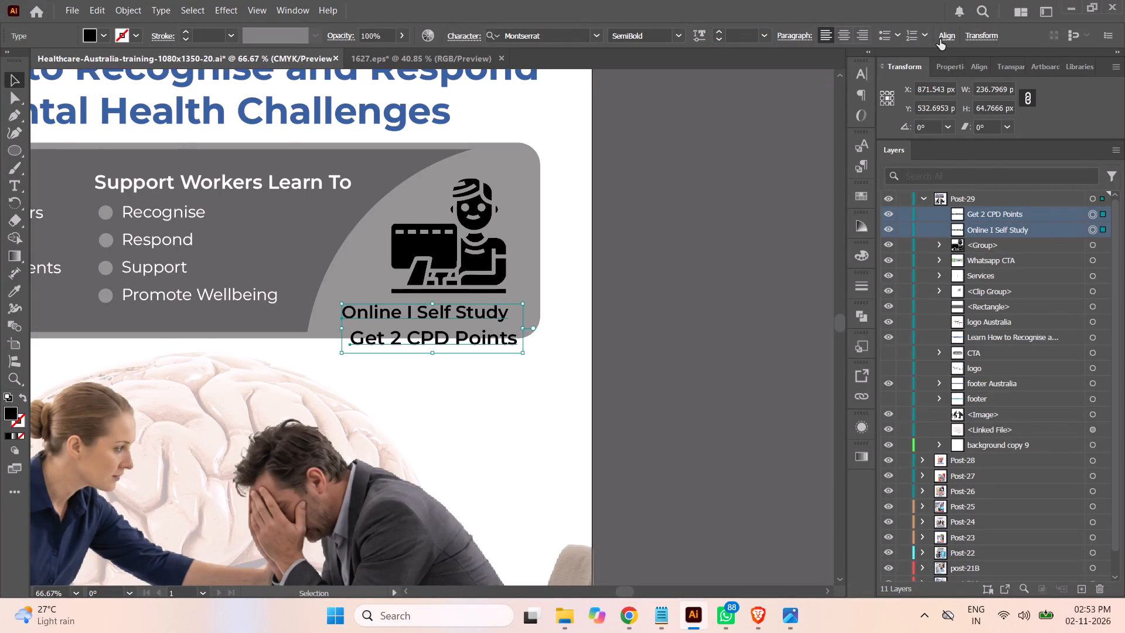
pyautogui.click(946, 37)
pyautogui.click(848, 79)
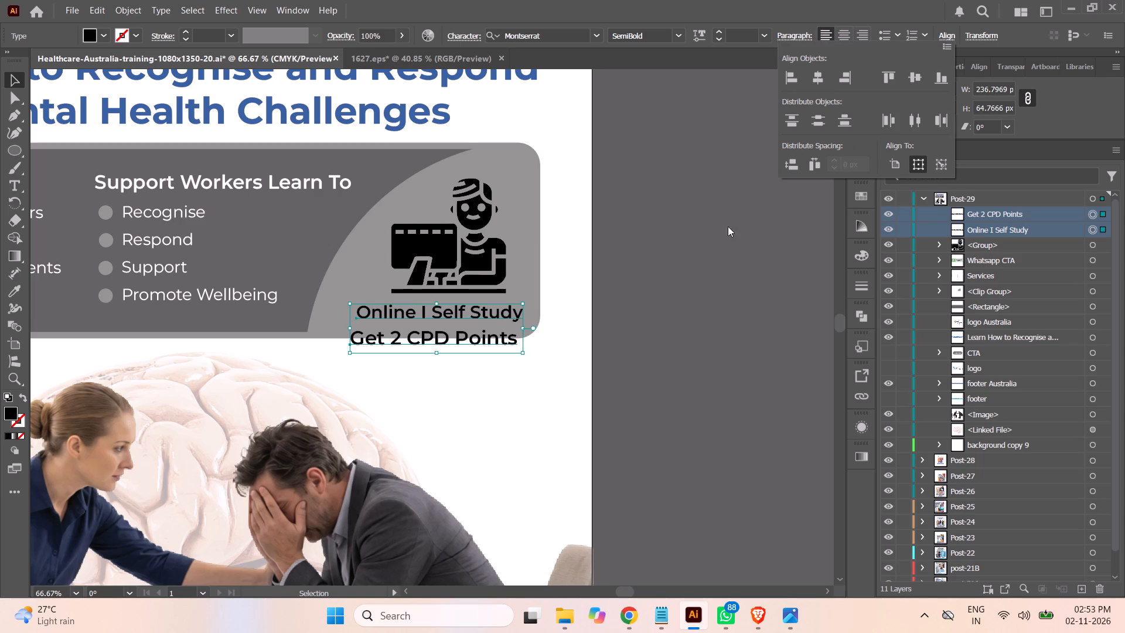
pyautogui.click(724, 280)
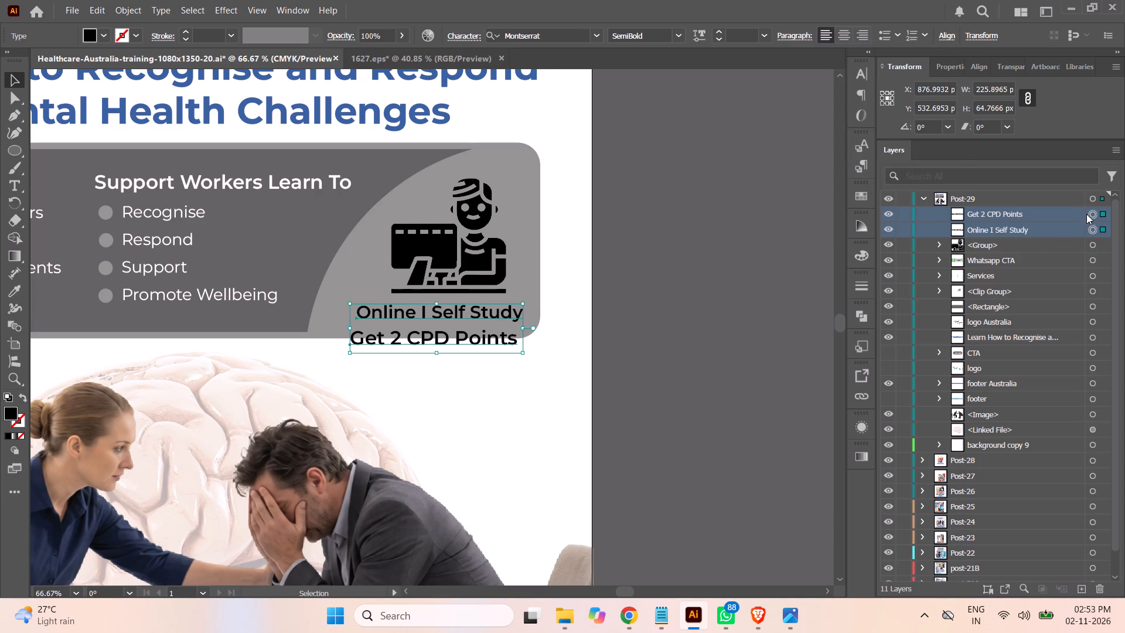
# Delete the trailing space at the end of the "Get 2 CPD Points" text.
pyautogui.click(1088, 215)
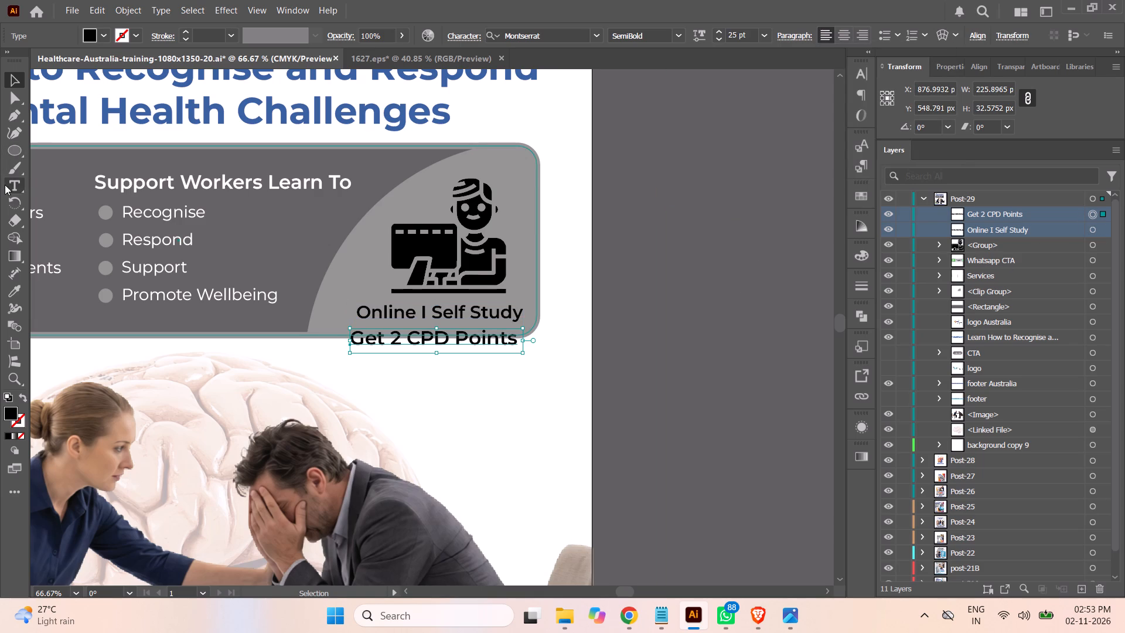
pyautogui.click(14, 182)
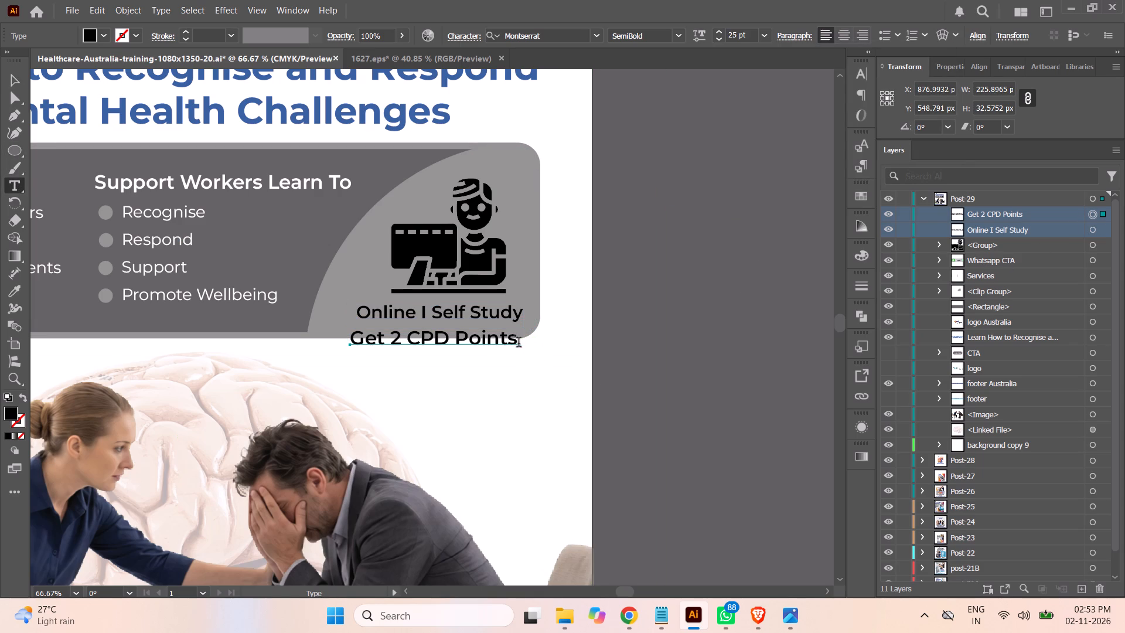
pyautogui.moveTo(517, 343); pyautogui.dragTo(571, 343)
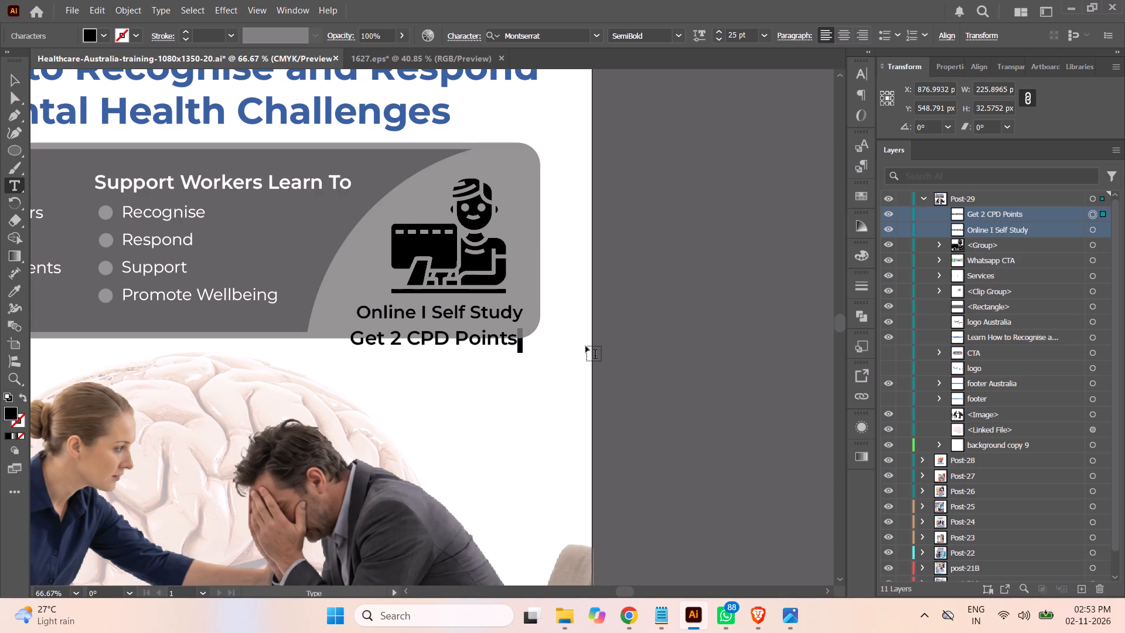
pyautogui.press('BackSpace')
pyautogui.click(8, 86)
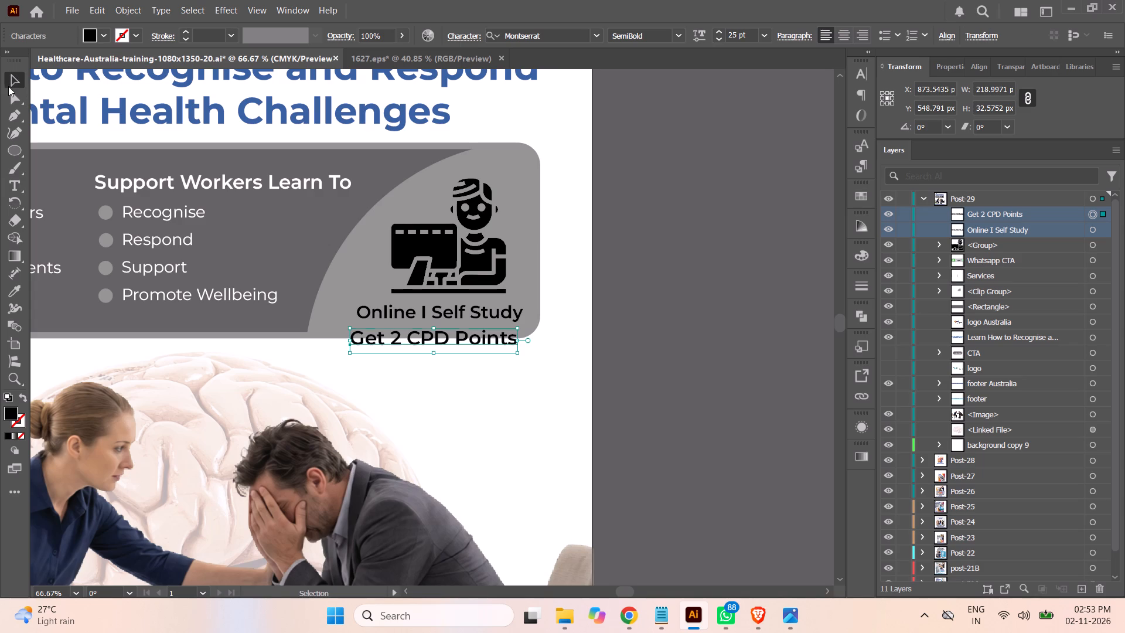
# Right-align "Get 2 CPD Points" and "Online I Self Study" with each other again.
pyautogui.keyDown('shift'); pyautogui.click(1091, 229); pyautogui.keyUp('shift')
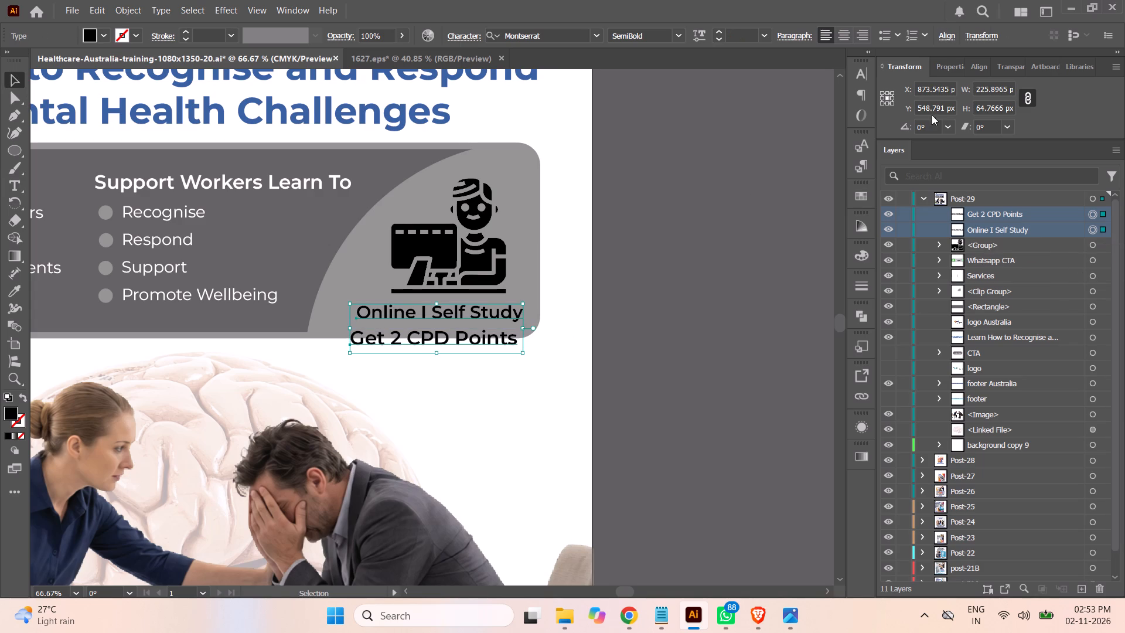
pyautogui.click(949, 35)
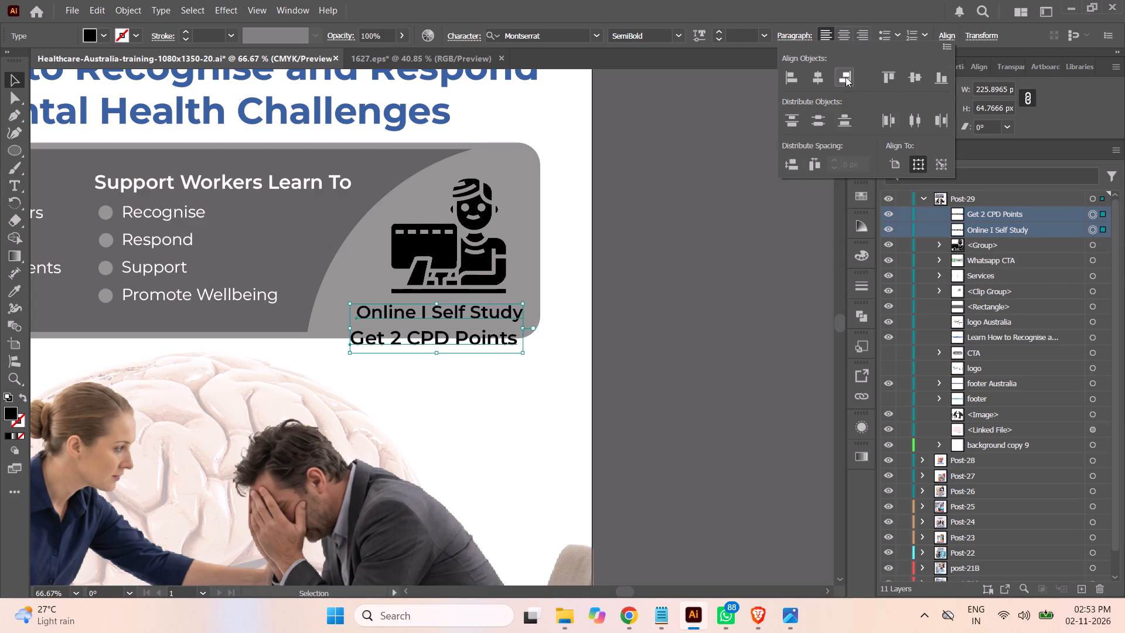
pyautogui.click(846, 77)
pyautogui.click(758, 282)
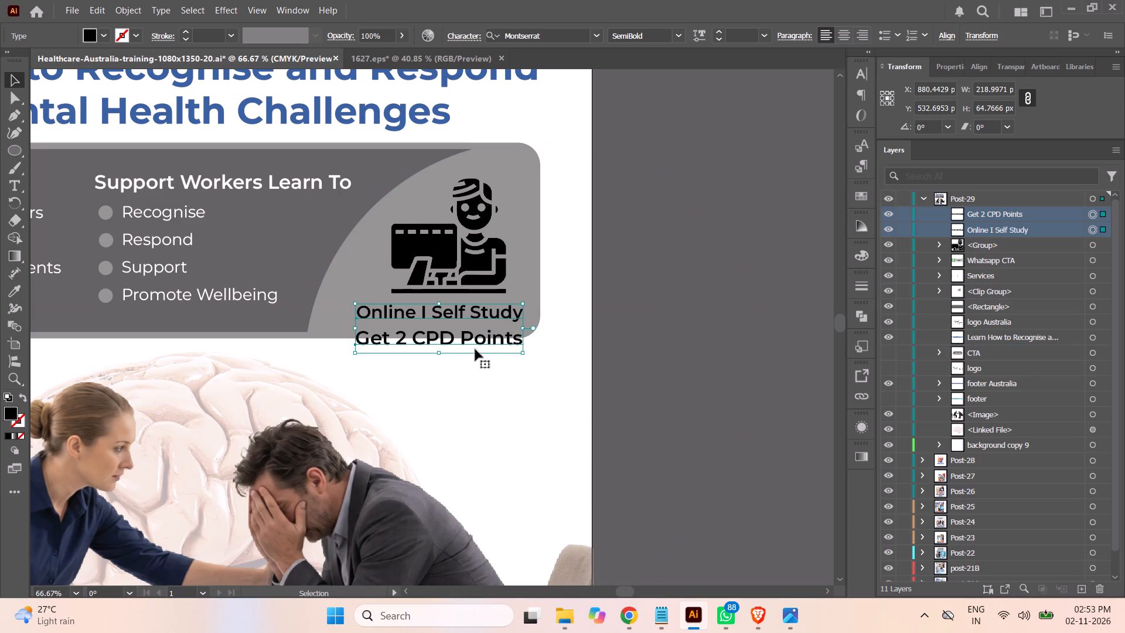
# Move the "Online I Self Study" and "Get 2 CPD Points" lines about 31 px up and 7 px left, inside the grey panel.
pyautogui.moveTo(468, 340); pyautogui.dragTo(470, 318)
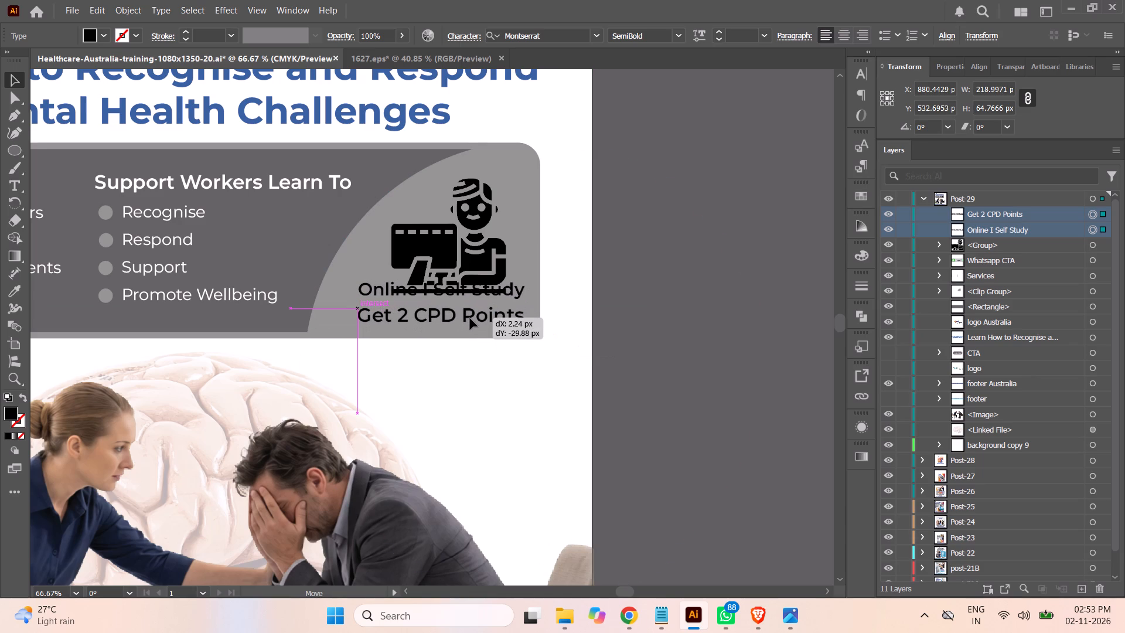
pyautogui.moveTo(470, 318); pyautogui.dragTo(468, 318)
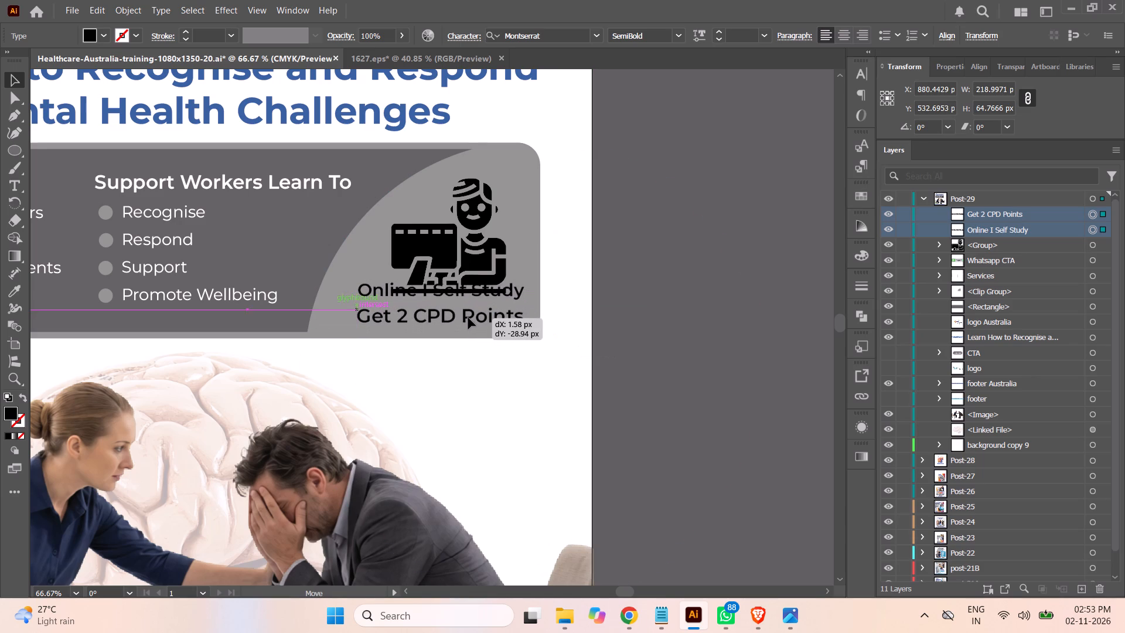
pyautogui.moveTo(468, 318); pyautogui.dragTo(462, 316)
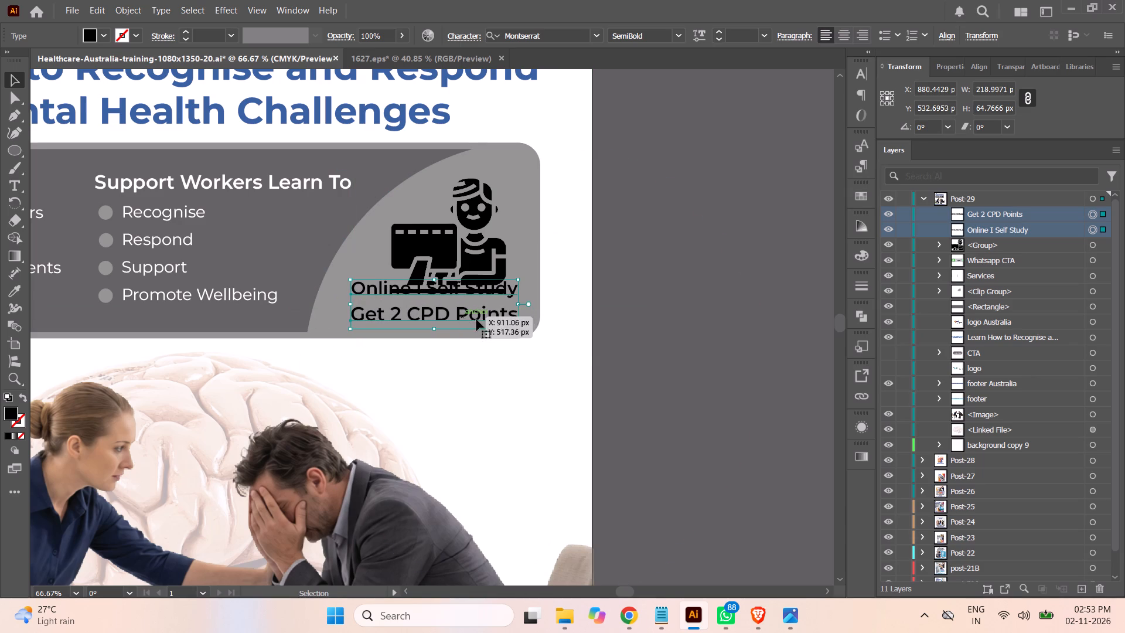
# Scale the online-study icon down to about 125 px square and place it just above the "Online I Self Study" text.
pyautogui.click(1091, 246)
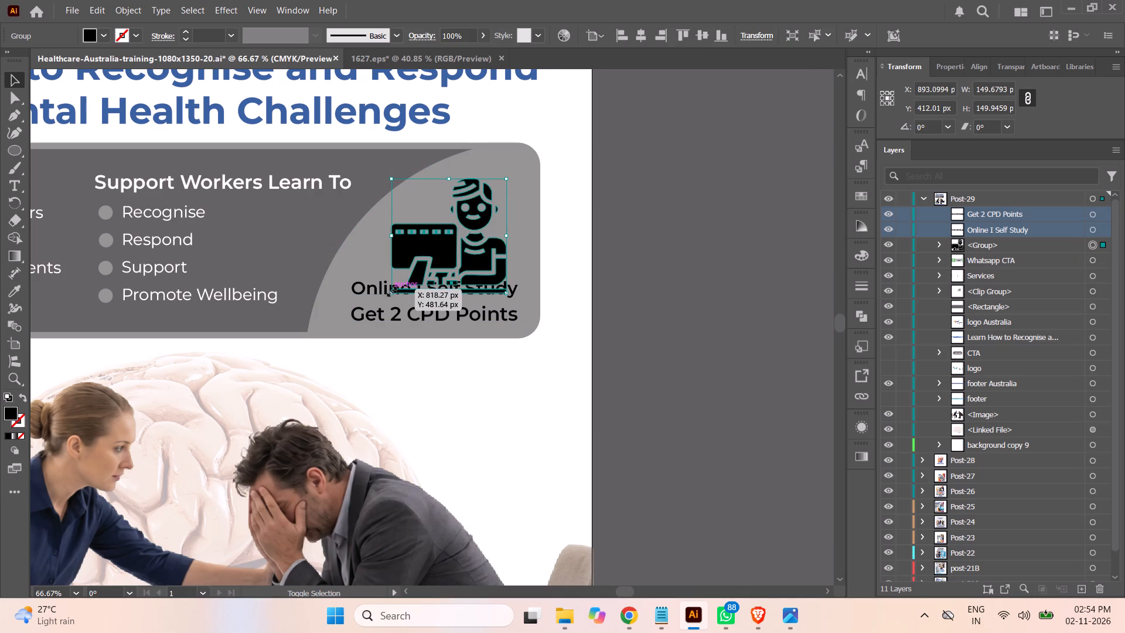
pyautogui.keyDown('shift'); pyautogui.moveTo(390, 290); pyautogui.dragTo(403, 274); pyautogui.keyUp('shift')
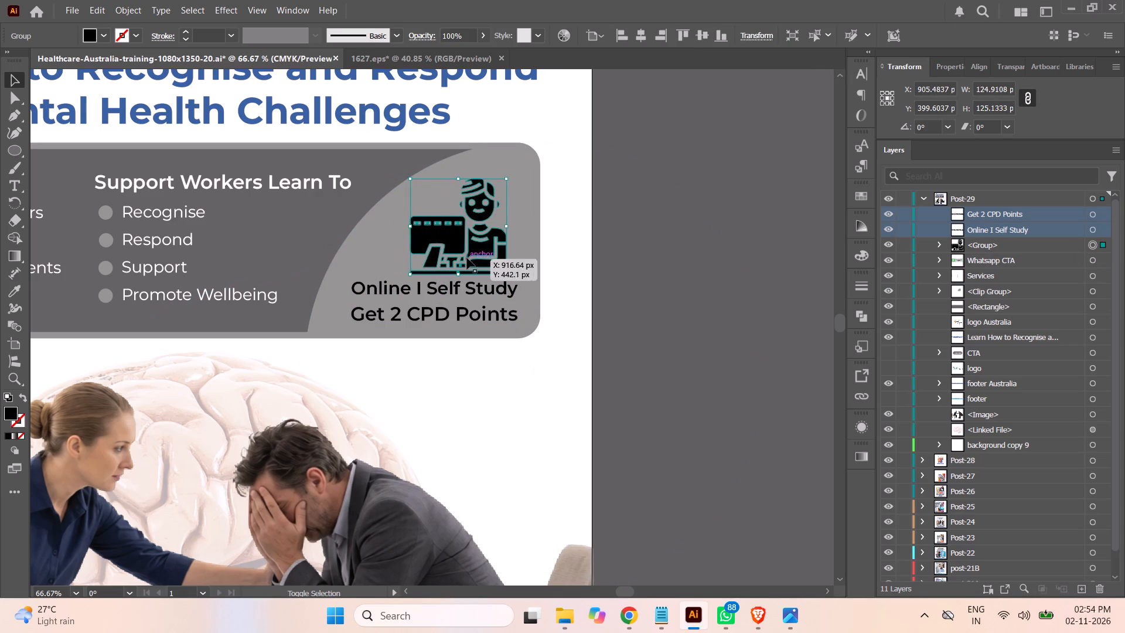
pyautogui.moveTo(479, 263); pyautogui.dragTo(487, 261)
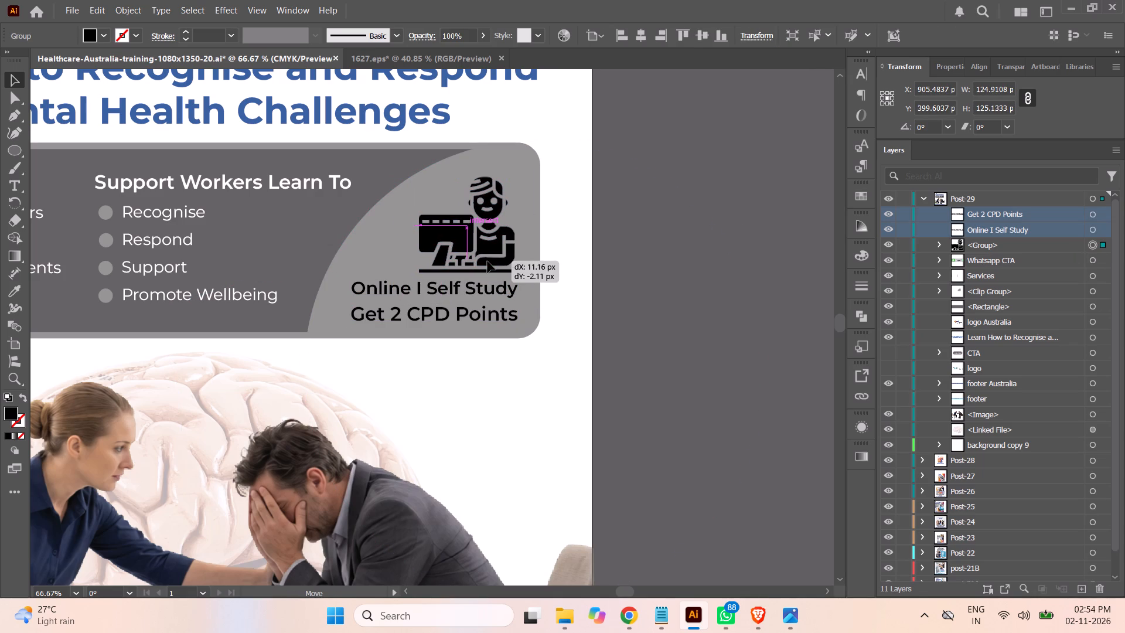
pyautogui.moveTo(487, 261); pyautogui.dragTo(487, 258)
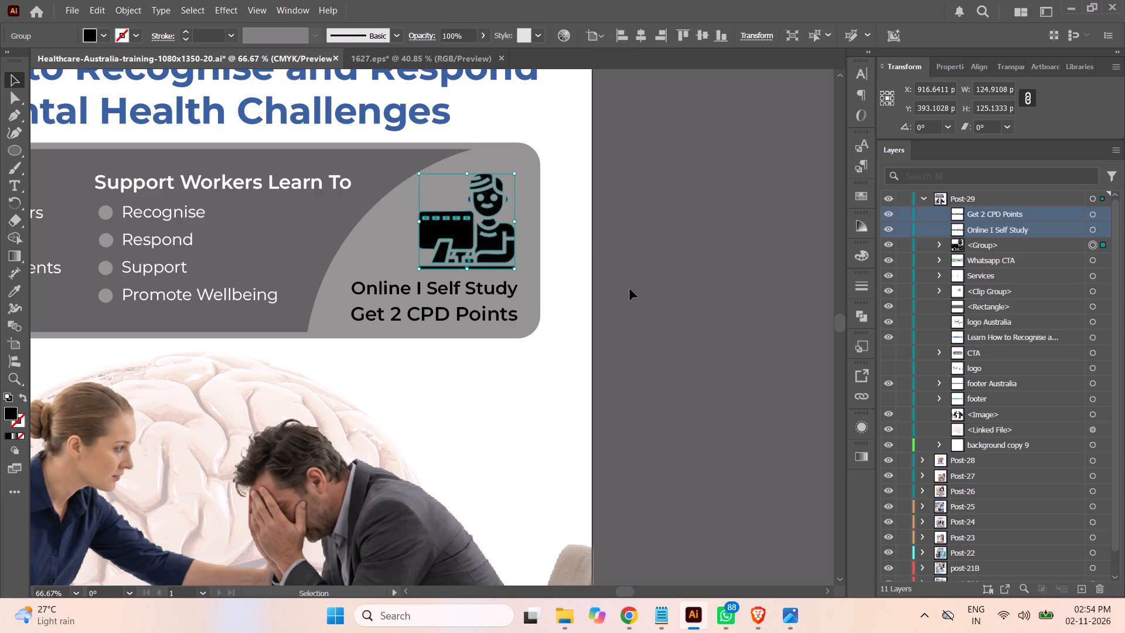
pyautogui.click(630, 289)
# Change the fill colour of the "Get 2 CPD Points" text to white.
pyautogui.scroll(6, 734, 270)
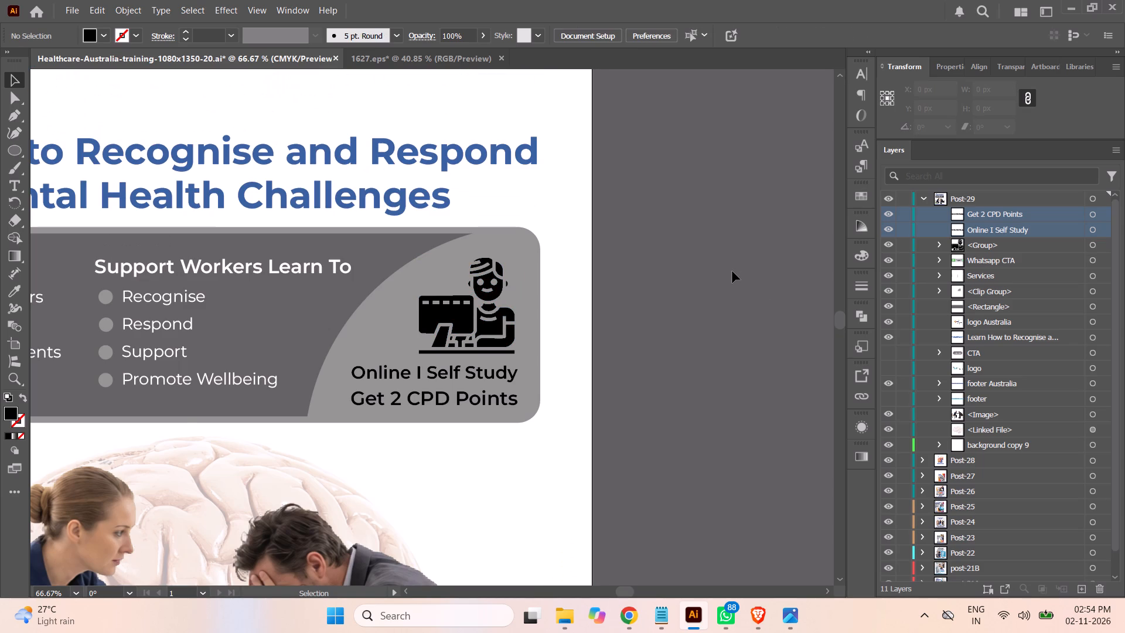
pyautogui.hotkey('ctrl', '-')
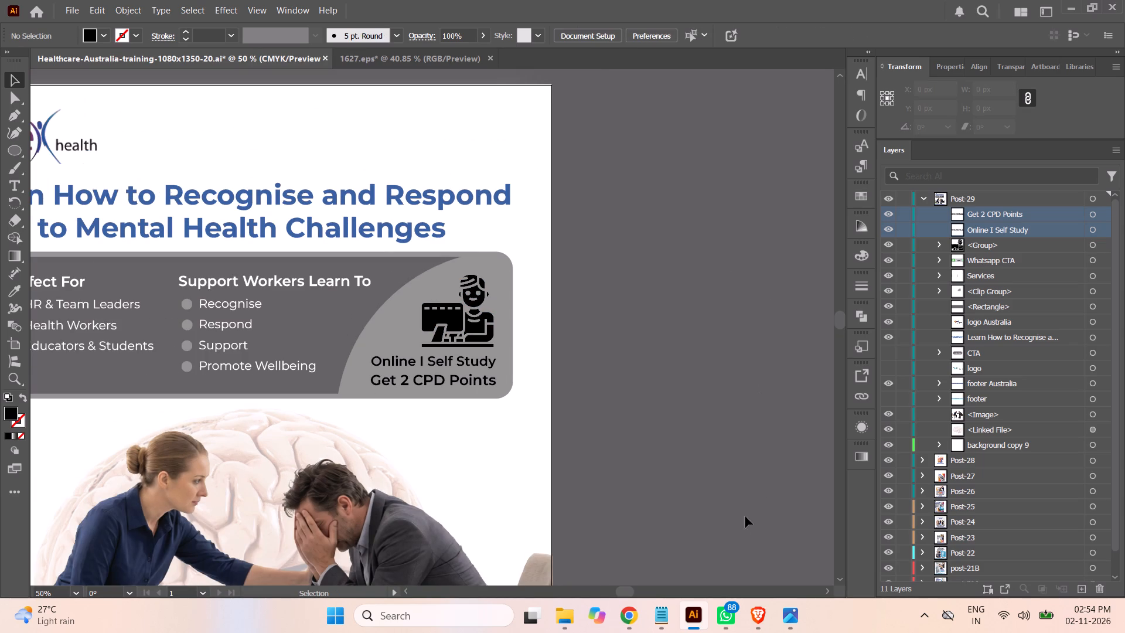
pyautogui.click(1093, 216)
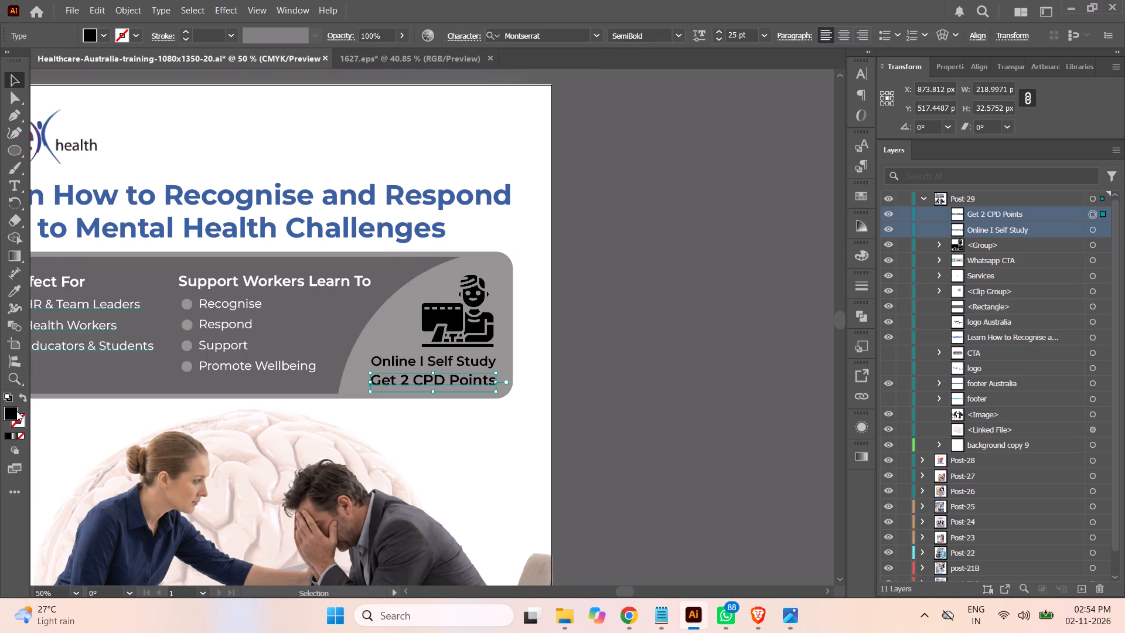
pyautogui.doubleClick(9, 411)
pyautogui.moveTo(730, 252); pyautogui.dragTo(644, 134)
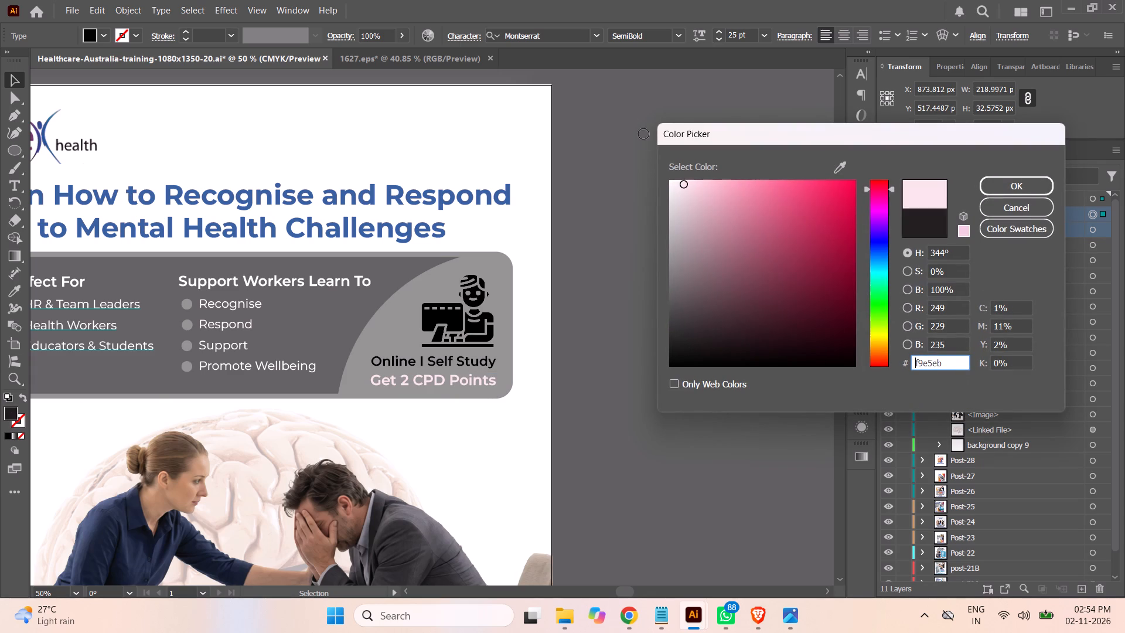
pyautogui.moveTo(644, 134); pyautogui.dragTo(596, 101)
pyautogui.click(1003, 183)
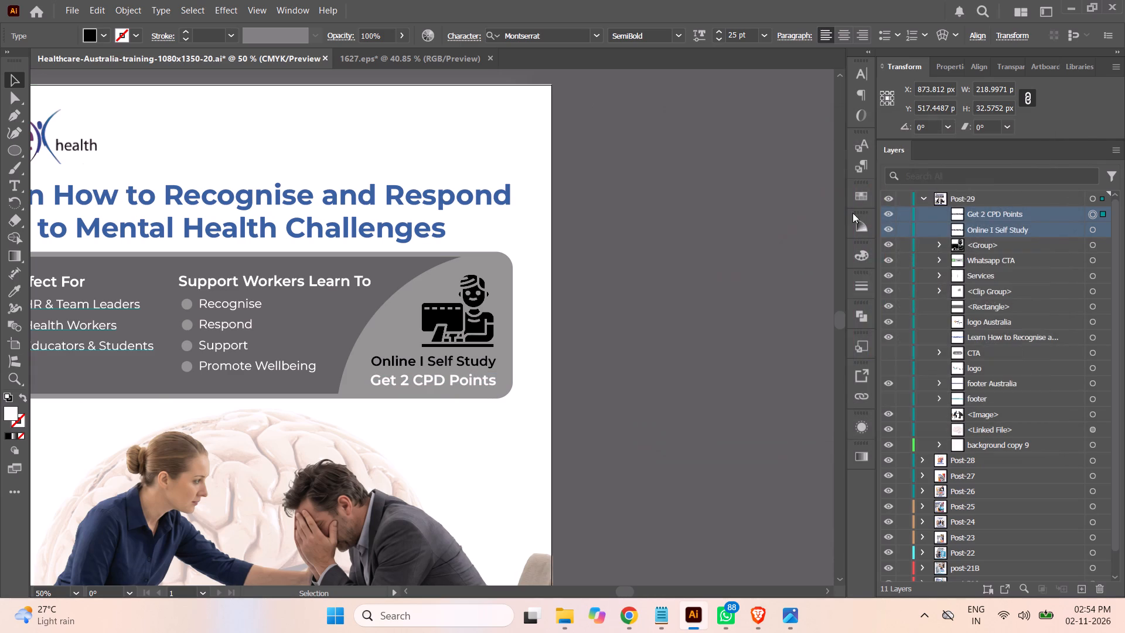
pyautogui.click(723, 245)
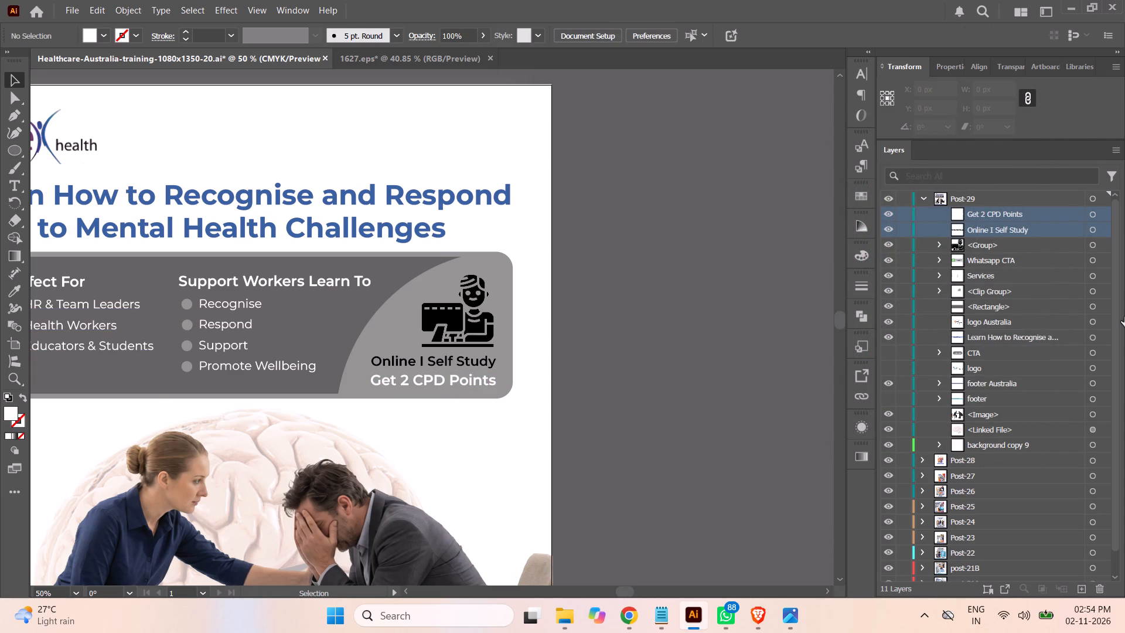
# Recolour the "Online I Self Study" text with the panel's dark grey using the Eyedropper, and set its stroke to none.
pyautogui.click(1093, 229)
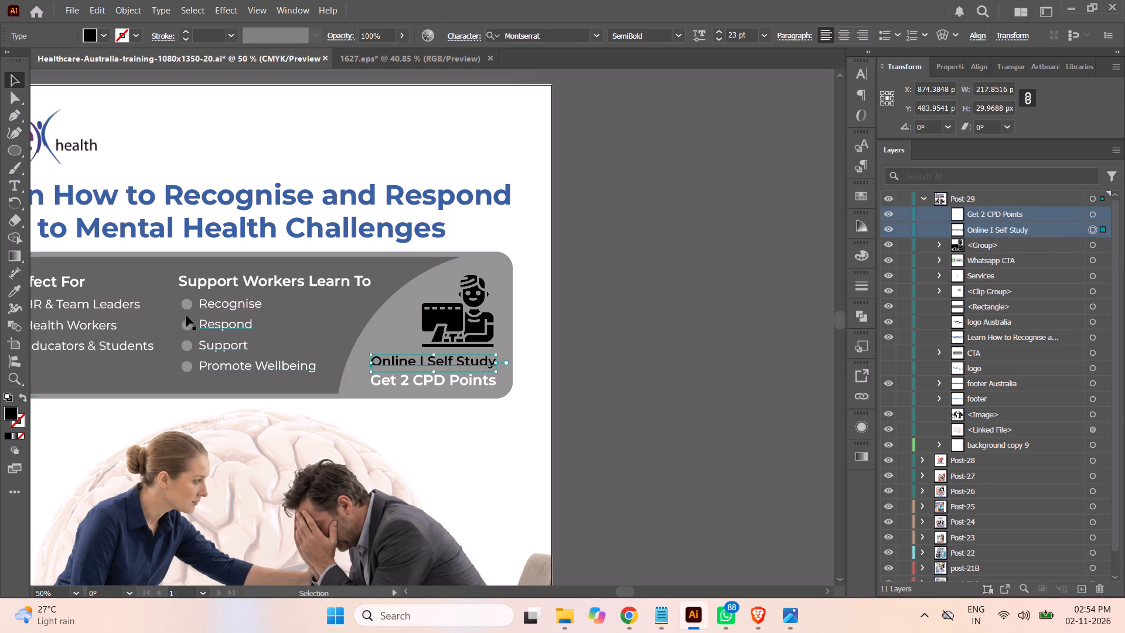
pyautogui.click(13, 294)
pyautogui.click(321, 330)
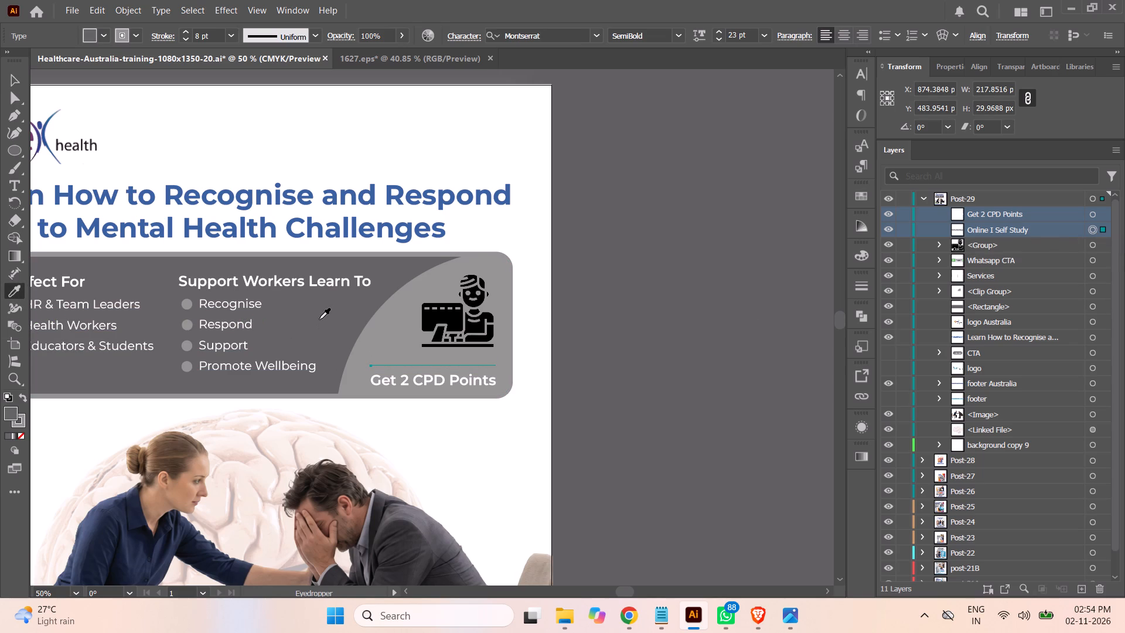
pyautogui.click(319, 319)
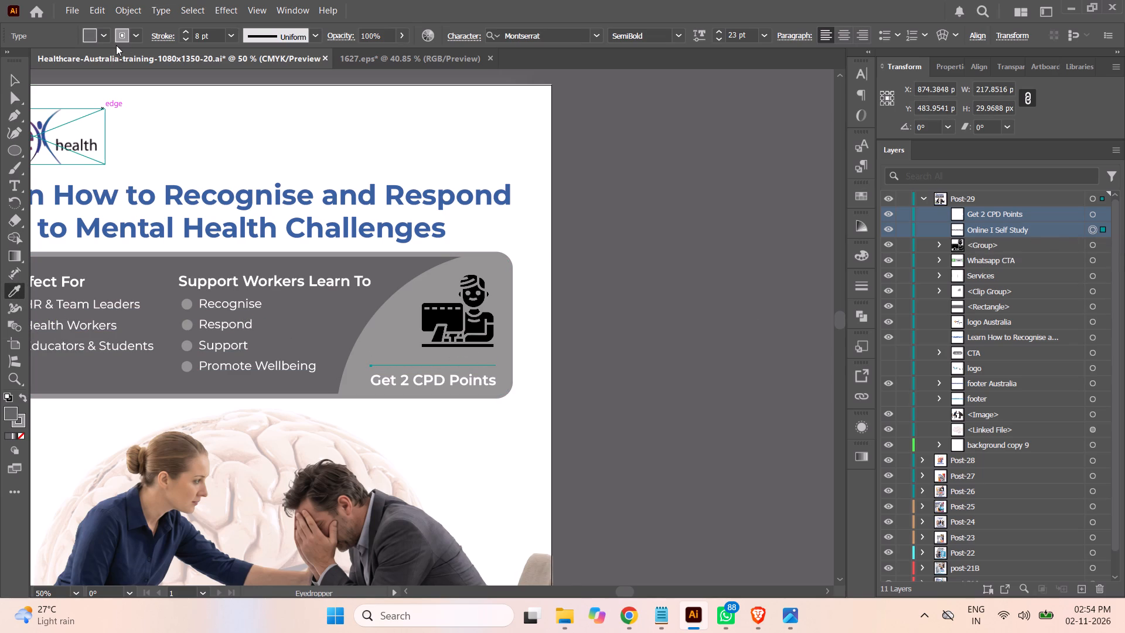
pyautogui.click(125, 41)
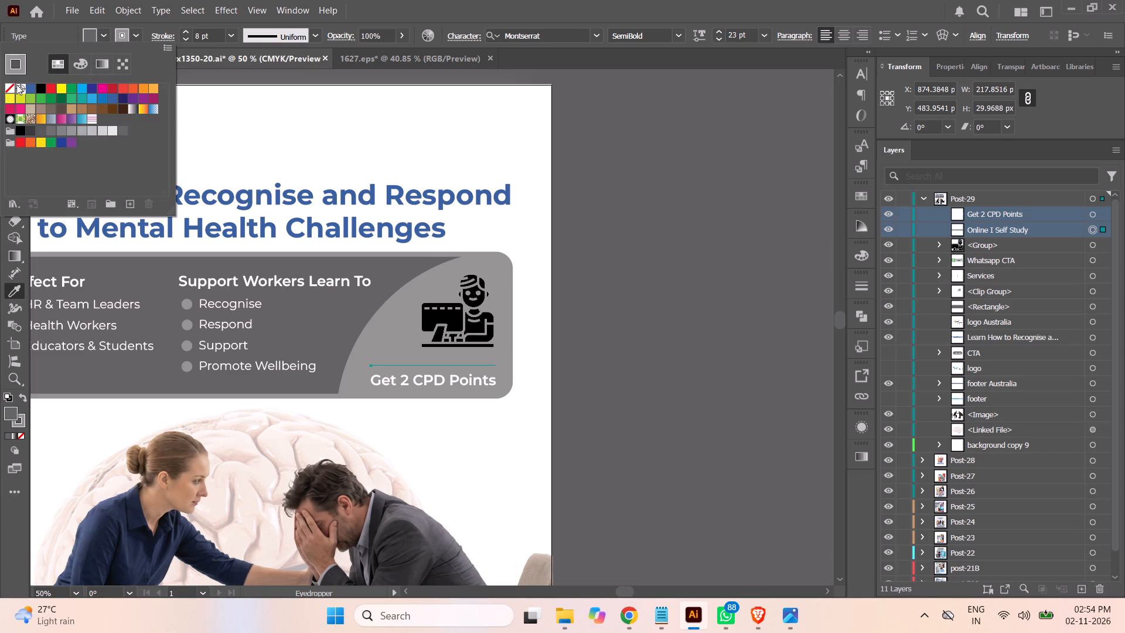
pyautogui.click(11, 90)
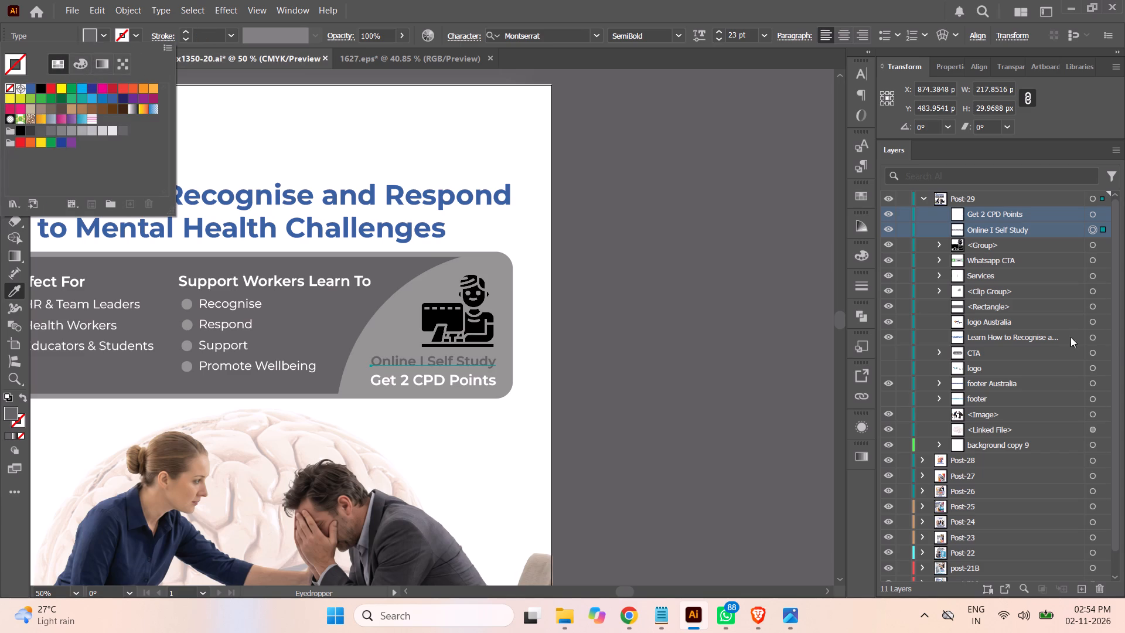
# Fill the online-study icon group with the panel's dark grey, #636464, sampled from the artwork.
pyautogui.click(1093, 247)
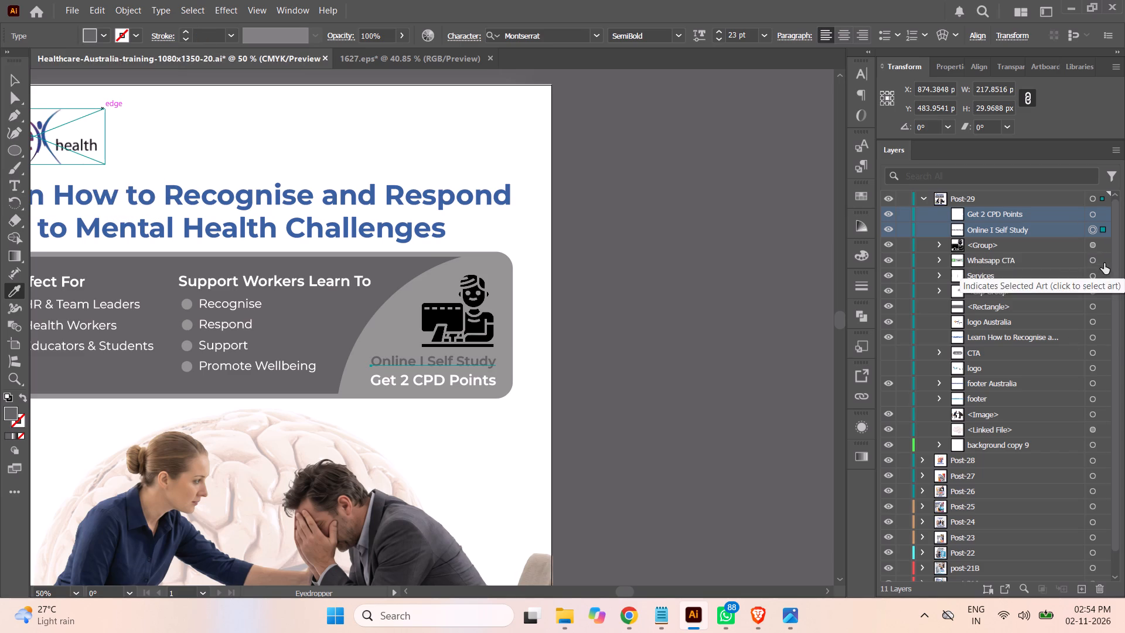
pyautogui.click(1093, 246)
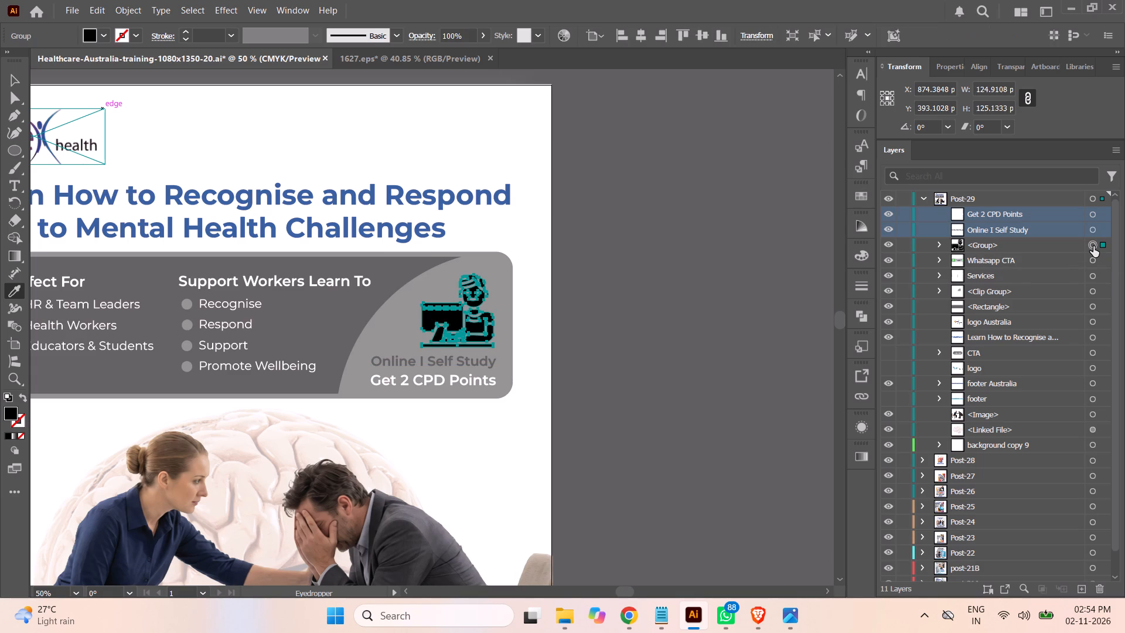
pyautogui.click(9, 414)
pyautogui.doubleClick(9, 414)
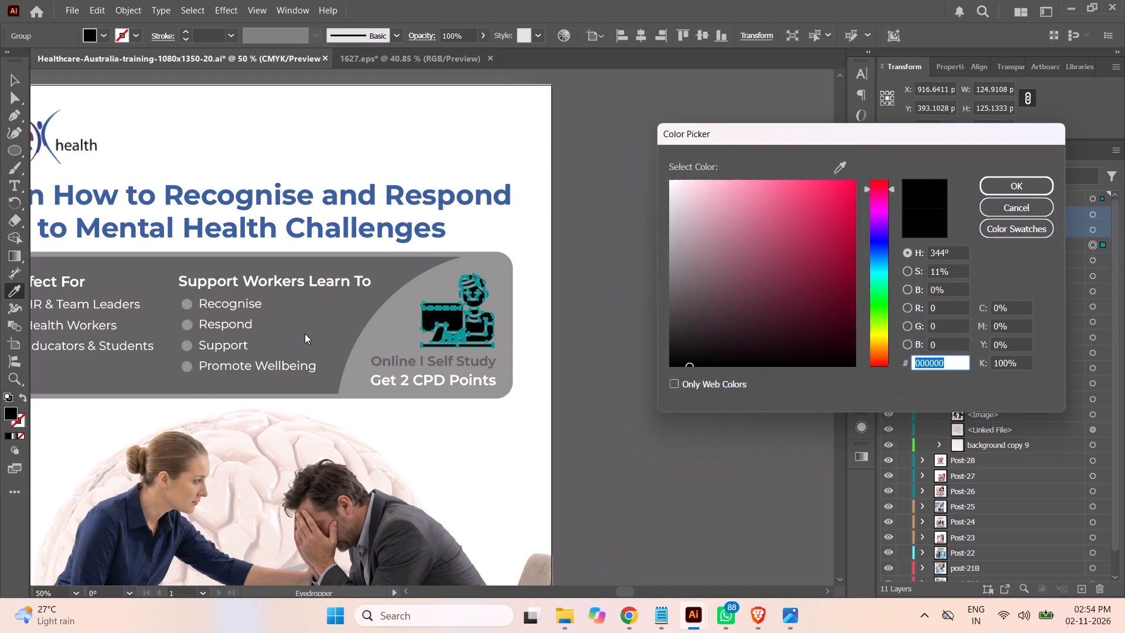
pyautogui.click(839, 164)
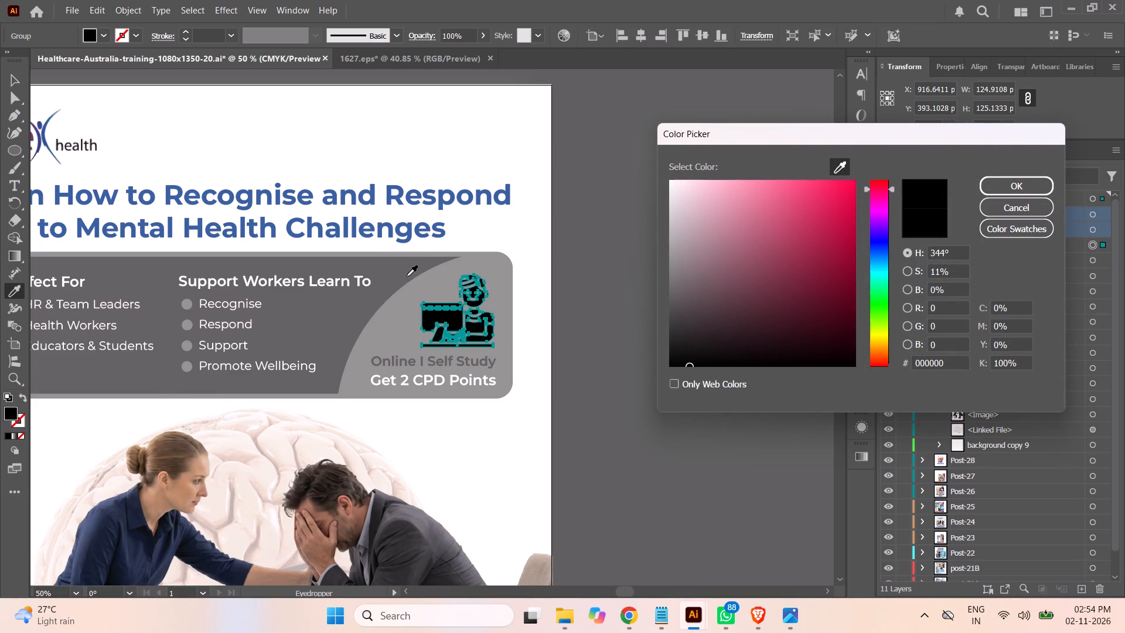
pyautogui.click(407, 277)
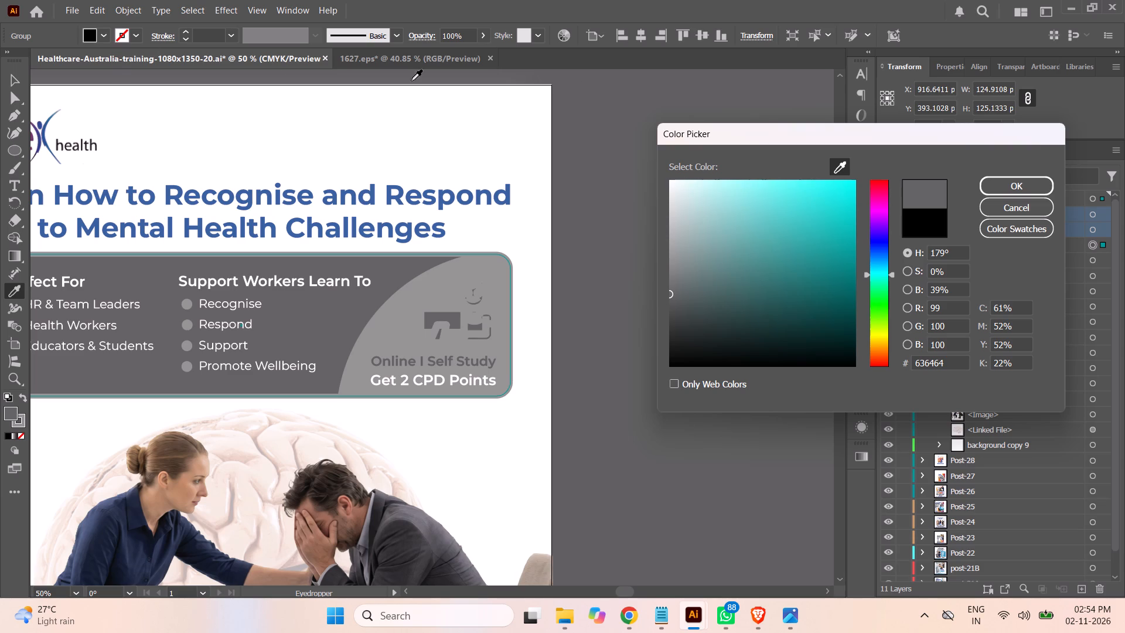
pyautogui.click(1019, 188)
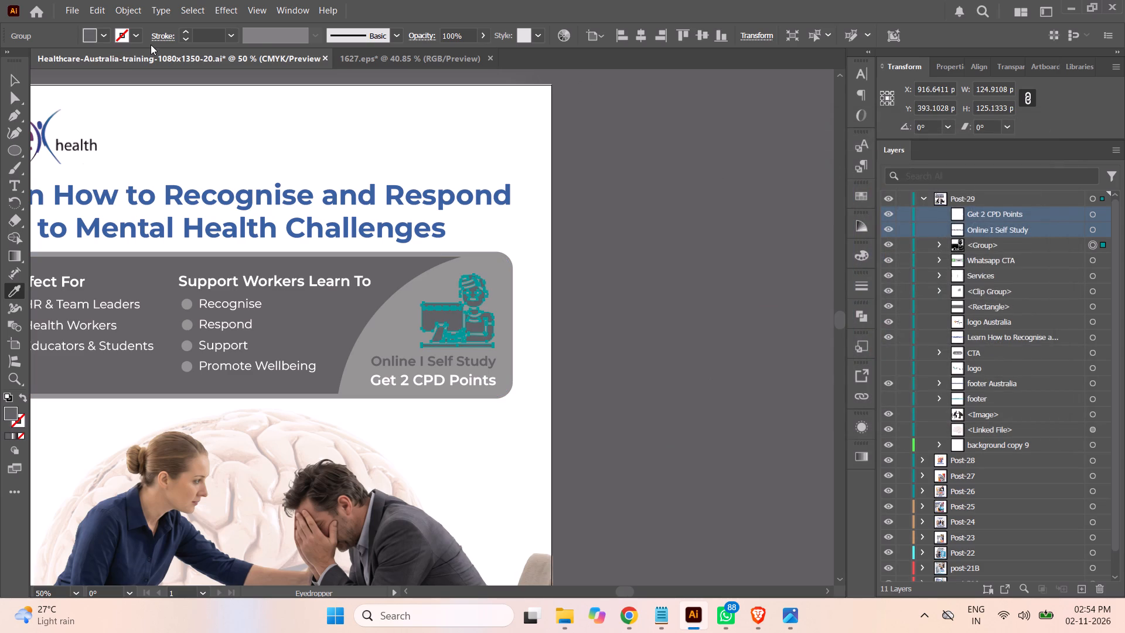
pyautogui.click(14, 81)
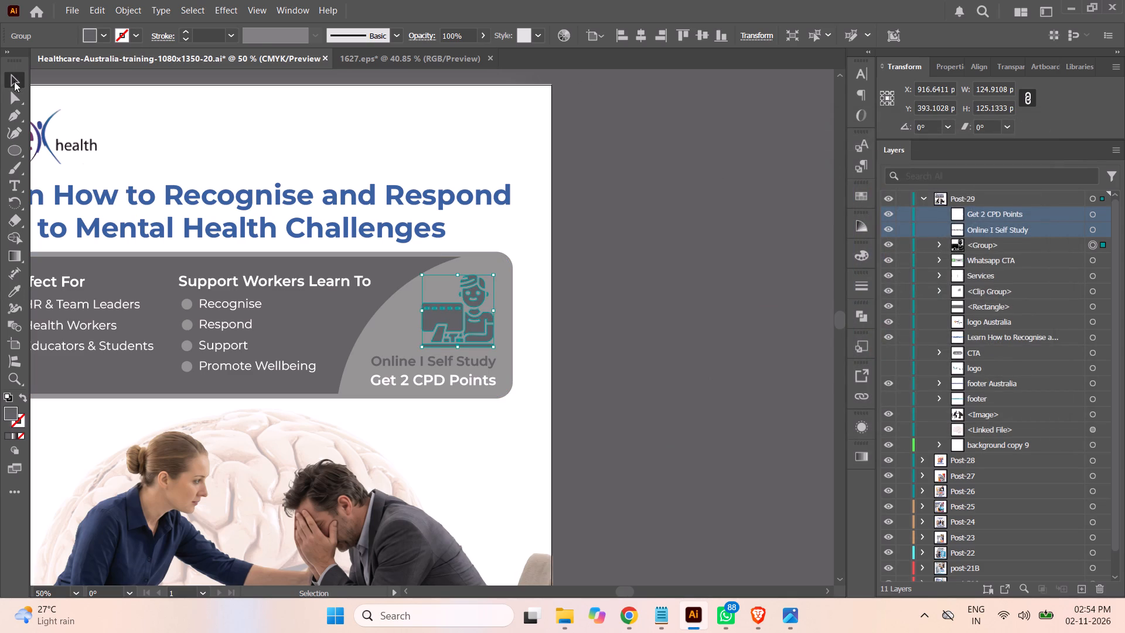
pyautogui.click(647, 295)
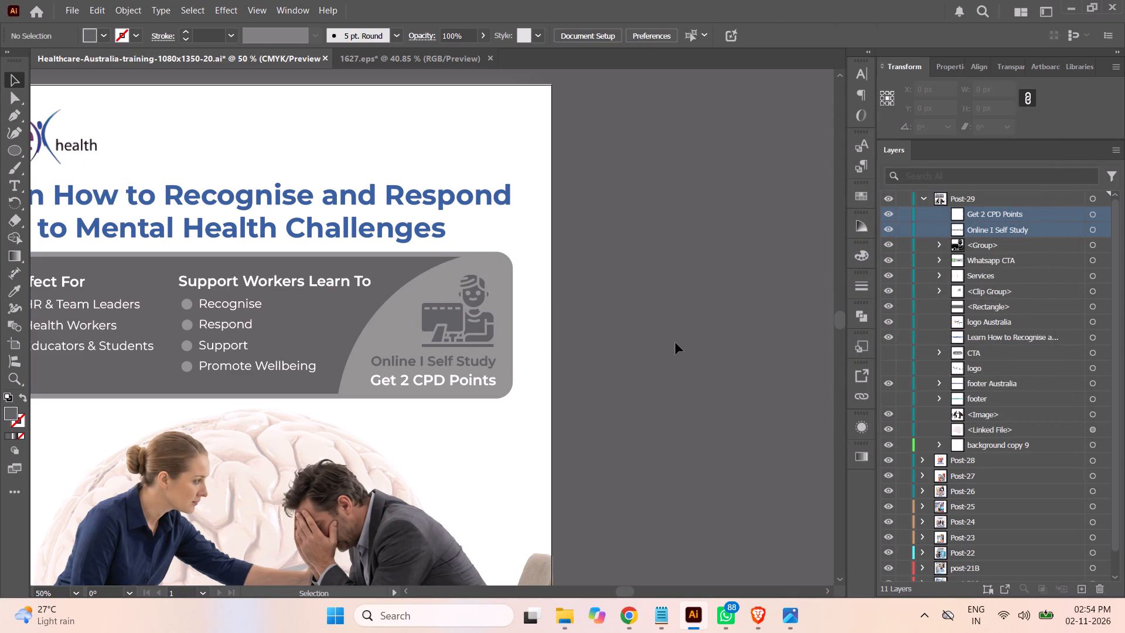
# Darken the online-study icon's fill to #464747.
pyautogui.hotkey('ctrl', '-')
pyautogui.hotkey('ctrl', '-')
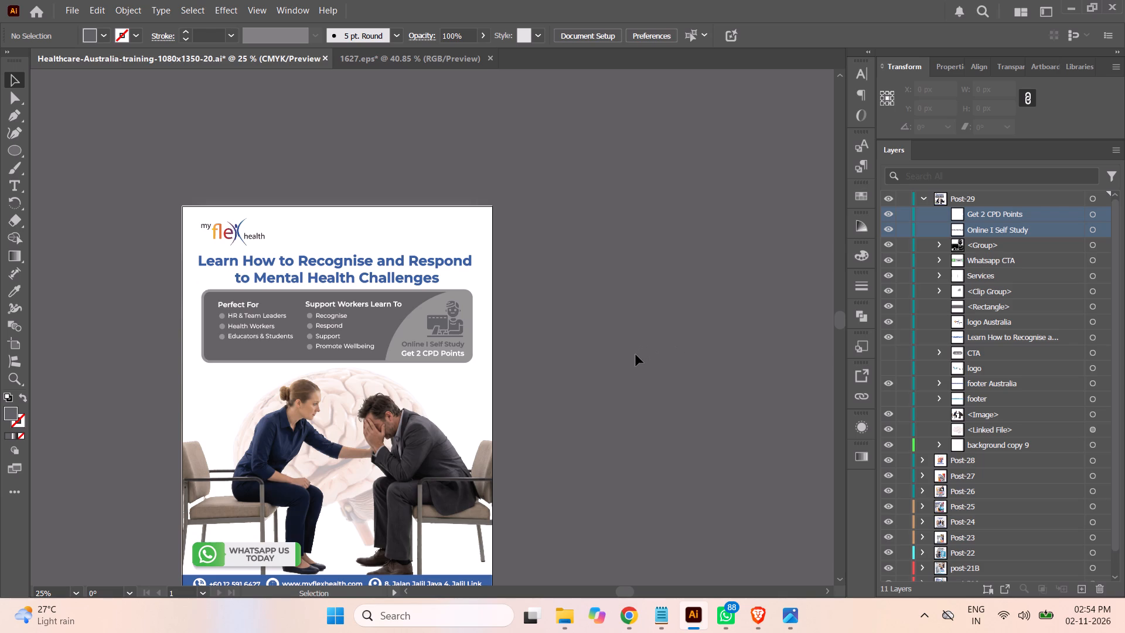
pyautogui.hotkey('ctrl', '=')
pyautogui.hotkey('ctrl', '=')
pyautogui.hotkey('ctrl', '=')
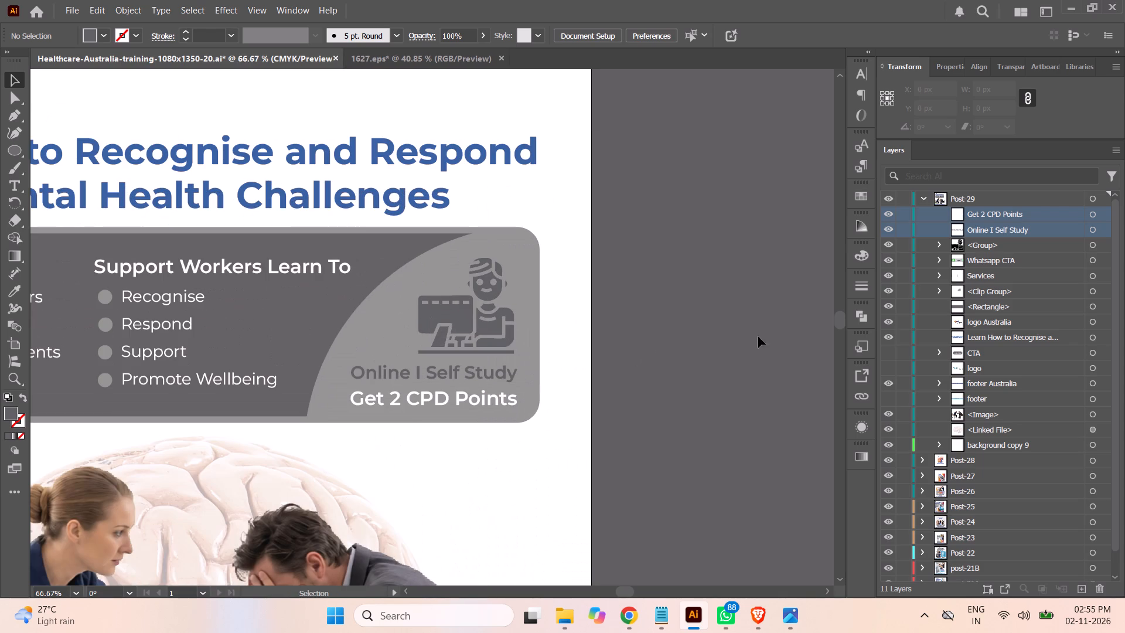
pyautogui.click(1093, 245)
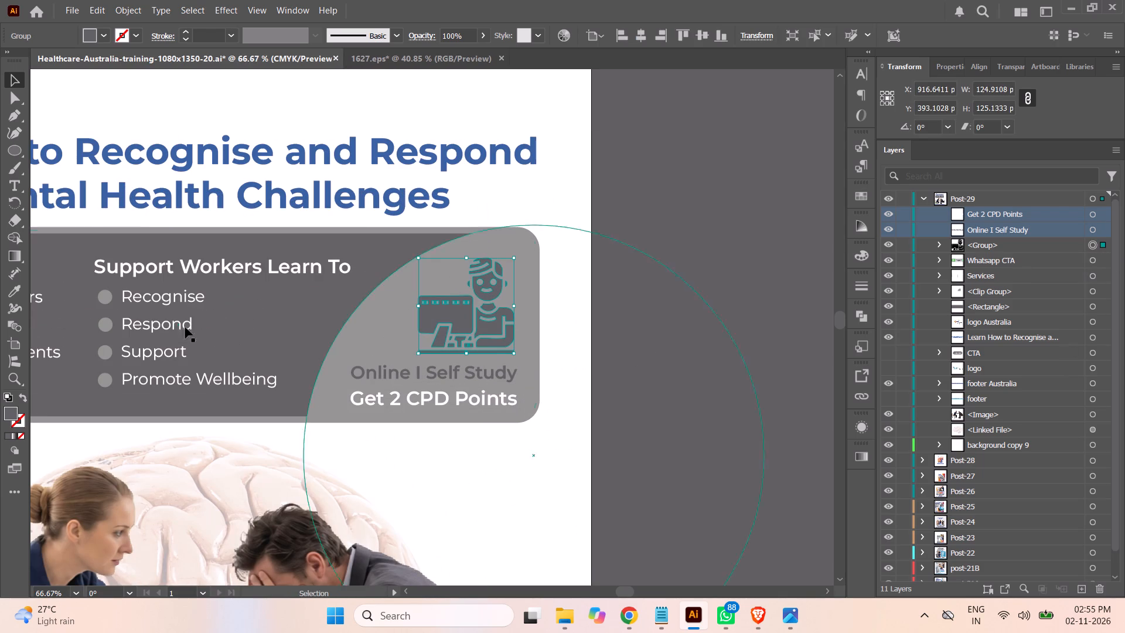
pyautogui.doubleClick(11, 411)
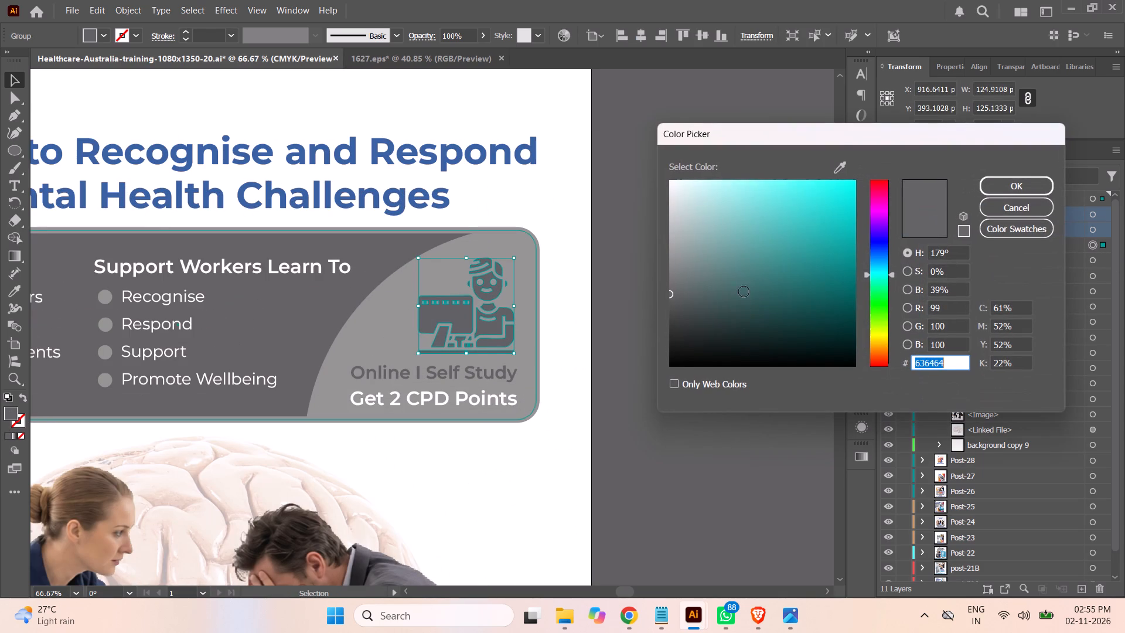
pyautogui.click(673, 314)
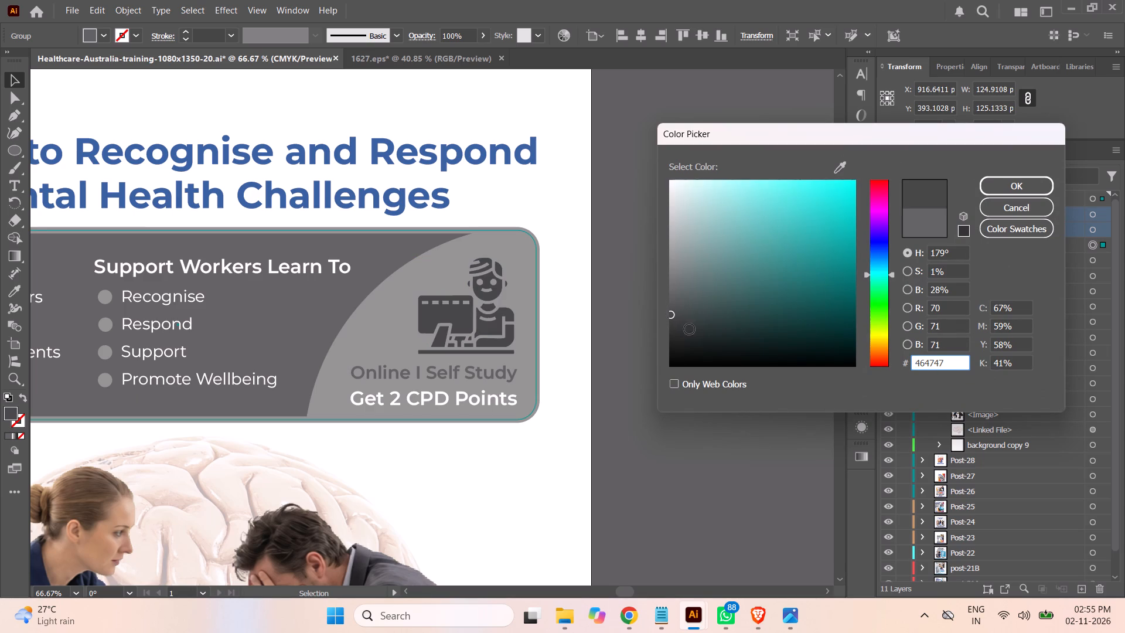
pyautogui.click(1037, 188)
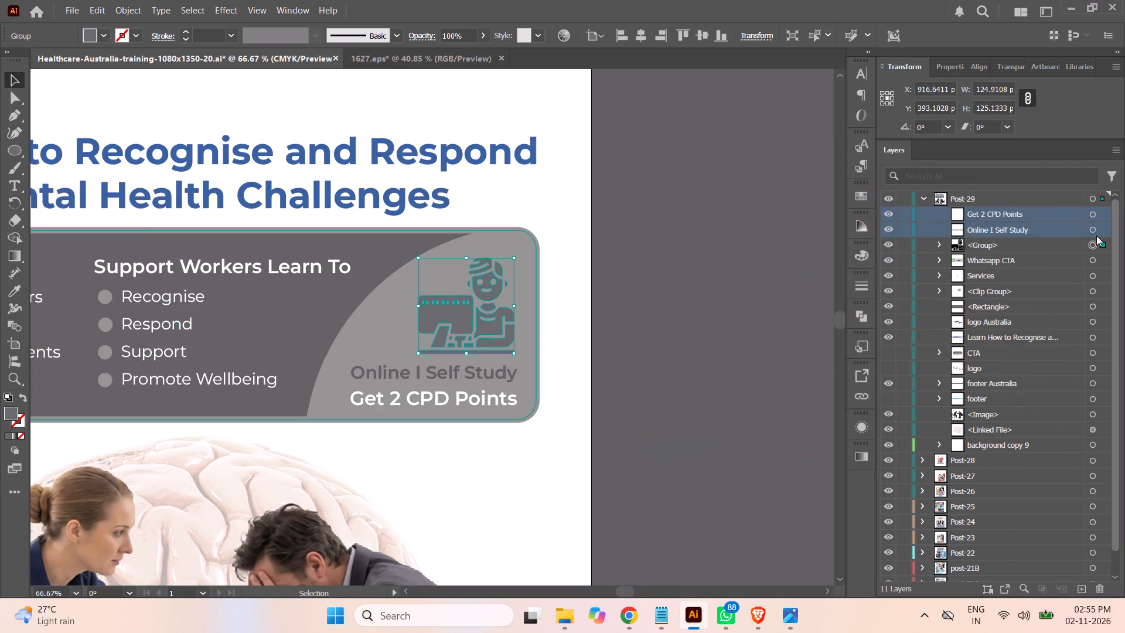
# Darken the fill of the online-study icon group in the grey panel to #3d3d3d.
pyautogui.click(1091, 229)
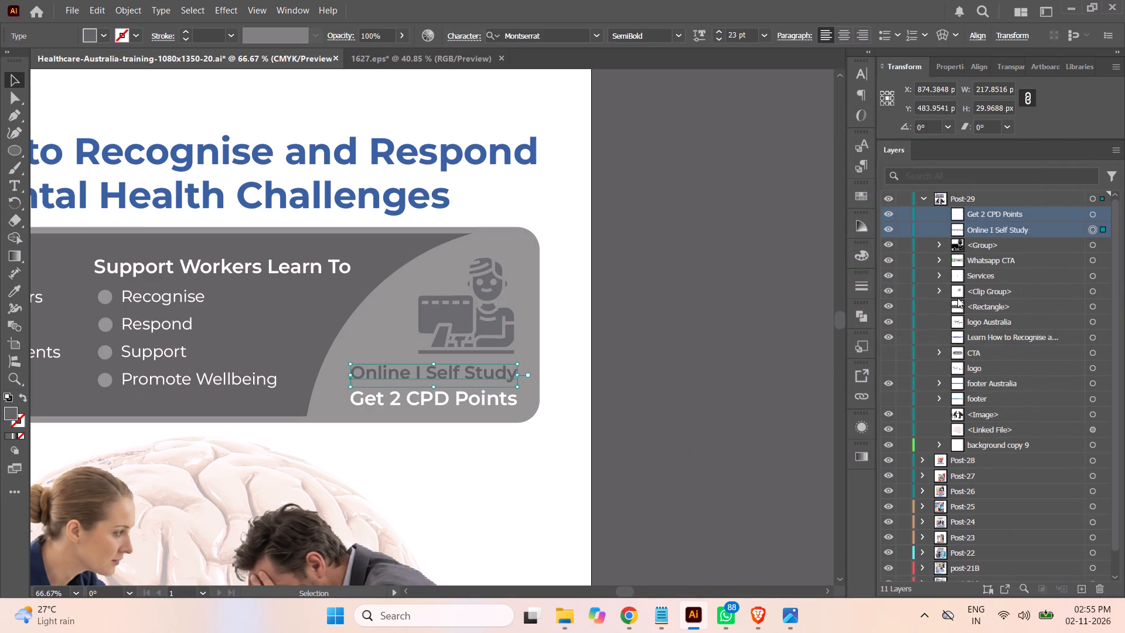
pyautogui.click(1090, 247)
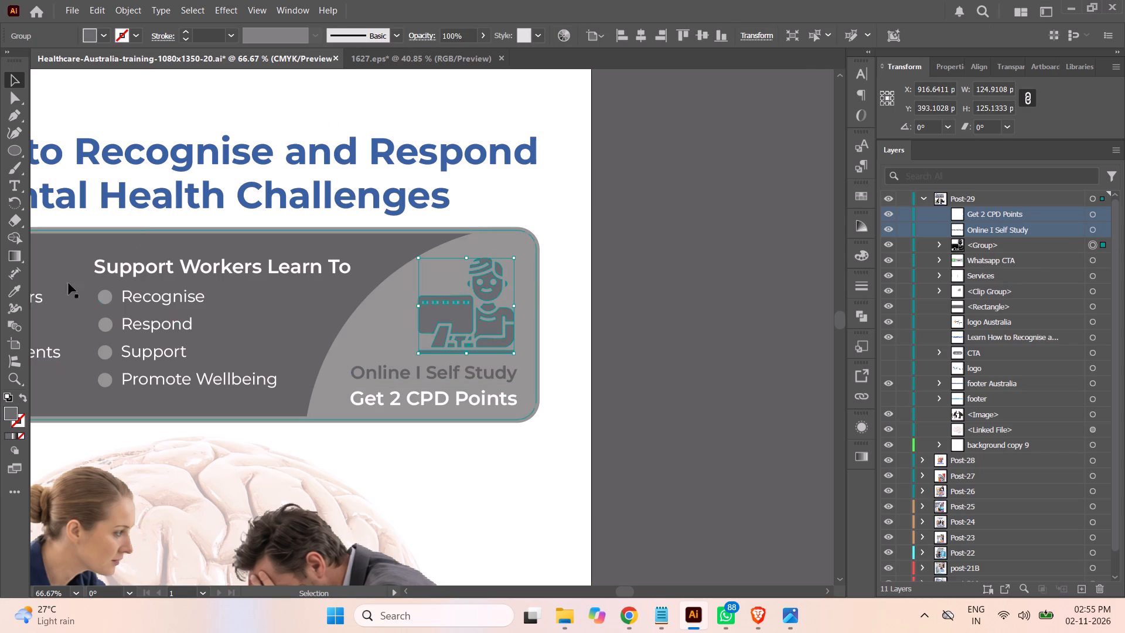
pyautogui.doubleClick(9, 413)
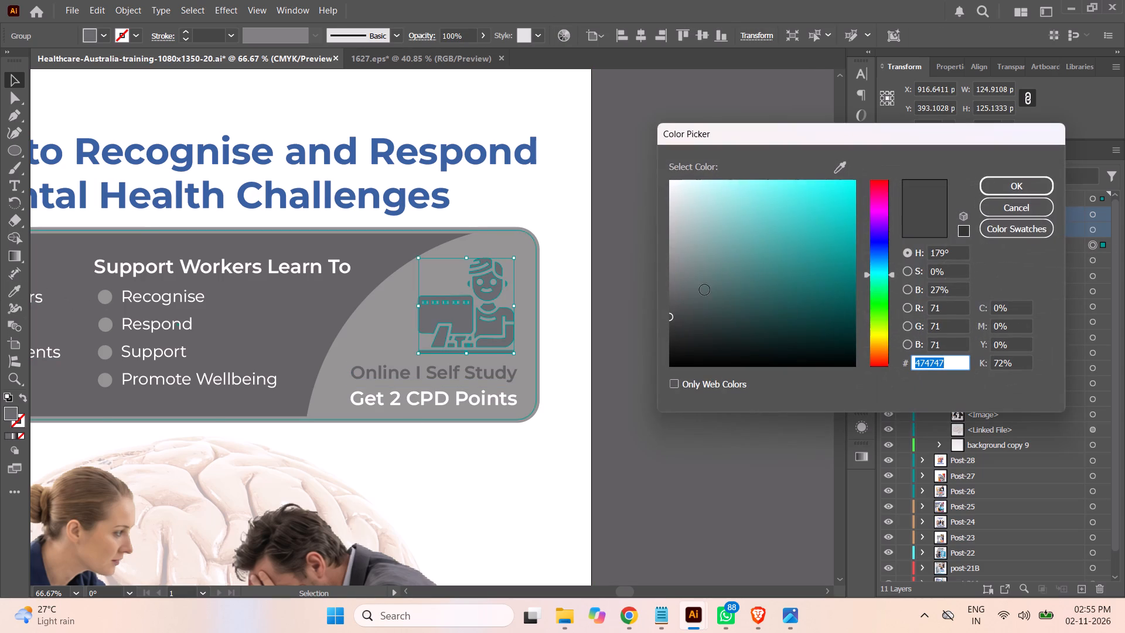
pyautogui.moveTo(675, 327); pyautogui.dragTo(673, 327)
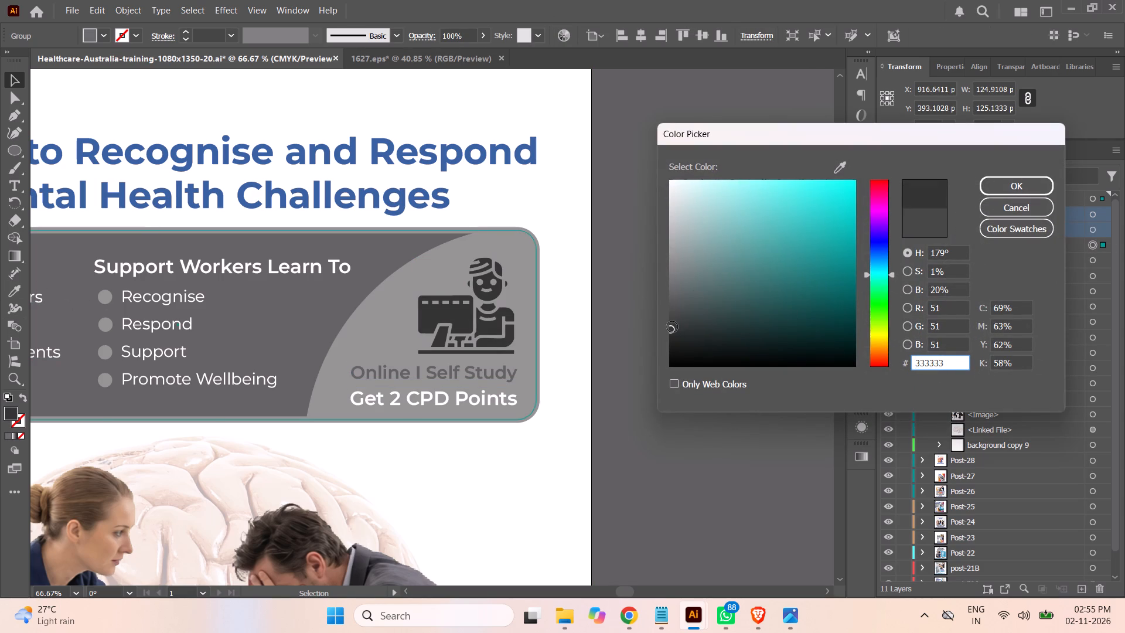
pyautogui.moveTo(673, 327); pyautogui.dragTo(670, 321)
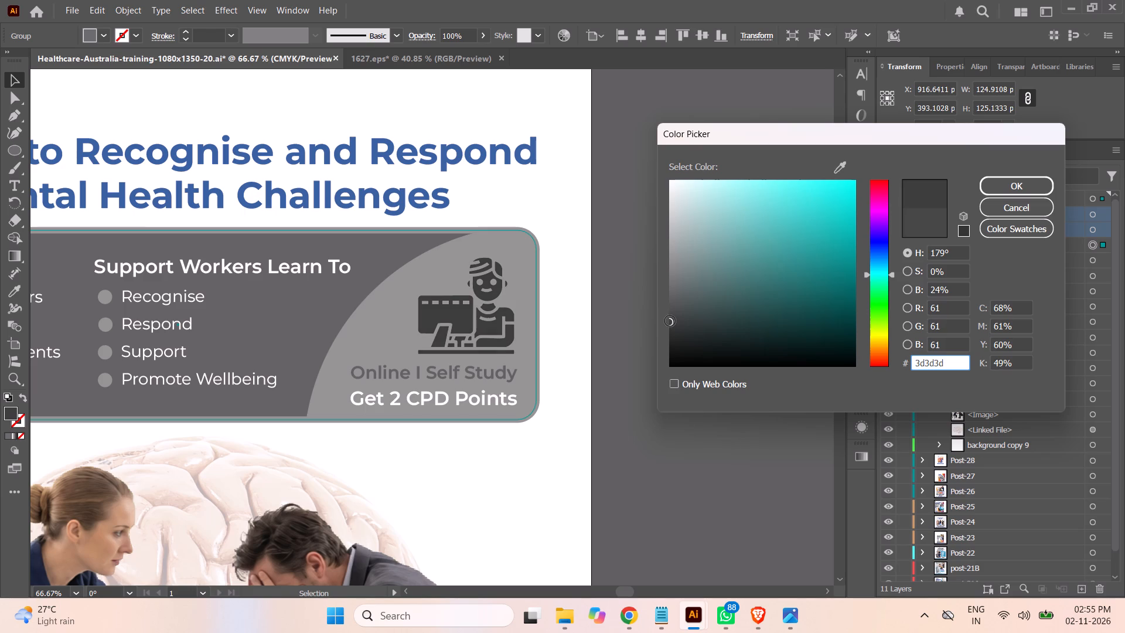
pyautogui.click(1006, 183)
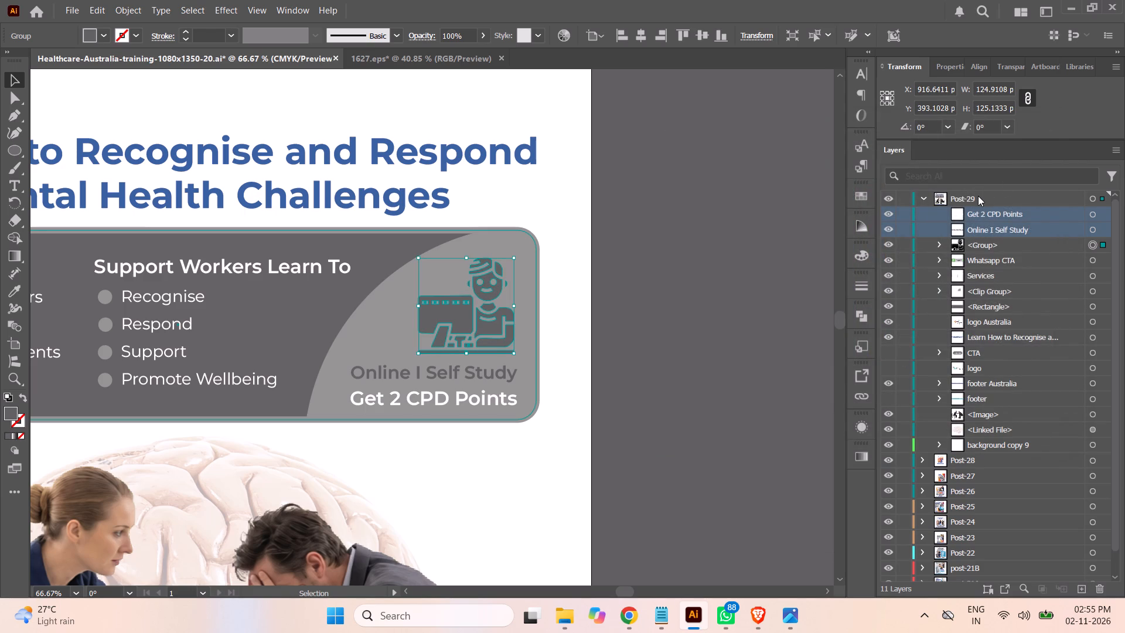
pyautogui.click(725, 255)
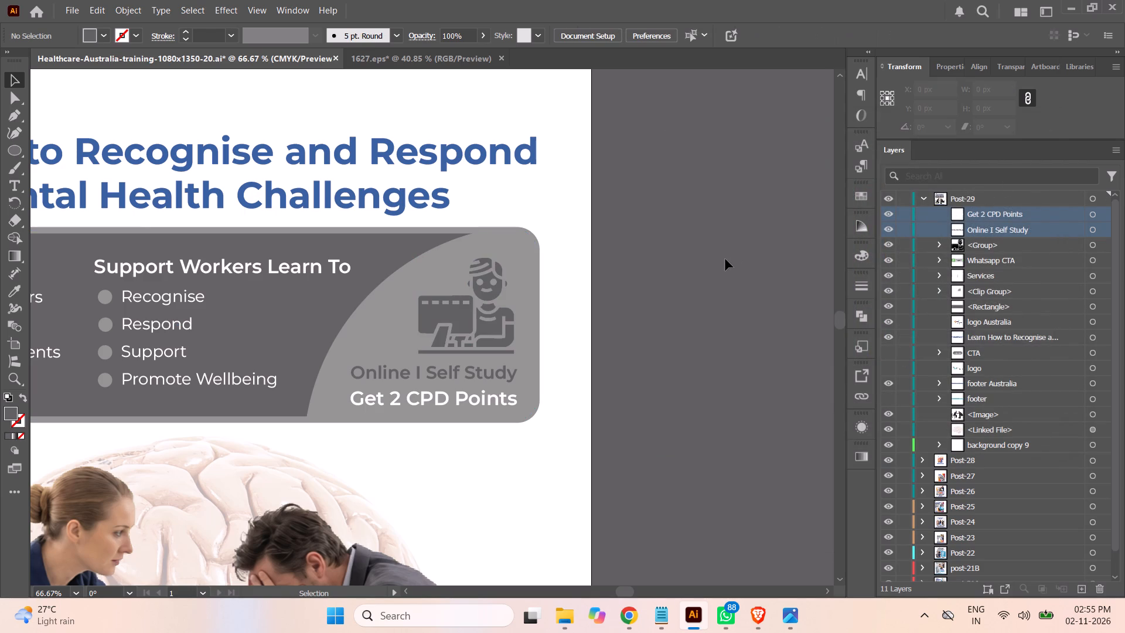
# Set the online-study icon group's fill to the grey #474747 and copy its hex code.
pyautogui.click(1090, 244)
pyautogui.doubleClick(13, 409)
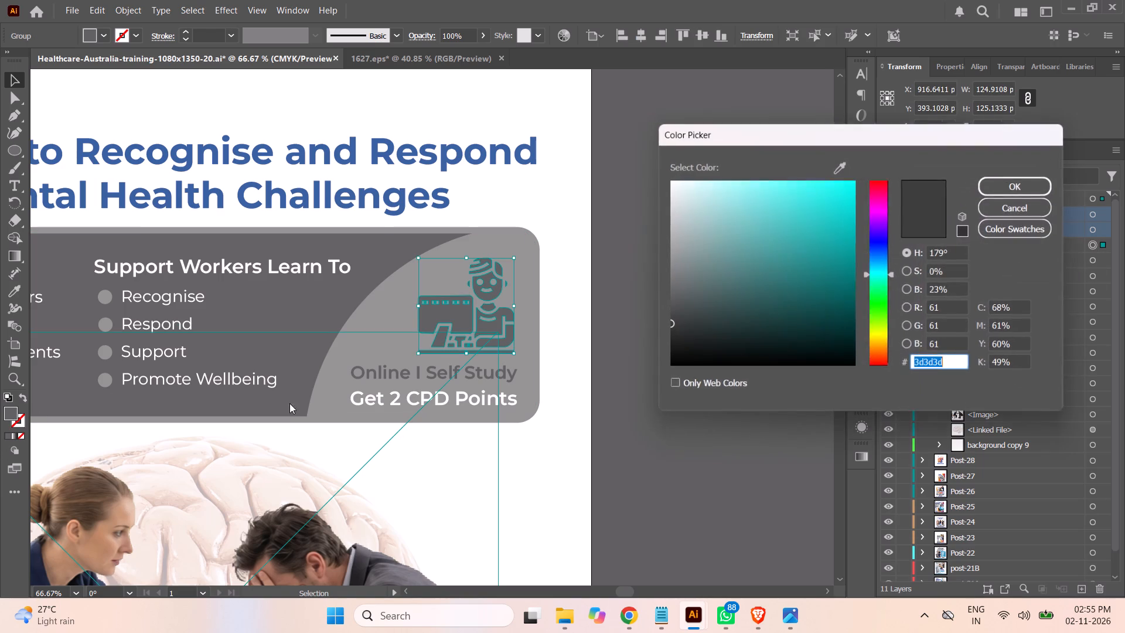
pyautogui.click(671, 336)
pyautogui.moveTo(671, 336); pyautogui.dragTo(670, 332)
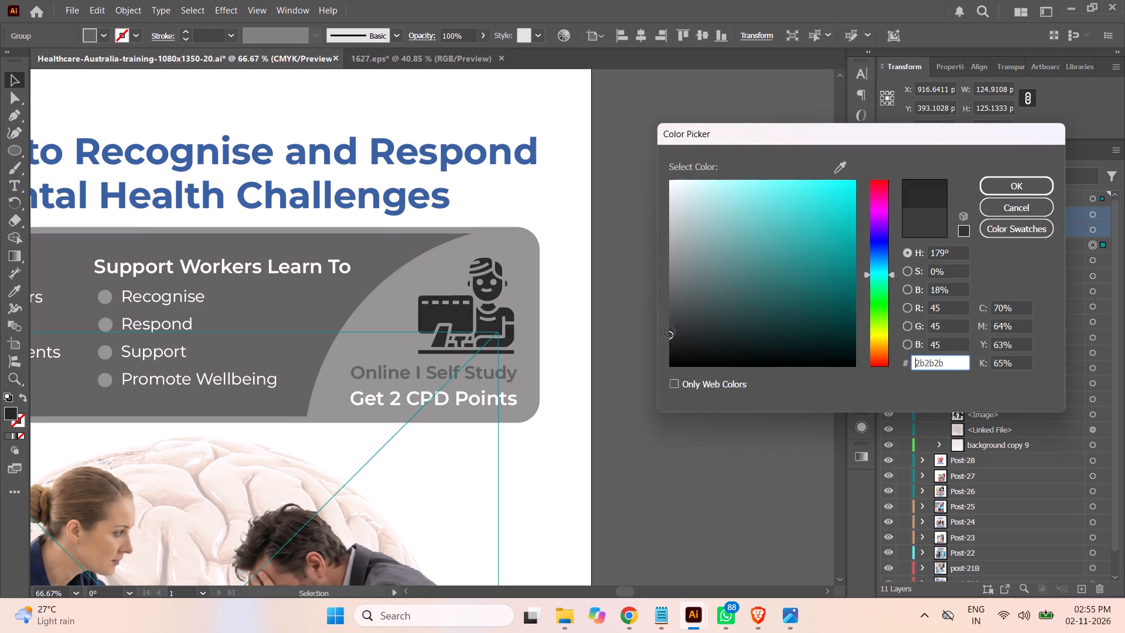
pyautogui.moveTo(670, 332); pyautogui.dragTo(667, 319)
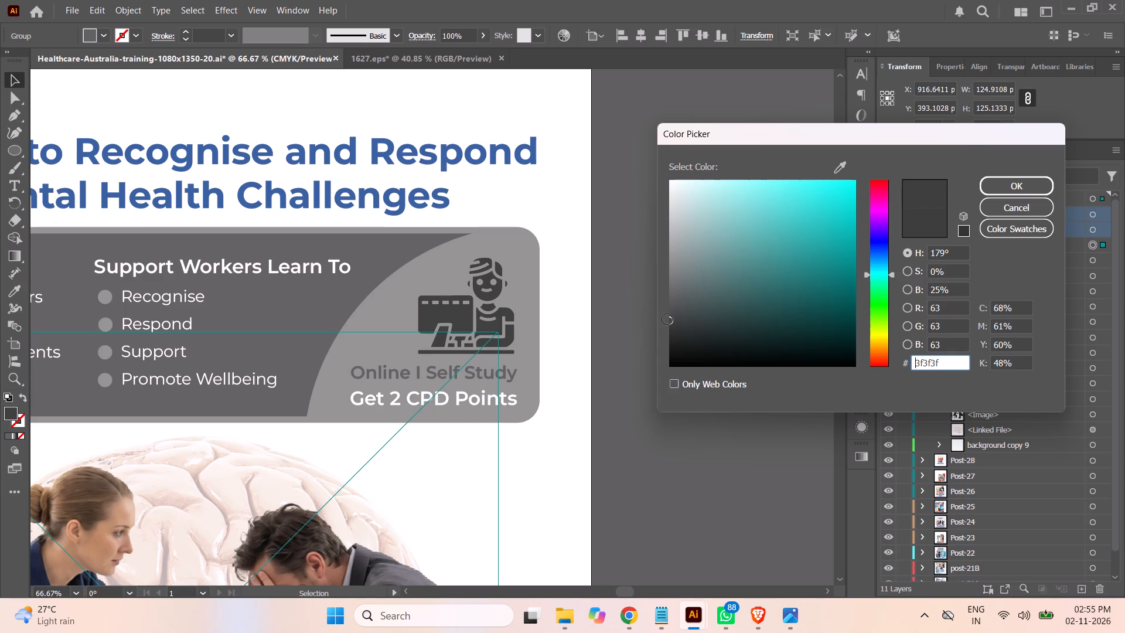
pyautogui.moveTo(667, 319); pyautogui.dragTo(666, 315)
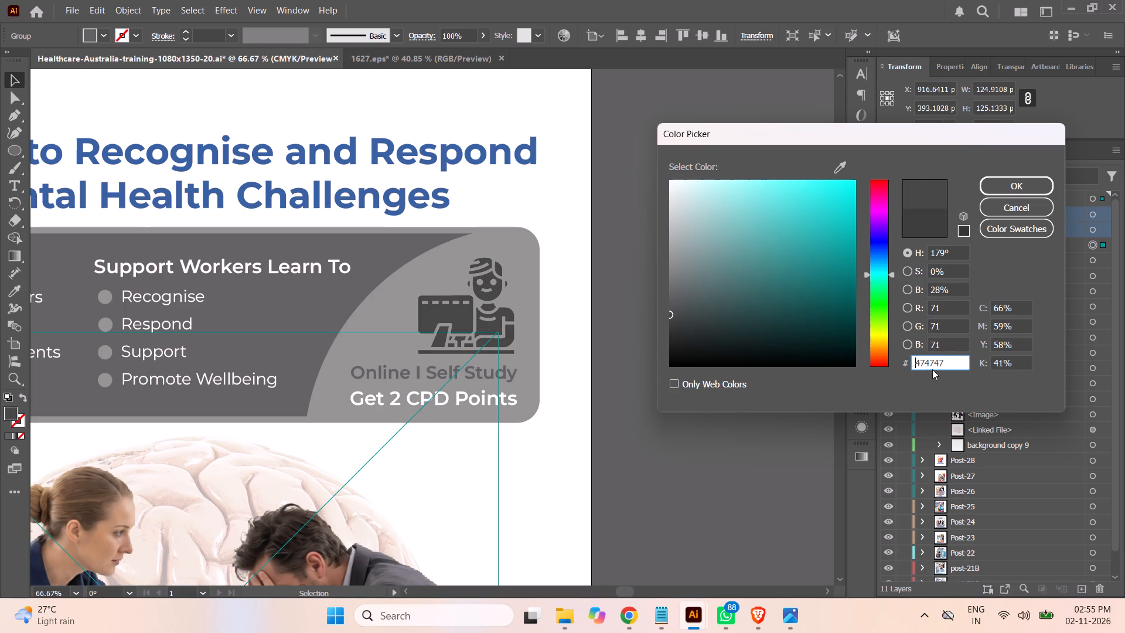
pyautogui.doubleClick(923, 363)
pyautogui.hotkey('ctrl', 'c')
pyautogui.click(1011, 187)
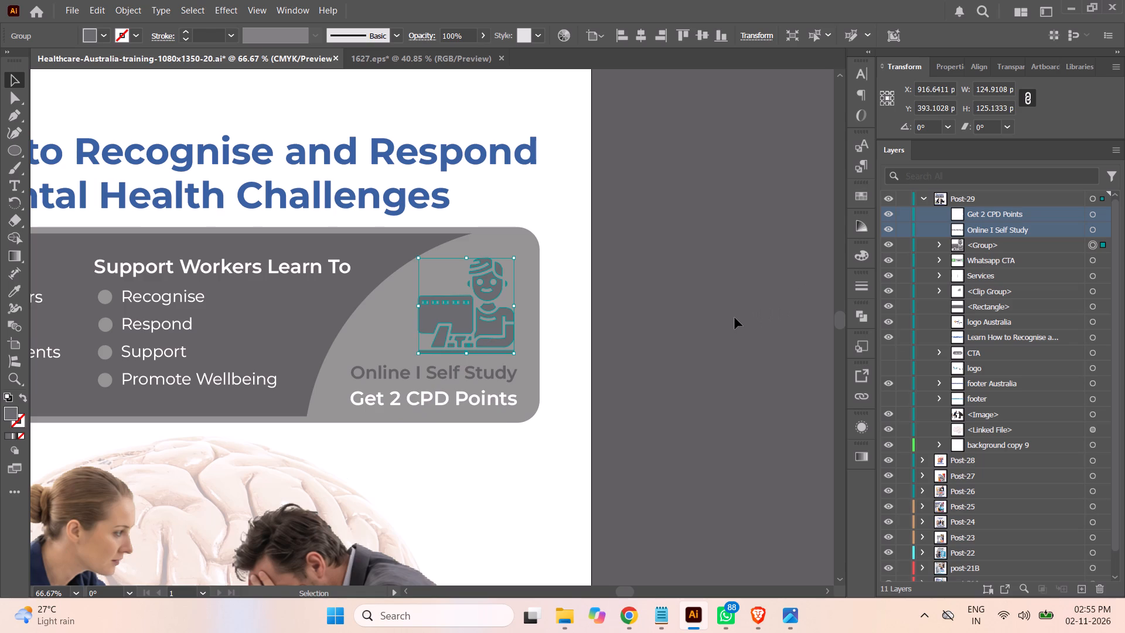
pyautogui.click(735, 318)
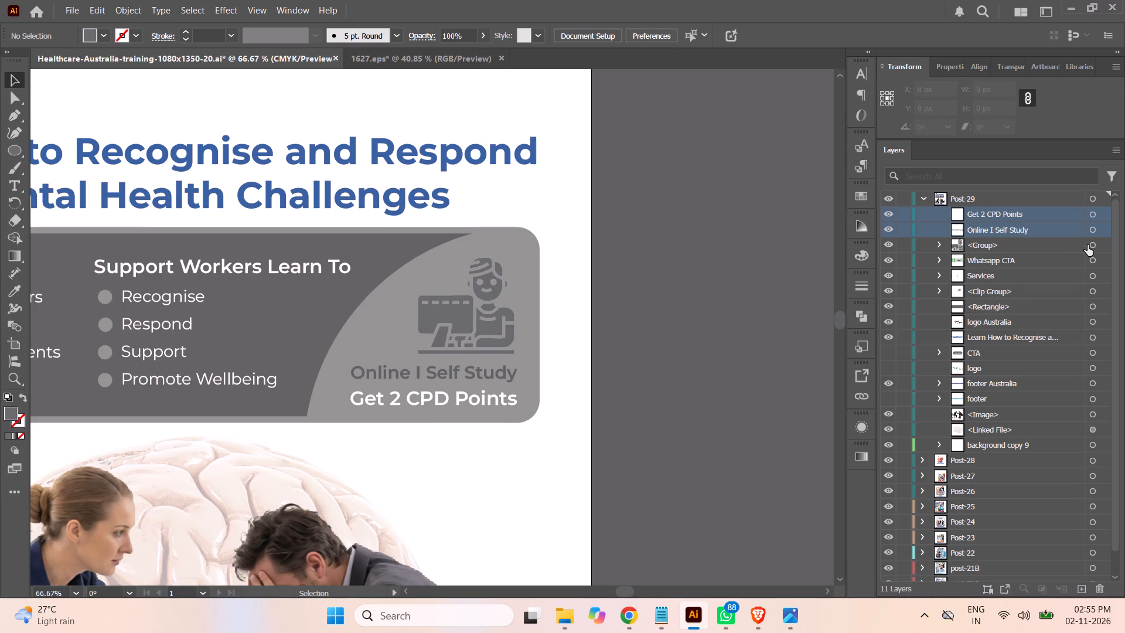
# Apply the copied hex code #474747 as the fill of the online-study icon group.
pyautogui.click(1091, 245)
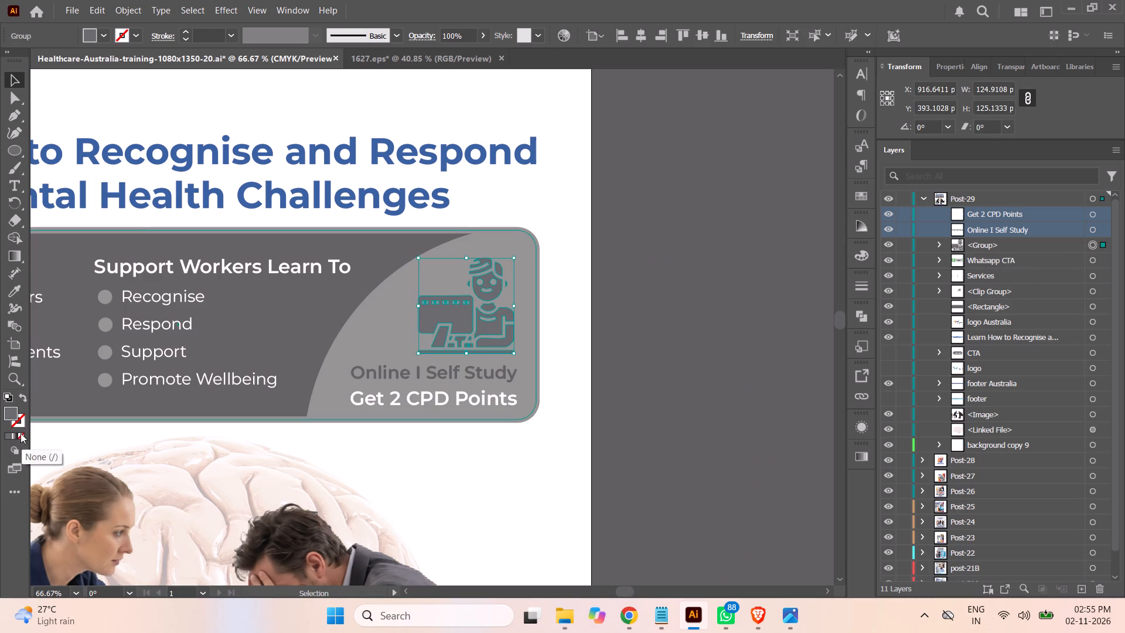
pyautogui.doubleClick(10, 411)
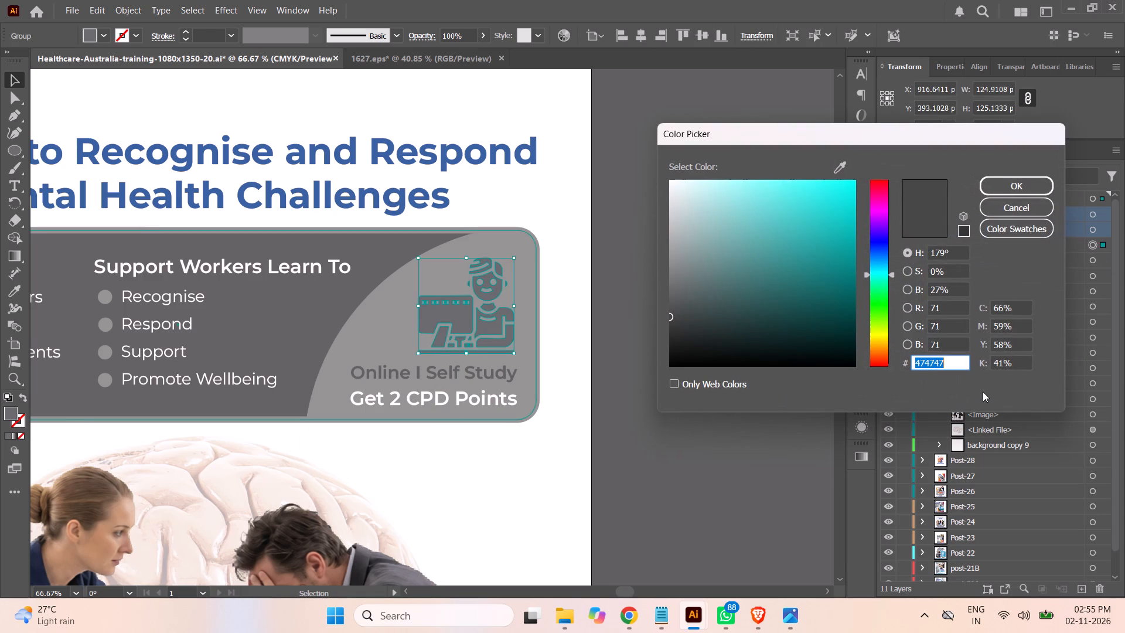
pyautogui.hotkey('ctrl', 'v')
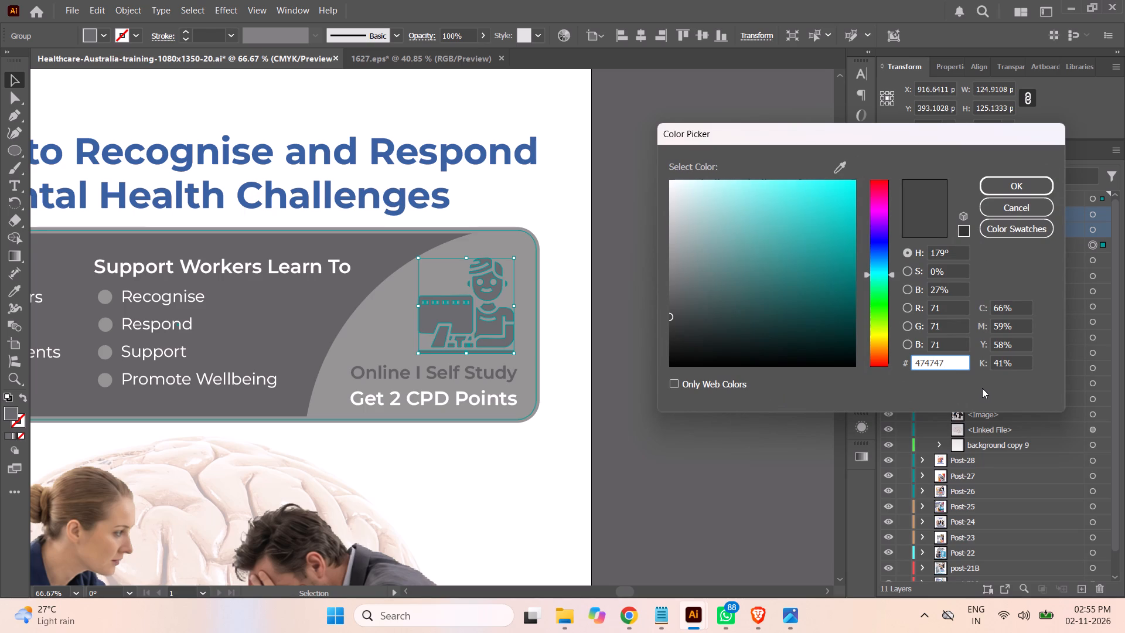
pyautogui.click(1018, 185)
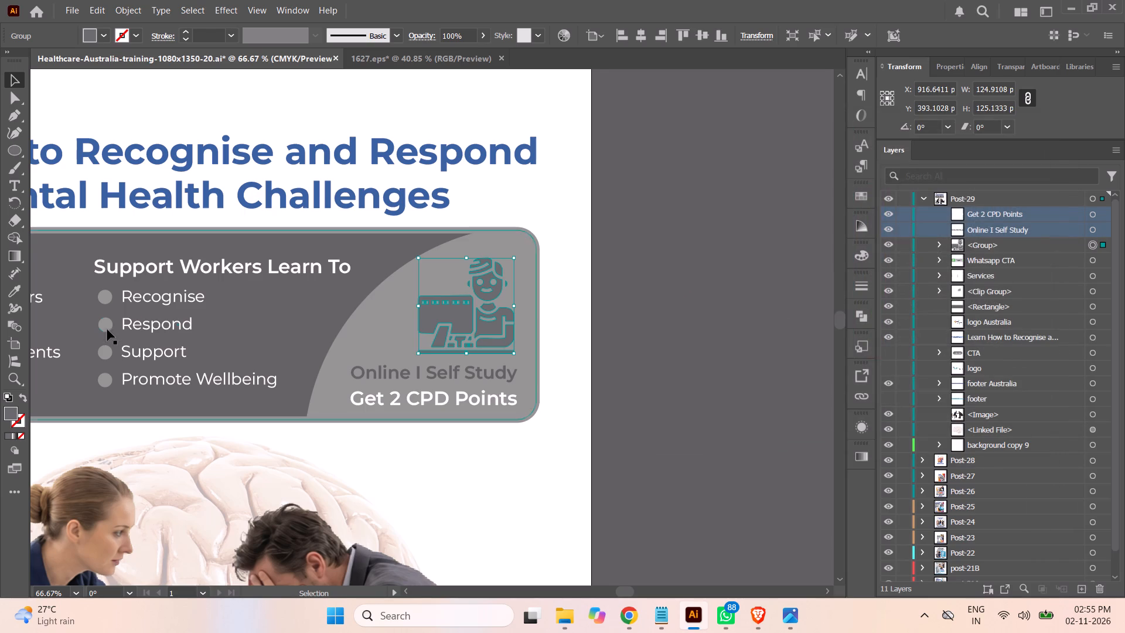
# Adjust the online-study icon group's fill to the slightly lighter grey #494949.
pyautogui.doubleClick(12, 413)
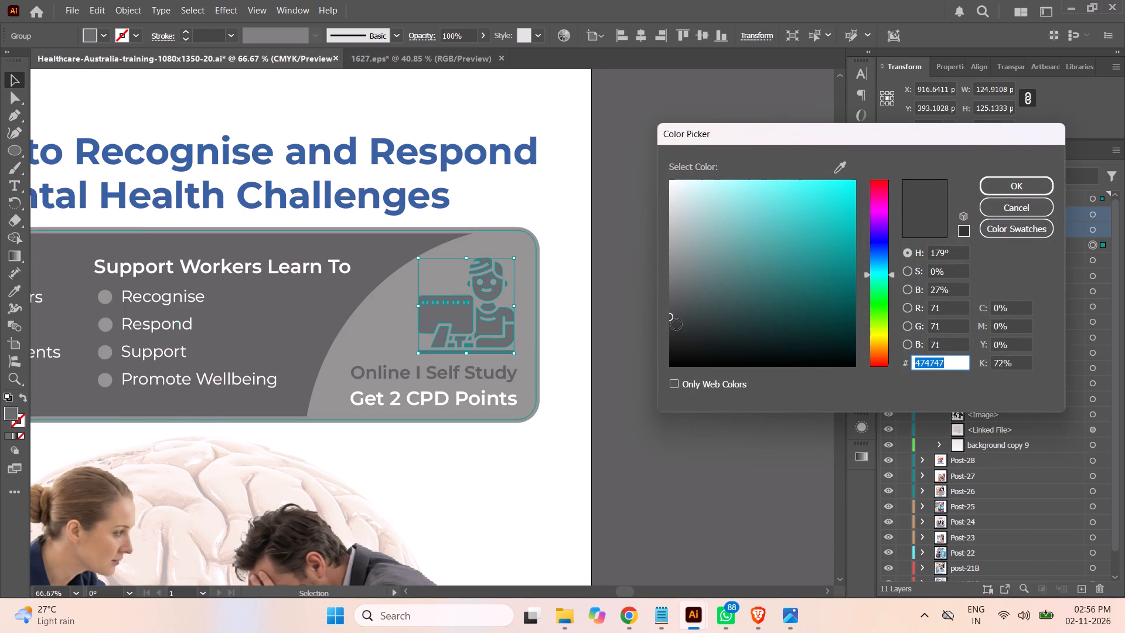
pyautogui.moveTo(673, 324); pyautogui.dragTo(670, 315)
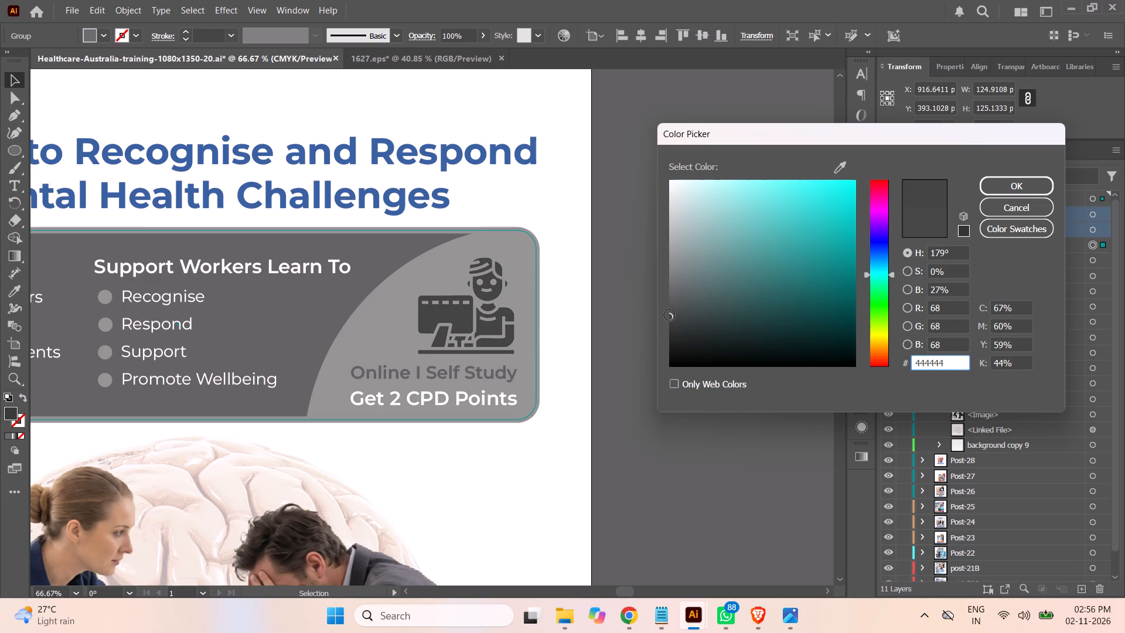
pyautogui.moveTo(670, 315); pyautogui.dragTo(669, 313)
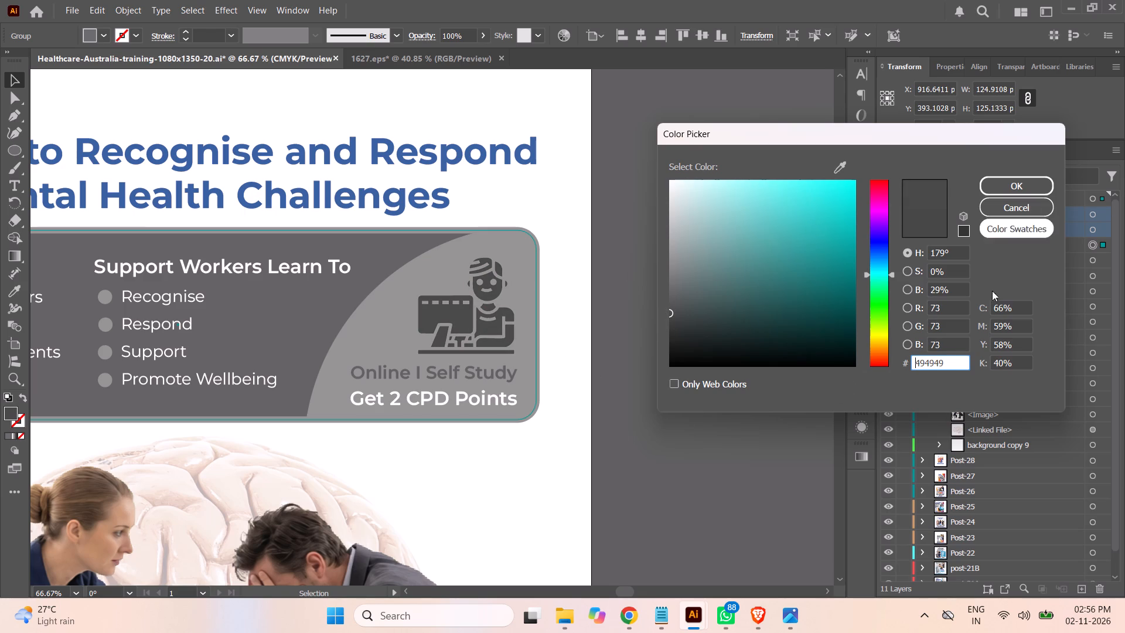
pyautogui.doubleClick(932, 365)
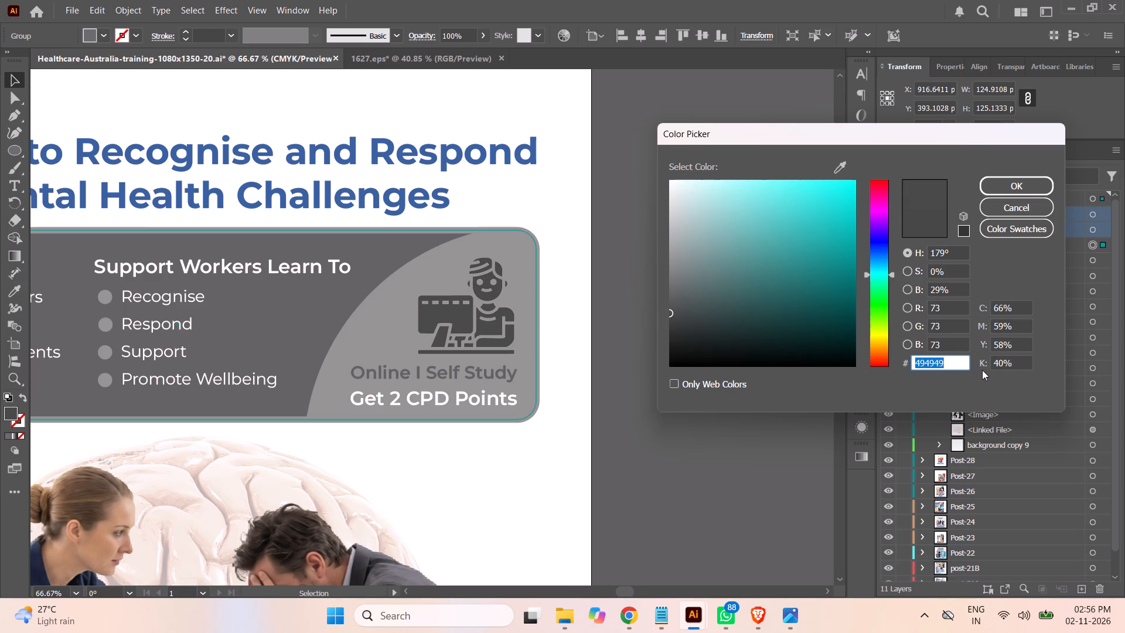
# Copy the icon group's hex code #494949 and apply it as the fill of the "Online I Self Study" text.
pyautogui.hotkey('ctrl', 'c')
pyautogui.click(1012, 184)
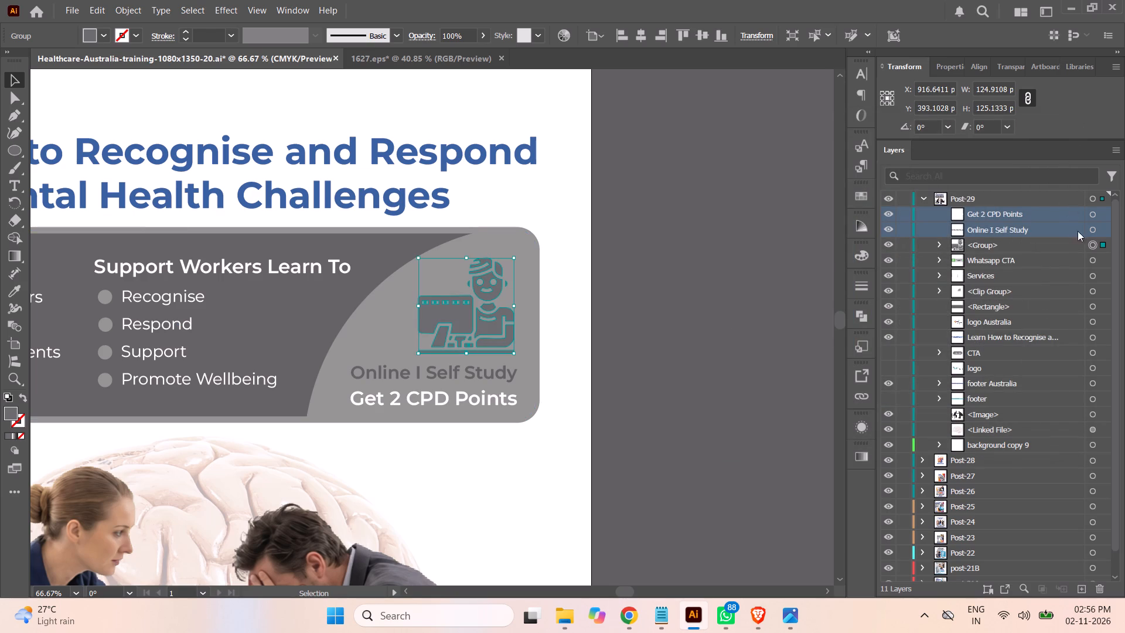
pyautogui.click(1095, 230)
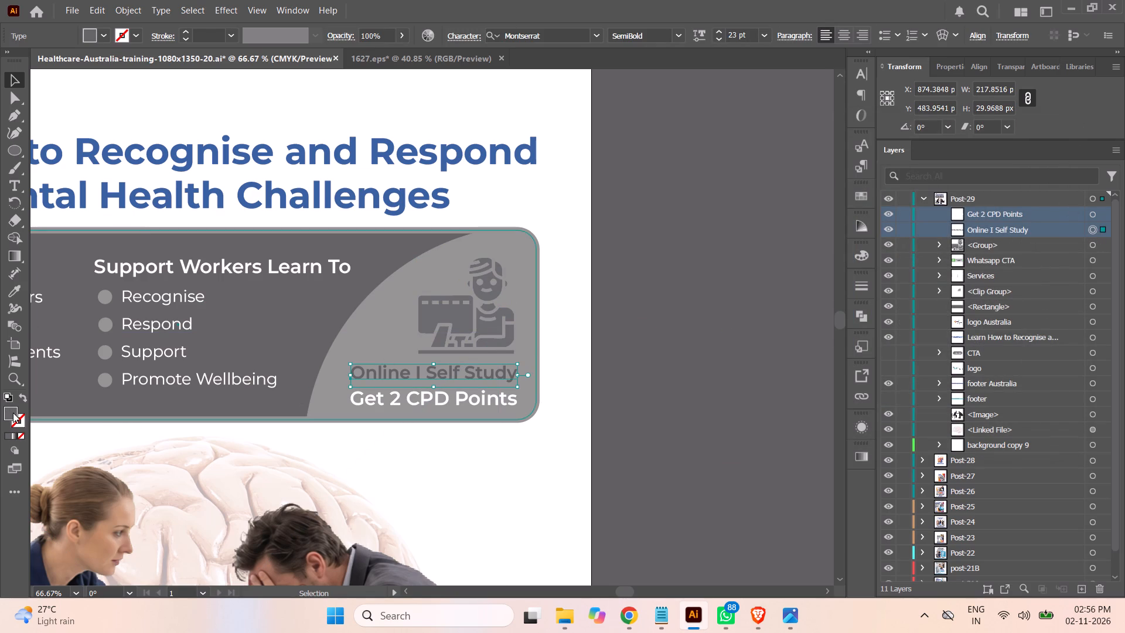
pyautogui.doubleClick(12, 411)
pyautogui.hotkey('ctrl', 'v')
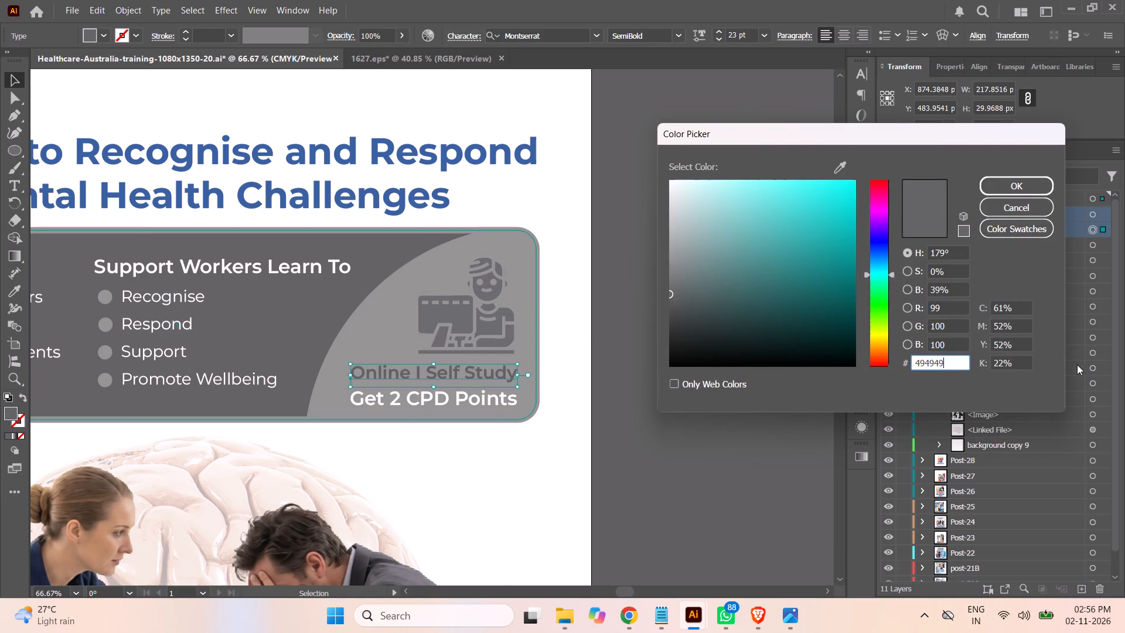
pyautogui.click(1017, 194)
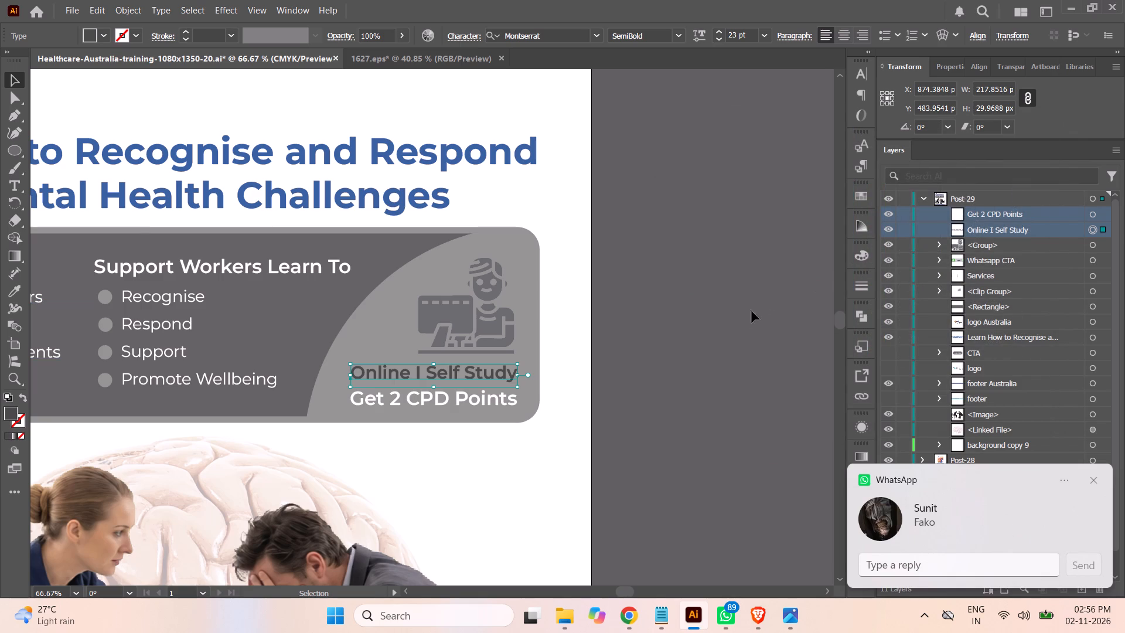
pyautogui.click(704, 305)
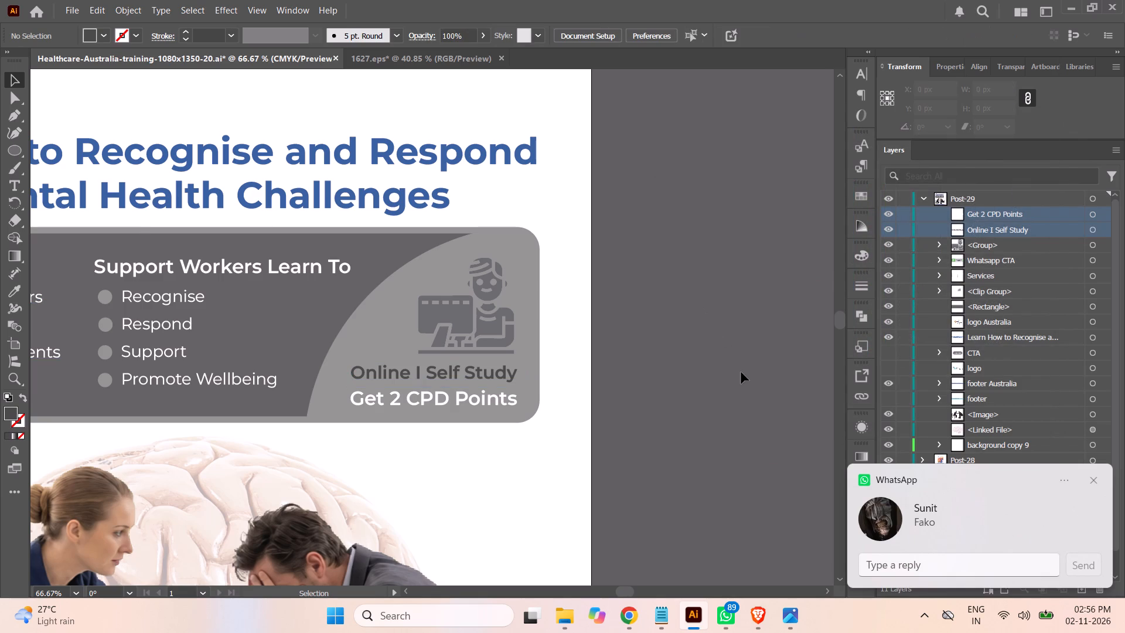
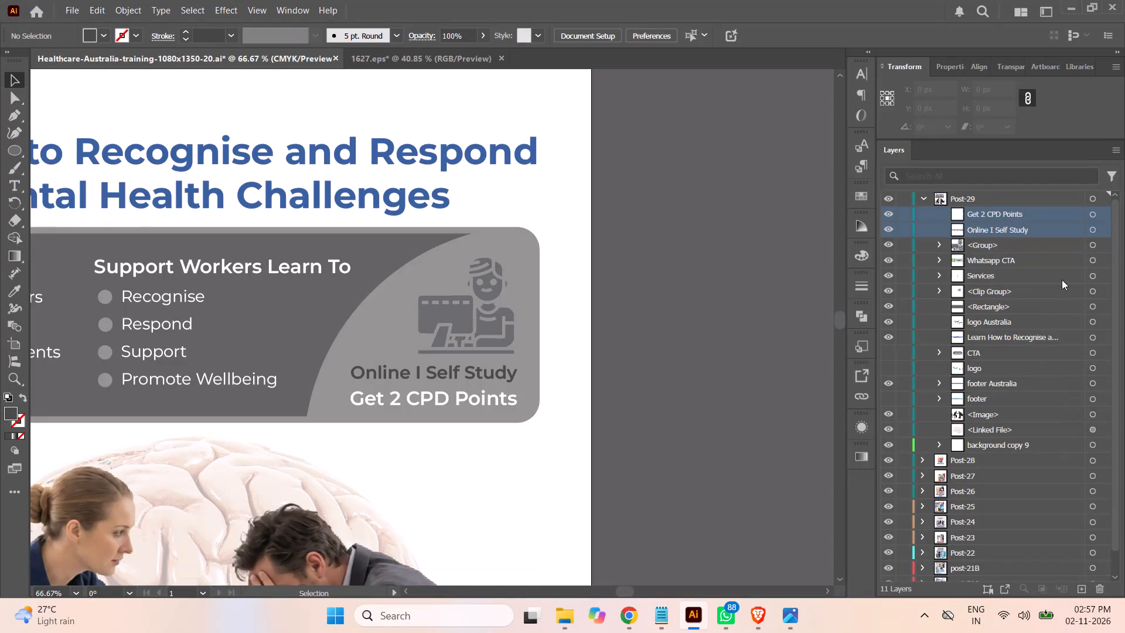
# Sample the dark grey of the "Online I Self Study" text with the Eyedropper and apply it to the computer icon group.
pyautogui.click(1092, 243)
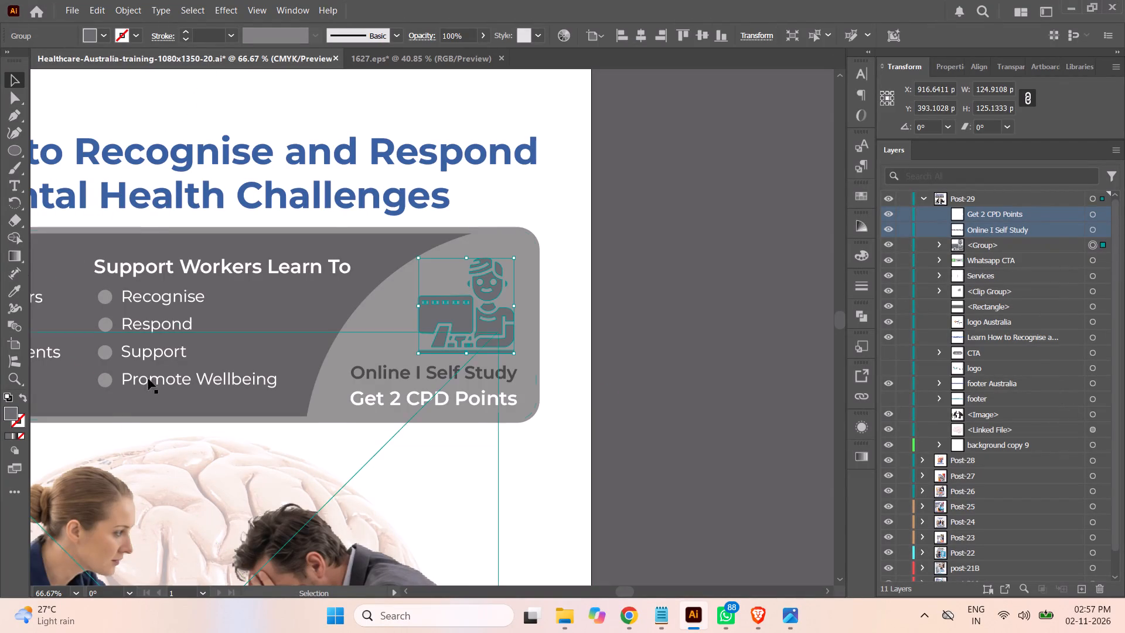
pyautogui.click(17, 290)
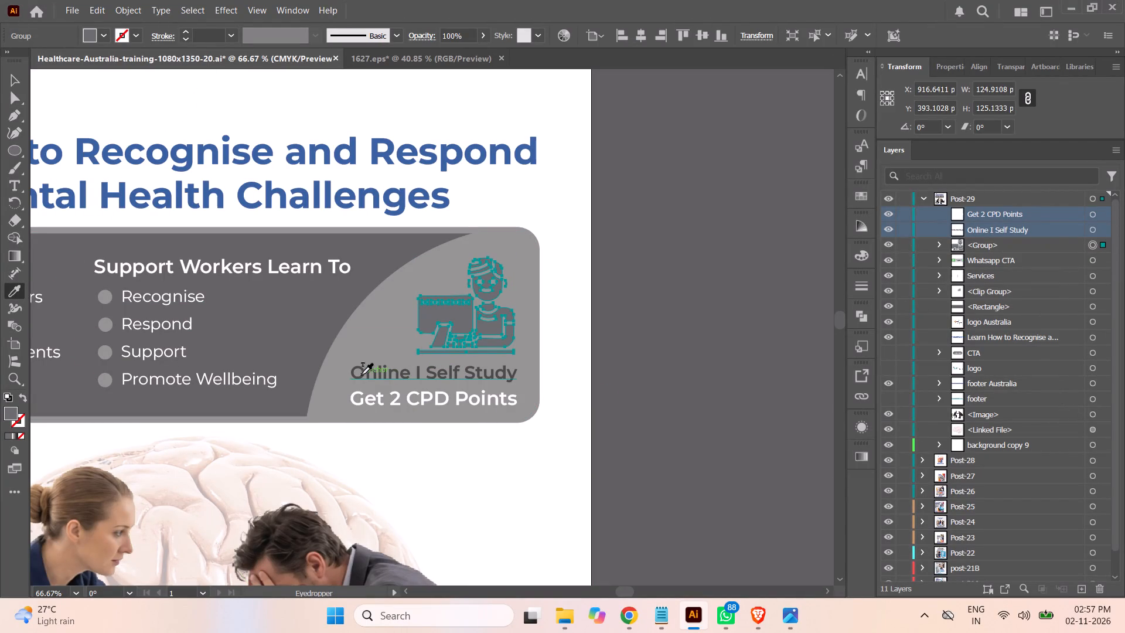
pyautogui.click(363, 373)
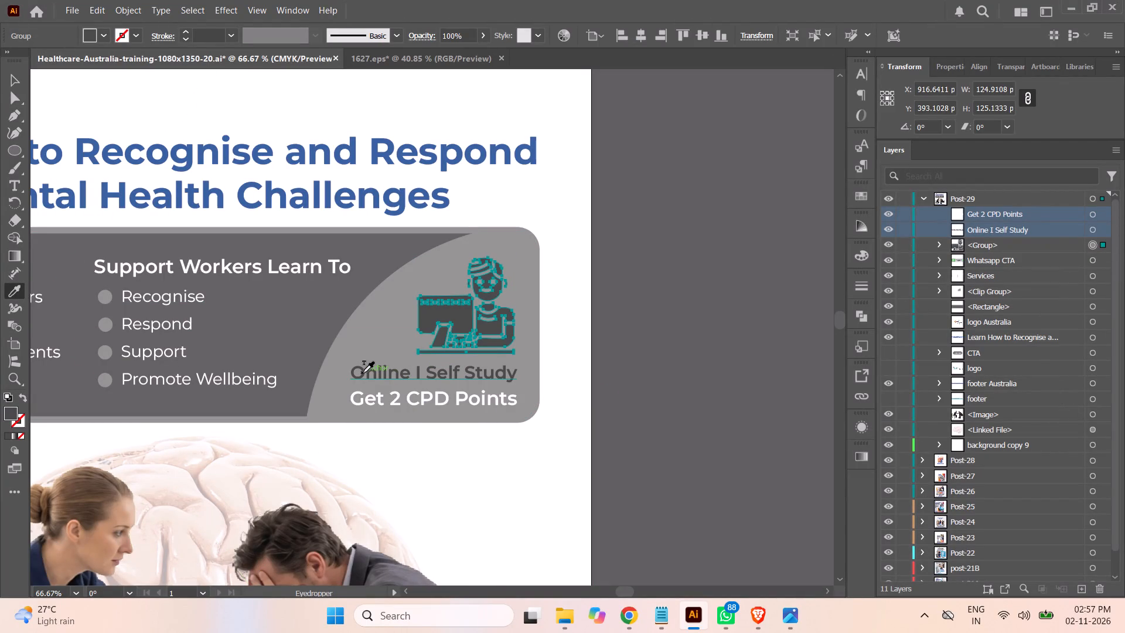
pyautogui.click(12, 80)
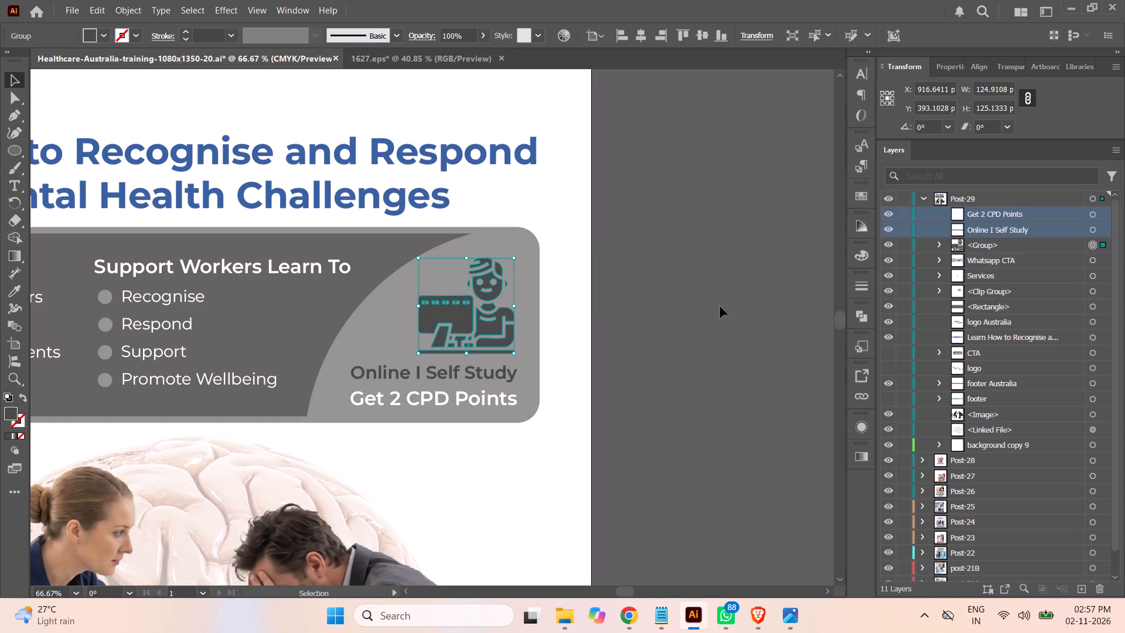
pyautogui.click(723, 321)
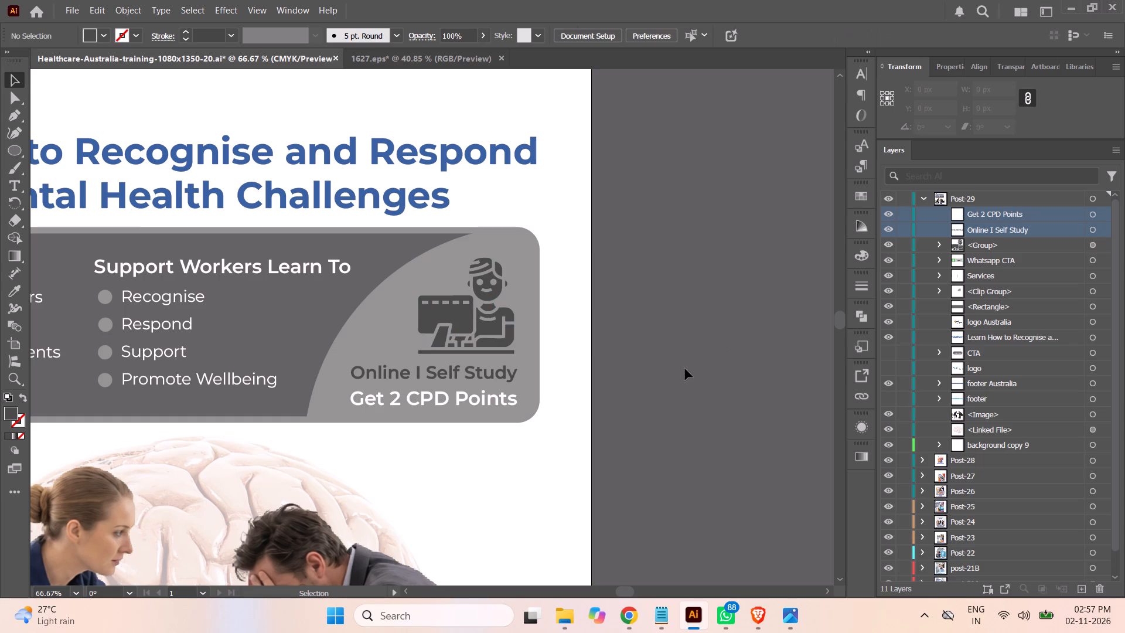
# Save the Healthcare-Australia training document.
pyautogui.hotkey('ctrl', '-')
pyautogui.hotkey('ctrl', '-')
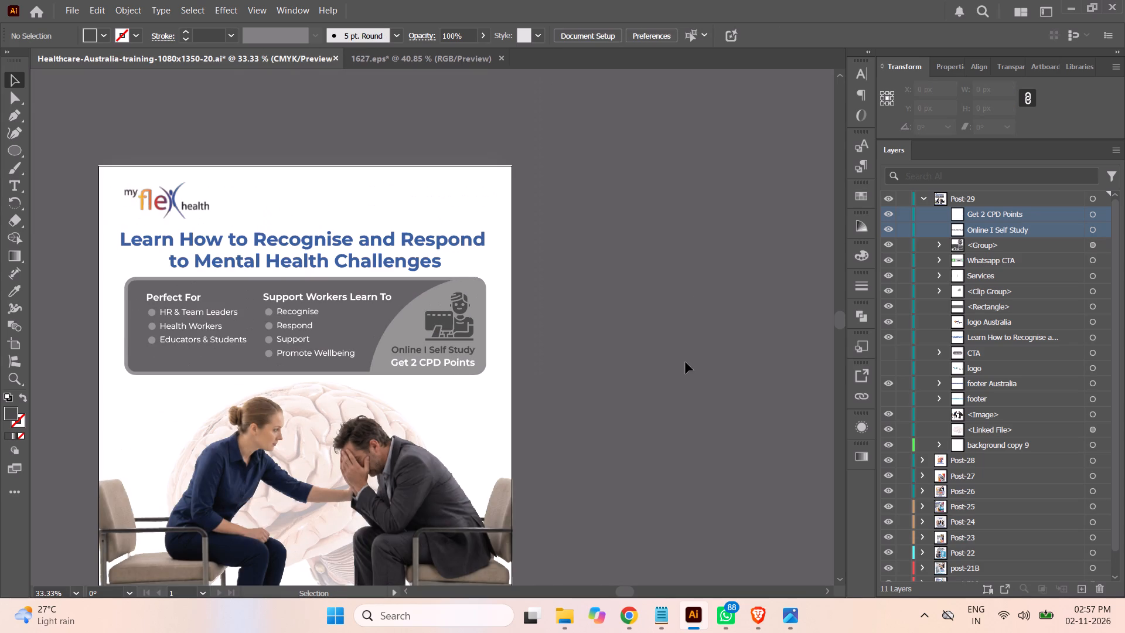
pyautogui.hotkey('ctrl', 's')
# Group the computer icon with the "Online I Self Study" and "Get 2 CPD Points" text lines in Post-29.
pyautogui.scroll(-4, 690, 337)
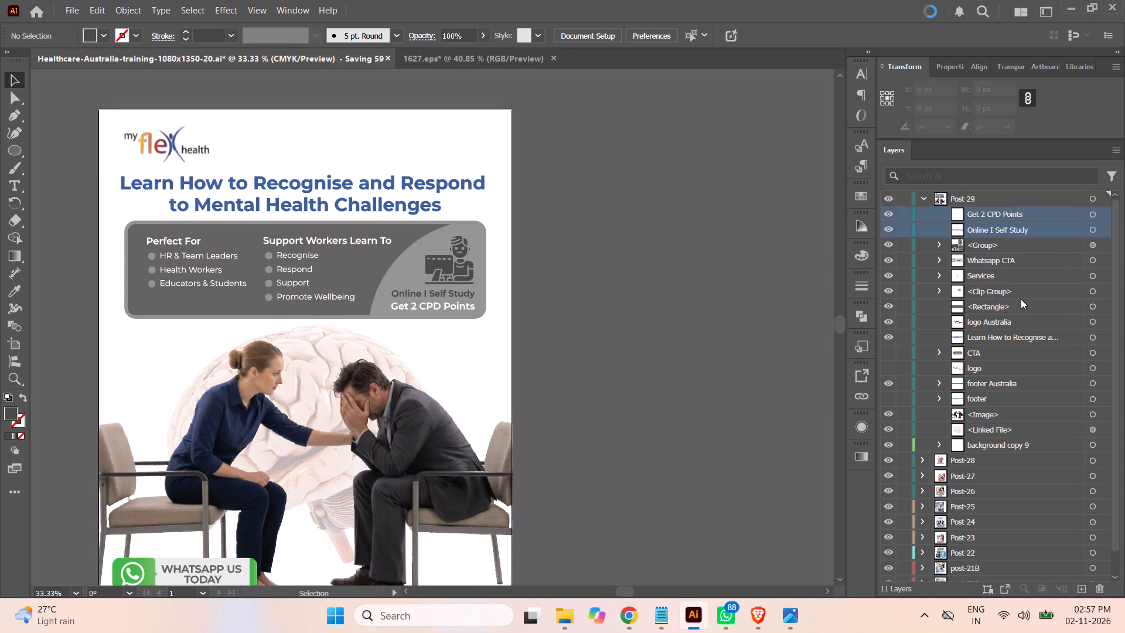
pyautogui.click(1093, 215)
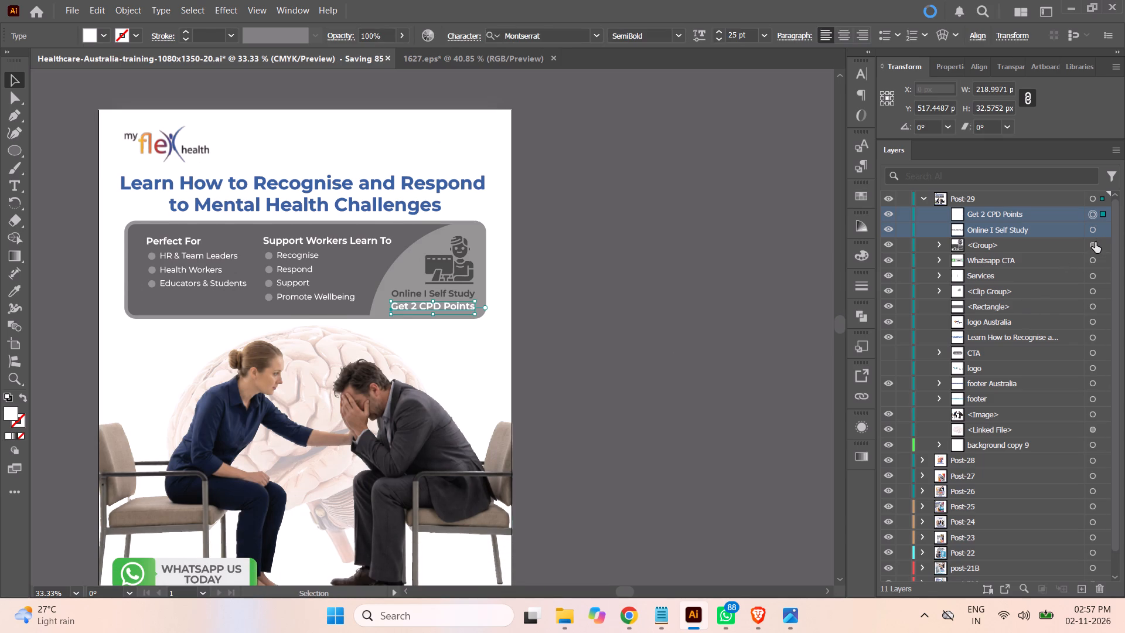
pyautogui.keyDown('shift'); pyautogui.click(1093, 244); pyautogui.keyUp('shift')
pyautogui.keyDown('shift'); pyautogui.click(1047, 244); pyautogui.keyUp('shift')
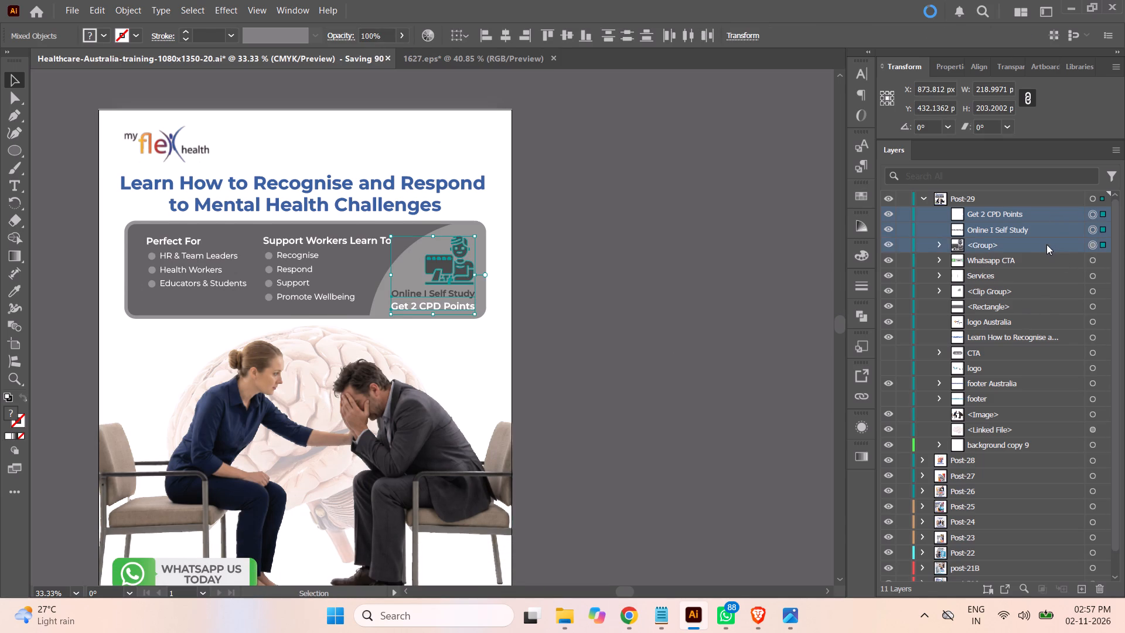
pyautogui.hotkey('ctrl', 'g')
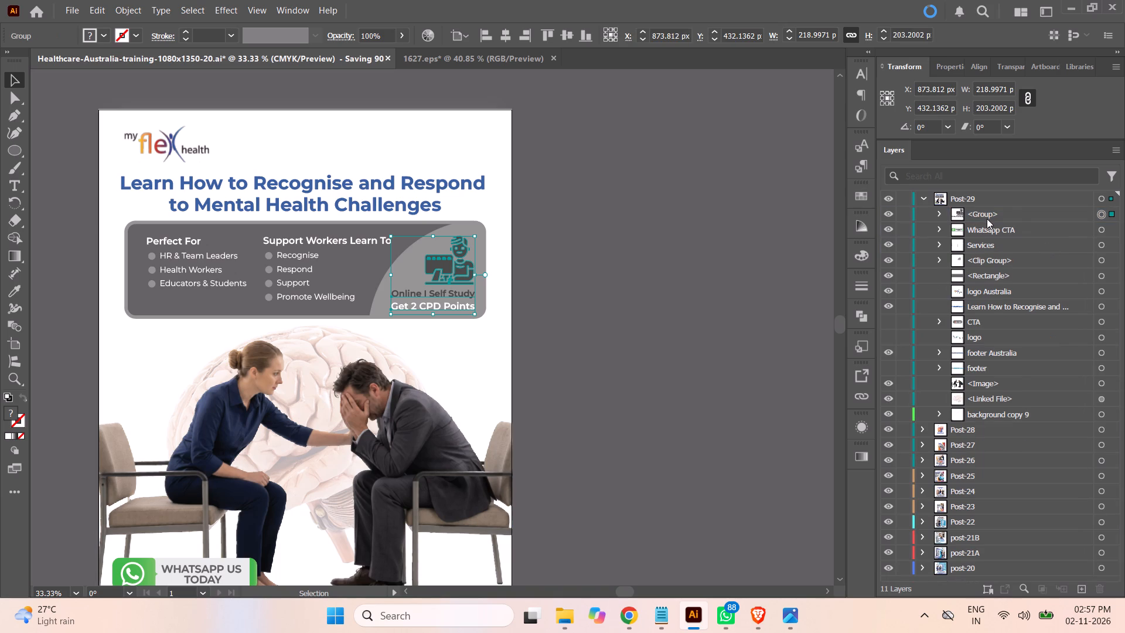
# Open the name of the new icon-and-text group in Post-29 for editing.
pyautogui.doubleClick(984, 216)
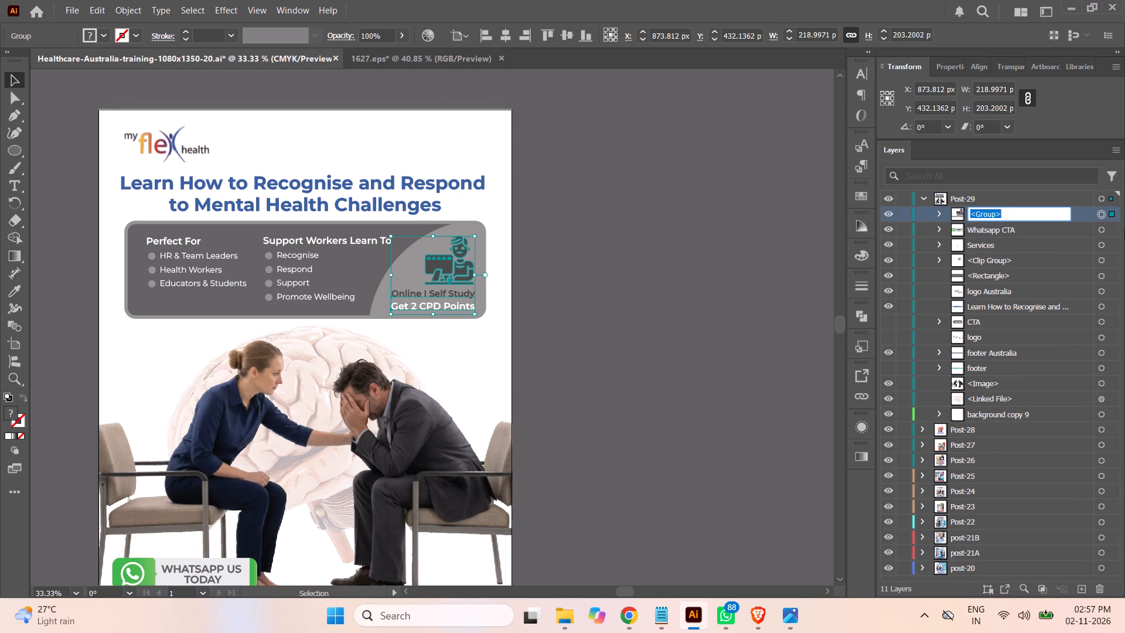
# Rename the top group in the Post-29 layer as "online study".
pyautogui.write('on')
pyautogui.write('line')
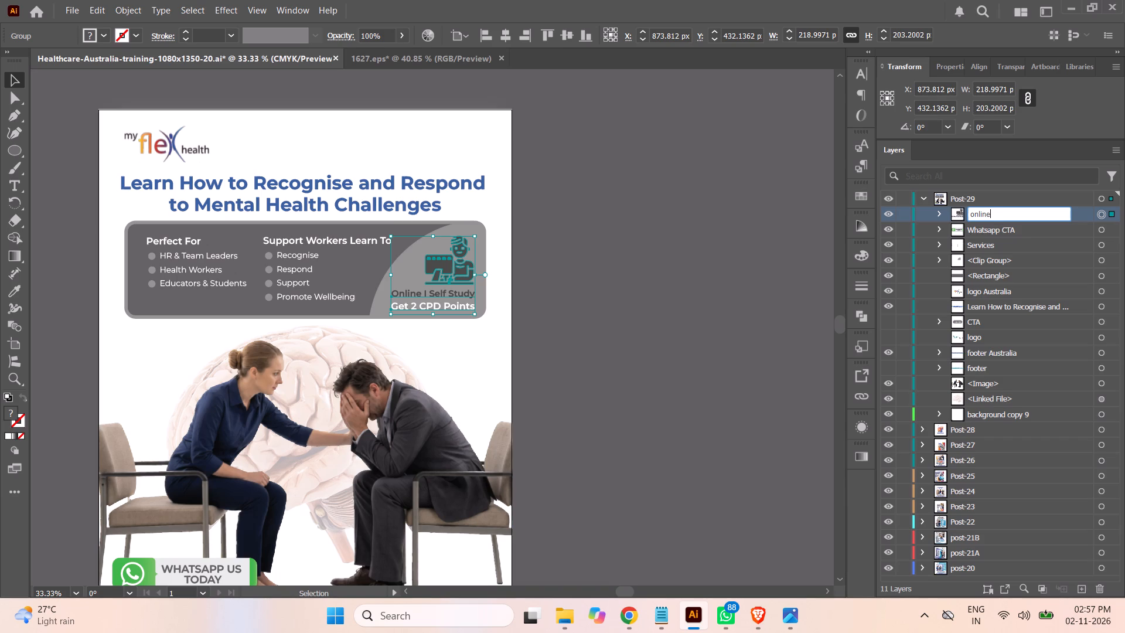
pyautogui.press('space')
pyautogui.write('study')
pyautogui.click(784, 308)
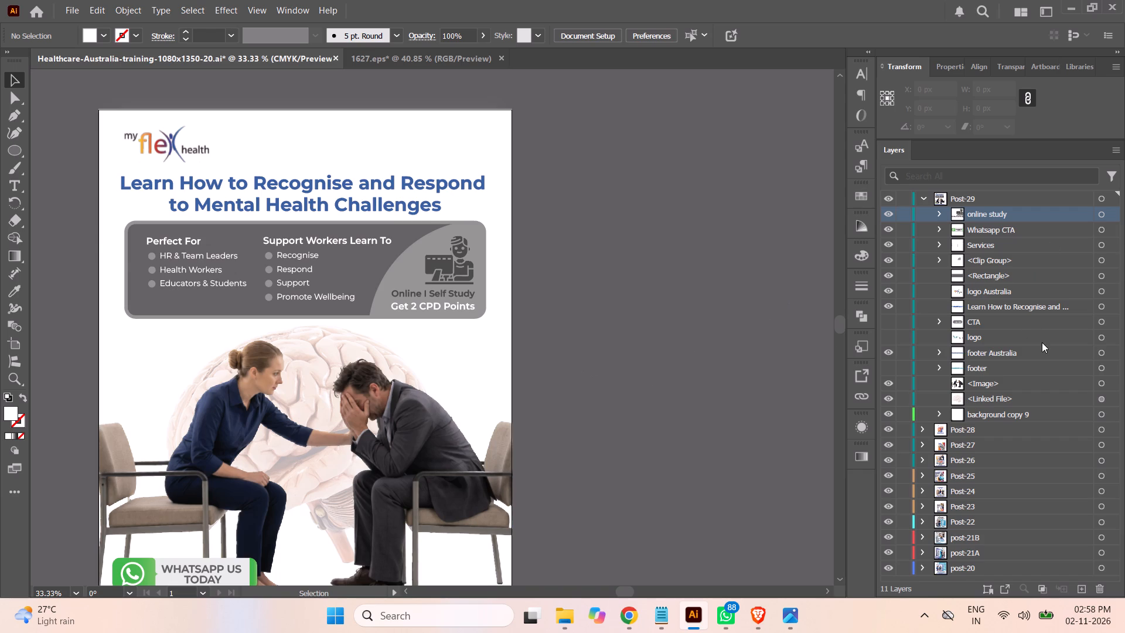
# Draw a rectangle about 262 × 175 px overlapping the lower-left corner of the grey panel, using the panel's appearance.
pyautogui.click(1102, 276)
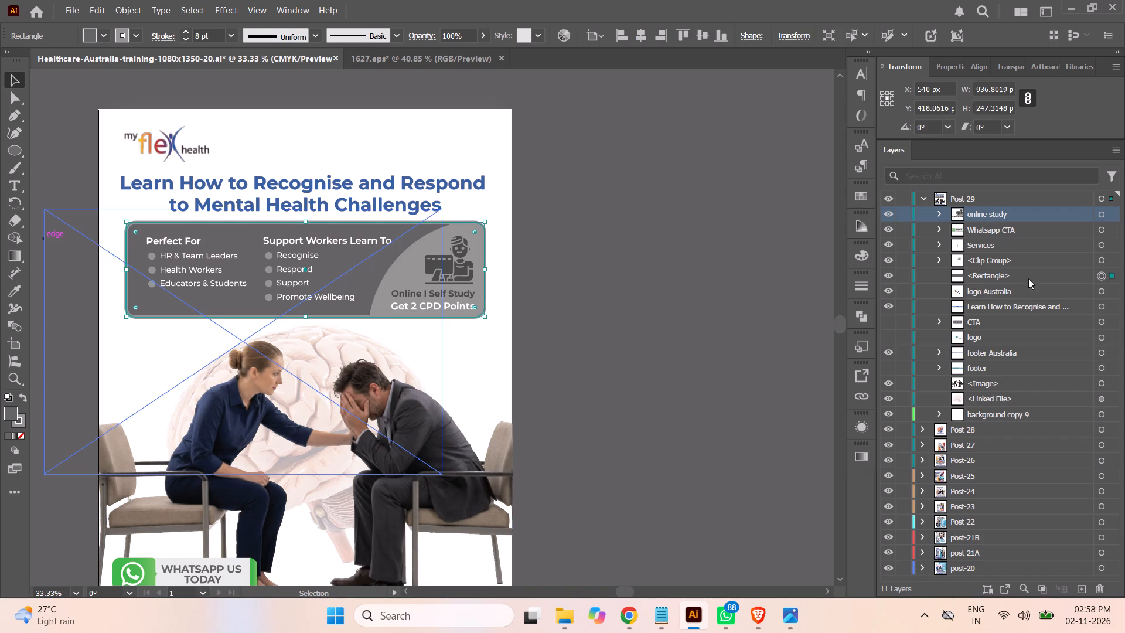
pyautogui.click(730, 287)
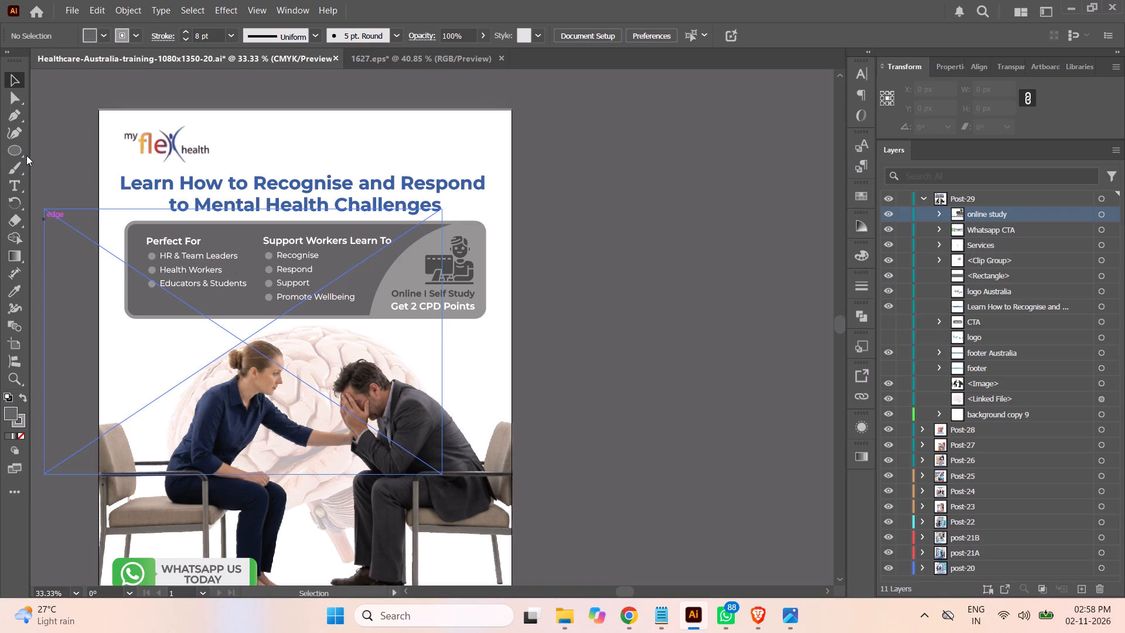
pyautogui.click(22, 157)
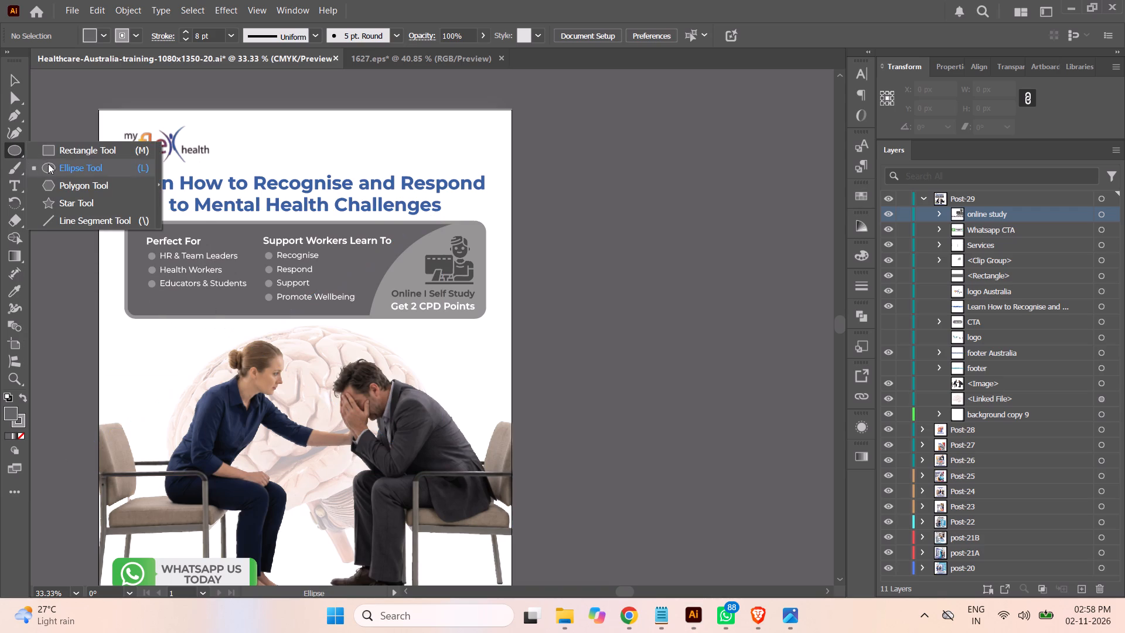
pyautogui.click(71, 152)
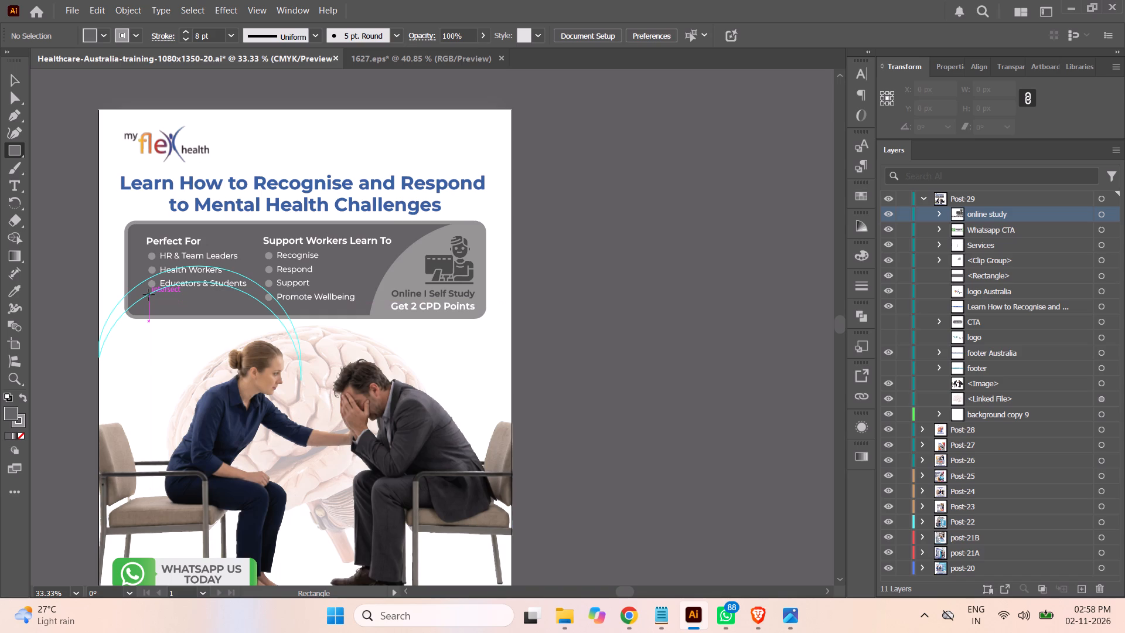
pyautogui.moveTo(112, 277); pyautogui.dragTo(117, 290)
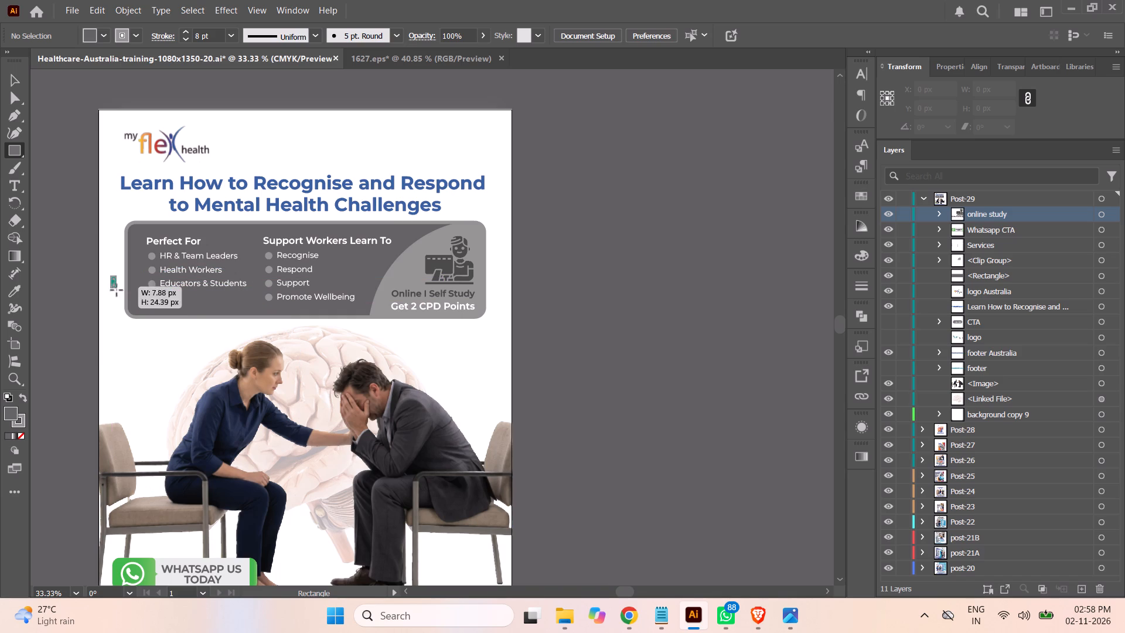
pyautogui.moveTo(117, 290); pyautogui.dragTo(182, 330)
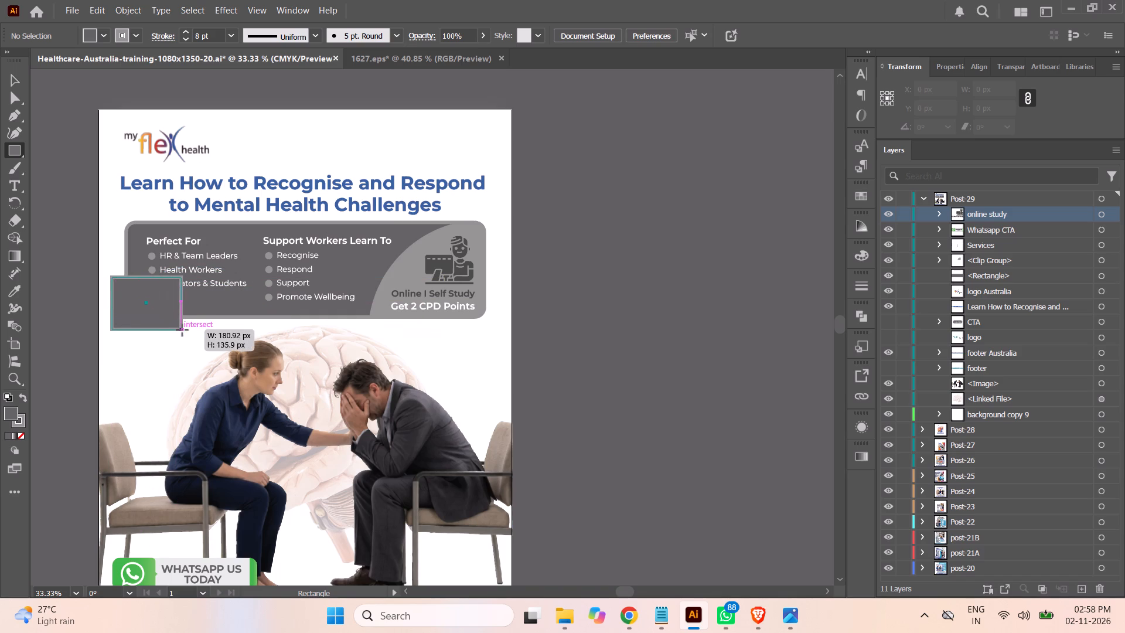
pyautogui.moveTo(182, 330); pyautogui.dragTo(202, 341)
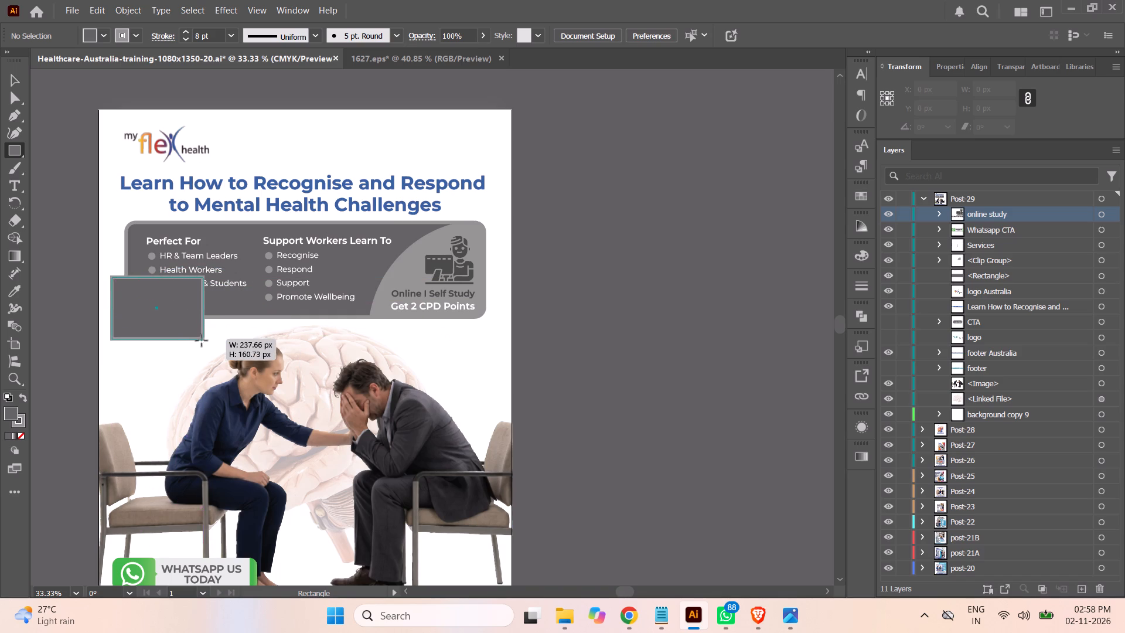
pyautogui.moveTo(202, 341); pyautogui.dragTo(214, 343)
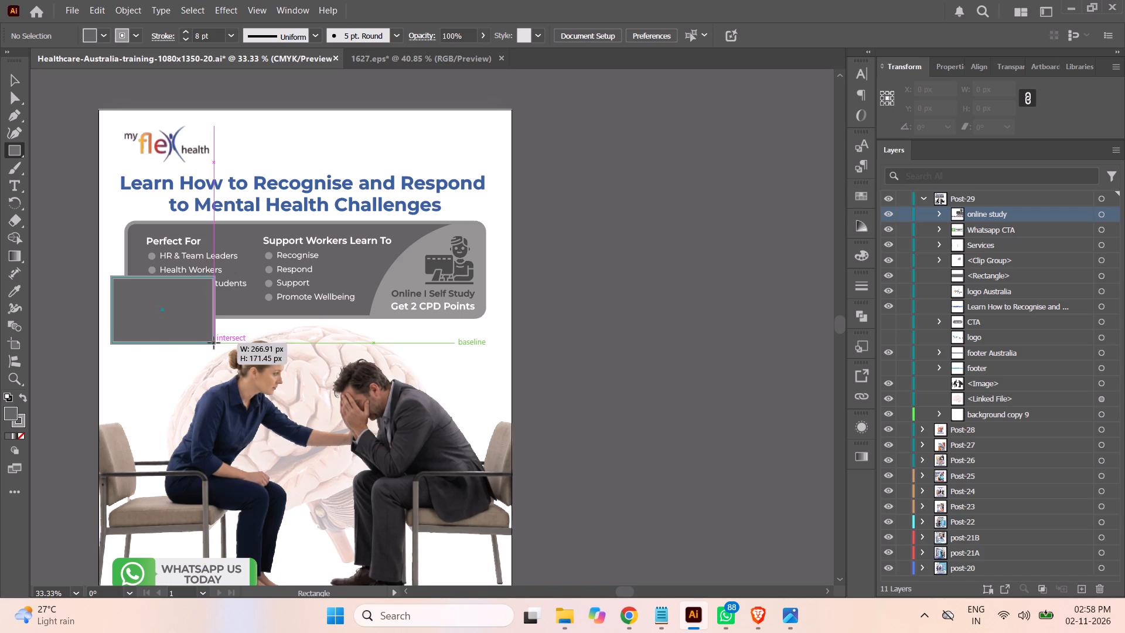
pyautogui.moveTo(214, 343); pyautogui.dragTo(212, 344)
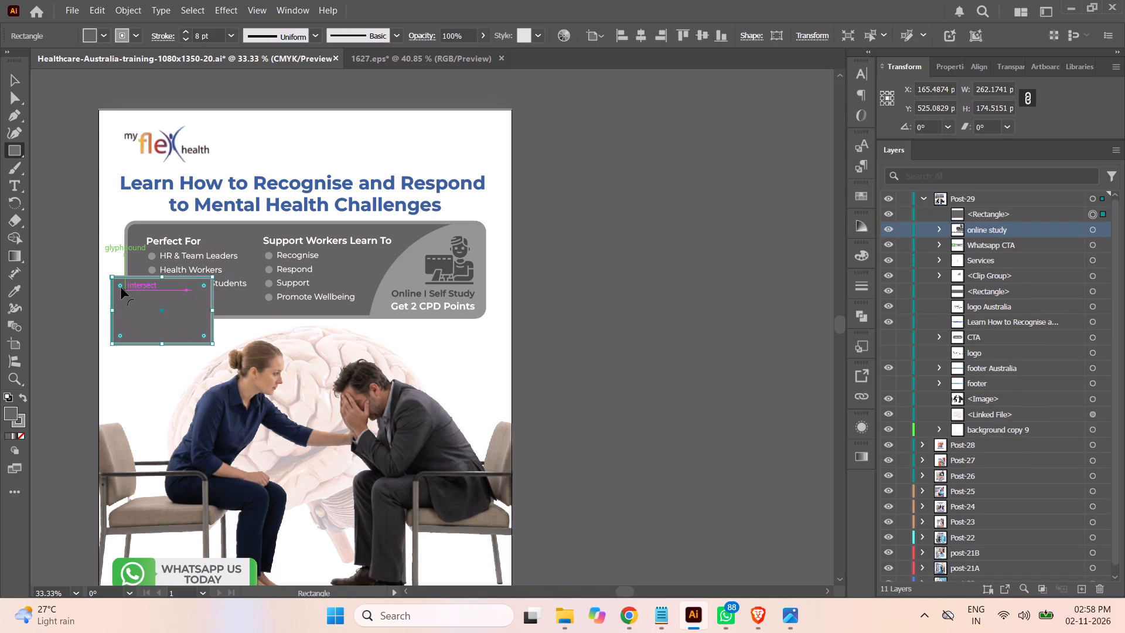
pyautogui.click(121, 286)
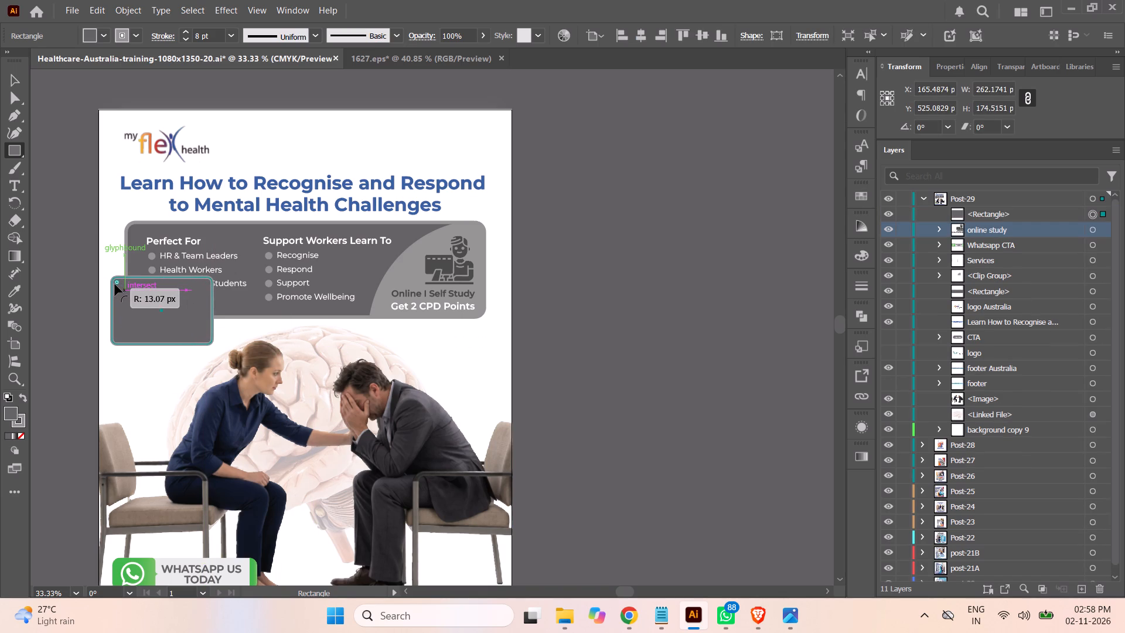
# Remove the new rectangle's stroke and fill it with a light grey swatch.
pyautogui.click(135, 36)
pyautogui.click(10, 91)
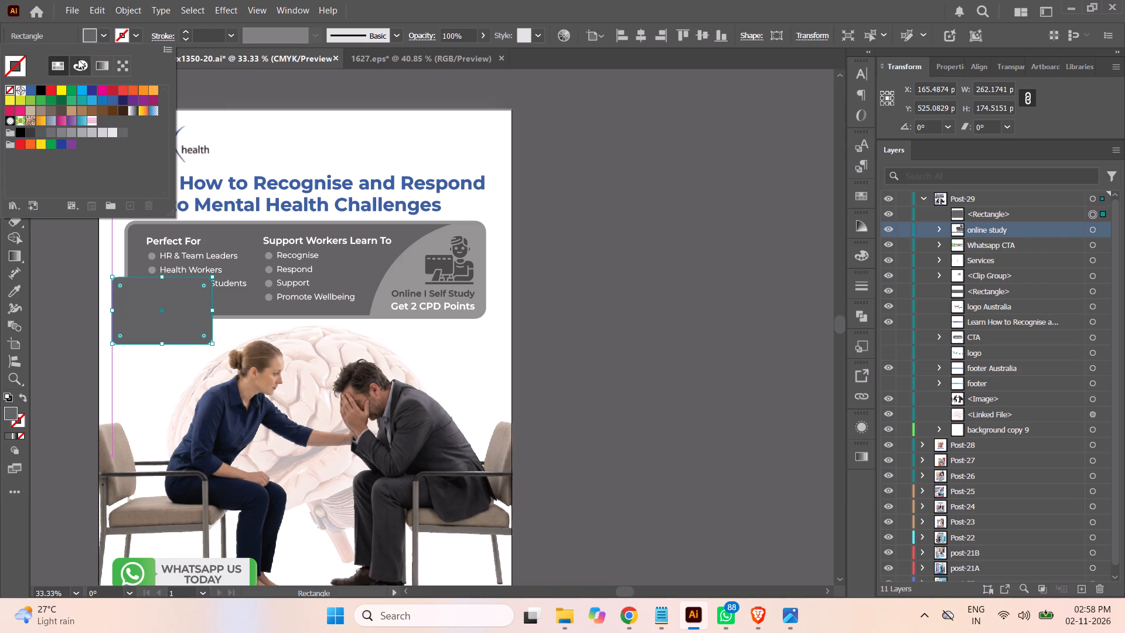
pyautogui.click(87, 36)
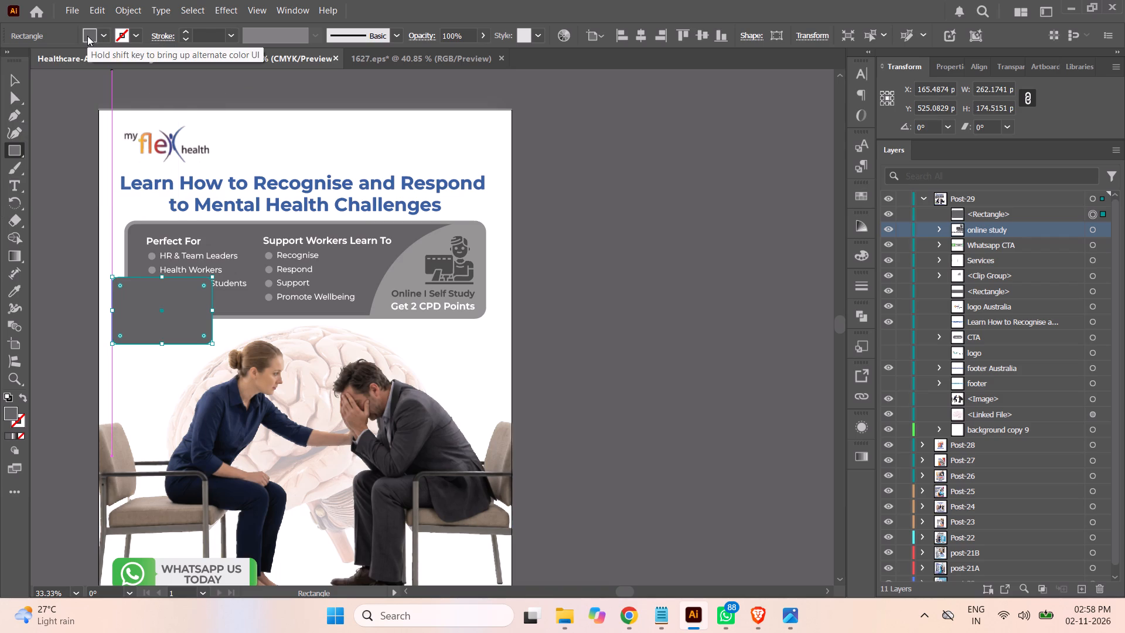
pyautogui.click(101, 36)
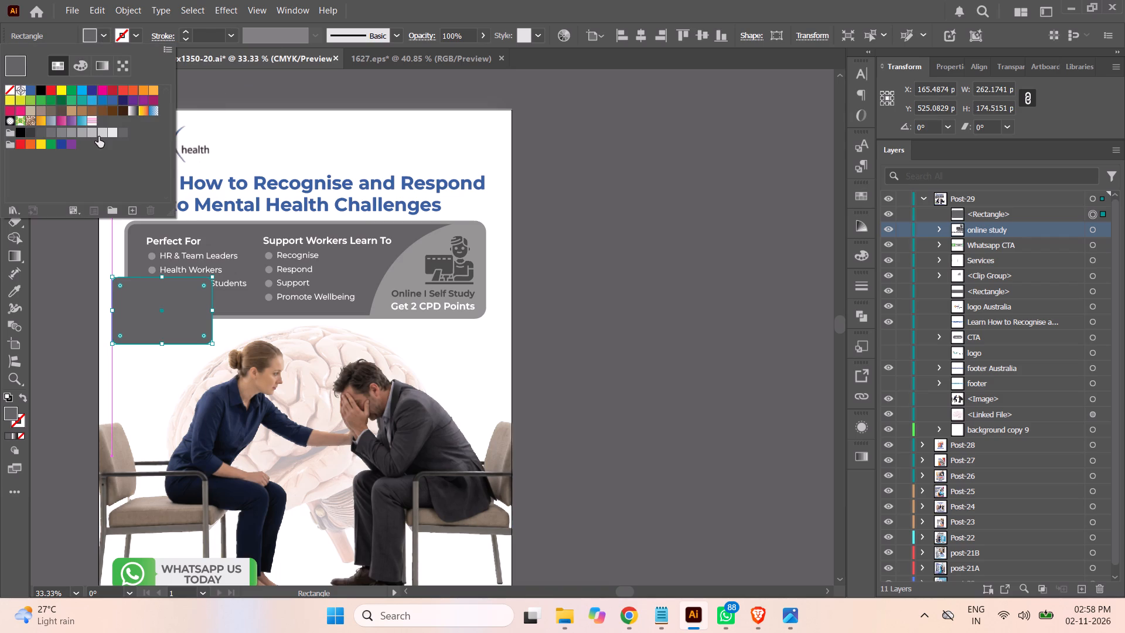
pyautogui.click(102, 133)
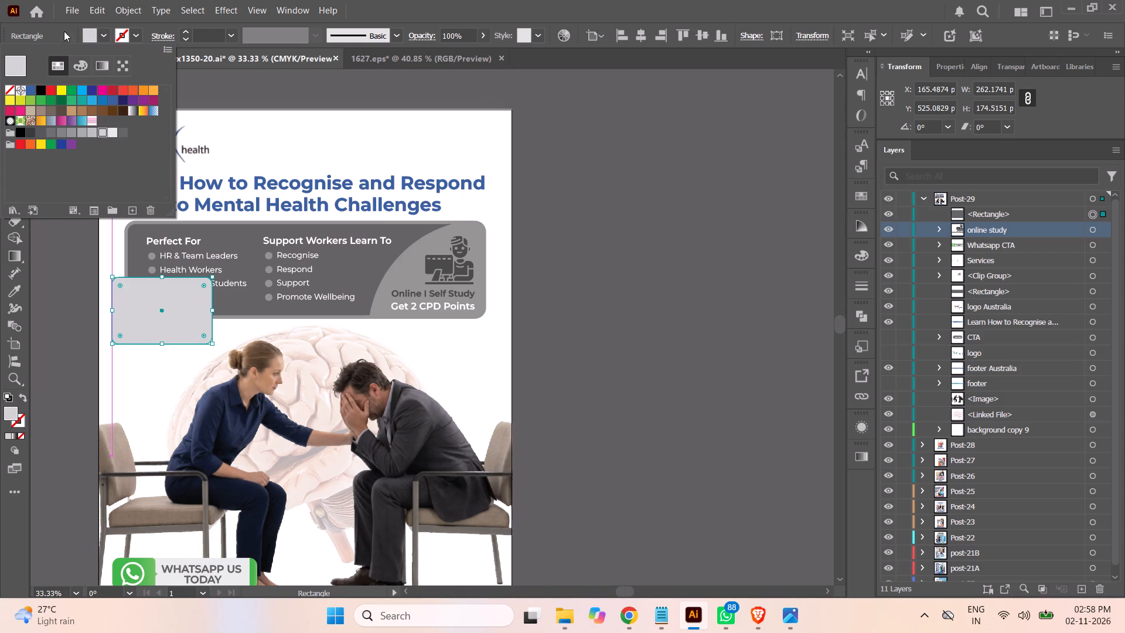
pyautogui.click(576, 9)
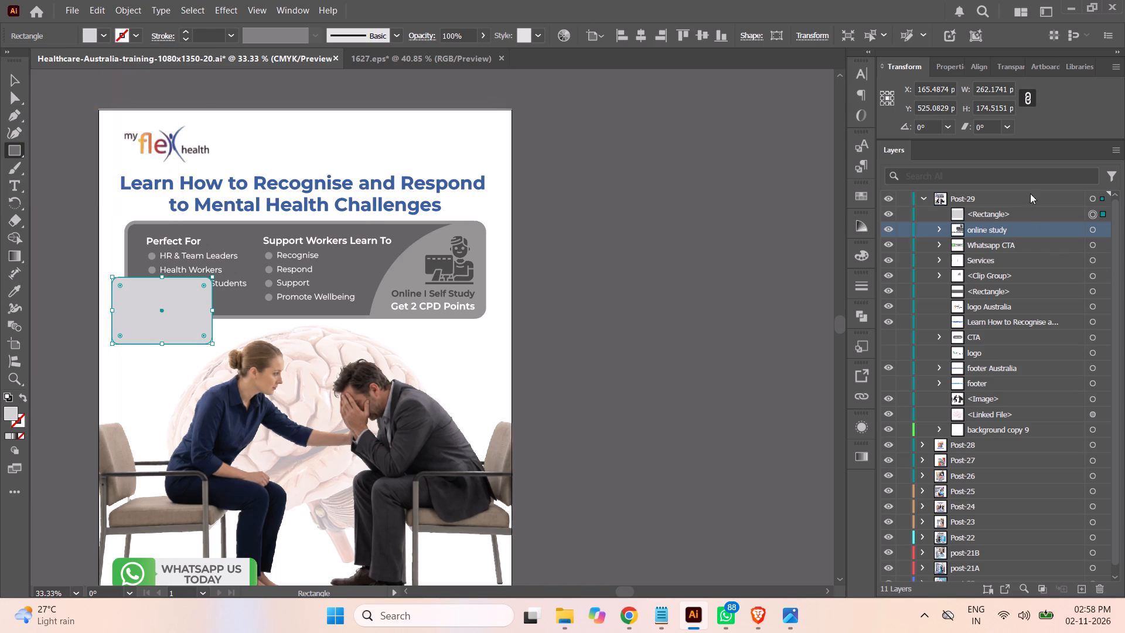
# Reorder the light grey rectangle in Post-29 so it sits directly beneath the dark grey panel rectangle.
pyautogui.click(1025, 212)
pyautogui.moveTo(1023, 215); pyautogui.dragTo(1028, 350)
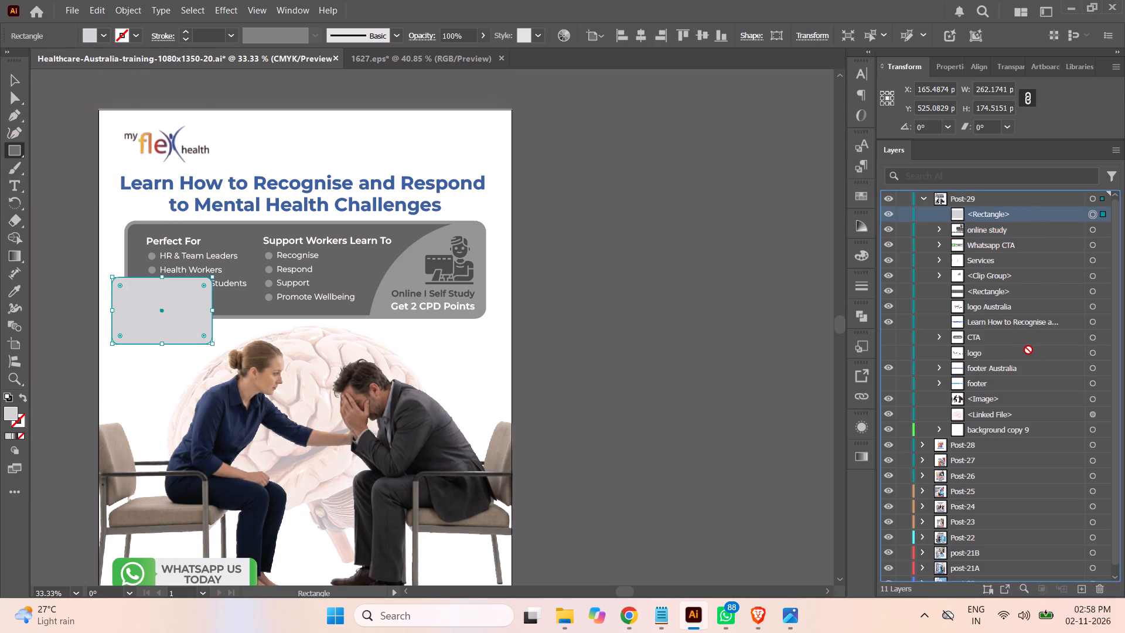
pyautogui.moveTo(1028, 350); pyautogui.dragTo(1031, 304)
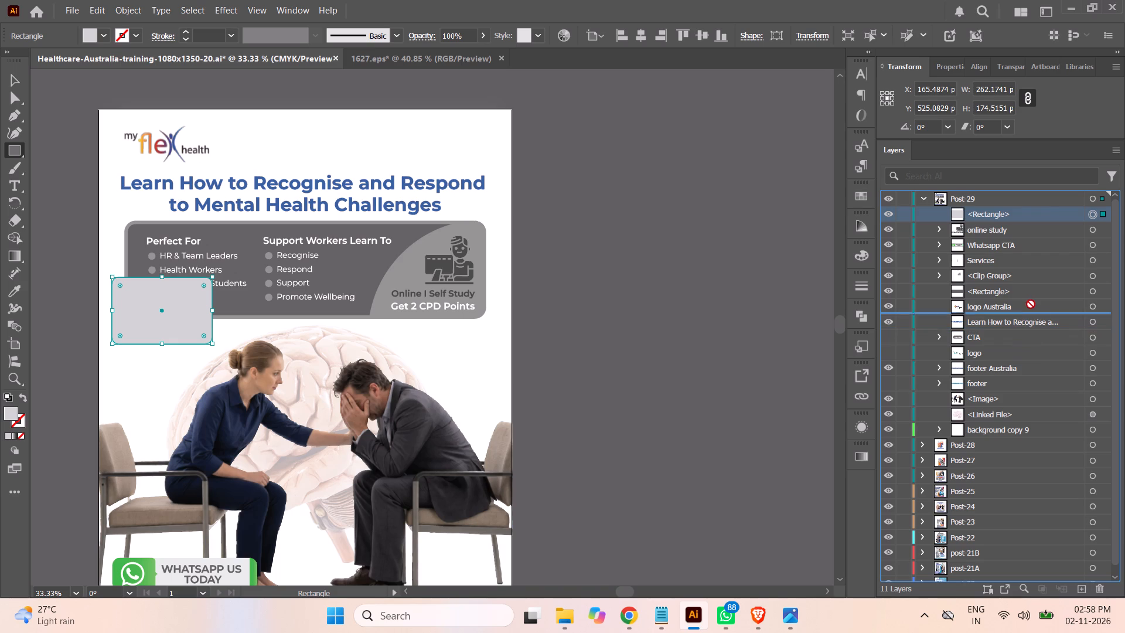
pyautogui.moveTo(1031, 304); pyautogui.dragTo(1029, 301)
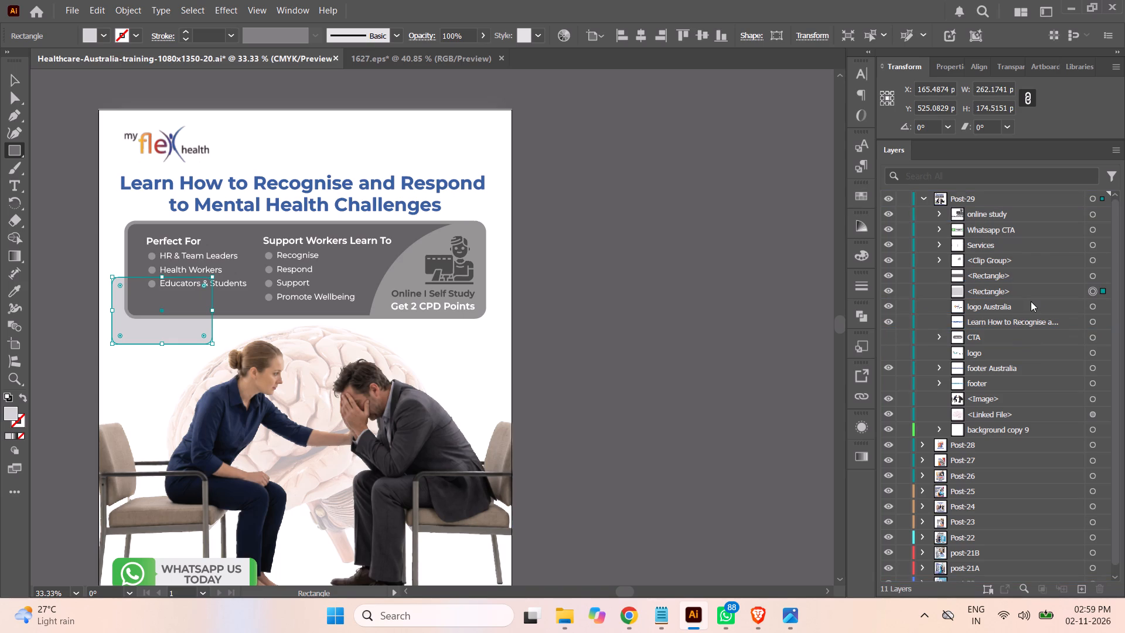
# Move the light grey rectangle about 80 px right and slightly down so it hangs as a tab below the panel.
pyautogui.click(17, 77)
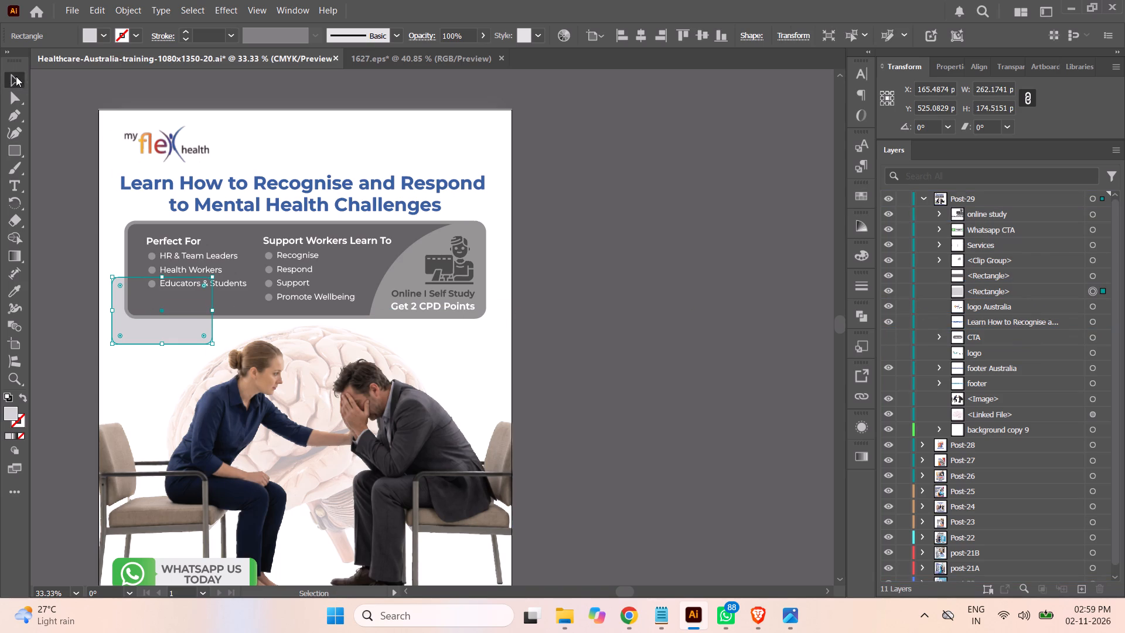
pyautogui.moveTo(161, 331); pyautogui.dragTo(191, 330)
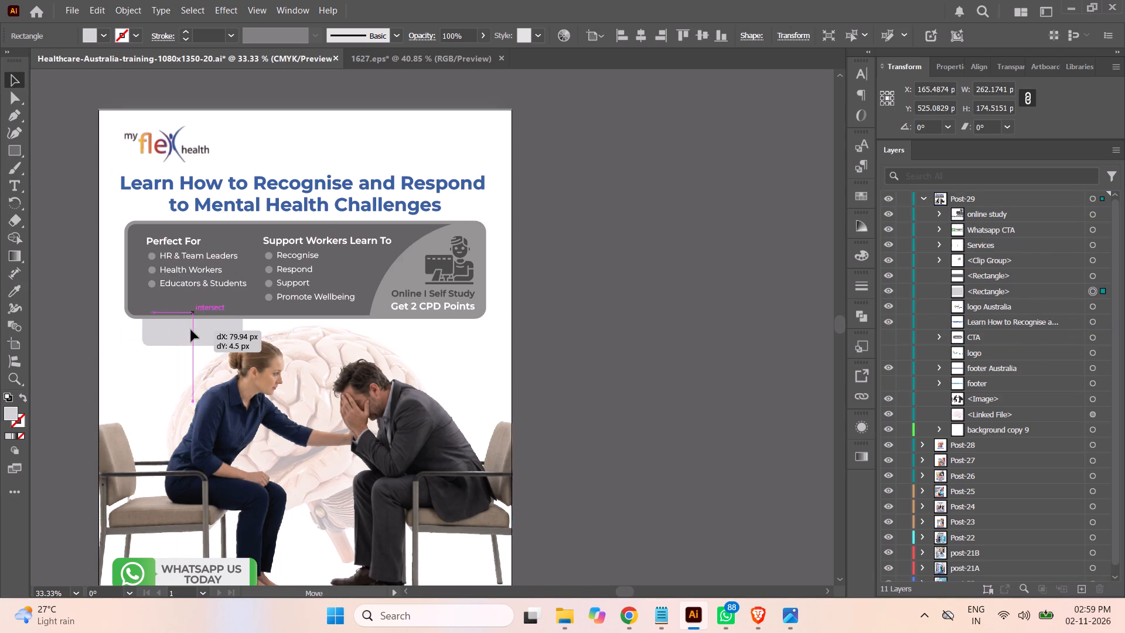
pyautogui.moveTo(191, 330); pyautogui.dragTo(189, 332)
pyautogui.click(614, 318)
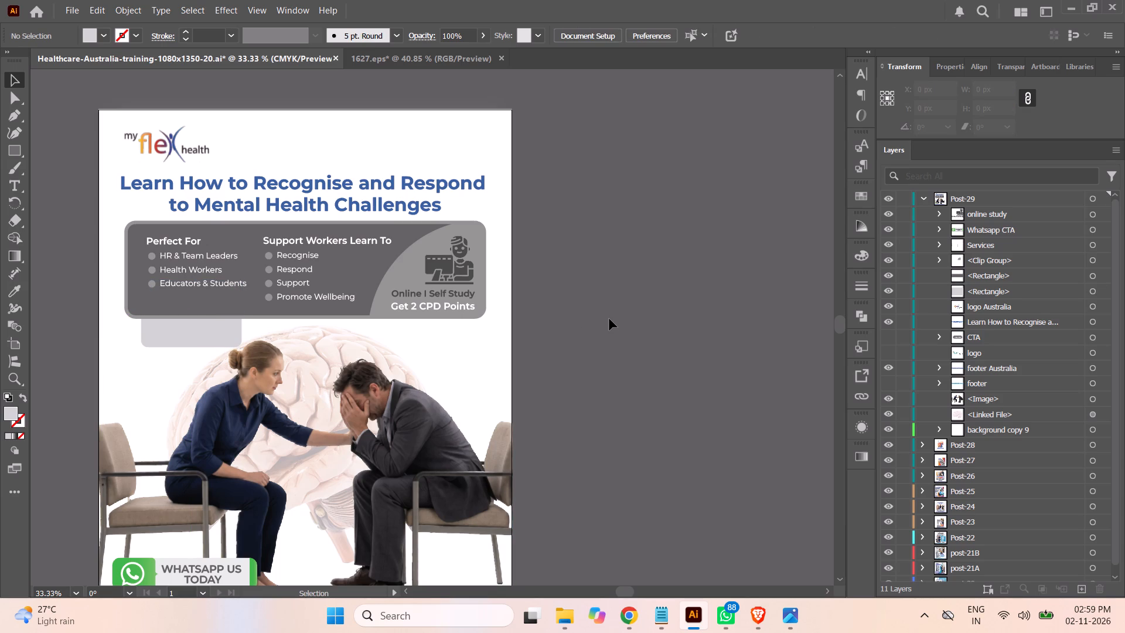
# Copy the price RM499 from the Mental Health First Aid brief in Chrome and place it as new text beside the Illustrator artboard.
pyautogui.click(635, 615)
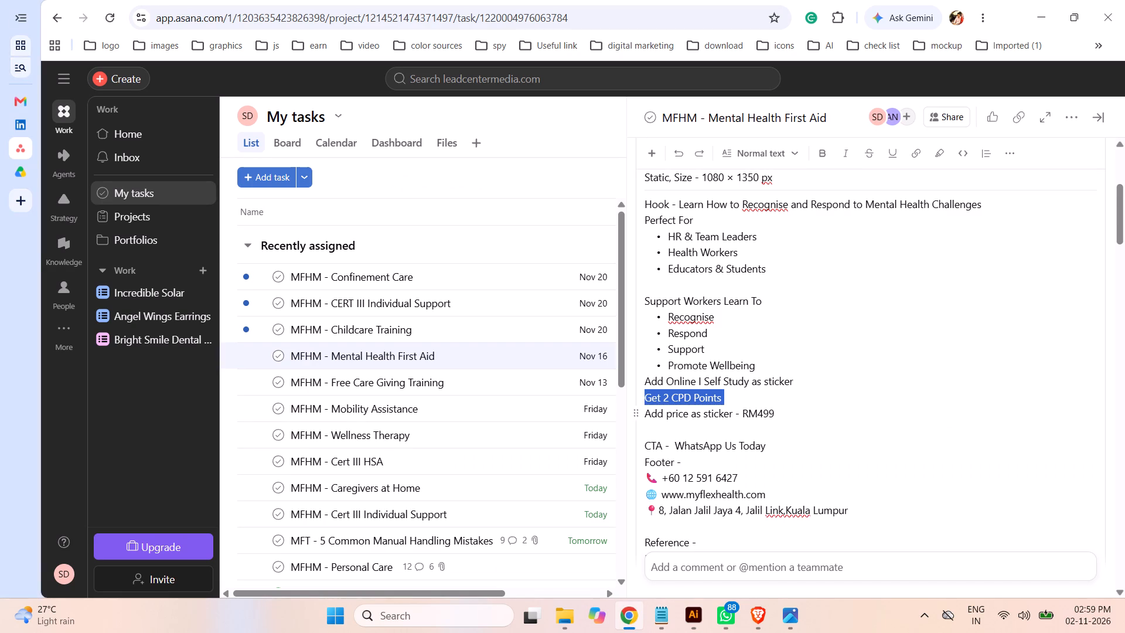
pyautogui.moveTo(778, 411); pyautogui.dragTo(744, 411)
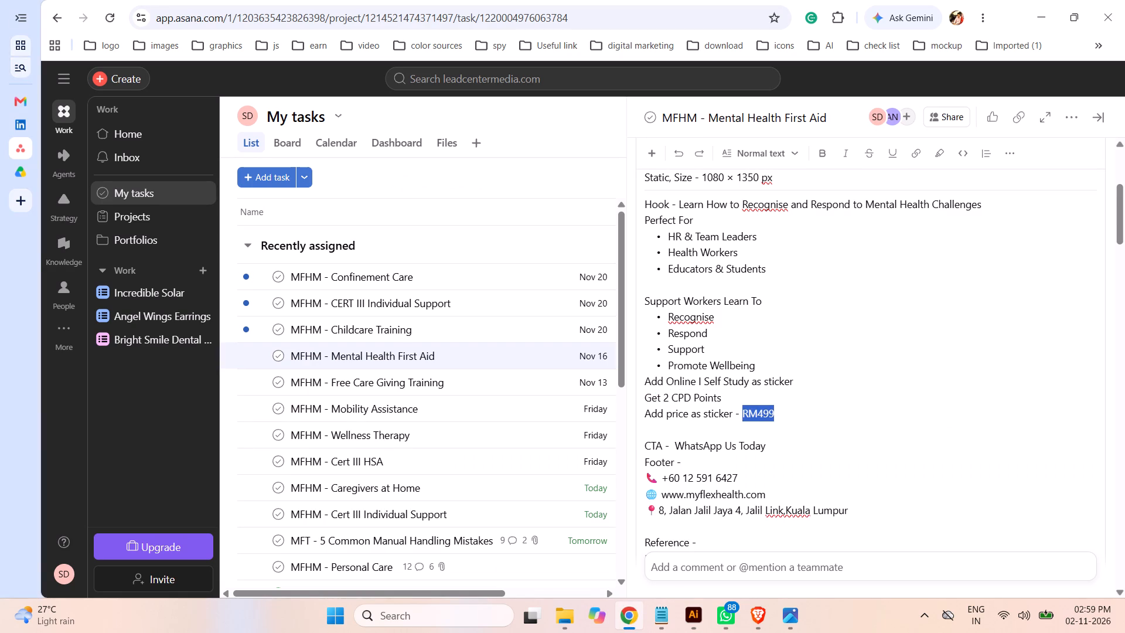
pyautogui.hotkey('ctrl', 'c')
pyautogui.click(697, 615)
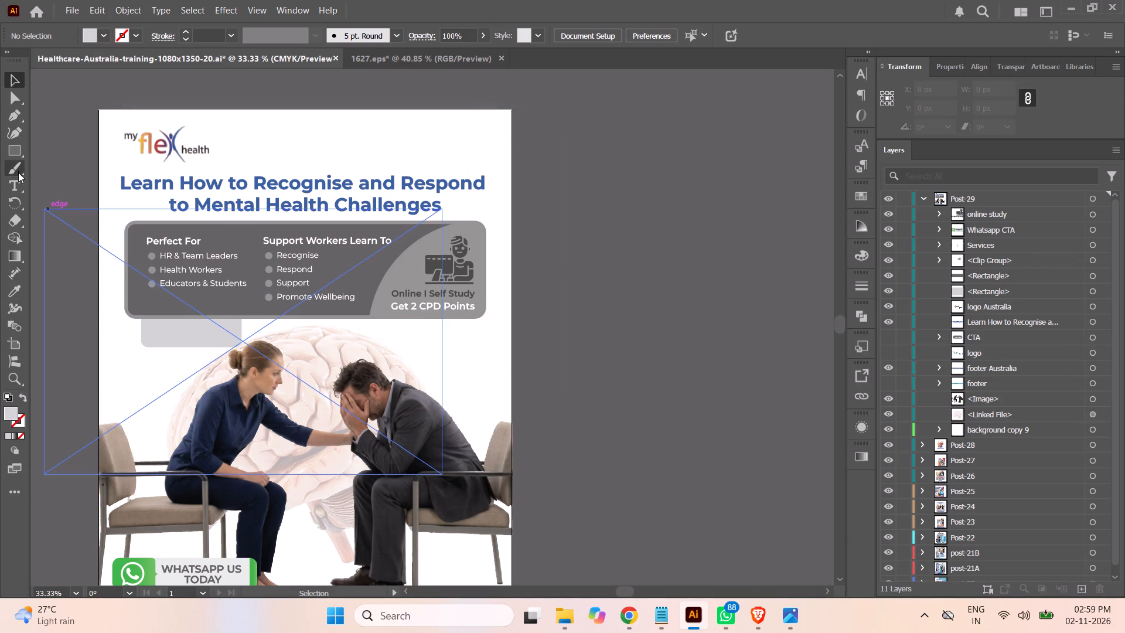
pyautogui.click(12, 186)
pyautogui.click(592, 295)
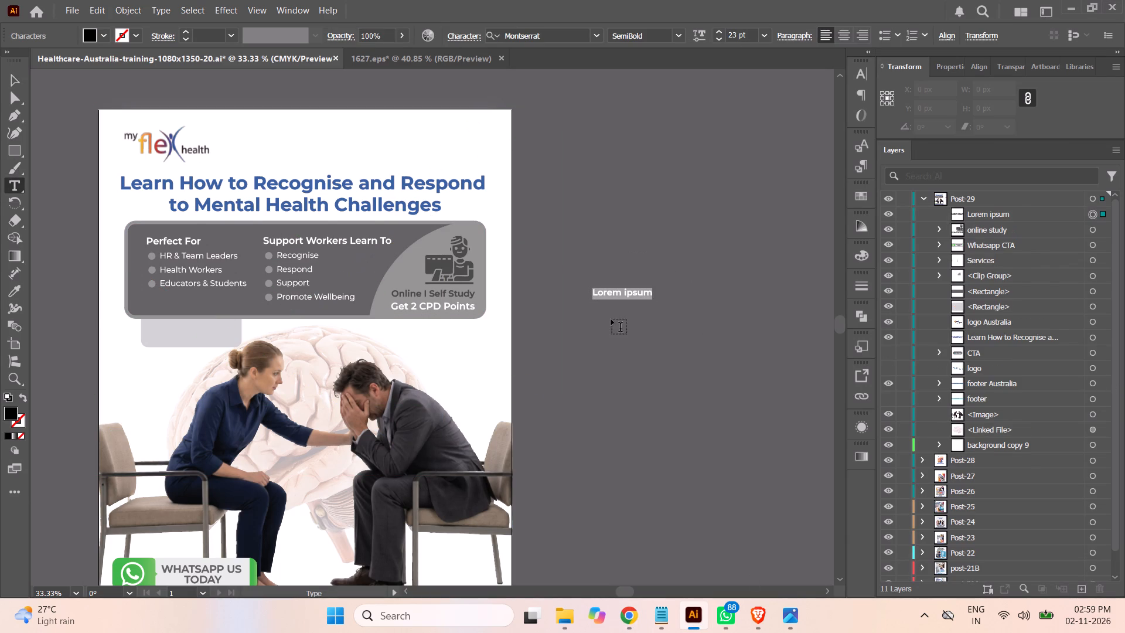
pyautogui.hotkey('ctrl', 'v')
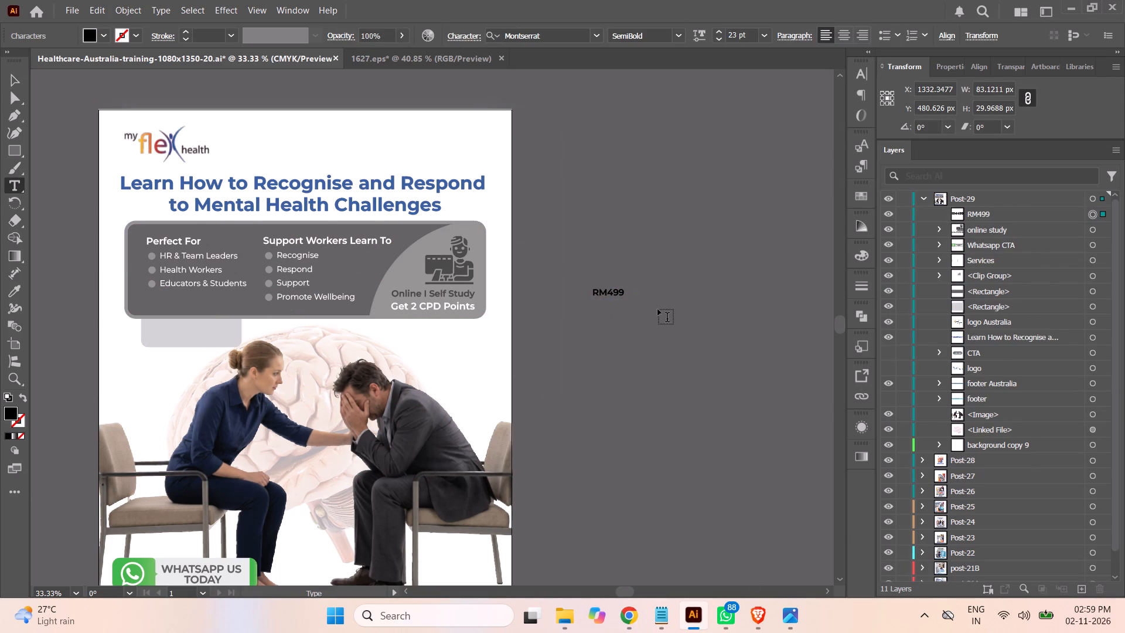
# Copy the word price from the brief in Chrome and add it, capitalised as Price, on its own line above RM499 in Illustrator.
pyautogui.click(629, 616)
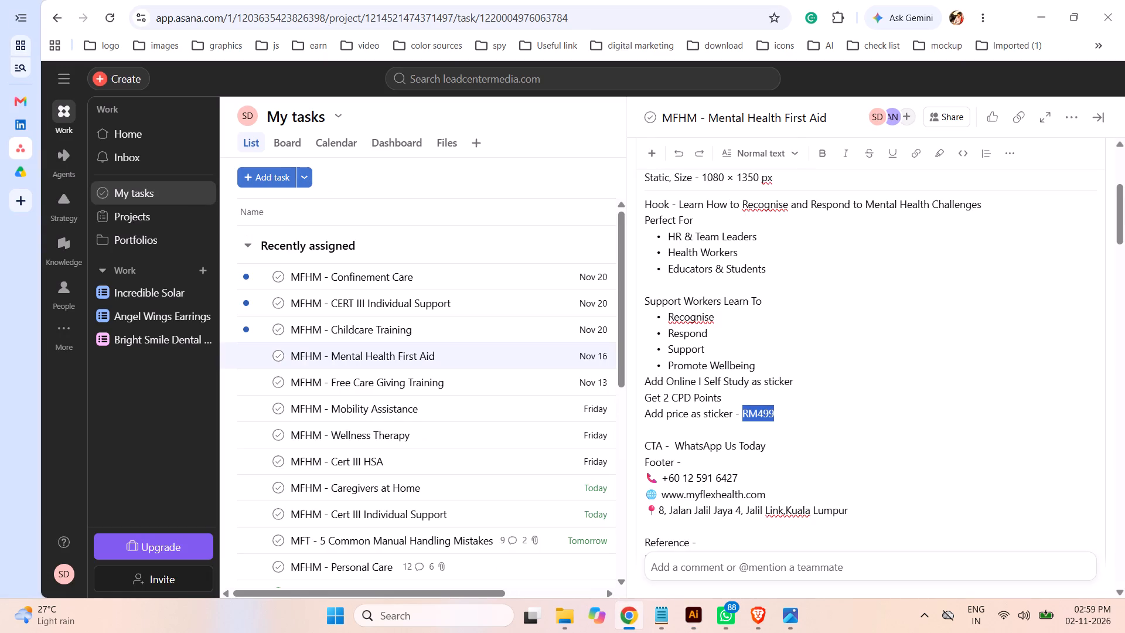
pyautogui.moveTo(687, 413); pyautogui.dragTo(680, 413)
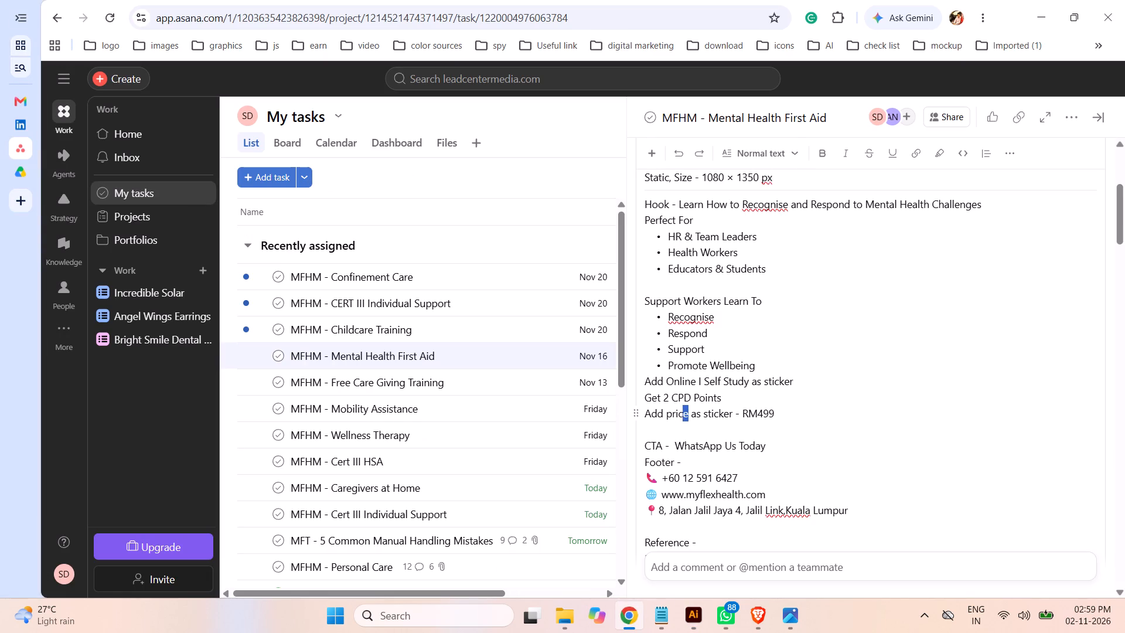
pyautogui.moveTo(680, 413); pyautogui.dragTo(666, 413)
pyautogui.hotkey('ctrl', 'c')
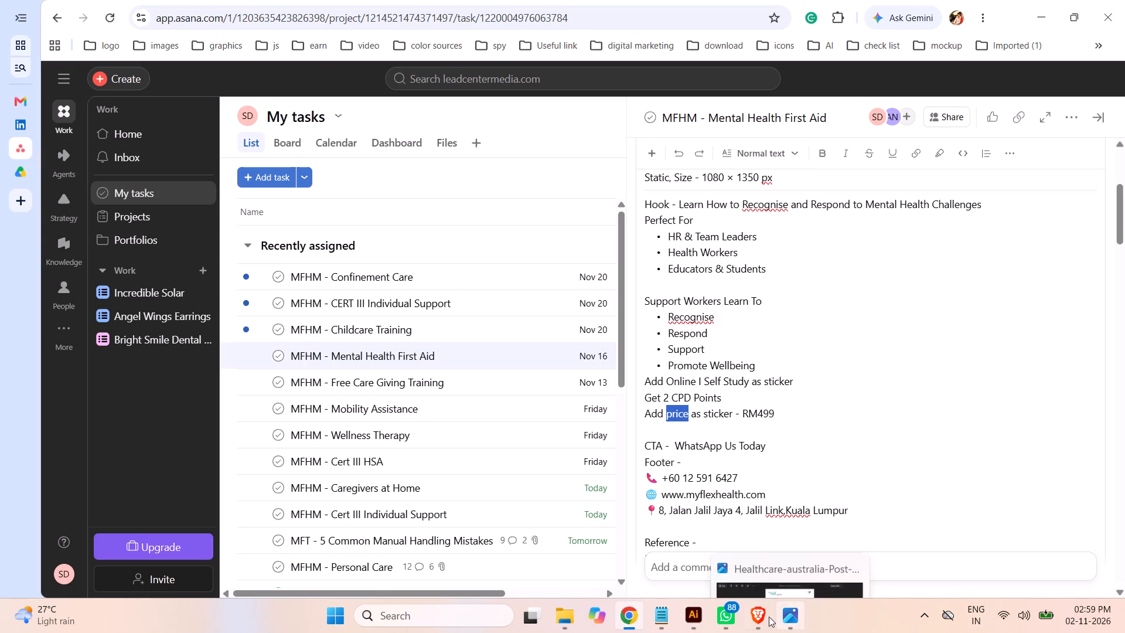
pyautogui.click(697, 613)
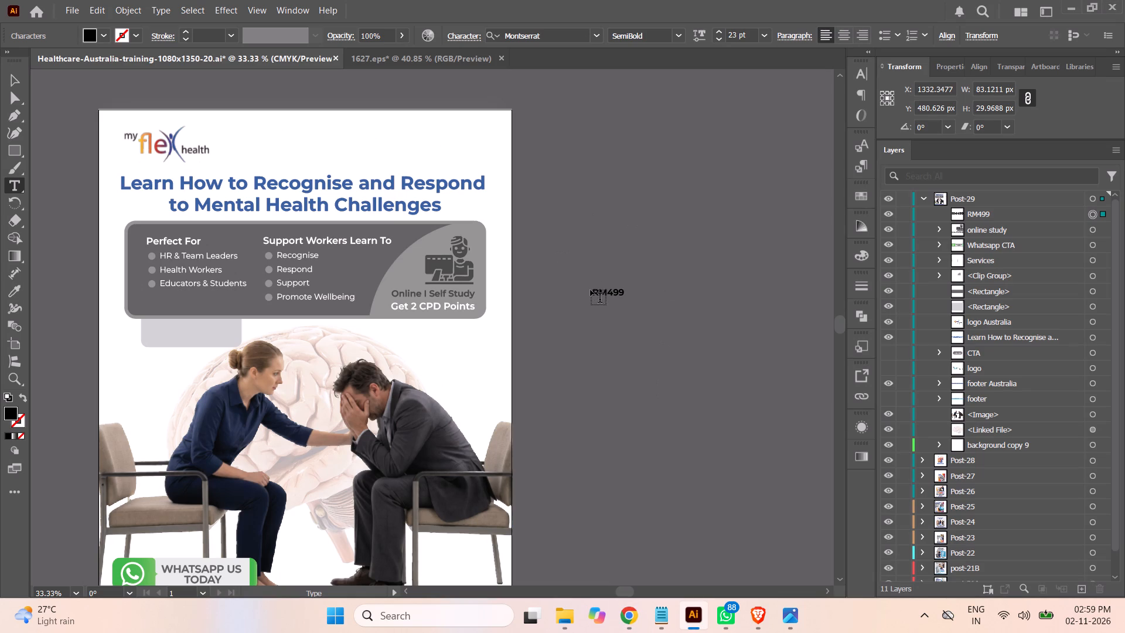
pyautogui.click(594, 291)
pyautogui.hotkey('ctrl', 'v')
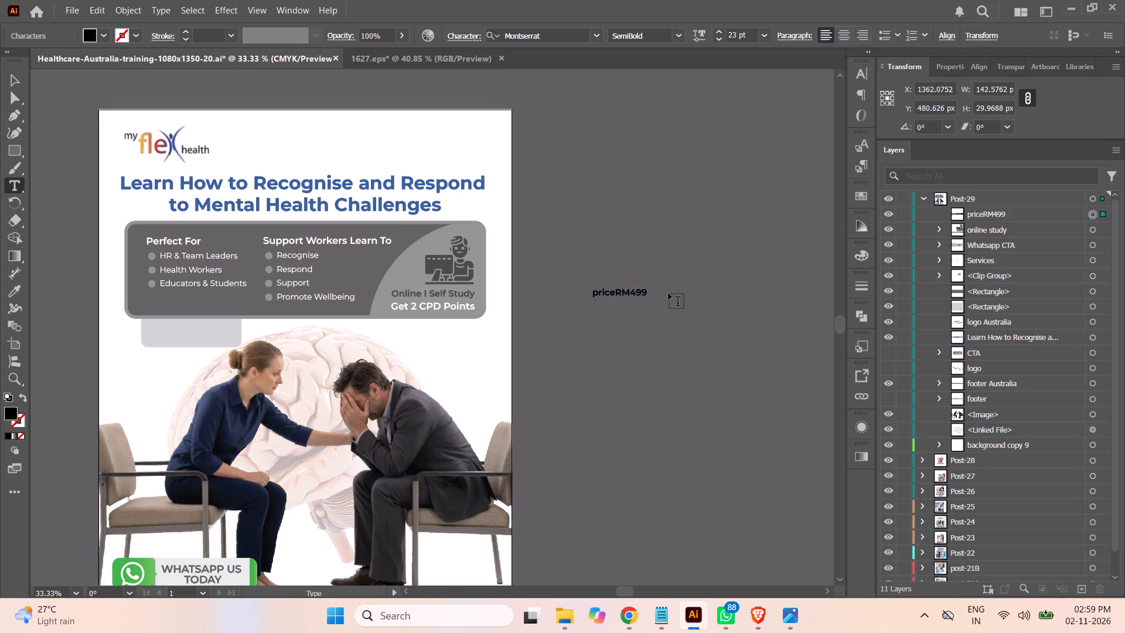
pyautogui.press('Return')
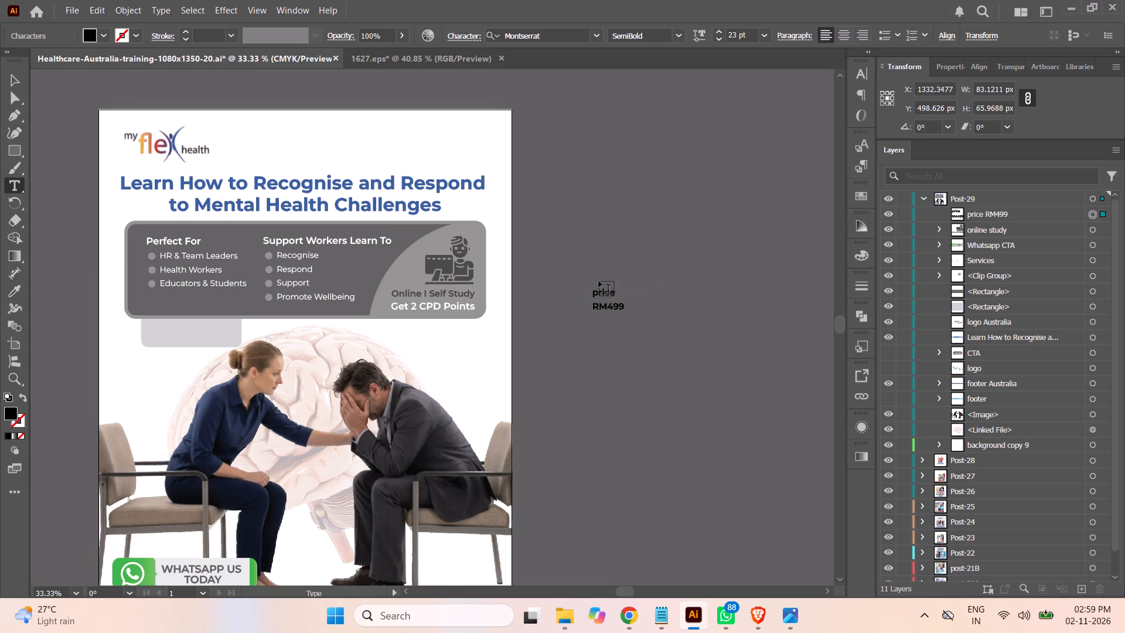
pyautogui.moveTo(596, 296); pyautogui.dragTo(590, 294)
pyautogui.hotkey('shift', 'p')
# Centre-align the two-line Price RM499 text.
pyautogui.click(12, 75)
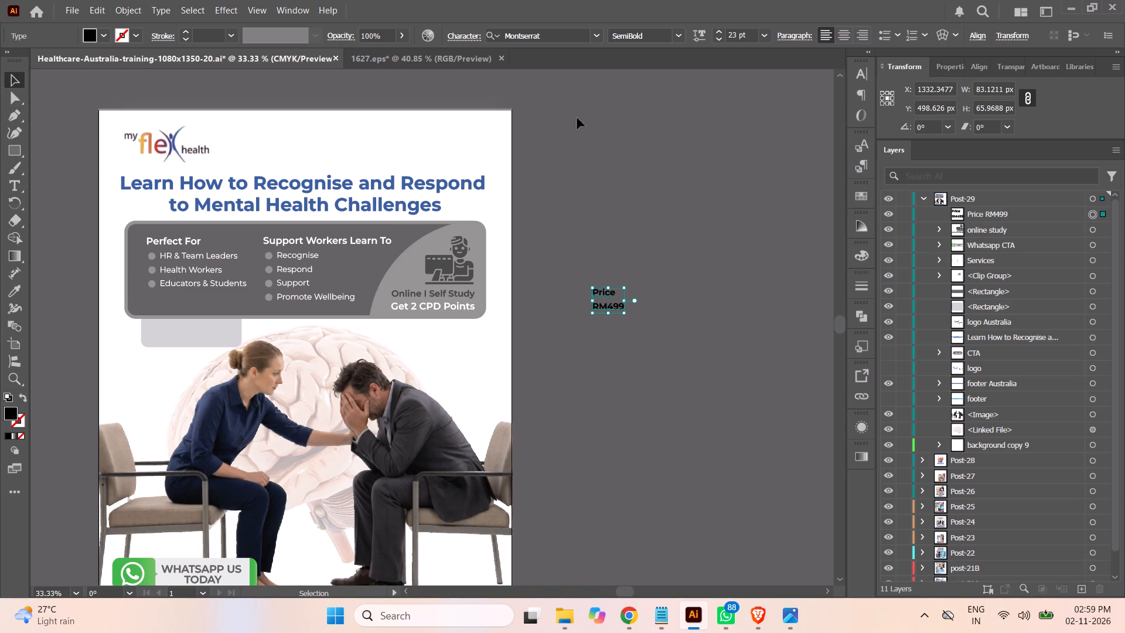
pyautogui.click(846, 39)
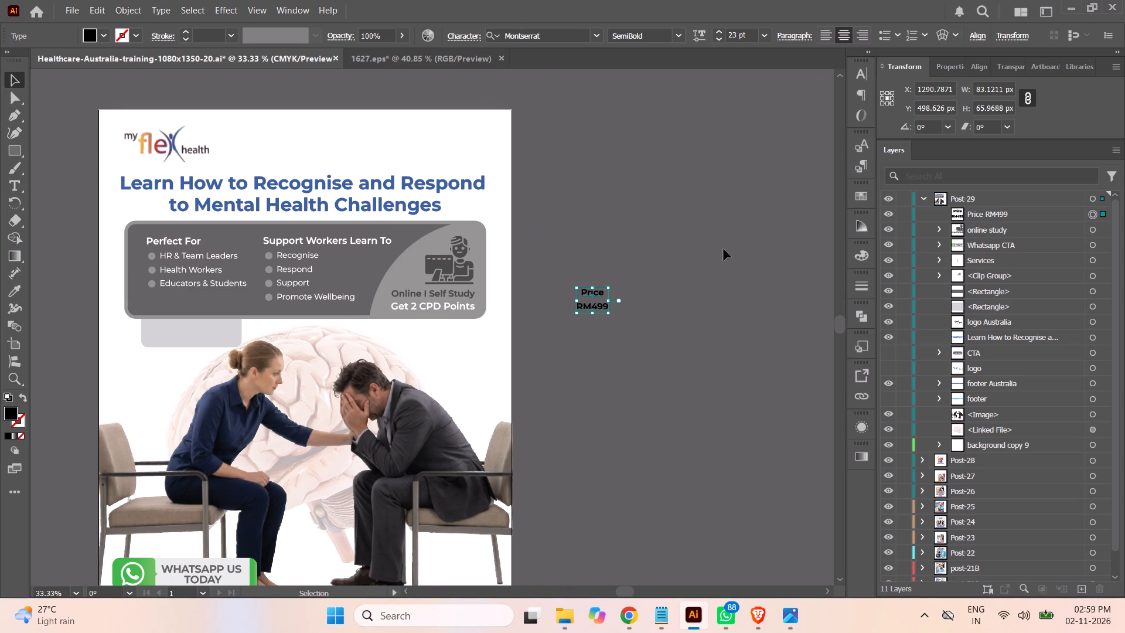
# Set the leading of the Price RM499 text to 23 pt.
pyautogui.click(867, 75)
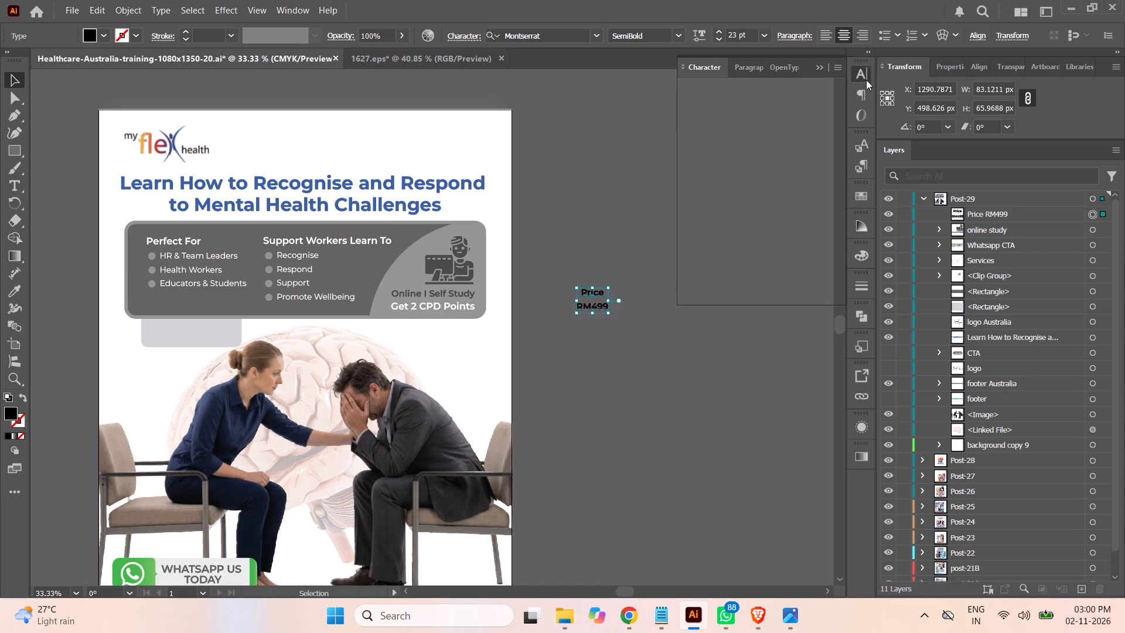
pyautogui.click(822, 135)
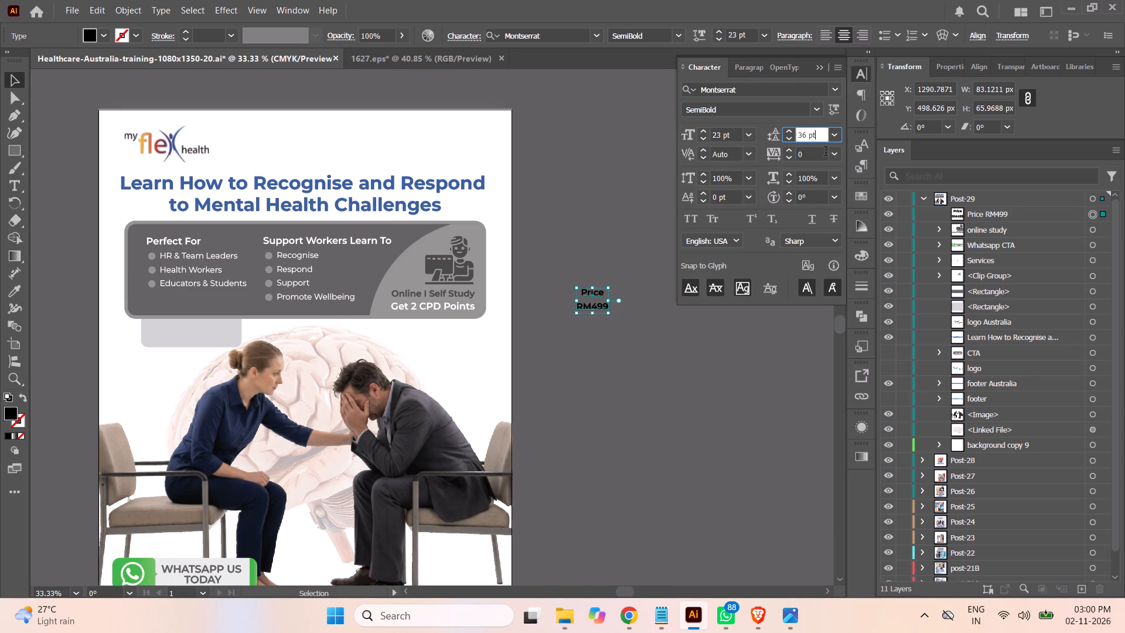
pyautogui.press('Down')
pyautogui.press('Down')
pyautogui.press('Down')
pyautogui.press('Down')
pyautogui.press('Down')
pyautogui.press('Down')
pyautogui.press('Down')
pyautogui.press('Down')
pyautogui.press('Down')
pyautogui.press('Down')
pyautogui.press('Down')
pyautogui.press('Down')
pyautogui.press('Down')
pyautogui.press('Down')
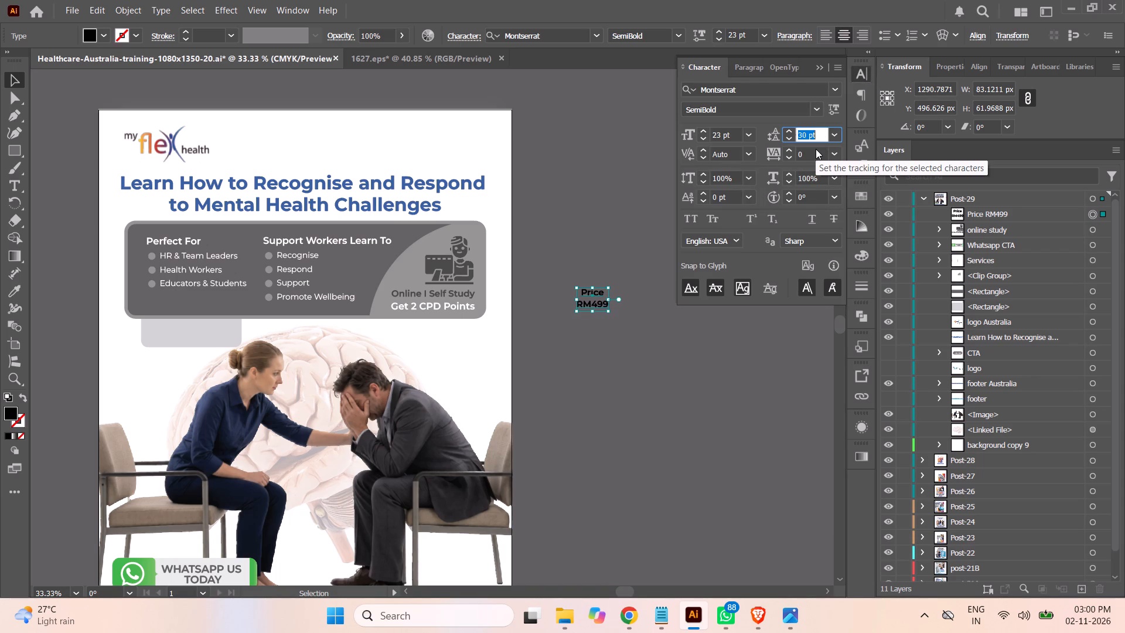
pyautogui.press('Down')
pyautogui.press('Down')
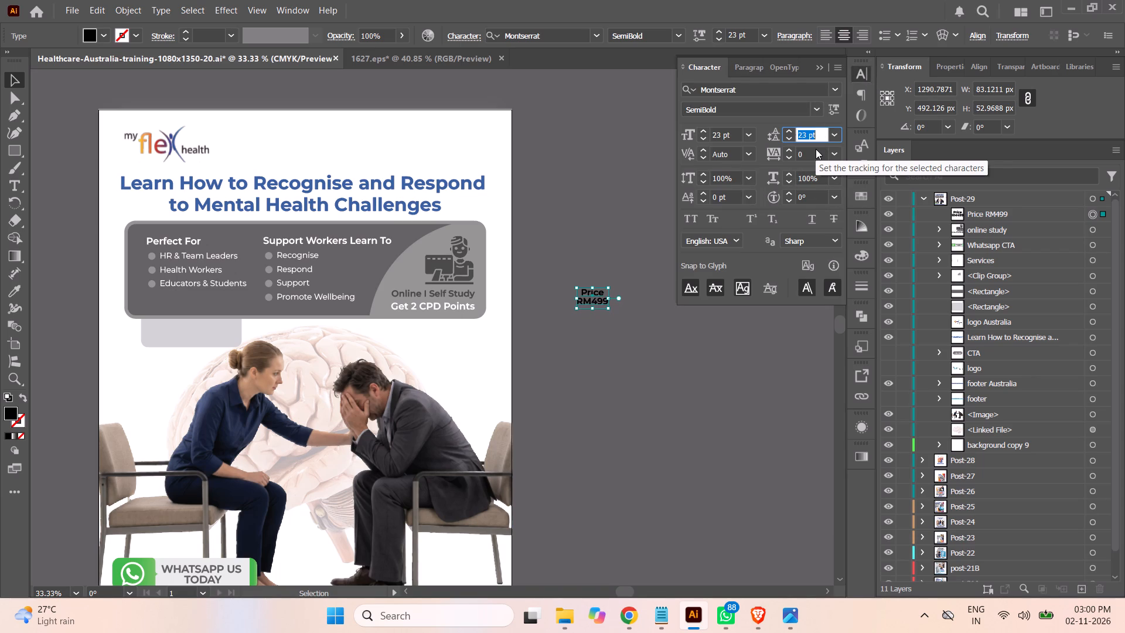
pyautogui.click(13, 82)
pyautogui.click(626, 224)
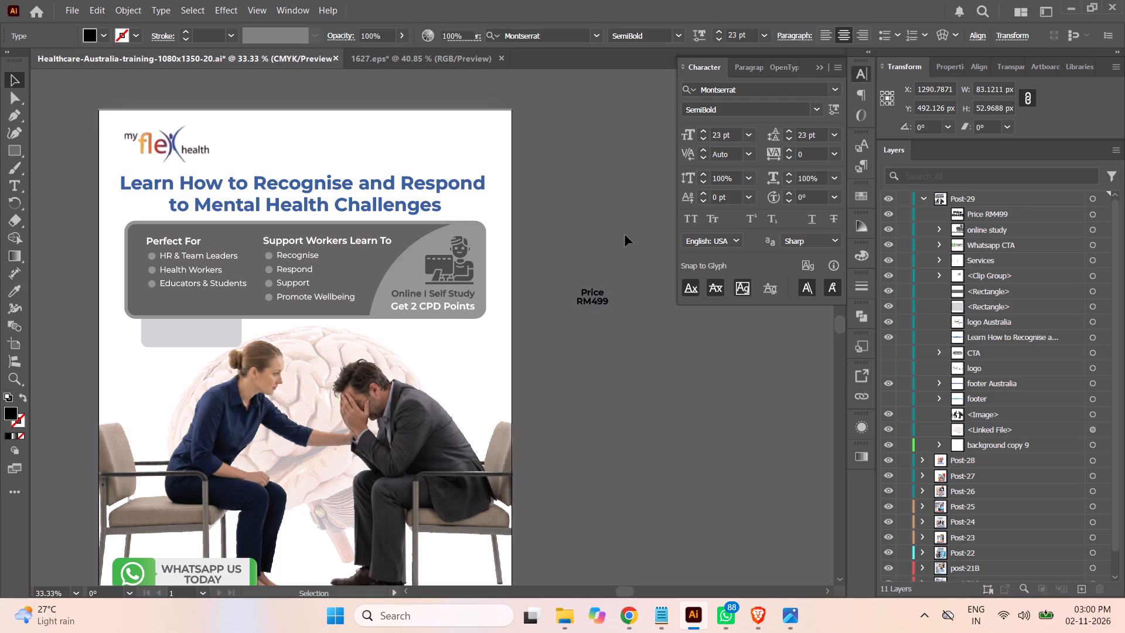
# Enlarge the Price RM499 text to about 29.7 pt and move it onto the light grey tab below the panel.
pyautogui.click(604, 302)
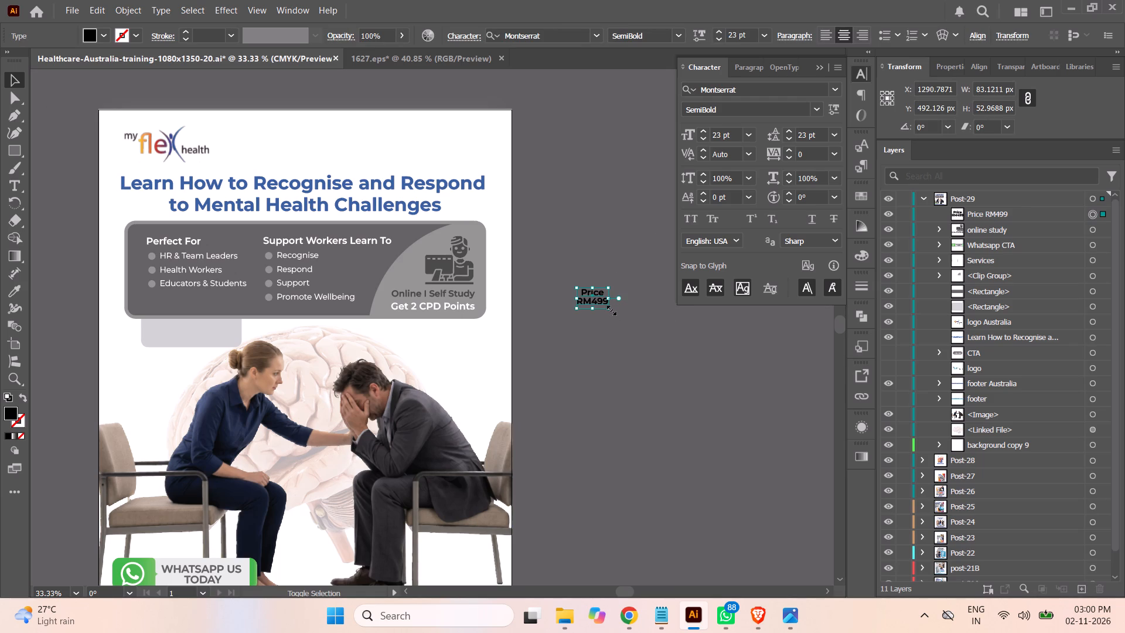
pyautogui.keyDown('shift'); pyautogui.moveTo(610, 309); pyautogui.dragTo(618, 314); pyautogui.keyUp('shift')
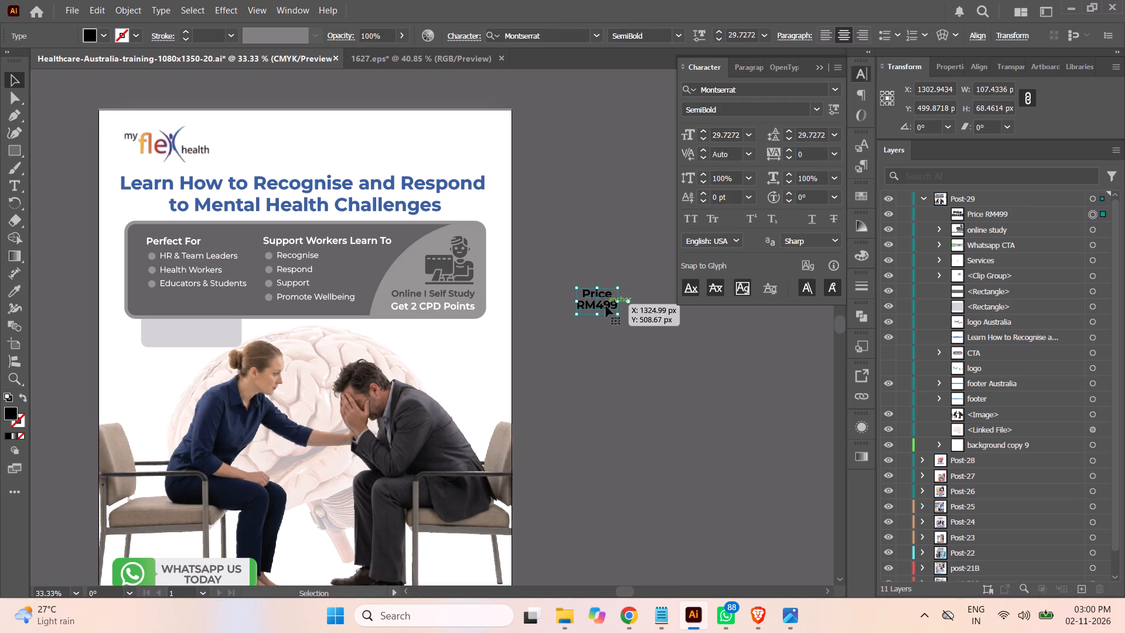
pyautogui.moveTo(606, 306); pyautogui.dragTo(183, 339)
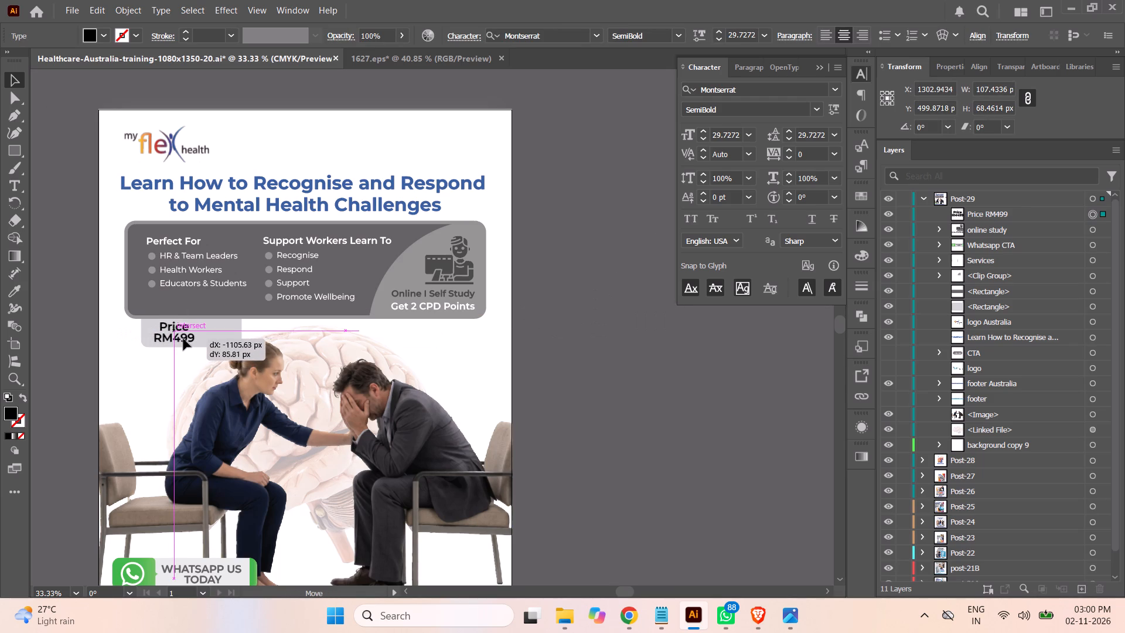
pyautogui.moveTo(183, 339); pyautogui.dragTo(184, 339)
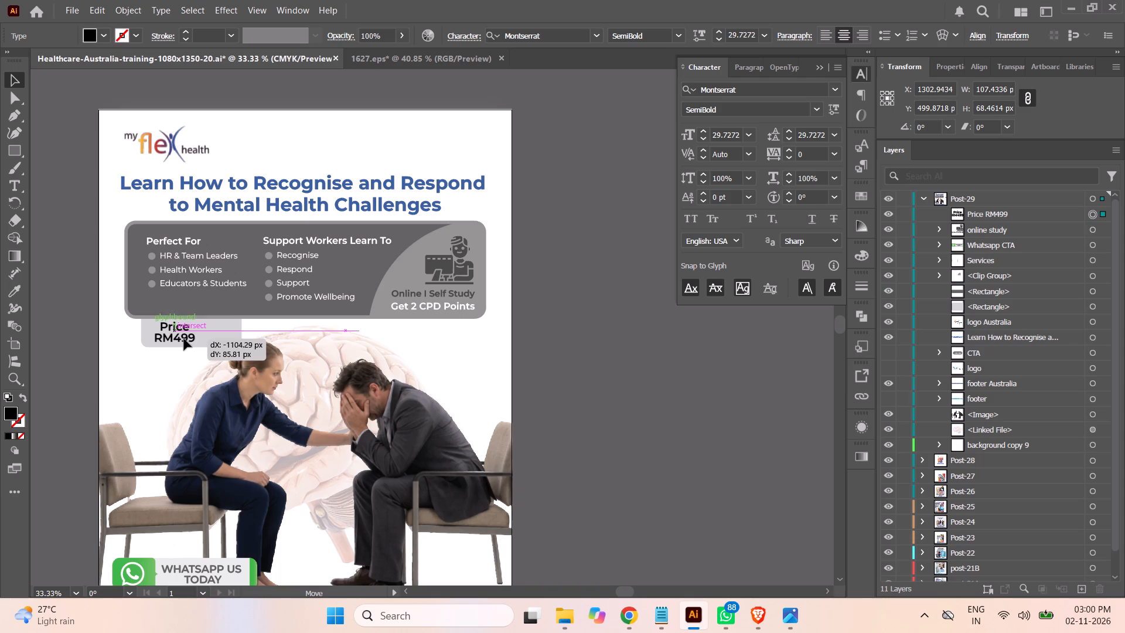
pyautogui.moveTo(184, 339); pyautogui.dragTo(181, 339)
pyautogui.click(642, 362)
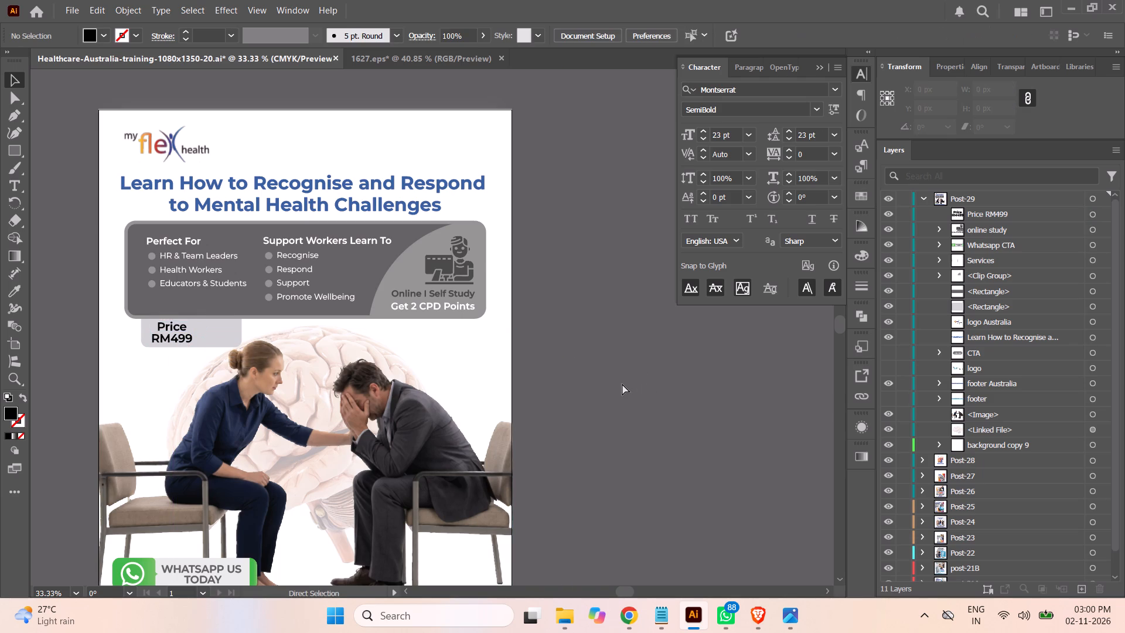
# Resize the light grey tab rectangle to about 174.5 px wide and 133.5 px high, keeping its left and bottom edges in place.
pyautogui.hotkey('ctrl', '=')
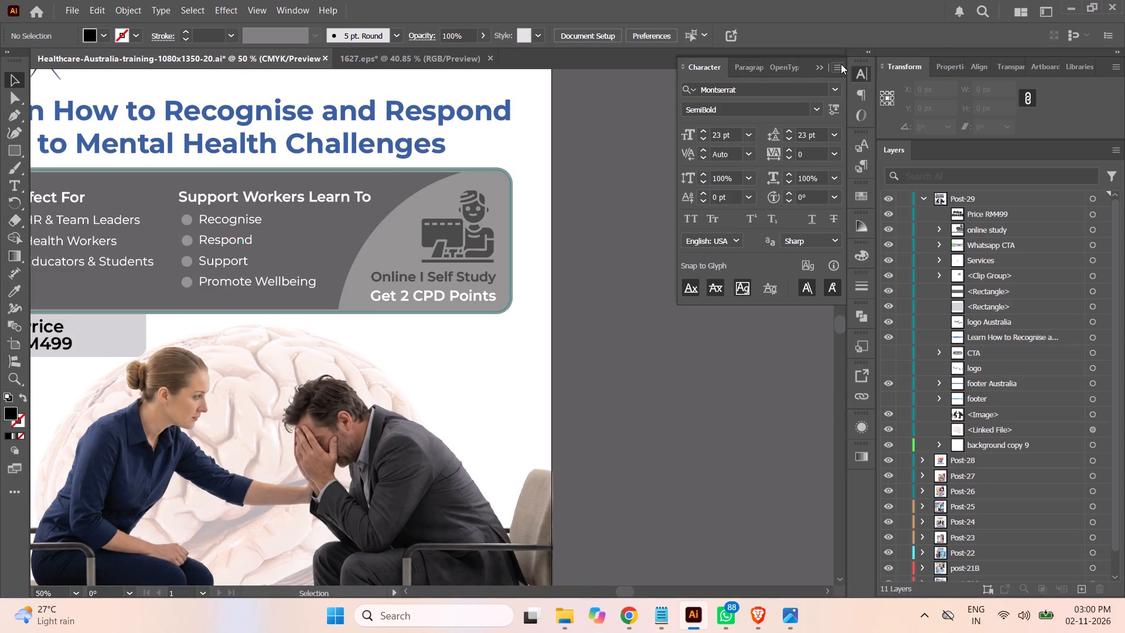
pyautogui.click(818, 67)
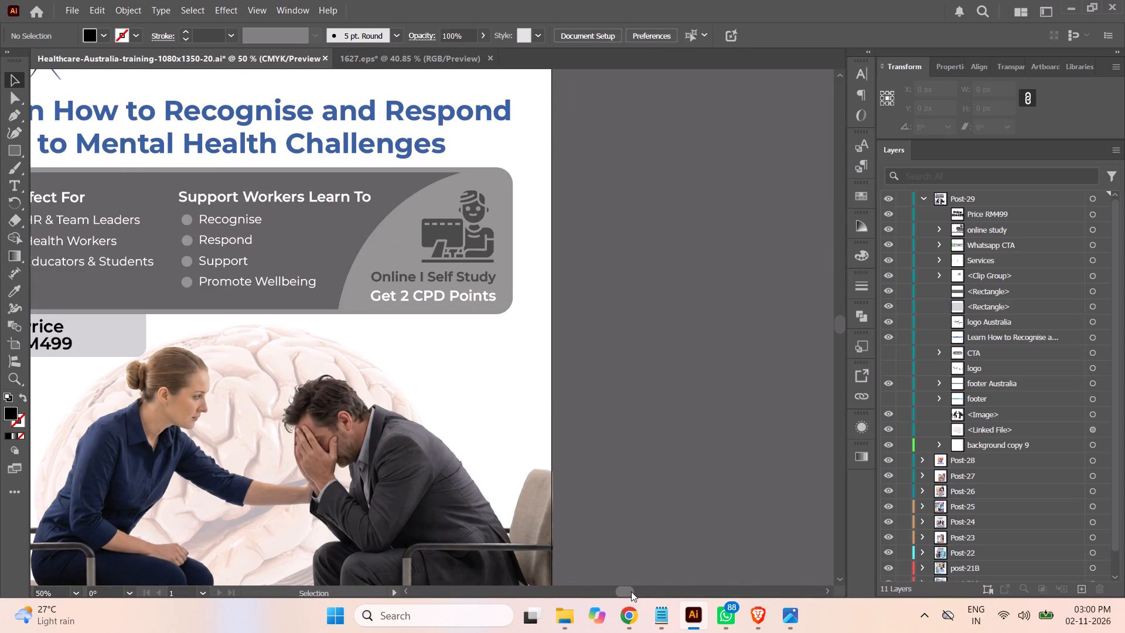
pyautogui.moveTo(631, 591); pyautogui.dragTo(623, 595)
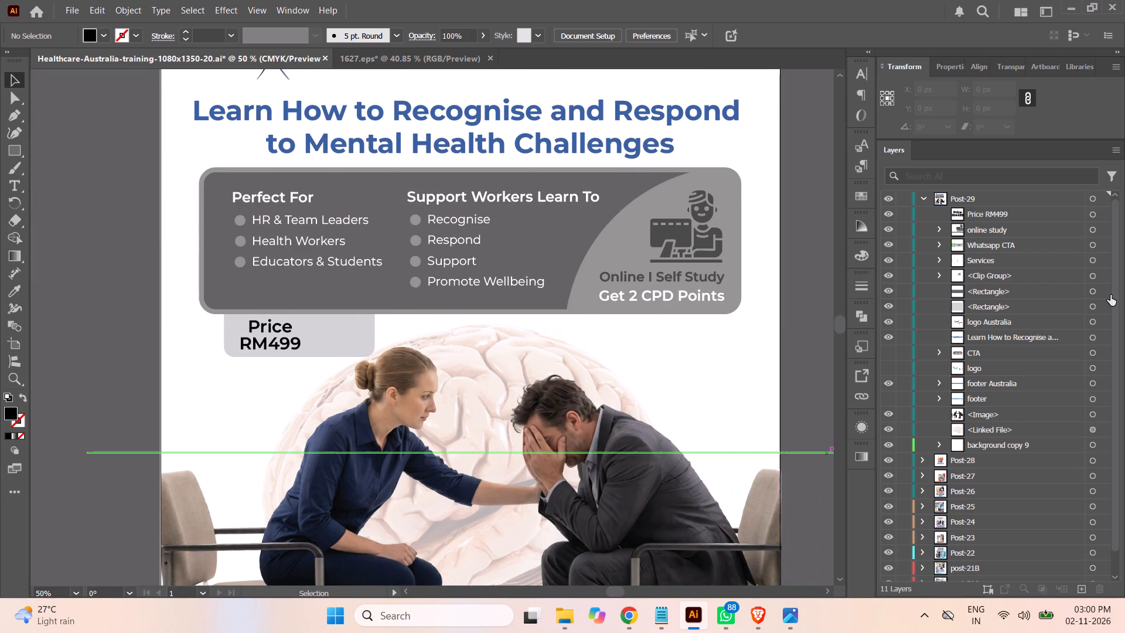
pyautogui.click(1094, 307)
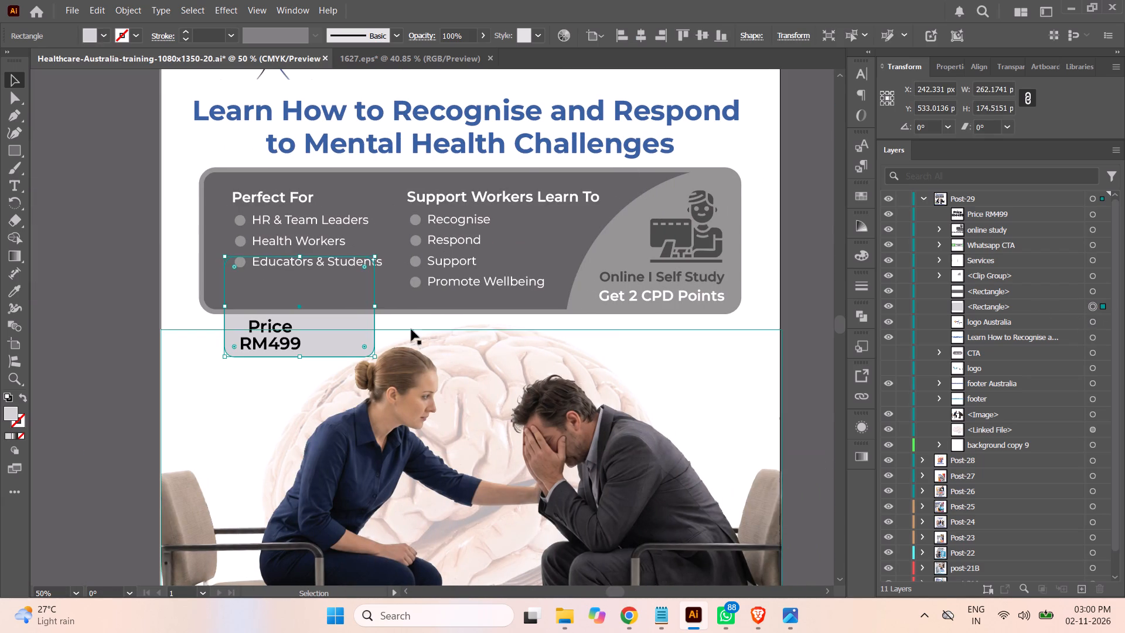
pyautogui.moveTo(376, 306); pyautogui.dragTo(321, 316)
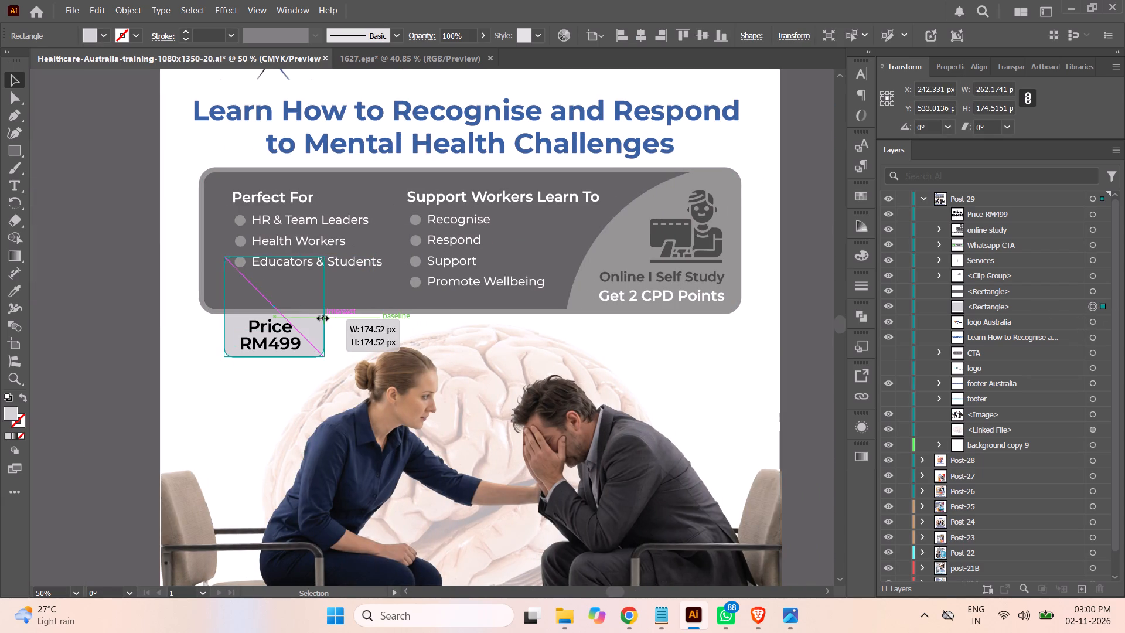
pyautogui.moveTo(321, 316); pyautogui.dragTo(321, 317)
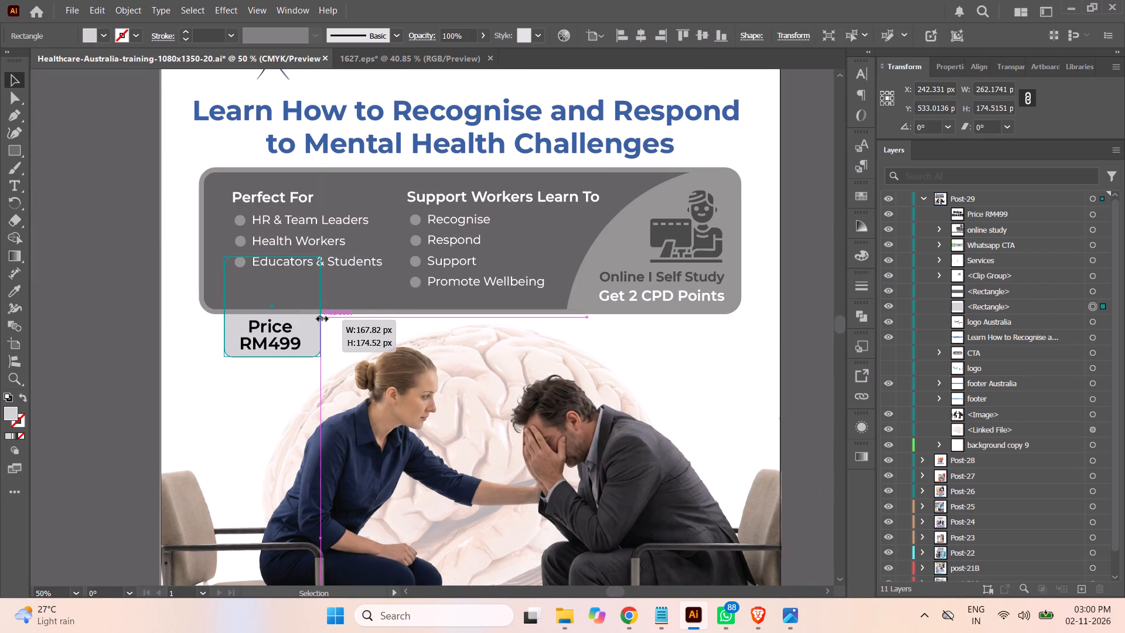
pyautogui.moveTo(321, 317); pyautogui.dragTo(323, 318)
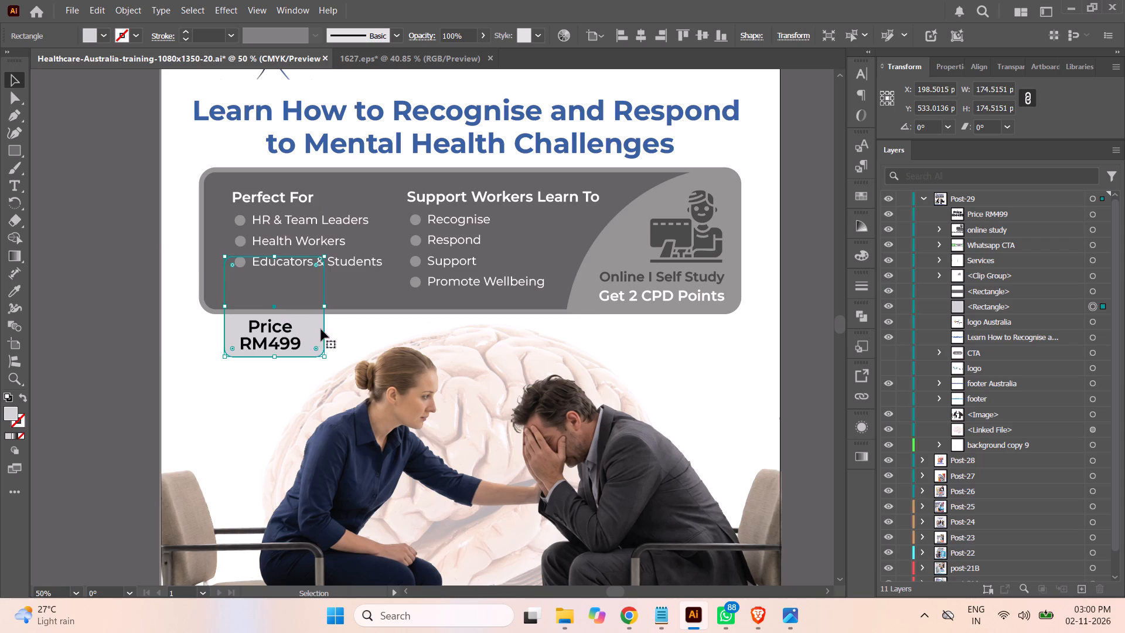
pyautogui.moveTo(274, 254); pyautogui.dragTo(274, 280)
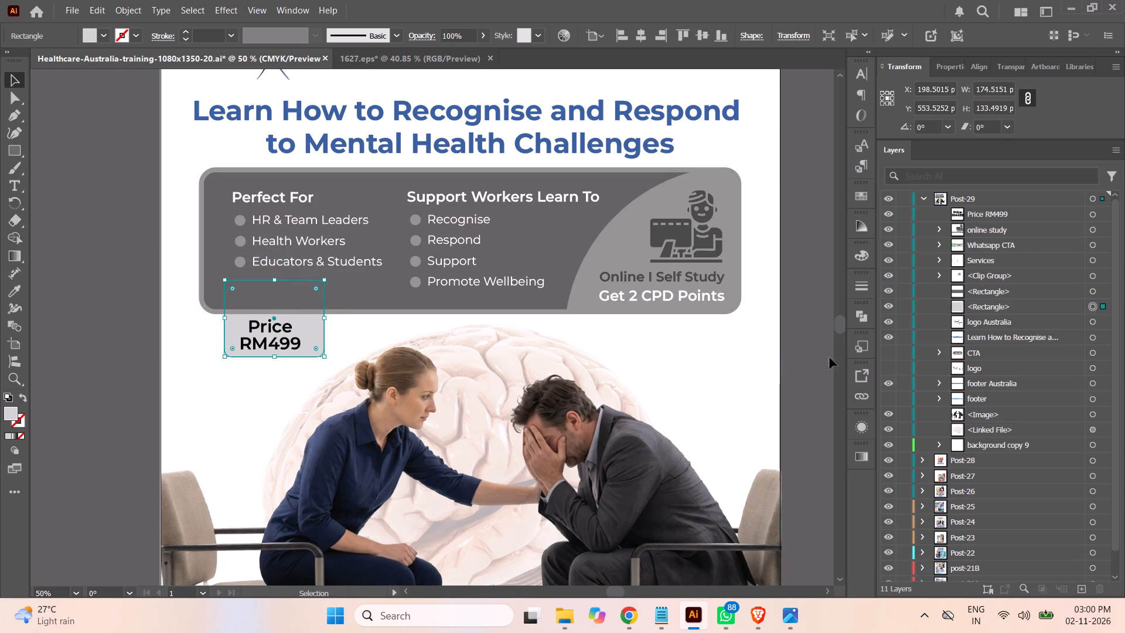
# Shift the light grey tab about 5 px left and 4 px down to centre it behind the Price RM499 text.
pyautogui.press('Down')
pyautogui.press('Down')
pyautogui.press('Down')
pyautogui.press('Down')
pyautogui.click(299, 356)
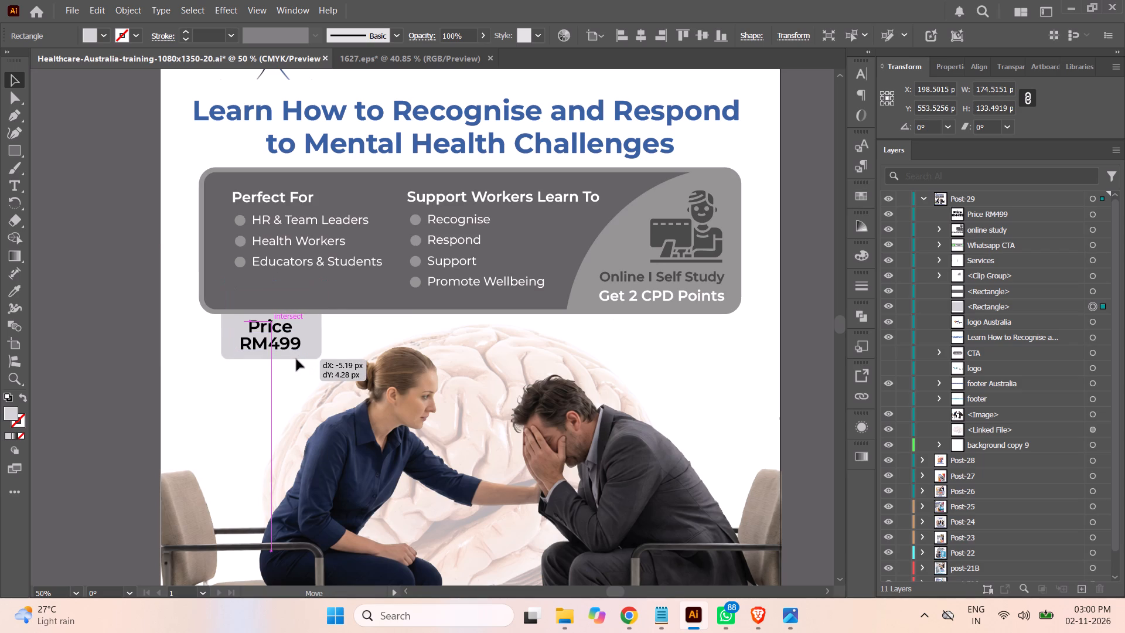
pyautogui.click(96, 331)
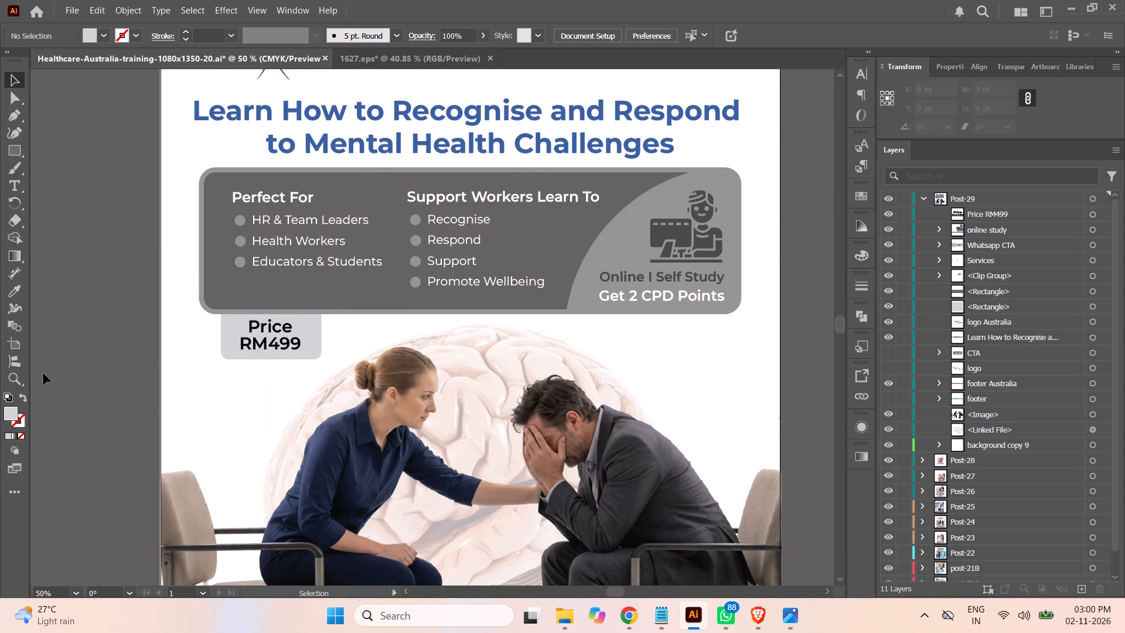
pyautogui.hotkey('ctrl', '-')
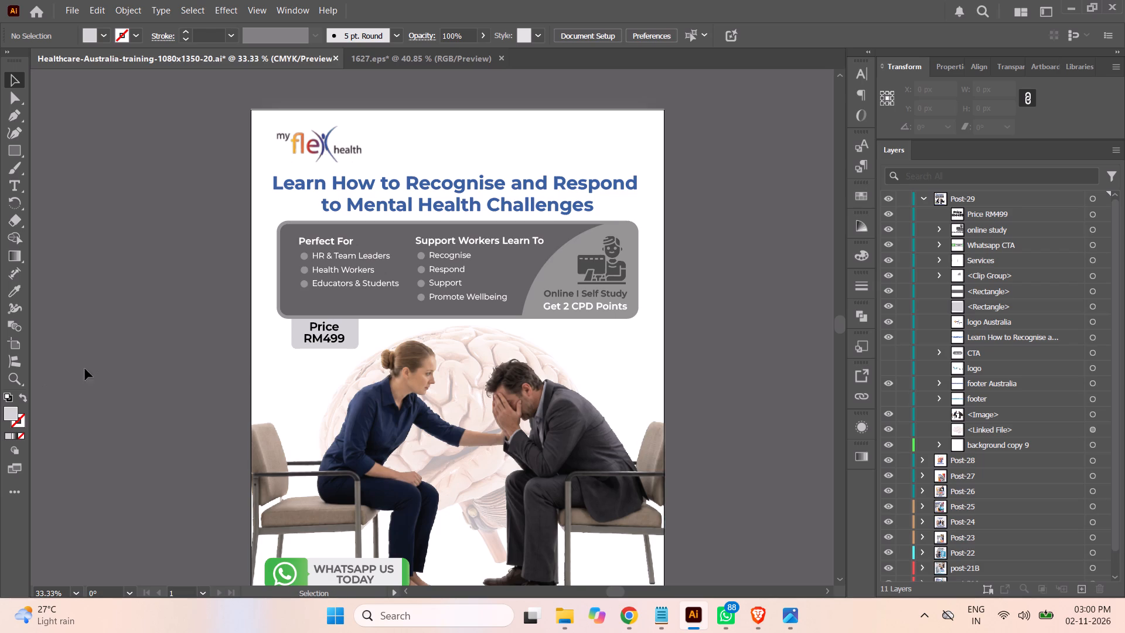
pyautogui.click(79, 370)
# Set the word Price in the price text on the light grey tab to the Montserrat Regular style.
pyautogui.hotkey('ctrl', '=')
pyautogui.hotkey('ctrl', '=')
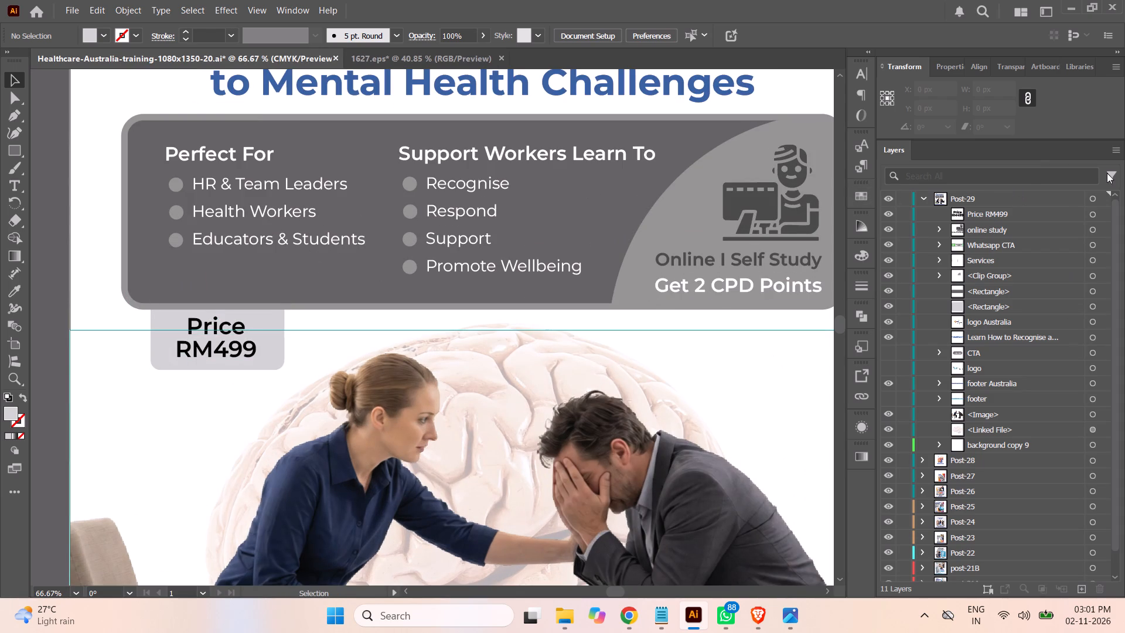
pyautogui.click(1089, 215)
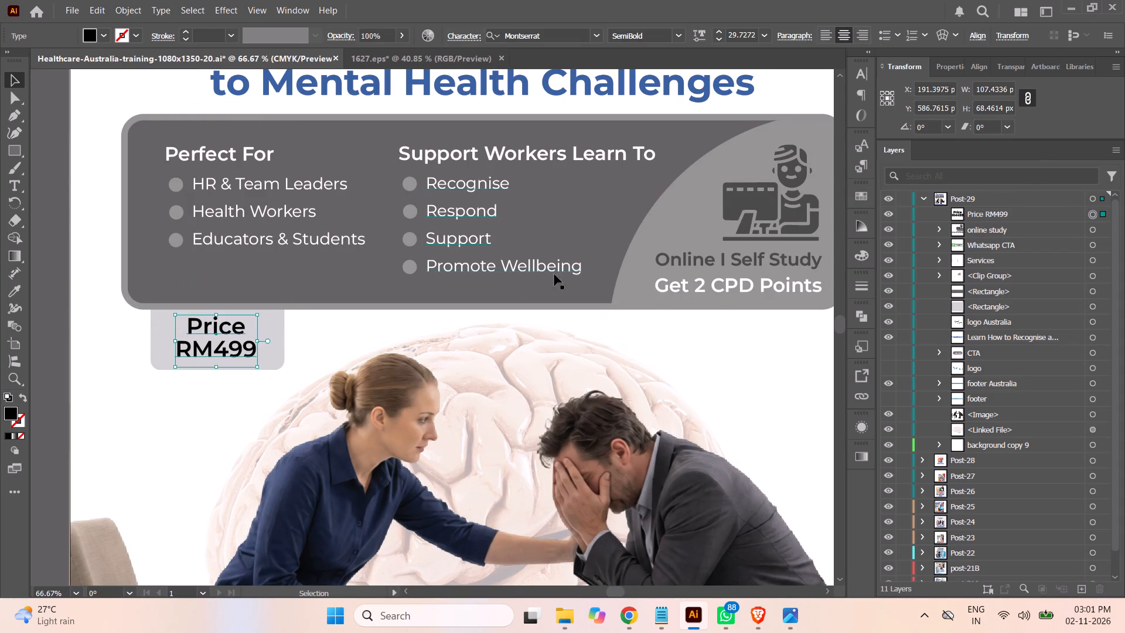
pyautogui.click(13, 81)
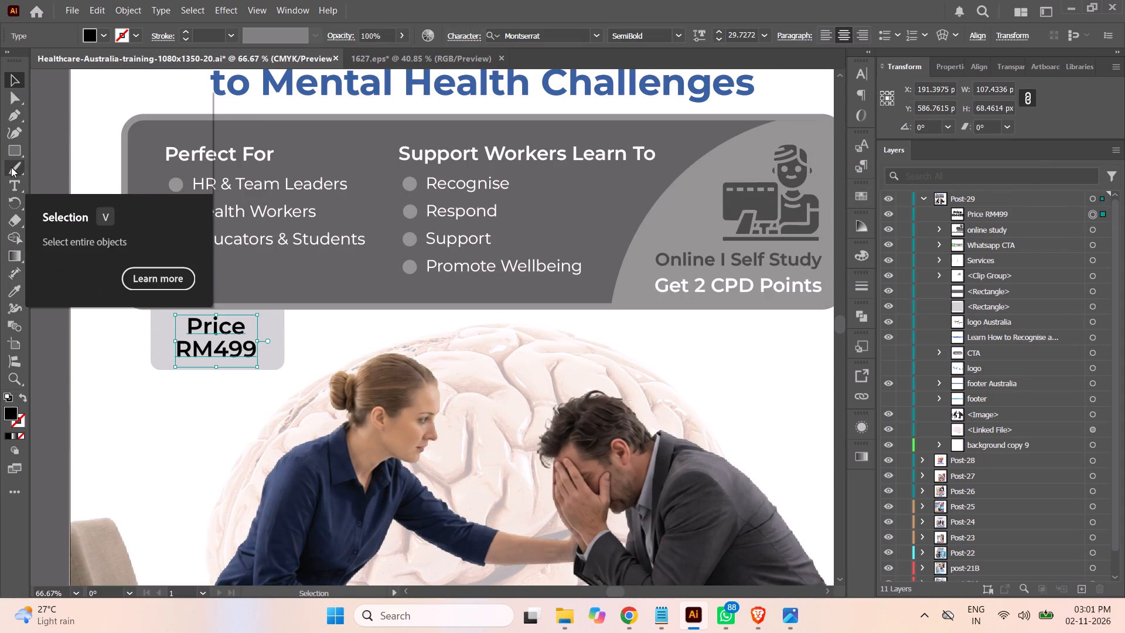
pyautogui.click(13, 185)
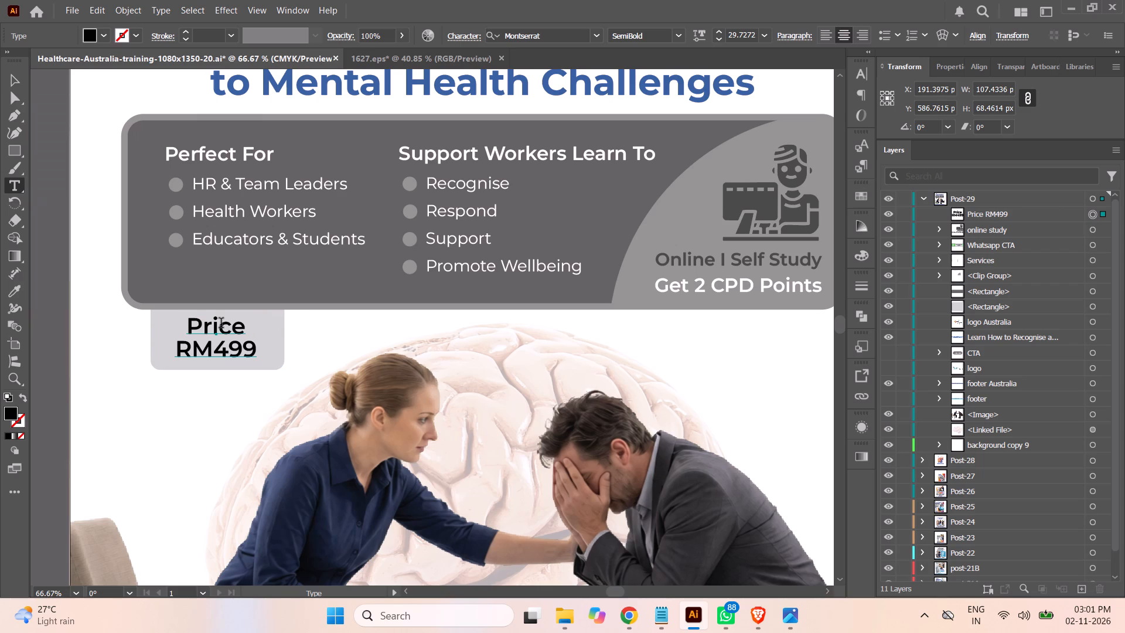
pyautogui.moveTo(245, 329); pyautogui.dragTo(148, 330)
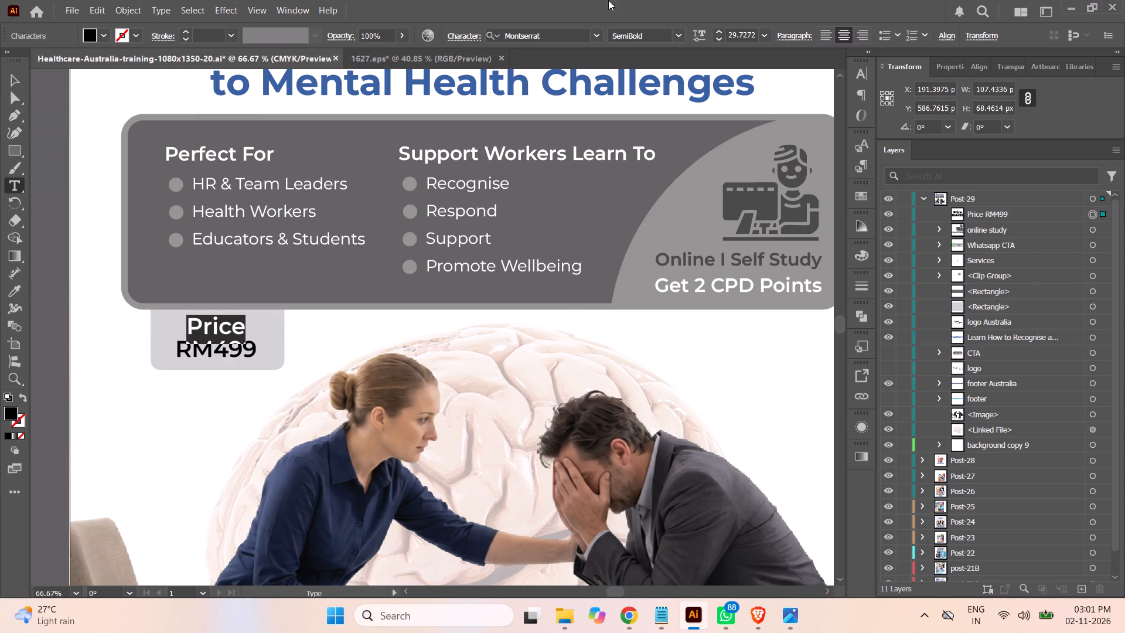
pyautogui.click(680, 38)
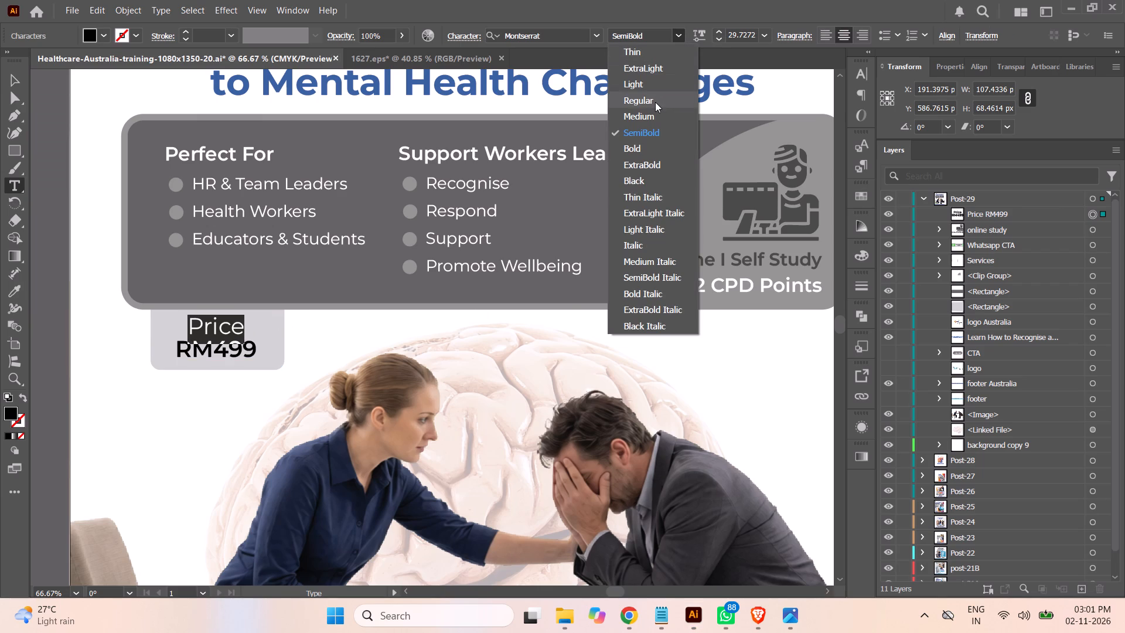
pyautogui.click(655, 102)
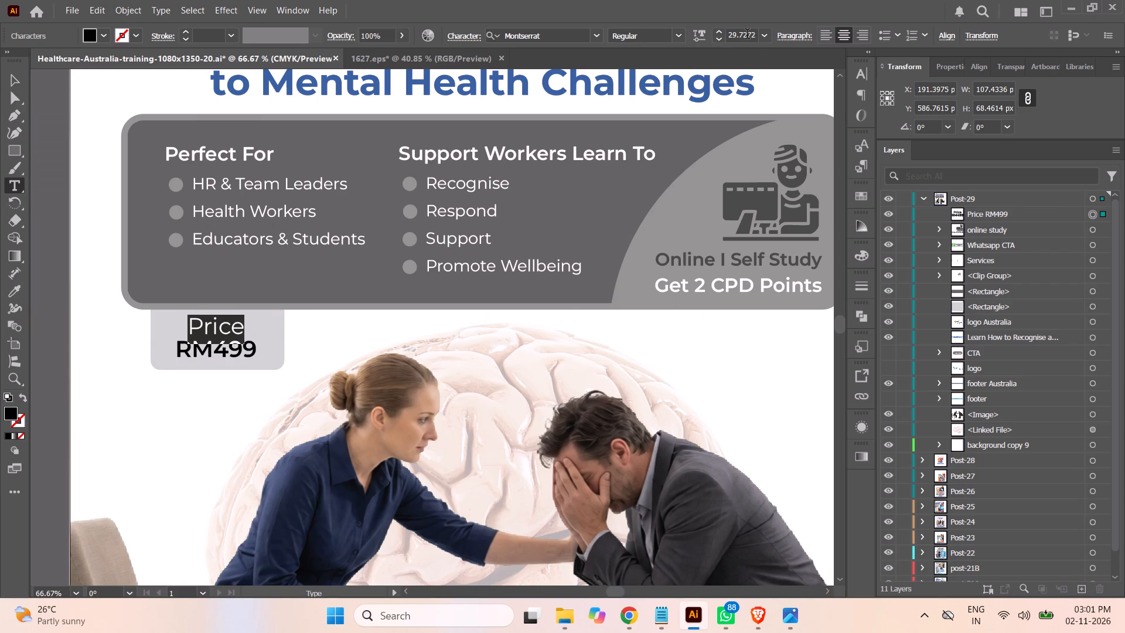
# Reduce the font size of the word Price to 24 pt, and further to 22 pt.
pyautogui.click(746, 35)
pyautogui.hotkey('ctrl', 'a')
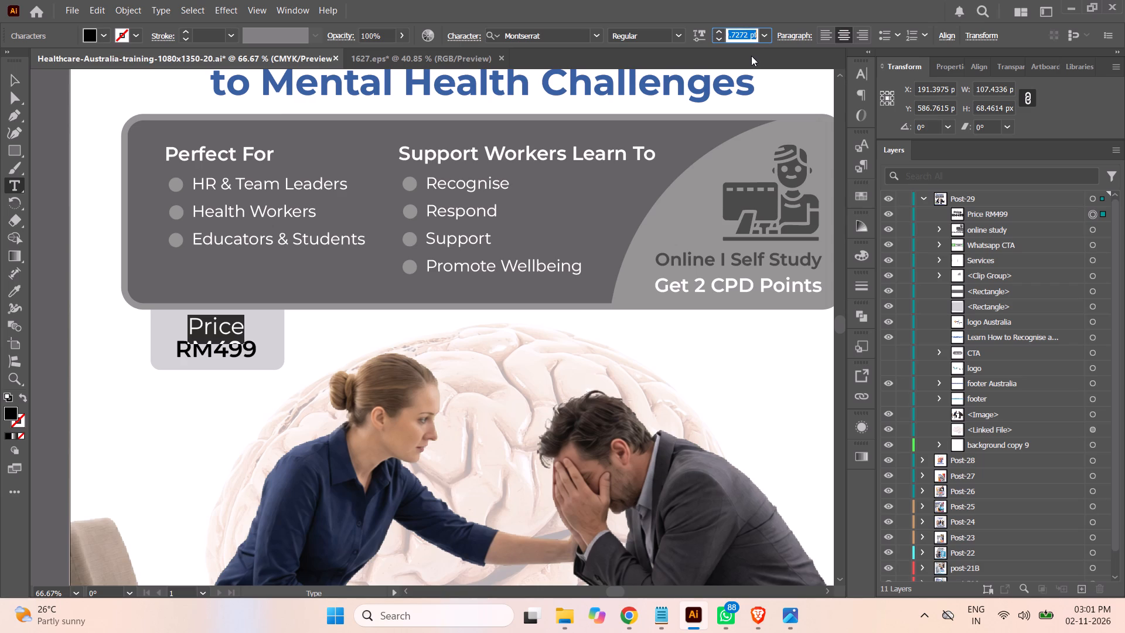
pyautogui.write('24')
pyautogui.press('Return')
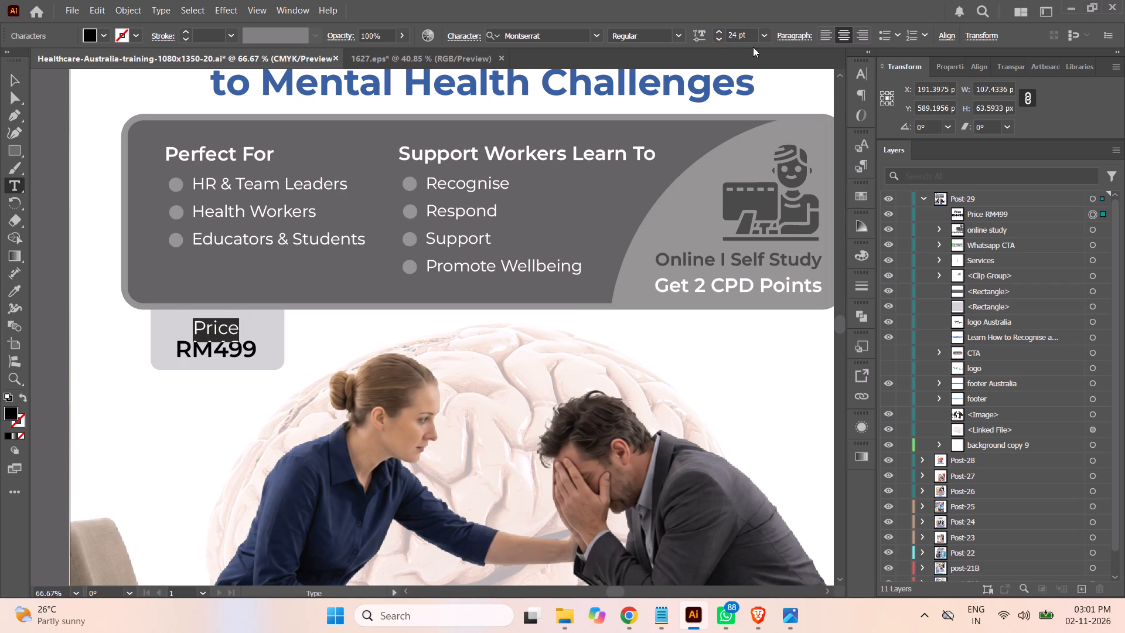
pyautogui.moveTo(749, 38); pyautogui.dragTo(711, 38)
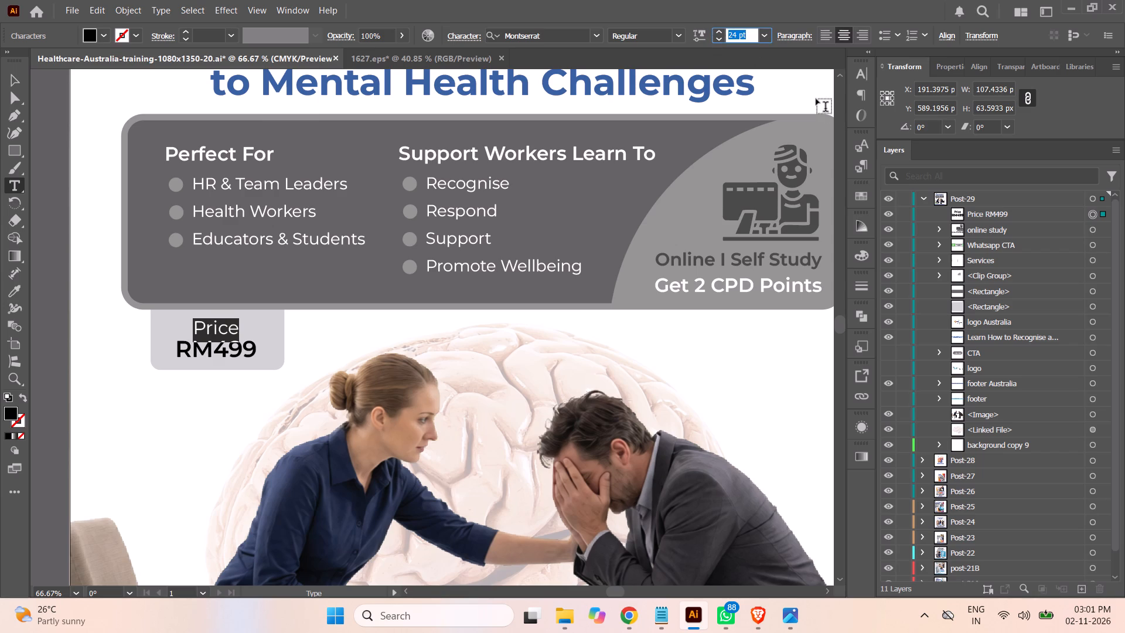
pyautogui.write('22')
pyautogui.press('Return')
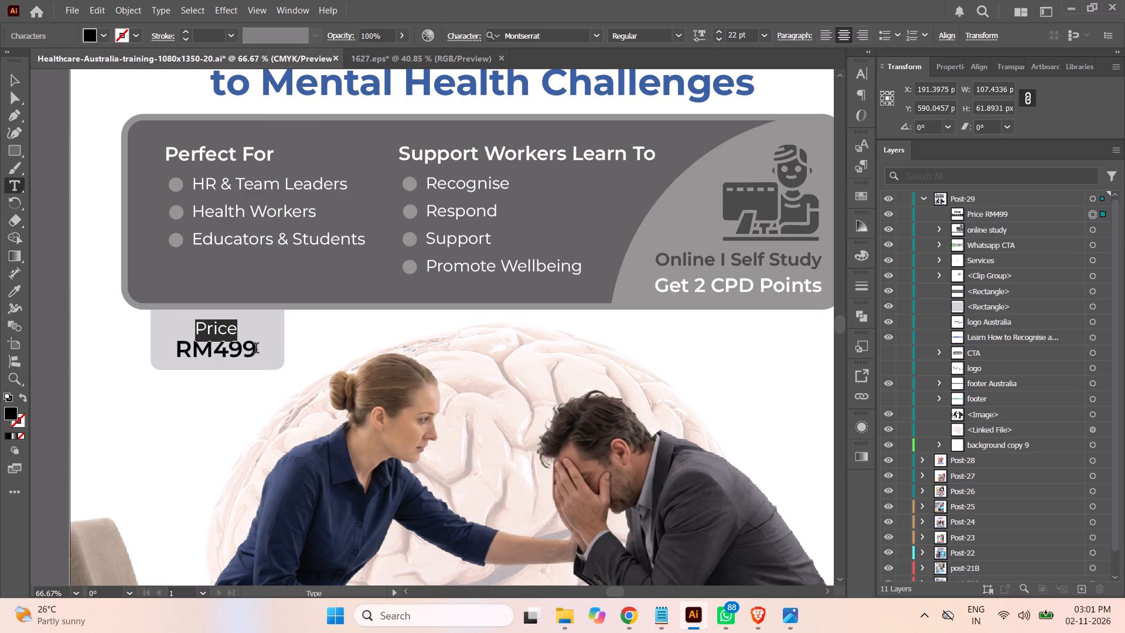
# Set the RM499 line of the price text to the Montserrat ExtraBold style and deselect the text.
pyautogui.moveTo(256, 349); pyautogui.dragTo(164, 356)
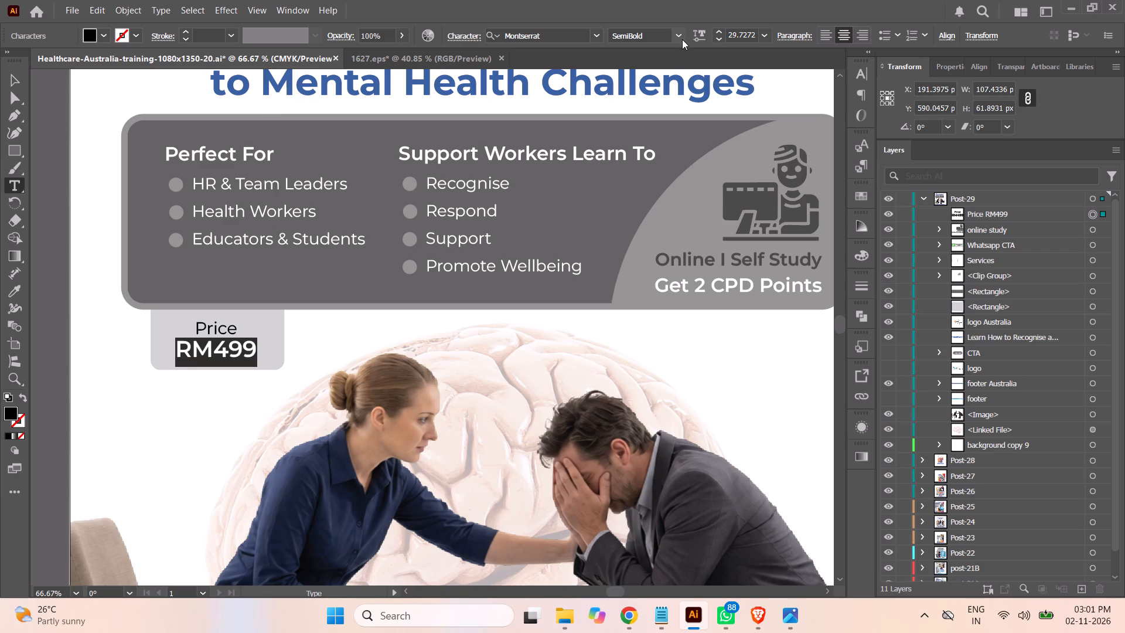
pyautogui.click(681, 36)
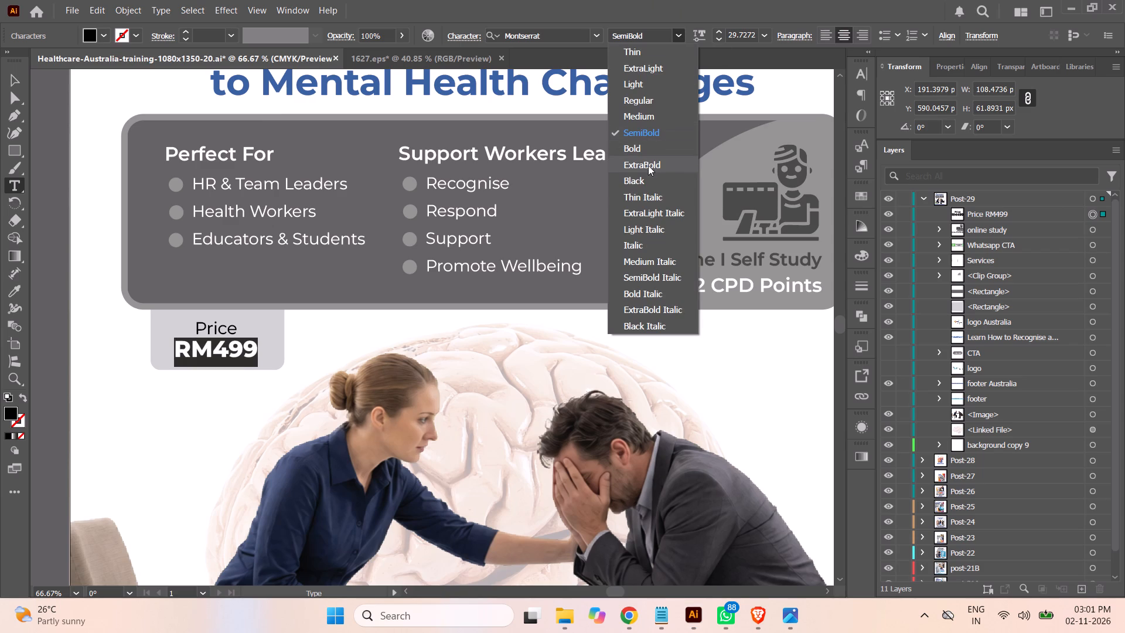
pyautogui.click(648, 165)
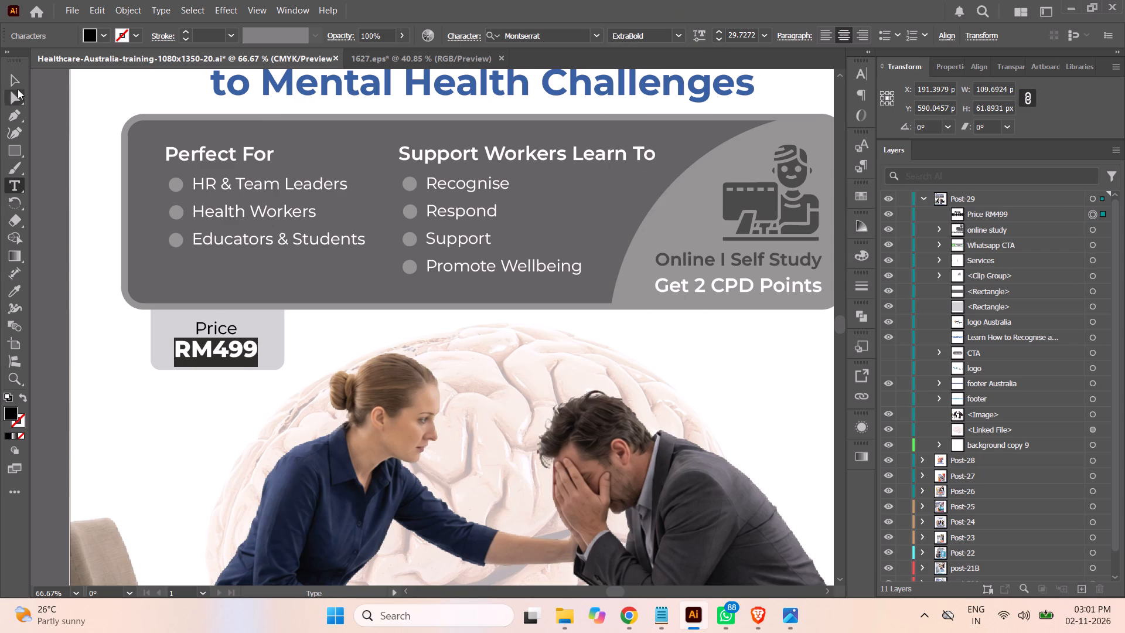
pyautogui.click(16, 83)
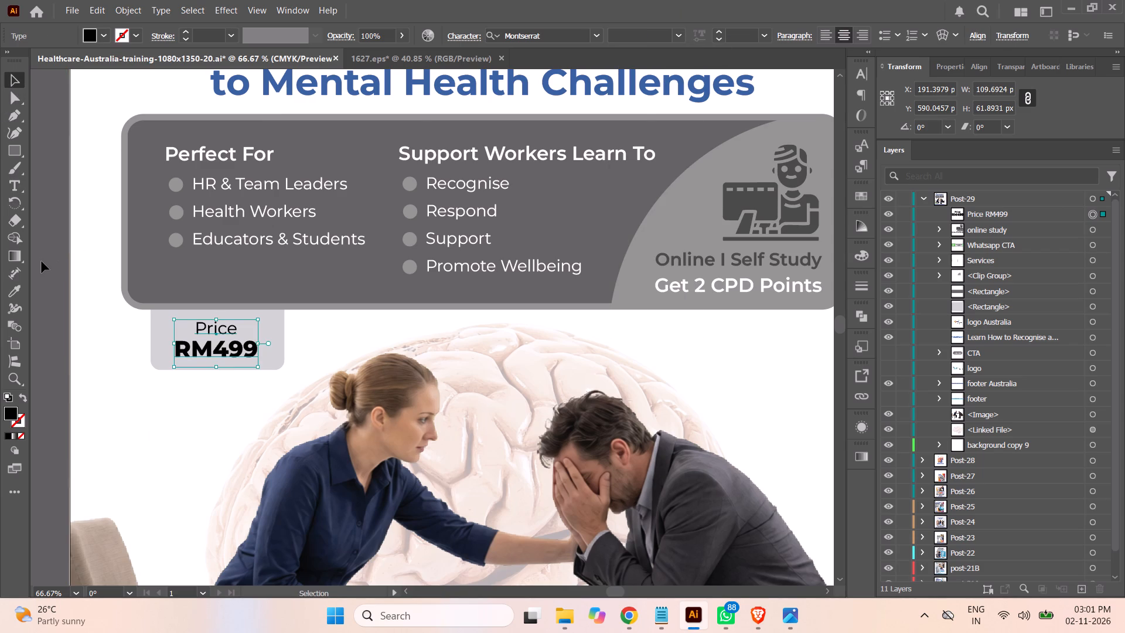
pyautogui.click(47, 261)
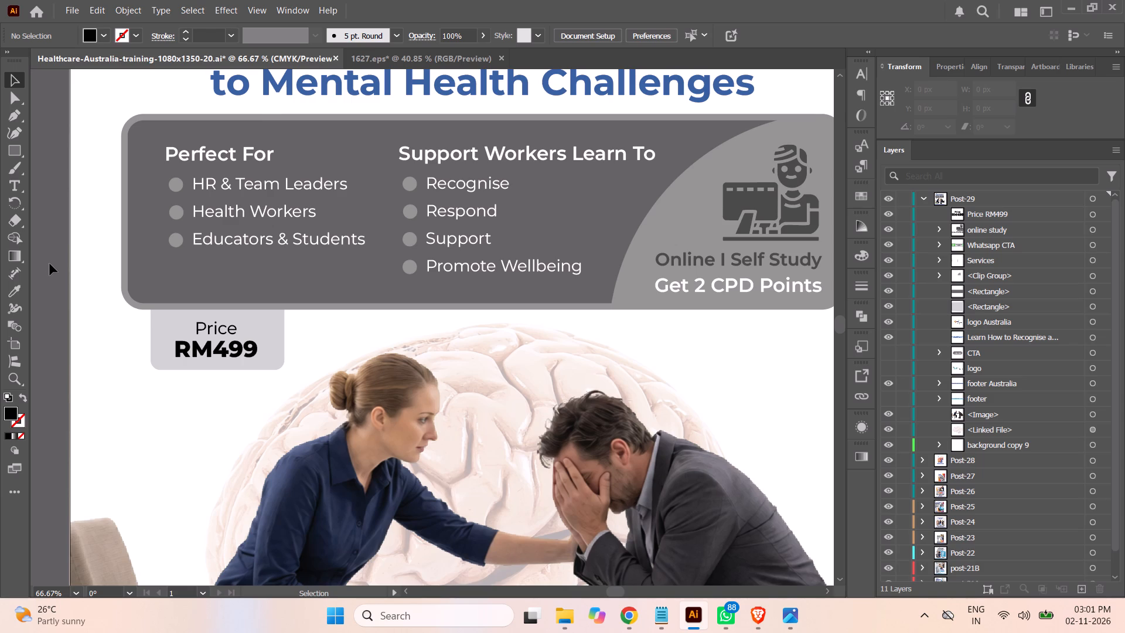
# Save the document.
pyautogui.hotkey('ctrl', 's')
# Review the overall post layout from the logo to the footer, including the restyled price tab.
pyautogui.hotkey('ctrl', '-')
pyautogui.hotkey('ctrl', '-')
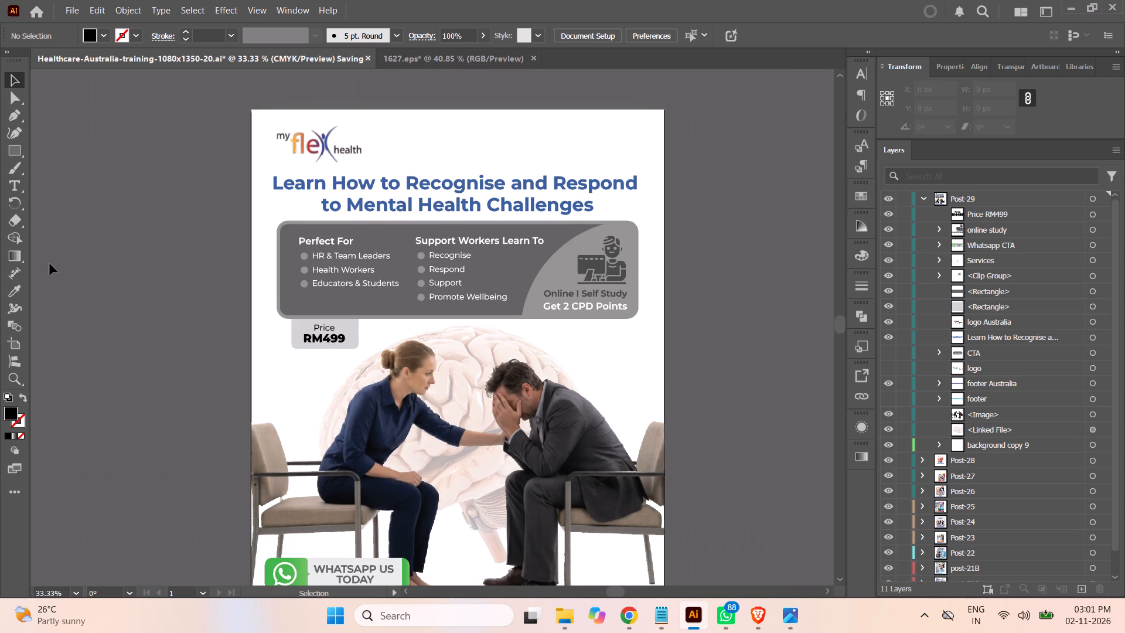
pyautogui.click(737, 292)
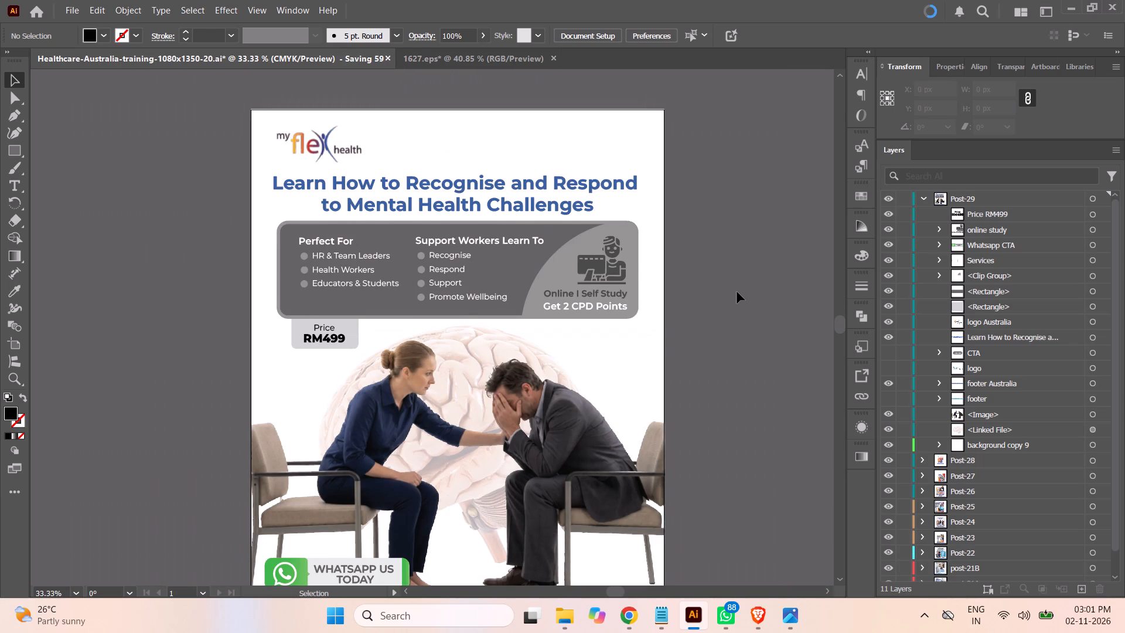
pyautogui.scroll(-3, 737, 292)
pyautogui.scroll(2, 737, 292)
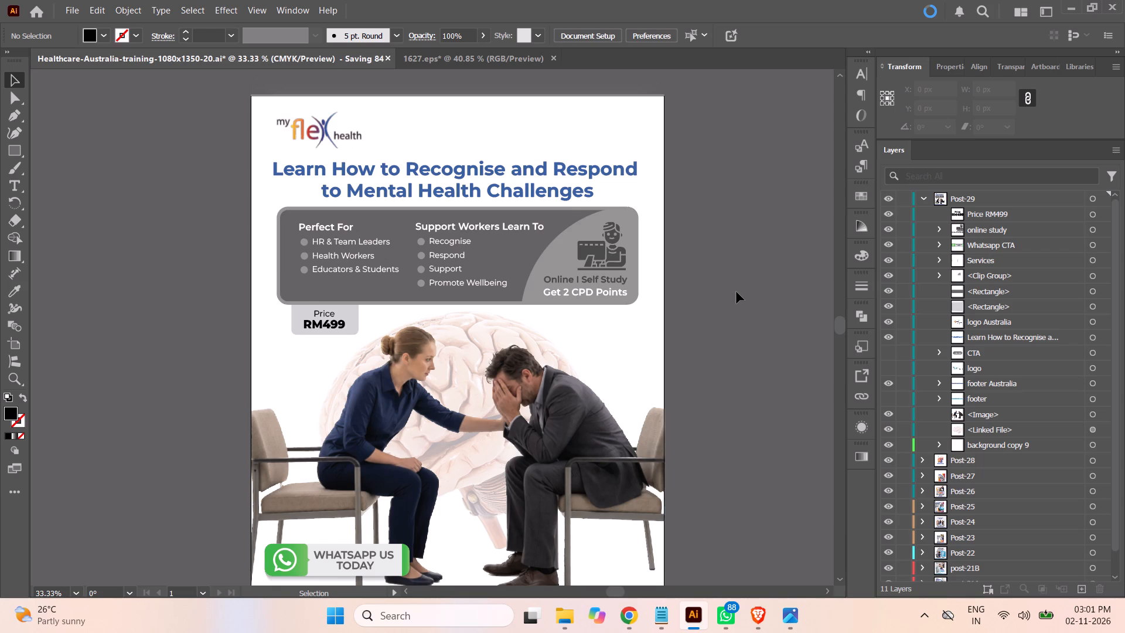
pyautogui.scroll(1, 737, 292)
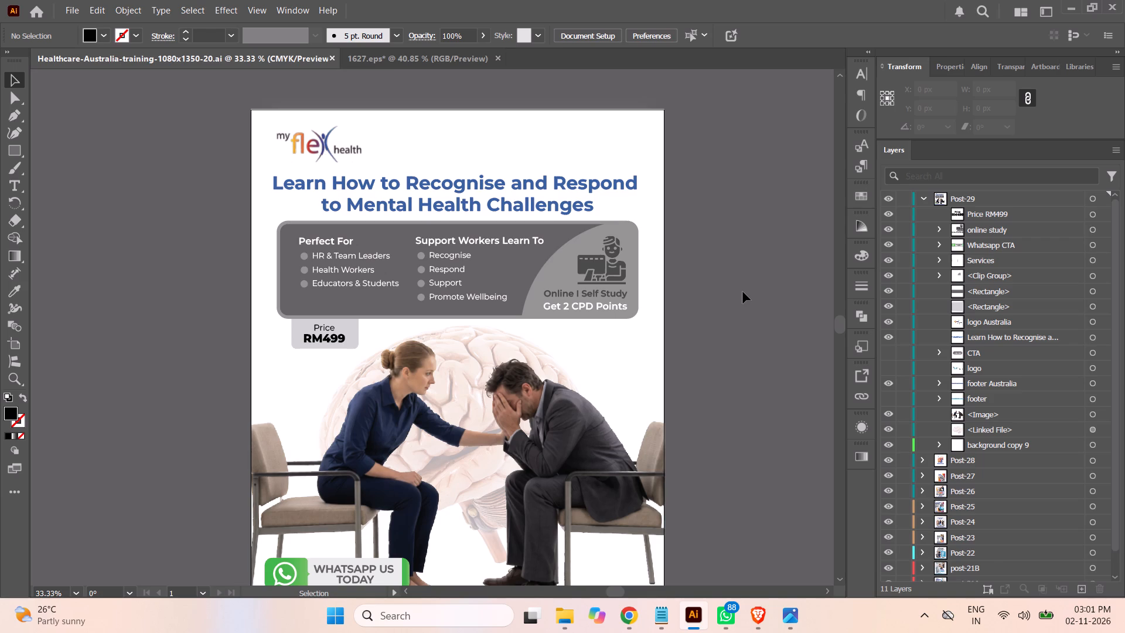
pyautogui.scroll(-3, 741, 288)
pyautogui.scroll(1, 741, 288)
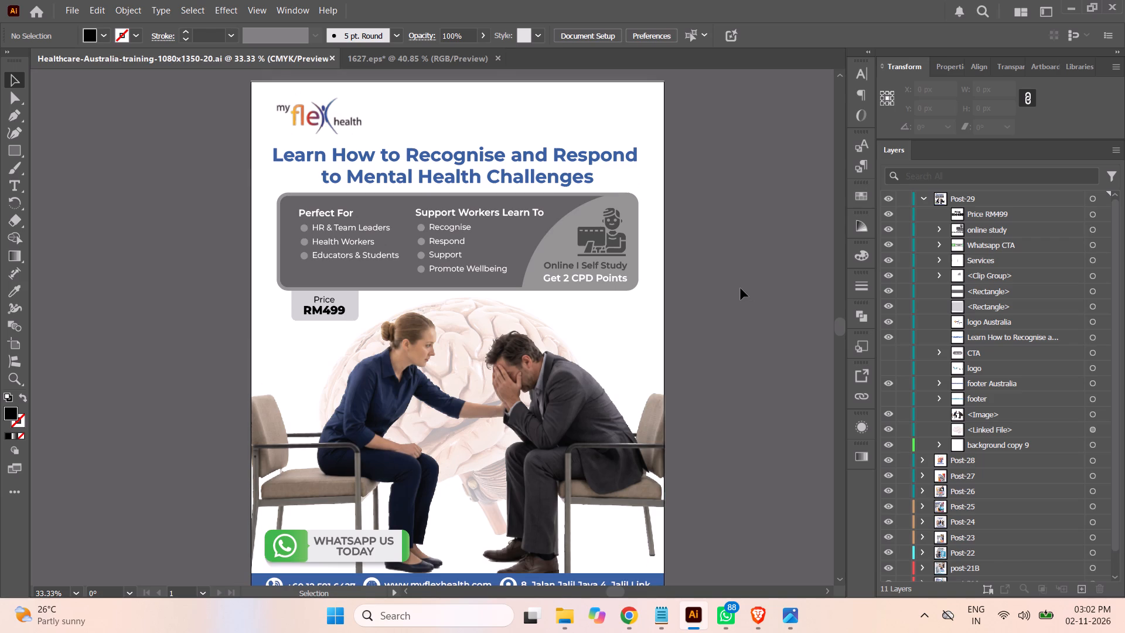
pyautogui.scroll(1, 741, 288)
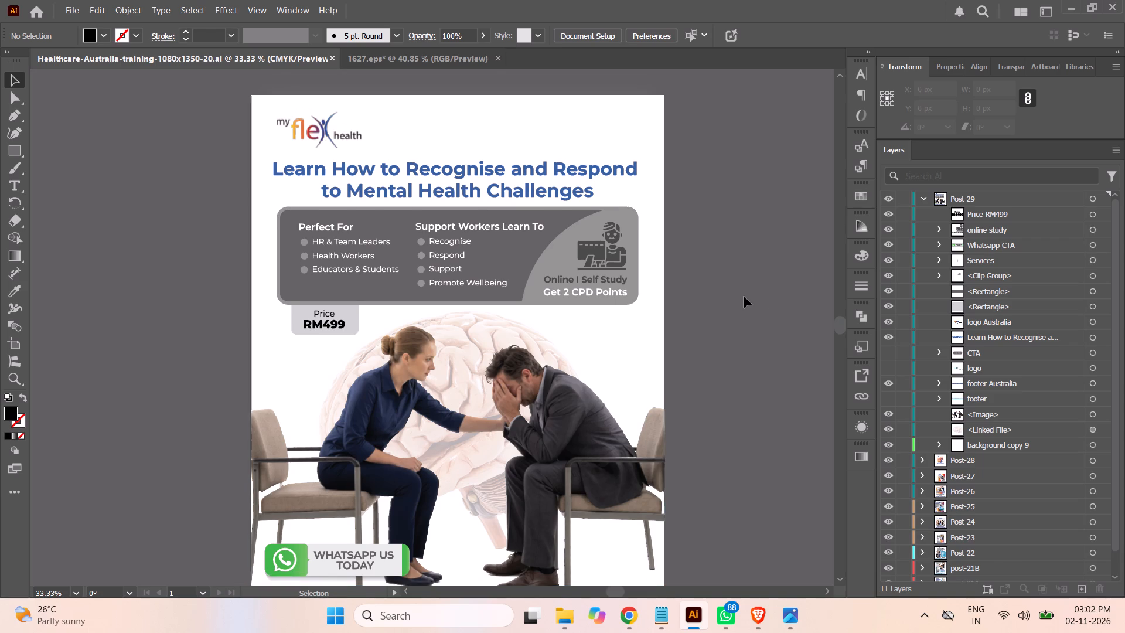
# Set the opacity of the linked brain image behind the two seated people to 15% and deselect it.
pyautogui.click(1092, 430)
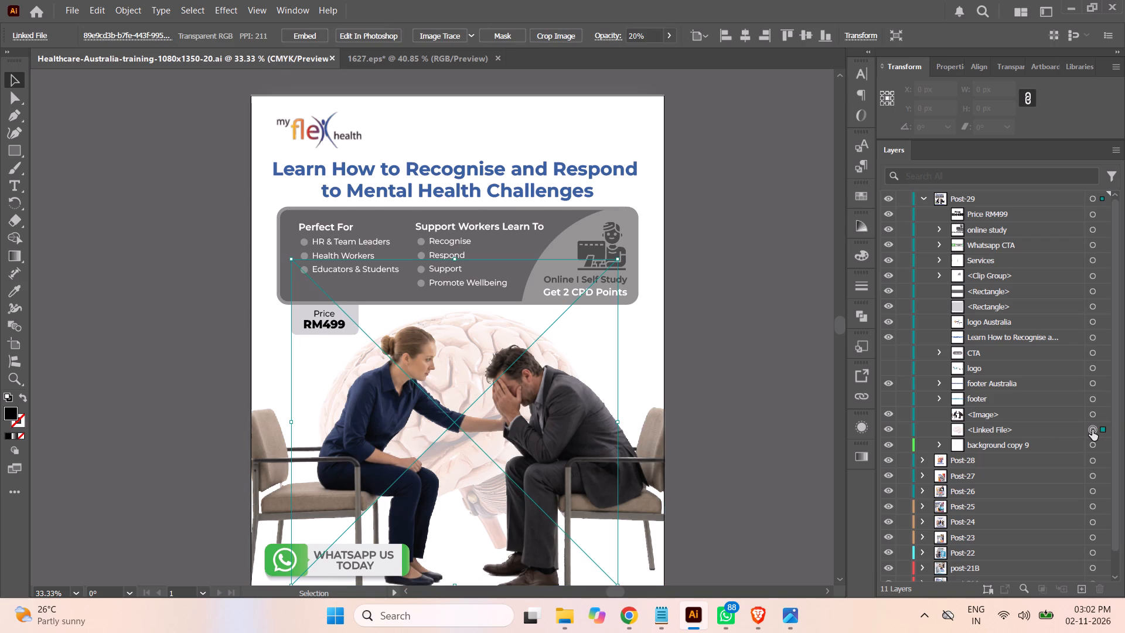
pyautogui.moveTo(651, 39); pyautogui.dragTo(596, 38)
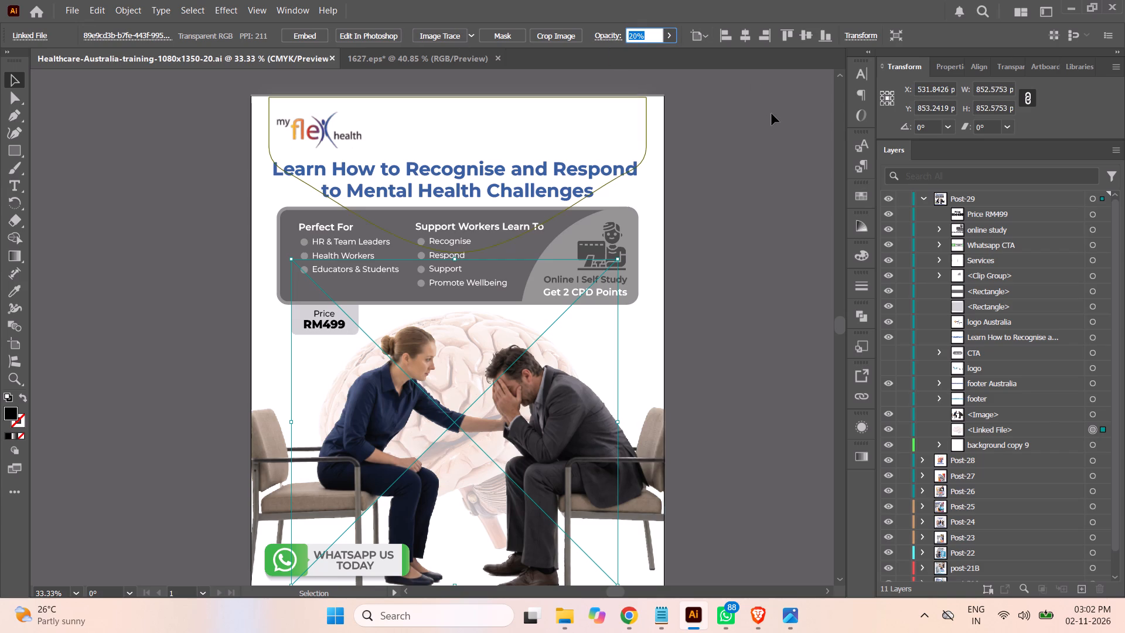
pyautogui.write('15')
pyautogui.press('Return')
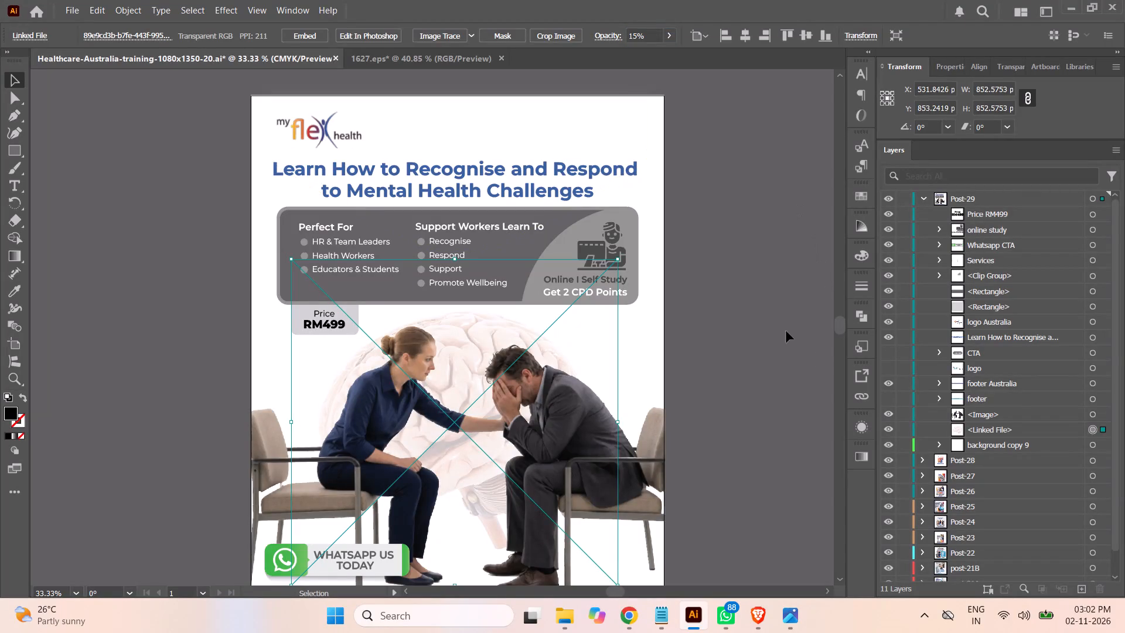
pyautogui.click(747, 320)
# Examine the full Post-29 artboard down to the footer to judge the fainter brain background.
pyautogui.scroll(-6, 729, 308)
pyautogui.scroll(1, 721, 314)
pyautogui.scroll(-1, 720, 314)
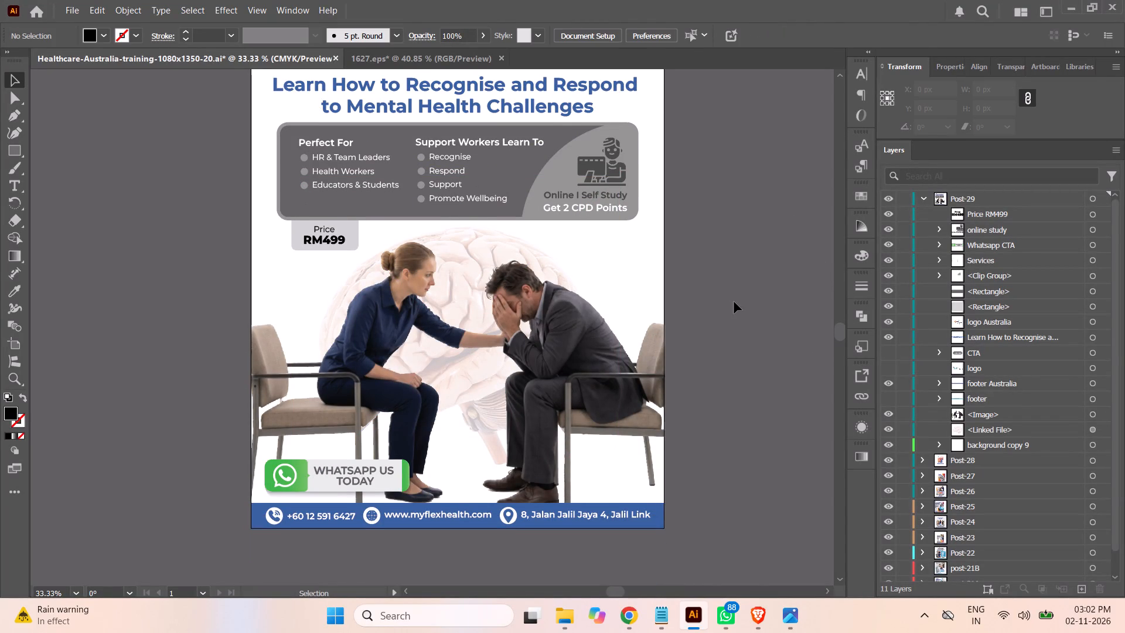
pyautogui.scroll(3, 740, 300)
pyautogui.scroll(-3, 739, 300)
pyautogui.scroll(1, 739, 300)
pyautogui.hotkey('ctrl', '-')
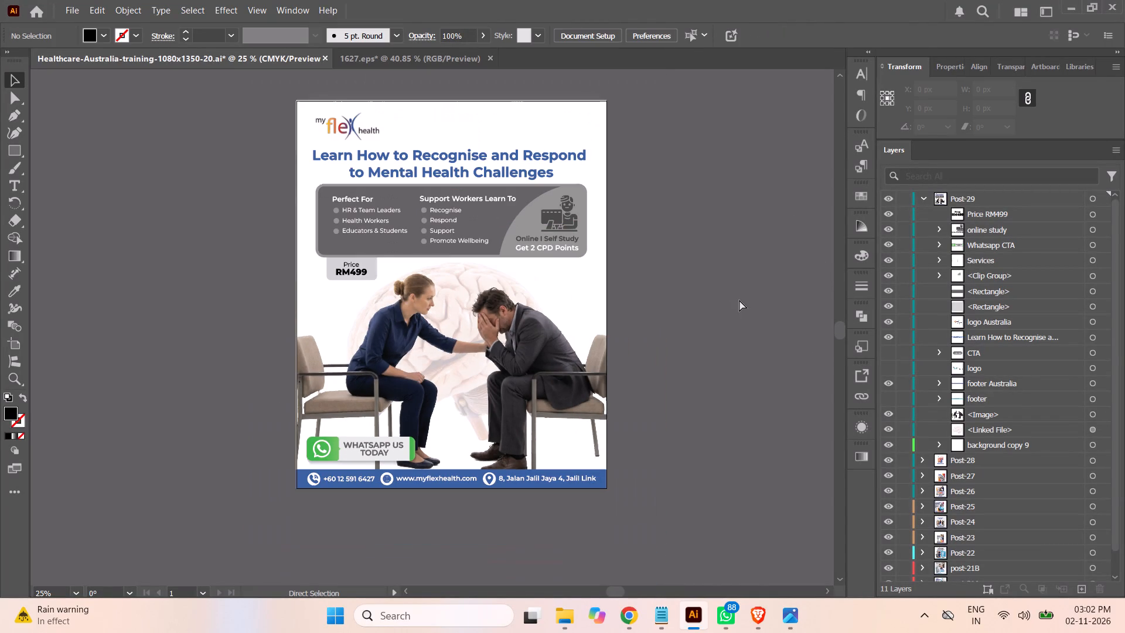
pyautogui.click(742, 250)
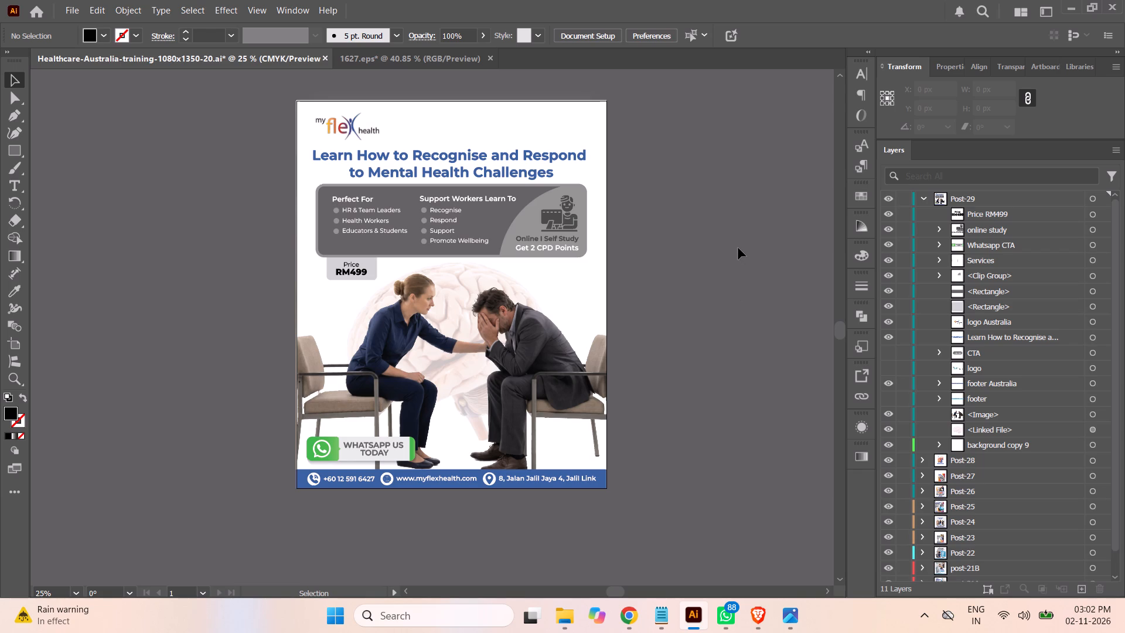
# Recolour the Price RM499 text with the footer bar's blue using the Eyedropper.
pyautogui.click(1089, 217)
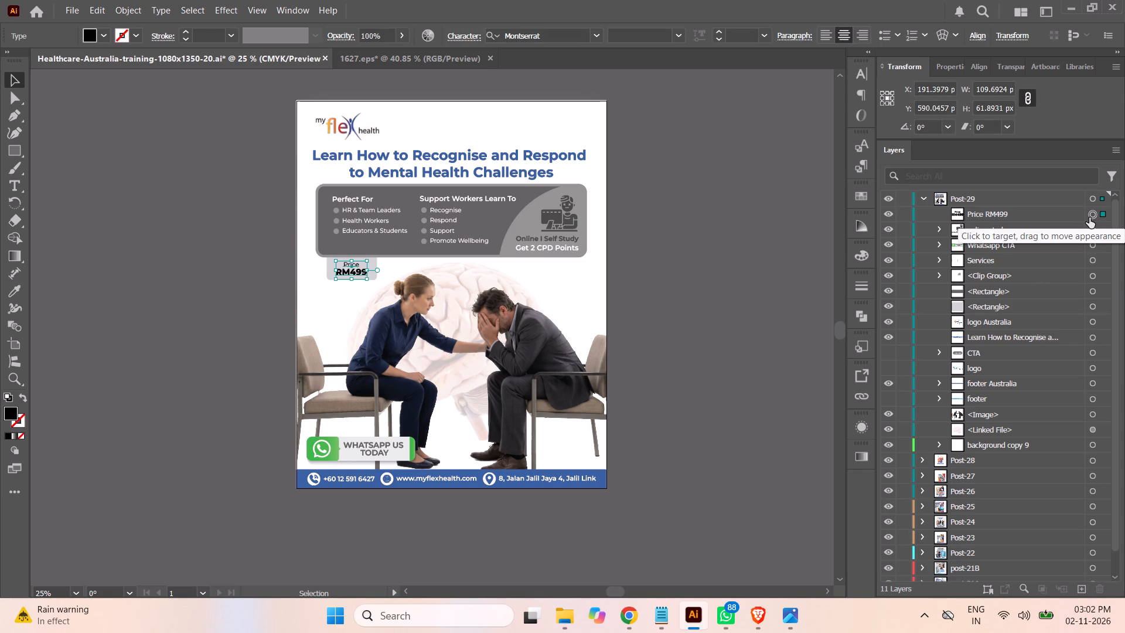
pyautogui.hotkey('ctrl', '=')
pyautogui.hotkey('ctrl', '=')
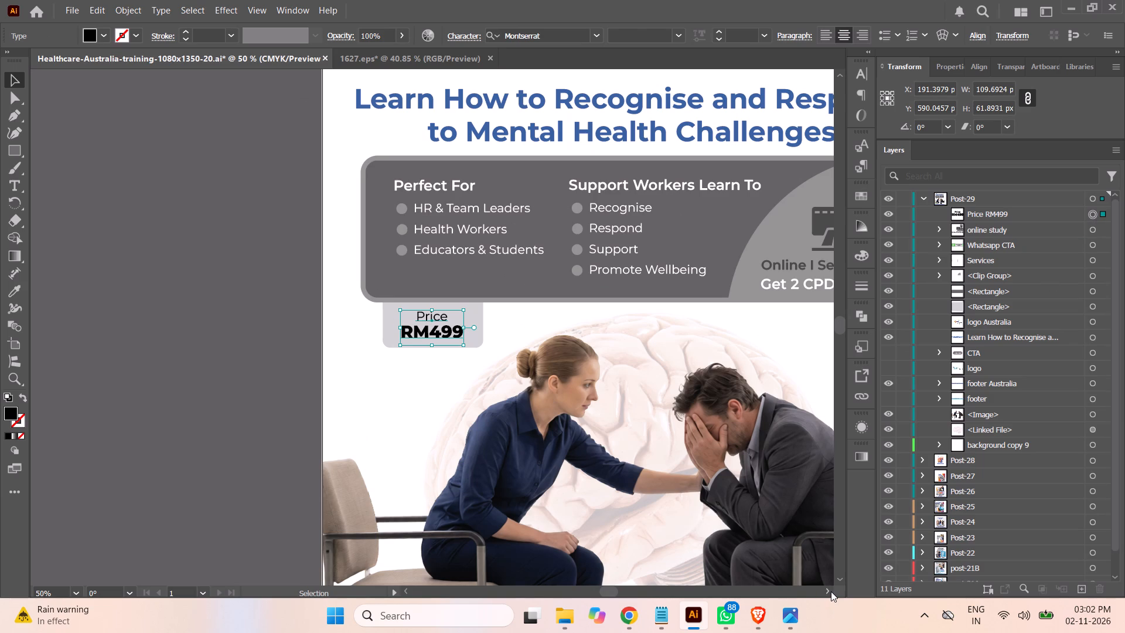
pyautogui.tripleClick(831, 591)
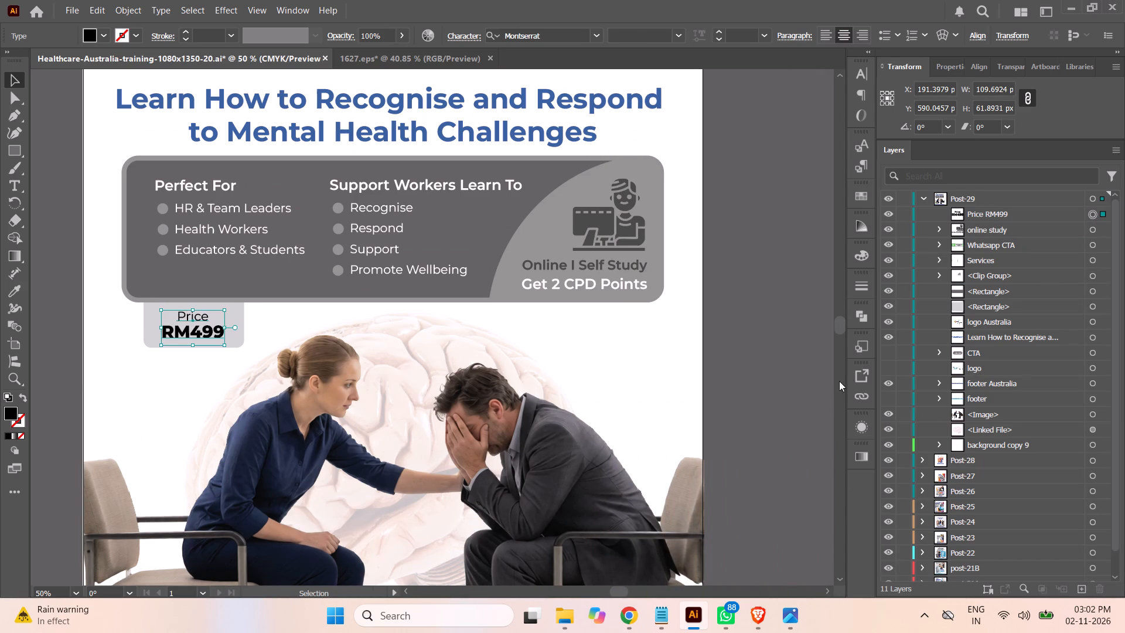
pyautogui.moveTo(841, 325); pyautogui.dragTo(841, 337)
pyautogui.click(841, 337)
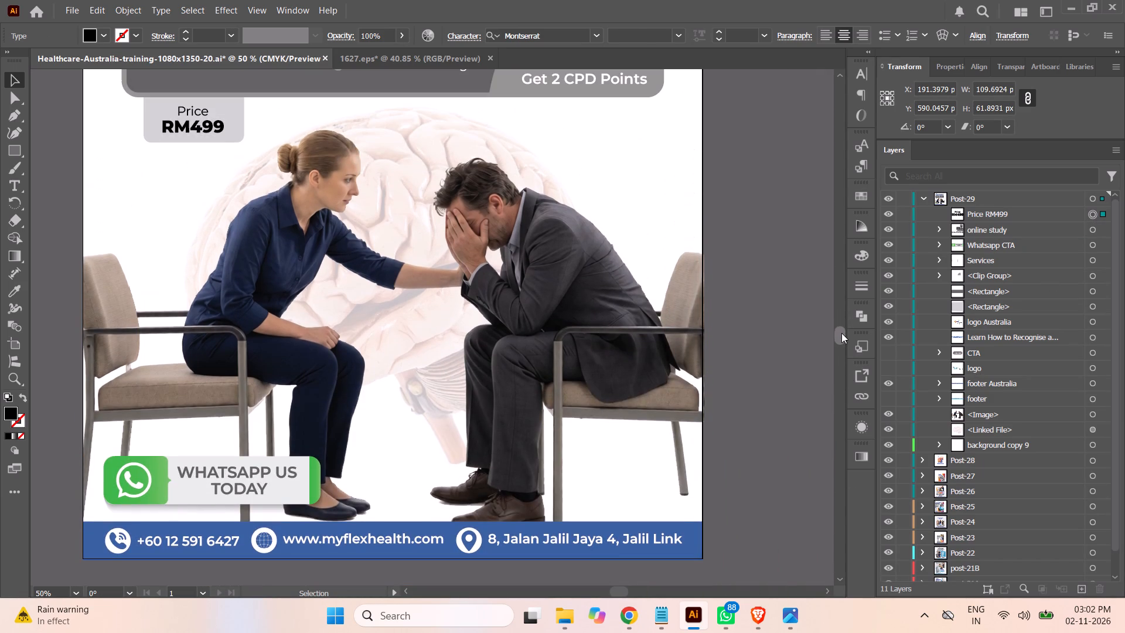
pyautogui.click(15, 292)
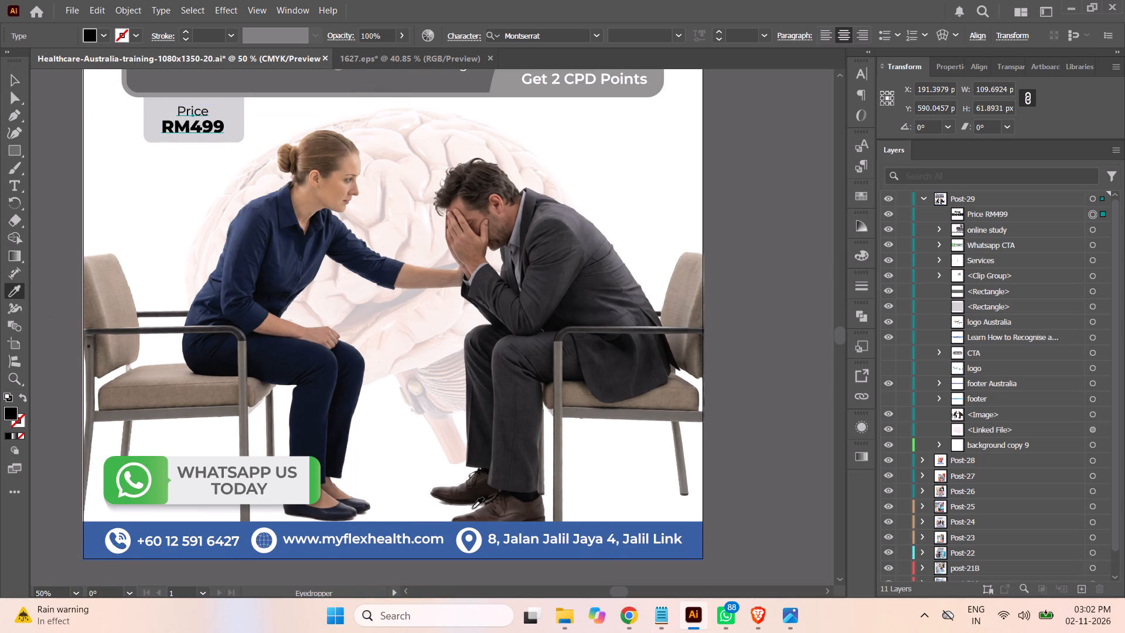
pyautogui.click(513, 554)
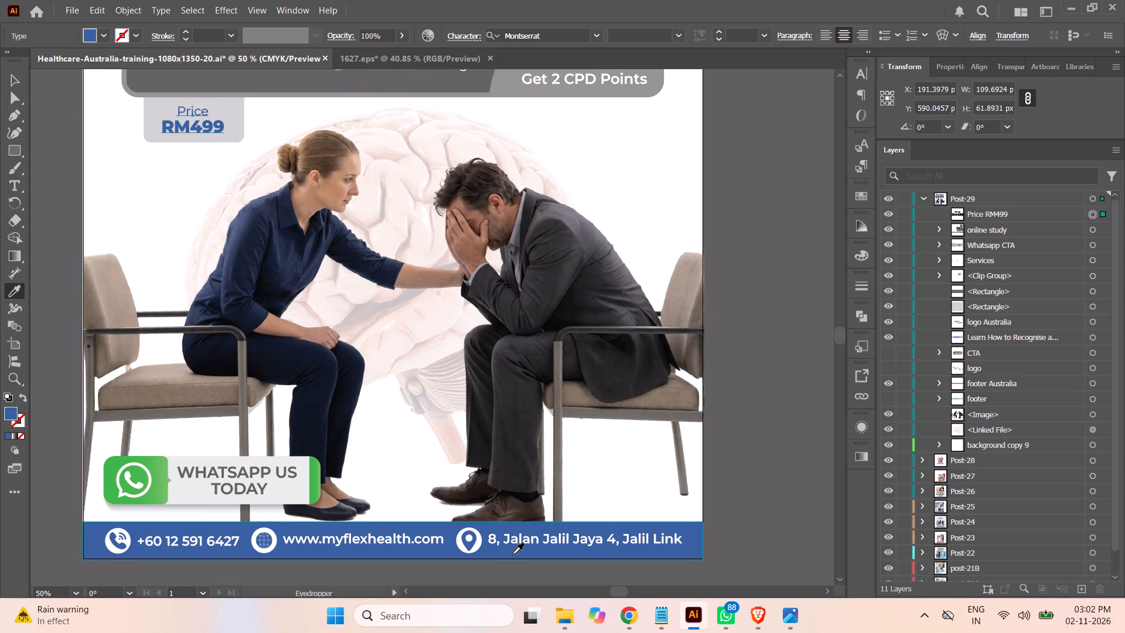
# Deselect the recoloured price text and review the whole Post-29 layout from logo to footer.
pyautogui.click(12, 79)
pyautogui.click(757, 290)
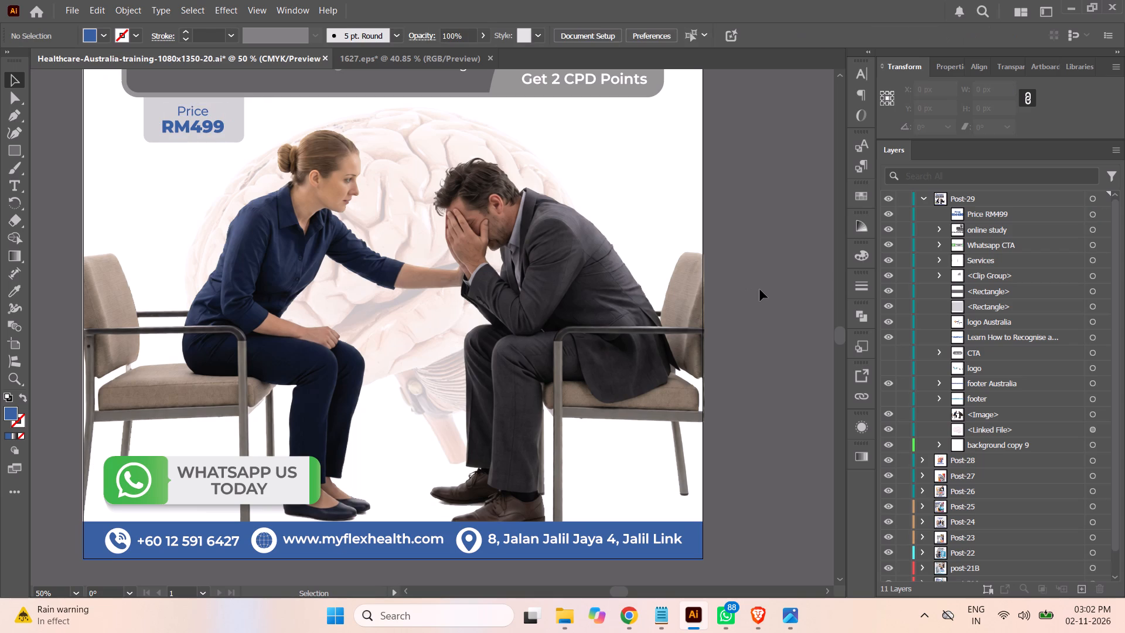
pyautogui.hotkey('ctrl', '-')
pyautogui.hotkey('ctrl', '-')
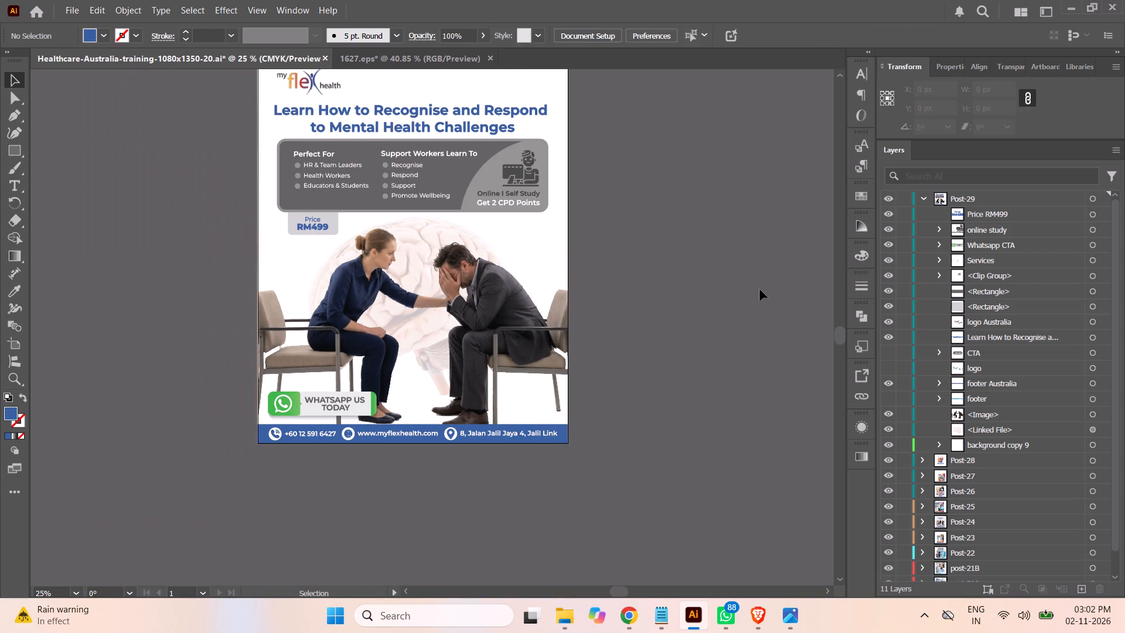
pyautogui.scroll(8, 759, 281)
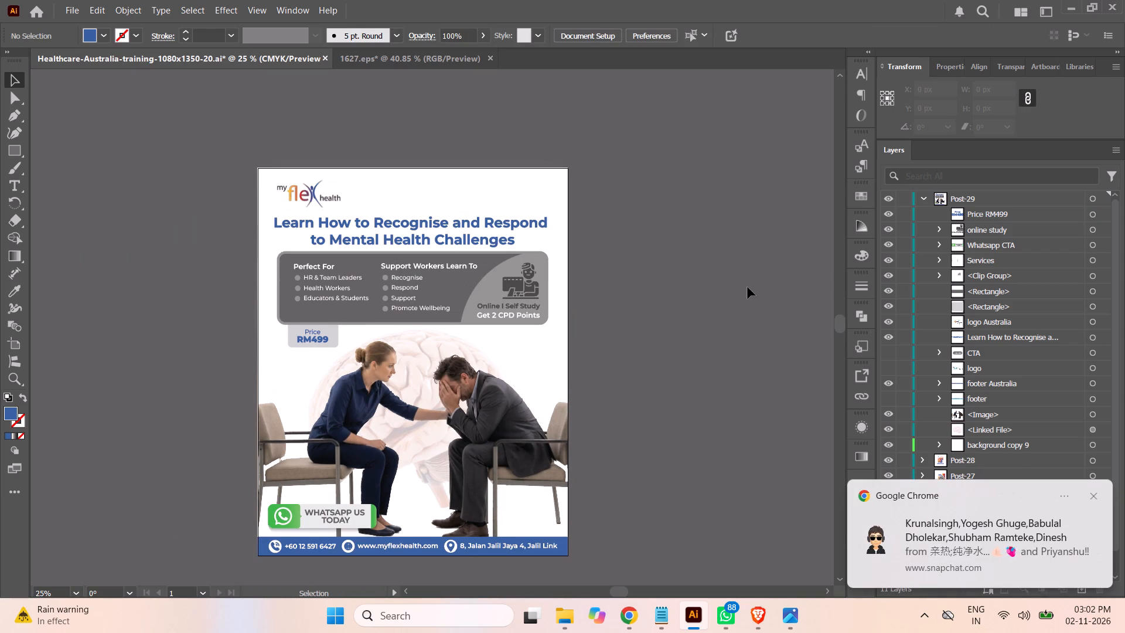
pyautogui.click(710, 300)
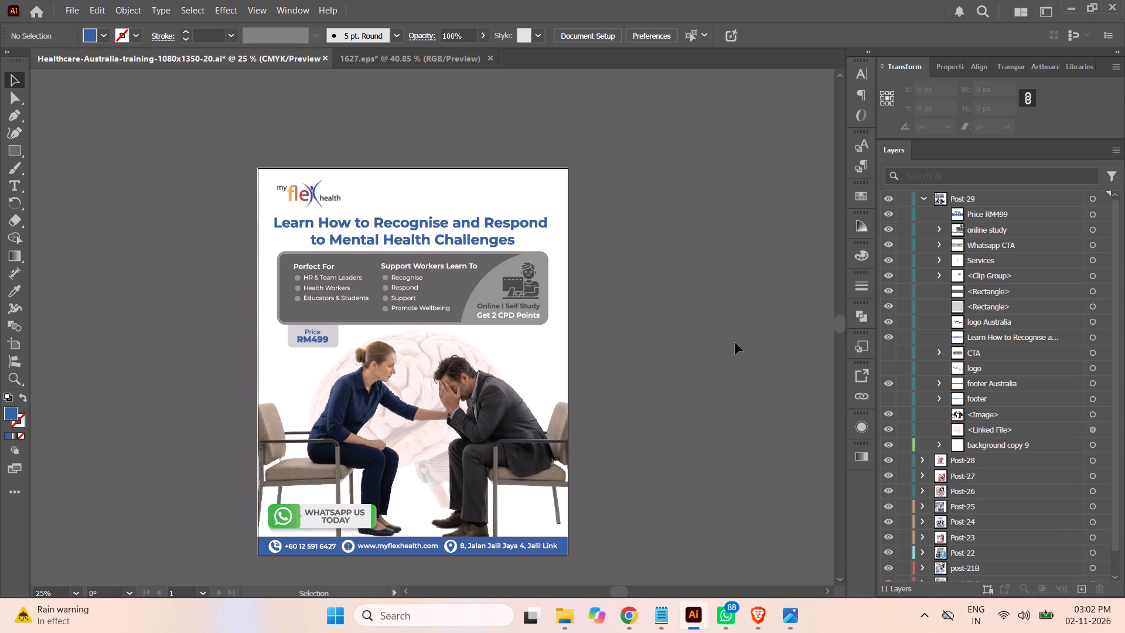
# Apply the orange-to-pink gradient graphic style to the computer-user icon group inside the online study group, and deselect it.
pyautogui.click(941, 227)
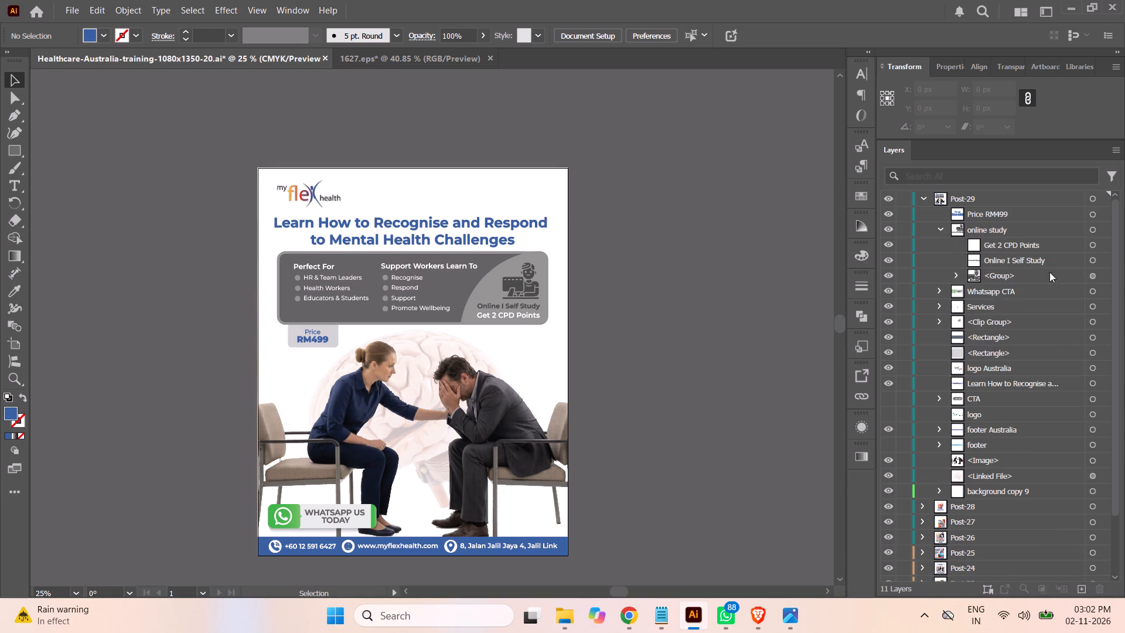
pyautogui.click(1094, 276)
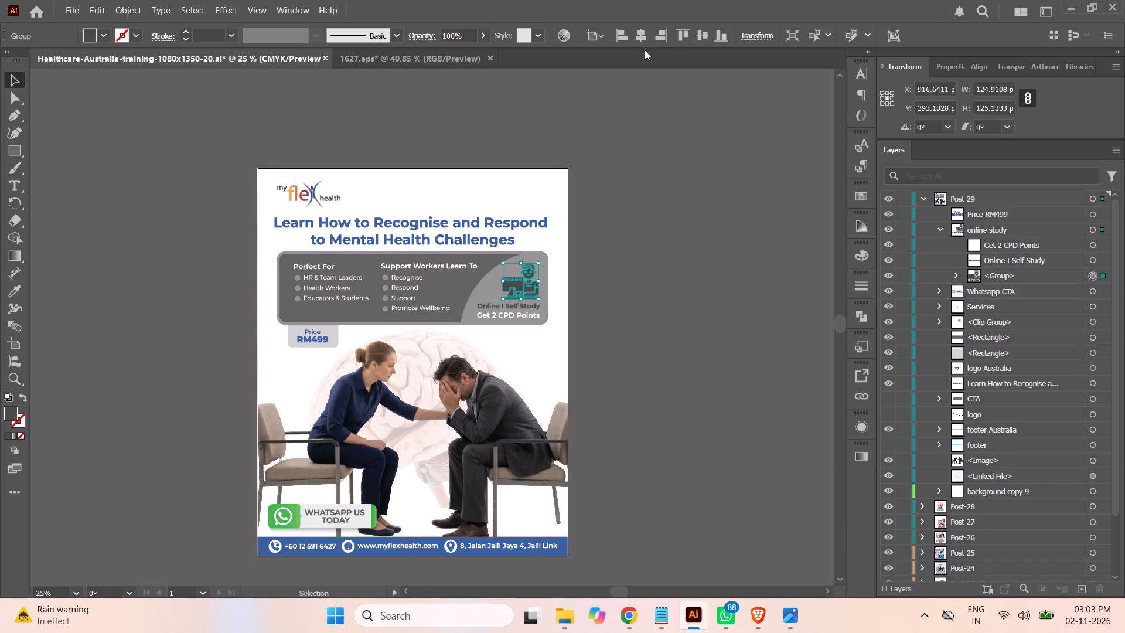
pyautogui.click(539, 37)
pyautogui.click(480, 96)
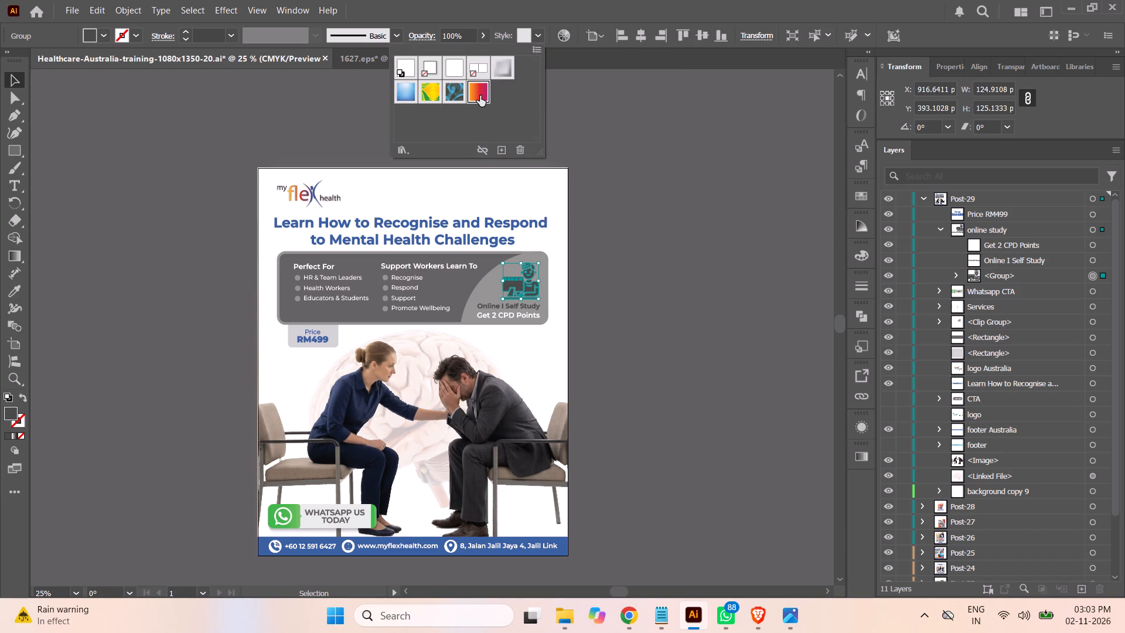
pyautogui.click(683, 206)
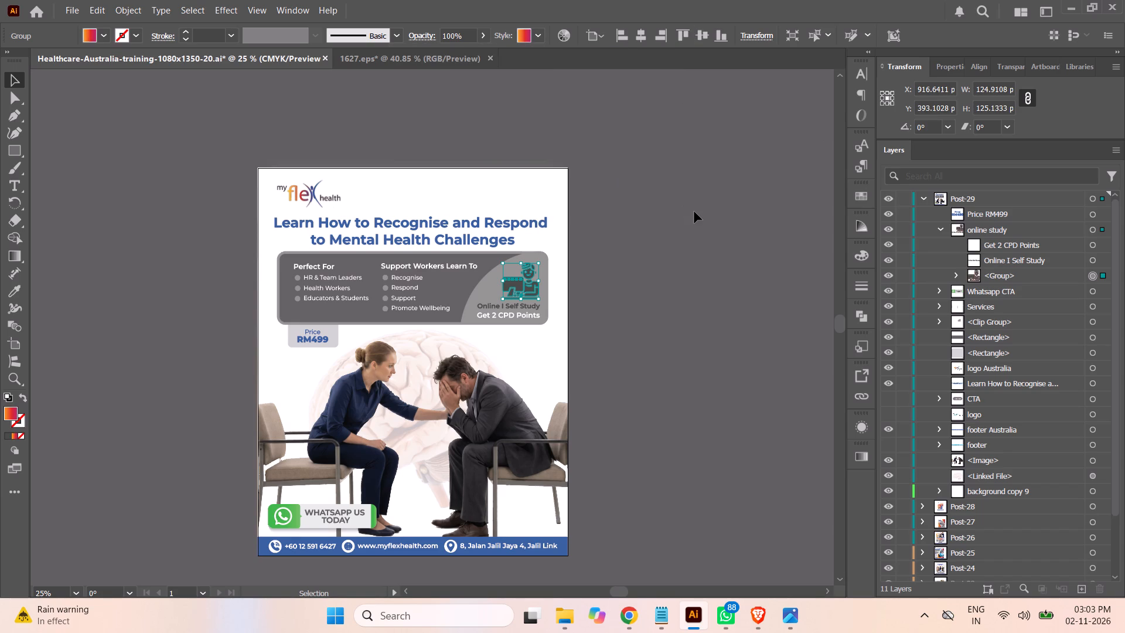
pyautogui.click(694, 212)
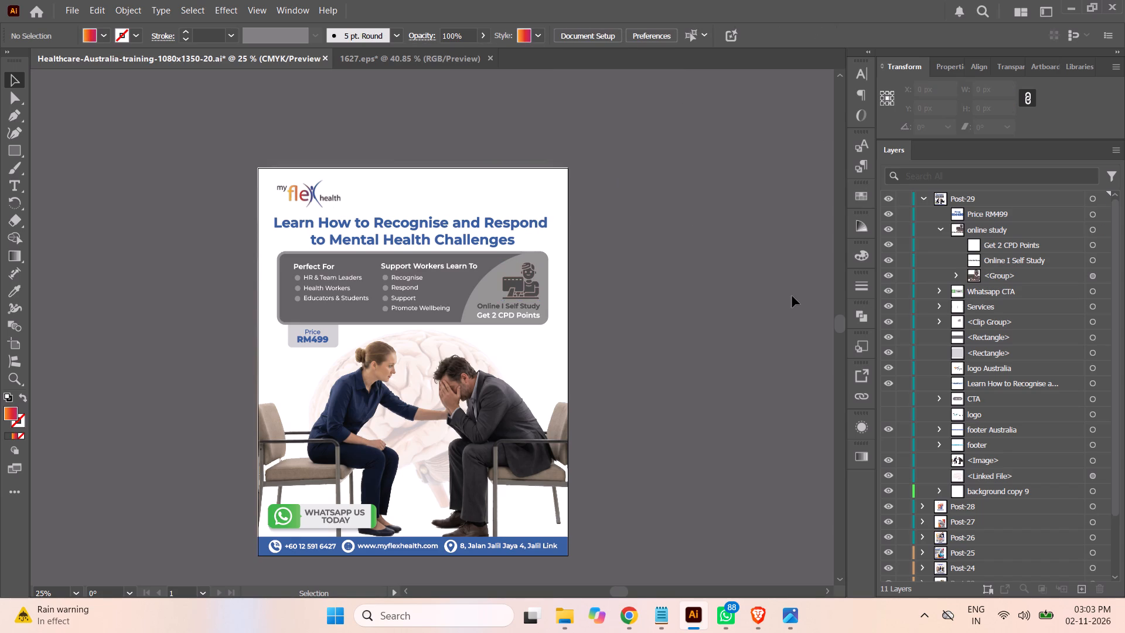
# Check the online study icon and the details card close up, and save the document.
pyautogui.hotkey('ctrl', '=')
pyautogui.hotkey('ctrl', '=')
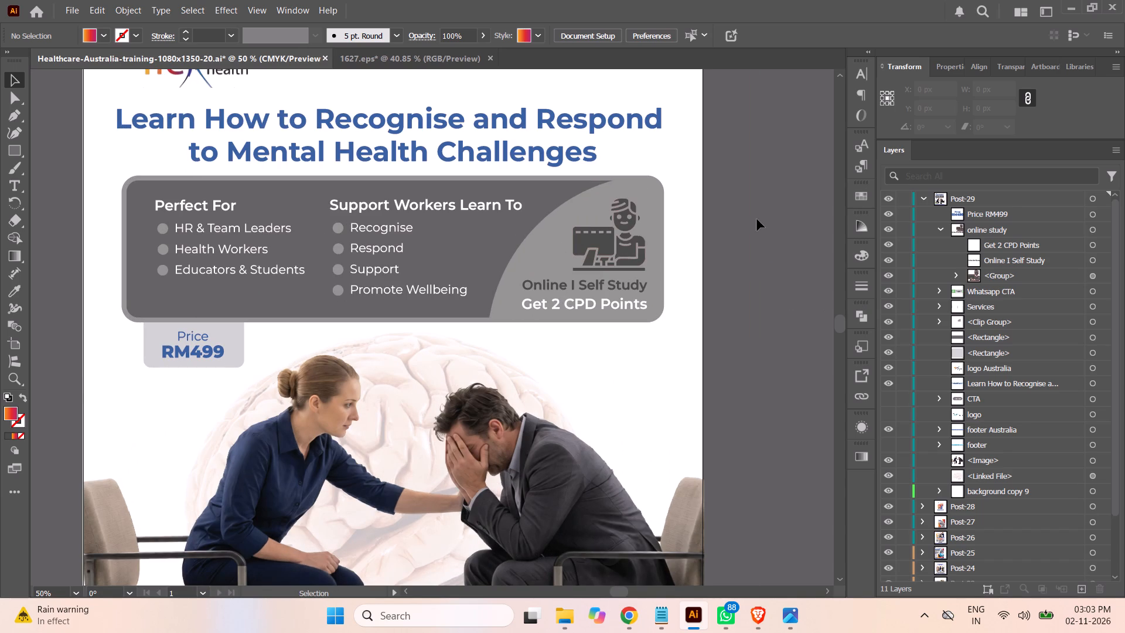
pyautogui.hotkey('ctrl', 's')
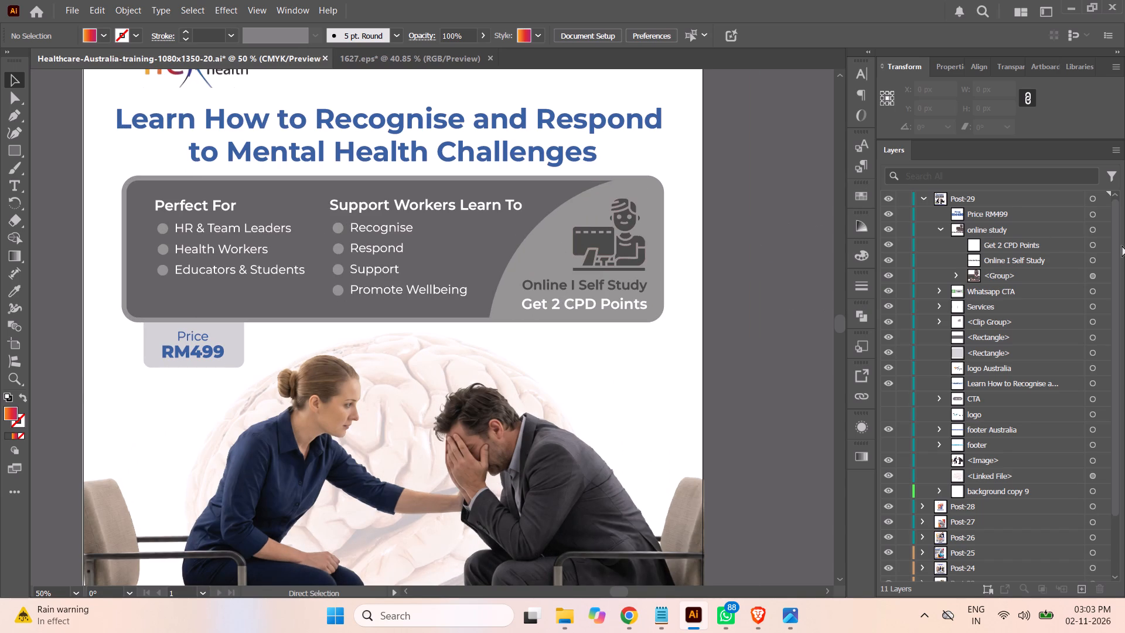
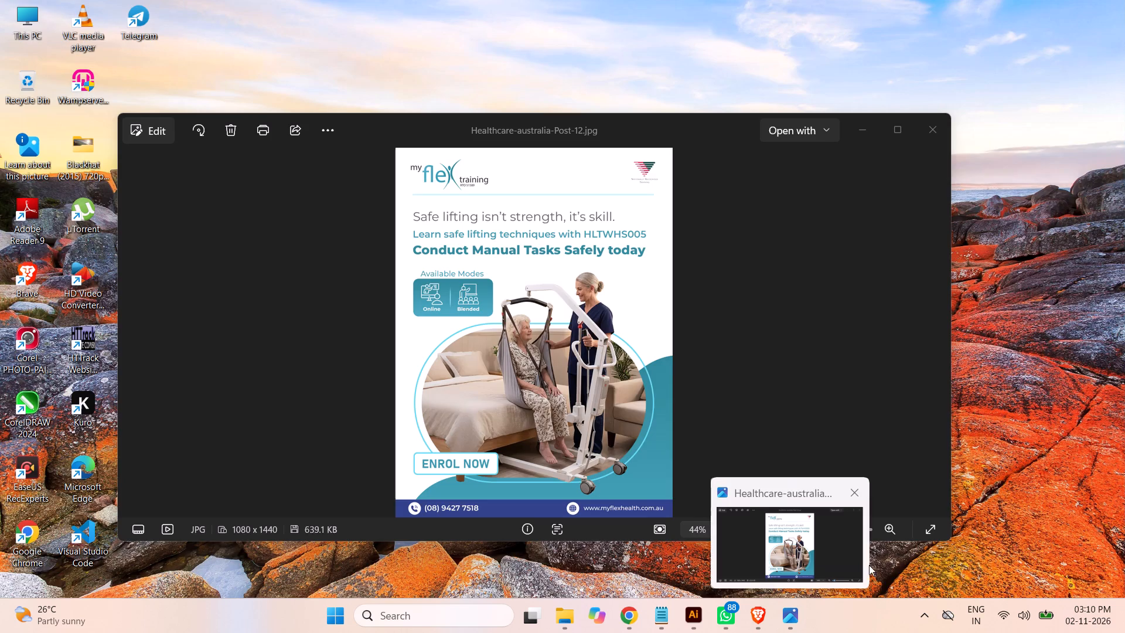
# Switch to the Photos preview of Healthcare-australia-Post-12.jpg and close it.
pyautogui.click(785, 621)
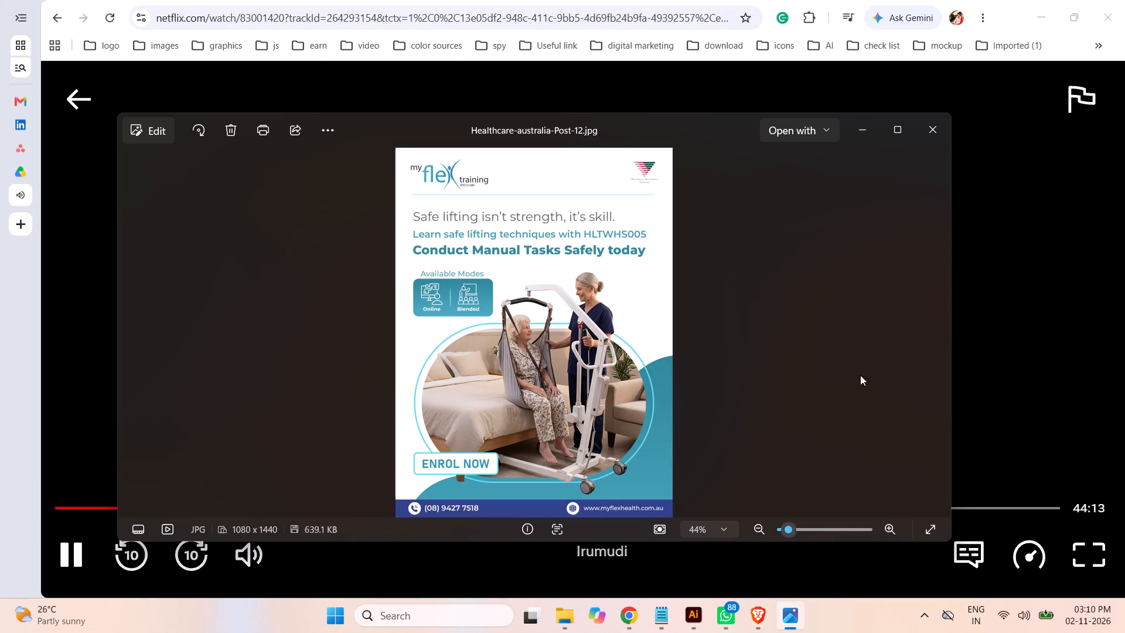
pyautogui.click(935, 134)
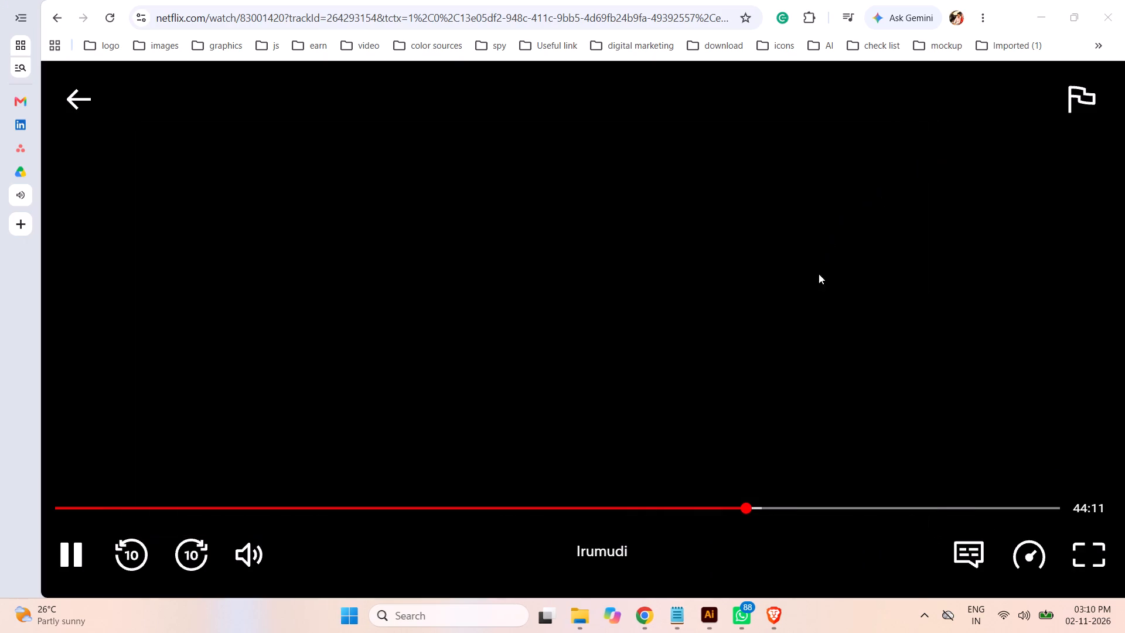
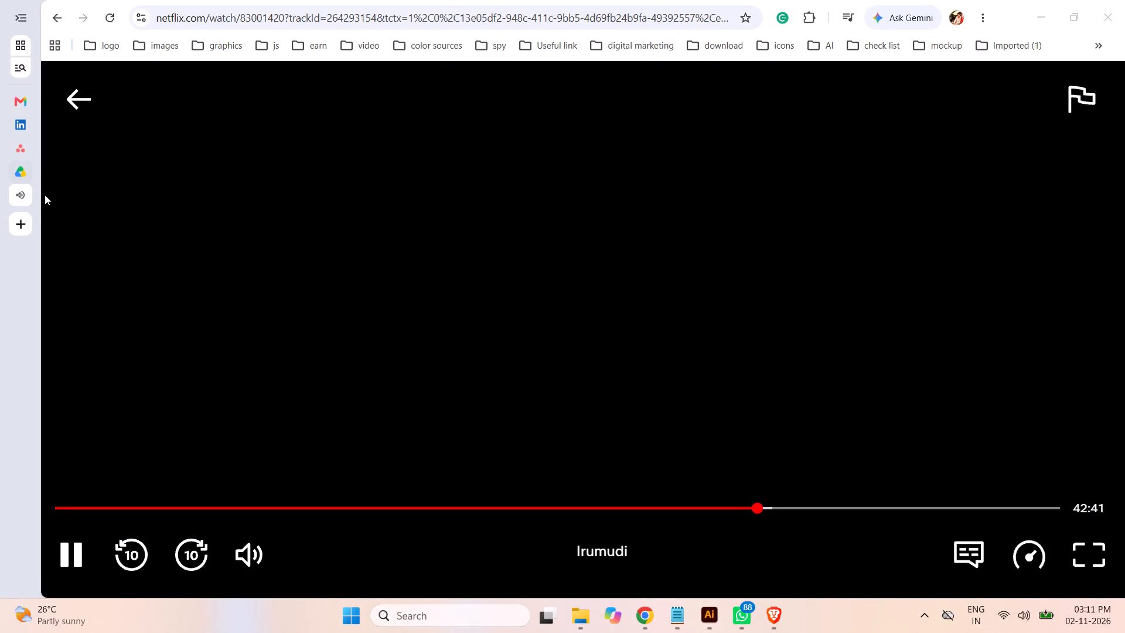
# Switch to Chrome and close the Netflix tab, leaving the other browser tabs open.
pyautogui.click(22, 195)
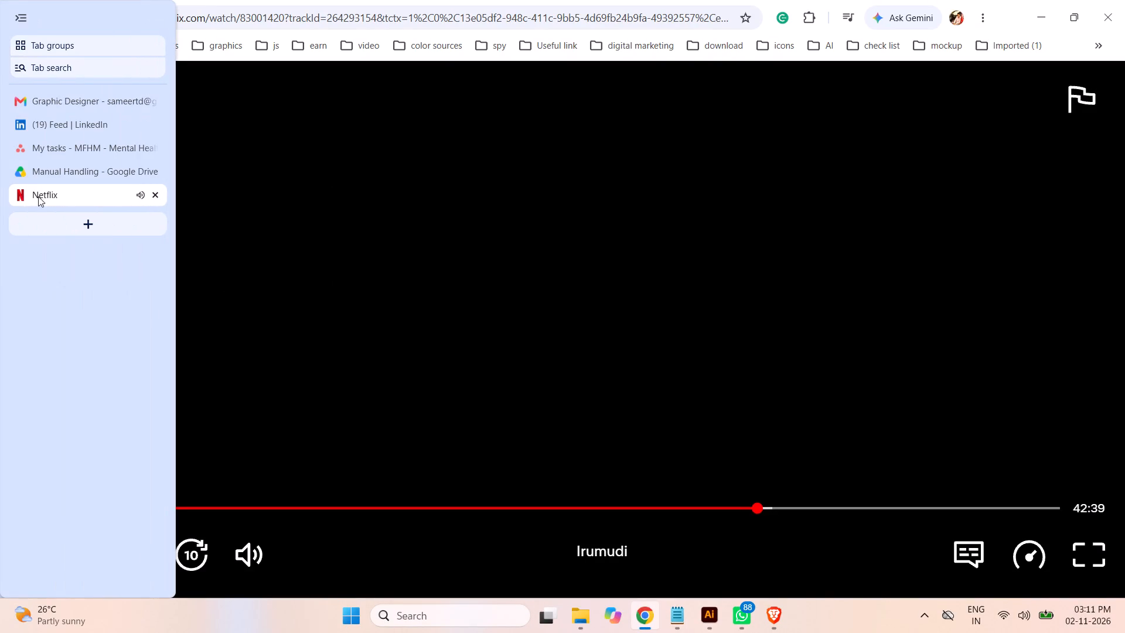
pyautogui.click(158, 196)
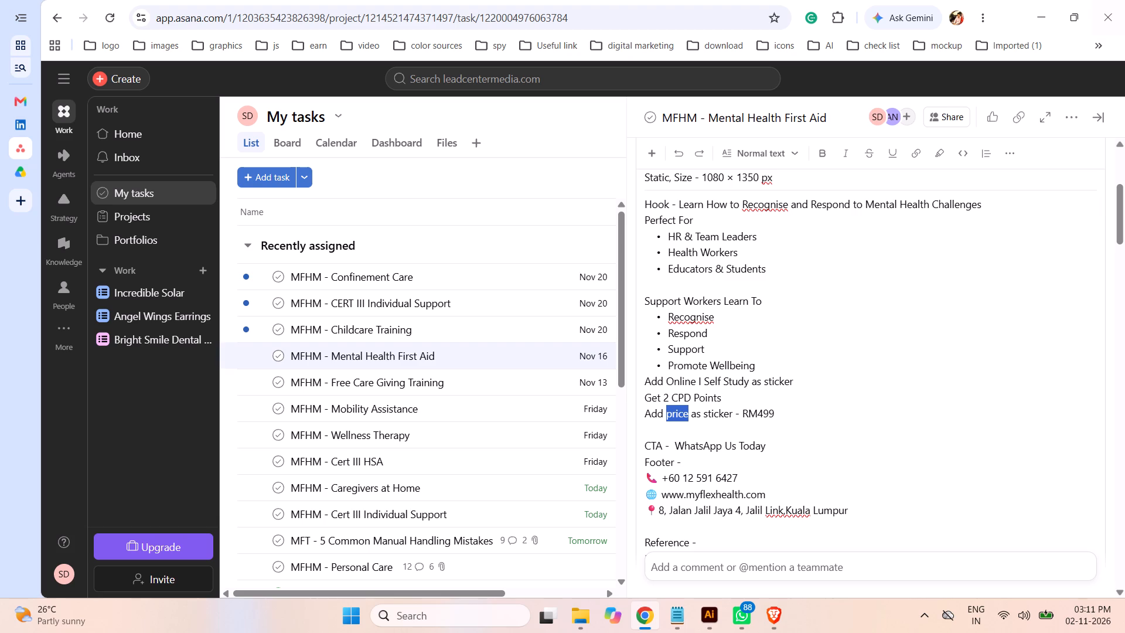
# Switch to Illustrator and review the logo, headline, details card and price sticker of the Post-29 design.
pyautogui.click(710, 614)
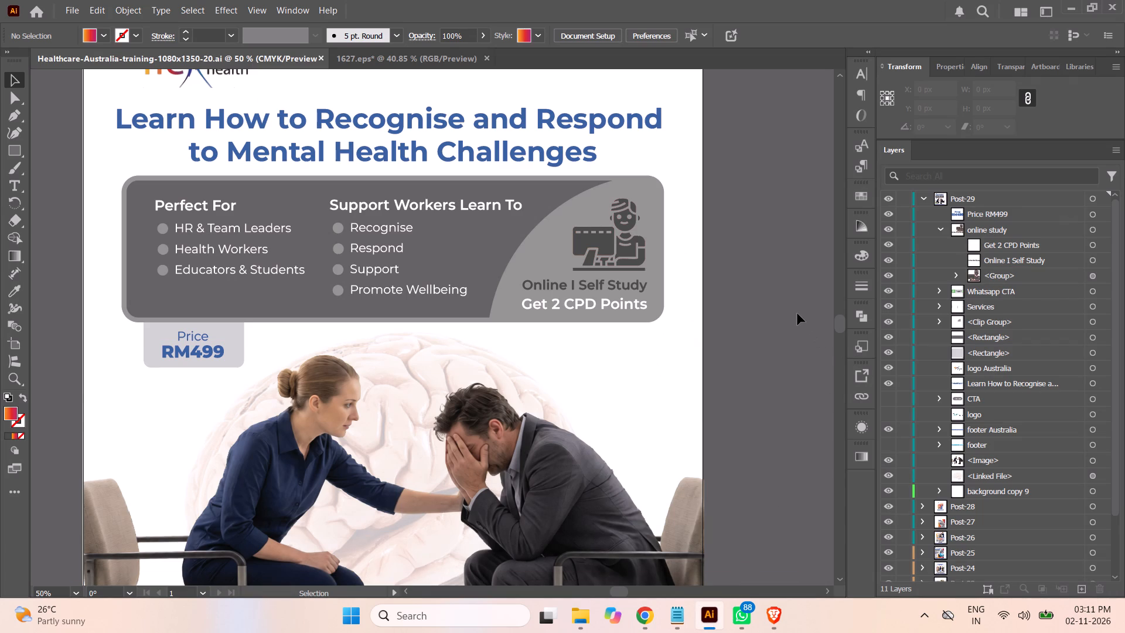
pyautogui.scroll(5, 803, 336)
pyautogui.scroll(-2, 806, 336)
pyautogui.scroll(5, 804, 331)
pyautogui.scroll(-2, 804, 331)
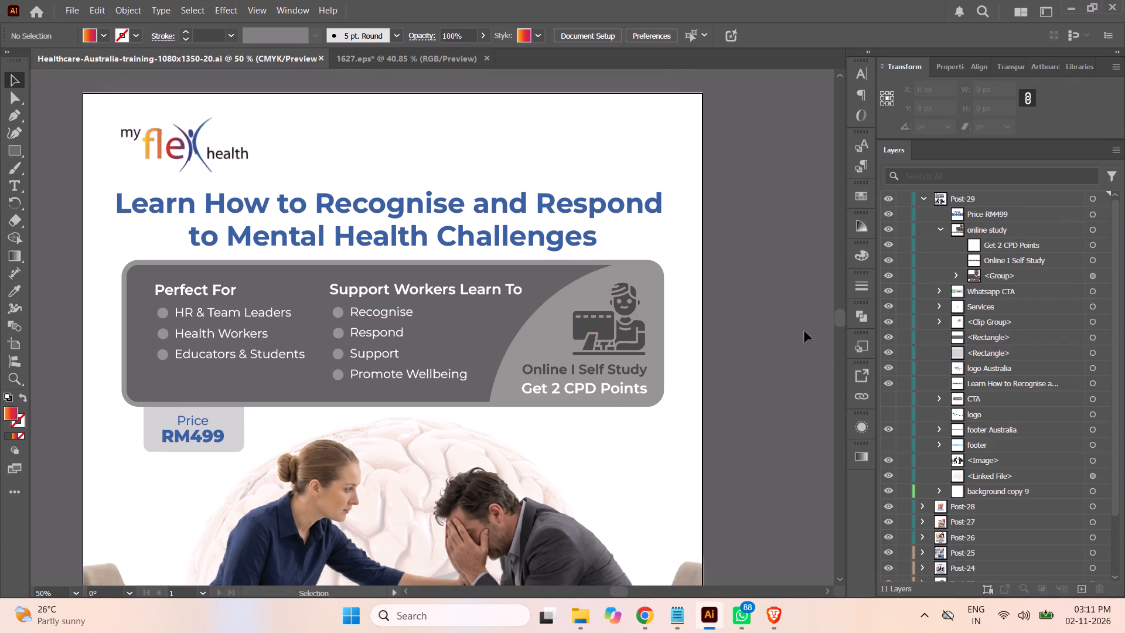
pyautogui.scroll(2, 804, 331)
pyautogui.scroll(-6, 805, 331)
pyautogui.scroll(1, 804, 333)
pyautogui.scroll(-1, 804, 333)
pyautogui.scroll(3, 804, 333)
pyautogui.scroll(-5, 804, 333)
pyautogui.scroll(3, 804, 333)
pyautogui.scroll(-2, 804, 333)
pyautogui.scroll(1, 804, 333)
pyautogui.scroll(-2, 804, 333)
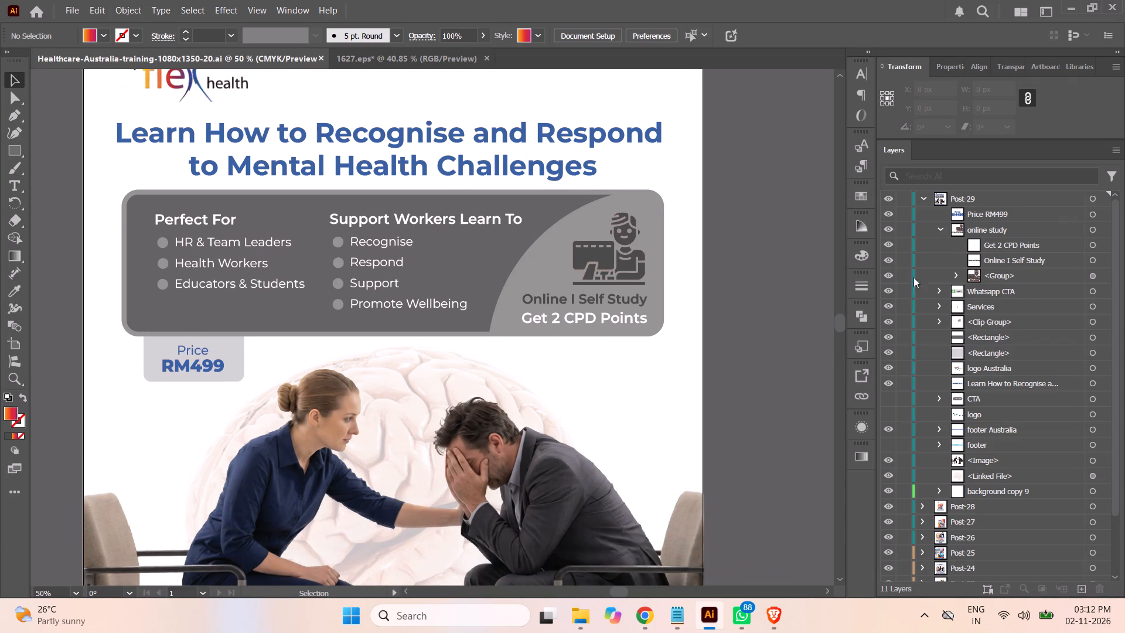
# Collapse the online study group inside the Post-29 layer.
pyautogui.click(939, 226)
pyautogui.click(827, 272)
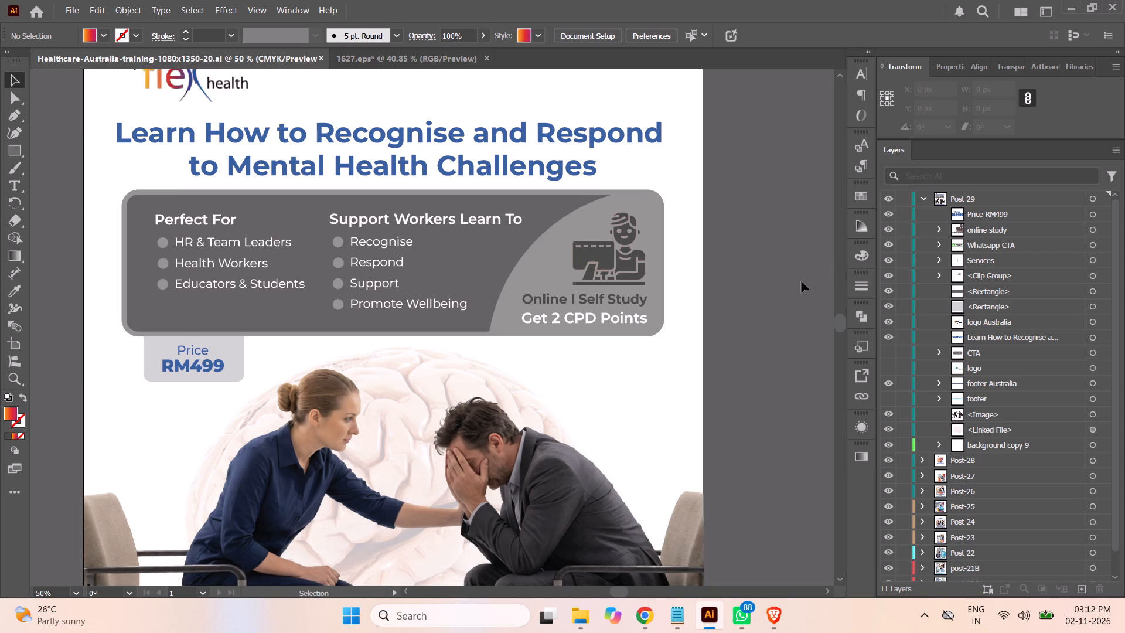
# Examine the whole Post-29 layout, from the logo and headline down to the WhatsApp call to action and contact footer.
pyautogui.hotkey('ctrl', '-')
pyautogui.scroll(-2, 783, 288)
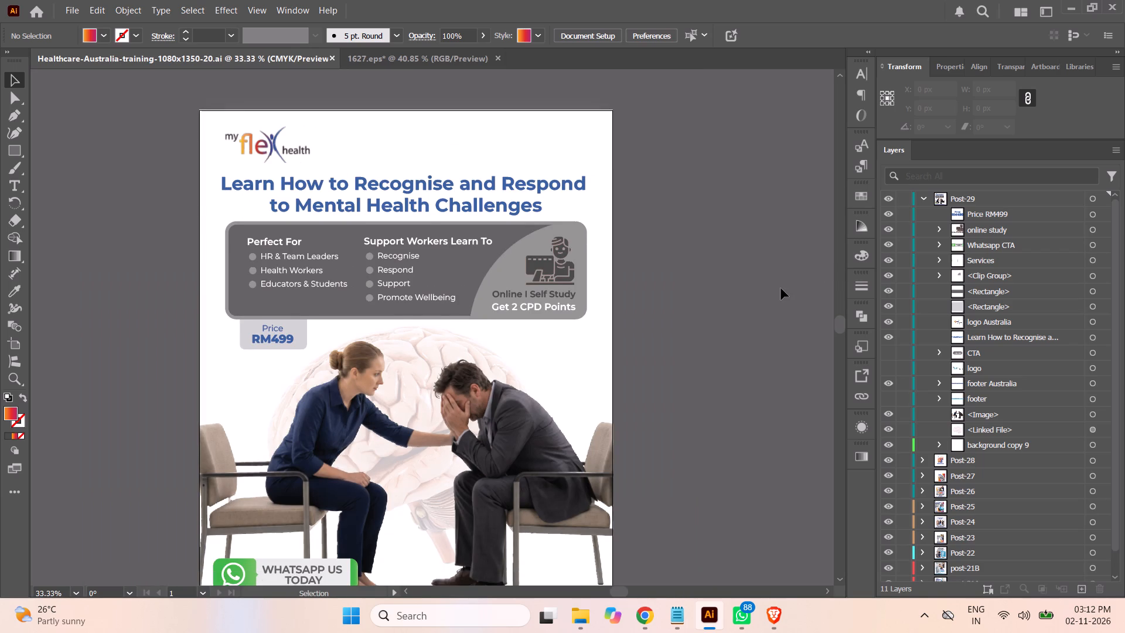
pyautogui.scroll(-2, 781, 288)
pyautogui.scroll(4, 781, 288)
pyautogui.scroll(-1, 781, 288)
pyautogui.scroll(1, 780, 288)
pyautogui.scroll(-1, 780, 289)
pyautogui.scroll(1, 779, 291)
pyautogui.scroll(-1, 779, 291)
pyautogui.scroll(1, 779, 291)
pyautogui.scroll(-6, 778, 291)
pyautogui.scroll(1, 777, 291)
pyautogui.scroll(-1, 776, 291)
pyautogui.scroll(1, 775, 291)
pyautogui.scroll(-1, 775, 291)
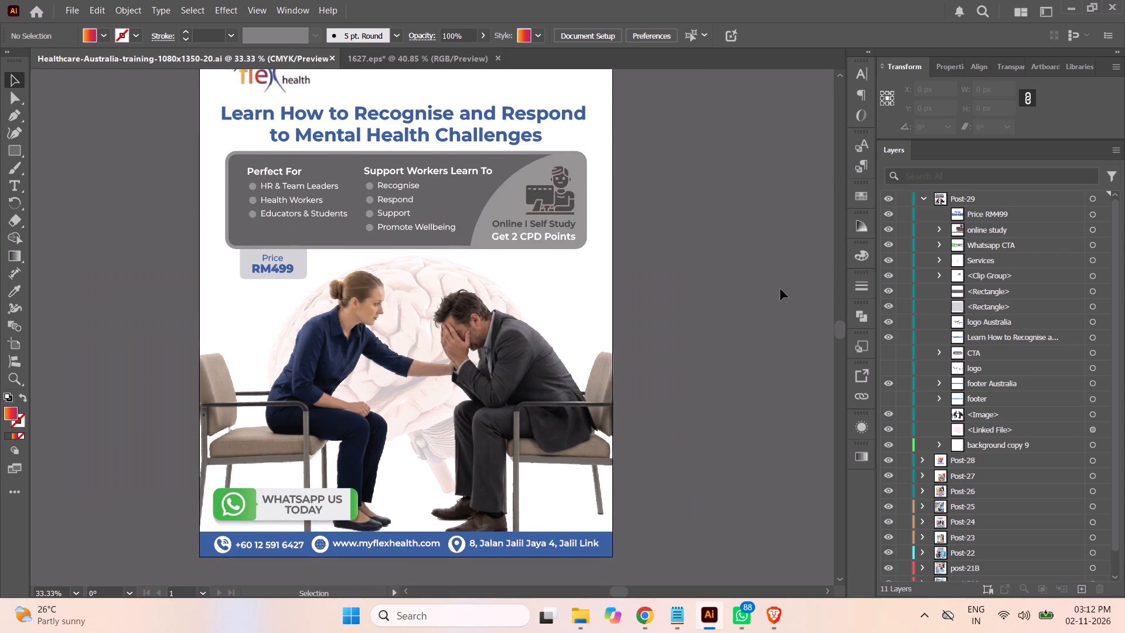
pyautogui.scroll(-2, 780, 289)
pyautogui.scroll(2, 780, 289)
pyautogui.scroll(-2, 780, 289)
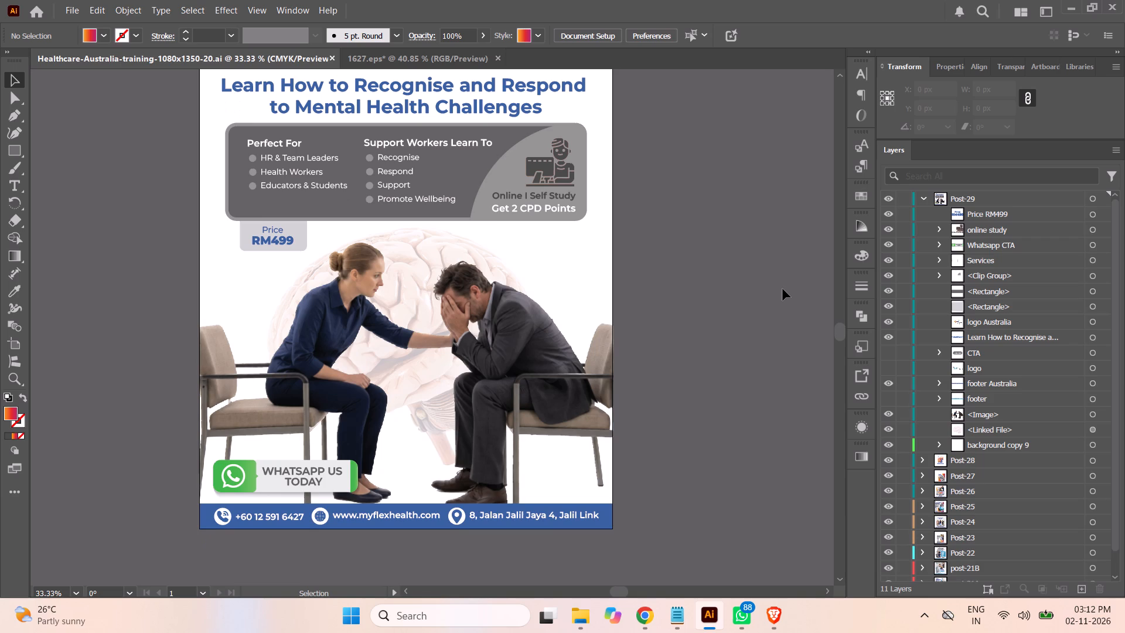
pyautogui.scroll(3, 783, 289)
pyautogui.hotkey('ctrl', '-')
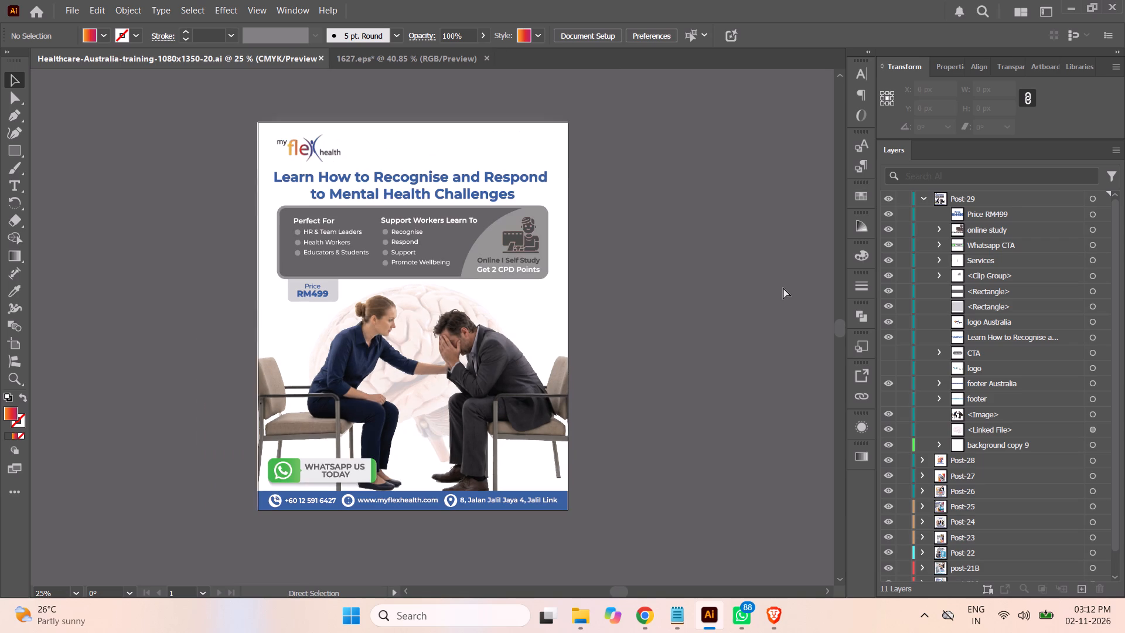
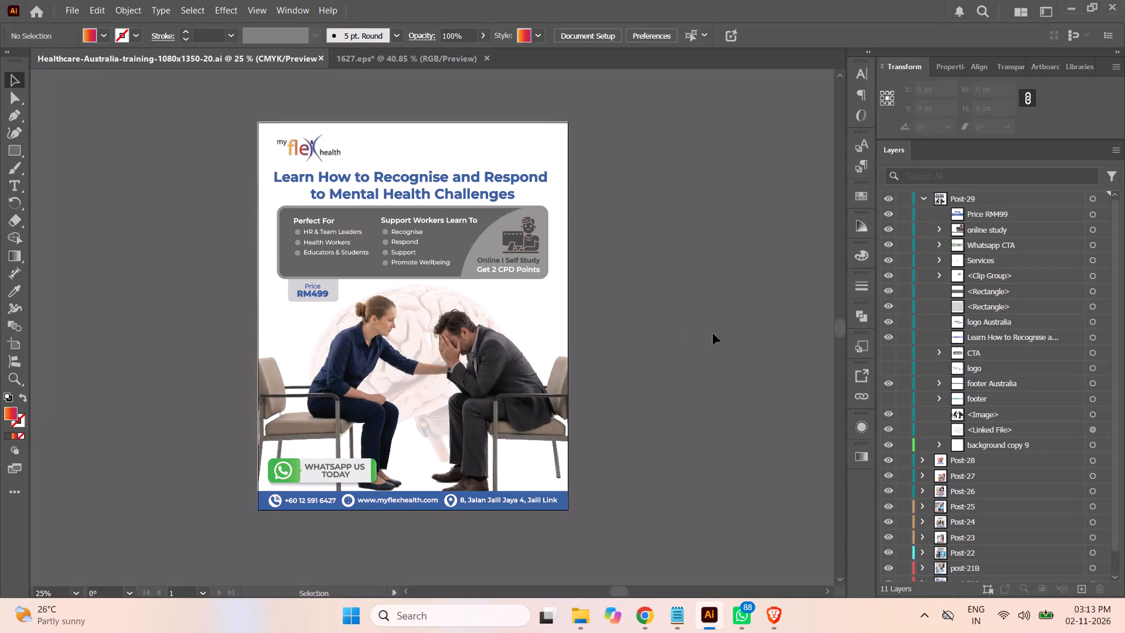
# Reorder the Price RM499 text within Post-29 so it sits between the two rectangles in the stacking order, and select it.
pyautogui.click(701, 310)
pyautogui.hotkey('ctrl', '=')
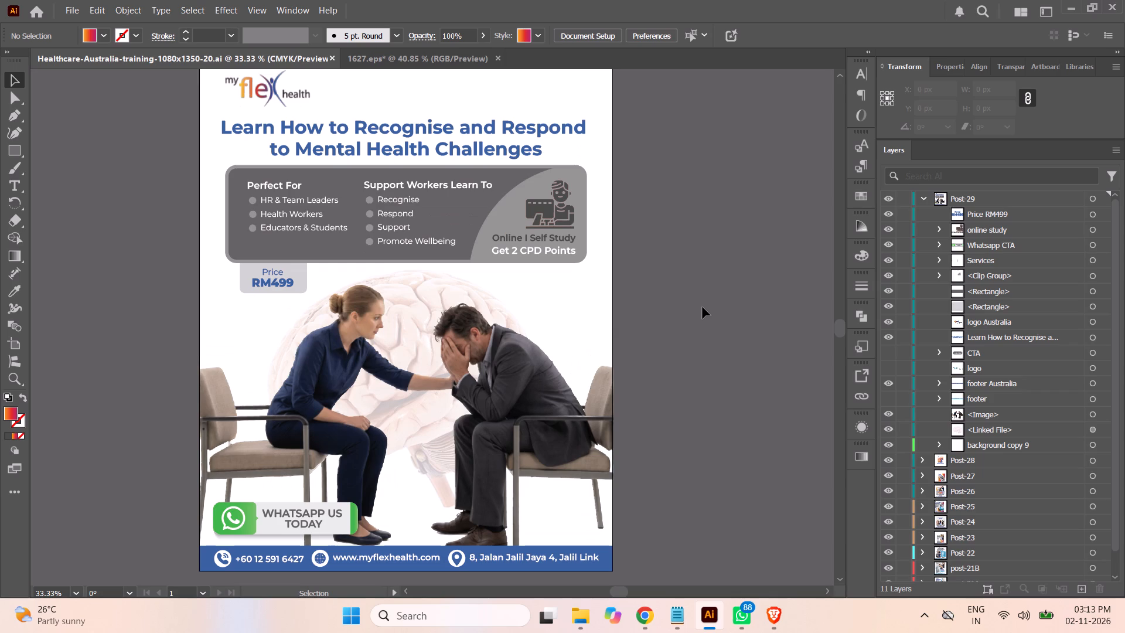
pyautogui.scroll(3, 667, 241)
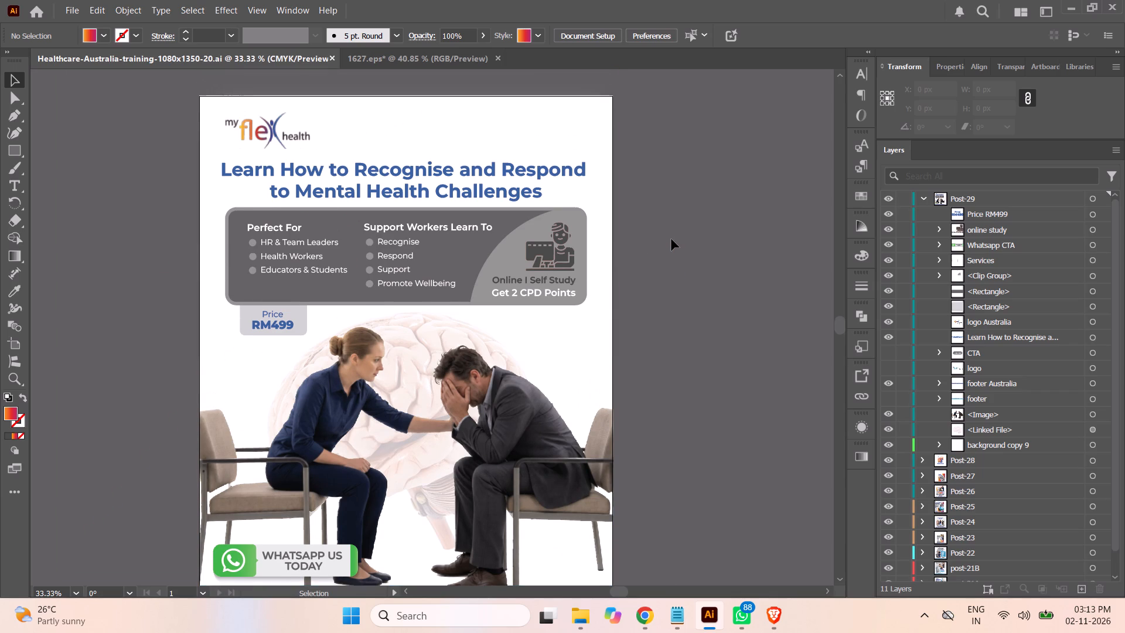
pyautogui.scroll(1, 672, 239)
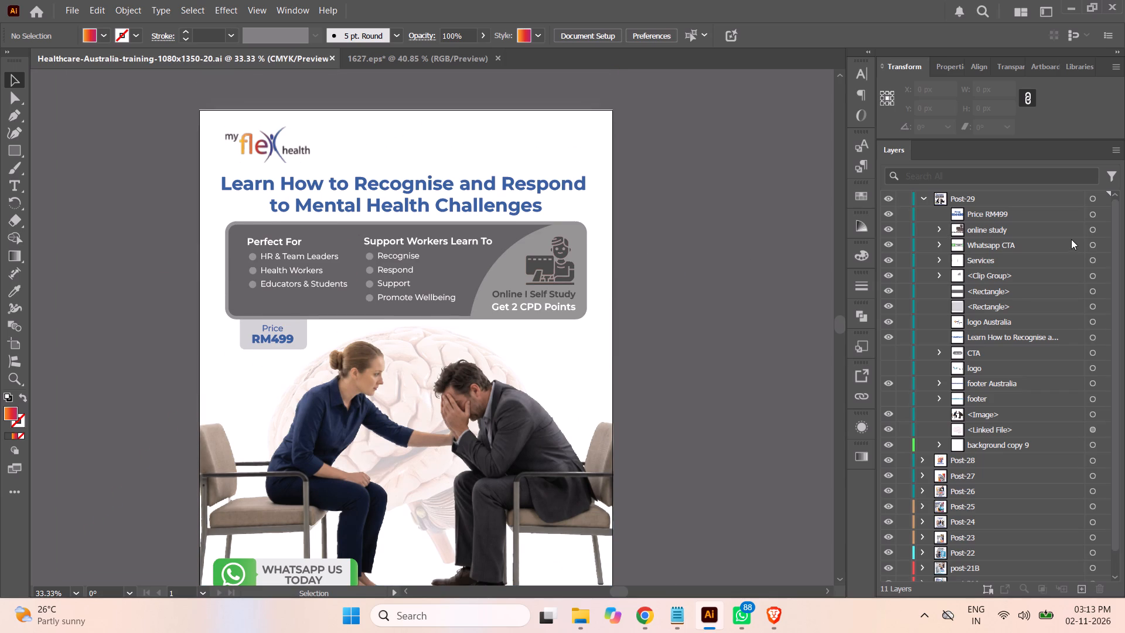
pyautogui.click(1013, 213)
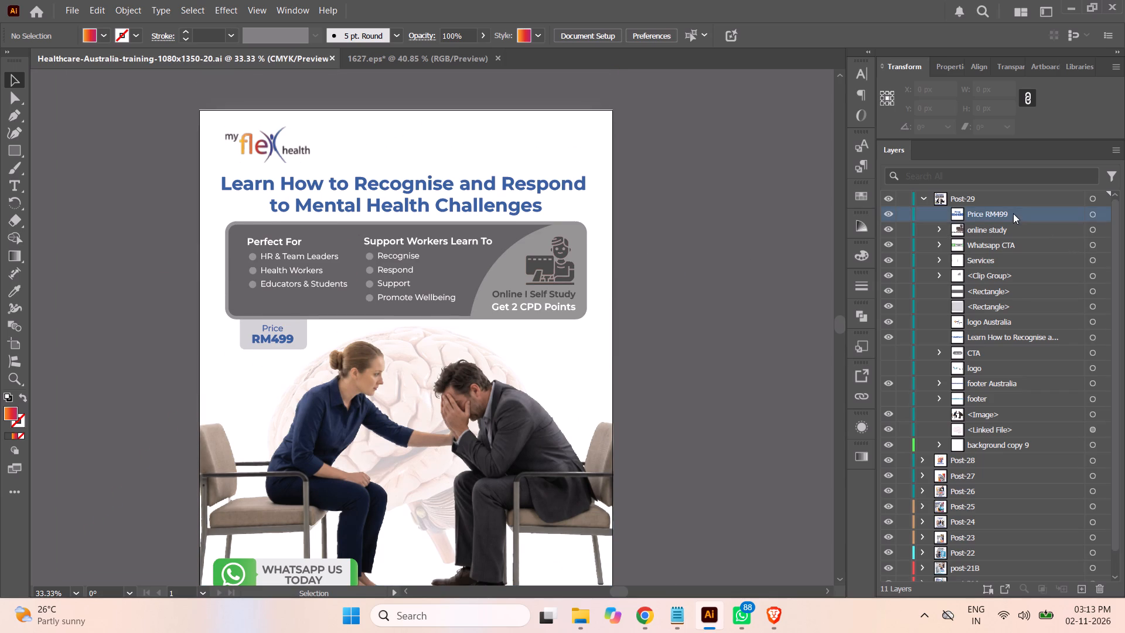
pyautogui.moveTo(1013, 213); pyautogui.dragTo(1019, 281)
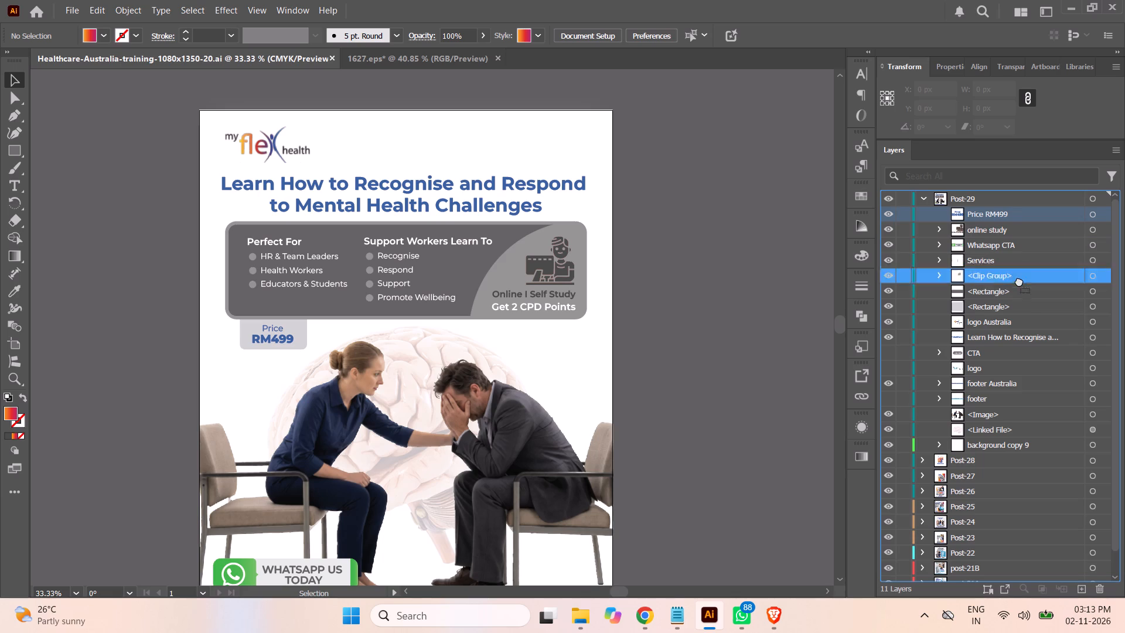
pyautogui.moveTo(1019, 281); pyautogui.dragTo(1015, 301)
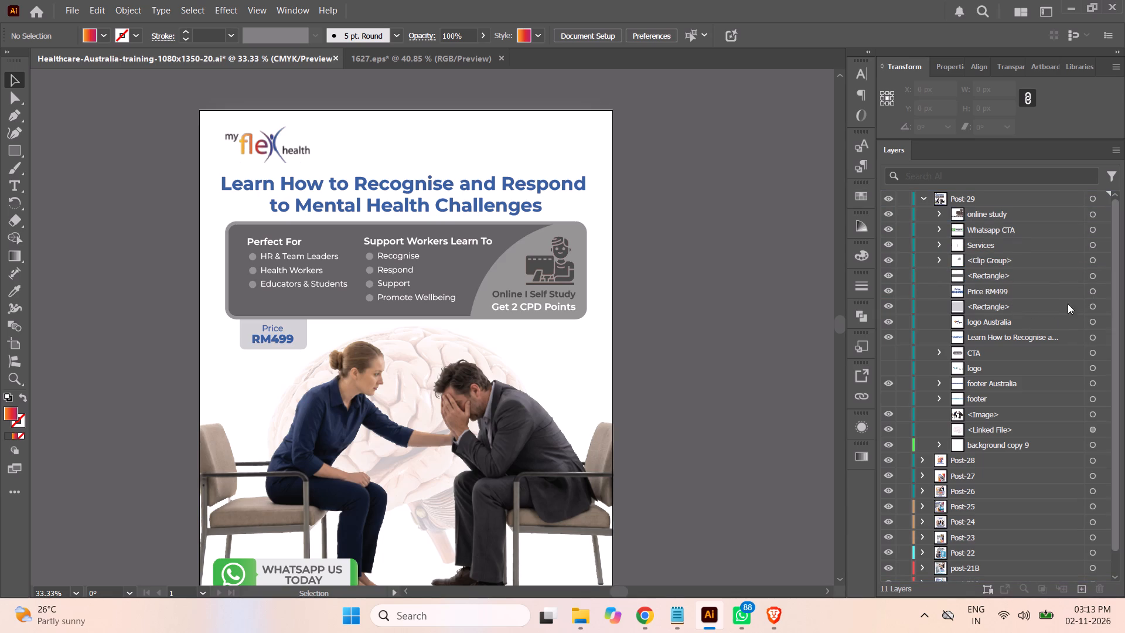
pyautogui.click(1089, 295)
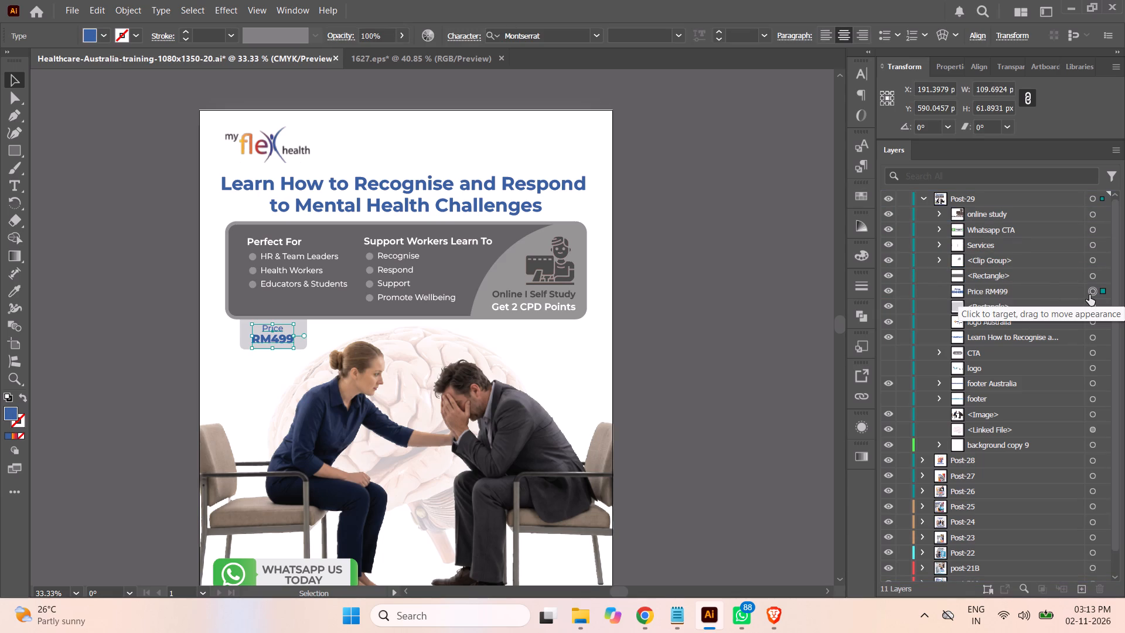
# Deselect the price text and examine the full Post-29 layout from the logo to the footer.
pyautogui.click(731, 280)
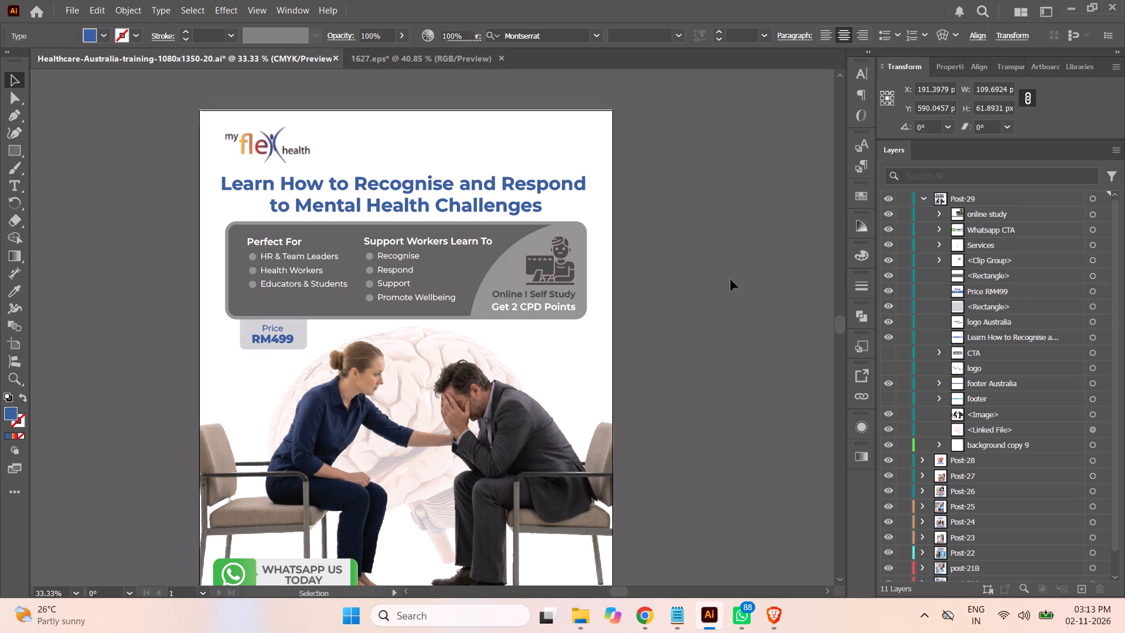
pyautogui.scroll(-4, 731, 280)
pyautogui.scroll(1, 731, 280)
pyautogui.scroll(-1, 731, 280)
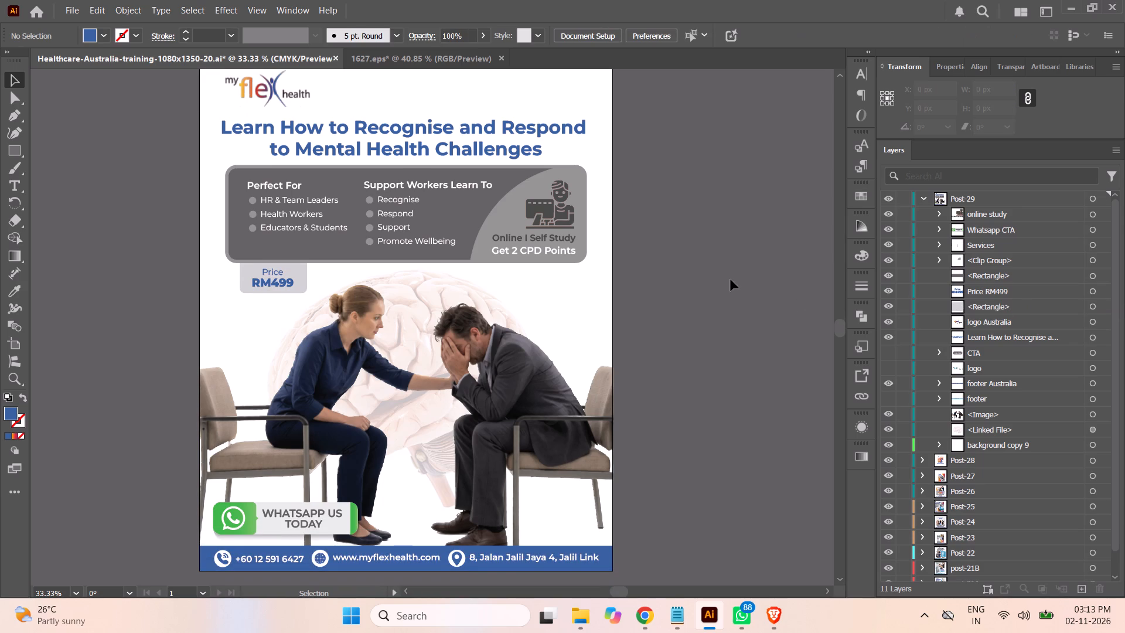
pyautogui.scroll(1, 731, 280)
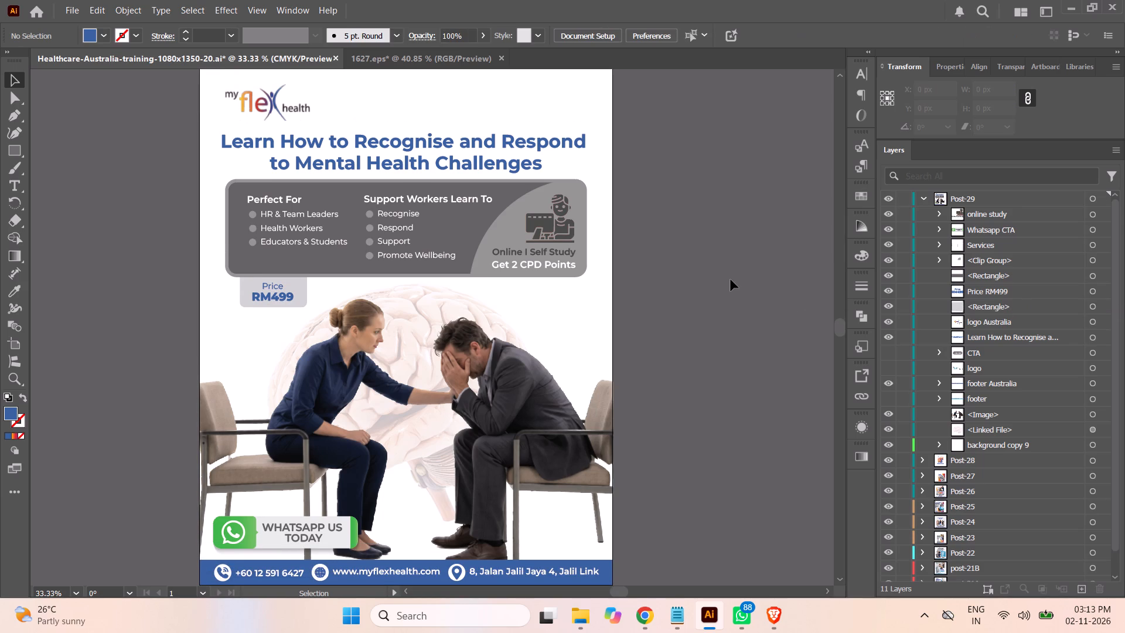
pyautogui.scroll(-1, 731, 280)
pyautogui.scroll(1, 731, 280)
pyautogui.scroll(-1, 731, 280)
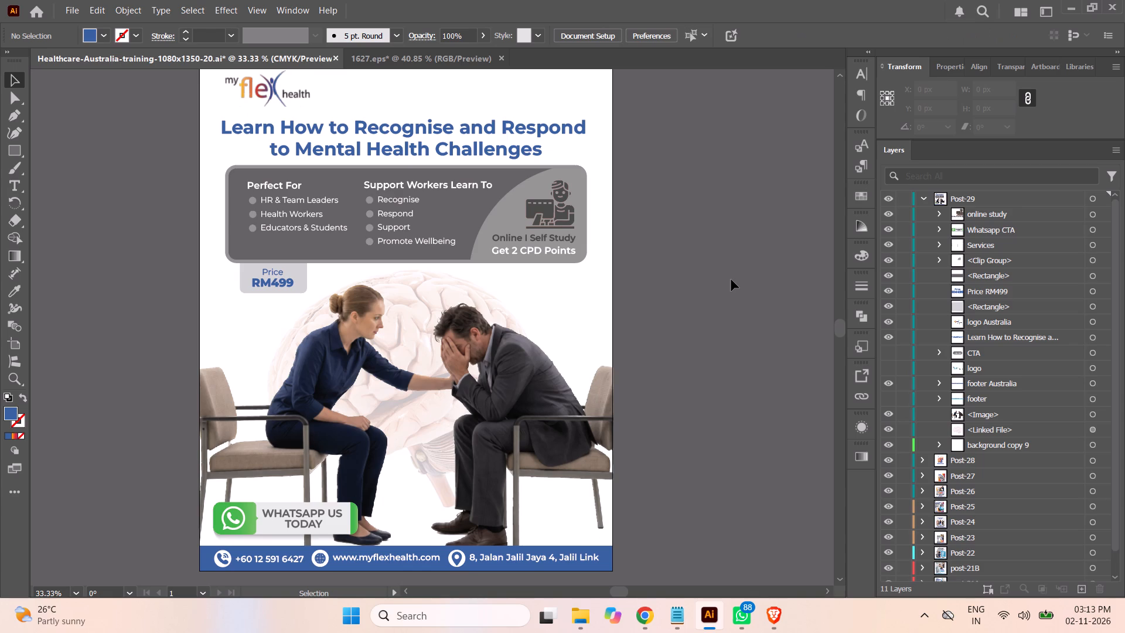
# Scale the Whatsapp CTA group down to about 281 × 73 px and move it to the artboard's right side, just above the footer.
pyautogui.click(1093, 232)
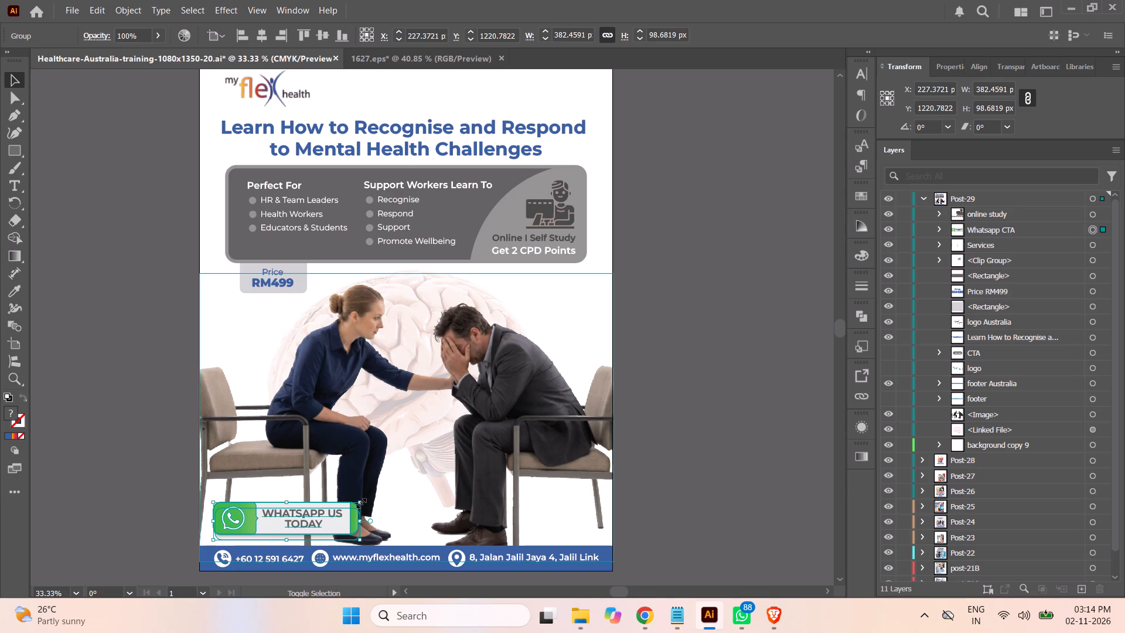
pyautogui.keyDown('shift'); pyautogui.moveTo(360, 502); pyautogui.dragTo(354, 512); pyautogui.keyUp('shift')
pyautogui.moveTo(306, 529); pyautogui.dragTo(584, 525)
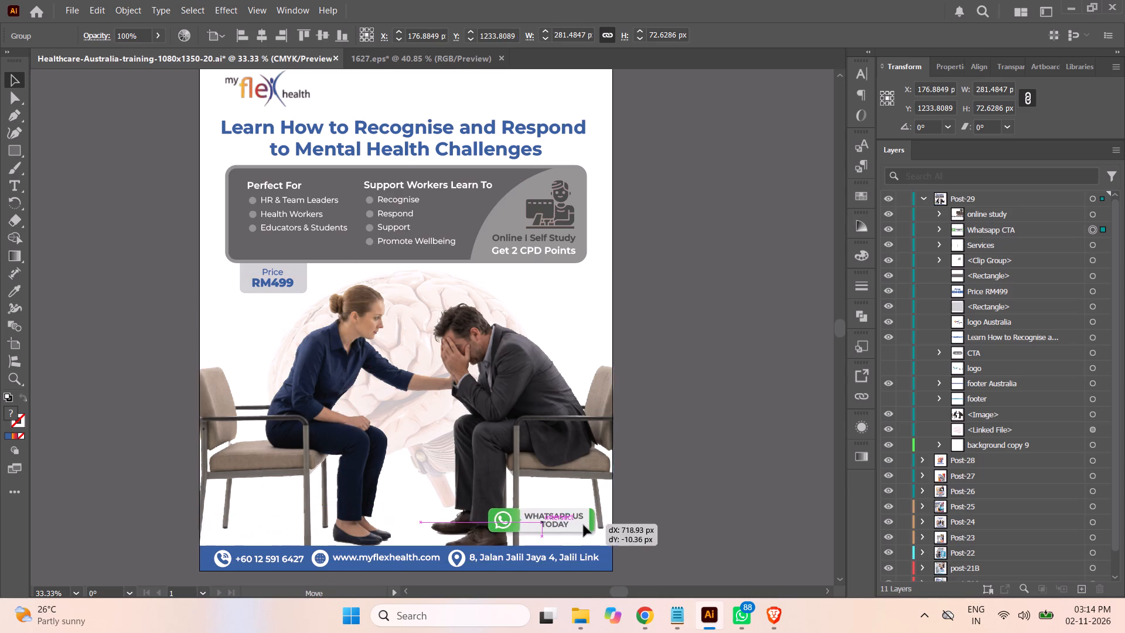
pyautogui.moveTo(584, 525); pyautogui.dragTo(587, 529)
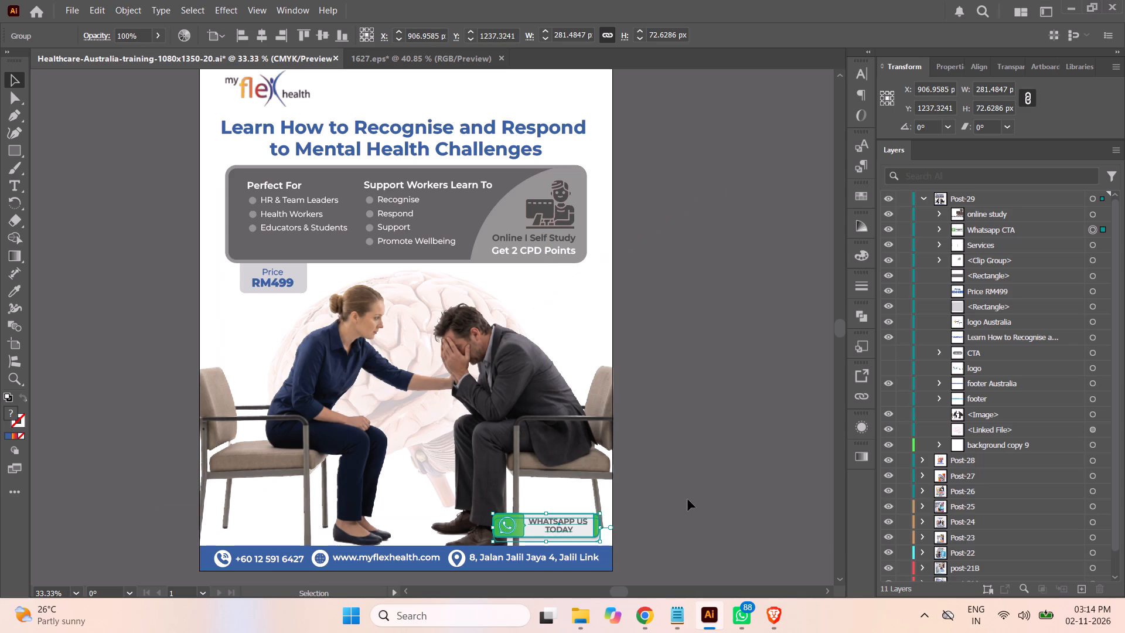
pyautogui.press('Return')
pyautogui.click(653, 421)
pyautogui.click(747, 417)
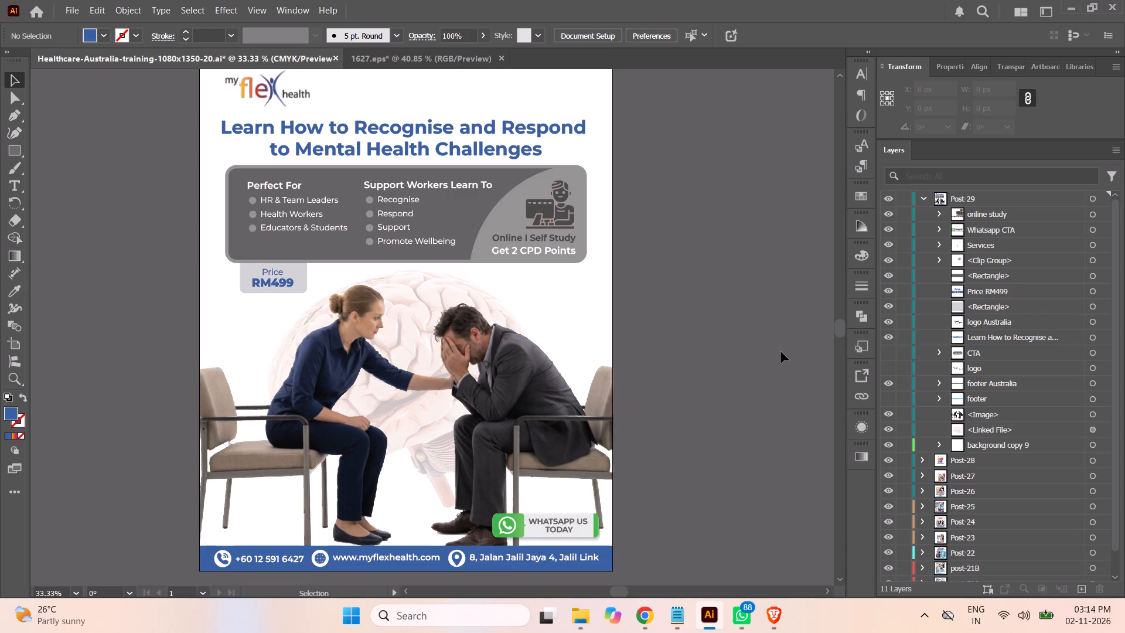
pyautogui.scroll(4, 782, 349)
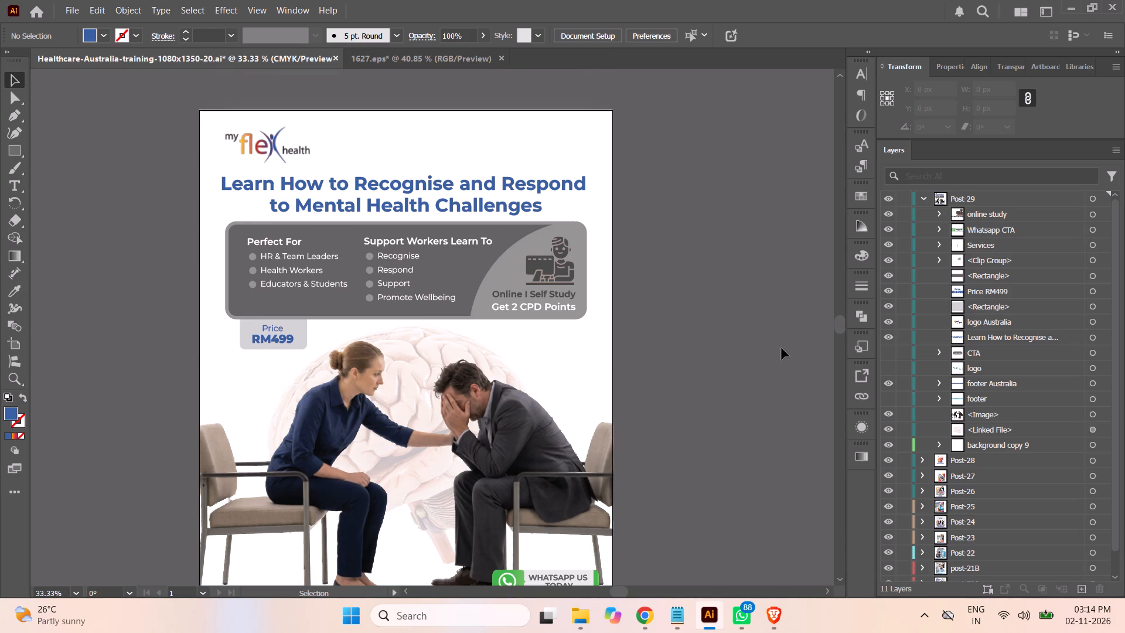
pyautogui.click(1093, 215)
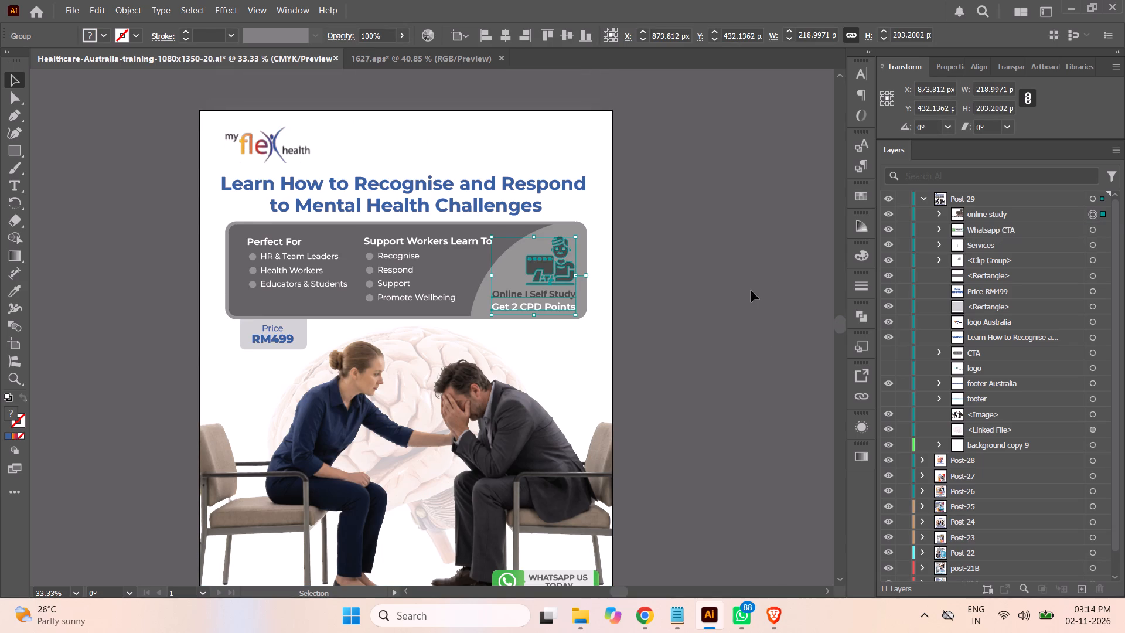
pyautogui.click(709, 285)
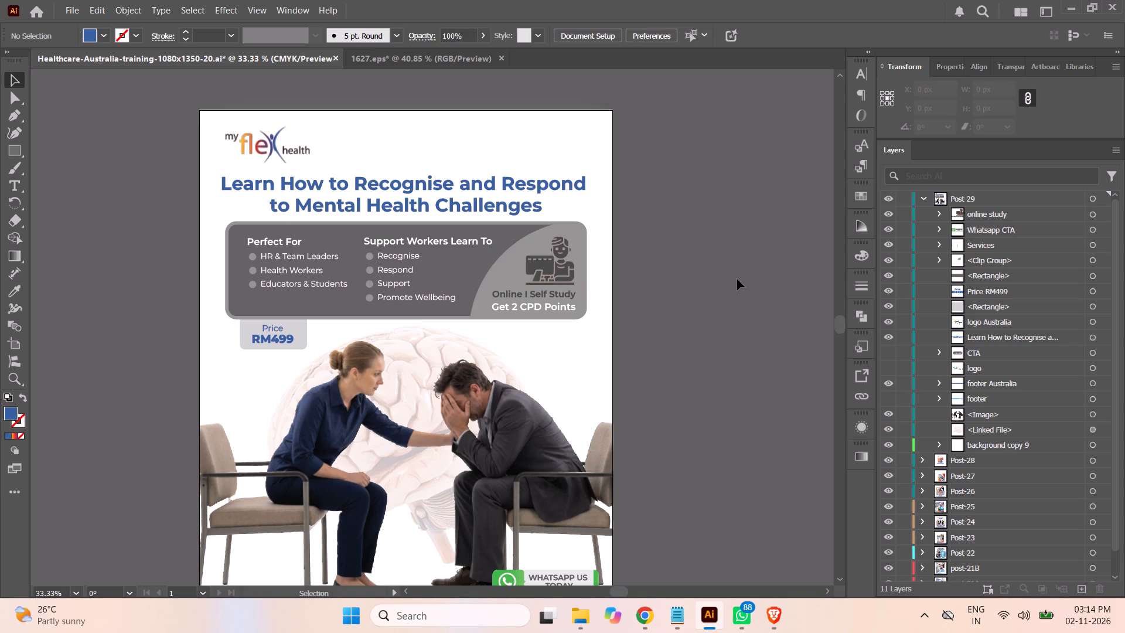
# Look over the social media banners in 1627.eps, and switch to the Data folder in File Explorer.
pyautogui.click(408, 57)
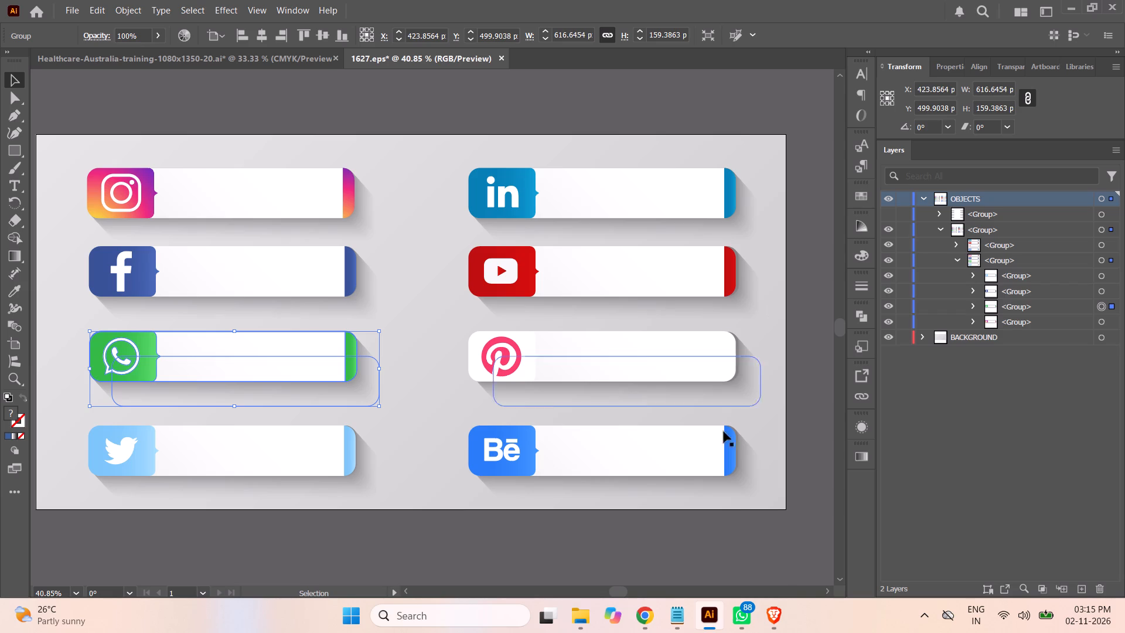
pyautogui.click(576, 621)
pyautogui.click(572, 6)
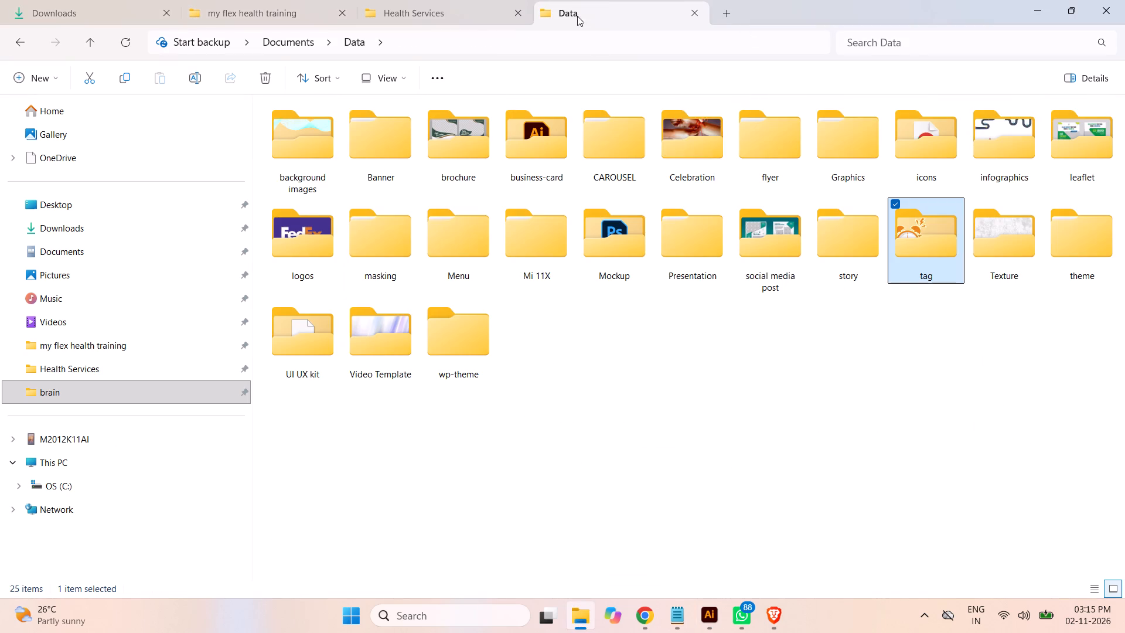
# Open the black-friday-ribbons EPS from the tag folder in File Explorer, examine its ribbon designs in Illustrator, and close it.
pyautogui.doubleClick(933, 249)
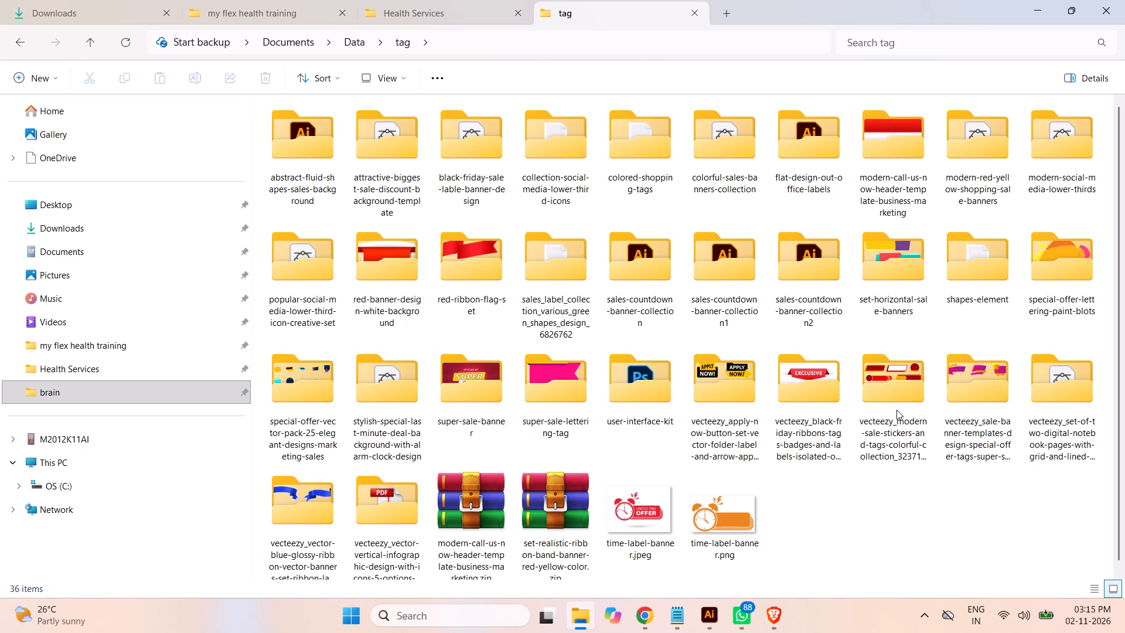
pyautogui.doubleClick(816, 397)
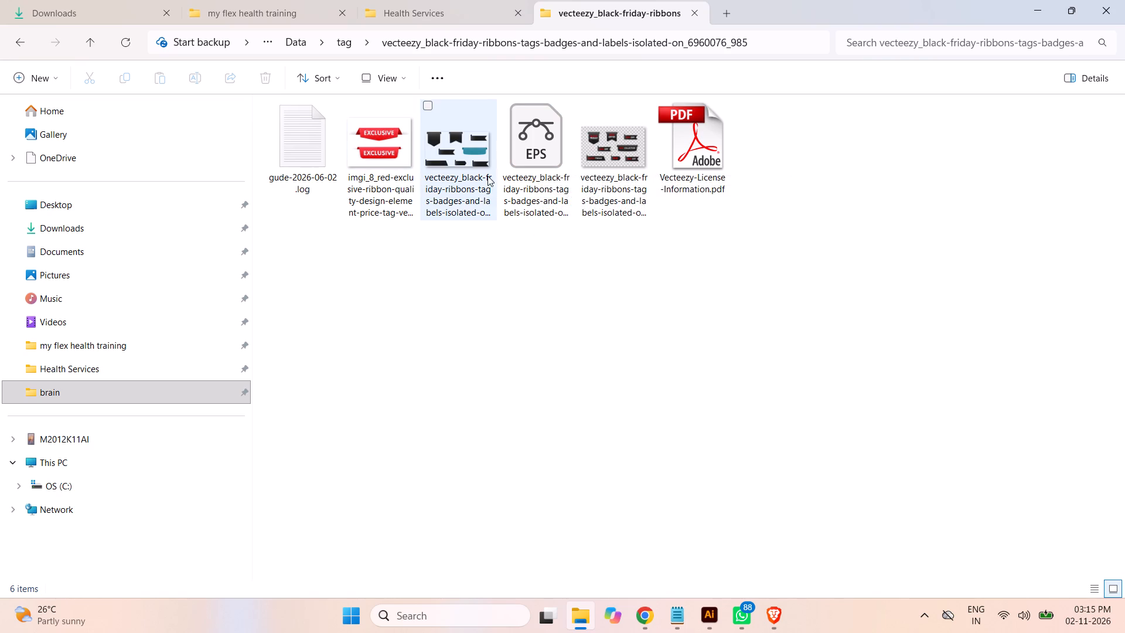
pyautogui.doubleClick(523, 159)
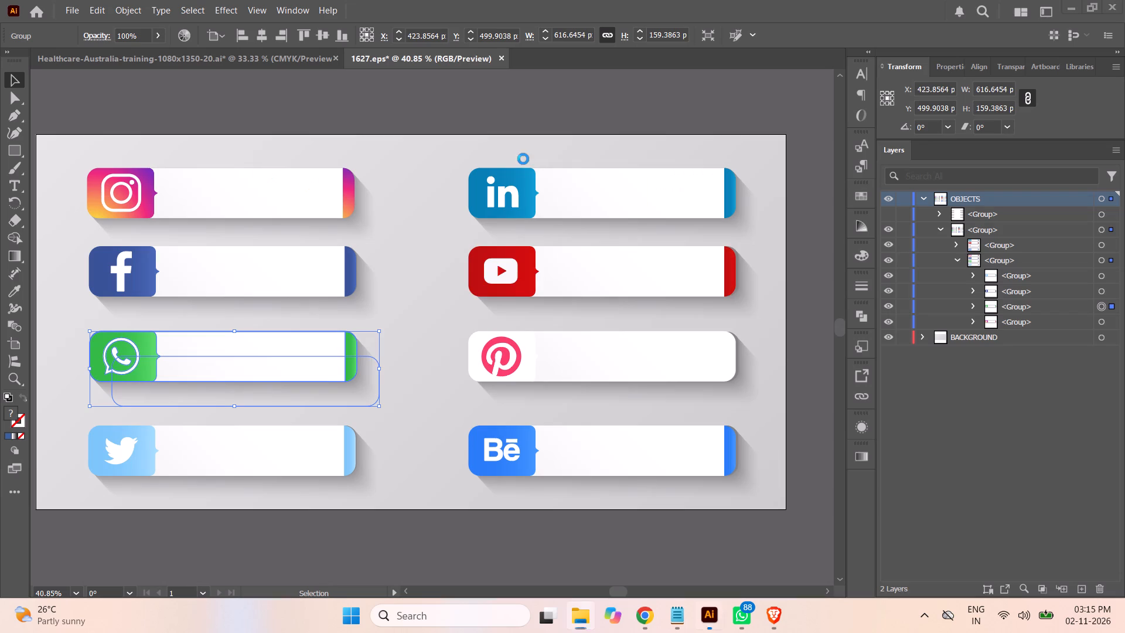
pyautogui.click(636, 328)
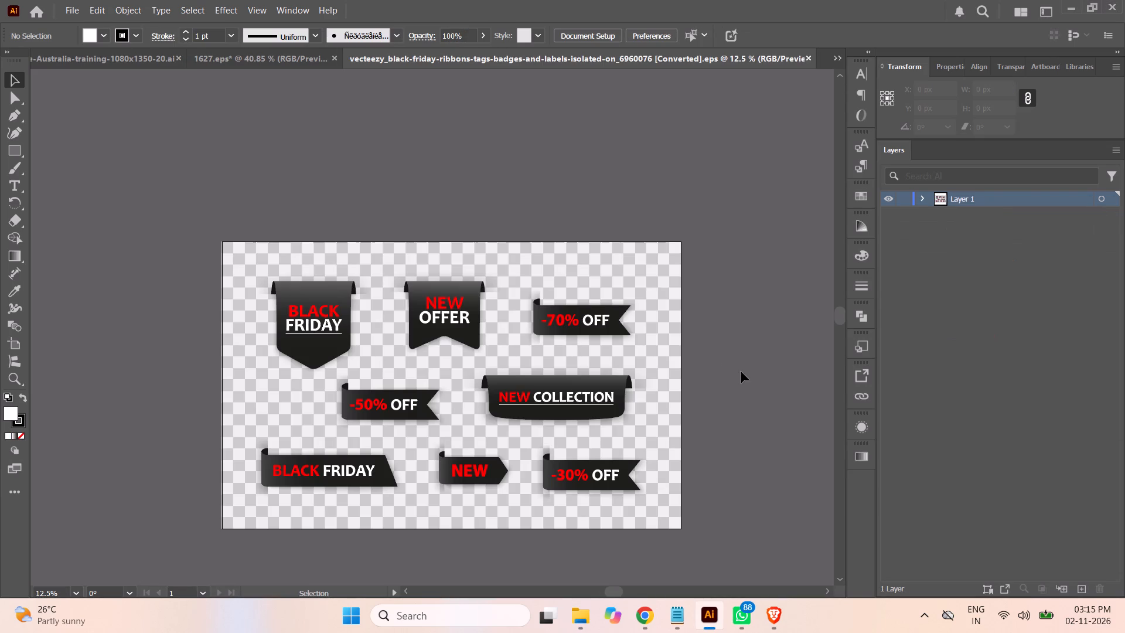
pyautogui.click(809, 59)
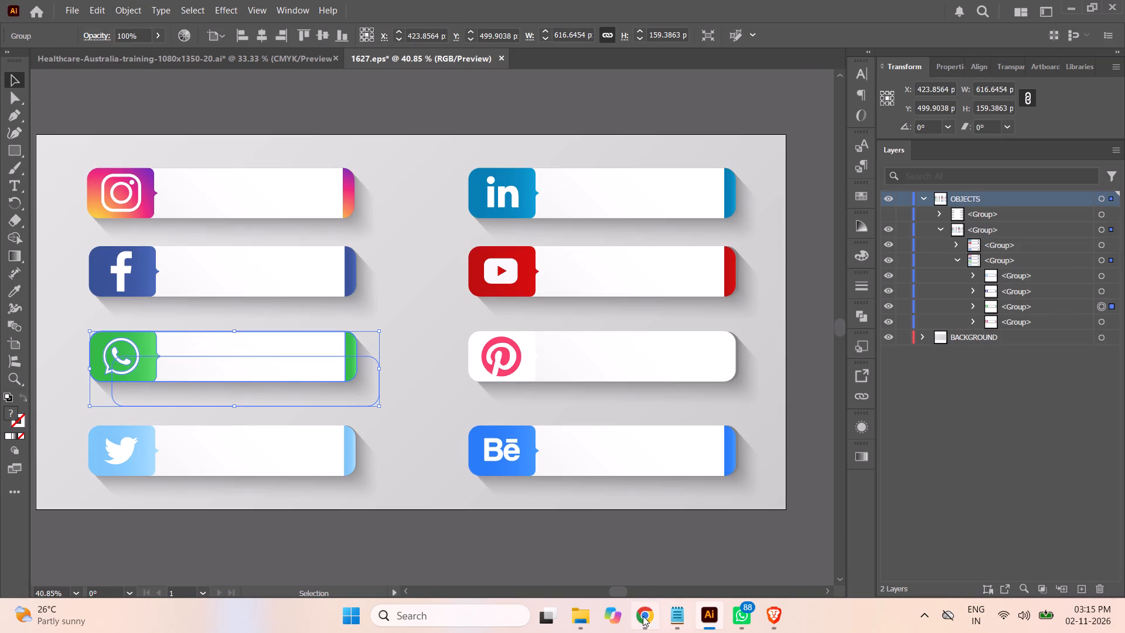
# Return to File Explorer's tag folder and open the modern-sale-stickers-and-tags colorful collection EPS in Illustrator.
pyautogui.click(586, 616)
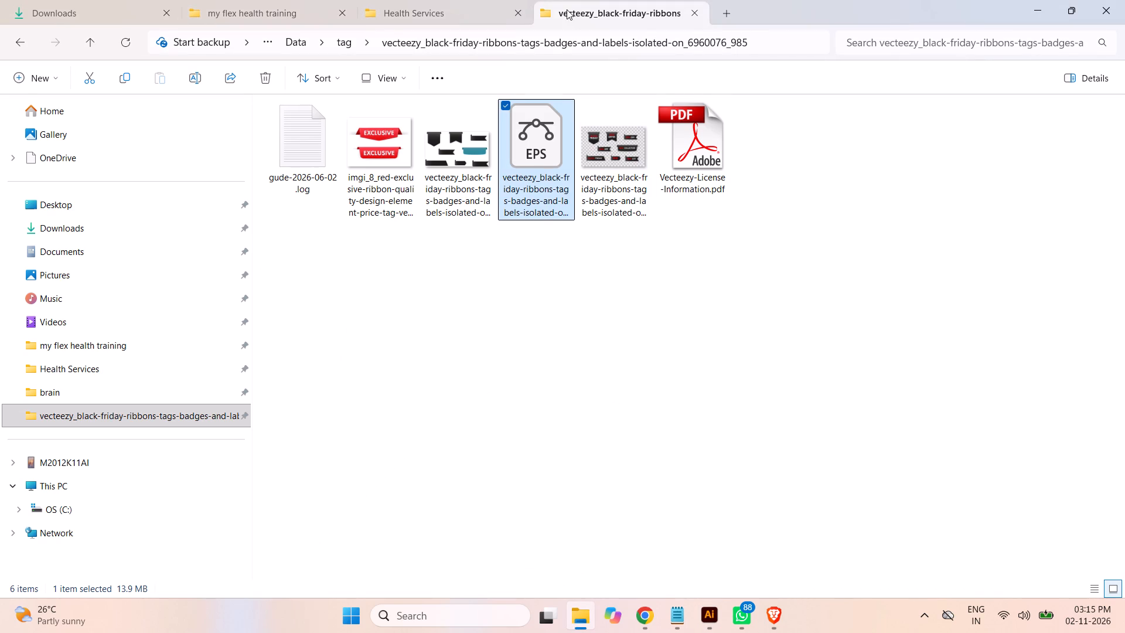
pyautogui.click(342, 40)
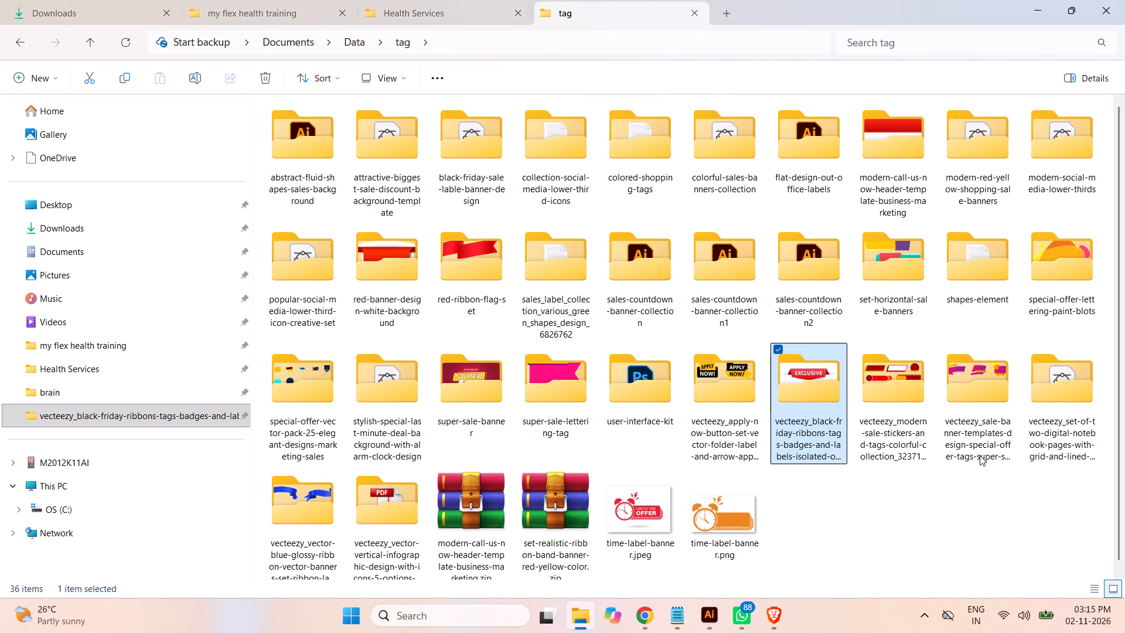
pyautogui.doubleClick(915, 398)
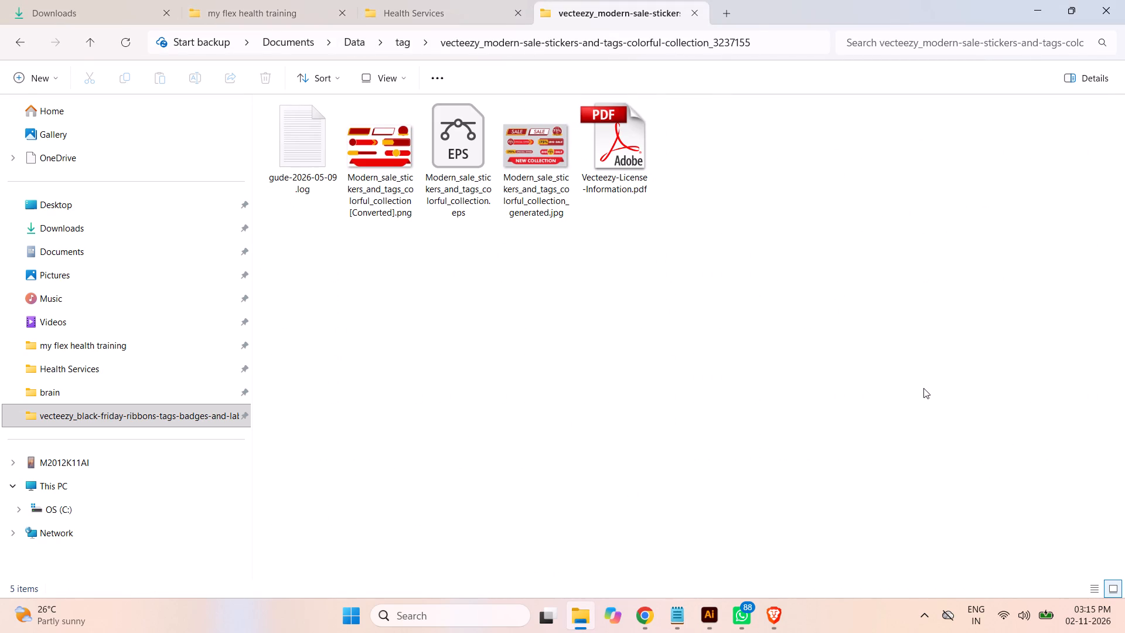
pyautogui.doubleClick(471, 158)
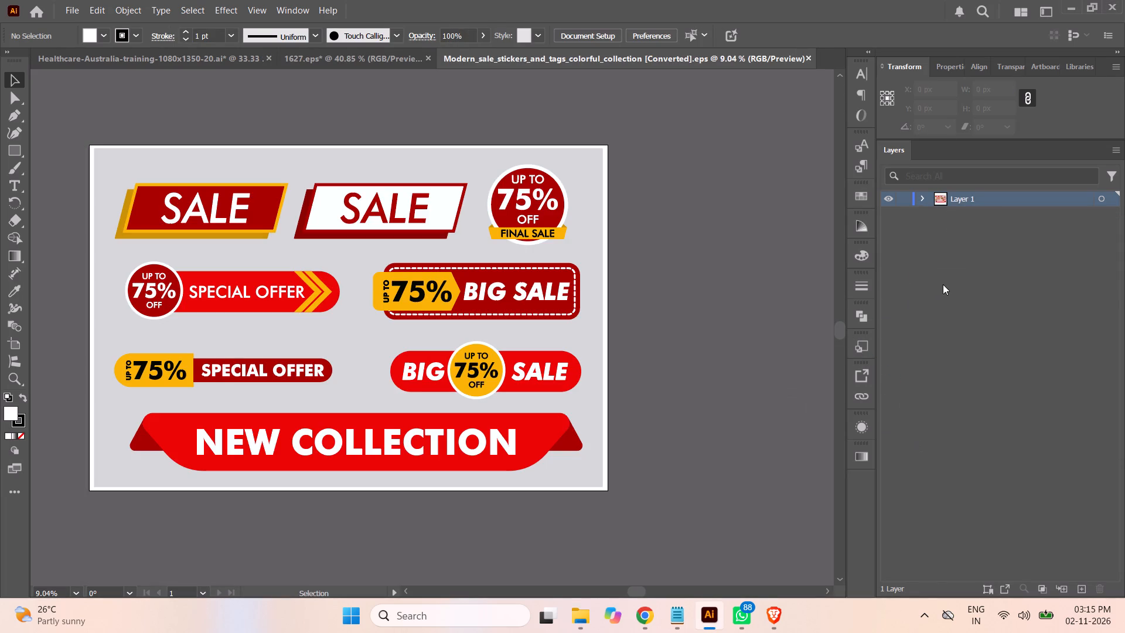
# Copy the three paths that form the red NEW COLLECTION ribbon, leaving out its lettering.
pyautogui.click(921, 199)
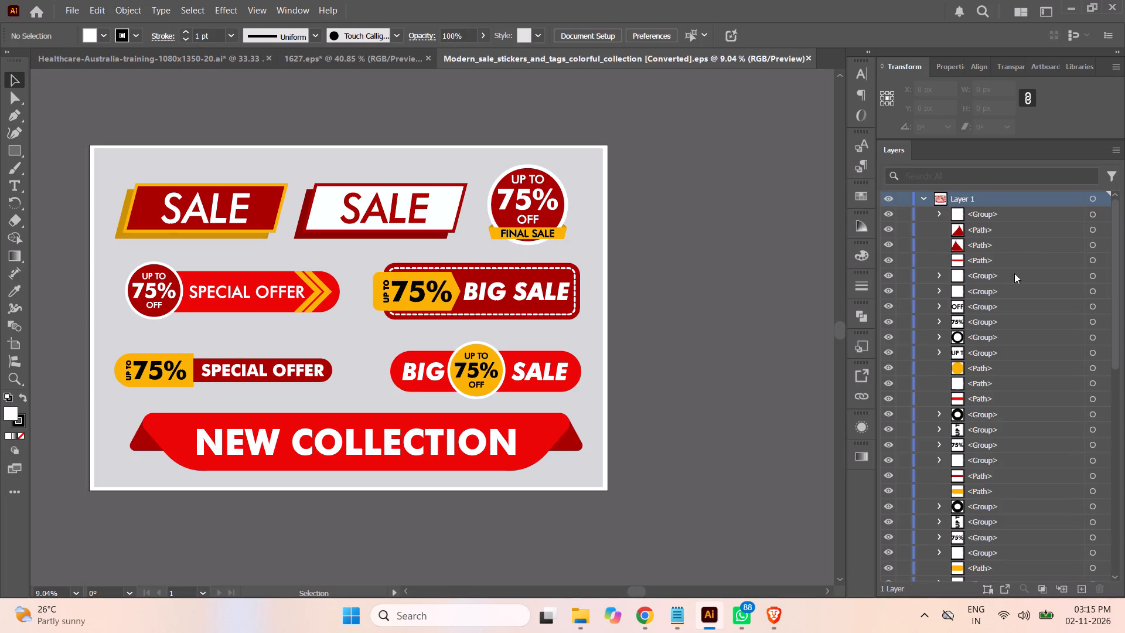
pyautogui.click(887, 246)
pyautogui.click(887, 246)
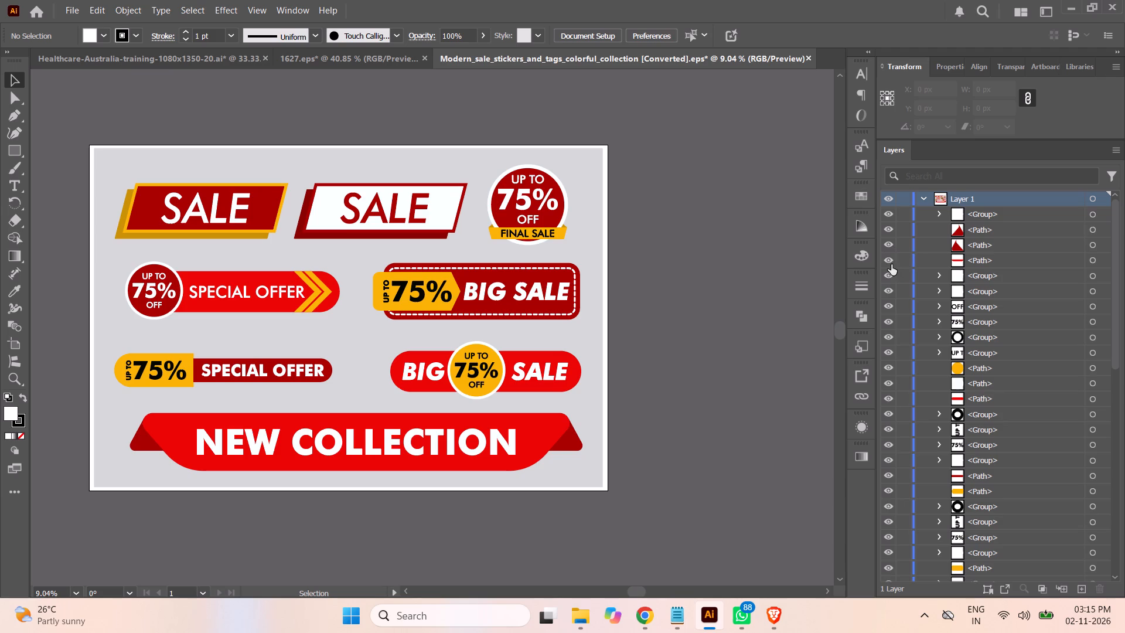
pyautogui.click(886, 261)
pyautogui.click(886, 261)
pyautogui.click(1092, 230)
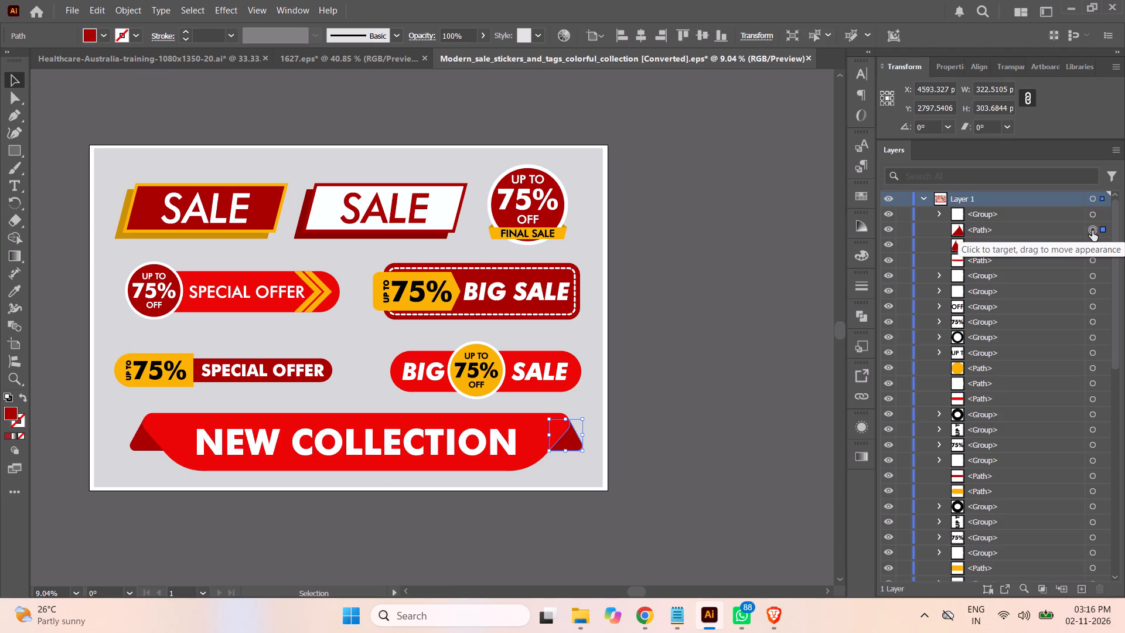
pyautogui.keyDown('shift'); pyautogui.click(1091, 247); pyautogui.keyUp('shift')
pyautogui.keyDown('shift'); pyautogui.click(1092, 258); pyautogui.keyUp('shift')
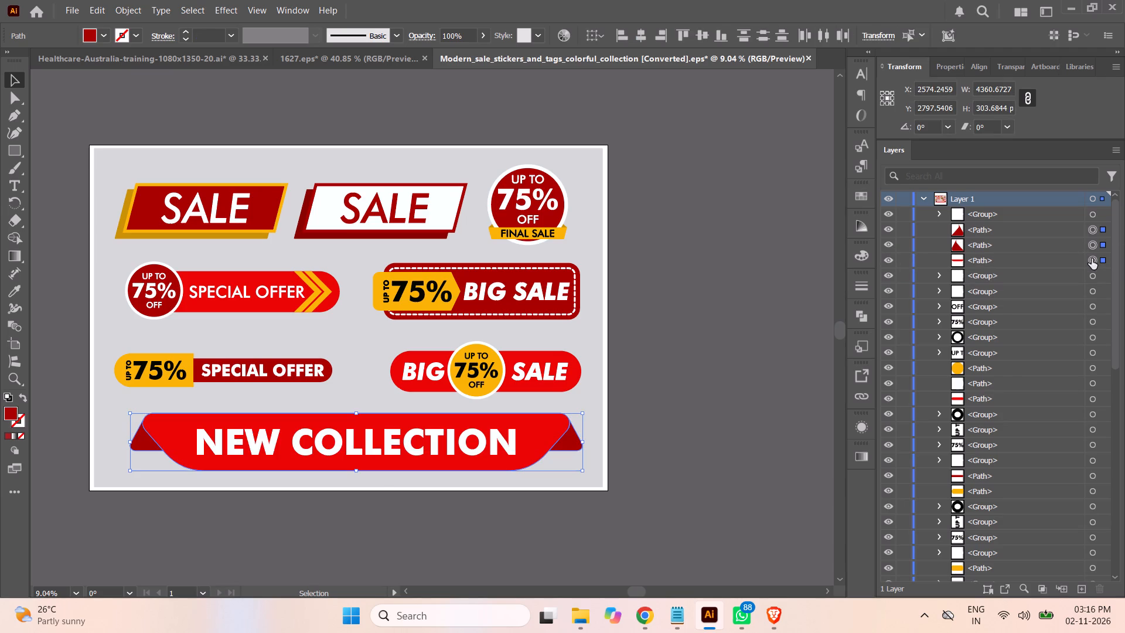
pyautogui.click(1041, 229)
pyautogui.keyDown('shift'); pyautogui.click(1017, 261); pyautogui.keyUp('shift')
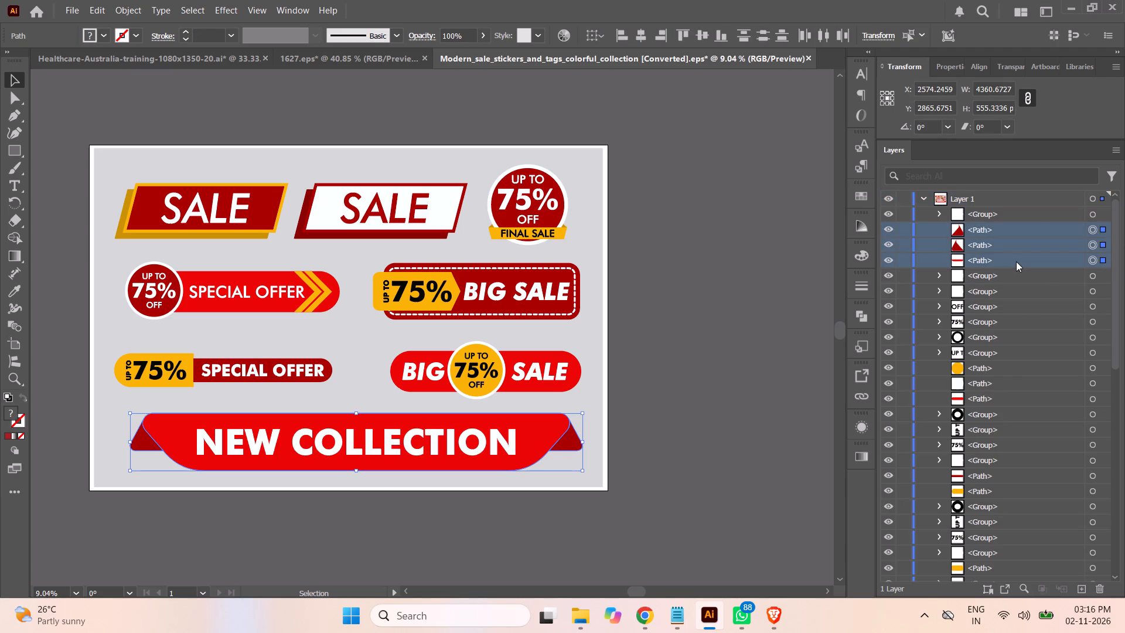
pyautogui.hotkey('ctrl', 'c')
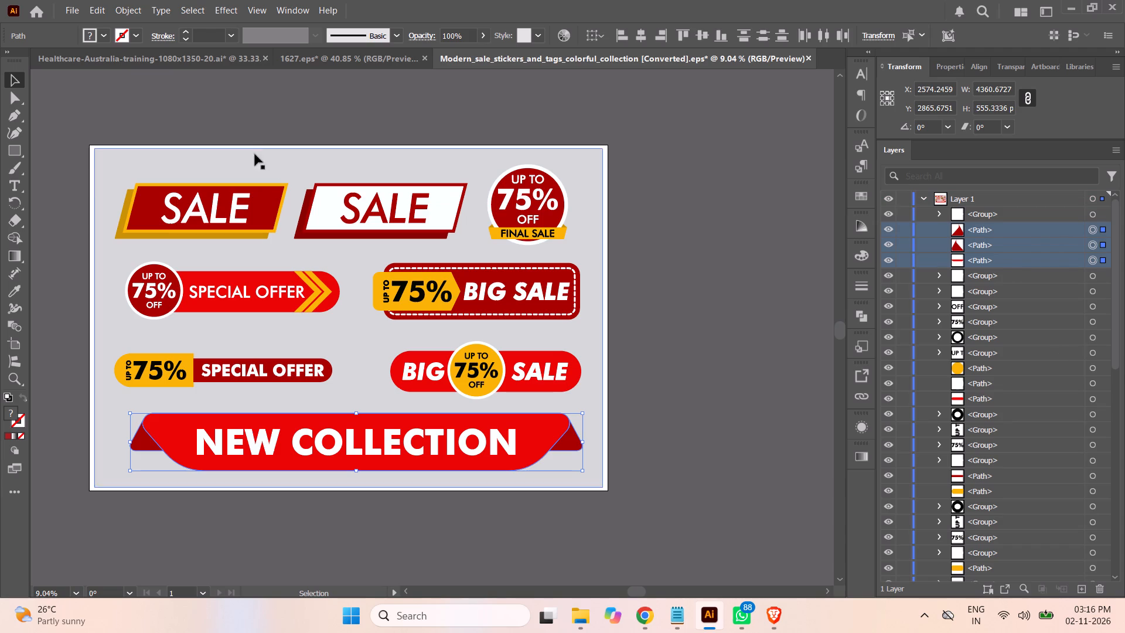
# Paste the copied ribbon paths into the Post-29 layer of the Healthcare-Australia-training document.
pyautogui.click(269, 60)
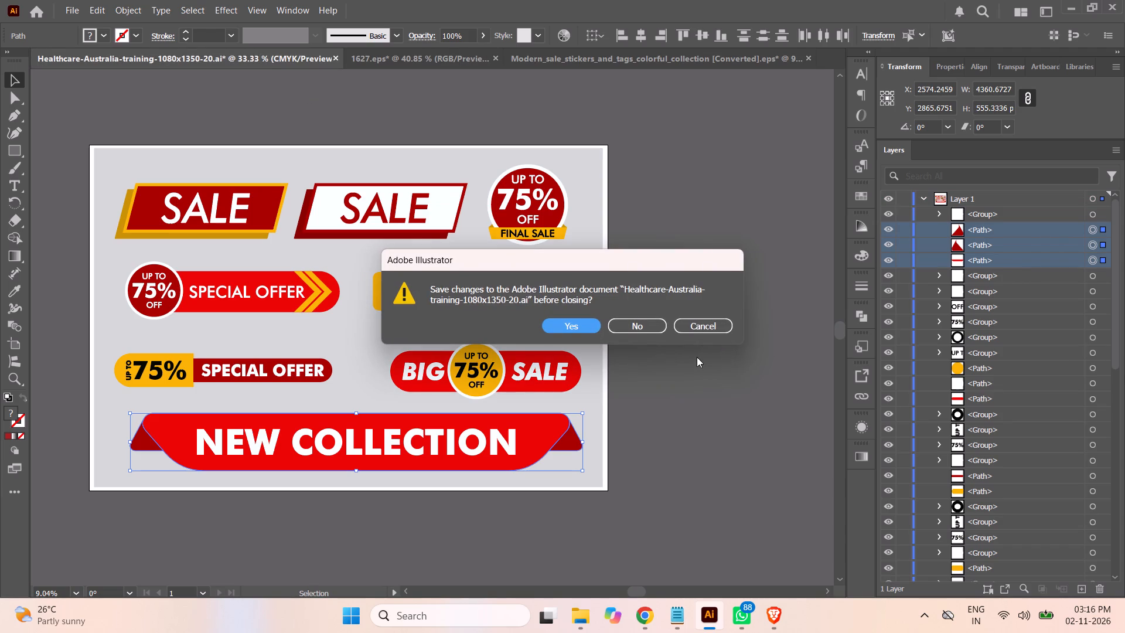
pyautogui.click(701, 329)
pyautogui.click(166, 59)
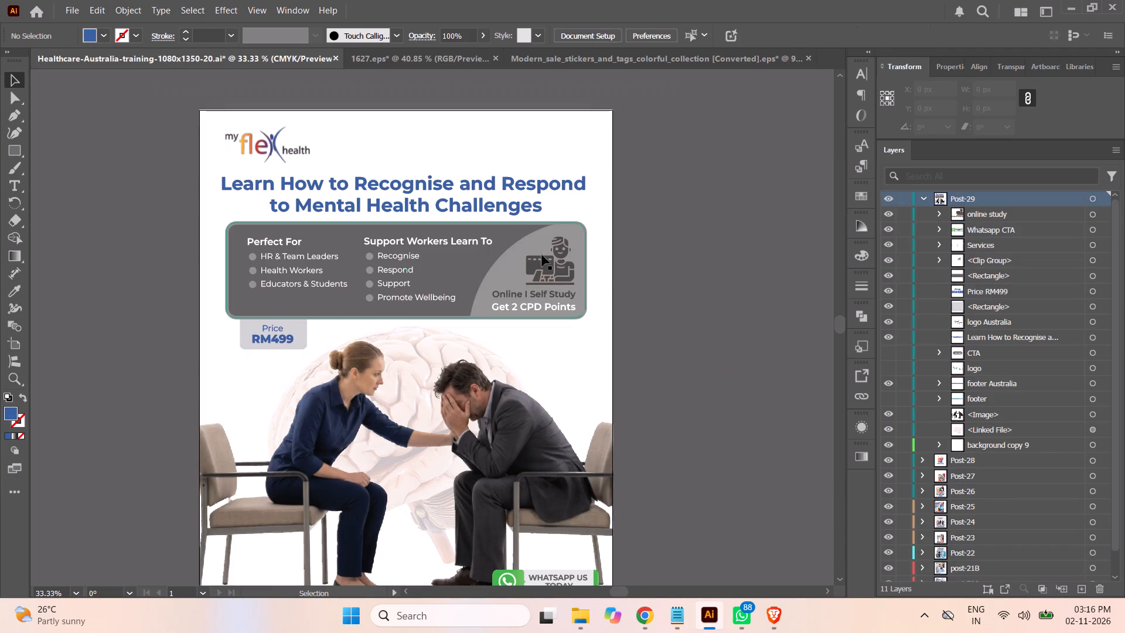
pyautogui.scroll(-2, 679, 341)
pyautogui.scroll(1, 708, 338)
pyautogui.scroll(-4, 714, 336)
pyautogui.scroll(1, 715, 336)
pyautogui.scroll(-1, 715, 336)
pyautogui.scroll(2, 720, 332)
pyautogui.scroll(-1, 720, 332)
pyautogui.scroll(1, 720, 332)
pyautogui.scroll(-2, 720, 331)
pyautogui.scroll(1, 722, 331)
pyautogui.scroll(-1, 722, 329)
pyautogui.scroll(1, 722, 329)
pyautogui.scroll(-2, 722, 329)
pyautogui.scroll(2, 722, 329)
pyautogui.scroll(-2, 722, 329)
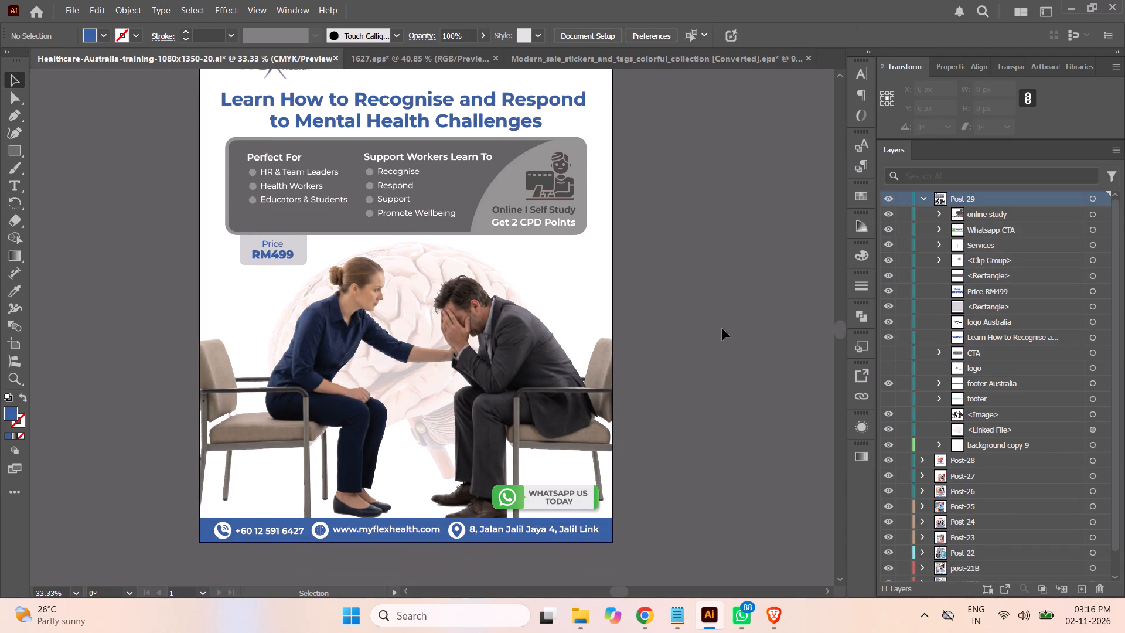
pyautogui.scroll(-4, 722, 329)
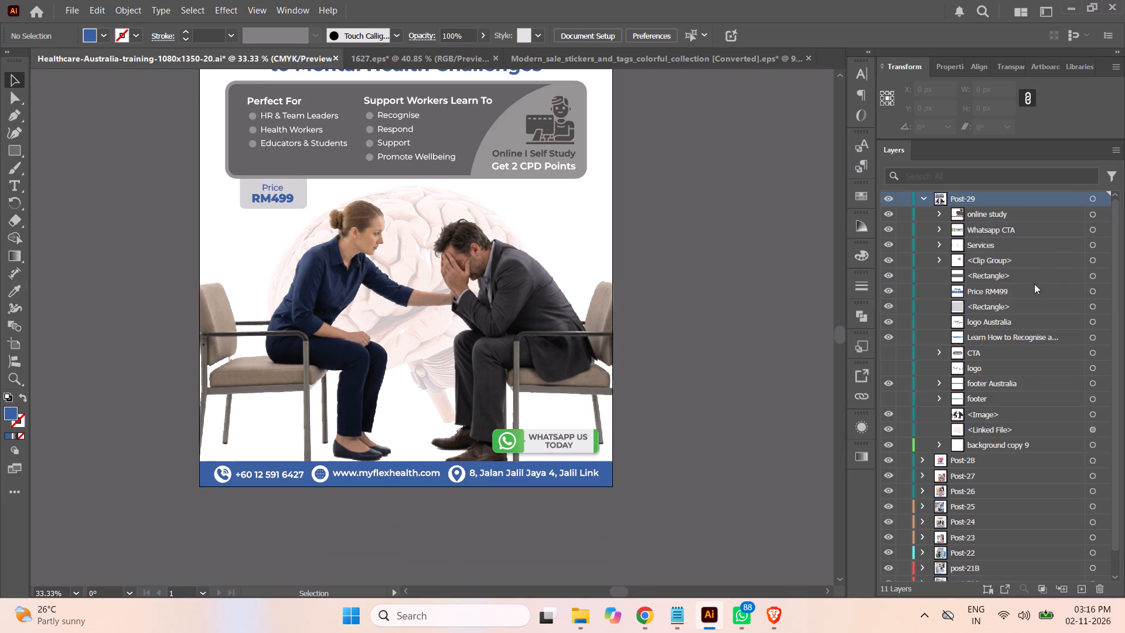
pyautogui.click(1092, 233)
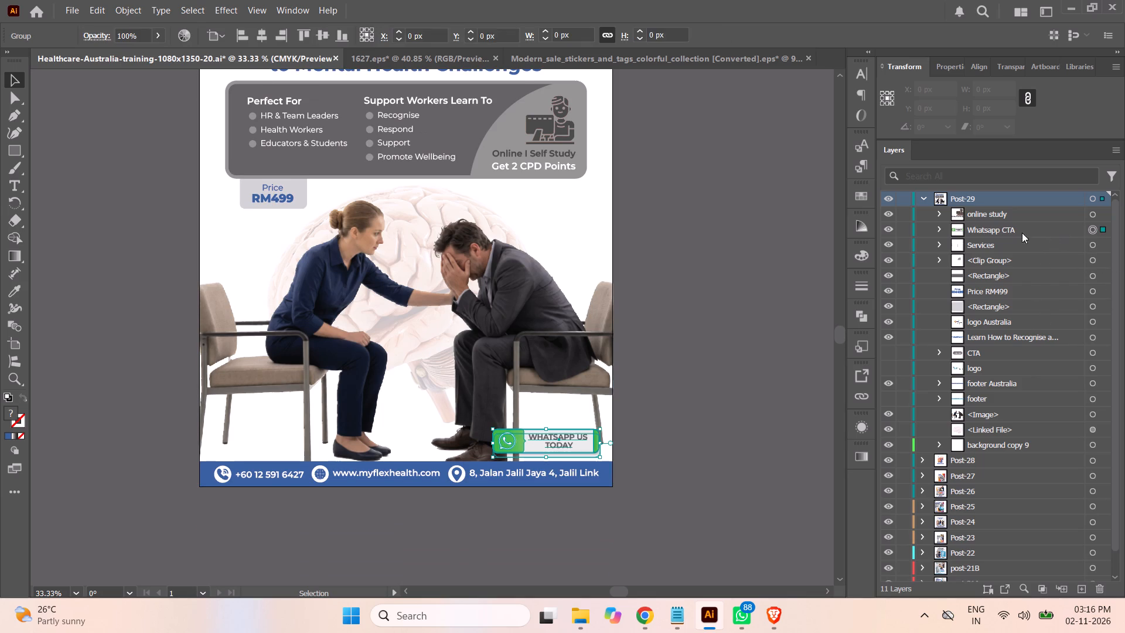
pyautogui.hotkey('ctrl', 'v')
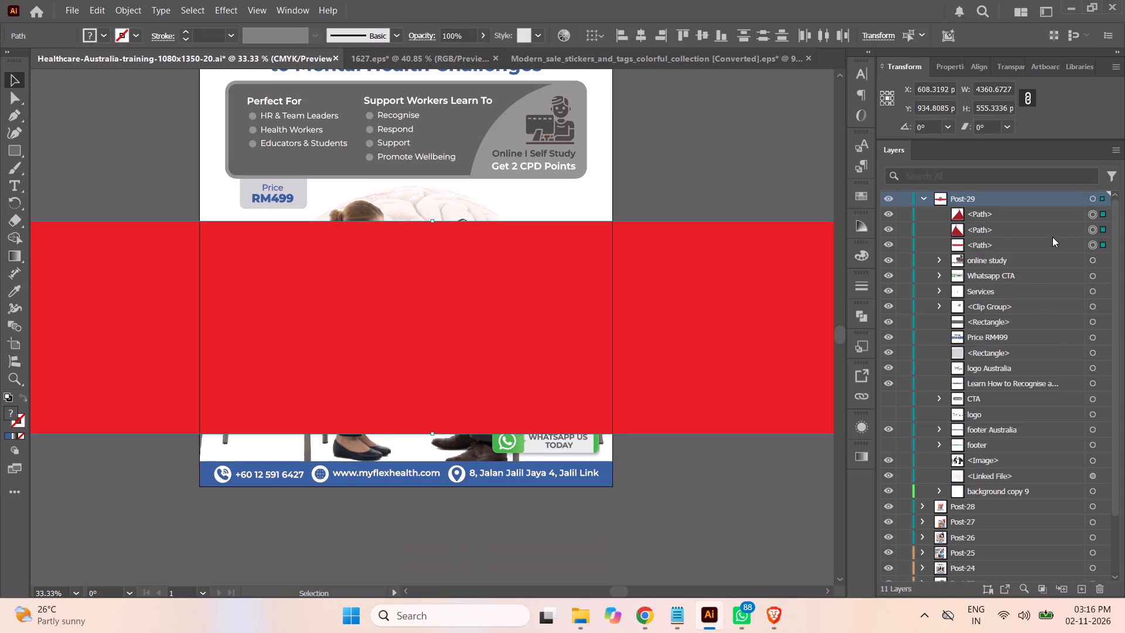
# Scale the pasted red ribbon proportionally down to about 384 px wide and 49 px high.
pyautogui.hotkey('ctrl', '-')
pyautogui.hotkey('ctrl', '-')
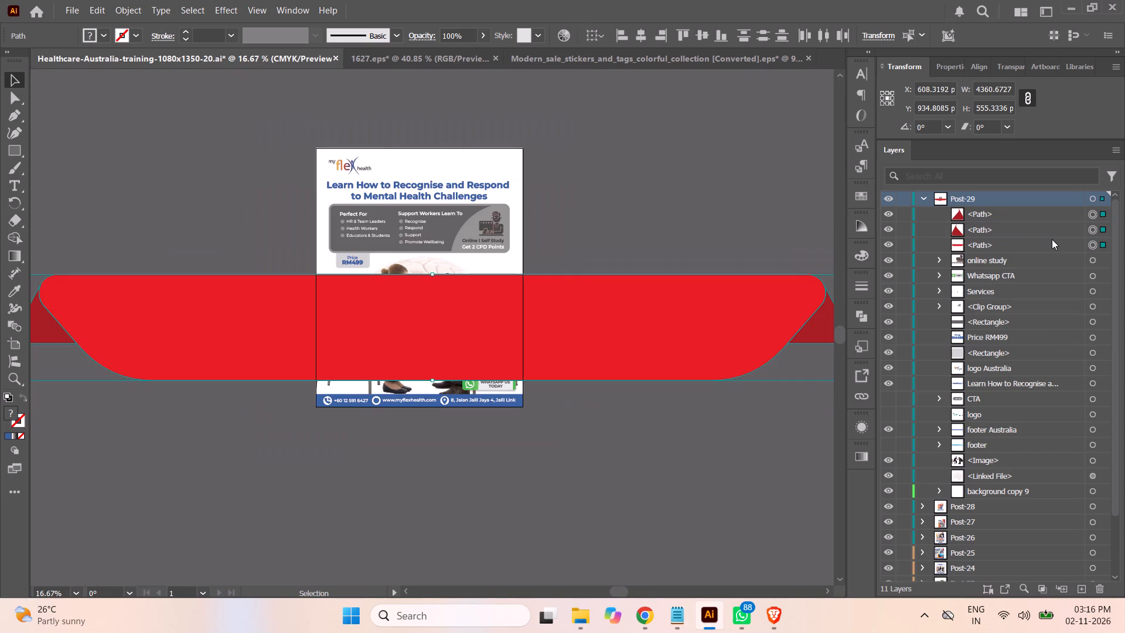
pyautogui.hotkey('ctrl', '-')
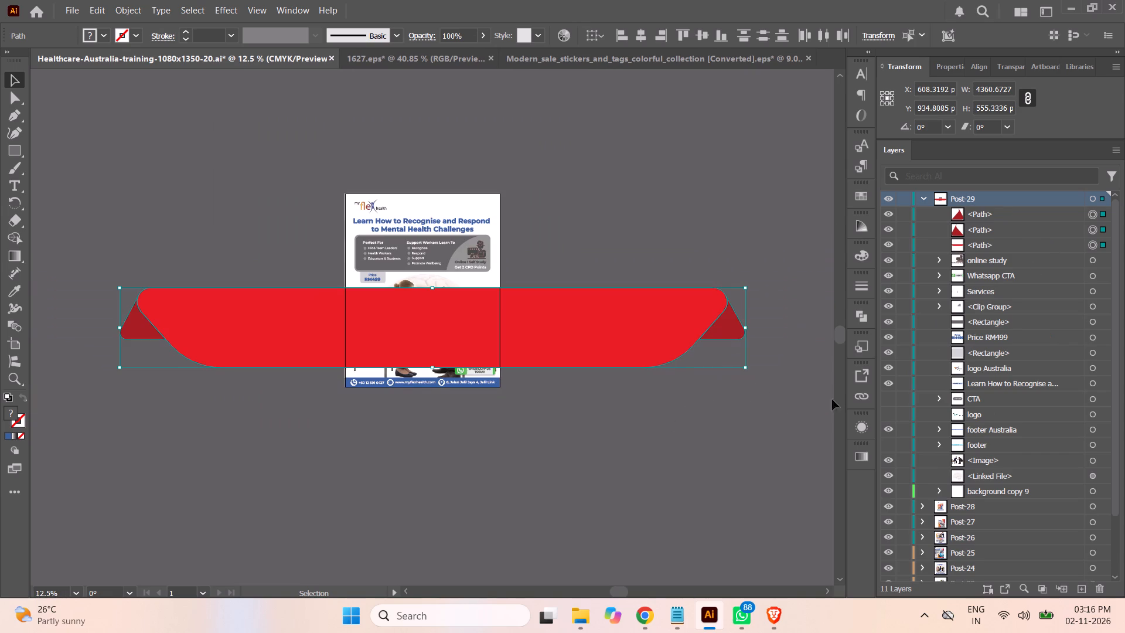
pyautogui.keyDown('shift'); pyautogui.moveTo(747, 367); pyautogui.dragTo(635, 355); pyautogui.keyUp('shift')
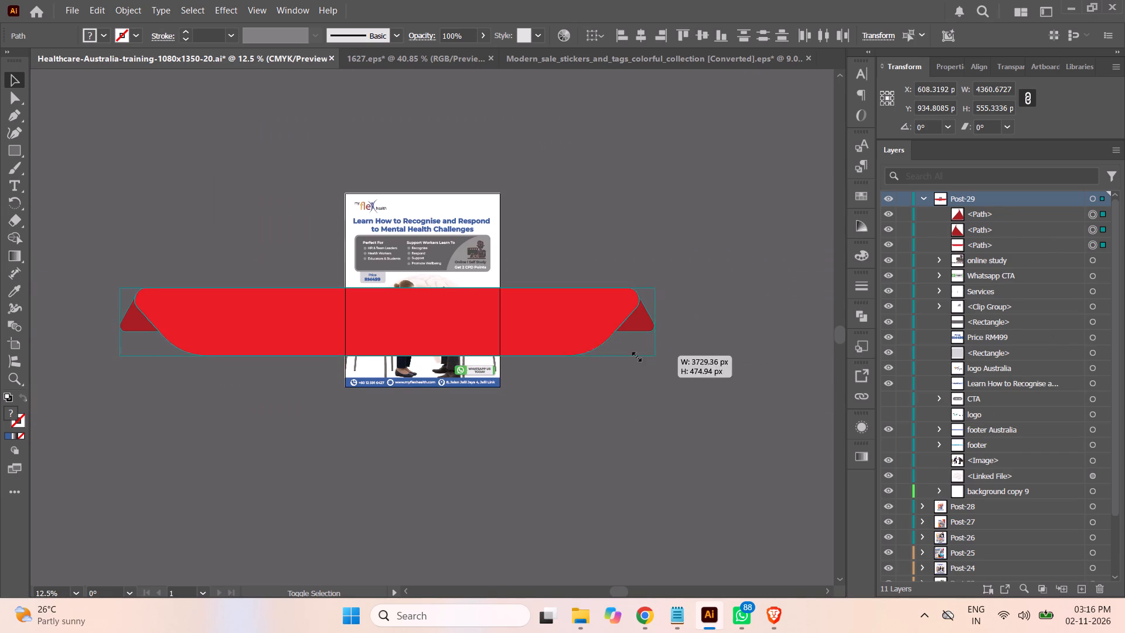
pyautogui.keyDown('shift'); pyautogui.moveTo(635, 355); pyautogui.dragTo(175, 315); pyautogui.keyUp('shift')
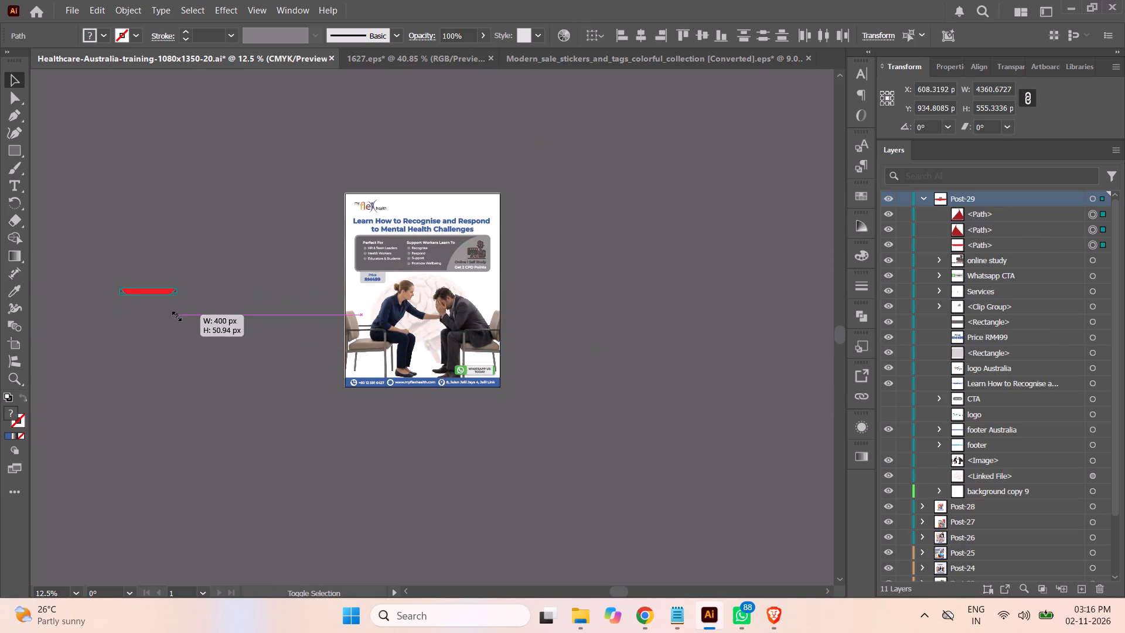
pyautogui.keyDown('shift'); pyautogui.moveTo(175, 315); pyautogui.dragTo(175, 314); pyautogui.keyUp('shift')
# Move the scaled ribbon onto the post, straddling the top edge of the blue footer below the seated figures' feet.
pyautogui.moveTo(158, 292); pyautogui.dragTo(386, 354)
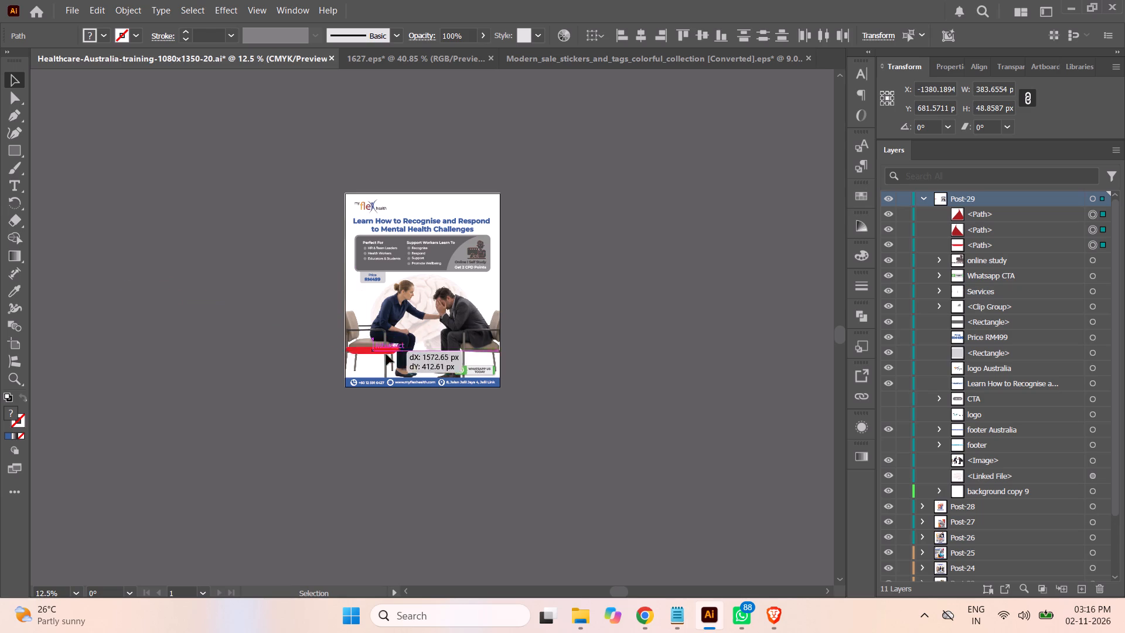
pyautogui.moveTo(386, 354); pyautogui.dragTo(428, 376)
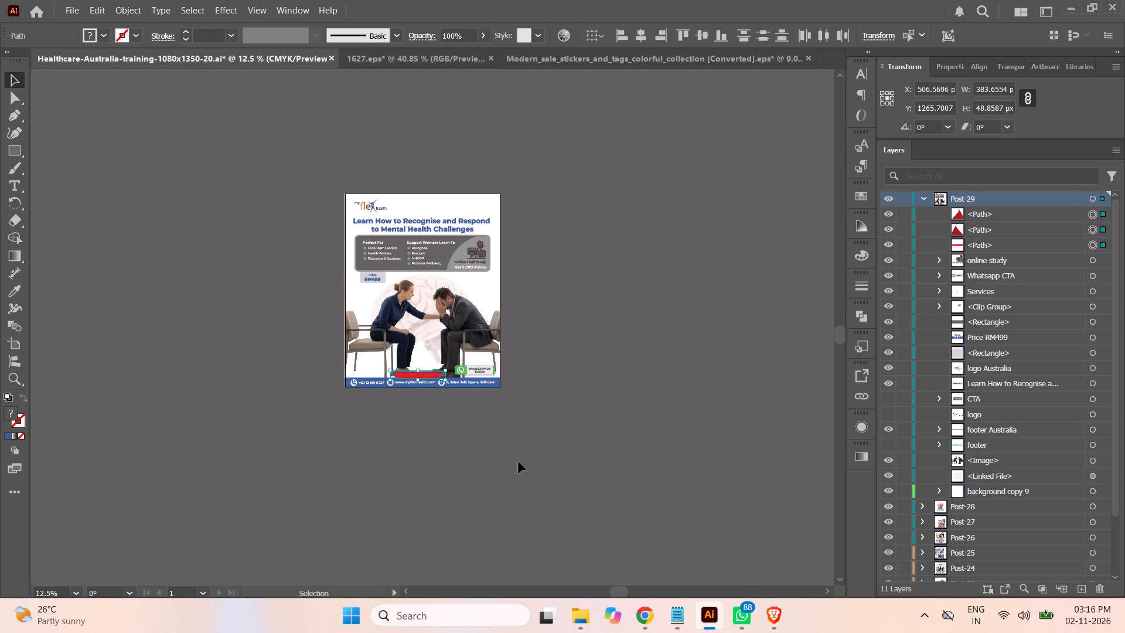
pyautogui.hotkey('ctrl', '=')
pyautogui.hotkey('ctrl', '=')
pyautogui.hotkey('ctrl', '=')
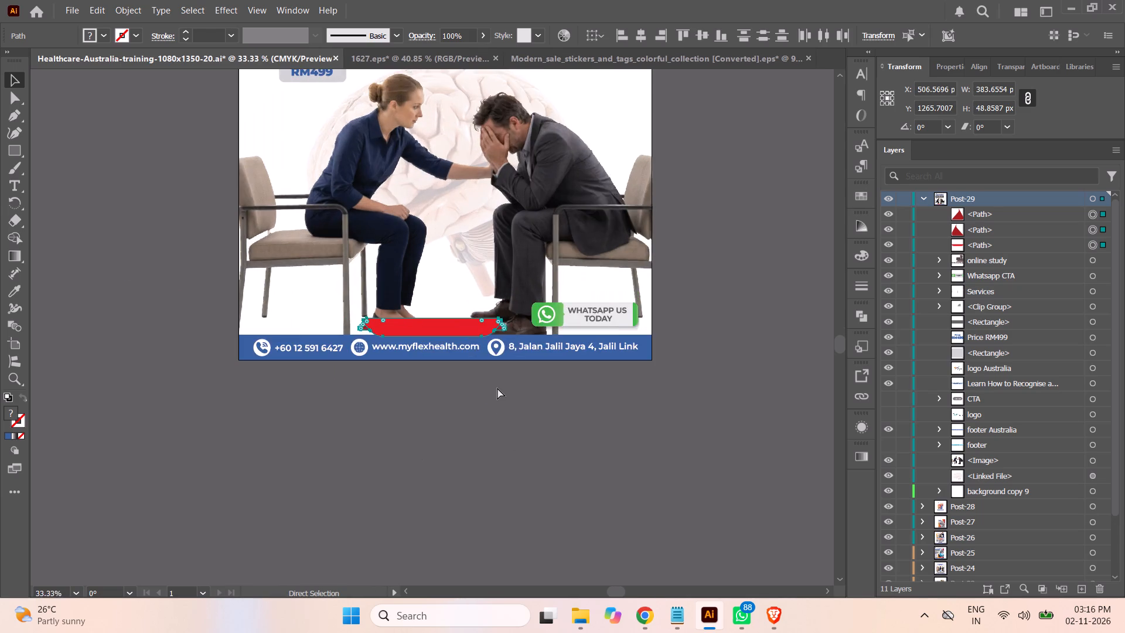
pyautogui.hotkey('ctrl', '=')
pyautogui.hotkey('ctrl', '=')
pyautogui.hotkey('ctrl', '=')
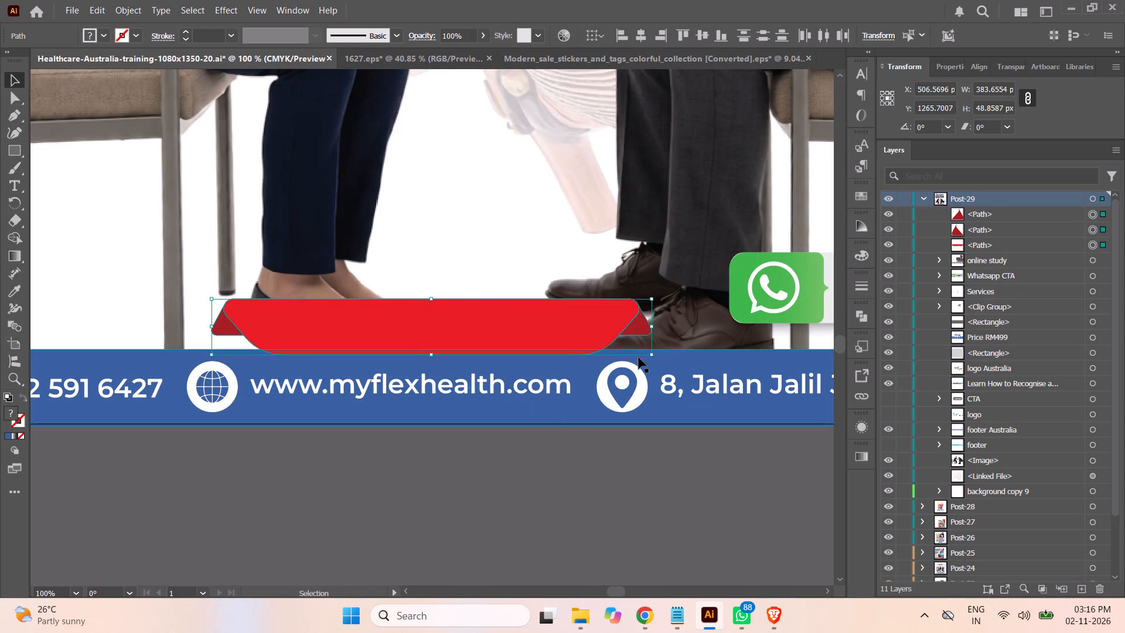
pyautogui.moveTo(549, 345); pyautogui.dragTo(558, 359)
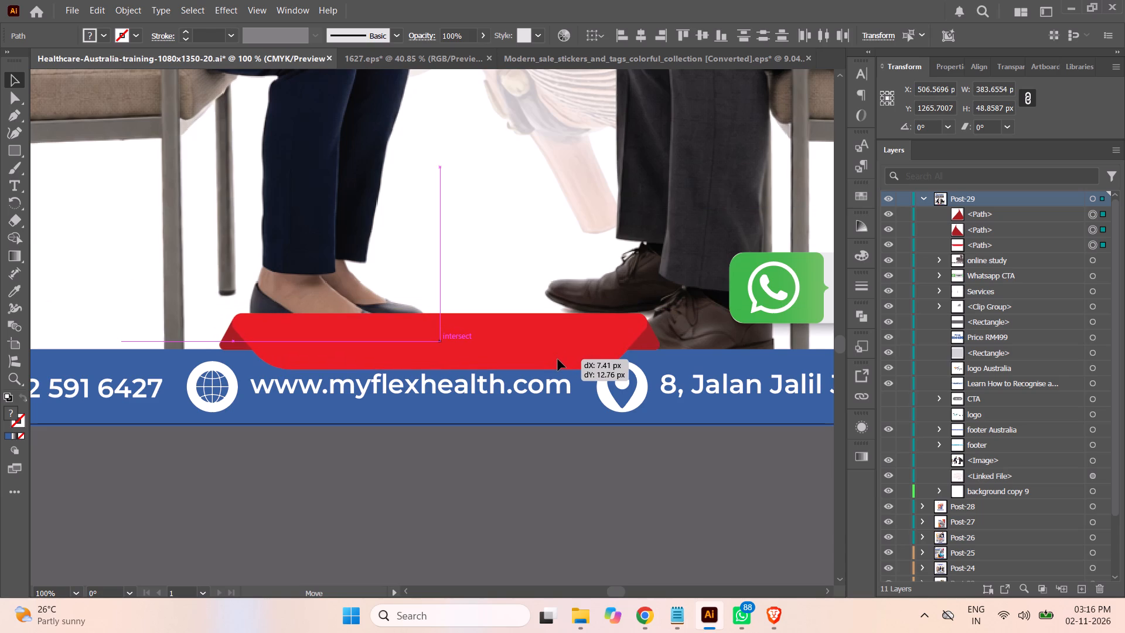
pyautogui.moveTo(558, 359); pyautogui.dragTo(558, 359)
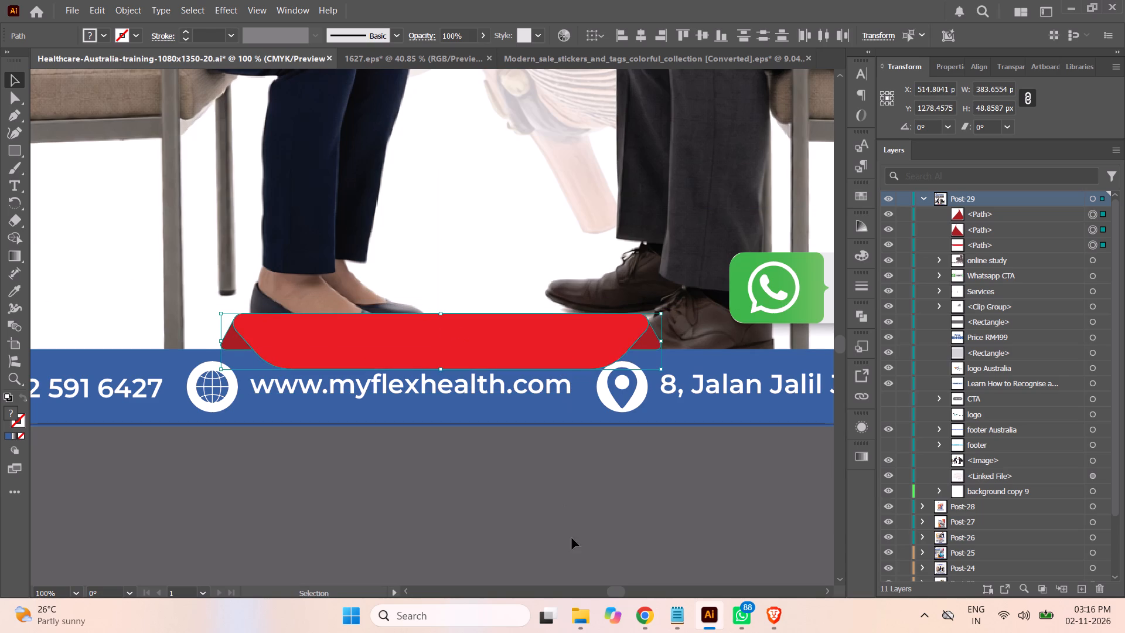
pyautogui.hotkey('ctrl', '-')
pyautogui.hotkey('ctrl', '-')
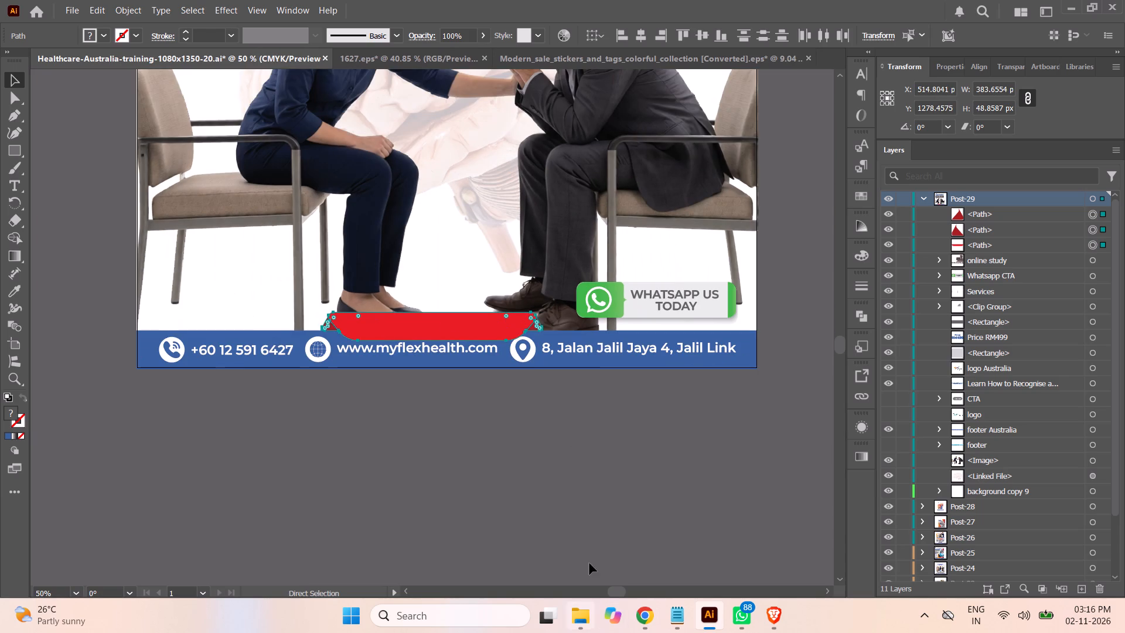
pyautogui.click(619, 511)
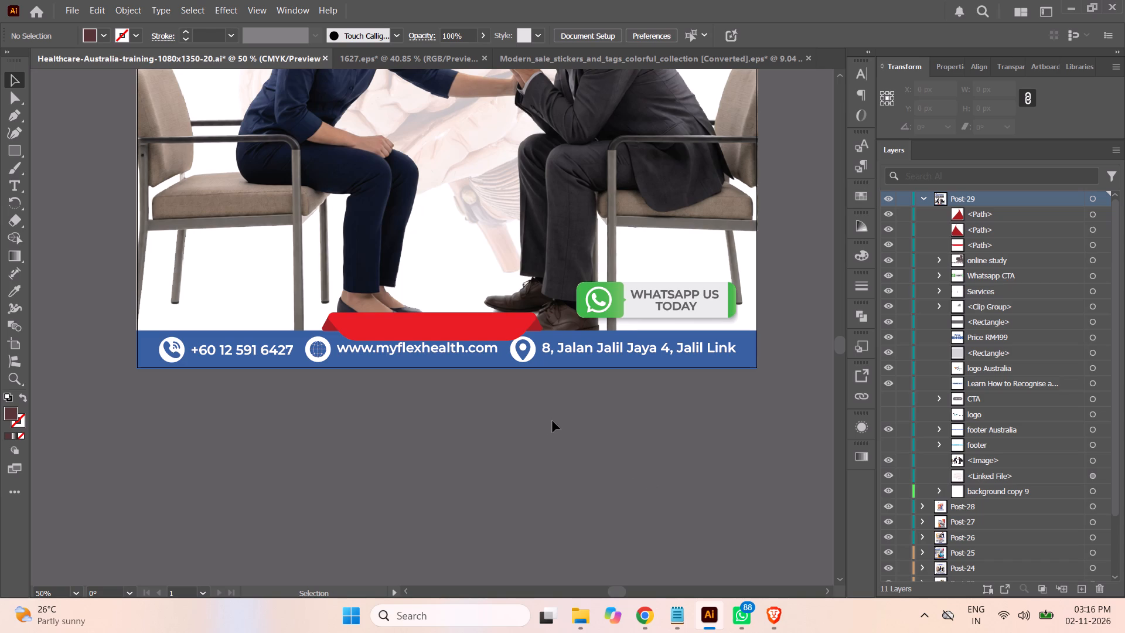
# Select all three ribbon paths and reposition them slightly higher, at about X 530 px, Y 1266 px.
pyautogui.scroll(3, 563, 402)
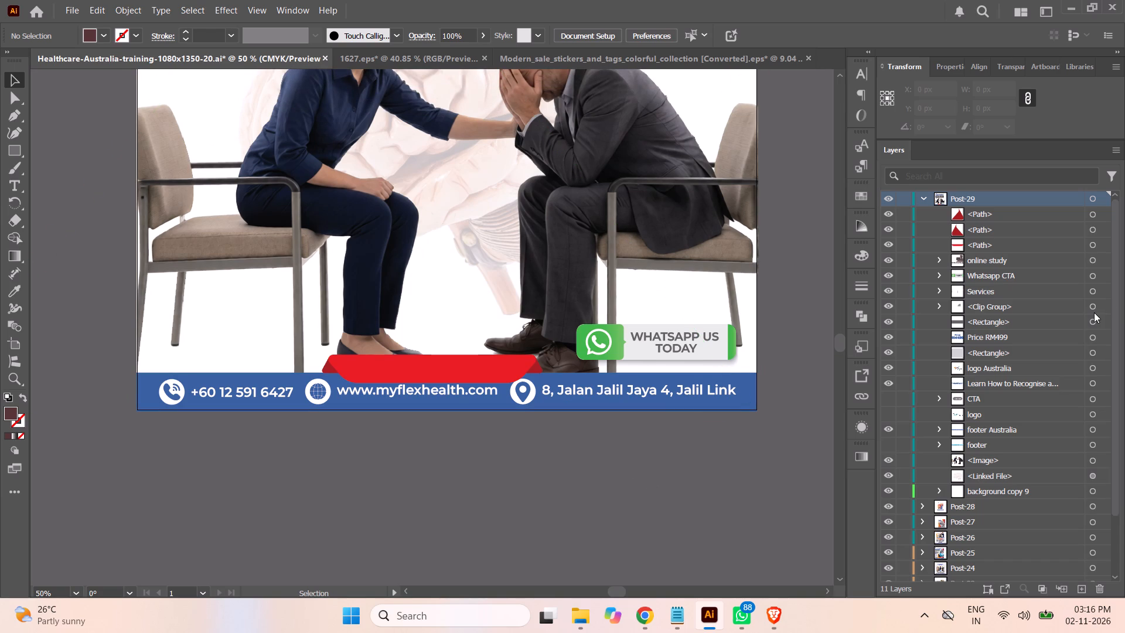
pyautogui.click(1090, 215)
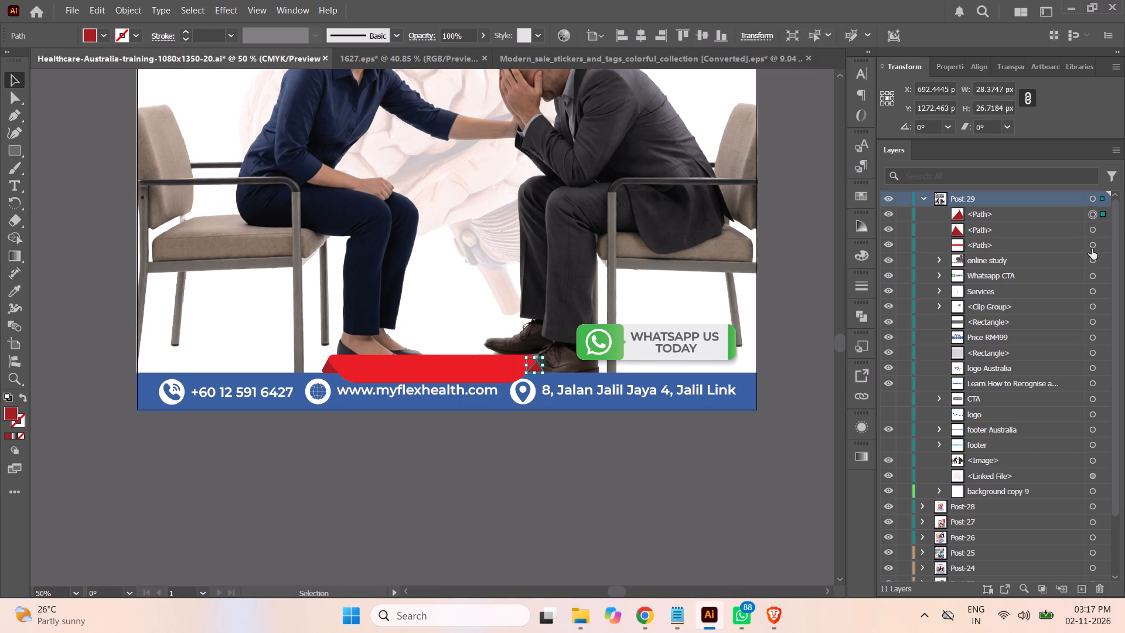
pyautogui.keyDown('shift'); pyautogui.click(1091, 244); pyautogui.keyUp('shift')
pyautogui.click(1061, 217)
pyautogui.keyDown('shift'); pyautogui.click(1052, 244); pyautogui.keyUp('shift')
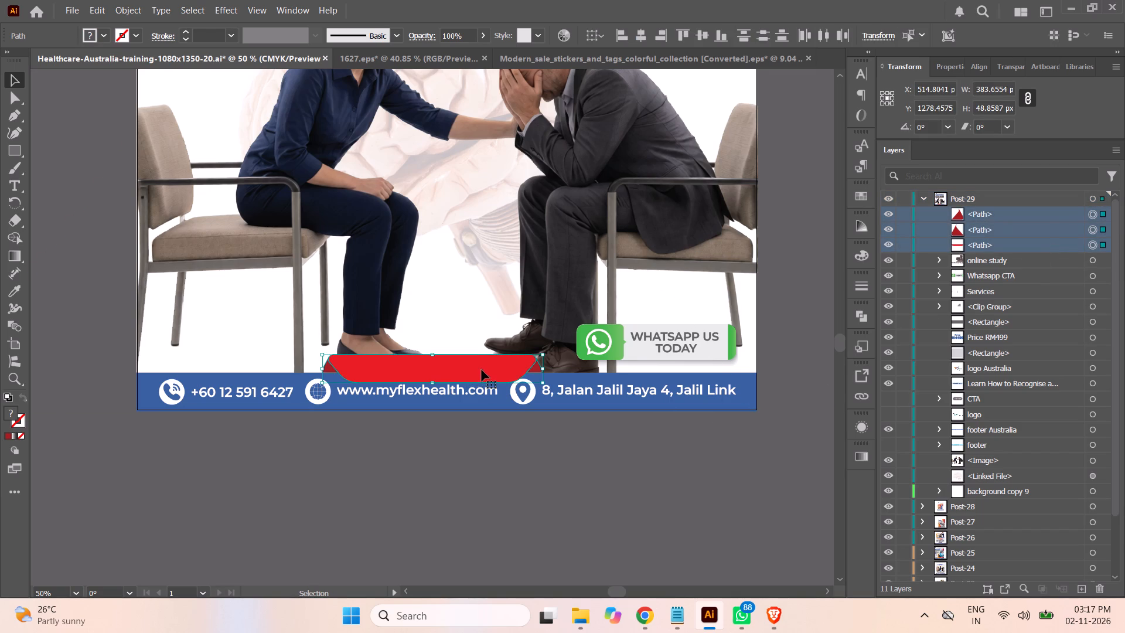
pyautogui.moveTo(482, 370); pyautogui.dragTo(484, 363)
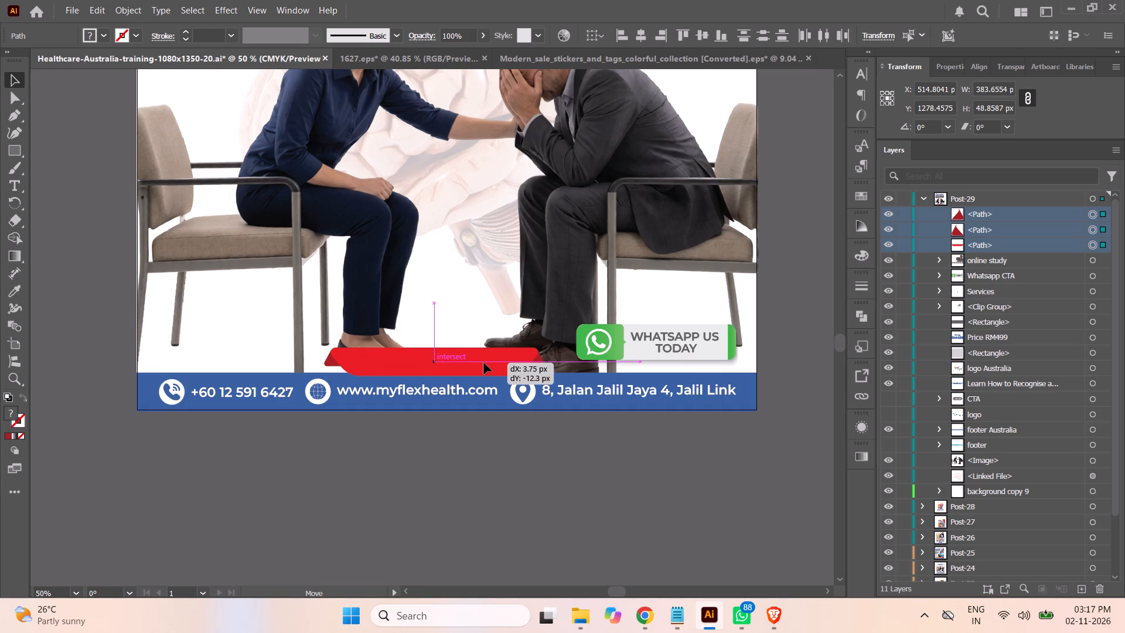
pyautogui.moveTo(484, 363); pyautogui.dragTo(490, 363)
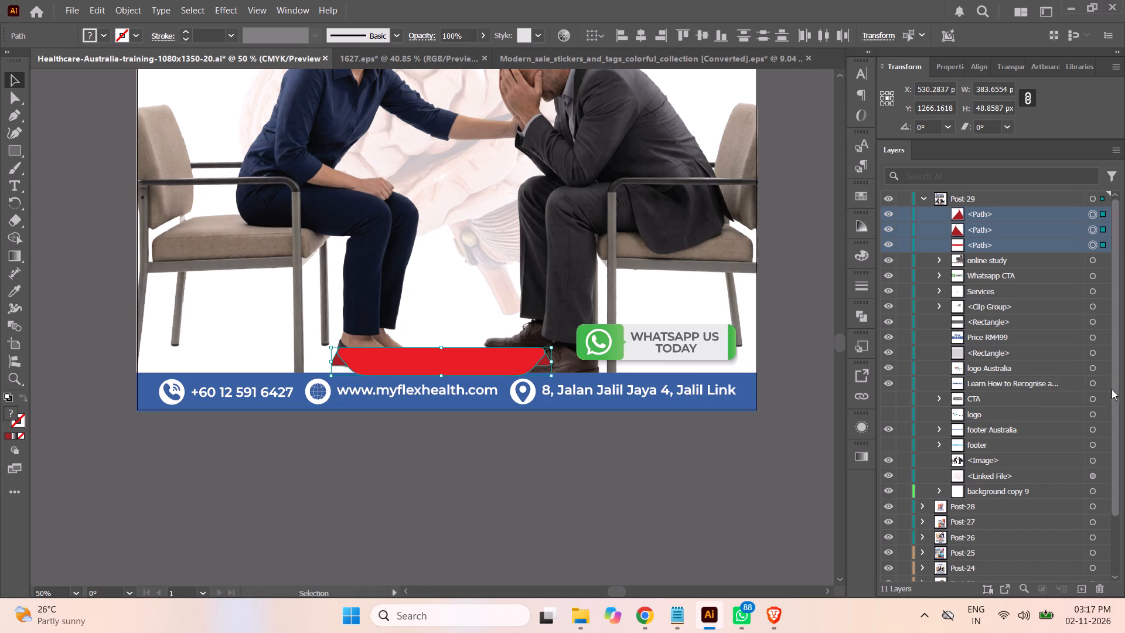
# Extend the blue background rectangle of the footer Australia group upward to about 80 px high.
pyautogui.click(940, 428)
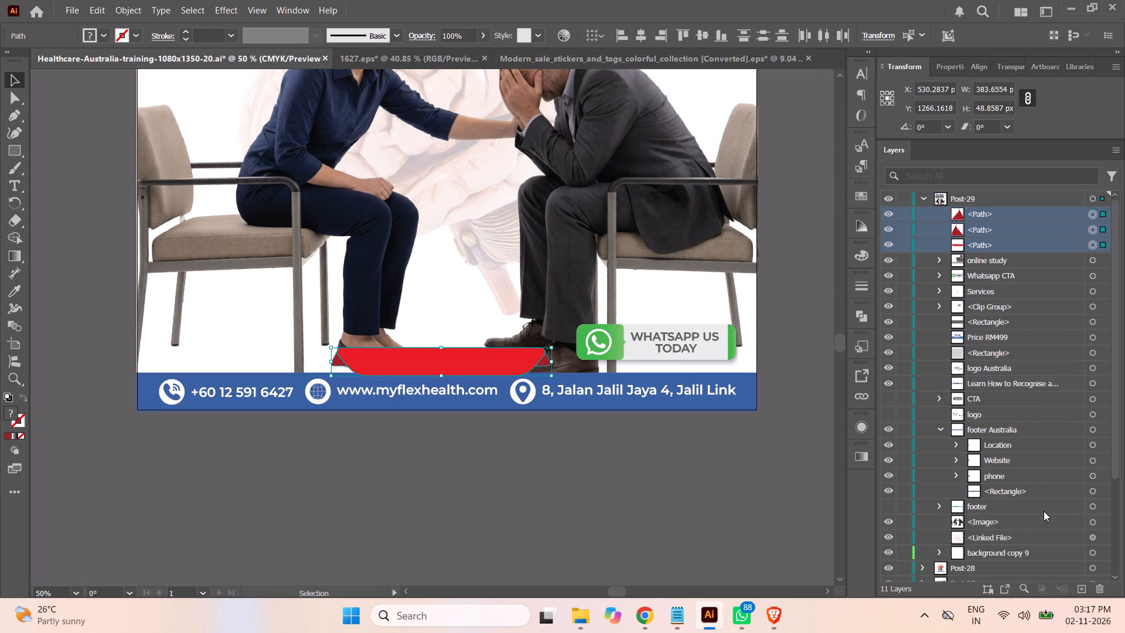
pyautogui.click(1095, 491)
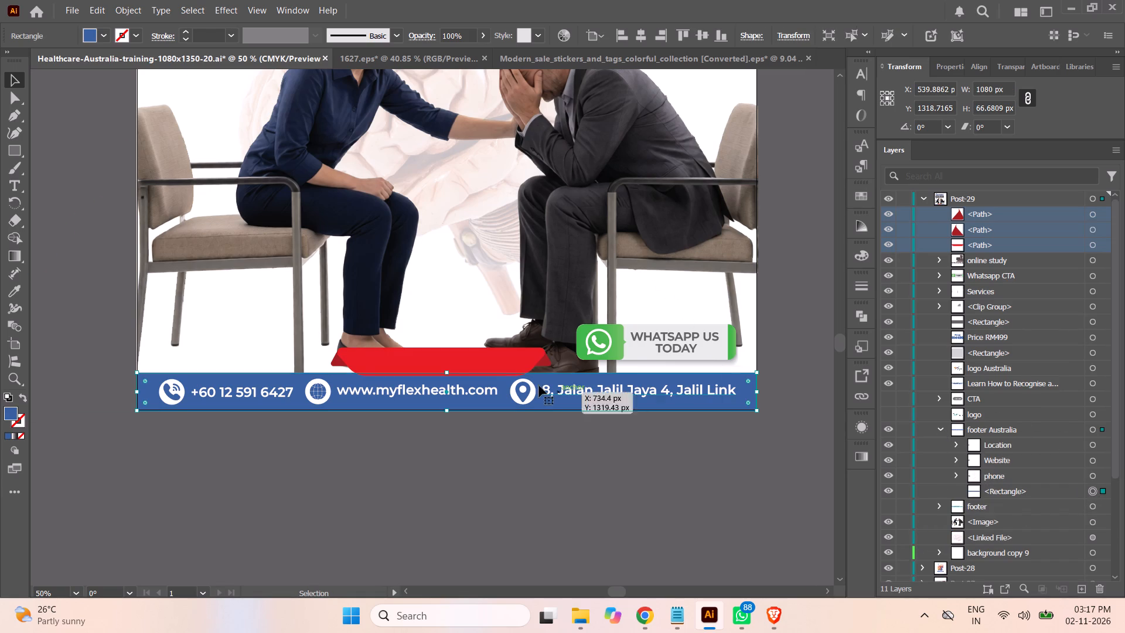
pyautogui.moveTo(447, 371); pyautogui.dragTo(445, 366)
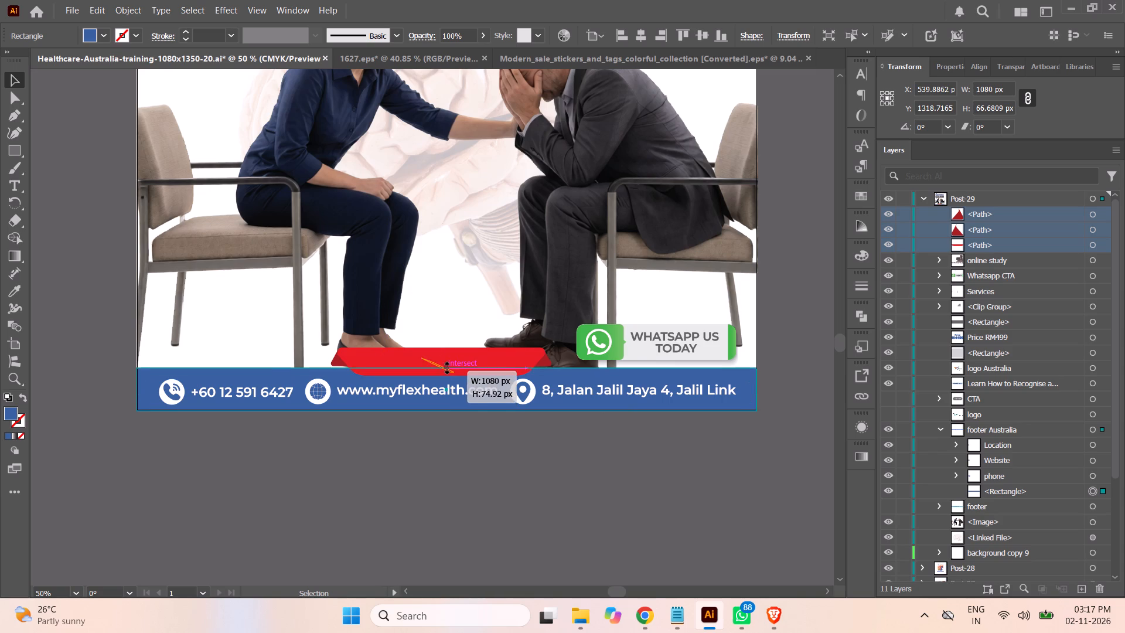
pyautogui.moveTo(445, 366); pyautogui.dragTo(446, 366)
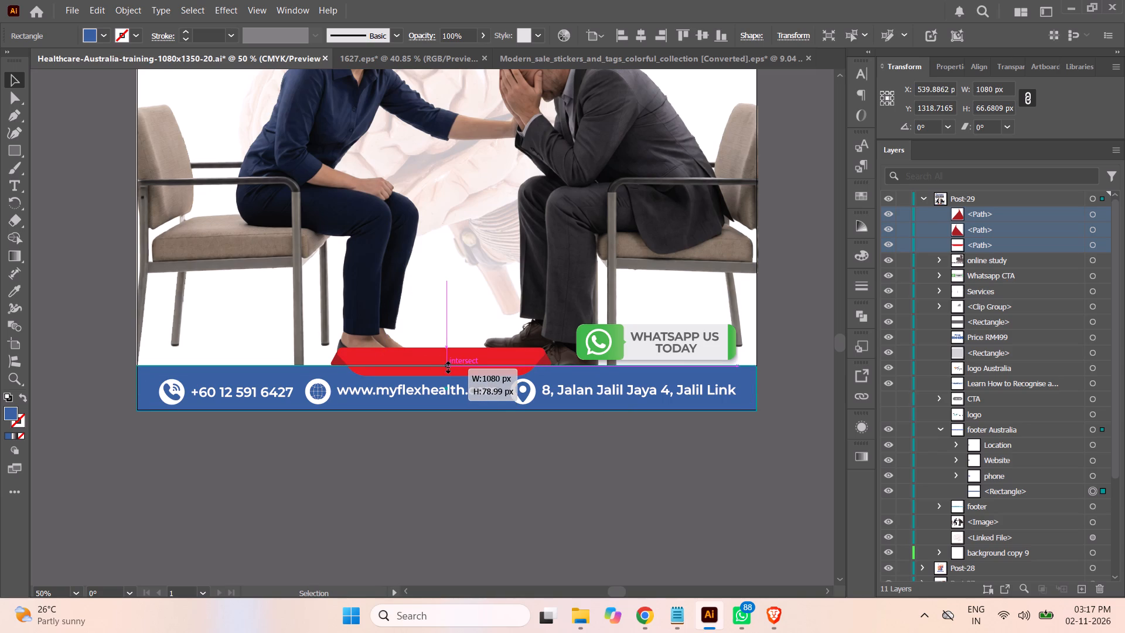
pyautogui.moveTo(446, 366); pyautogui.dragTo(446, 363)
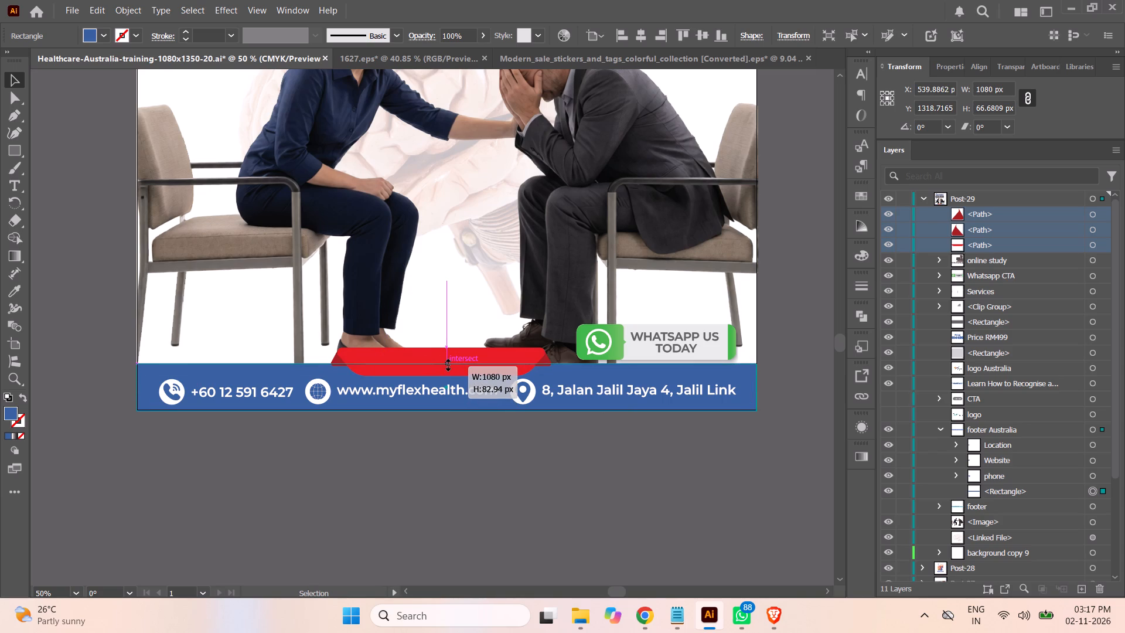
pyautogui.moveTo(446, 363); pyautogui.dragTo(448, 365)
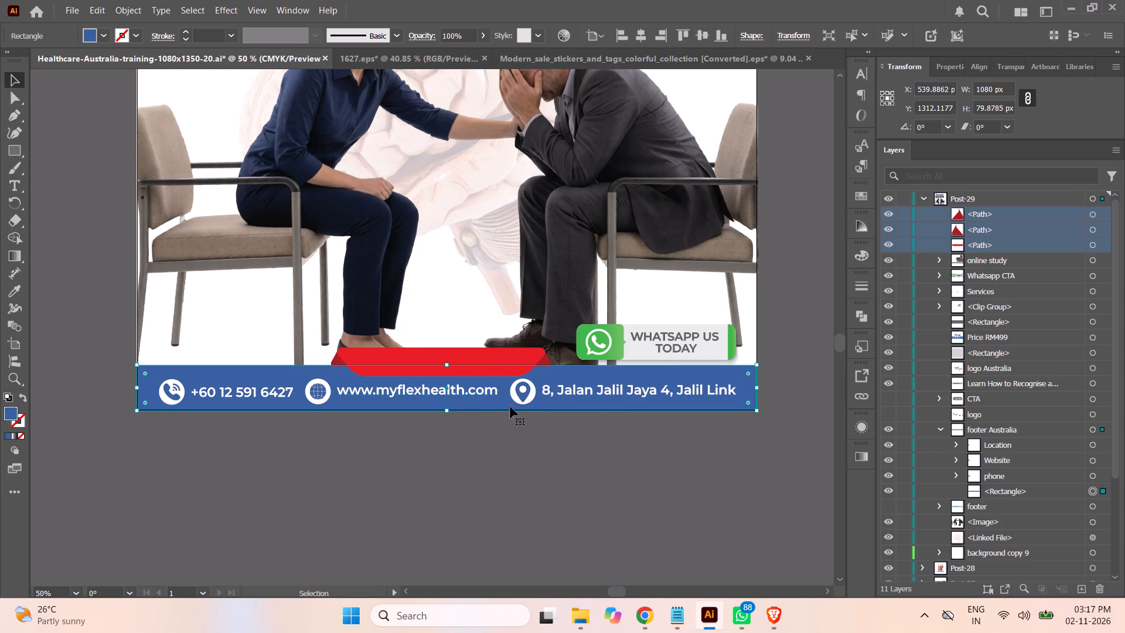
pyautogui.click(560, 492)
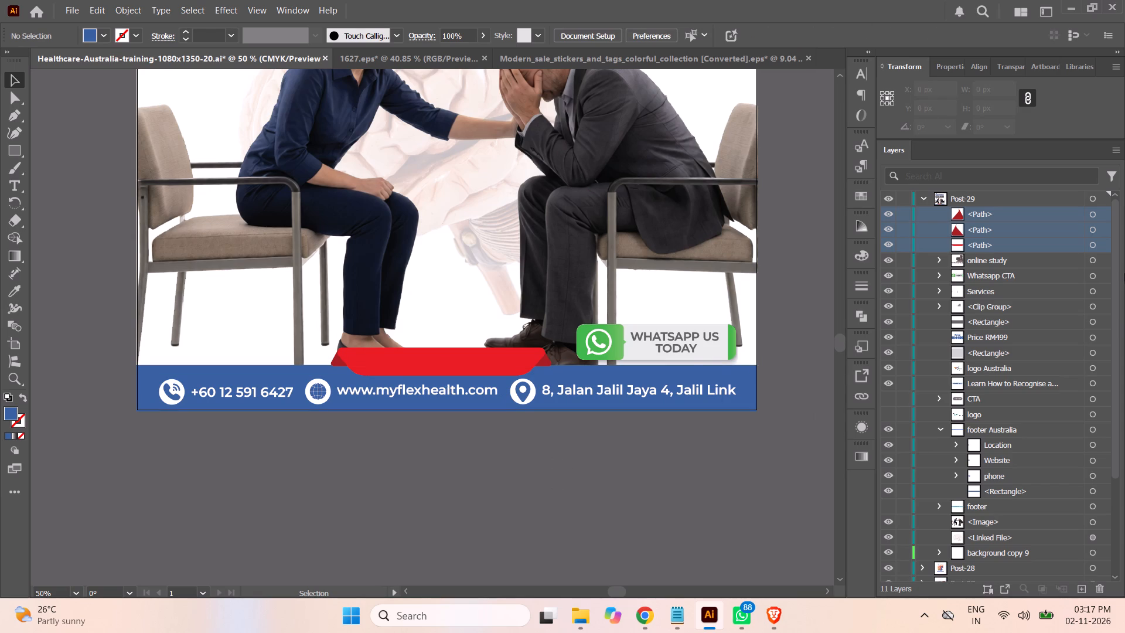
# Recolour the ribbon's main band with the green gradient sampled from the WhatsApp badge.
pyautogui.click(1094, 246)
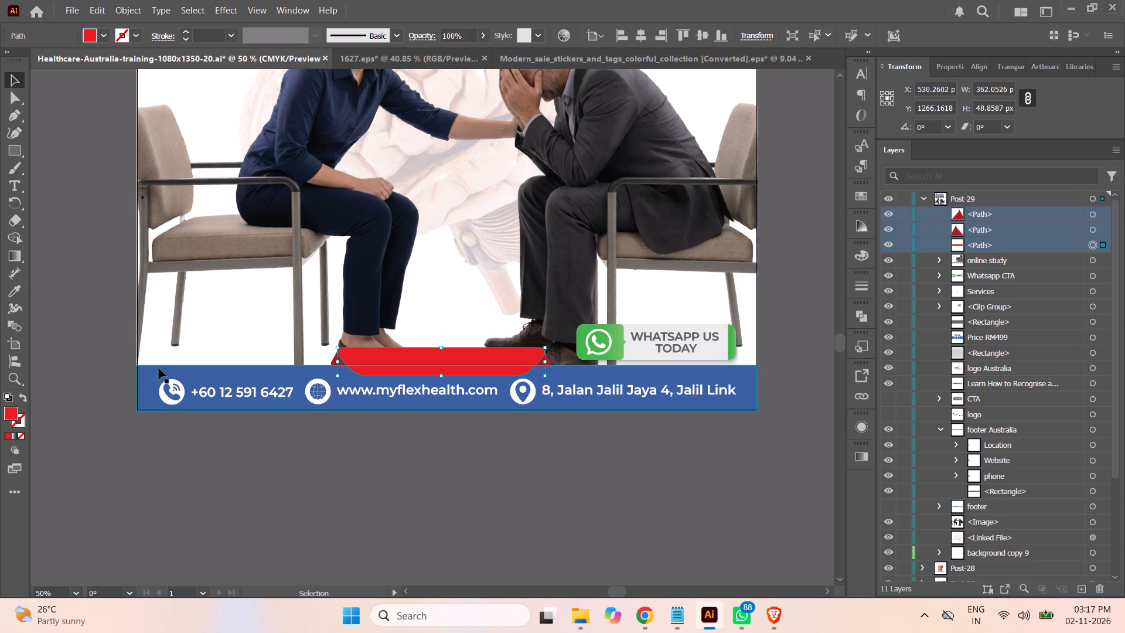
pyautogui.click(16, 288)
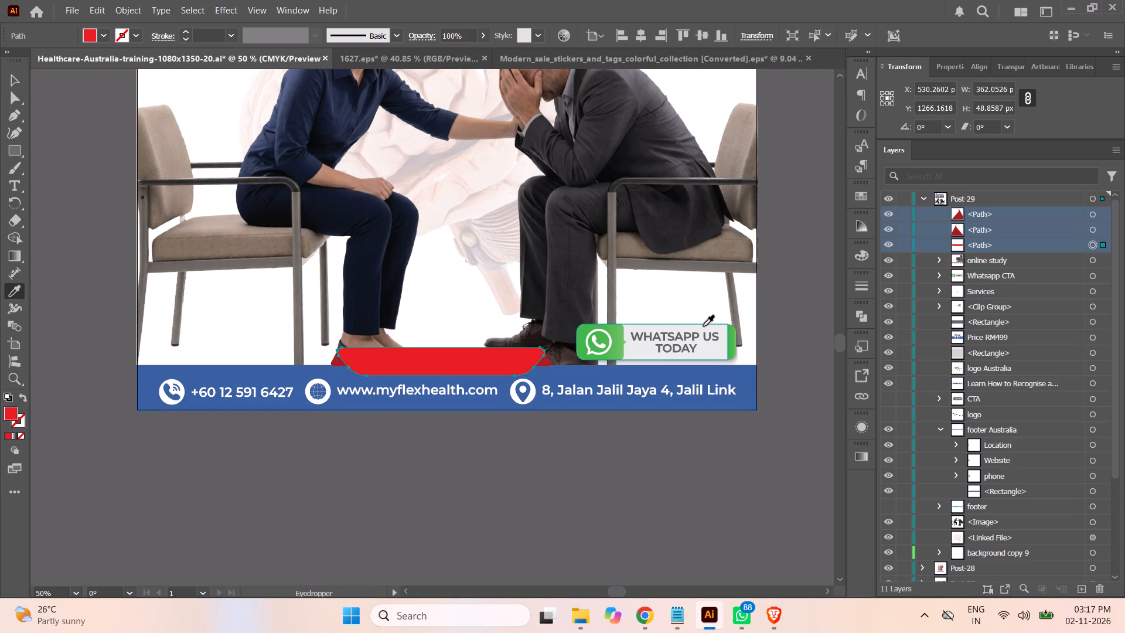
pyautogui.click(581, 338)
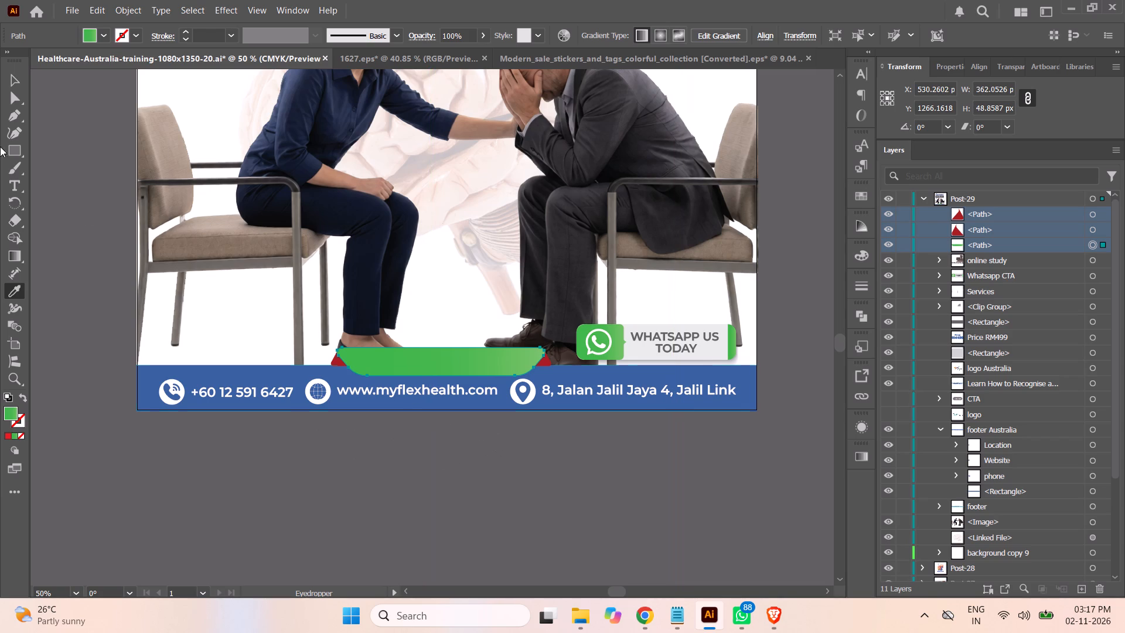
pyautogui.click(11, 78)
pyautogui.click(49, 130)
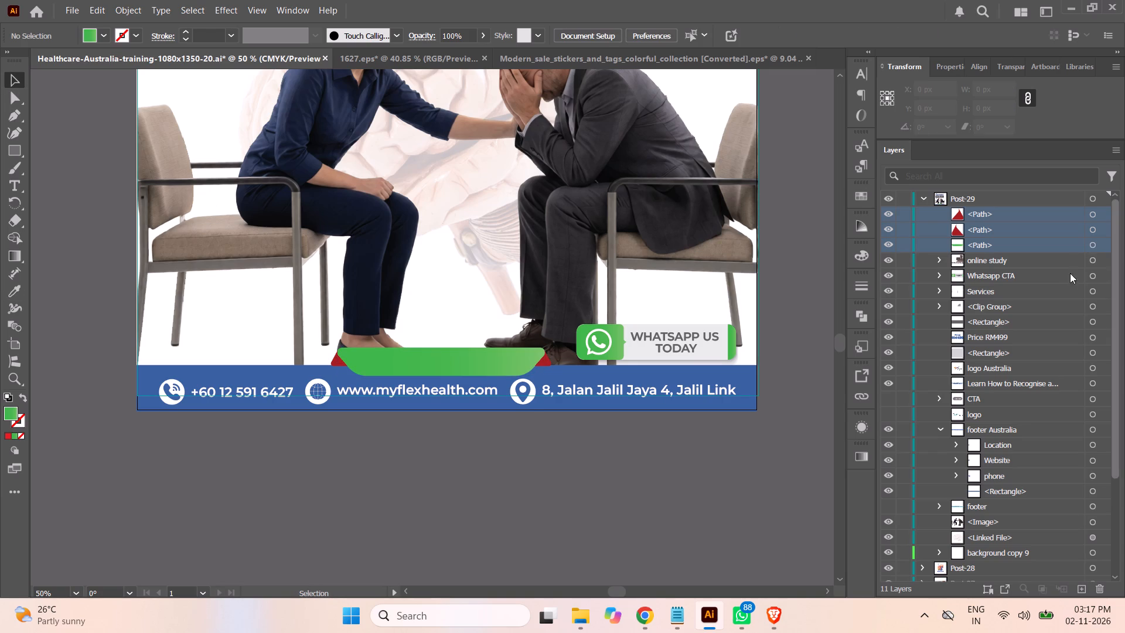
# Recolour the red fold triangle at the ribbon's left end in dark green #36990d.
pyautogui.click(1094, 232)
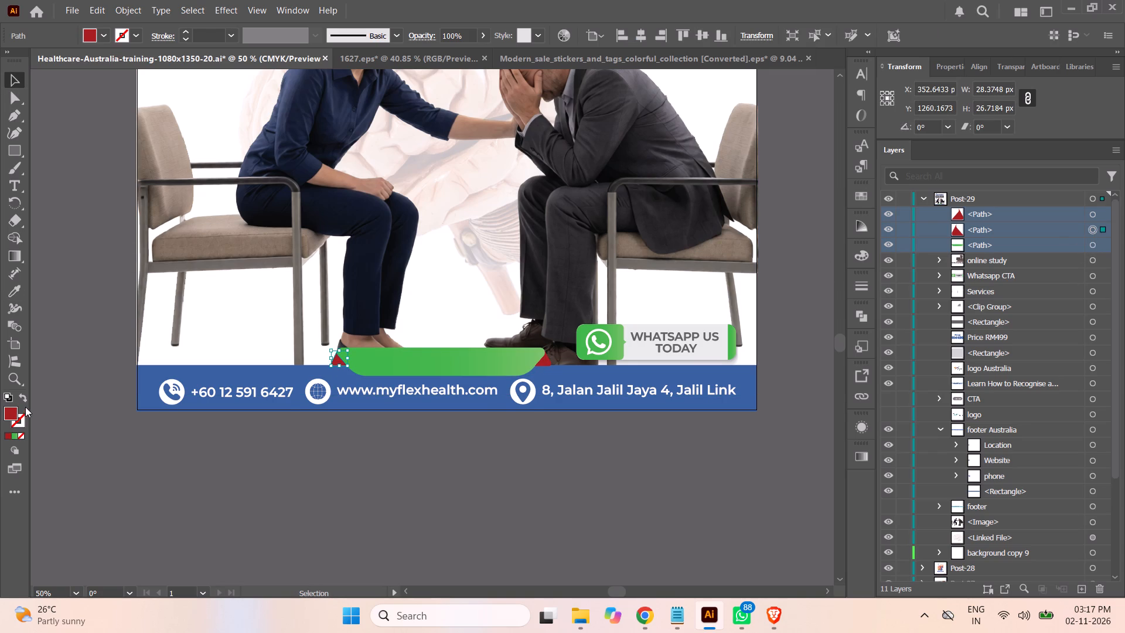
pyautogui.doubleClick(11, 411)
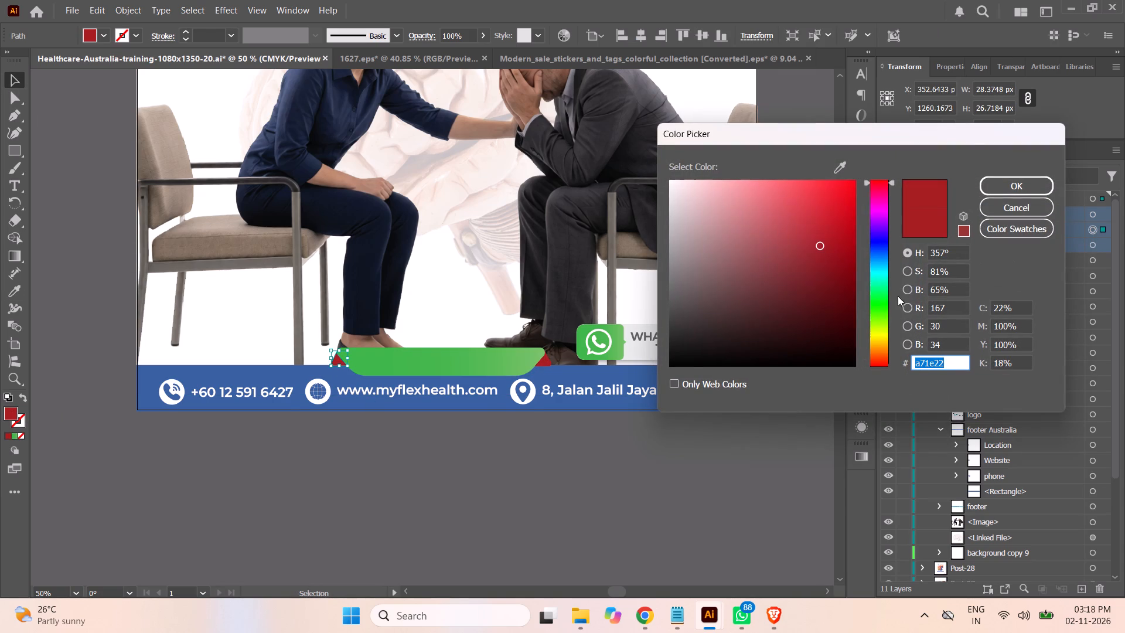
pyautogui.click(882, 314)
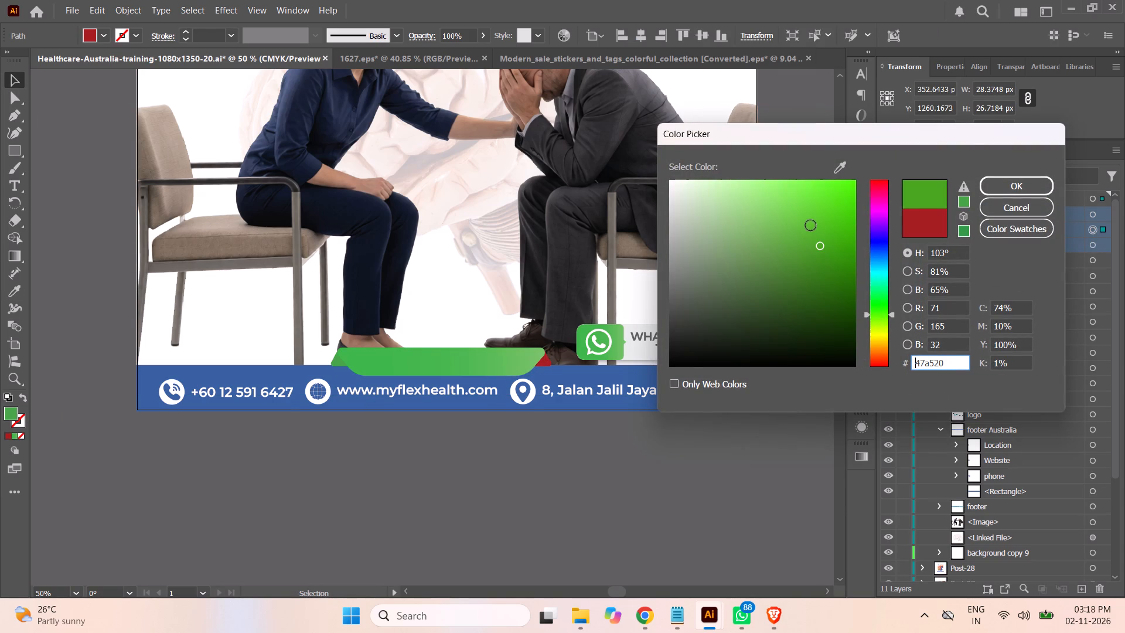
pyautogui.click(835, 263)
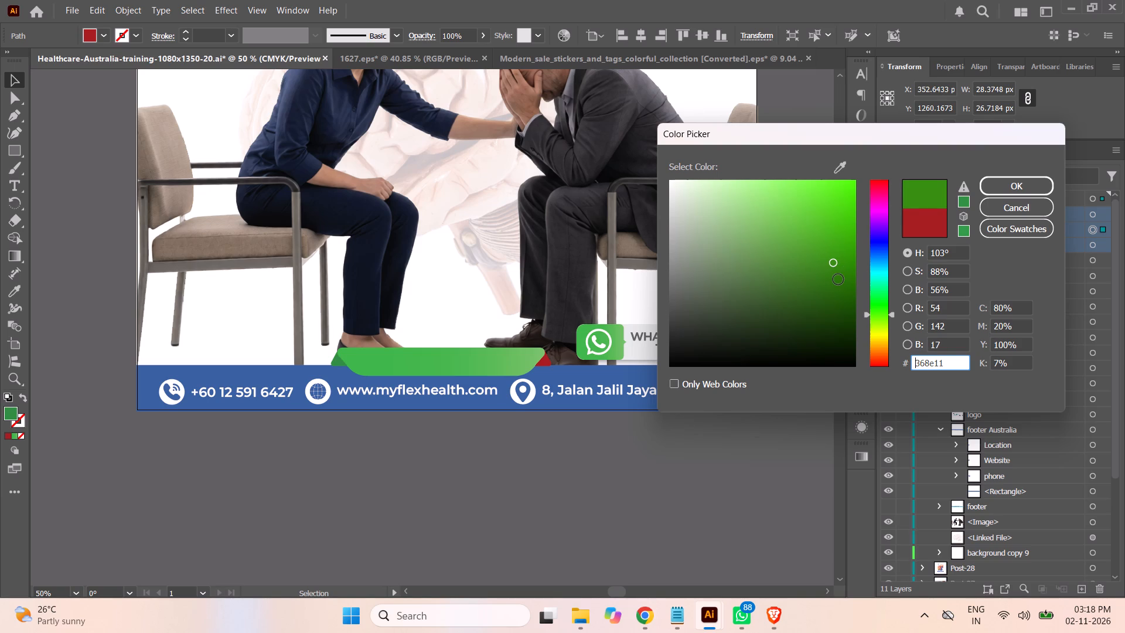
pyautogui.click(842, 279)
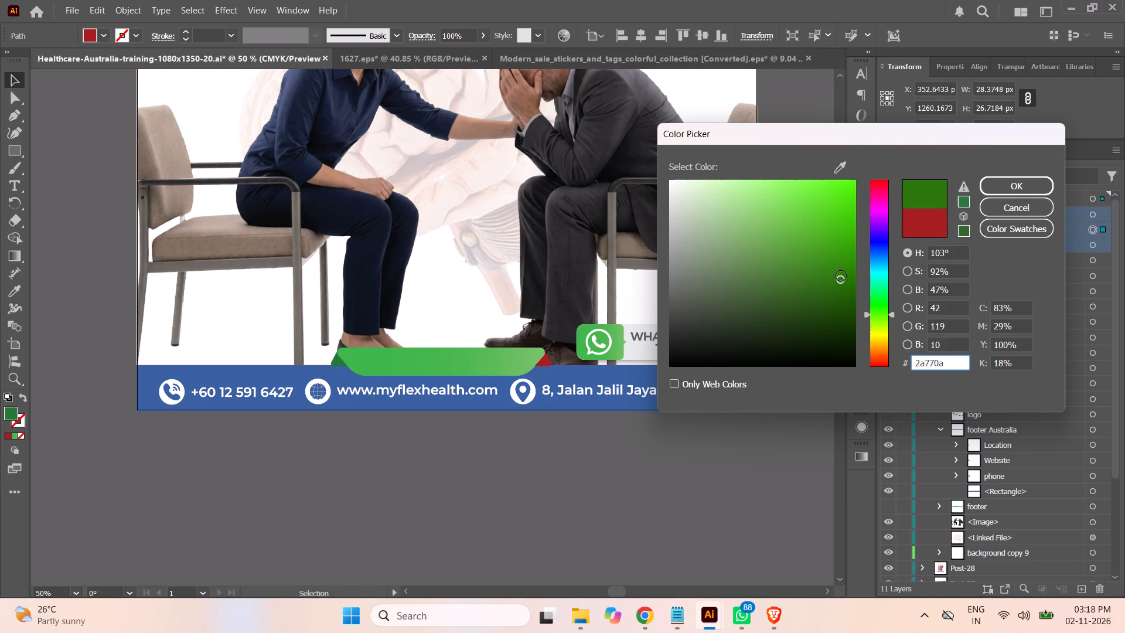
pyautogui.click(838, 247)
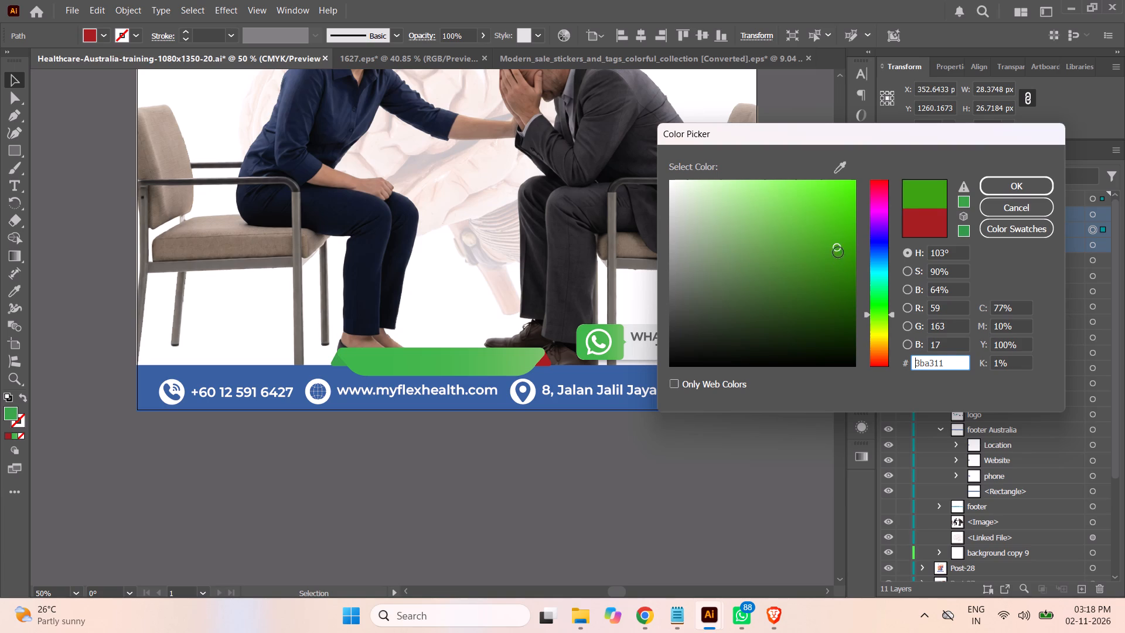
pyautogui.click(843, 254)
pyautogui.click(1014, 180)
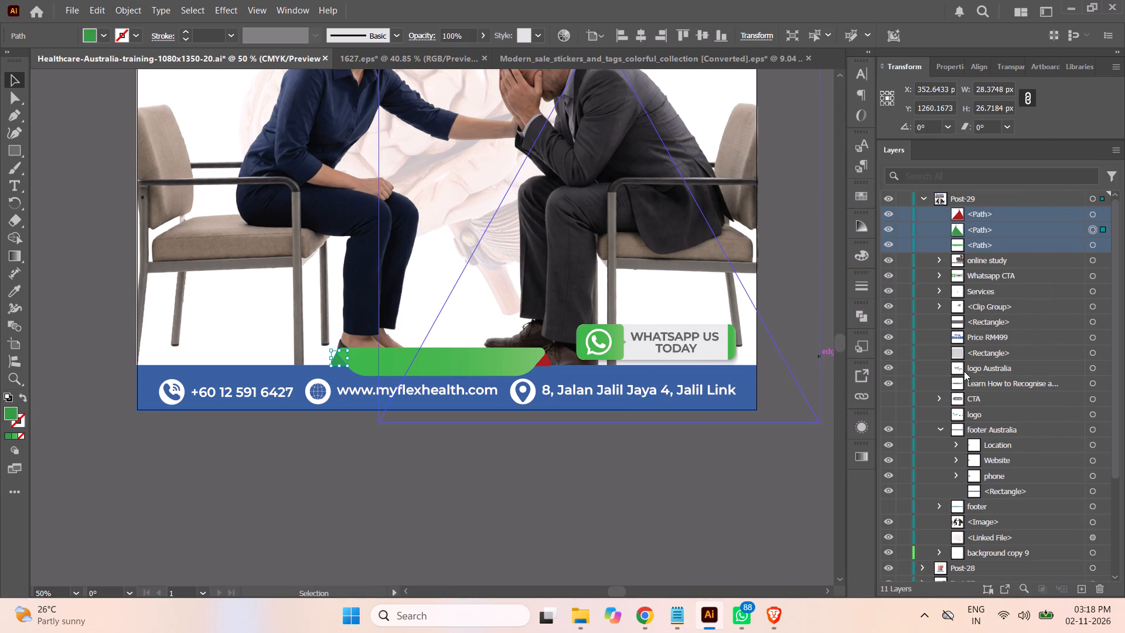
# Recolour the red fold triangle at the ribbon's right end with the dark green sampled from the left fold triangle.
pyautogui.click(1091, 216)
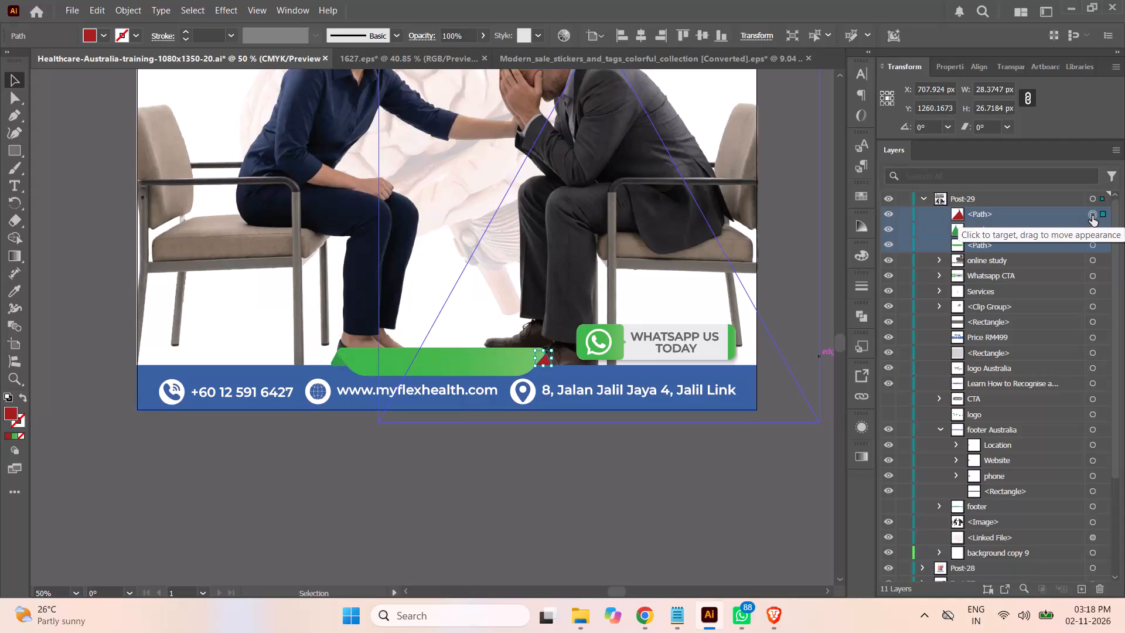
pyautogui.click(13, 289)
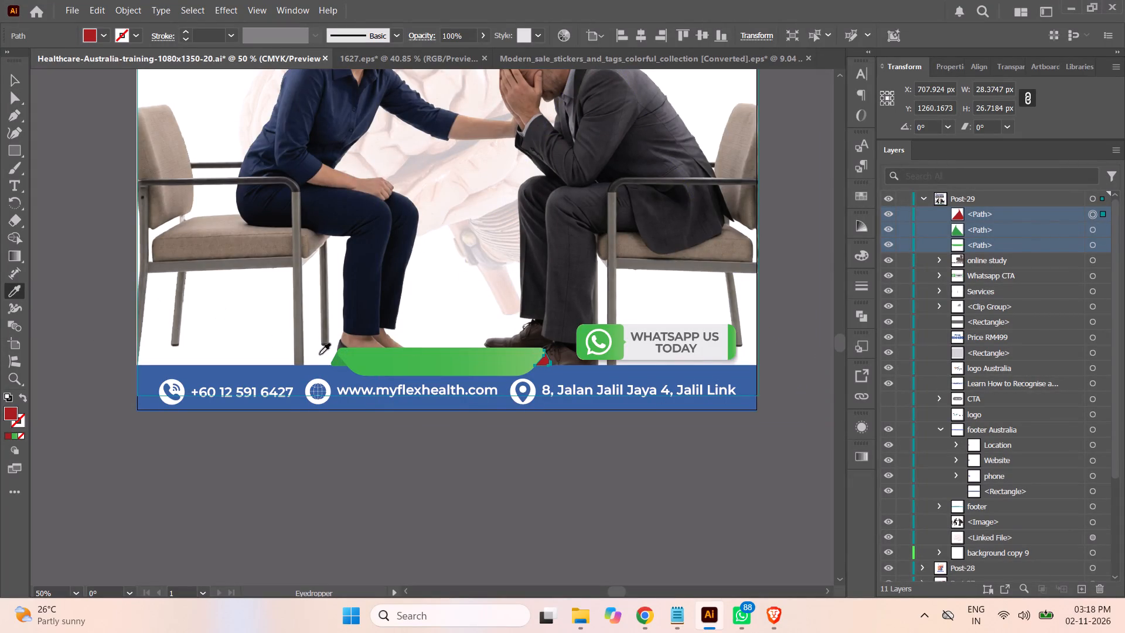
pyautogui.click(336, 362)
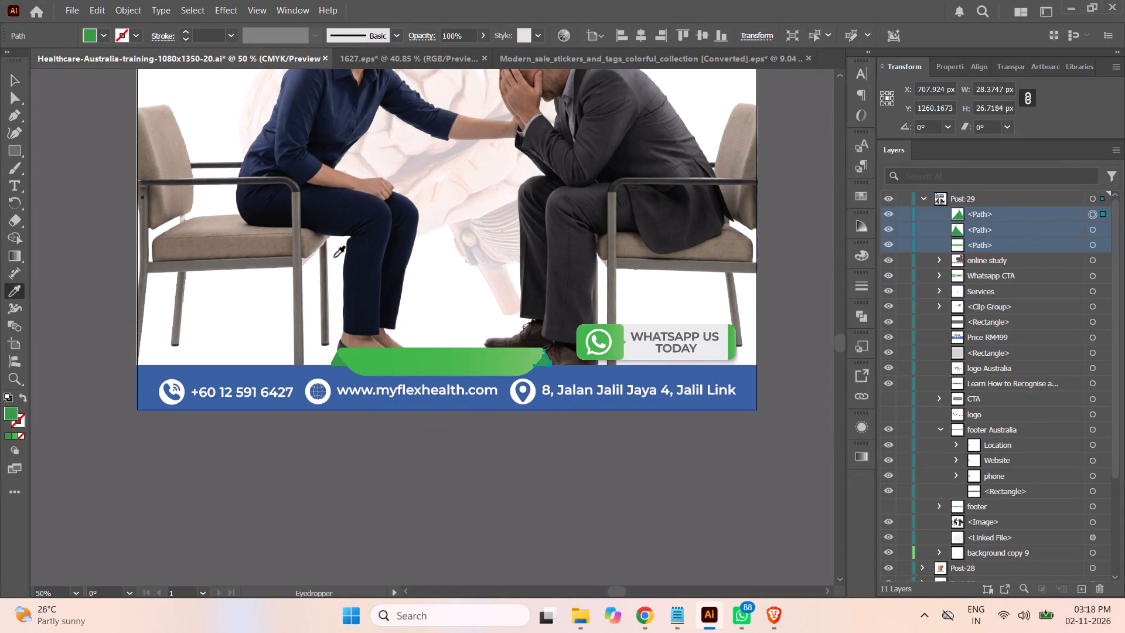
pyautogui.click(14, 80)
pyautogui.click(54, 184)
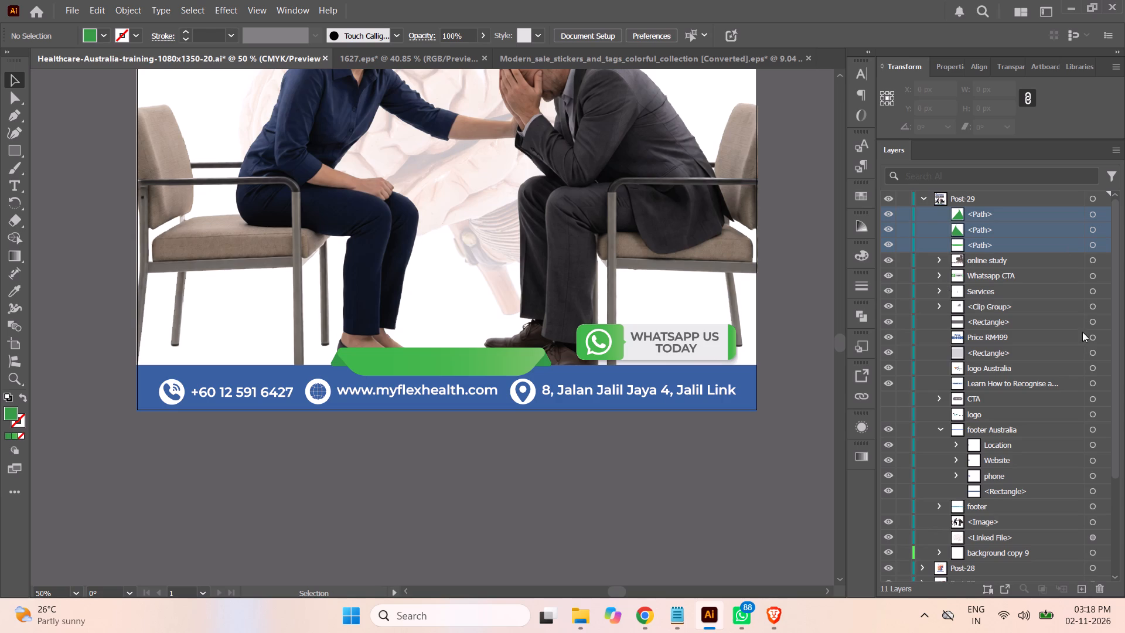
# Move the WhatsApp Us Today text out of the Whatsapp CTA group to the top of Post-29 and place it over the green ribbon.
pyautogui.click(940, 274)
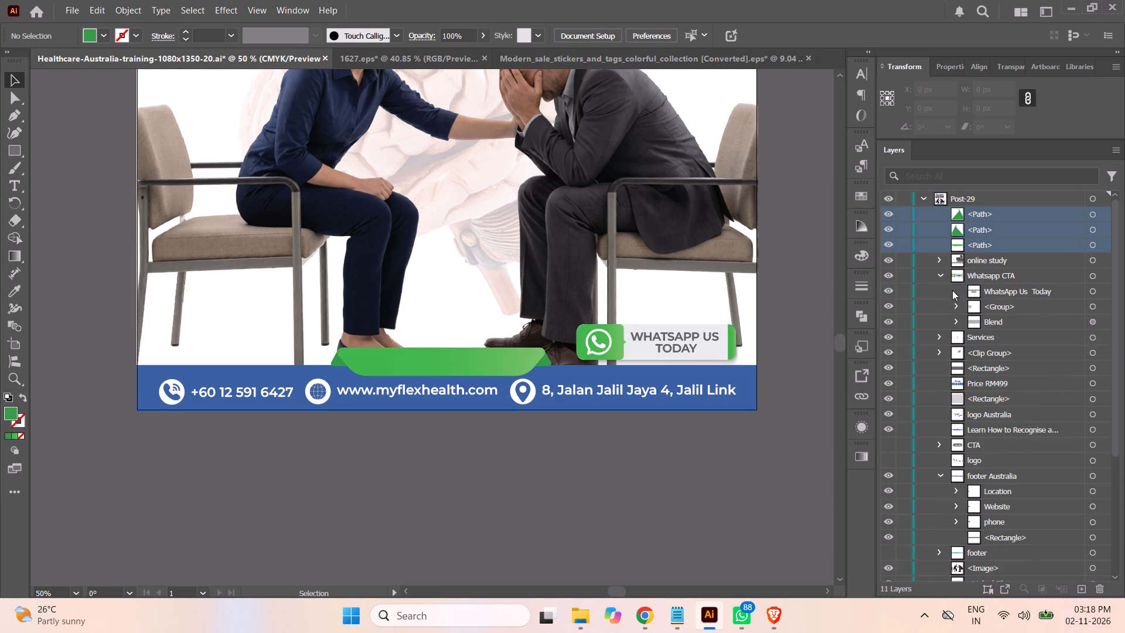
pyautogui.click(1092, 293)
pyautogui.click(1059, 292)
pyautogui.moveTo(1059, 292); pyautogui.dragTo(1041, 209)
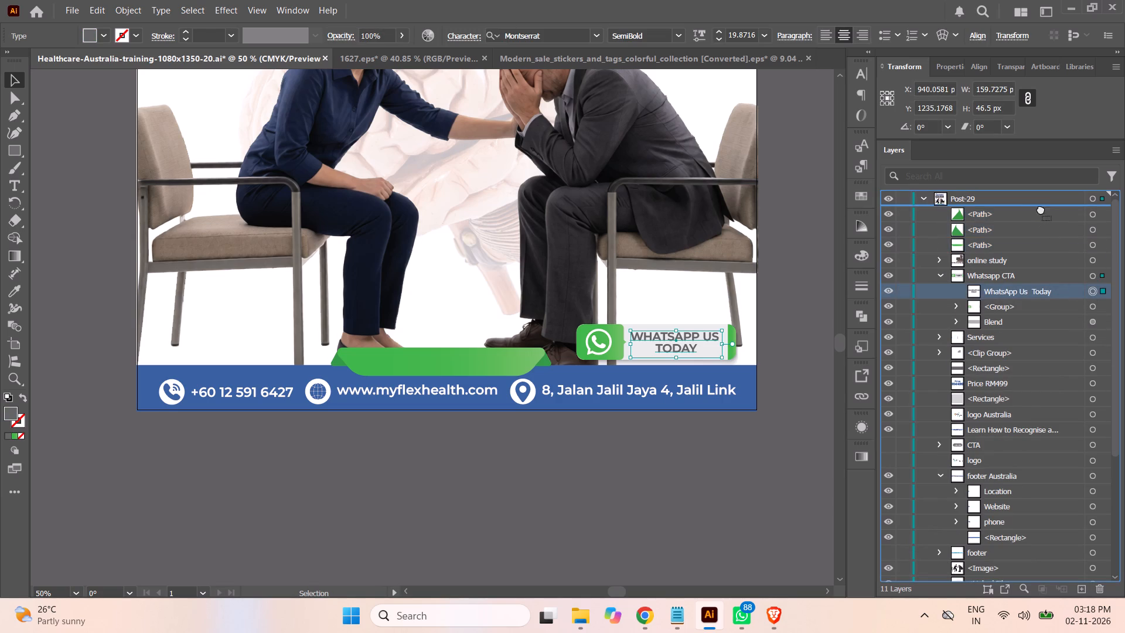
pyautogui.moveTo(1041, 209); pyautogui.dragTo(1040, 206)
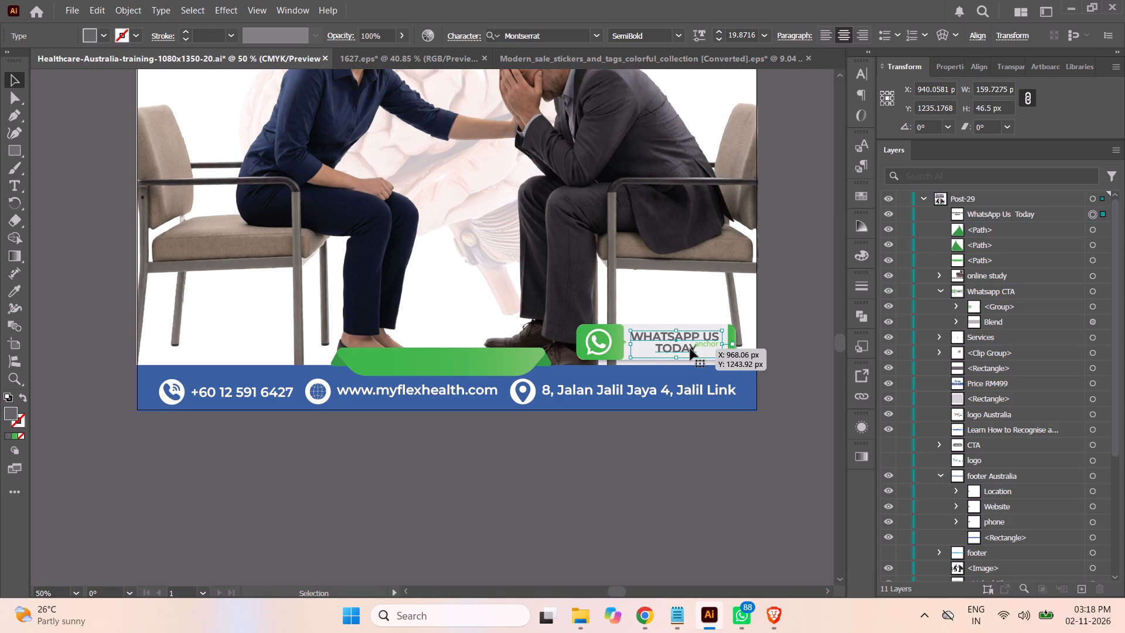
pyautogui.moveTo(690, 349); pyautogui.dragTo(506, 374)
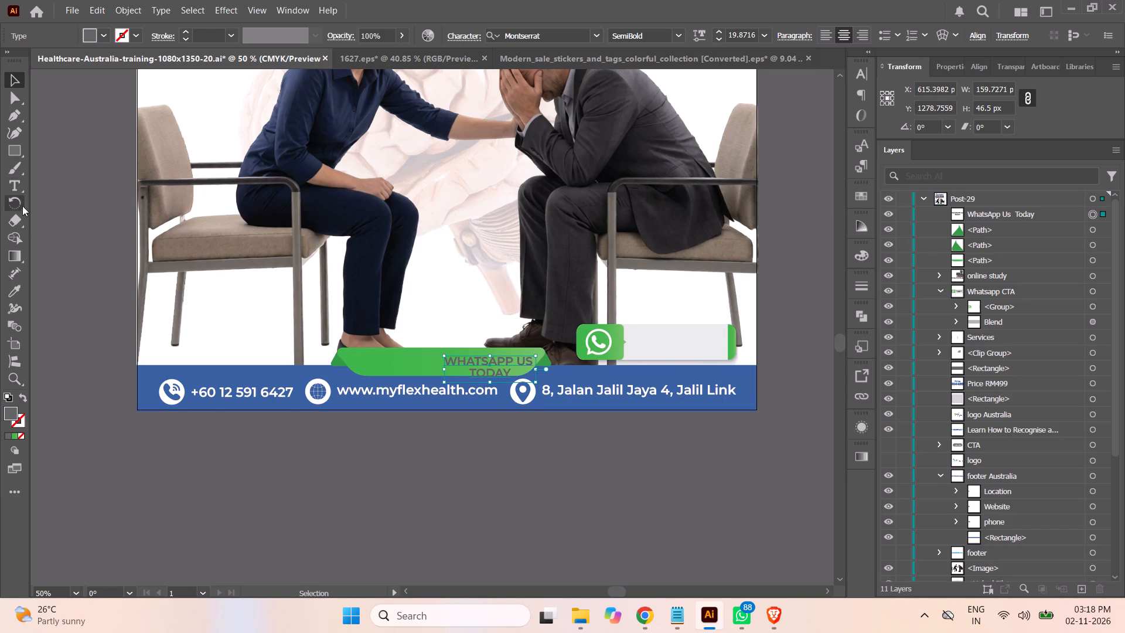
# Join the WhatsApp Us Today text into a single line and reposition it on the ribbon at about X 553 px, Y 1269 px.
pyautogui.click(15, 184)
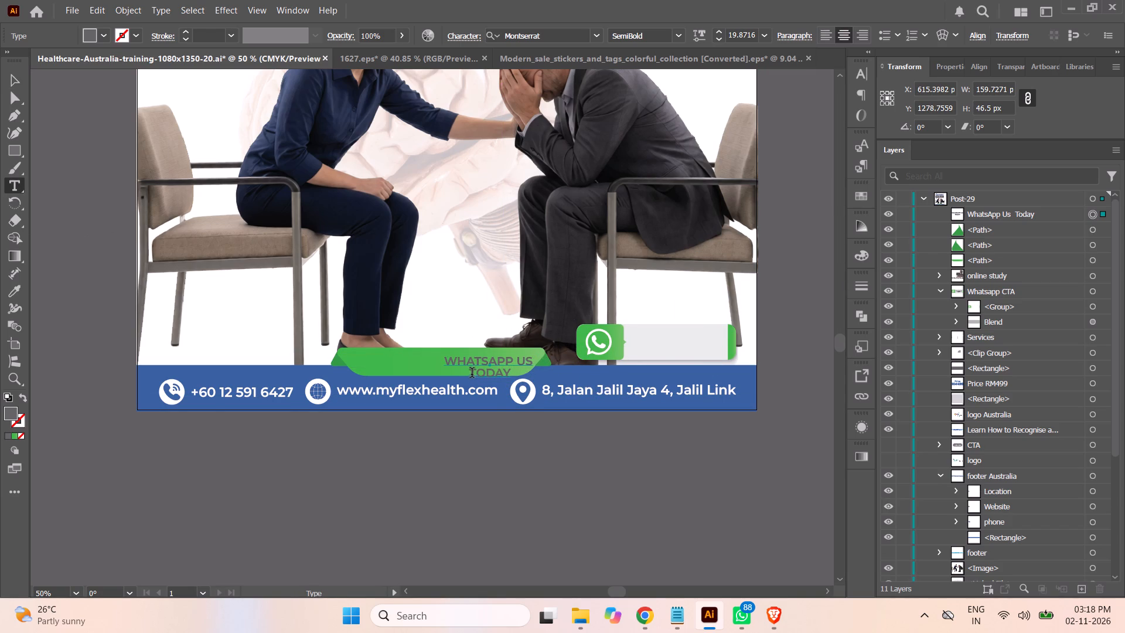
pyautogui.click(471, 373)
pyautogui.press('BackSpace')
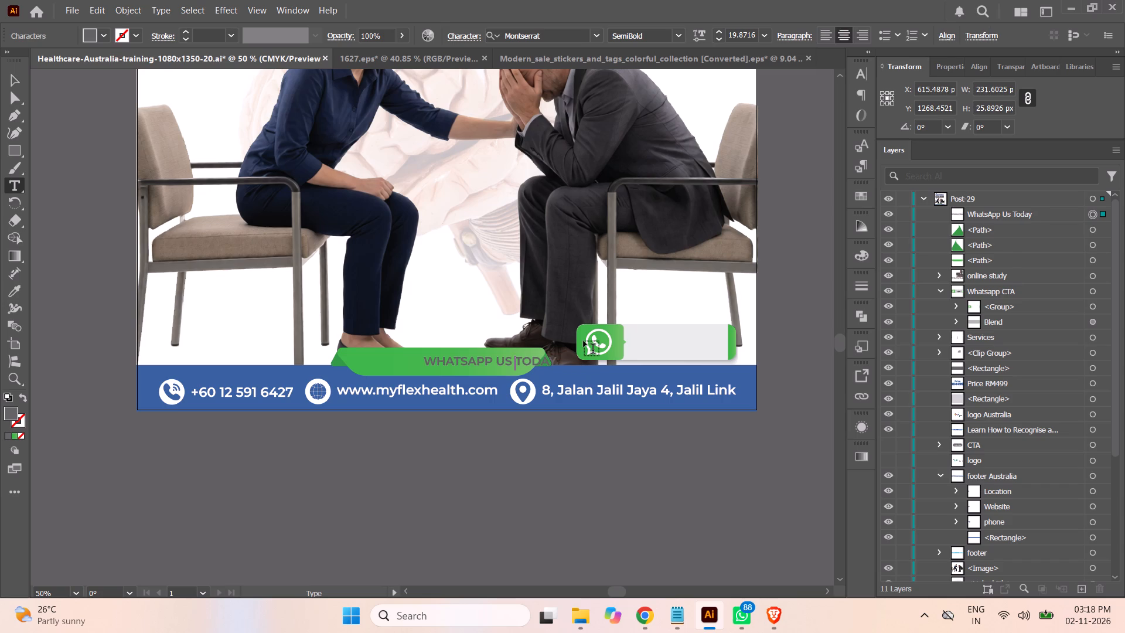
pyautogui.click(17, 79)
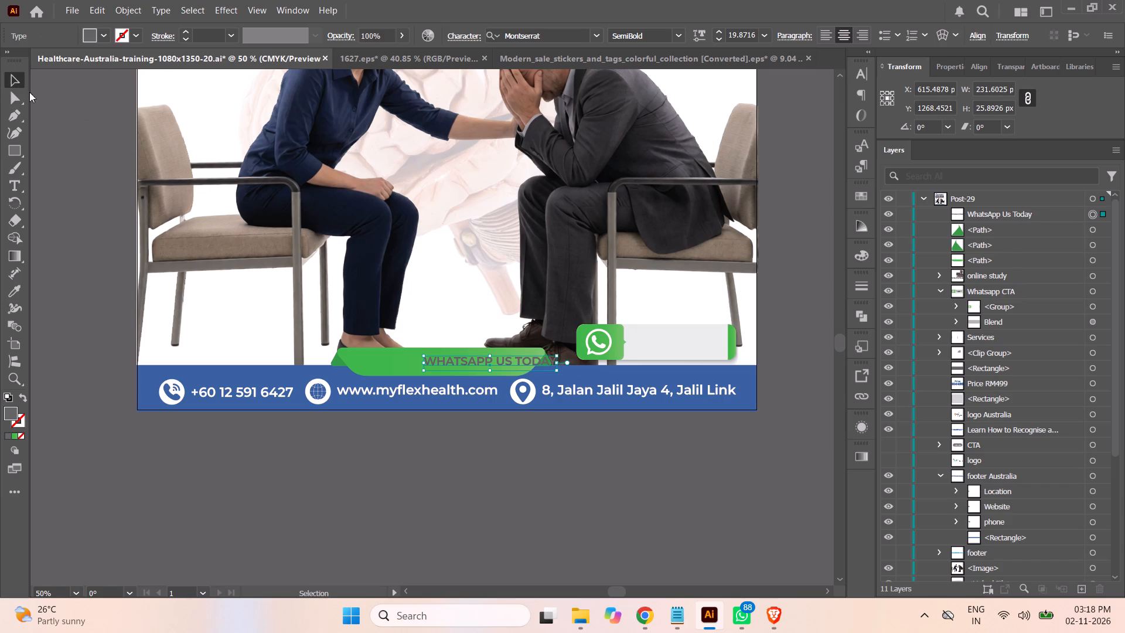
pyautogui.moveTo(456, 365); pyautogui.dragTo(427, 367)
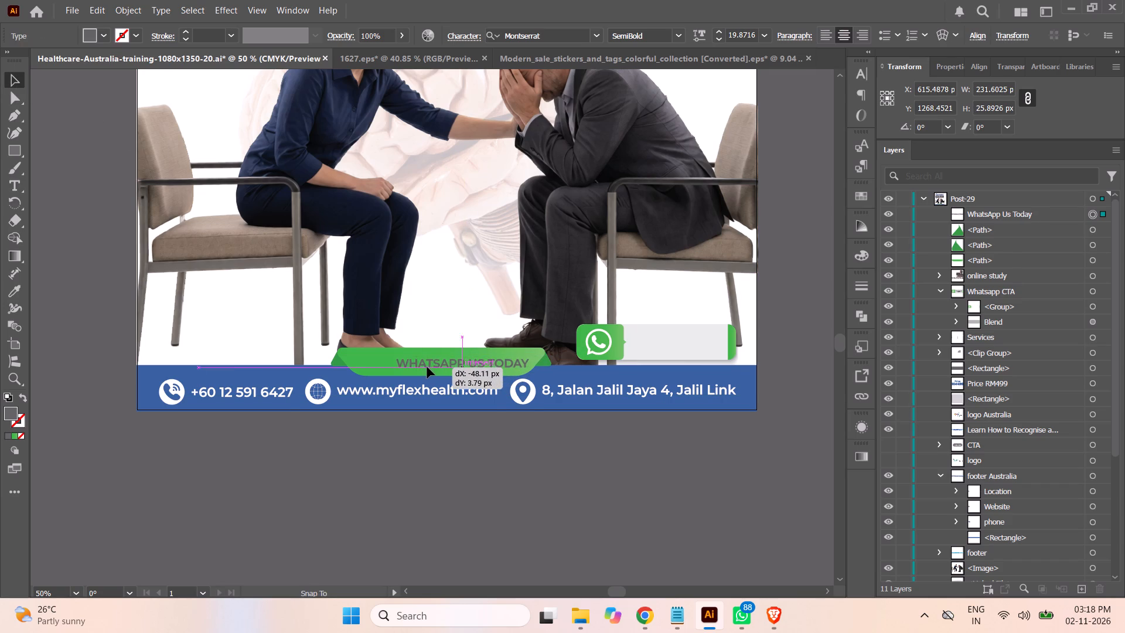
pyautogui.moveTo(427, 367); pyautogui.dragTo(421, 366)
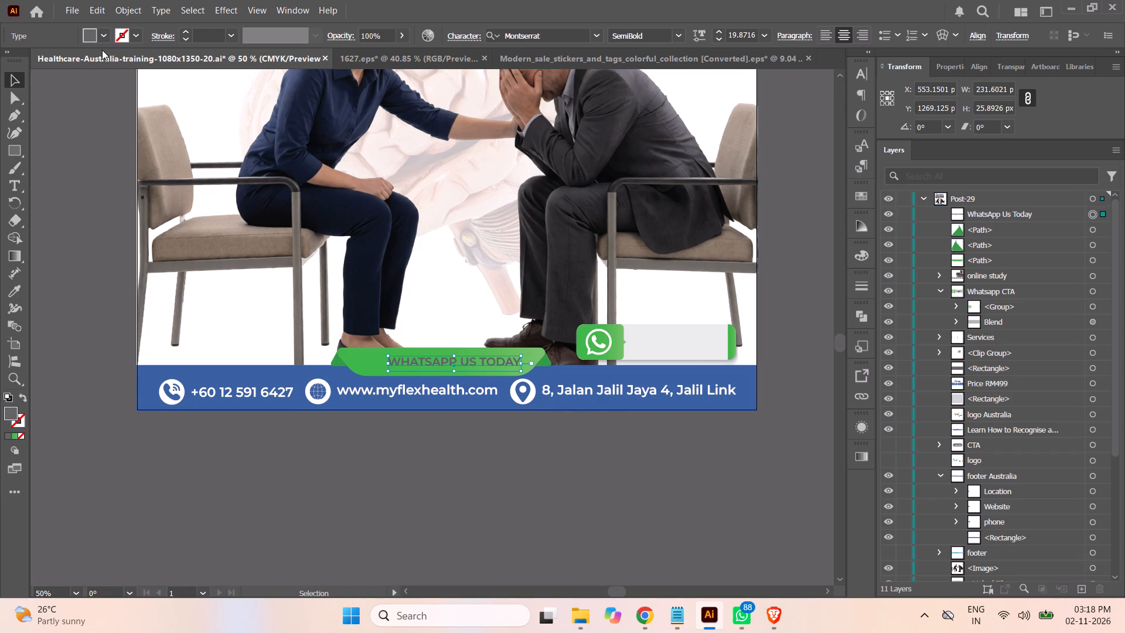
# Recolour the WhatsApp Us Today text in white #ffffff.
pyautogui.click(104, 40)
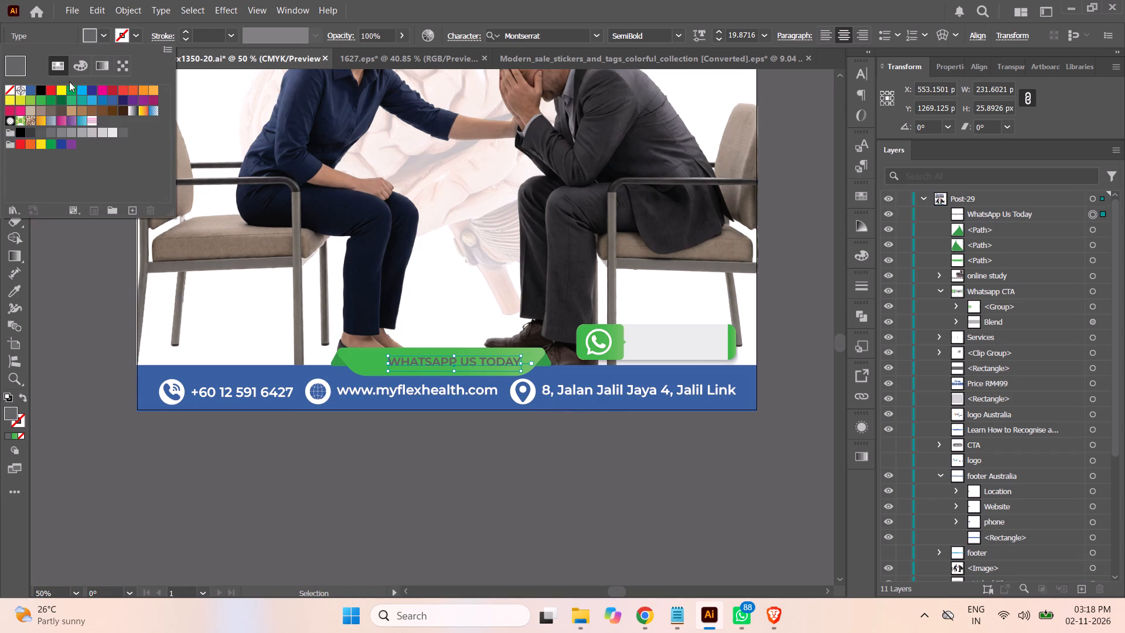
pyautogui.click(112, 132)
pyautogui.doubleClick(11, 411)
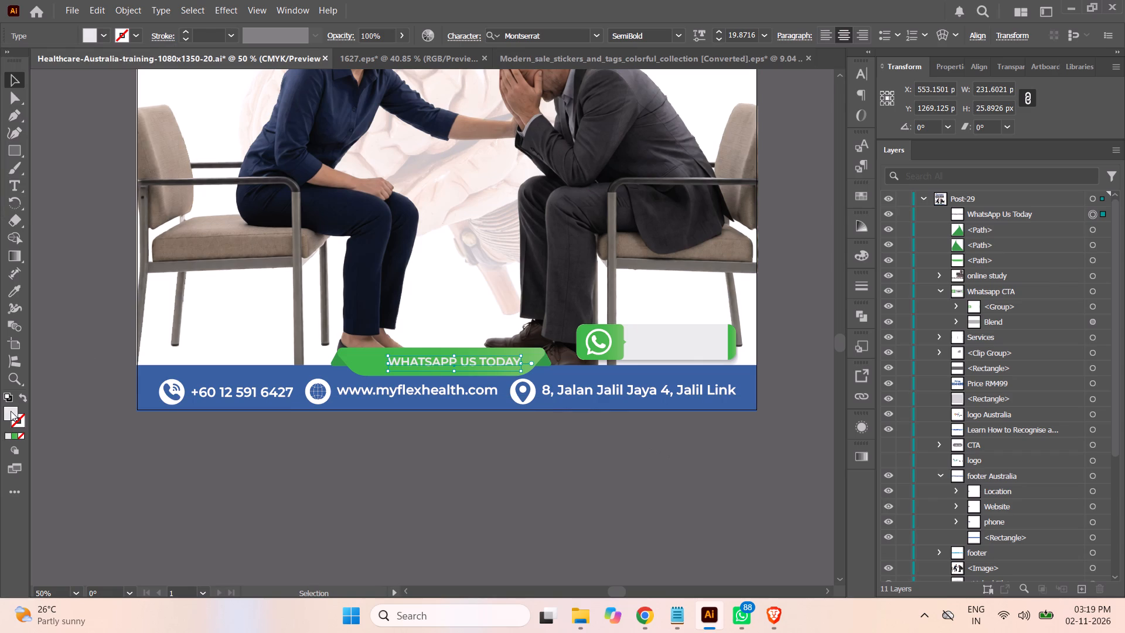
pyautogui.moveTo(687, 205); pyautogui.dragTo(647, 155)
pyautogui.click(1024, 187)
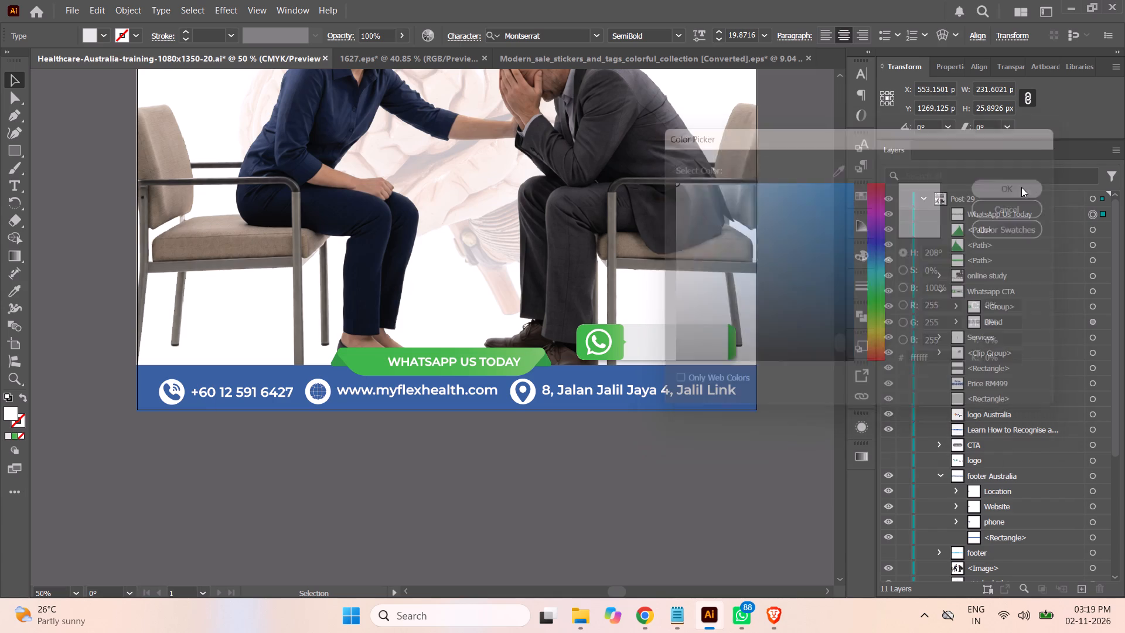
# Move the white WhatsApp icon group to the top of Post-29 and place it on the ribbon just left of the text.
pyautogui.click(954, 308)
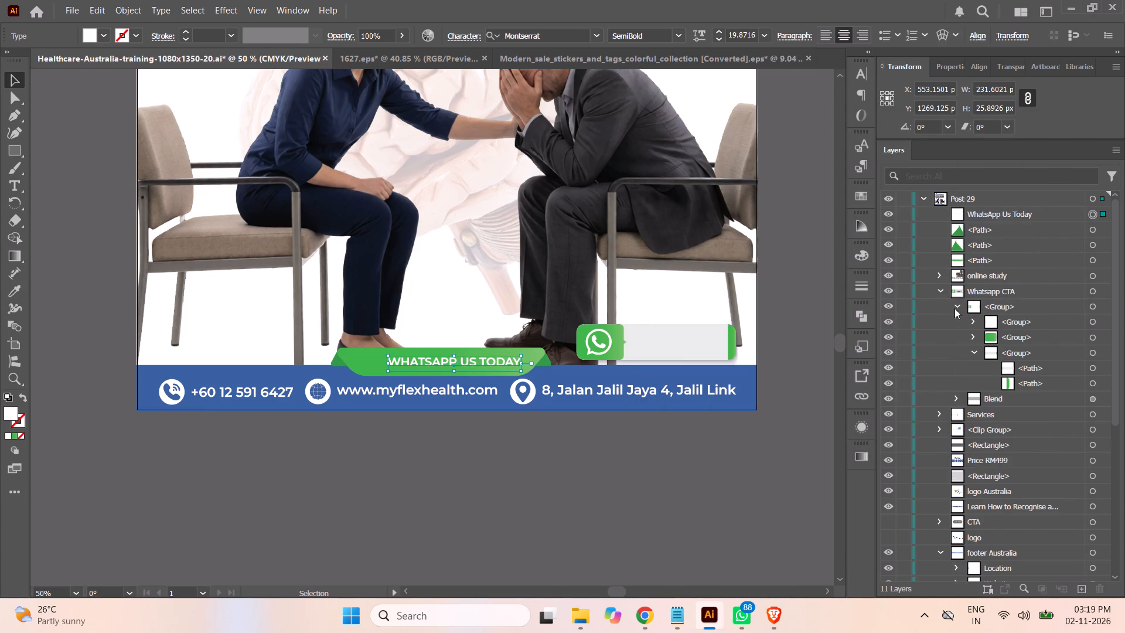
pyautogui.click(1090, 323)
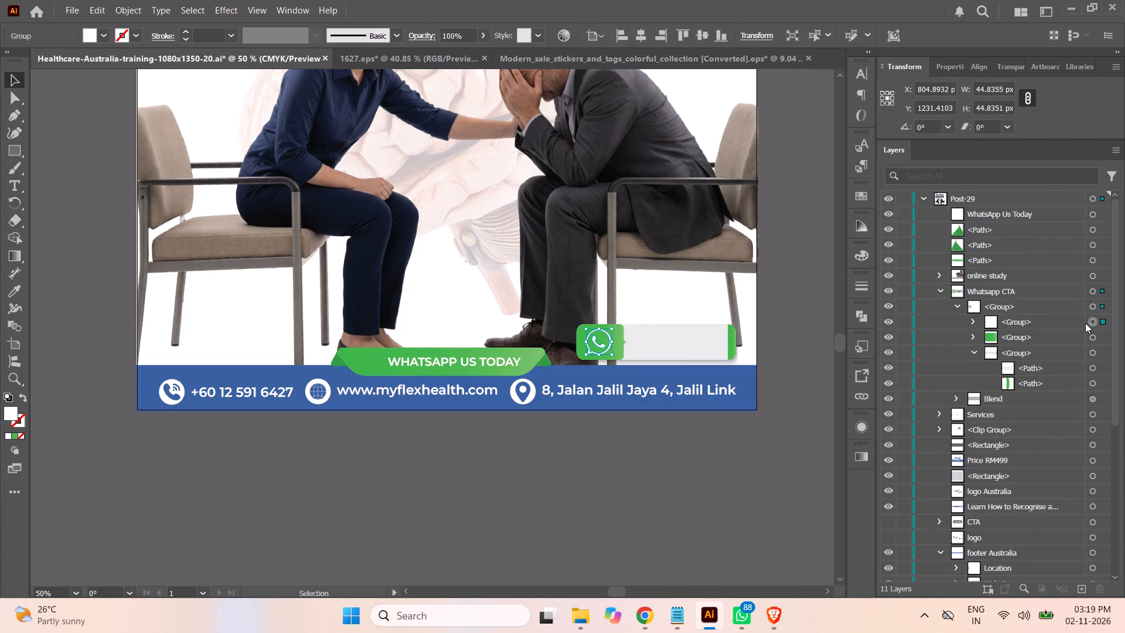
pyautogui.click(1037, 324)
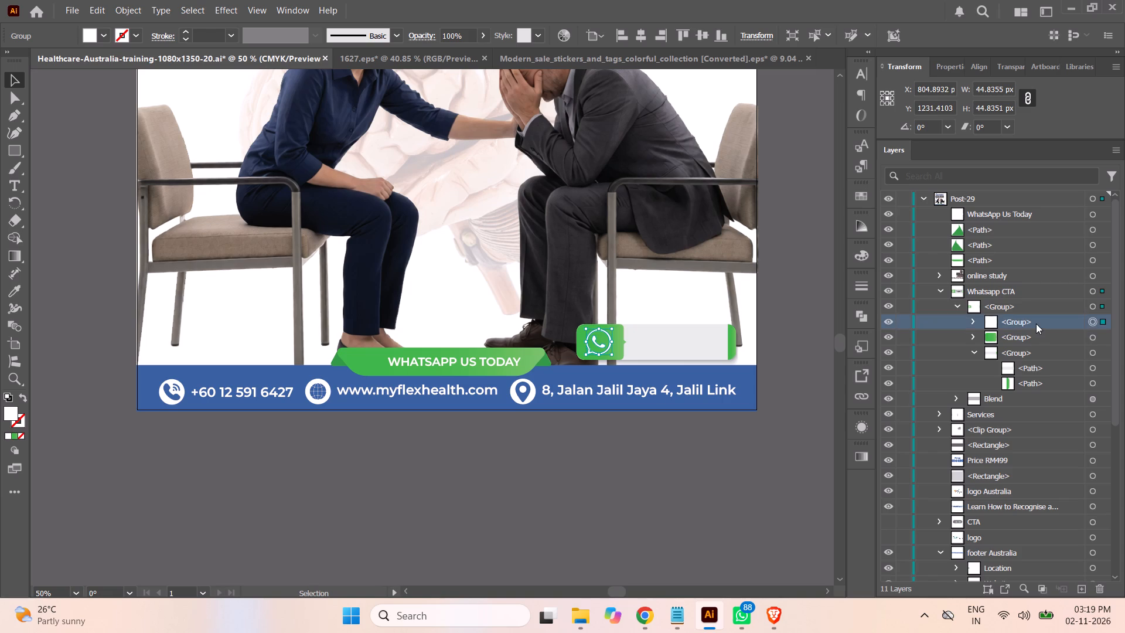
pyautogui.moveTo(1035, 322); pyautogui.dragTo(1018, 207)
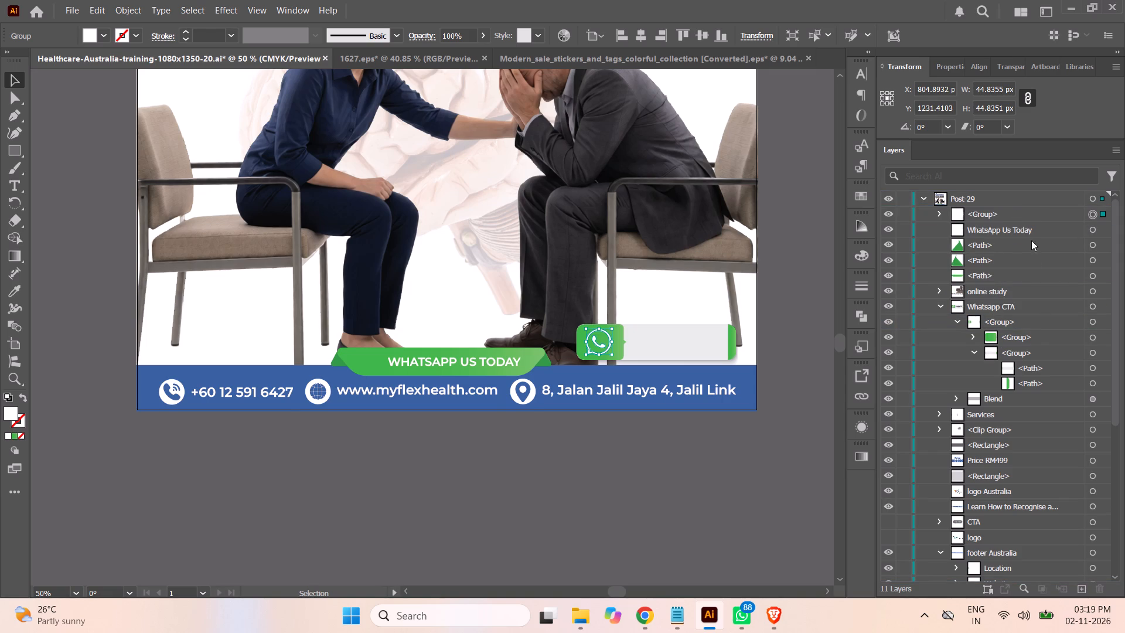
pyautogui.moveTo(608, 350); pyautogui.dragTo(430, 365)
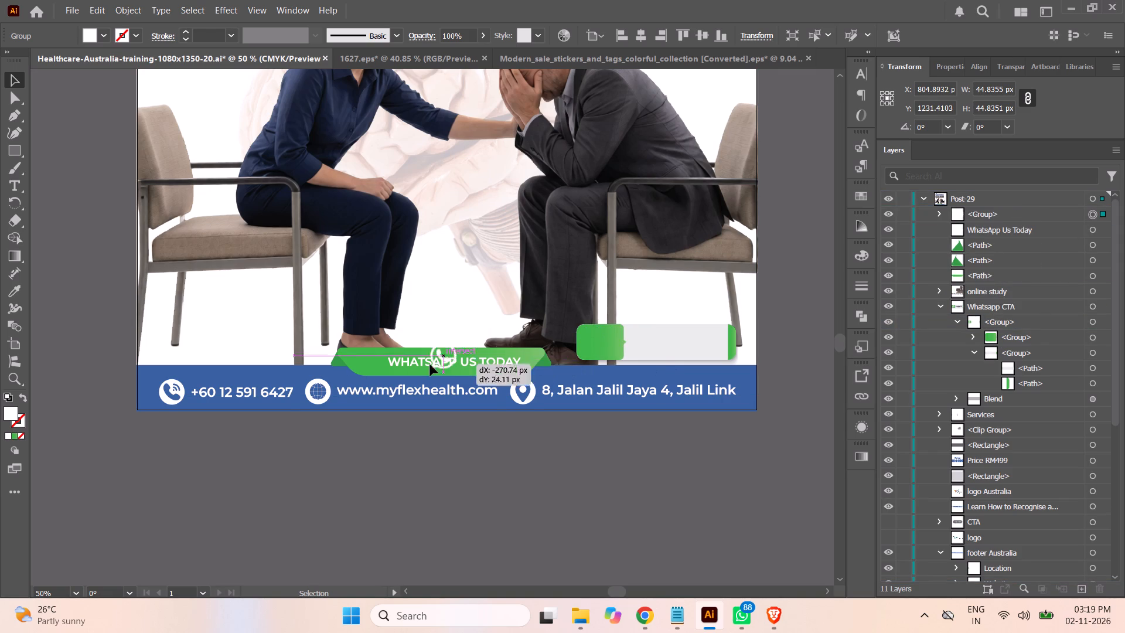
pyautogui.moveTo(430, 365); pyautogui.dragTo(383, 369)
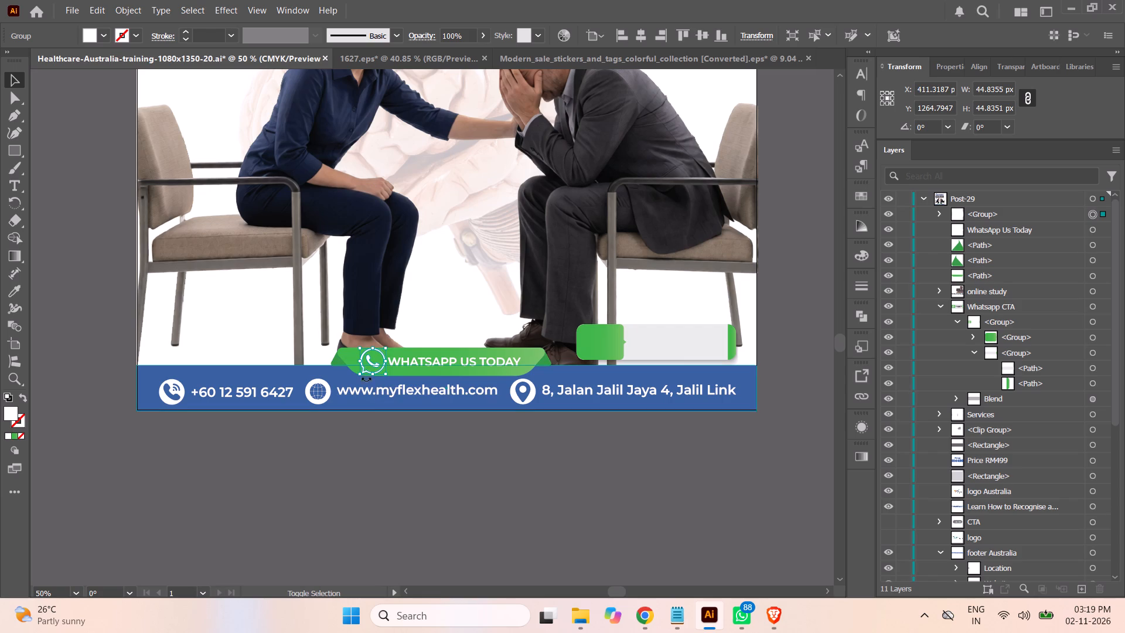
# Scale the WhatsApp icon down to about 35 px and position it beside the text at about X 408 px, Y 1265 px.
pyautogui.keyDown('shift'); pyautogui.moveTo(359, 376); pyautogui.dragTo(366, 367); pyautogui.keyUp('shift')
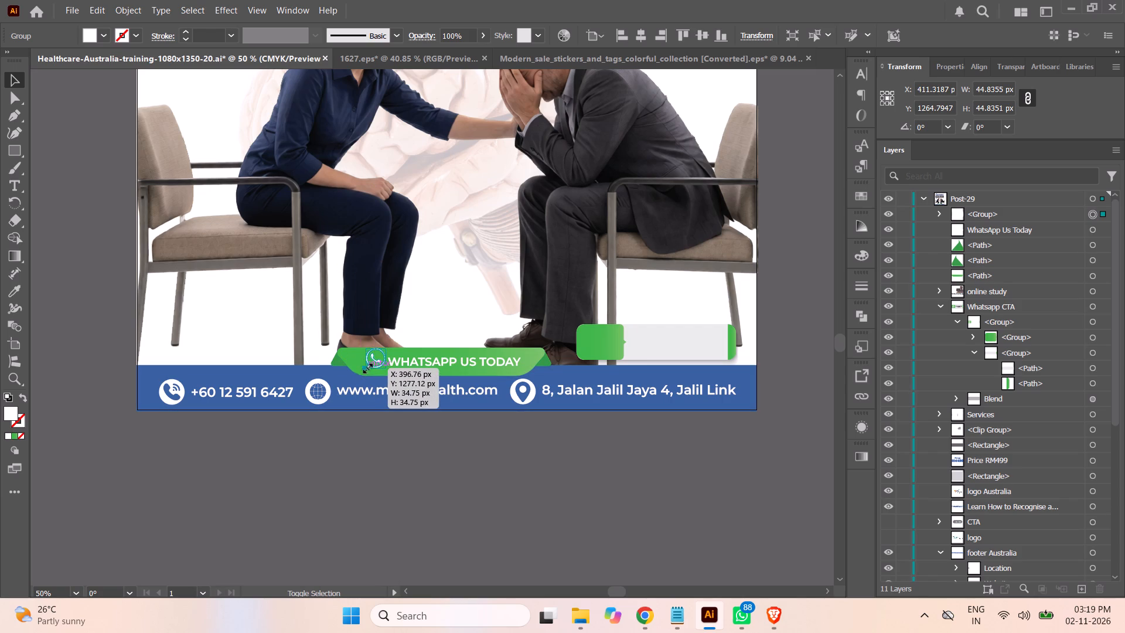
pyautogui.keyDown('shift'); pyautogui.moveTo(366, 367); pyautogui.dragTo(365, 369); pyautogui.keyUp('shift')
pyautogui.click(376, 360)
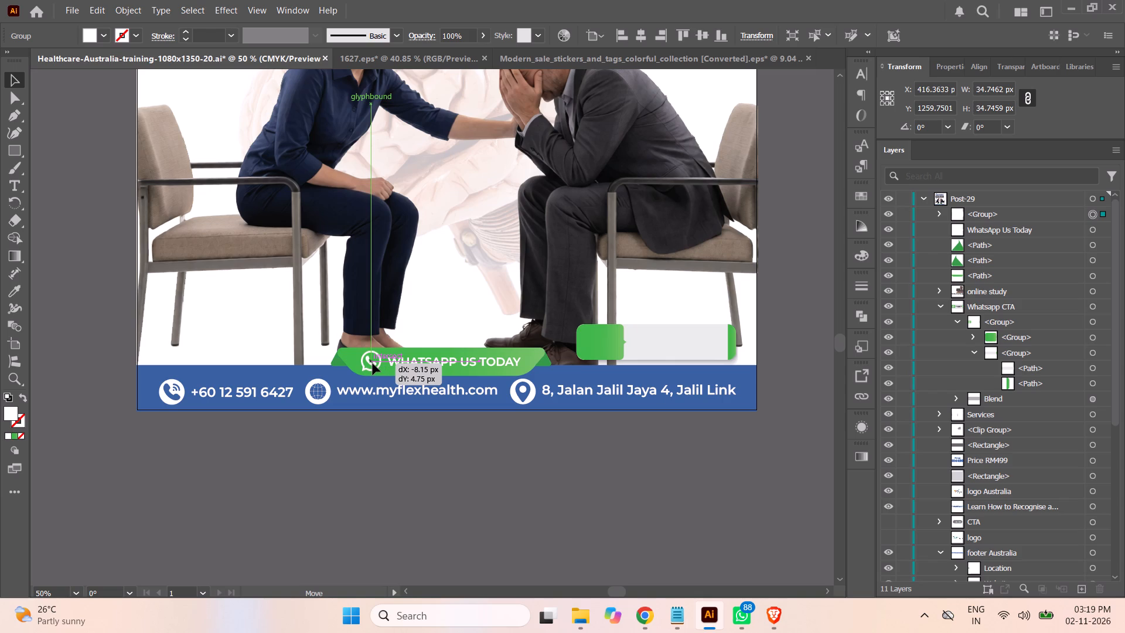
pyautogui.click(389, 452)
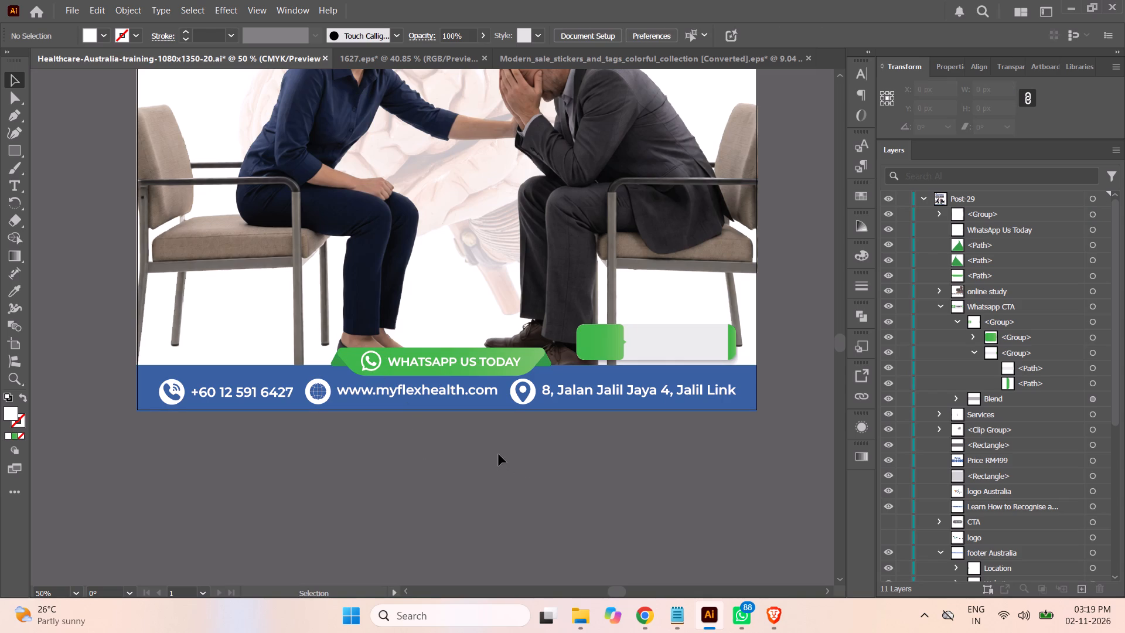
# Copy the name of the old Whatsapp CTA group, and delete that group with its leftover badge.
pyautogui.click(955, 321)
pyautogui.click(939, 305)
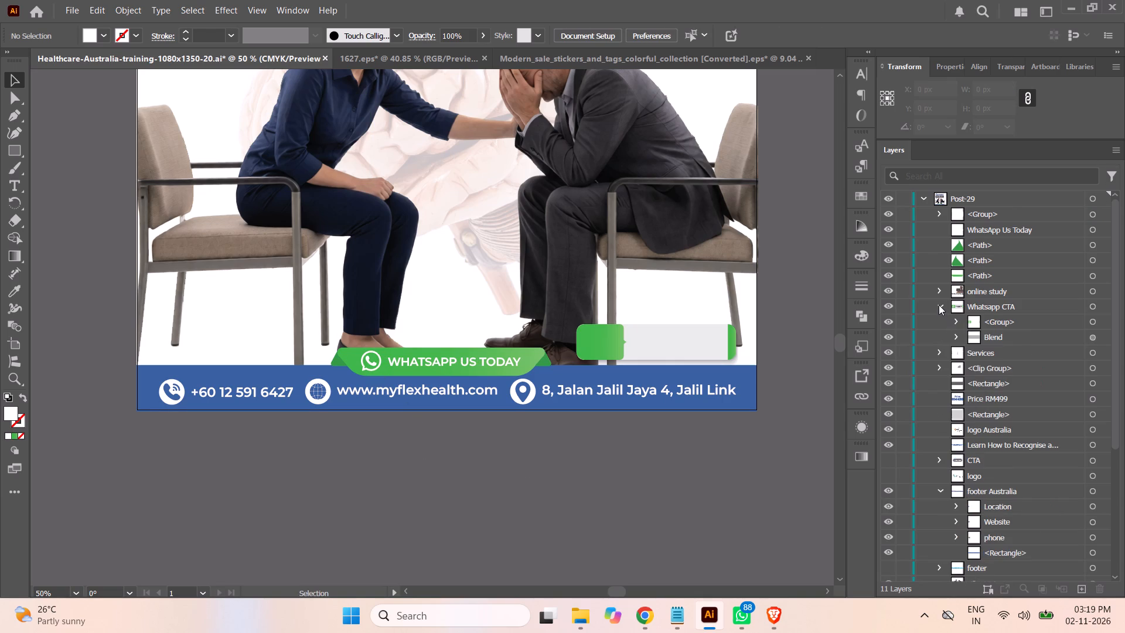
pyautogui.doubleClick(991, 309)
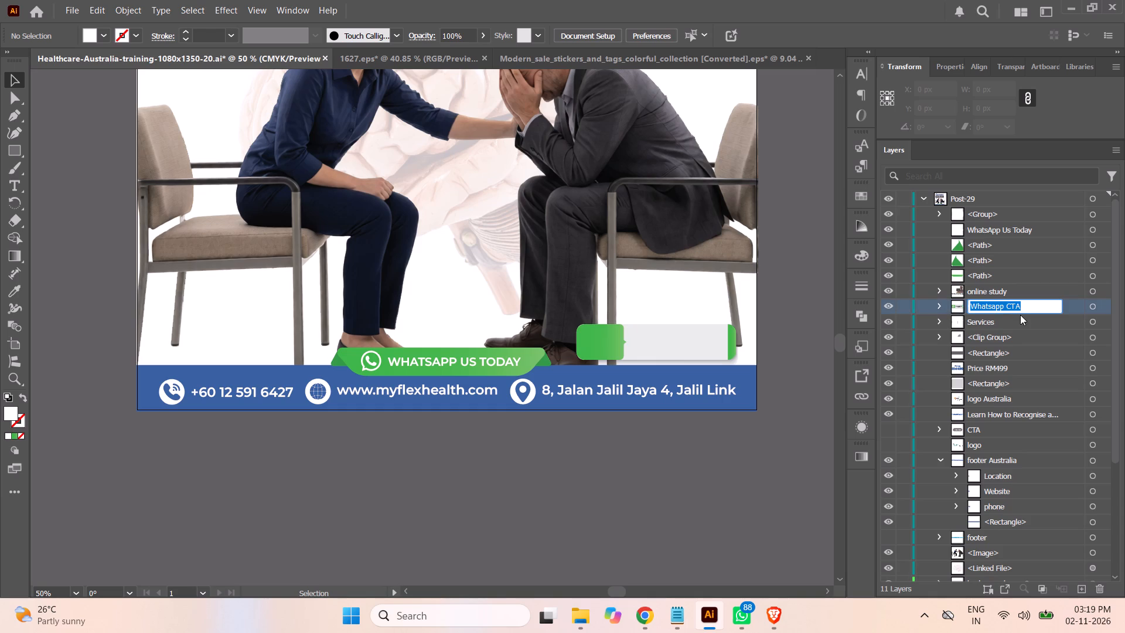
pyautogui.hotkey('ctrl', 'c')
pyautogui.click(808, 371)
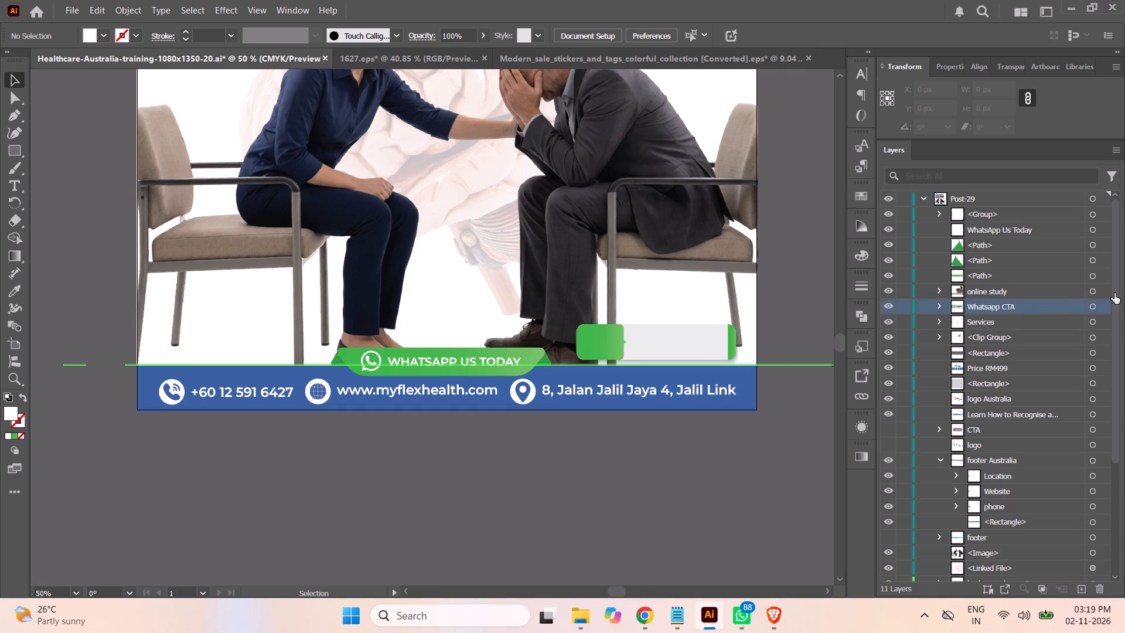
pyautogui.click(1094, 307)
pyautogui.click(1030, 307)
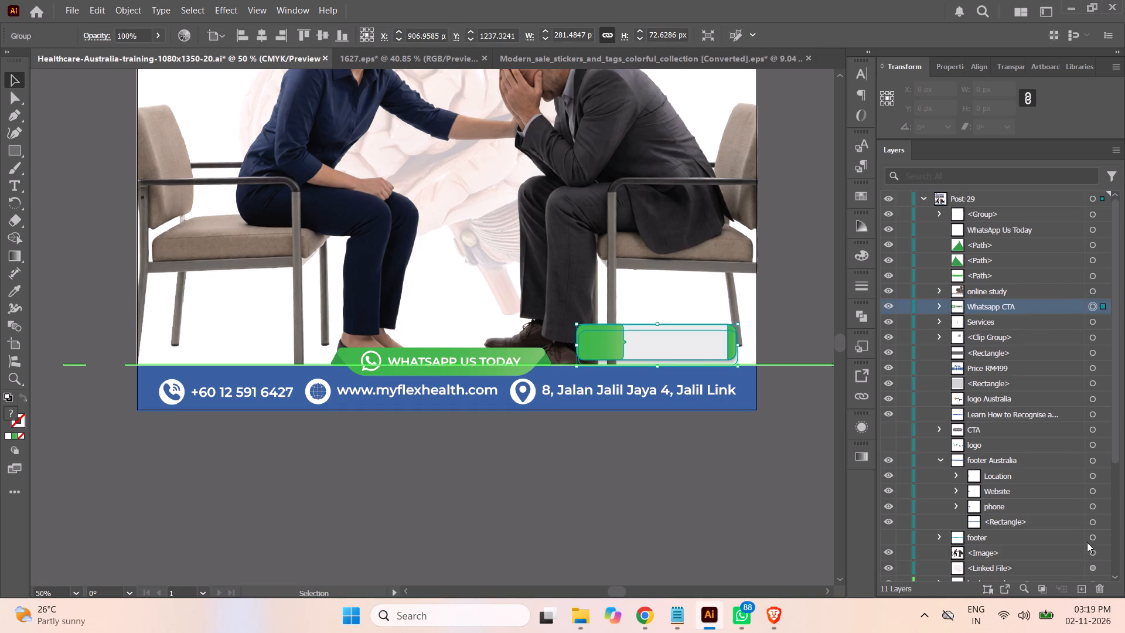
pyautogui.click(1099, 586)
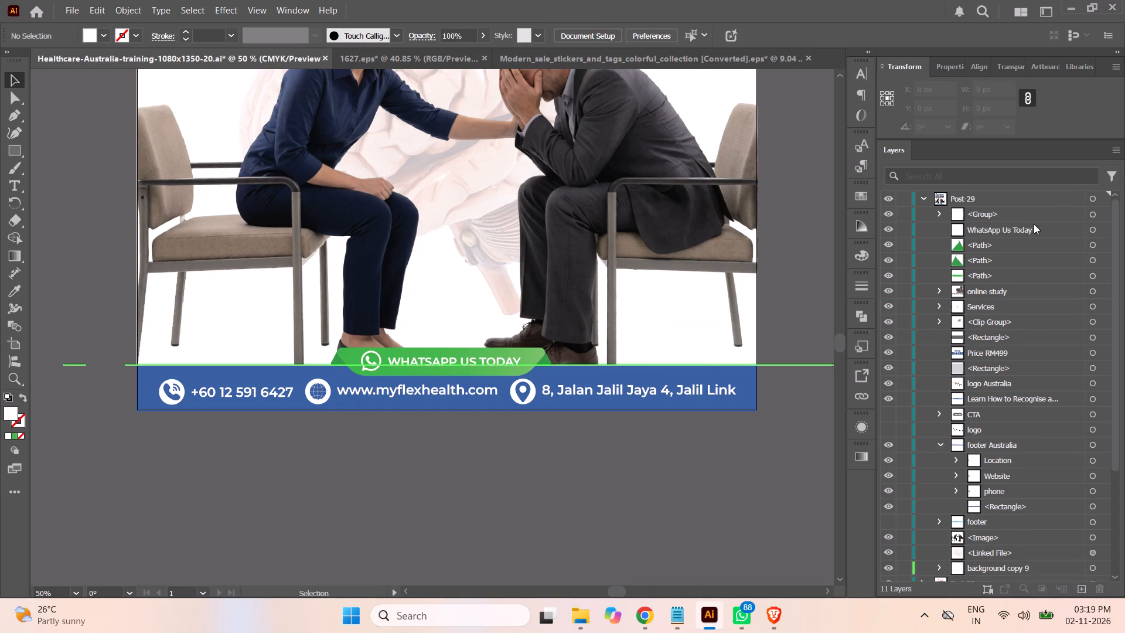
# Group the WhatsApp icon, its text and the three ribbon paths, and name the group Whatsapp CTA.
pyautogui.click(1093, 216)
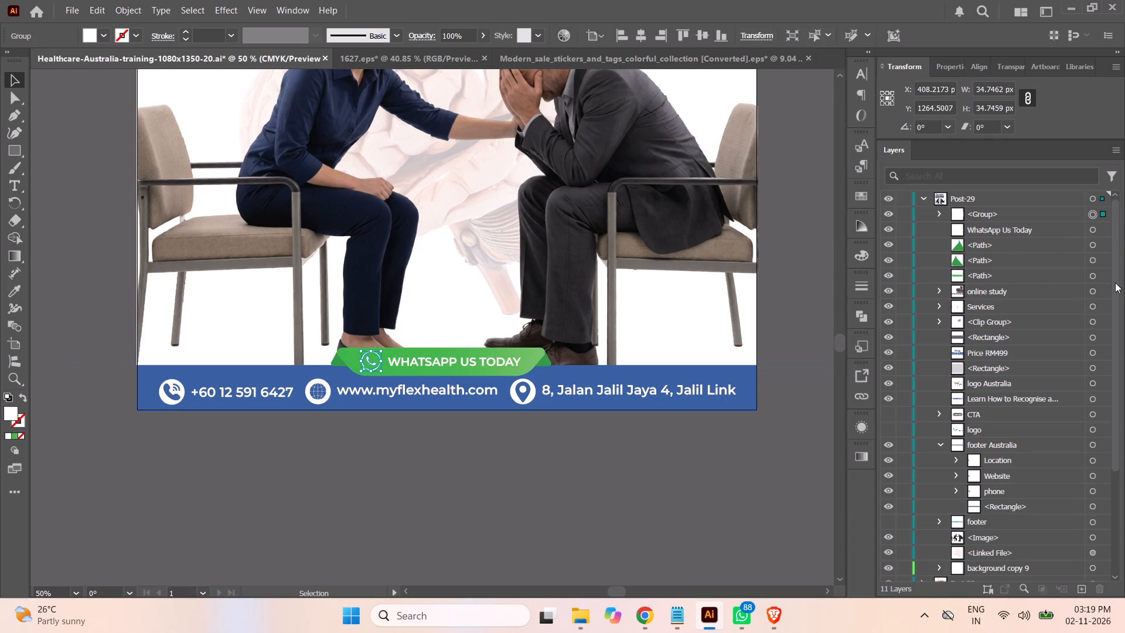
pyautogui.keyDown('shift'); pyautogui.click(1092, 275); pyautogui.keyUp('shift')
pyautogui.click(1060, 215)
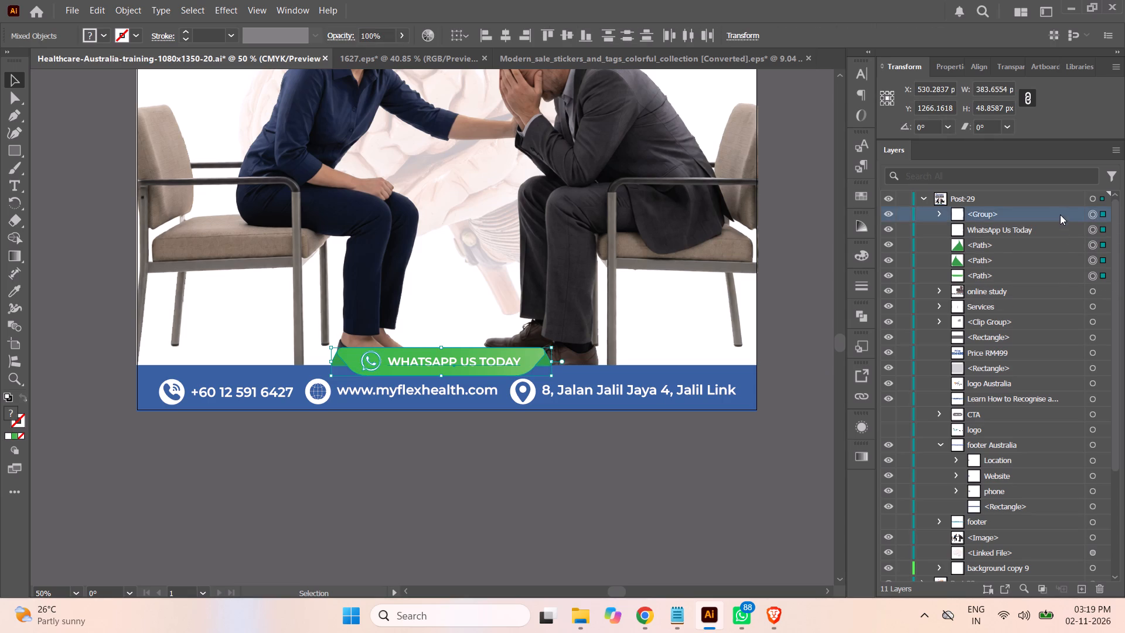
pyautogui.keyDown('shift'); pyautogui.click(1052, 277); pyautogui.keyUp('shift')
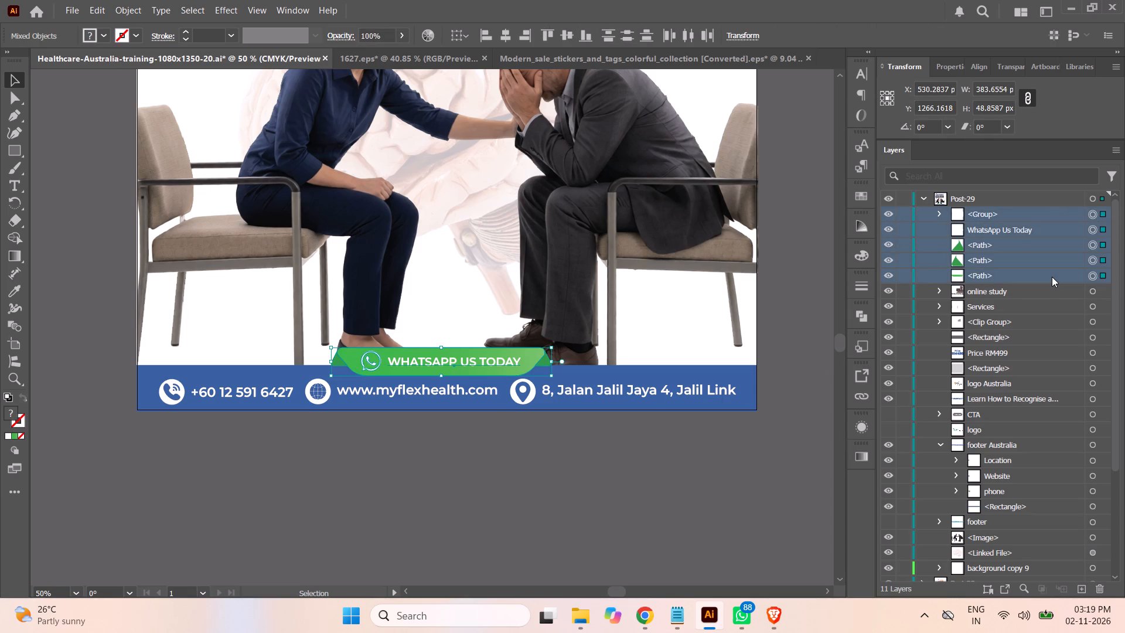
pyautogui.hotkey('ctrl', 'g')
pyautogui.doubleClick(981, 213)
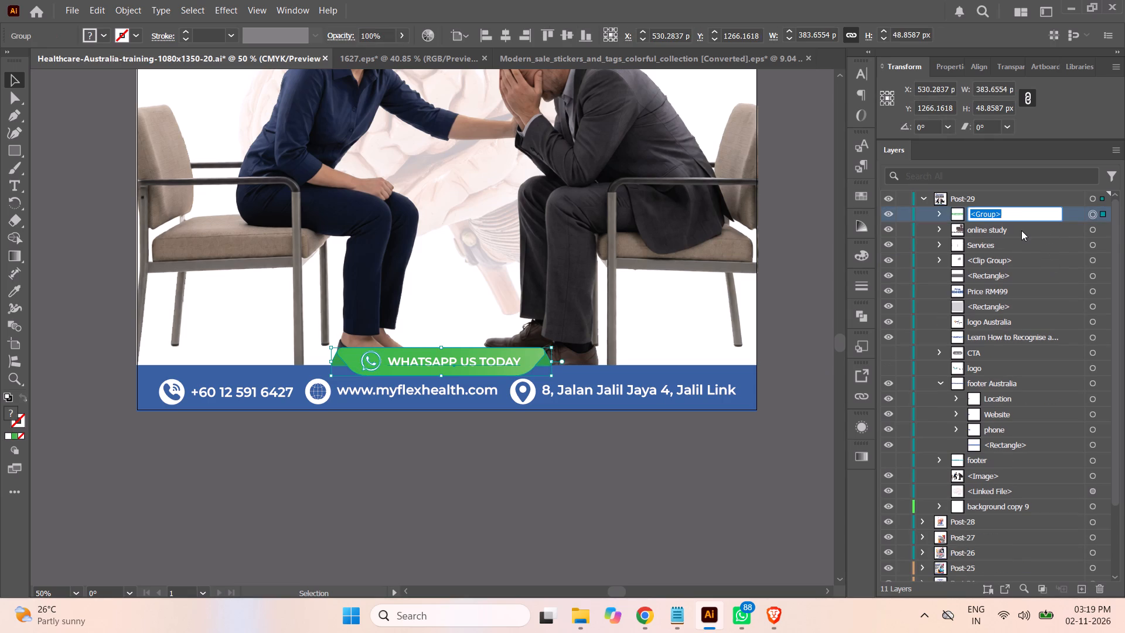
pyautogui.hotkey('ctrl', 'v')
pyautogui.click(651, 473)
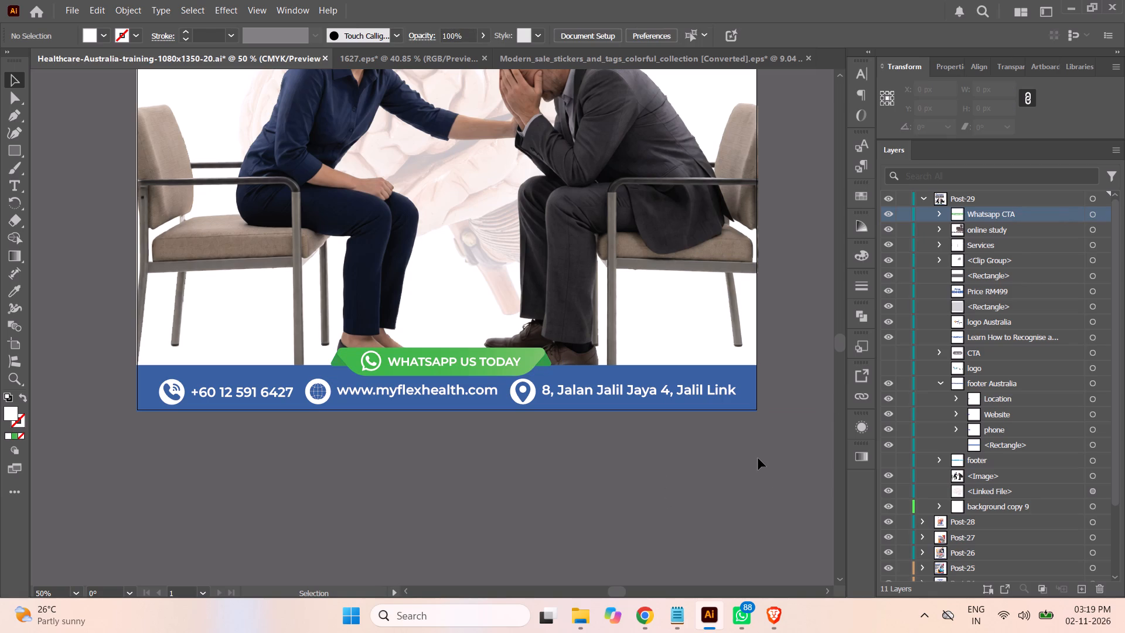
# Examine the whole Post-29 poster from logo to footer, checking how the new WhatsApp ribbon fits the layout.
pyautogui.hotkey('ctrl', '-')
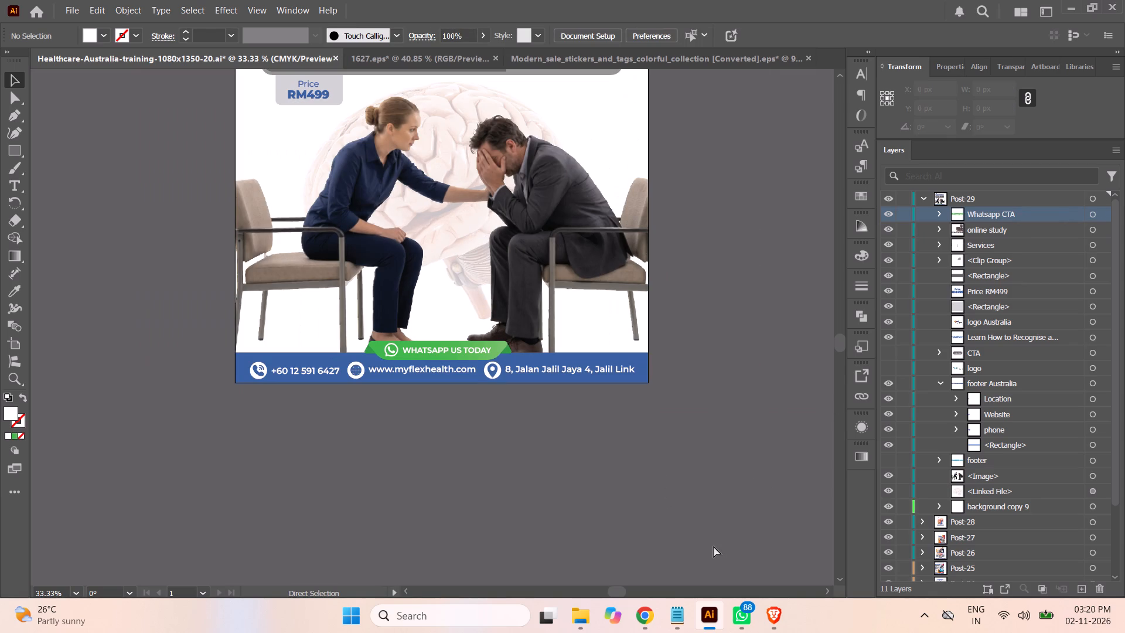
pyautogui.hotkey('ctrl', '-')
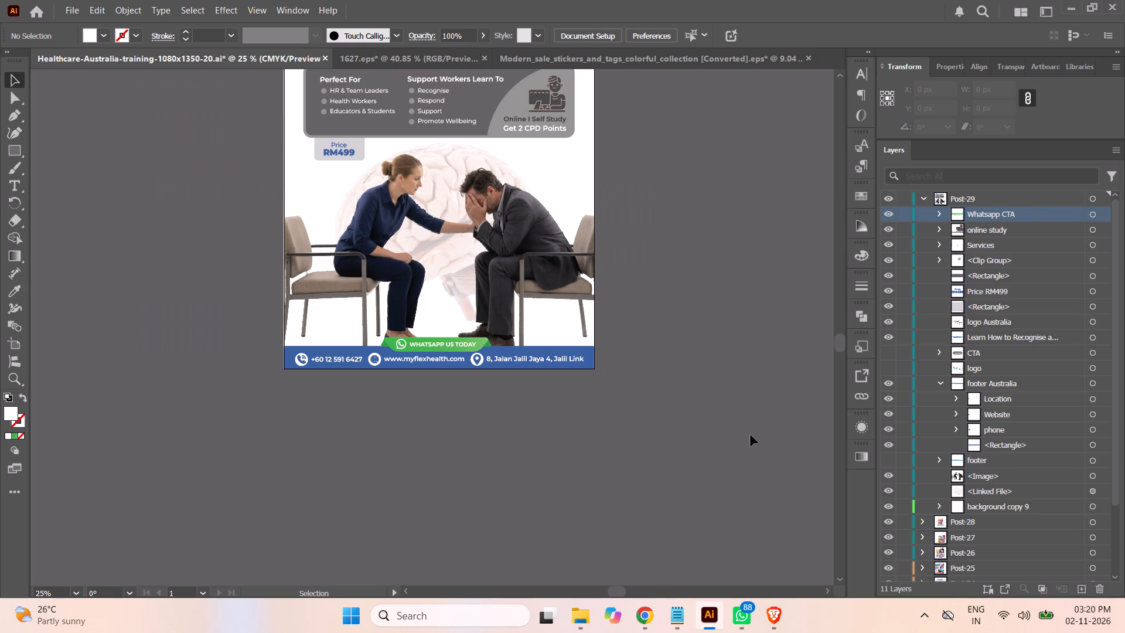
pyautogui.scroll(1, 699, 349)
pyautogui.scroll(-1, 699, 349)
pyautogui.scroll(2, 699, 349)
pyautogui.scroll(-1, 699, 349)
pyautogui.scroll(2, 699, 349)
pyautogui.scroll(-1, 699, 349)
pyautogui.scroll(1, 699, 349)
pyautogui.scroll(-1, 699, 349)
pyautogui.scroll(2, 699, 349)
pyautogui.scroll(-1, 730, 346)
pyautogui.scroll(6, 730, 346)
pyautogui.scroll(-3, 731, 345)
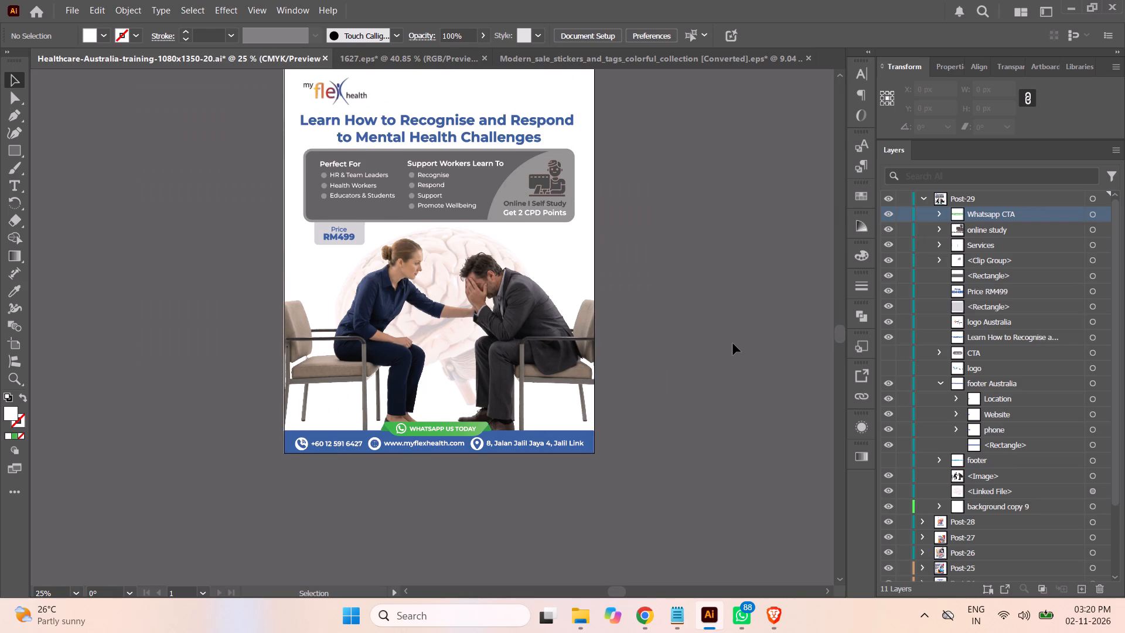
# Collapse the footer Australia group and the Post-29 layer, and save the document.
pyautogui.scroll(1, 741, 341)
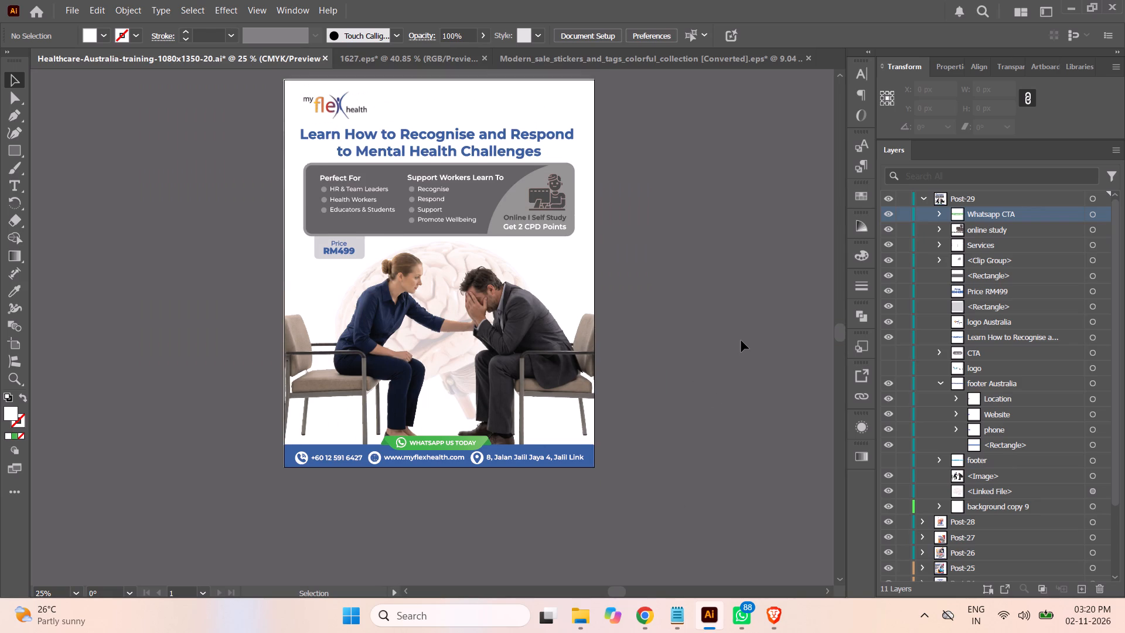
pyautogui.scroll(1, 741, 341)
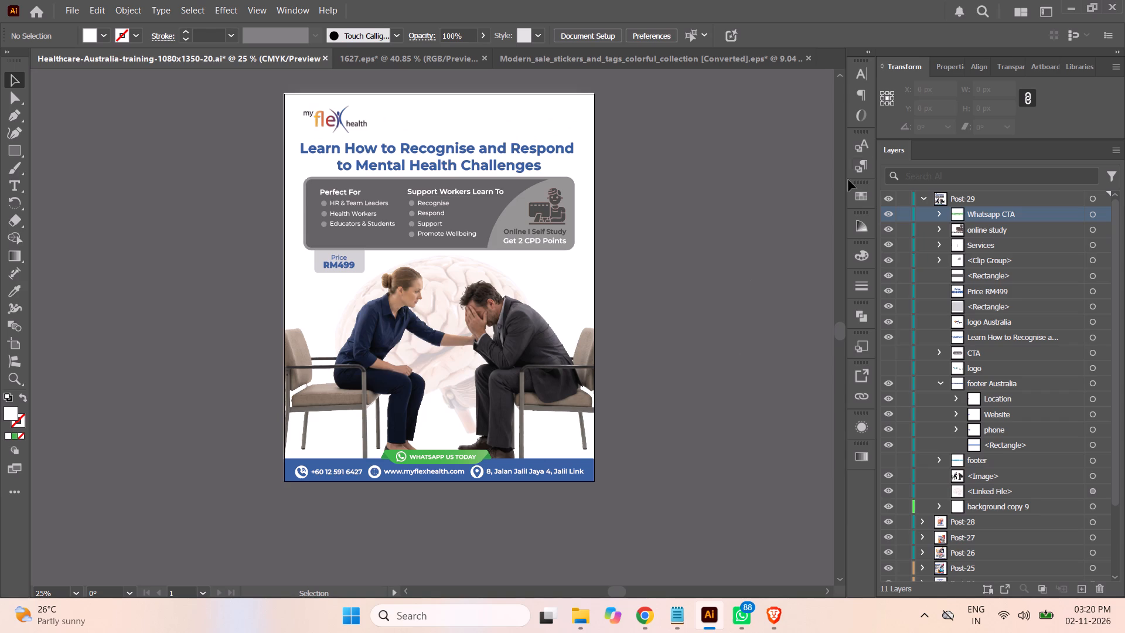
pyautogui.click(939, 382)
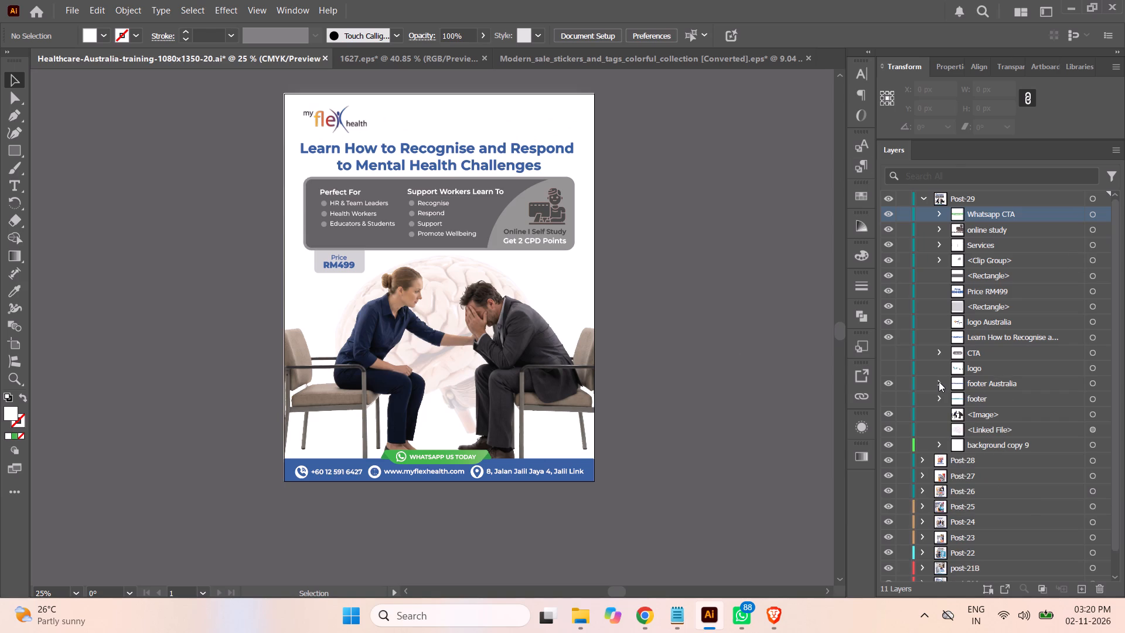
pyautogui.click(921, 199)
pyautogui.click(761, 236)
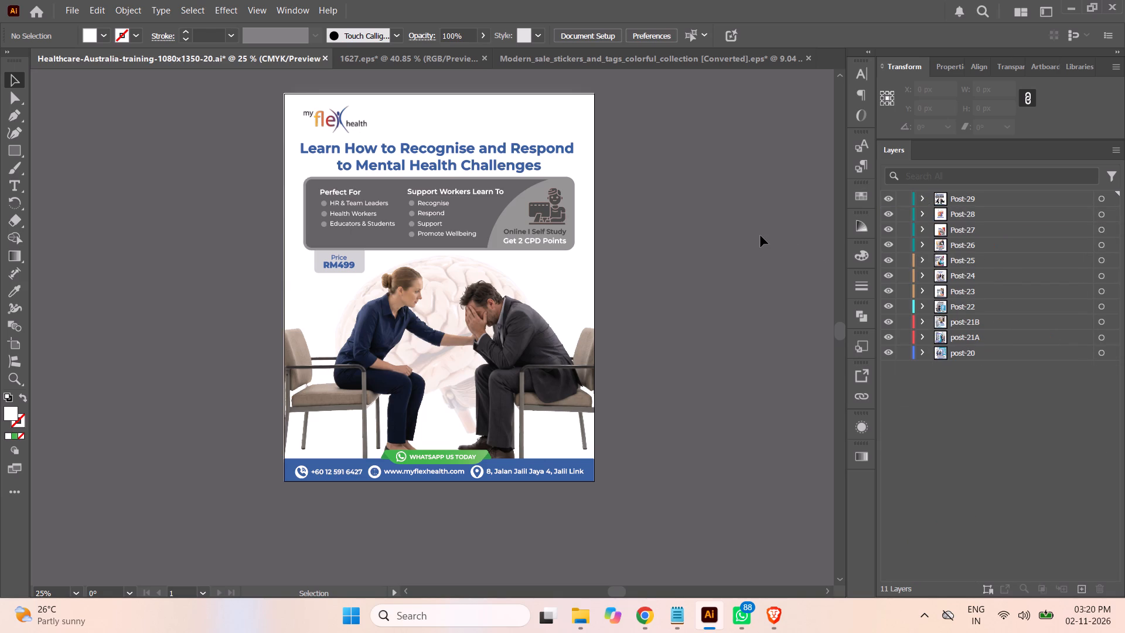
pyautogui.hotkey('ctrl', 's')
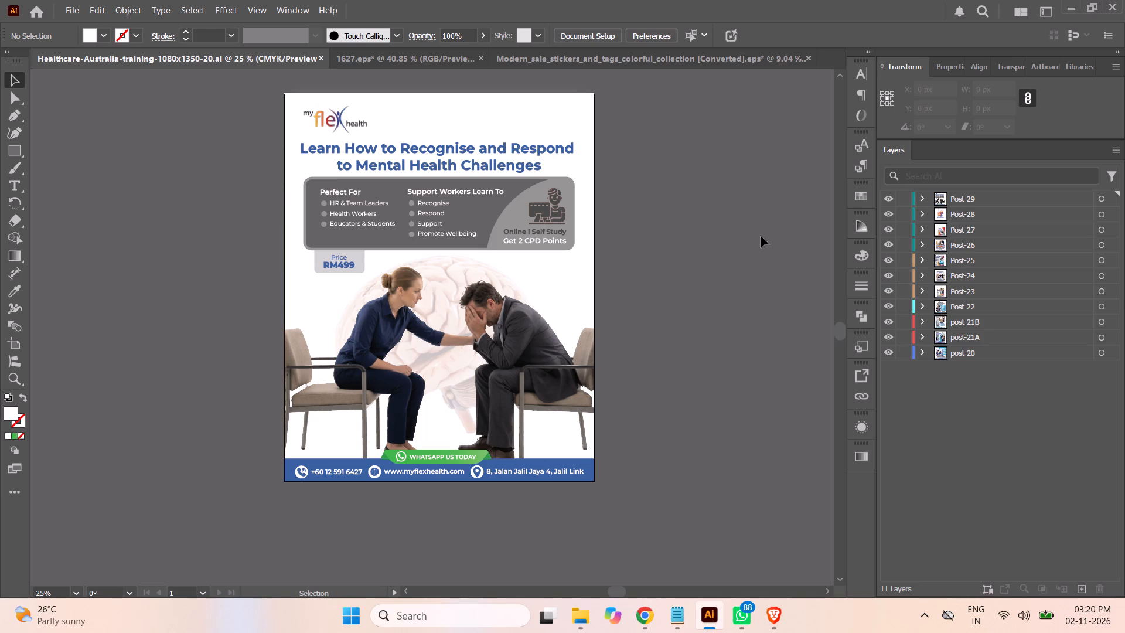
# Set the stroke weight of the dark grey services panel rectangle in Post-29 to 1 pt.
pyautogui.click(921, 199)
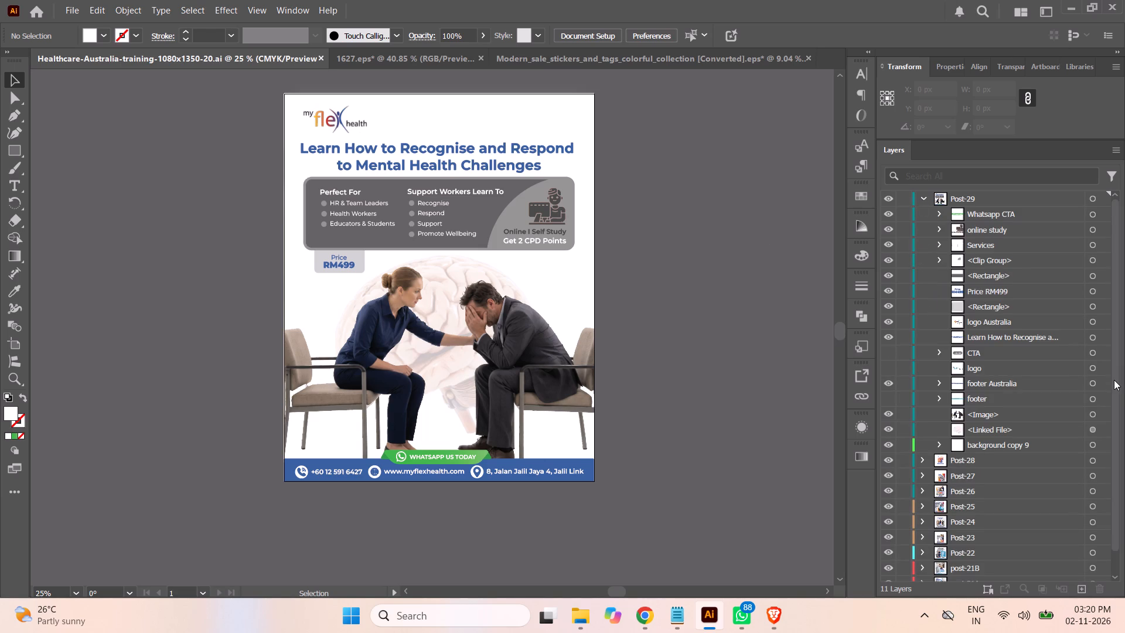
pyautogui.moveTo(1114, 379); pyautogui.dragTo(1124, 433)
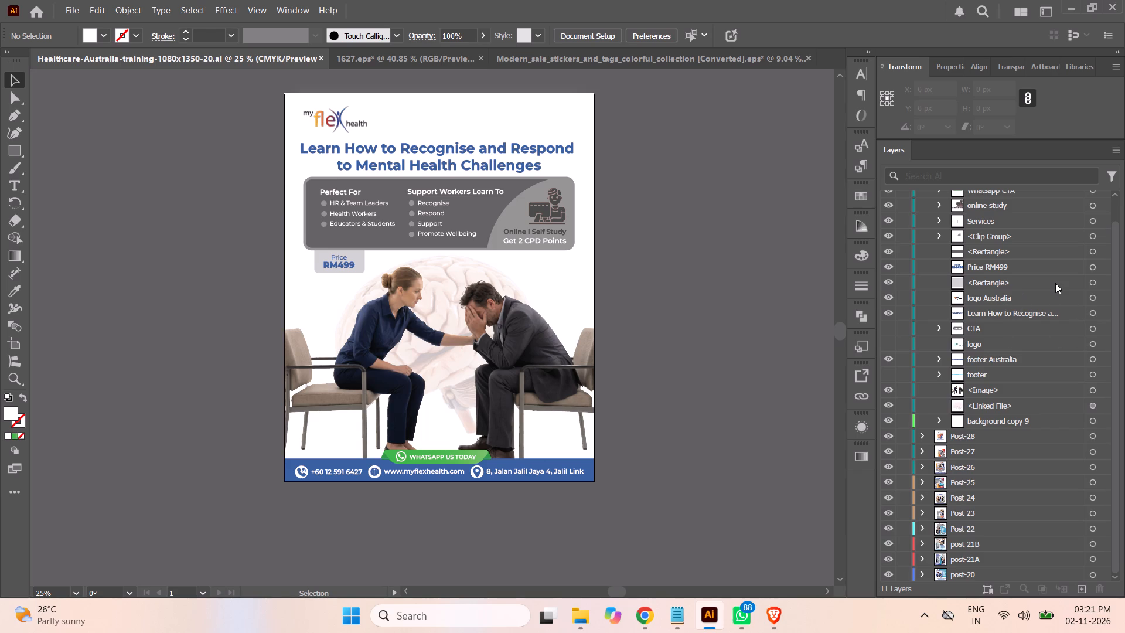
pyautogui.click(1092, 251)
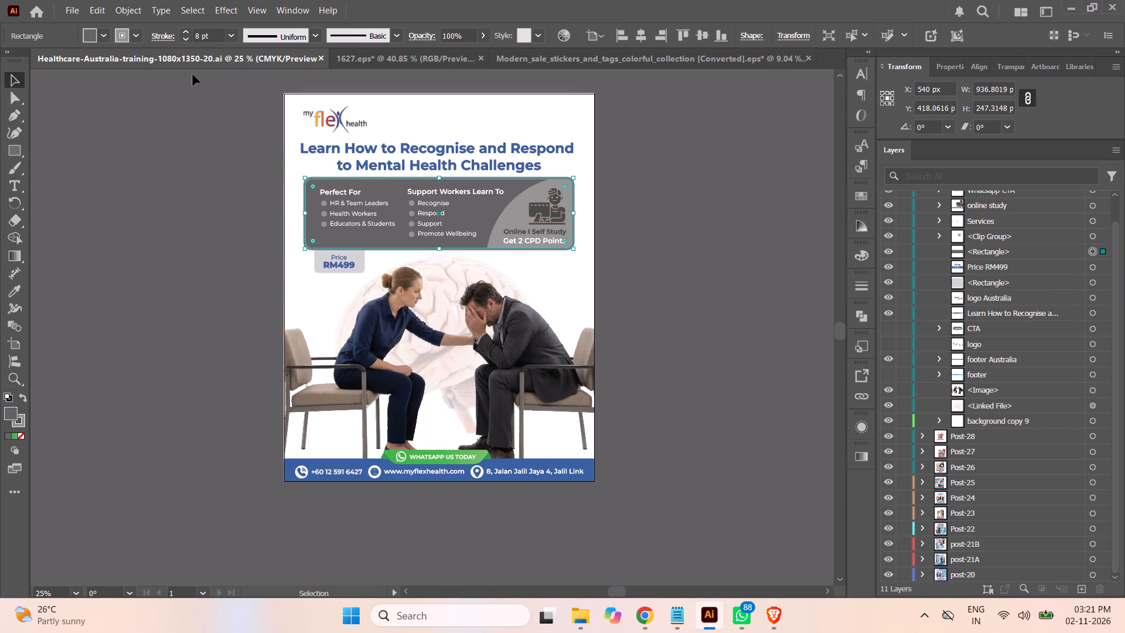
pyautogui.moveTo(200, 39); pyautogui.dragTo(194, 36)
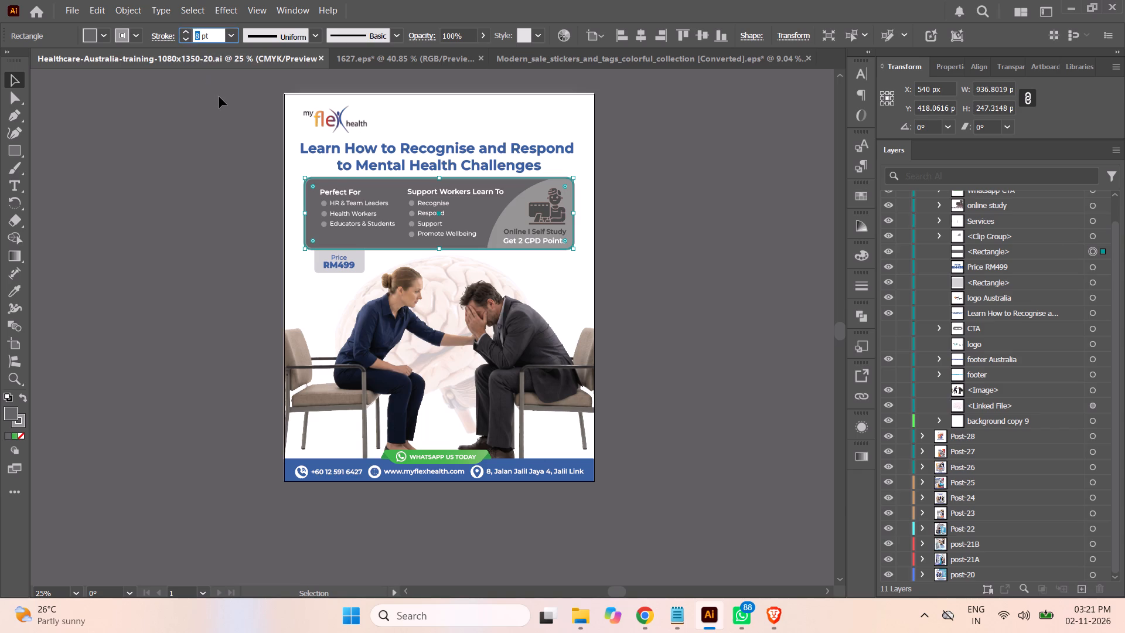
pyautogui.press('1')
pyautogui.press('Return')
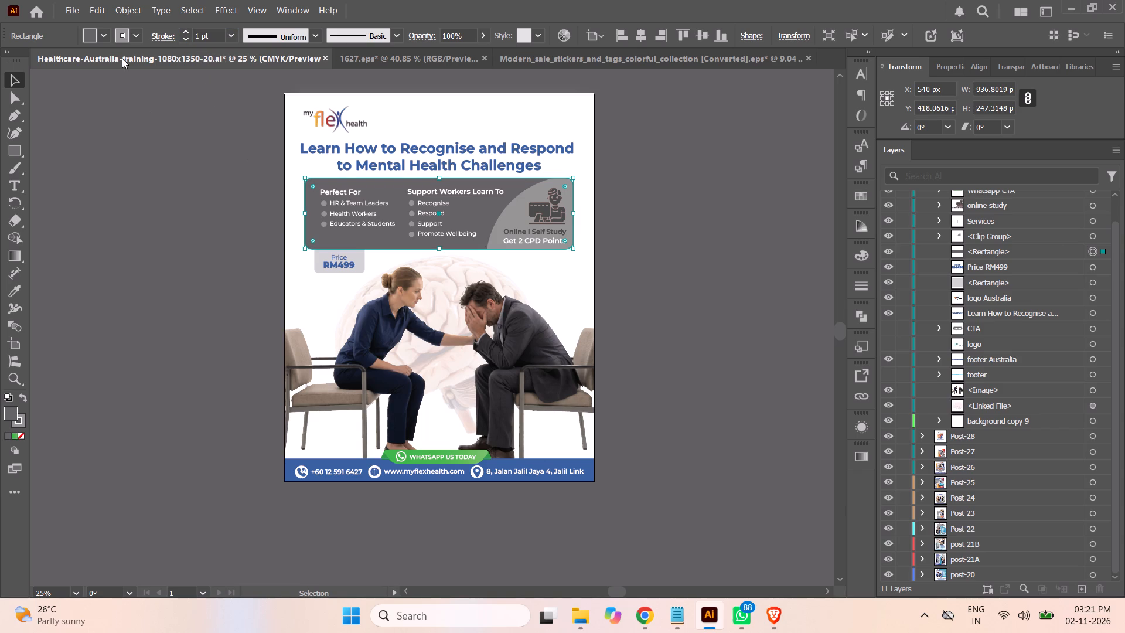
# Try the light grey K=10 fill on the services panel rectangle, and set its fill to none instead.
pyautogui.click(100, 38)
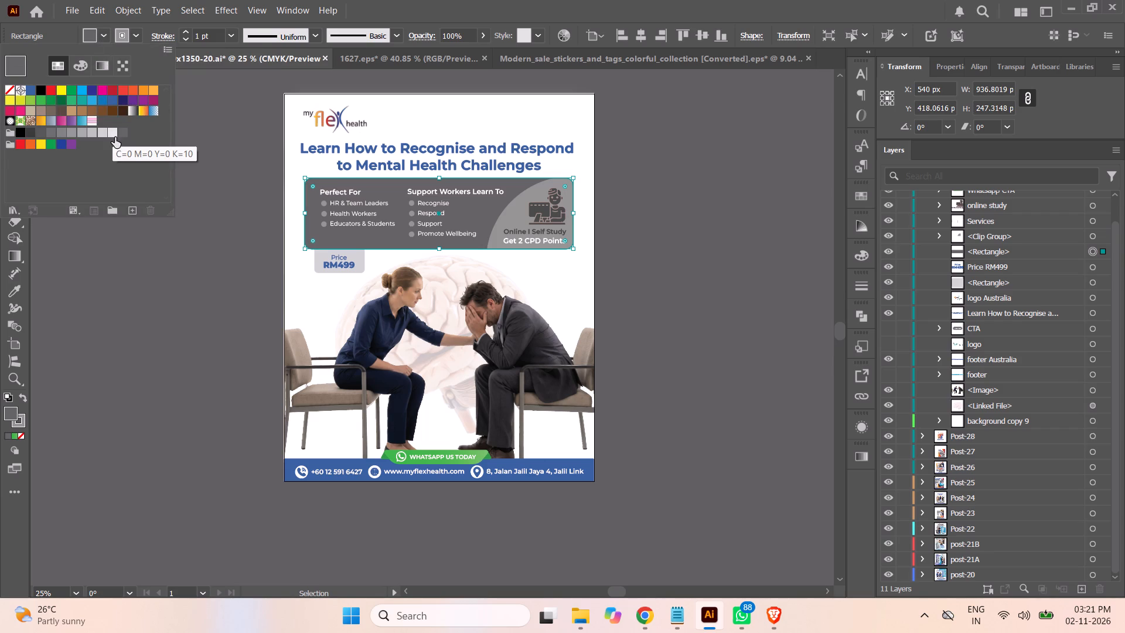
pyautogui.click(112, 135)
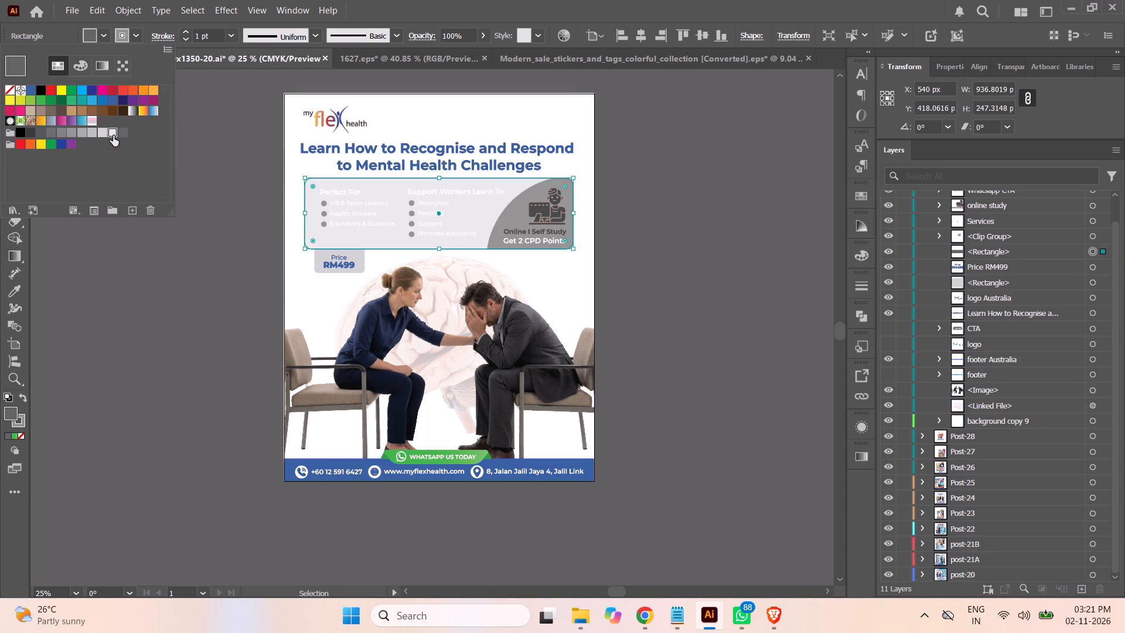
pyautogui.click(12, 91)
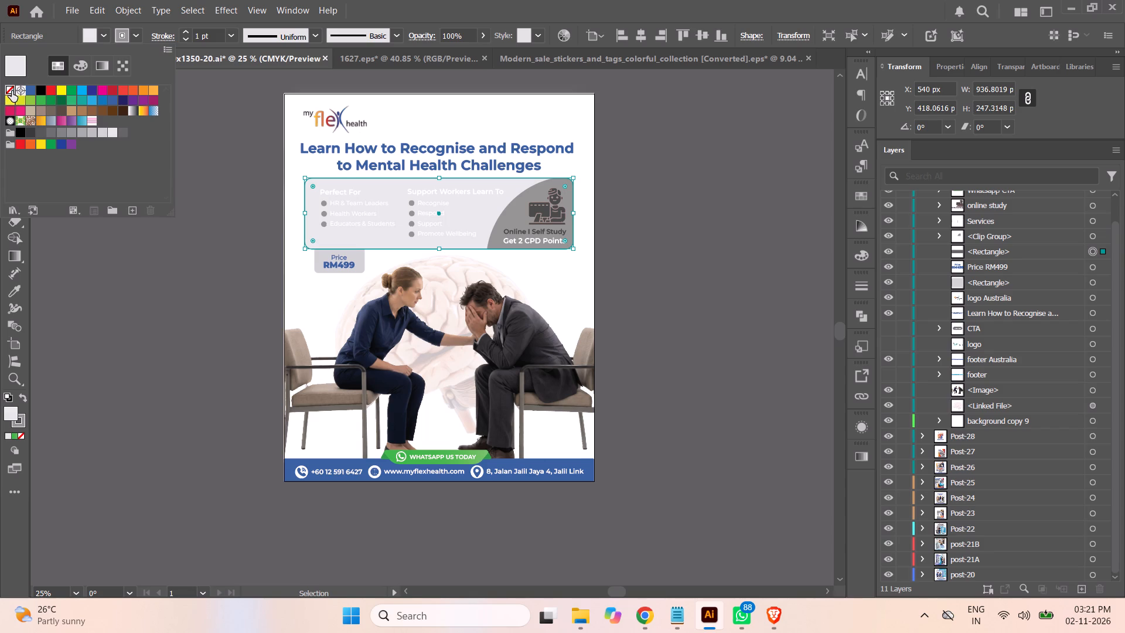
pyautogui.click(108, 267)
pyautogui.click(670, 244)
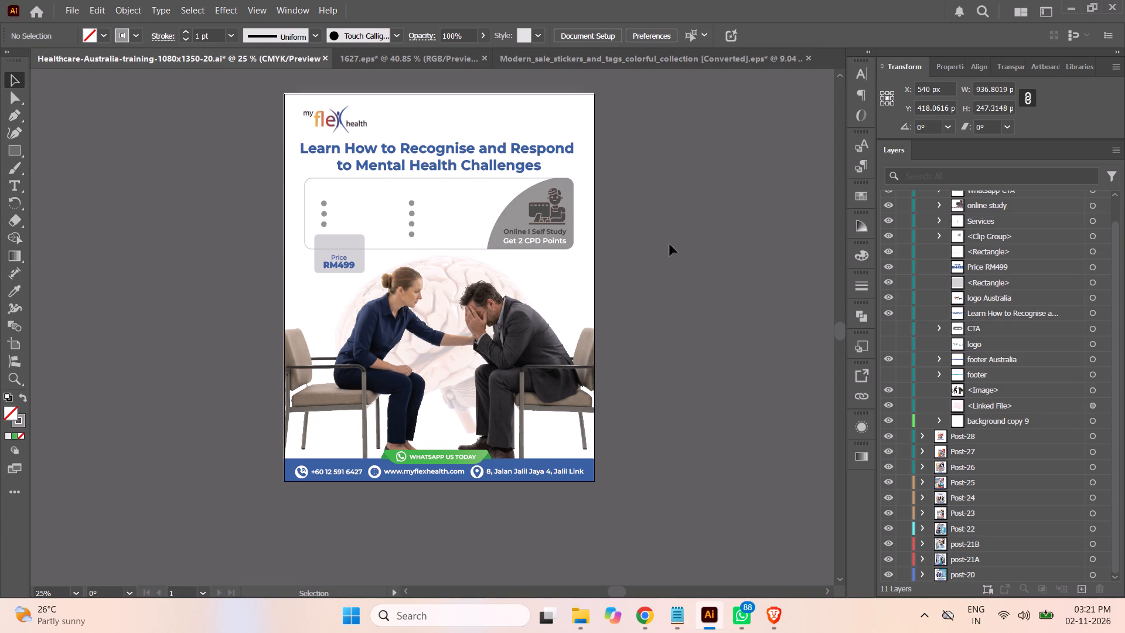
# Recolour the Perfect For heading in the Services group with the blue sampled from the footer bar.
pyautogui.hotkey('ctrl', '=')
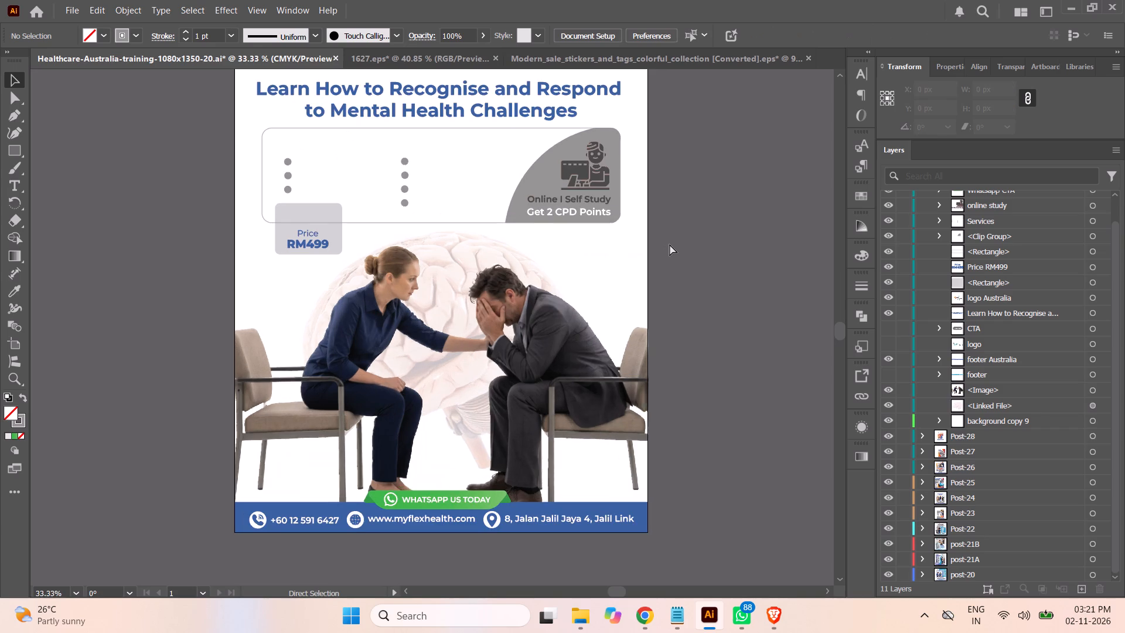
pyautogui.hotkey('ctrl', '=')
pyautogui.scroll(3, 804, 233)
pyautogui.scroll(-3, 791, 233)
pyautogui.scroll(1, 790, 232)
pyautogui.scroll(-4, 790, 232)
pyautogui.scroll(5, 790, 232)
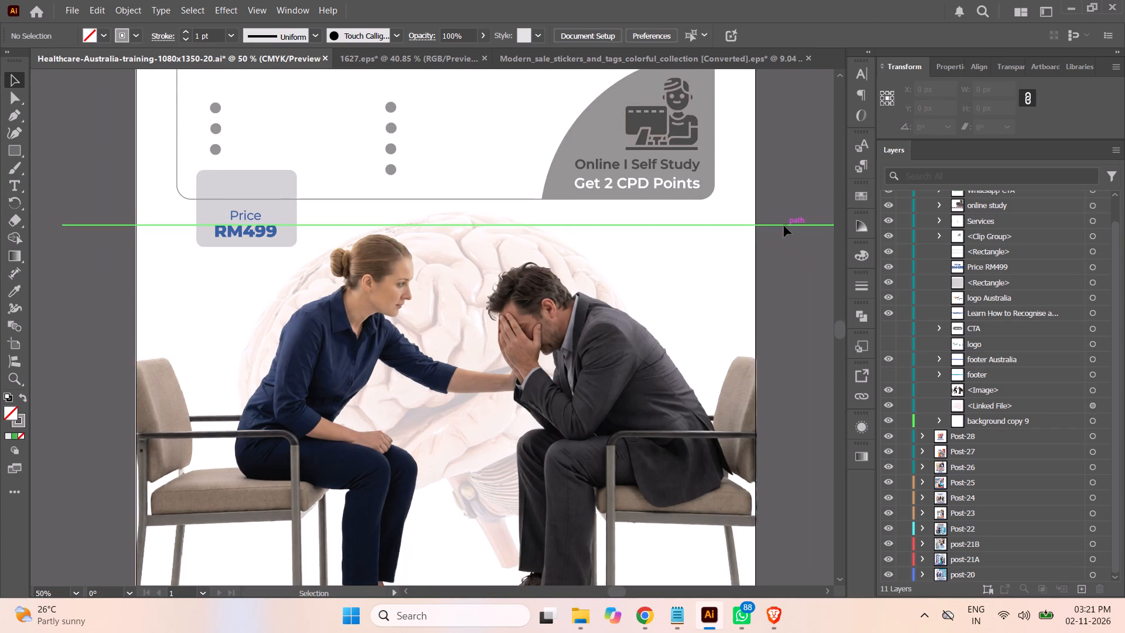
pyautogui.scroll(1, 781, 219)
pyautogui.scroll(-14, 780, 219)
pyautogui.scroll(2, 780, 219)
pyautogui.scroll(-2, 782, 220)
pyautogui.scroll(5, 782, 220)
pyautogui.scroll(-1, 784, 216)
pyautogui.scroll(1, 784, 216)
pyautogui.scroll(-2, 784, 216)
pyautogui.scroll(6, 784, 216)
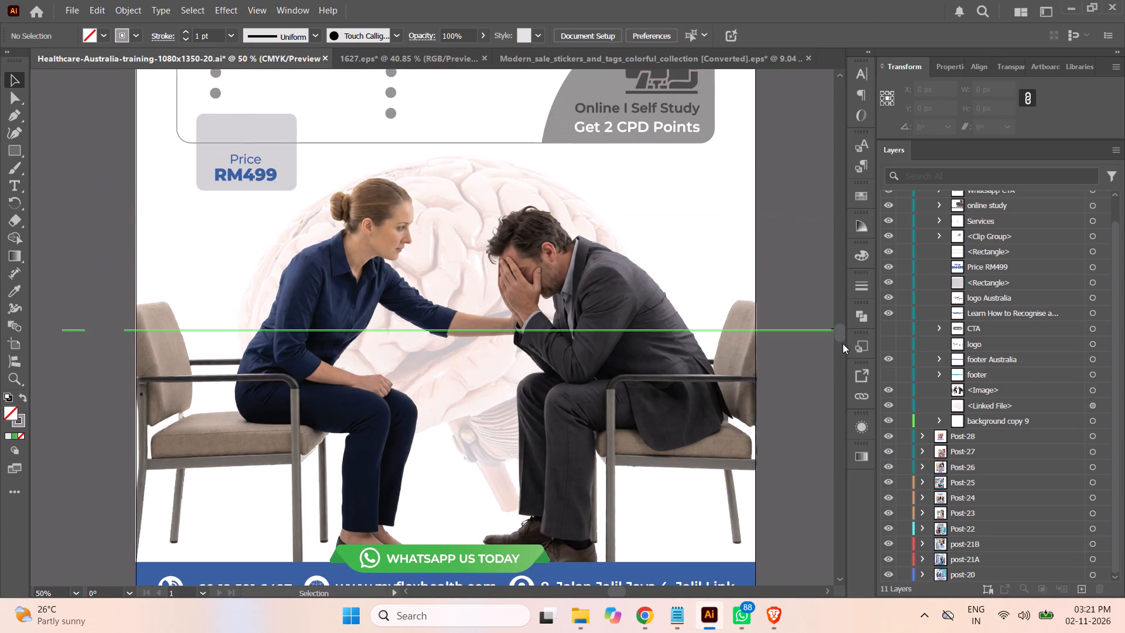
pyautogui.moveTo(839, 333); pyautogui.dragTo(842, 324)
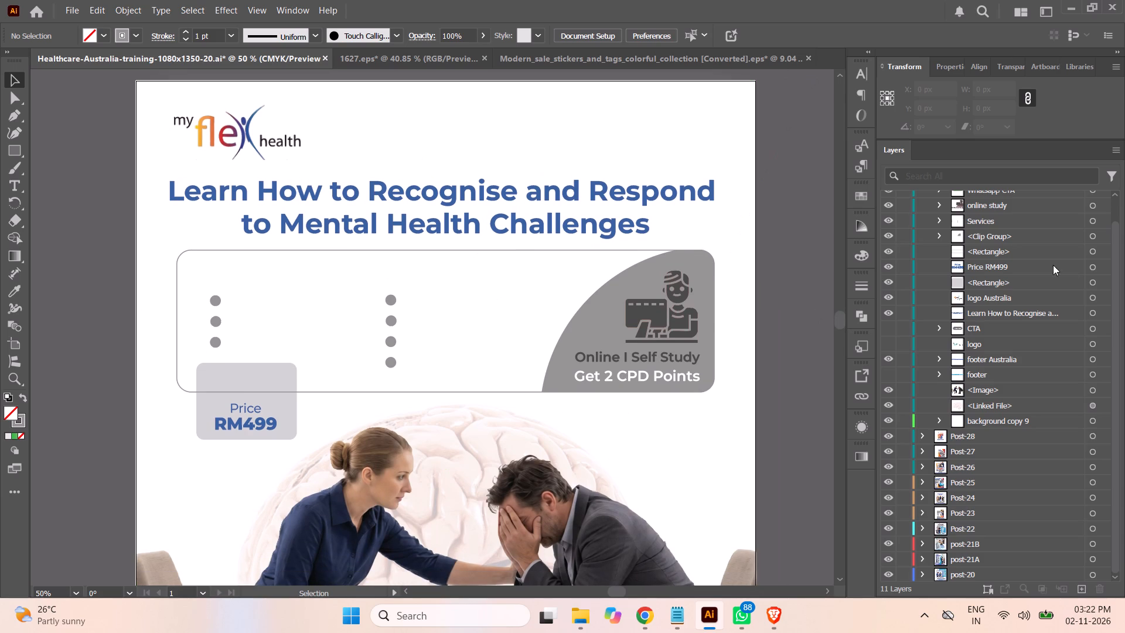
pyautogui.moveTo(1114, 339); pyautogui.dragTo(1120, 273)
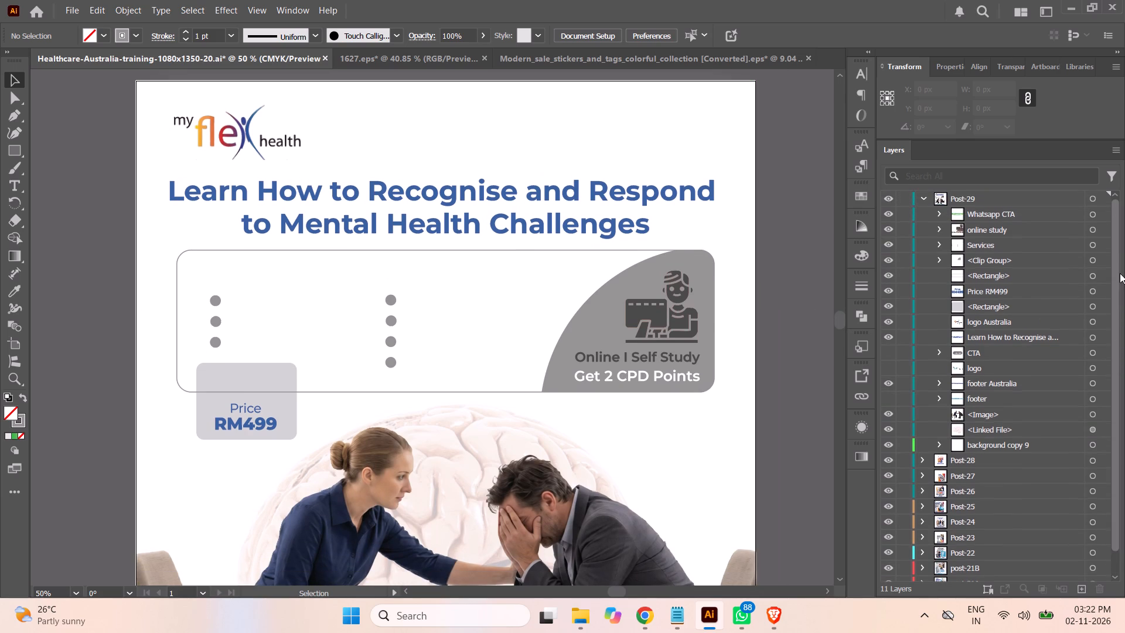
pyautogui.moveTo(1120, 273); pyautogui.dragTo(1120, 260)
pyautogui.click(941, 244)
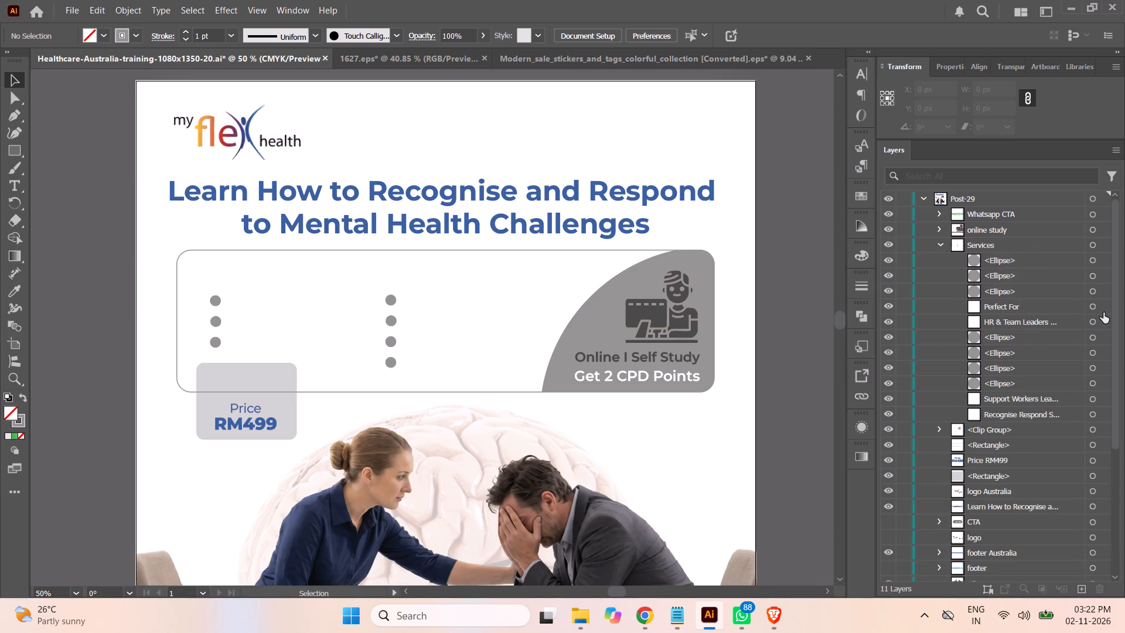
pyautogui.click(1092, 307)
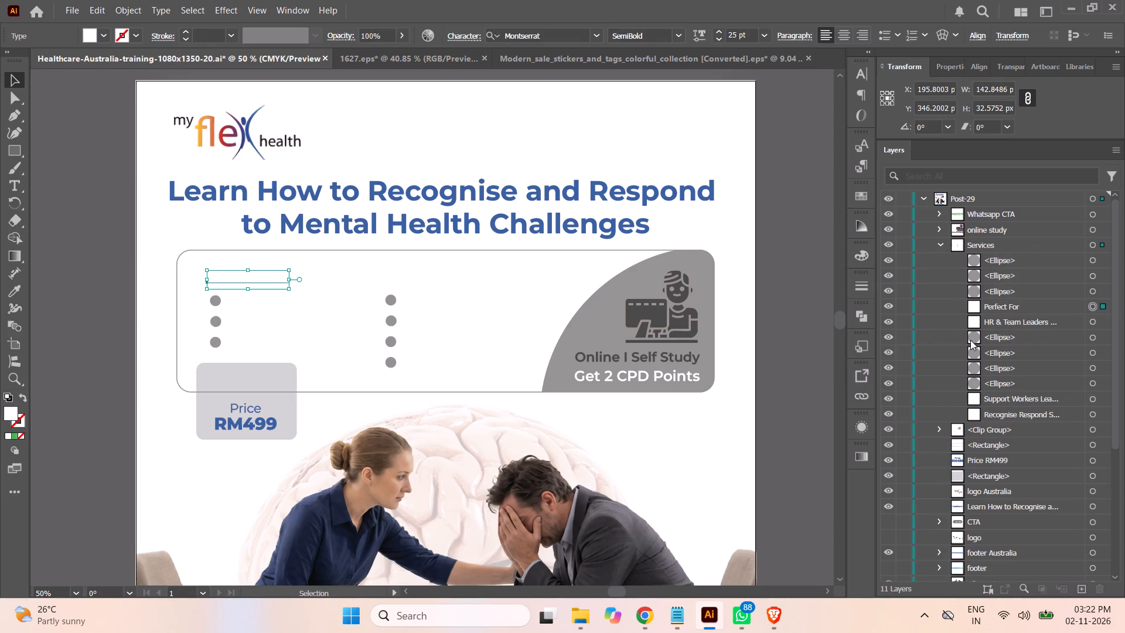
pyautogui.scroll(-2, 897, 348)
pyautogui.scroll(3, 892, 350)
pyautogui.scroll(-2, 892, 350)
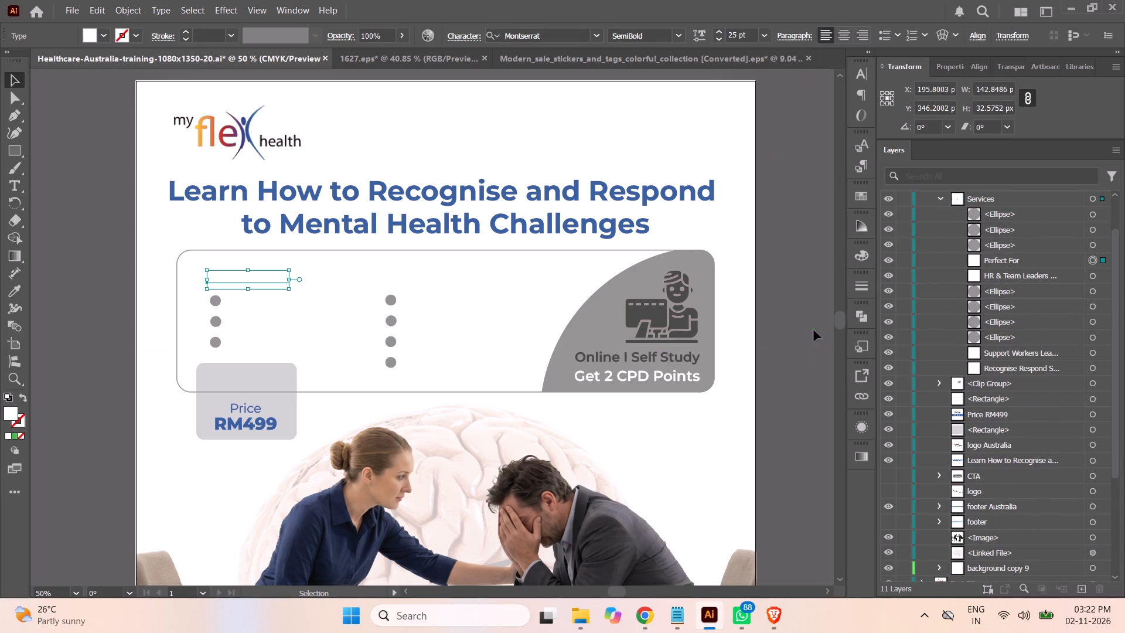
pyautogui.moveTo(838, 319); pyautogui.dragTo(838, 359)
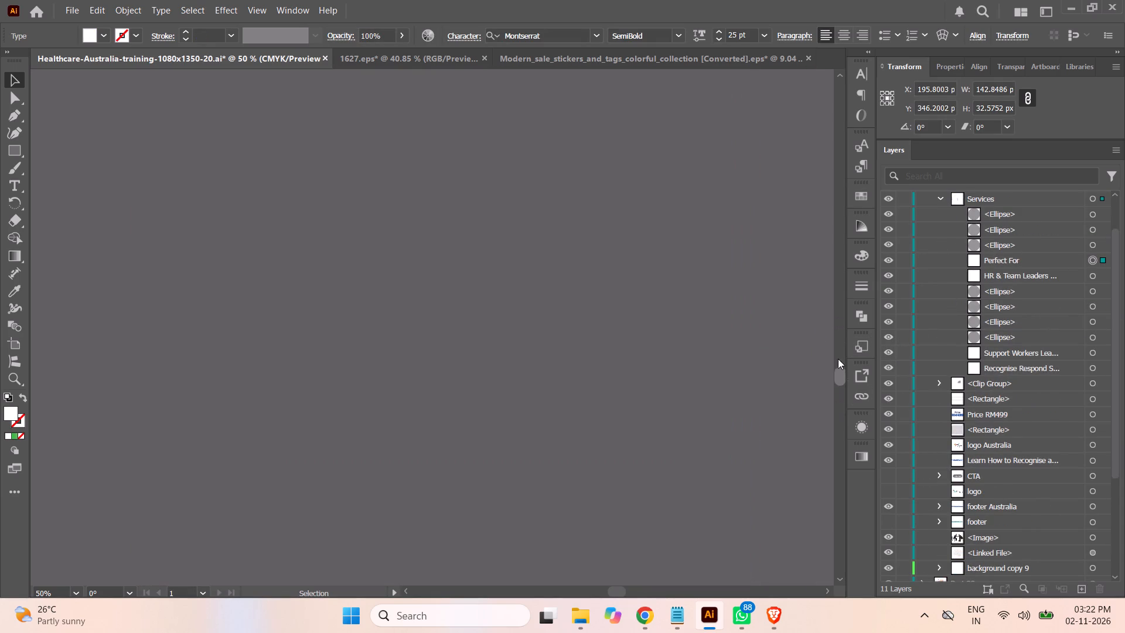
pyautogui.moveTo(838, 359); pyautogui.dragTo(838, 334)
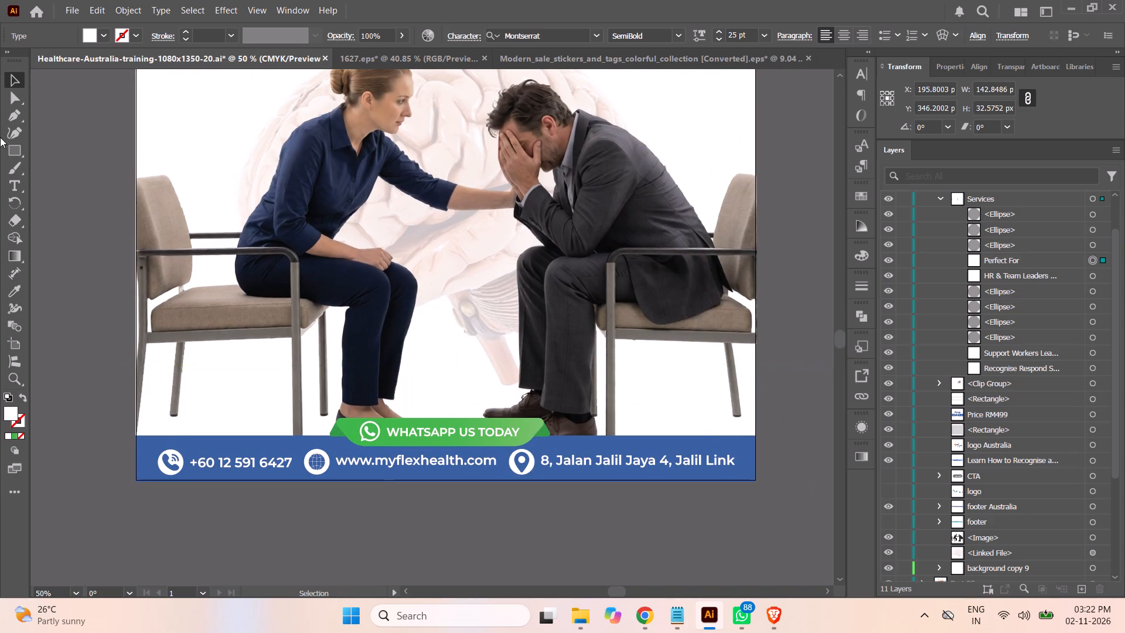
pyautogui.click(16, 290)
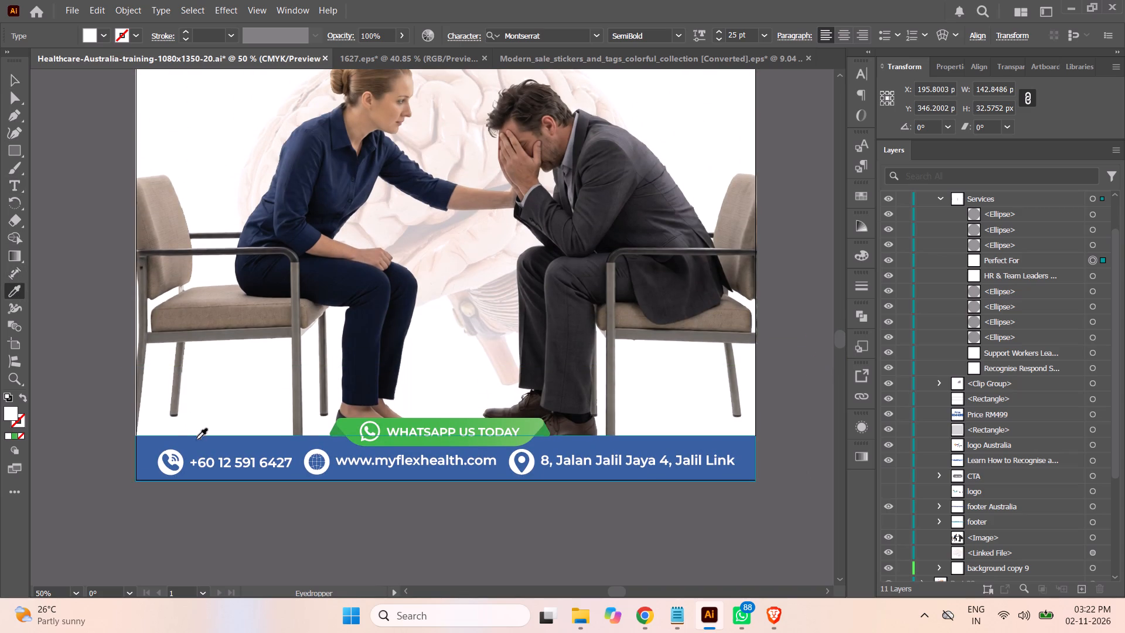
pyautogui.click(200, 443)
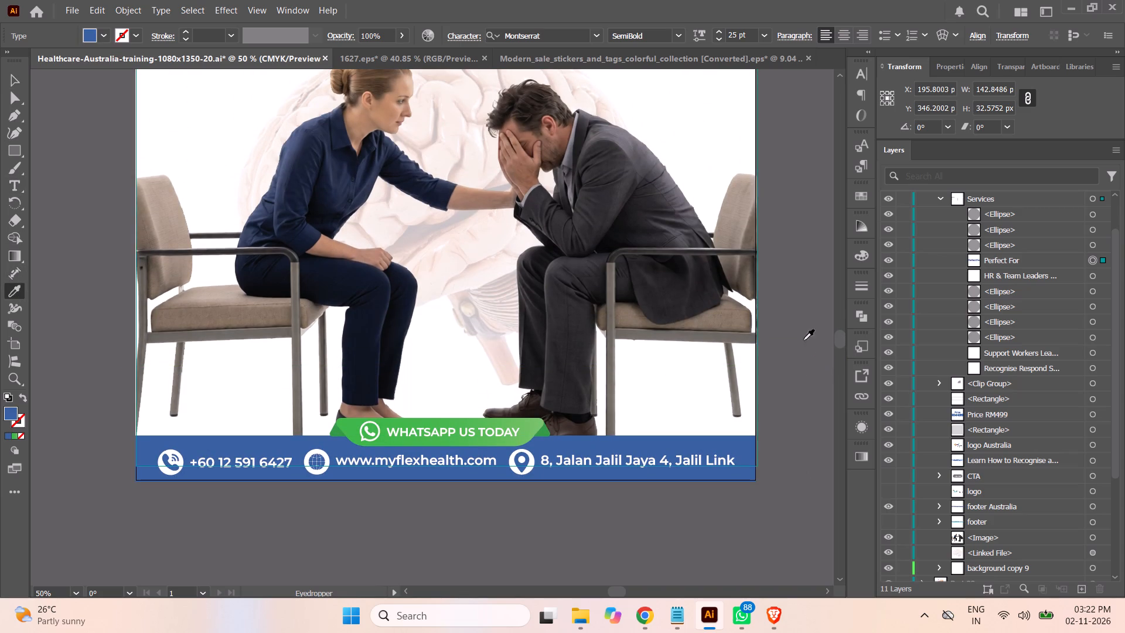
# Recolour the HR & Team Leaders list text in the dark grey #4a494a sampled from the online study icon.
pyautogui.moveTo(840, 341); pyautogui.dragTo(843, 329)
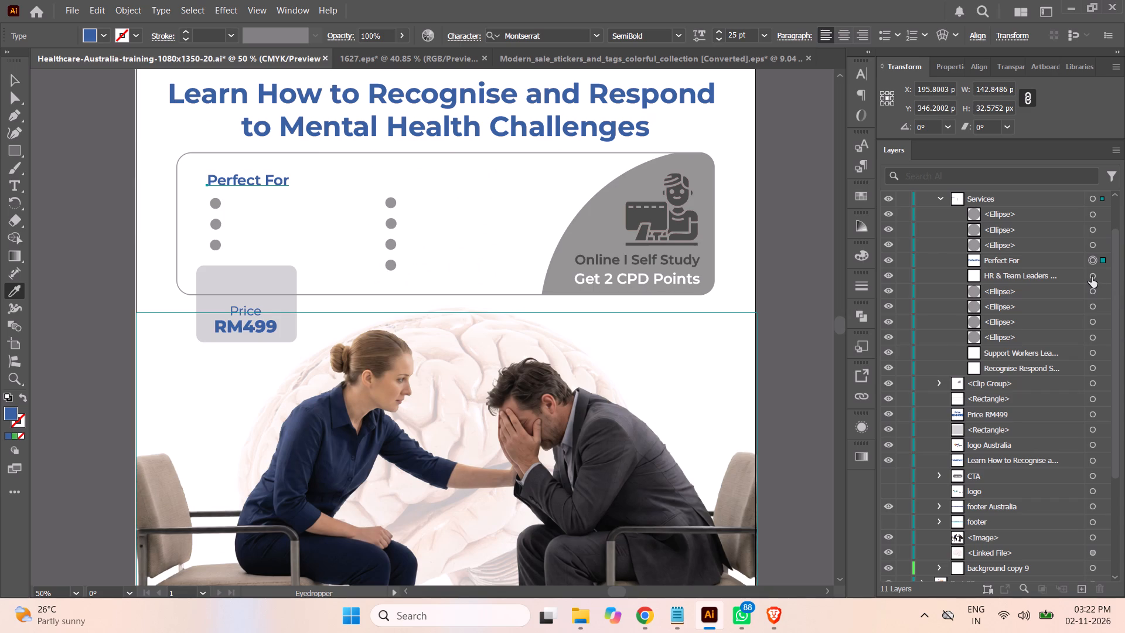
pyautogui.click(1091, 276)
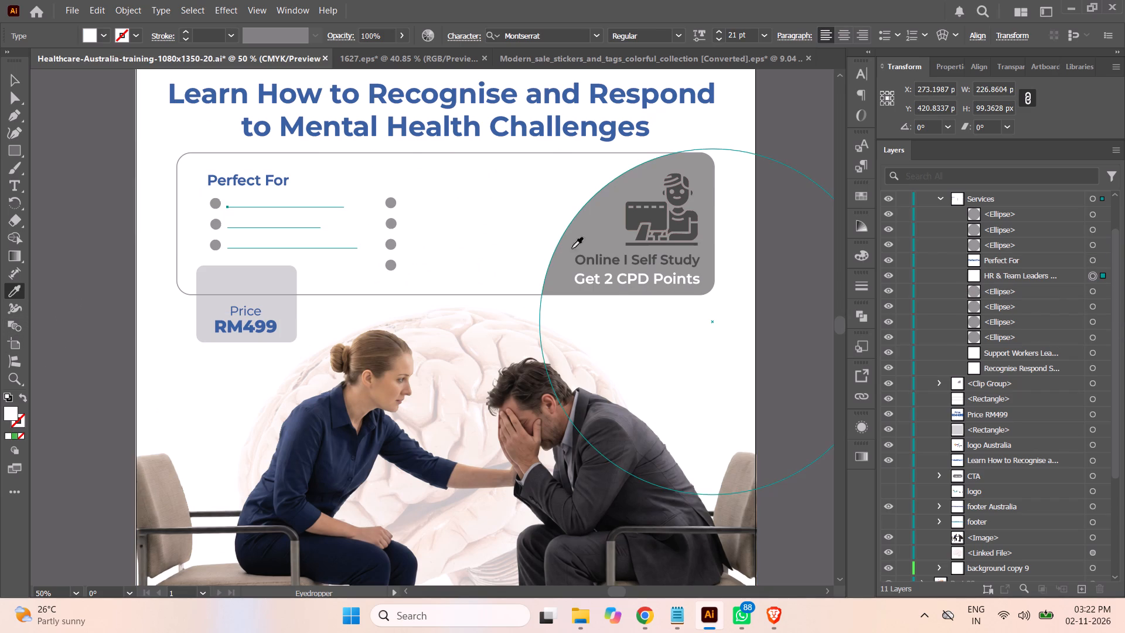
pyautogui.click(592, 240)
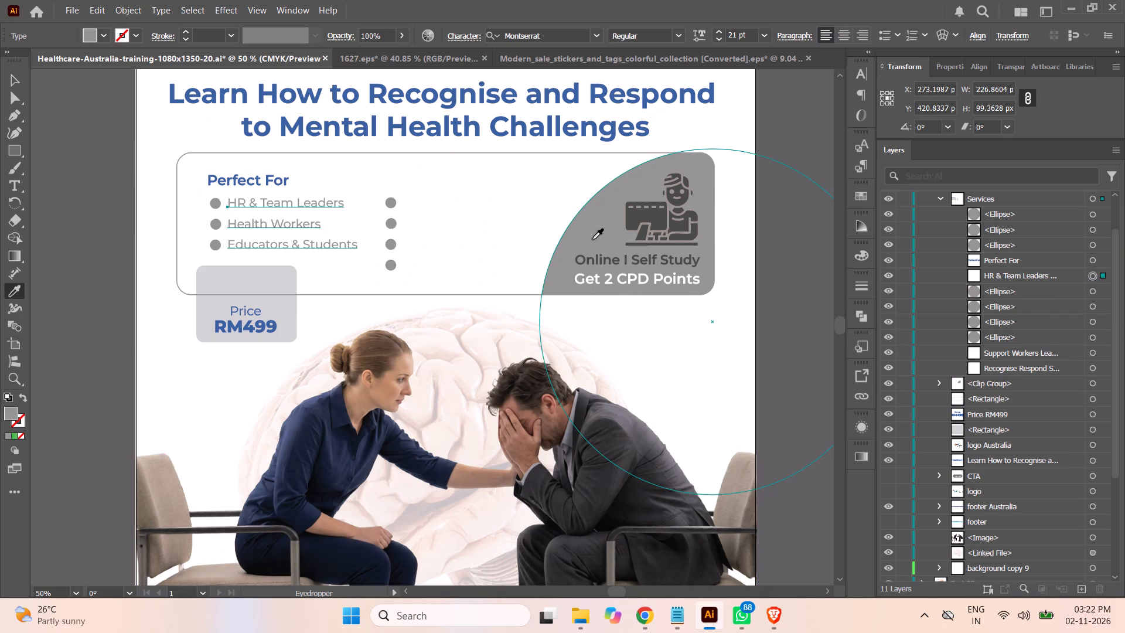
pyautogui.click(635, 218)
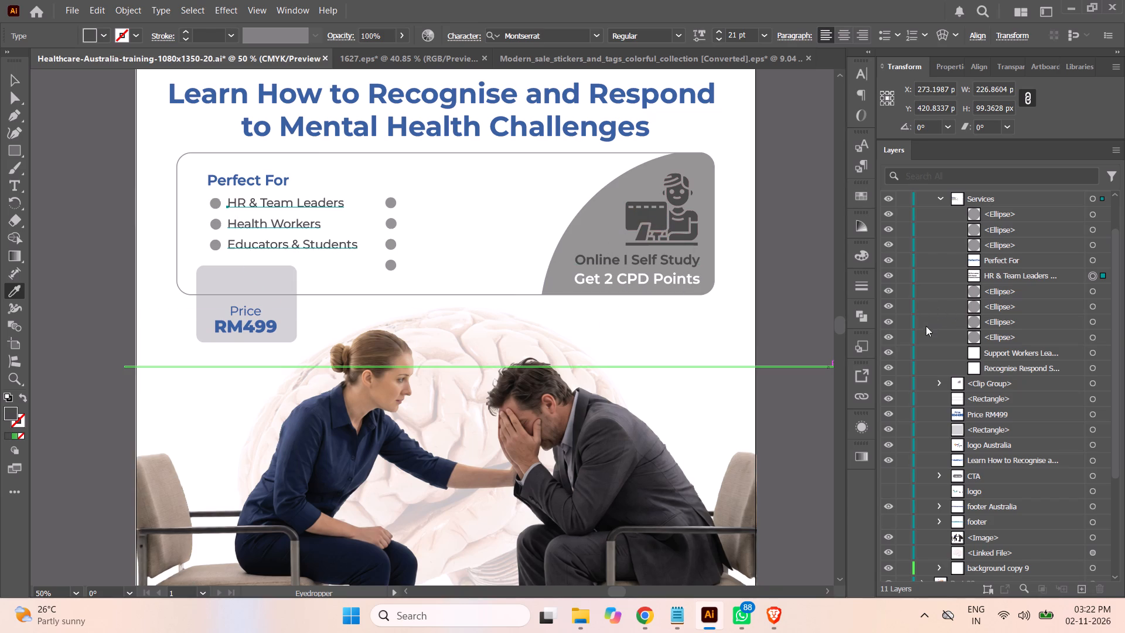
# Recolour the Support Workers Learn To heading with the blue sampled from the Perfect For heading.
pyautogui.click(1092, 353)
pyautogui.click(217, 178)
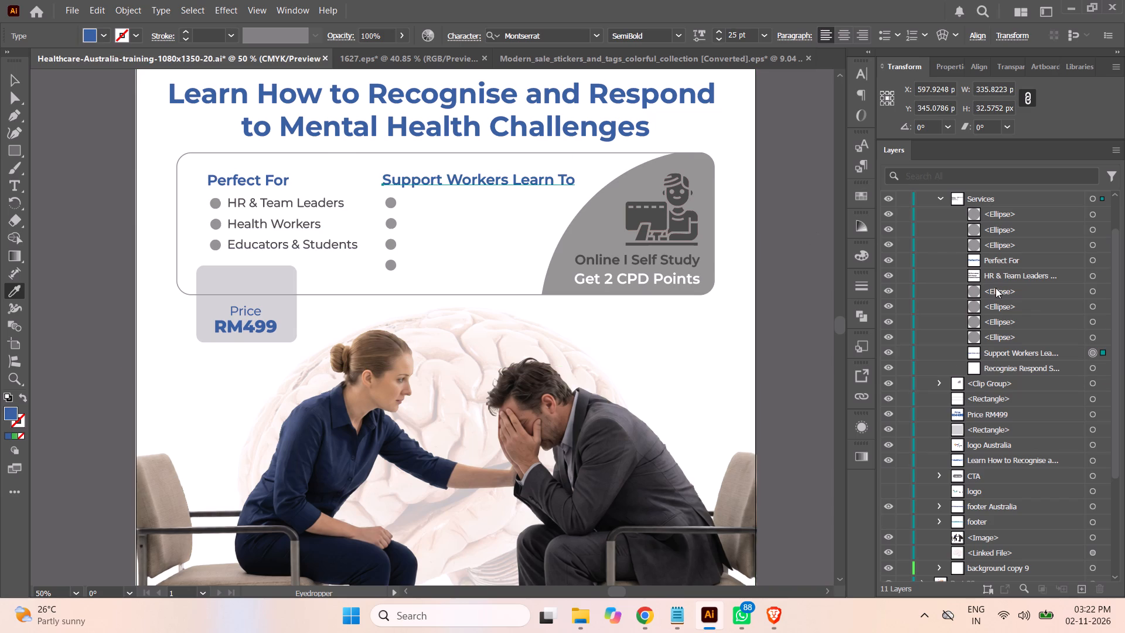
# Recolour the Recognise, Respond, Support, Promote Wellbeing list with the dark grey of the online study icon, collapse the Services group and deselect.
pyautogui.click(1091, 367)
pyautogui.click(656, 216)
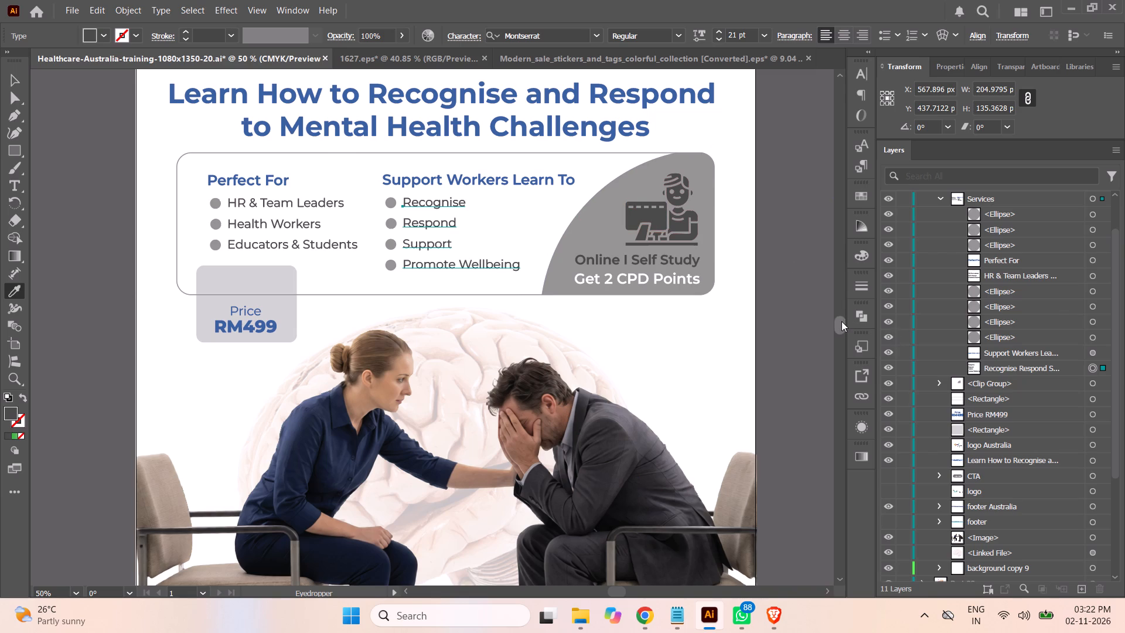
pyautogui.click(940, 198)
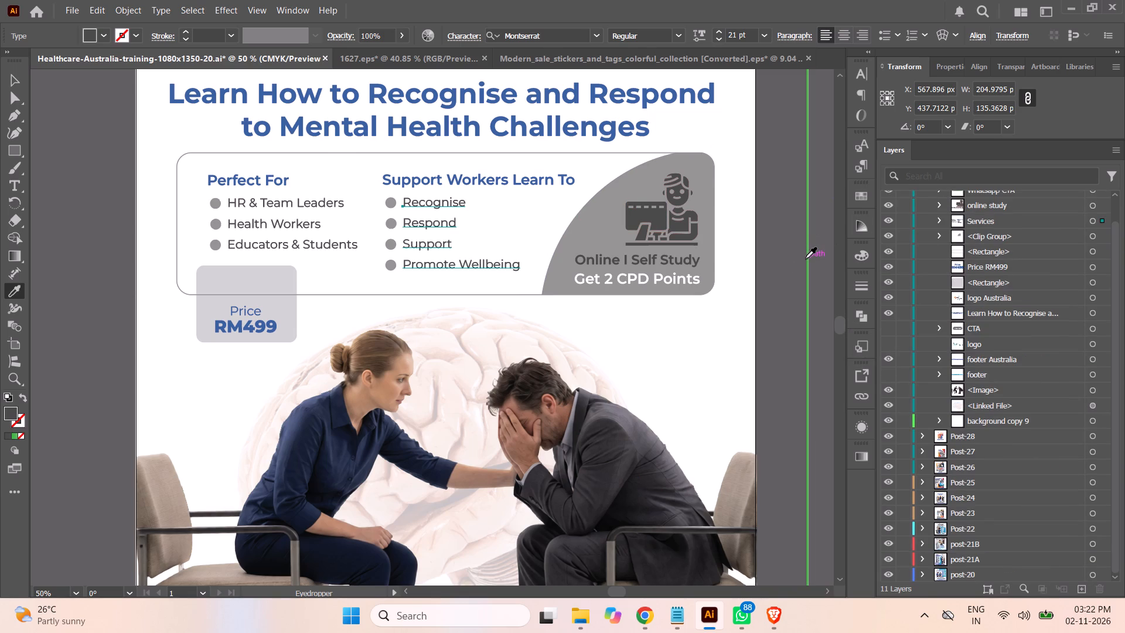
pyautogui.hotkey('ctrl', '-')
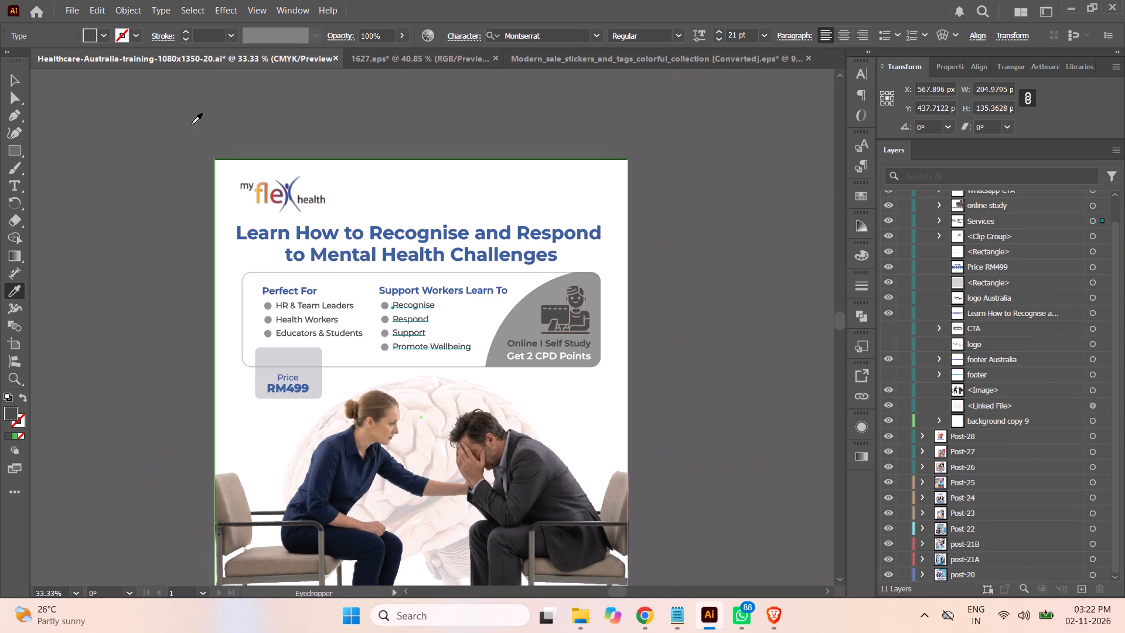
pyautogui.click(13, 80)
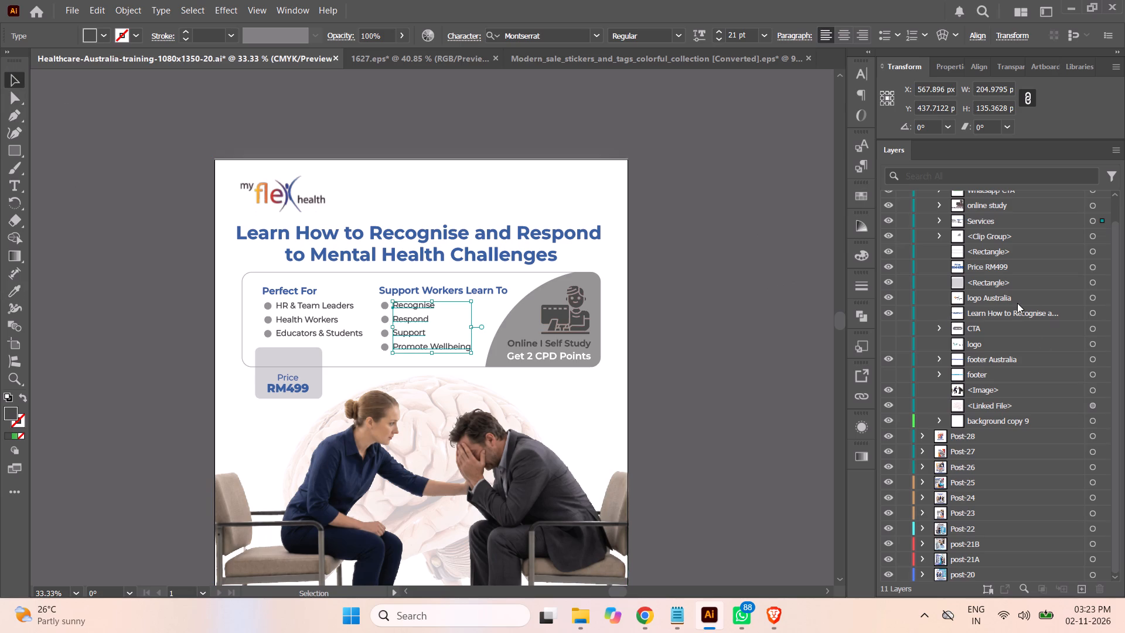
pyautogui.click(698, 285)
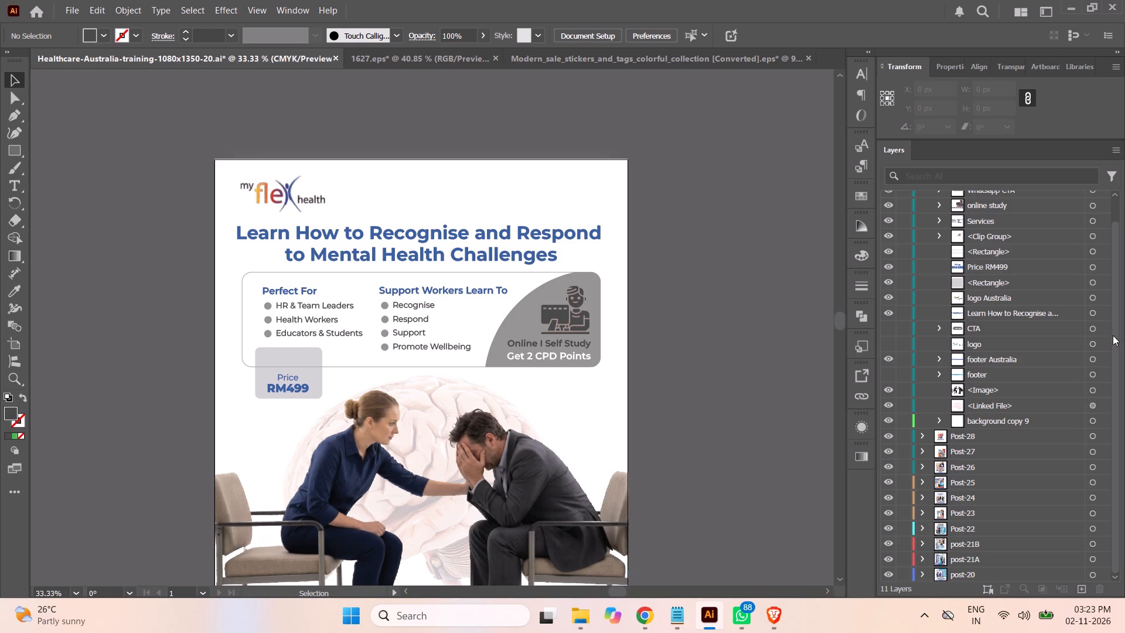
# Set the fill of the HR & Team Leaders list text to grey #939393, sampled from the online study quarter circle.
pyautogui.moveTo(1117, 283); pyautogui.dragTo(1117, 230)
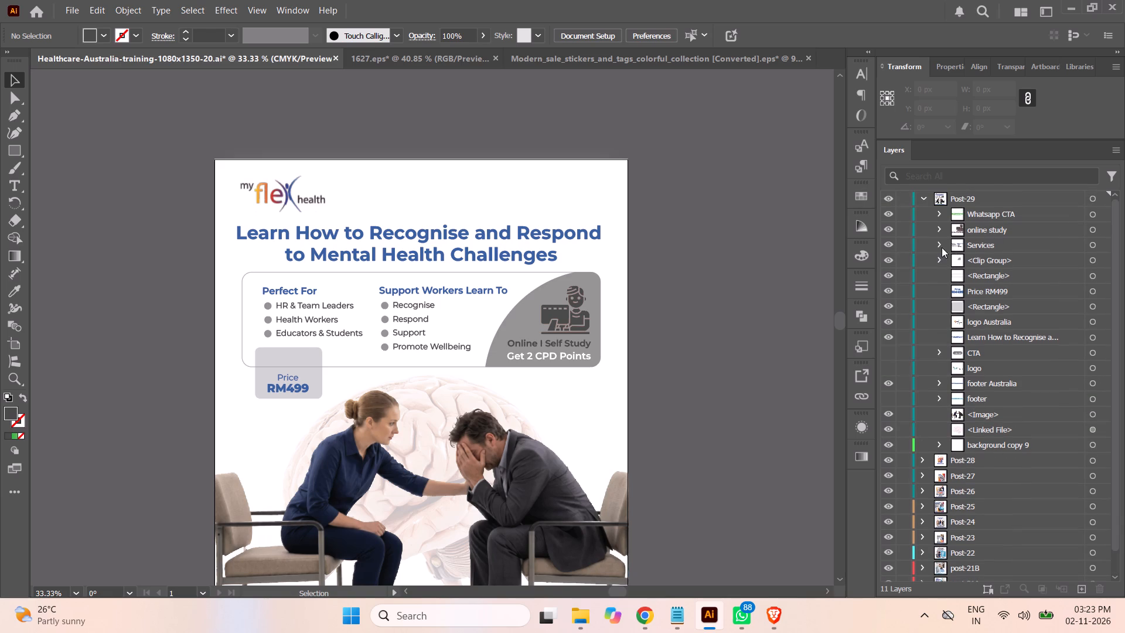
pyautogui.click(942, 247)
pyautogui.click(1091, 321)
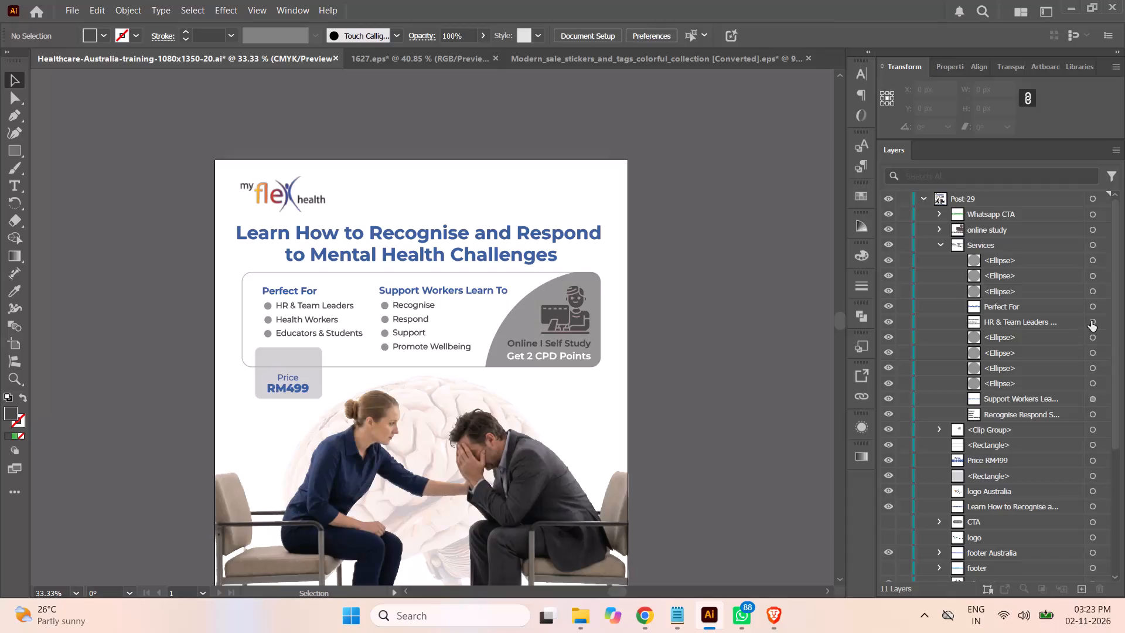
pyautogui.doubleClick(9, 413)
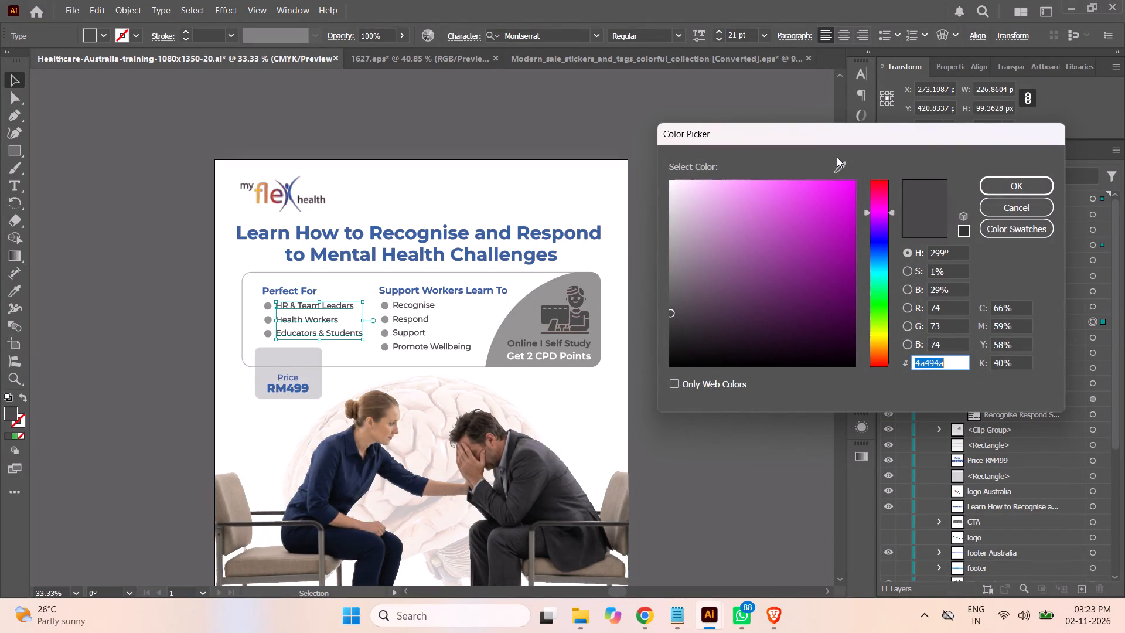
pyautogui.click(840, 169)
pyautogui.click(519, 328)
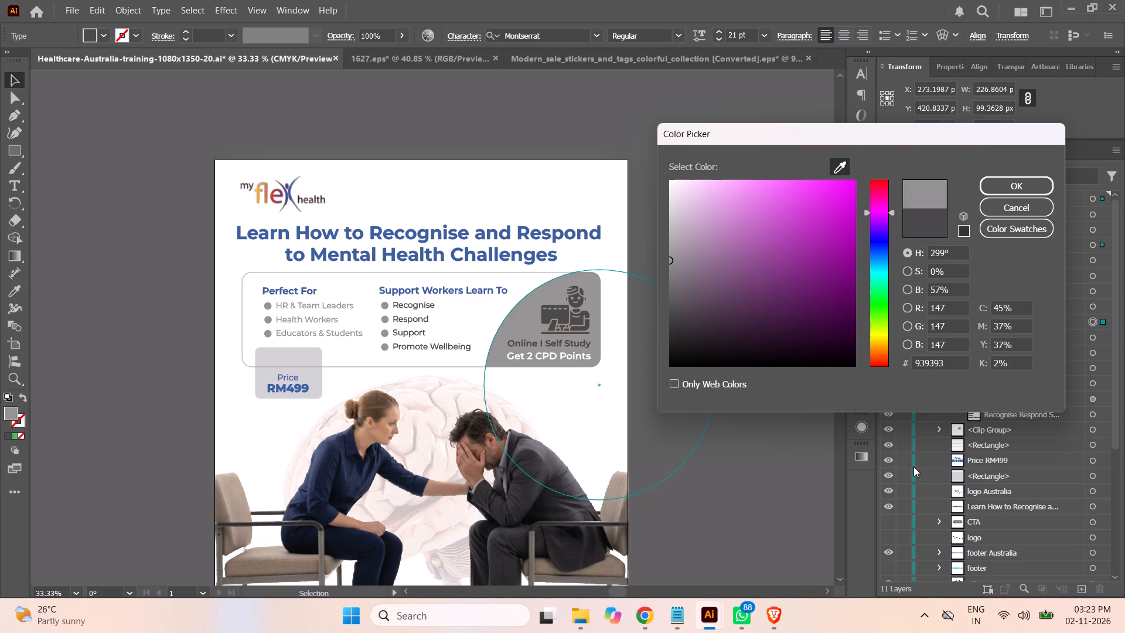
pyautogui.click(1020, 190)
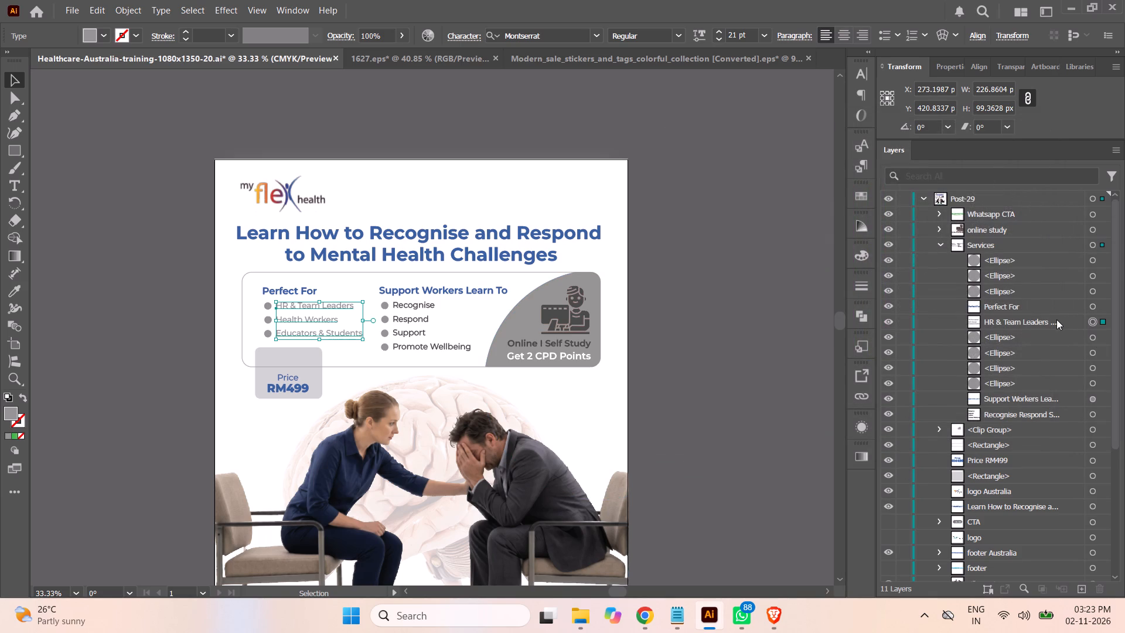
# Move the HR & Team Leaders text above Perfect For in the stacking order and group it with its three bullet ellipses.
pyautogui.moveTo(1058, 324); pyautogui.dragTo(1059, 299)
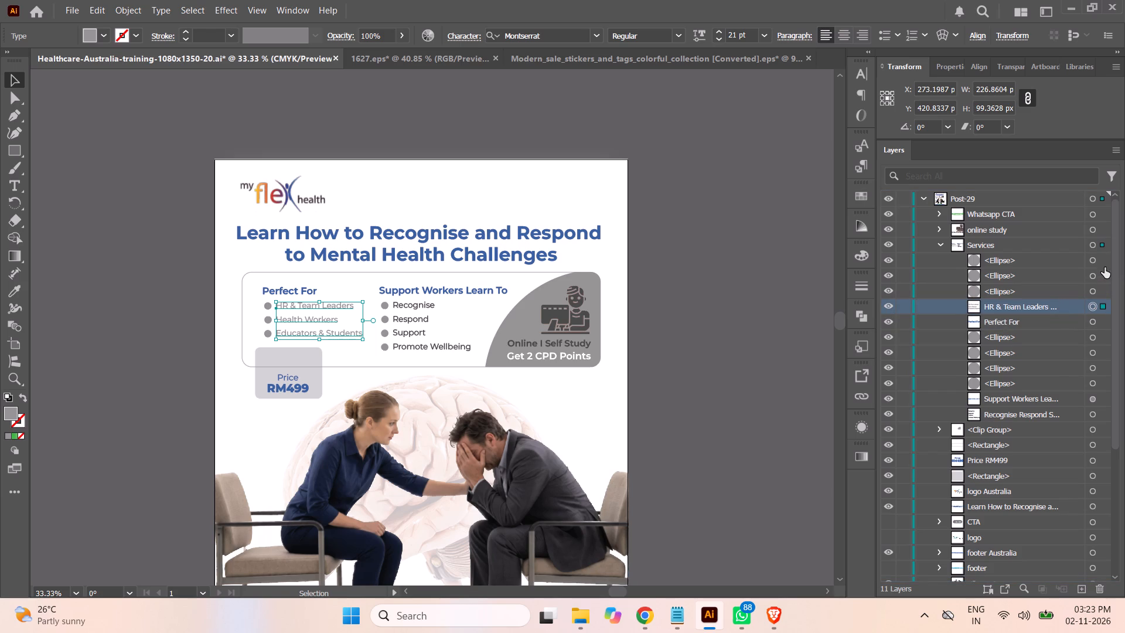
pyautogui.keyDown('shift'); pyautogui.click(1092, 259); pyautogui.keyUp('shift')
pyautogui.click(1049, 260)
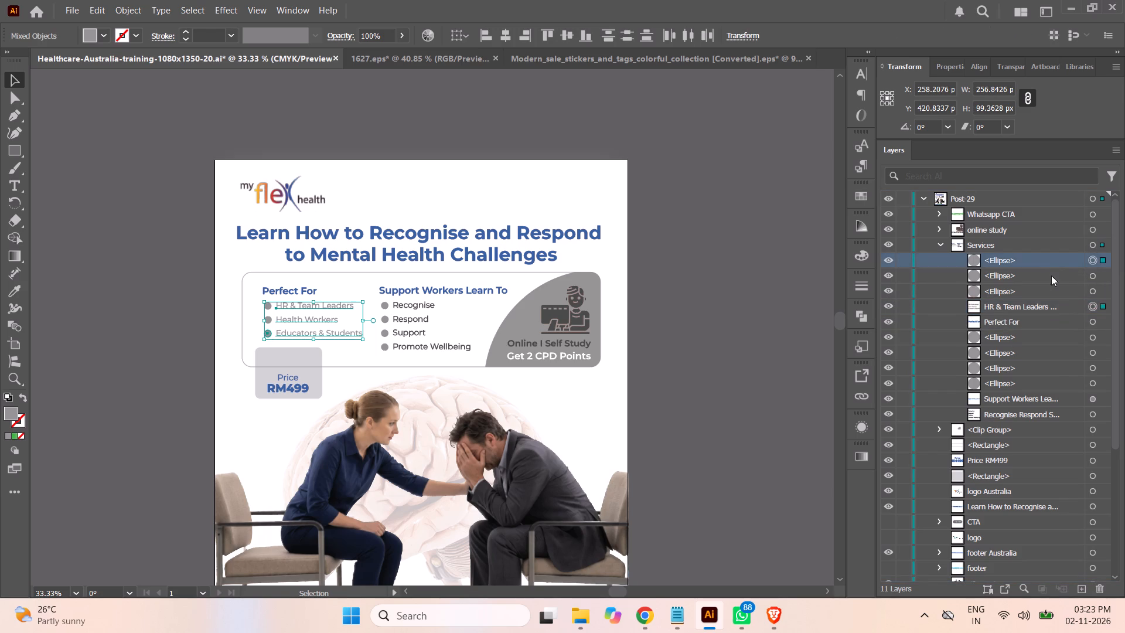
pyautogui.keyDown('shift'); pyautogui.click(1052, 307); pyautogui.keyUp('shift')
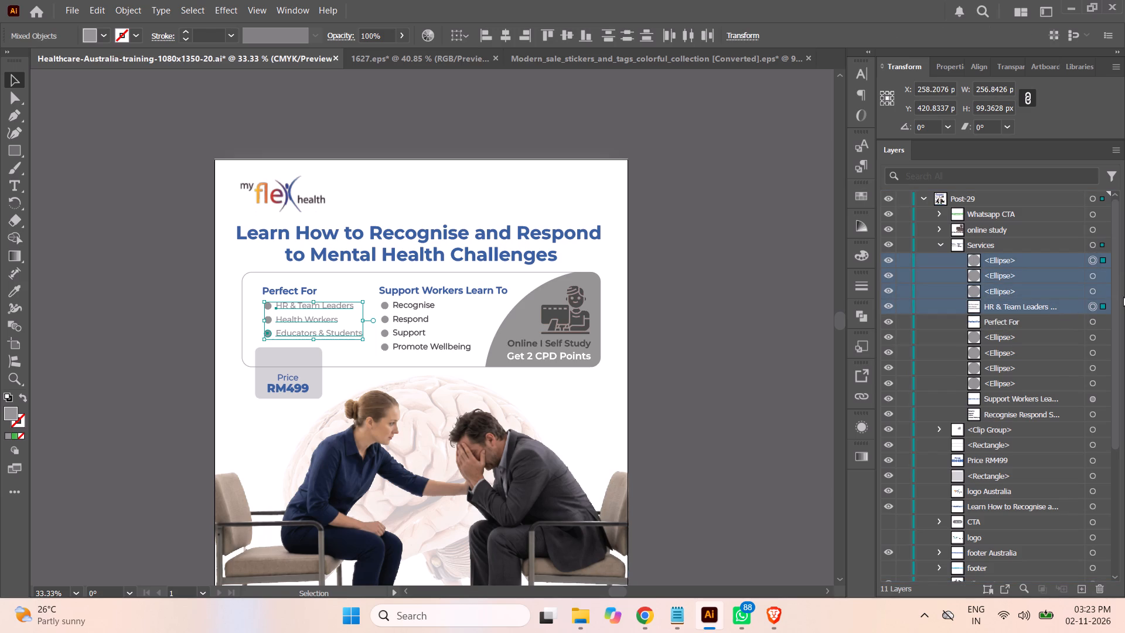
pyautogui.keyDown('ctrl'); pyautogui.click(1095, 291); pyautogui.keyUp('ctrl')
pyautogui.keyDown('ctrl'); pyautogui.click(1096, 277); pyautogui.keyUp('ctrl')
pyautogui.hotkey('ctrl', 'g')
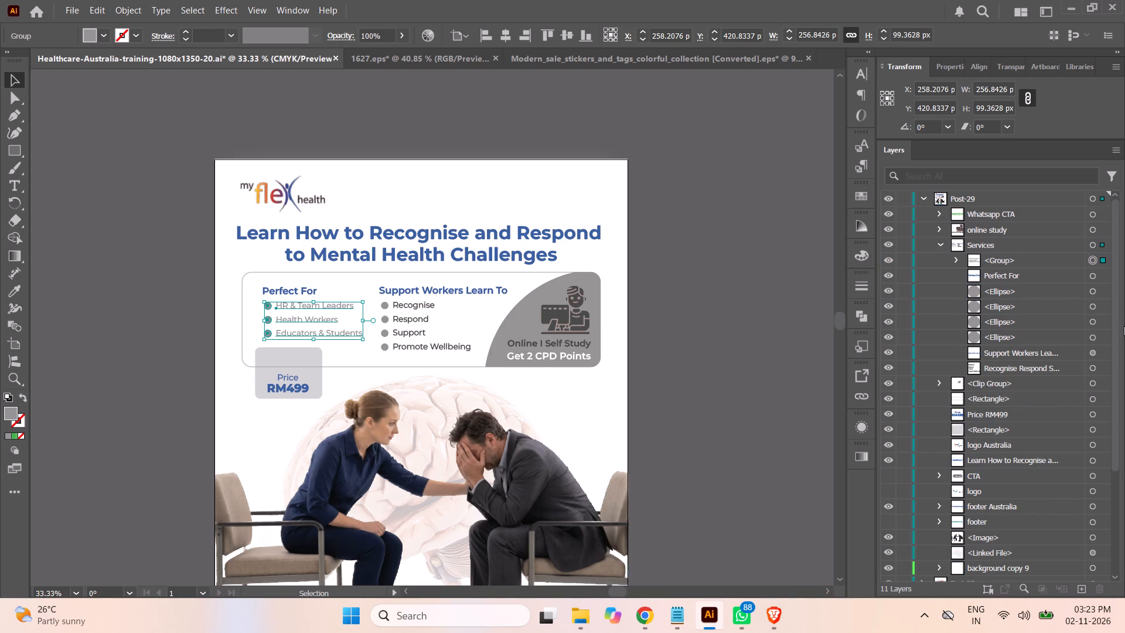
# Left-align the grouped HR & Team Leaders list with the Perfect For heading.
pyautogui.keyDown('shift'); pyautogui.click(1092, 278); pyautogui.keyUp('shift')
pyautogui.click(485, 37)
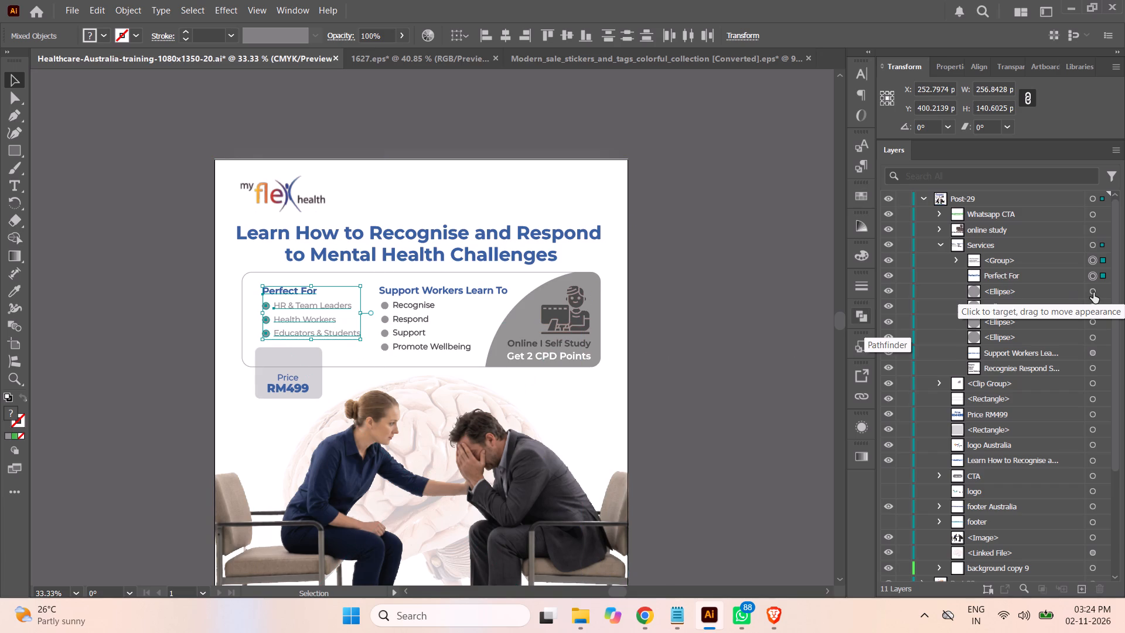
# Move the Recognise Respond text above the Support Workers Learn To heading in the stacking order and group it with its four bullet ellipses.
pyautogui.moveTo(1041, 370); pyautogui.dragTo(1042, 343)
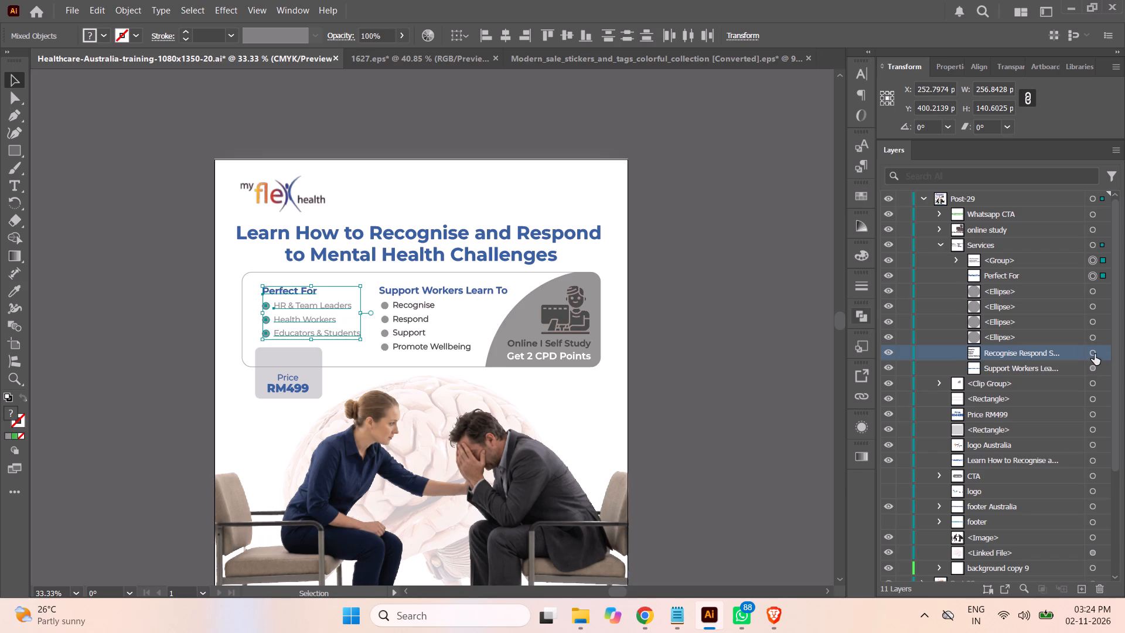
pyautogui.click(1095, 353)
pyautogui.keyDown('shift'); pyautogui.click(1092, 294); pyautogui.keyUp('shift')
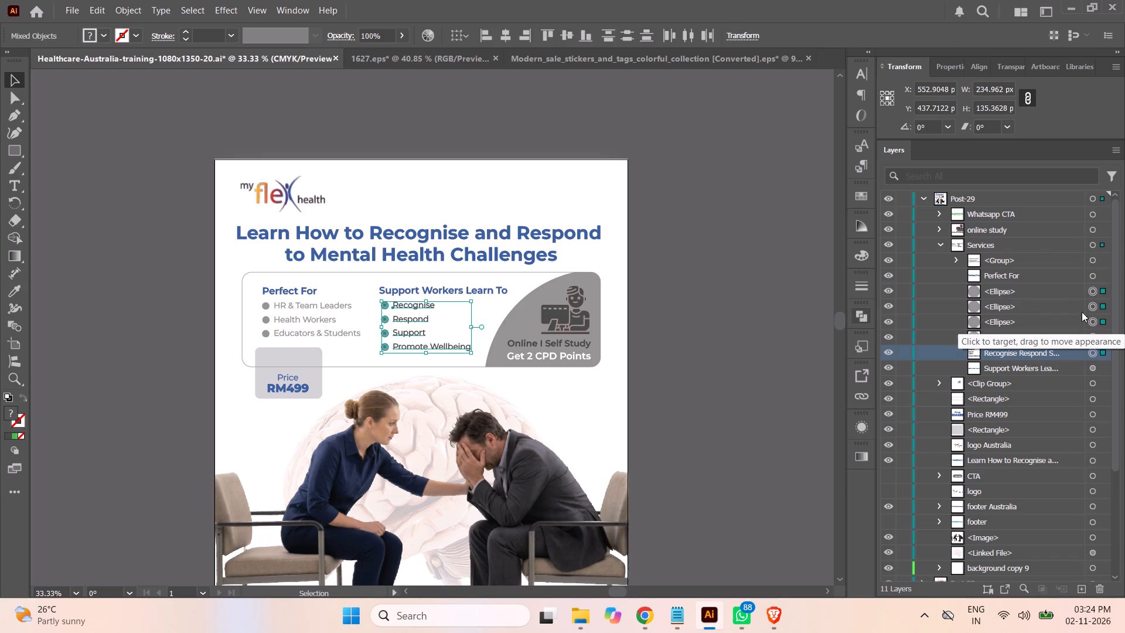
pyautogui.click(1055, 291)
pyautogui.keyDown('shift'); pyautogui.click(1061, 354); pyautogui.keyUp('shift')
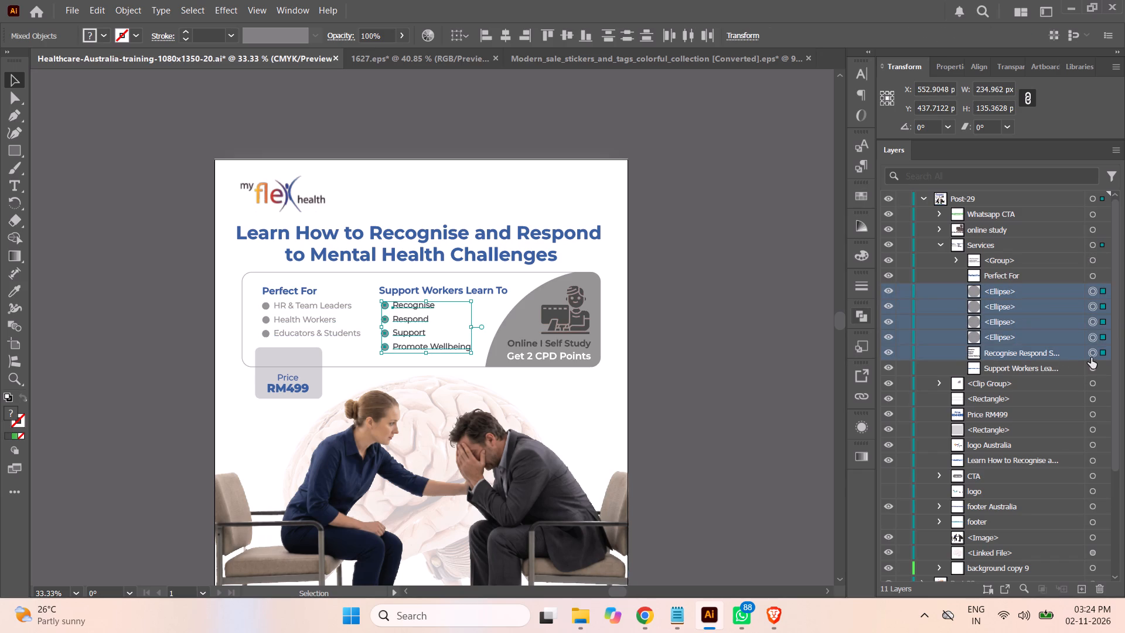
pyautogui.hotkey('ctrl', 'g')
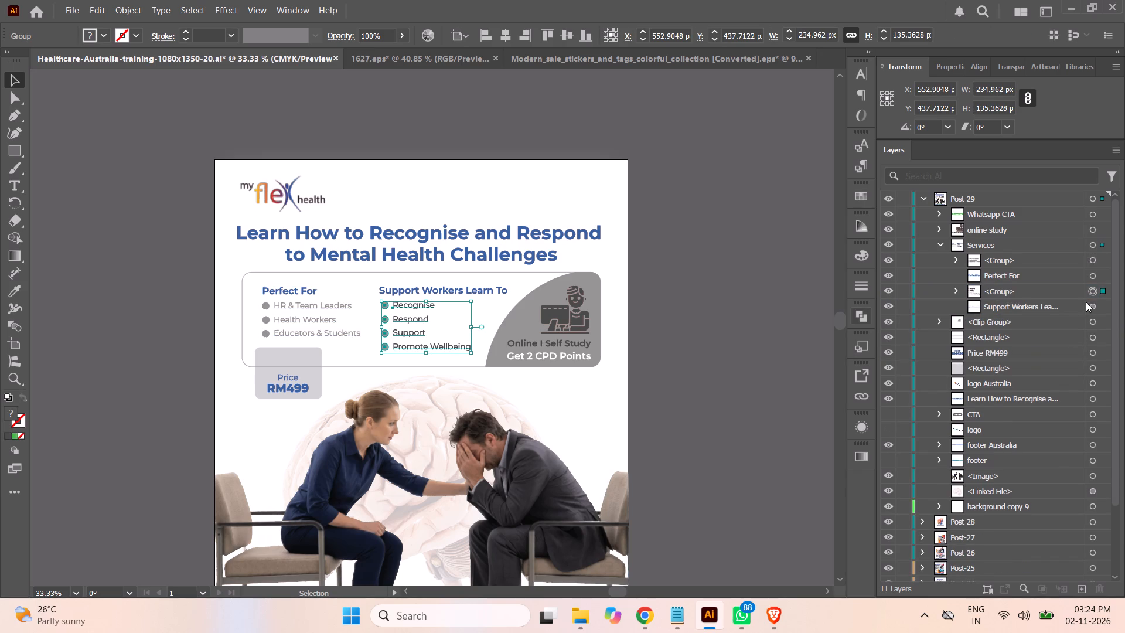
# Left-align the grouped Recognise, Respond, Support, Promote Wellbeing list with the Support Workers Learn To heading and deselect.
pyautogui.keyDown('shift'); pyautogui.click(1090, 307); pyautogui.keyUp('shift')
pyautogui.click(1063, 292)
pyautogui.keyDown('shift'); pyautogui.click(1065, 309); pyautogui.keyUp('shift')
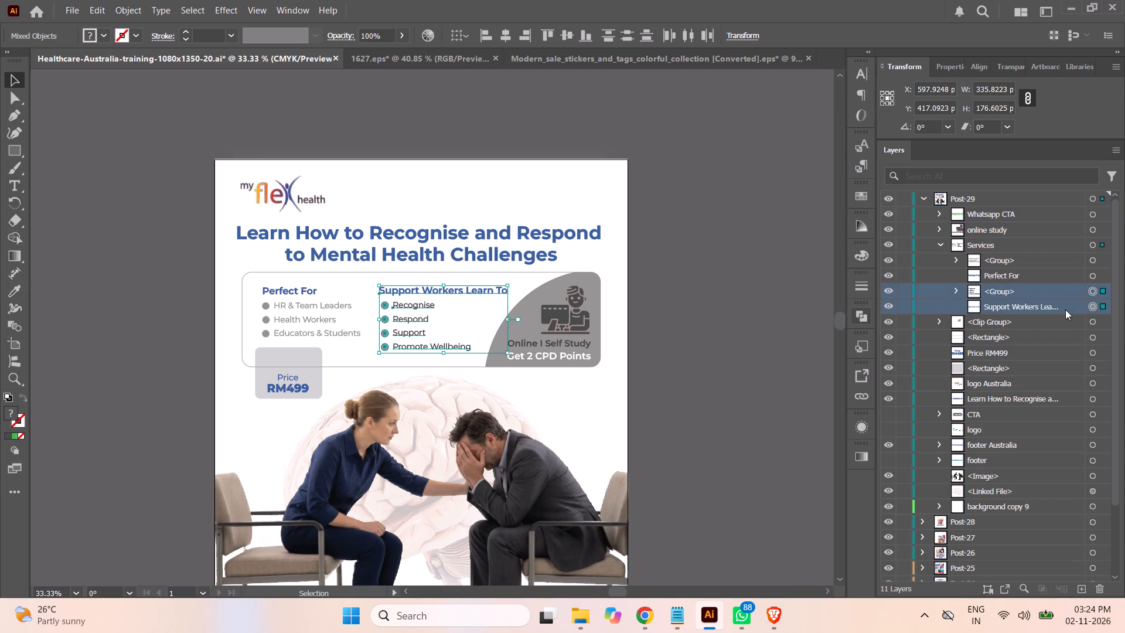
pyautogui.click(489, 35)
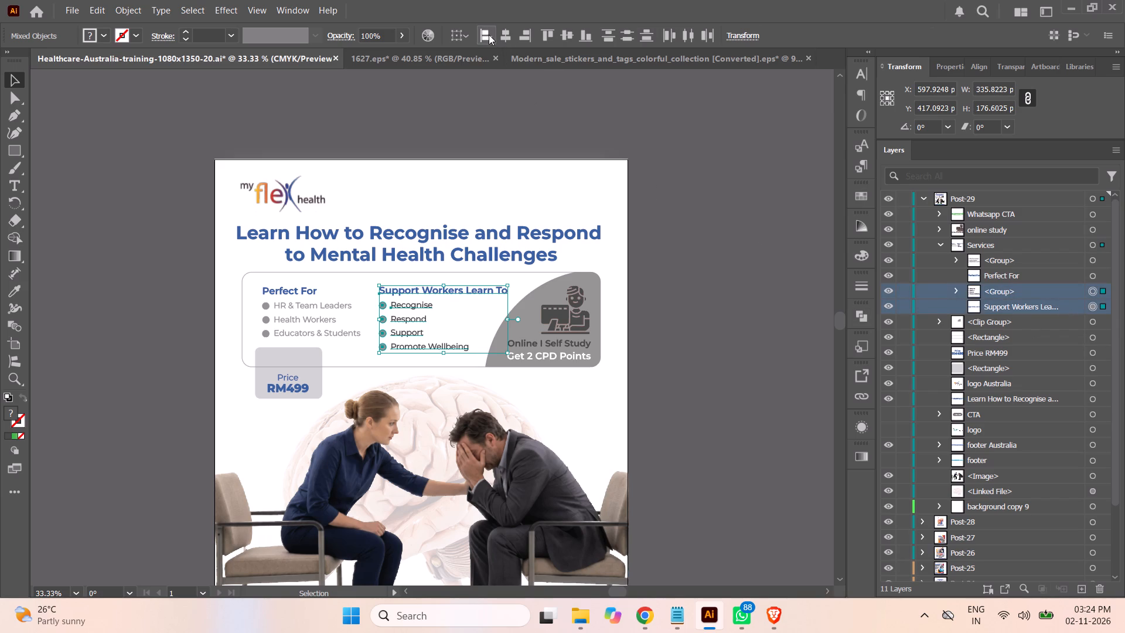
pyautogui.click(754, 254)
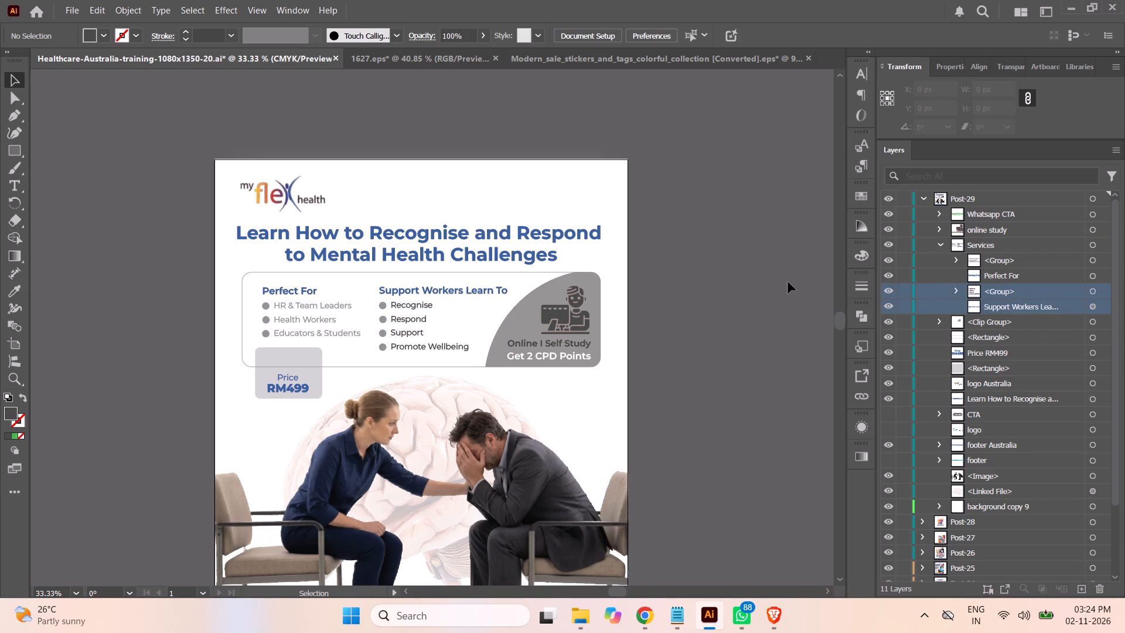
# Recolour the Recognise, Respond, Support, Promote Wellbeing text with the grey sampled from the online study quarter circle, and collapse its group.
pyautogui.click(958, 292)
pyautogui.click(1091, 369)
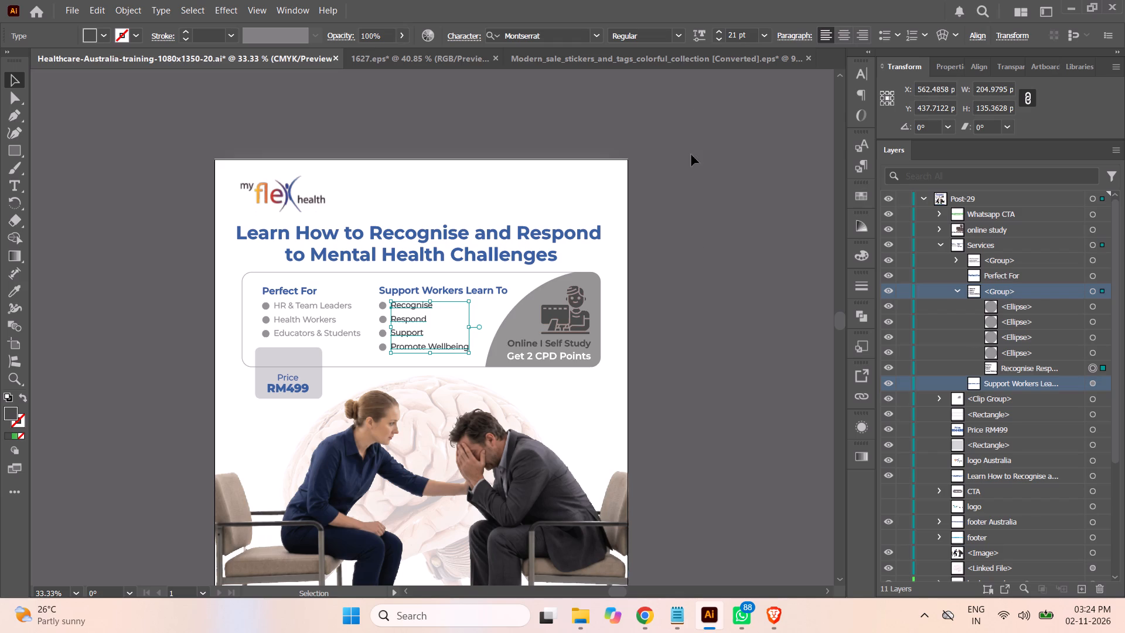
pyautogui.click(16, 287)
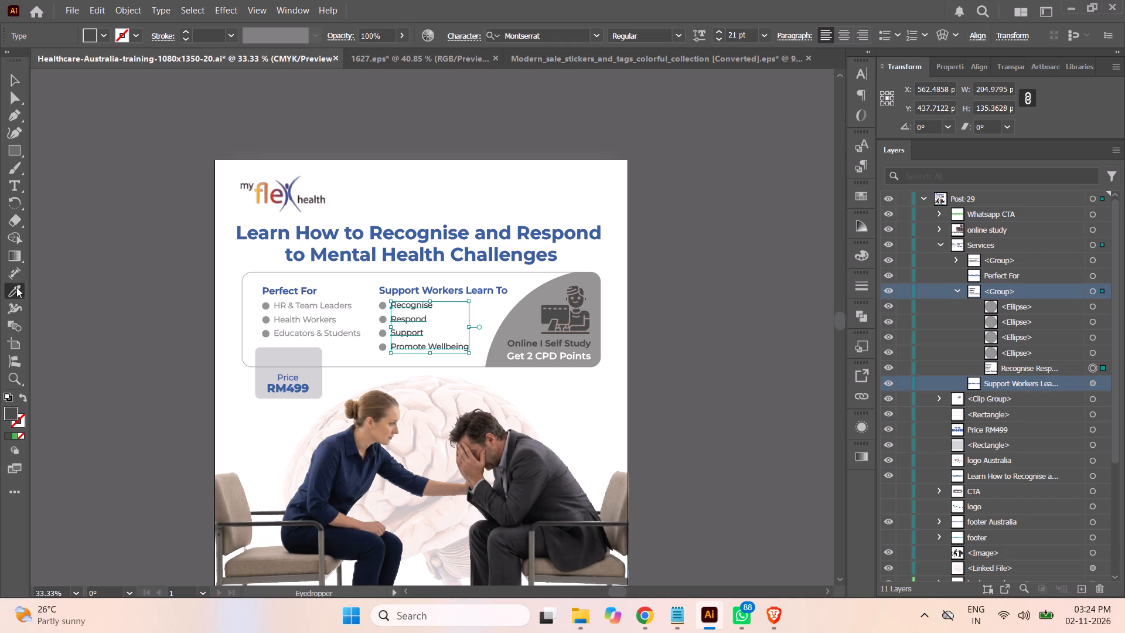
pyautogui.click(519, 318)
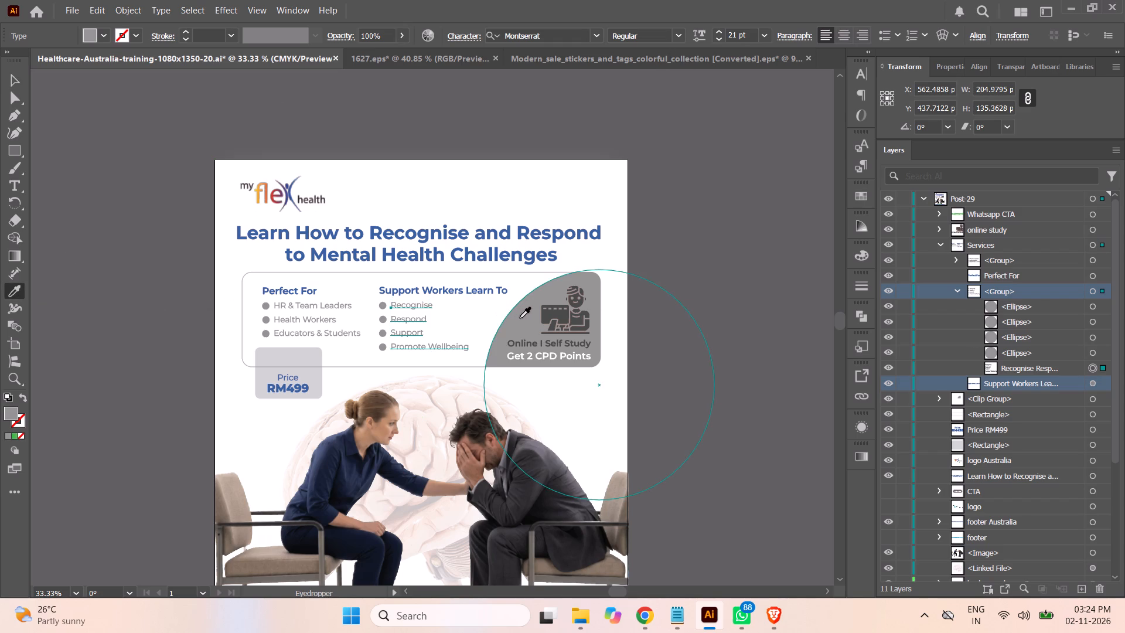
pyautogui.click(13, 83)
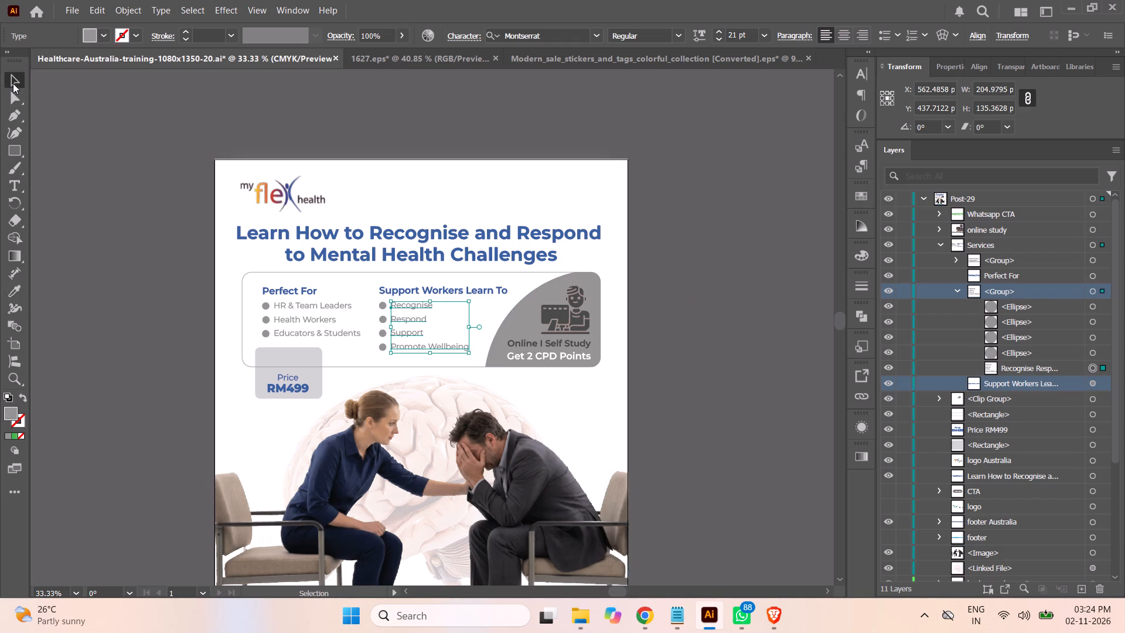
pyautogui.click(126, 346)
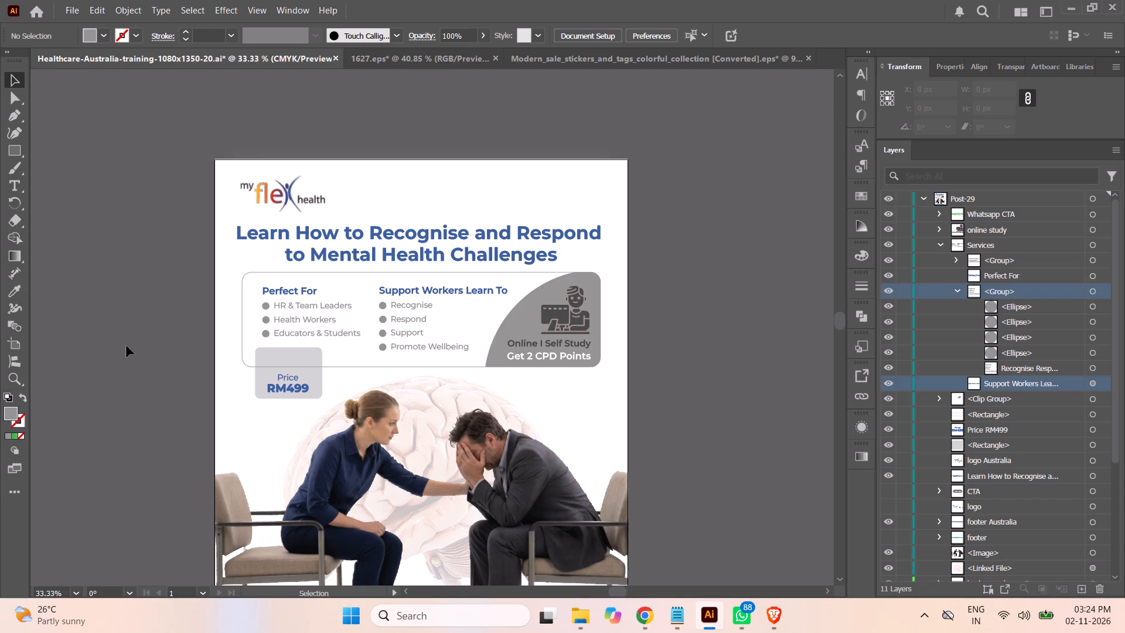
pyautogui.click(959, 289)
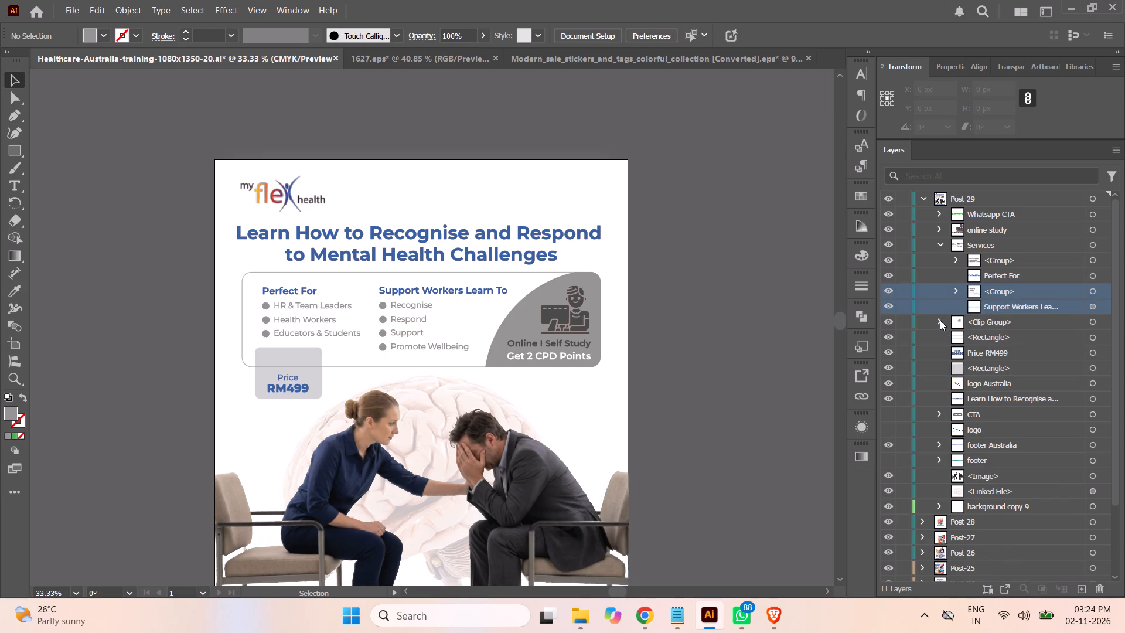
# Set the stroke of the services panel's outline rectangle to a light grey swatch and deselect.
pyautogui.click(1089, 320)
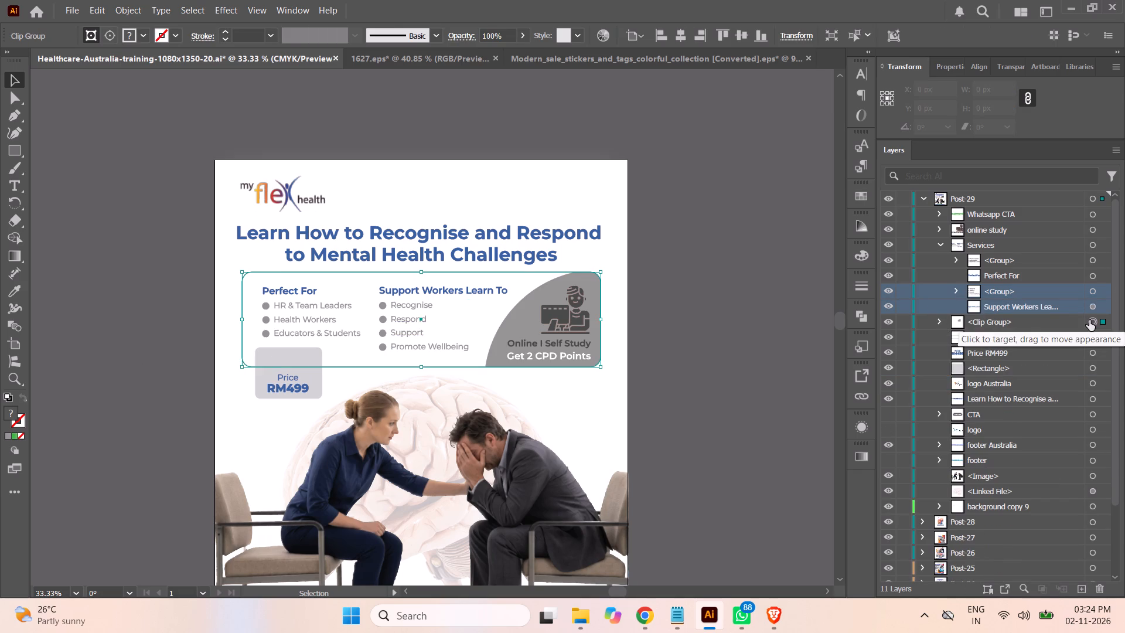
pyautogui.click(1092, 339)
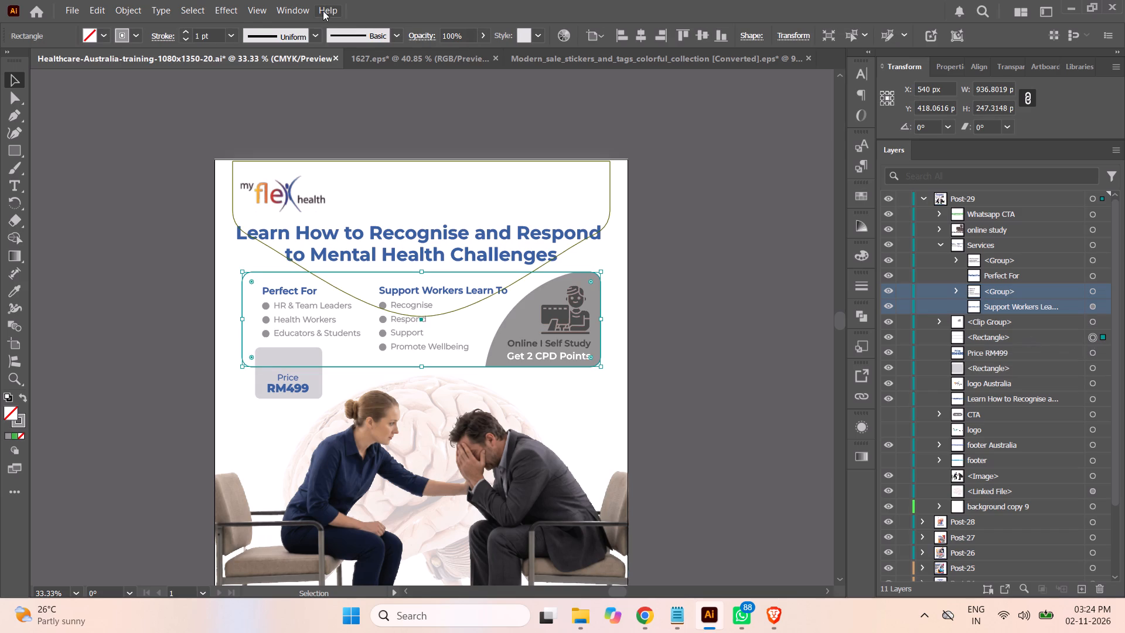
pyautogui.click(137, 35)
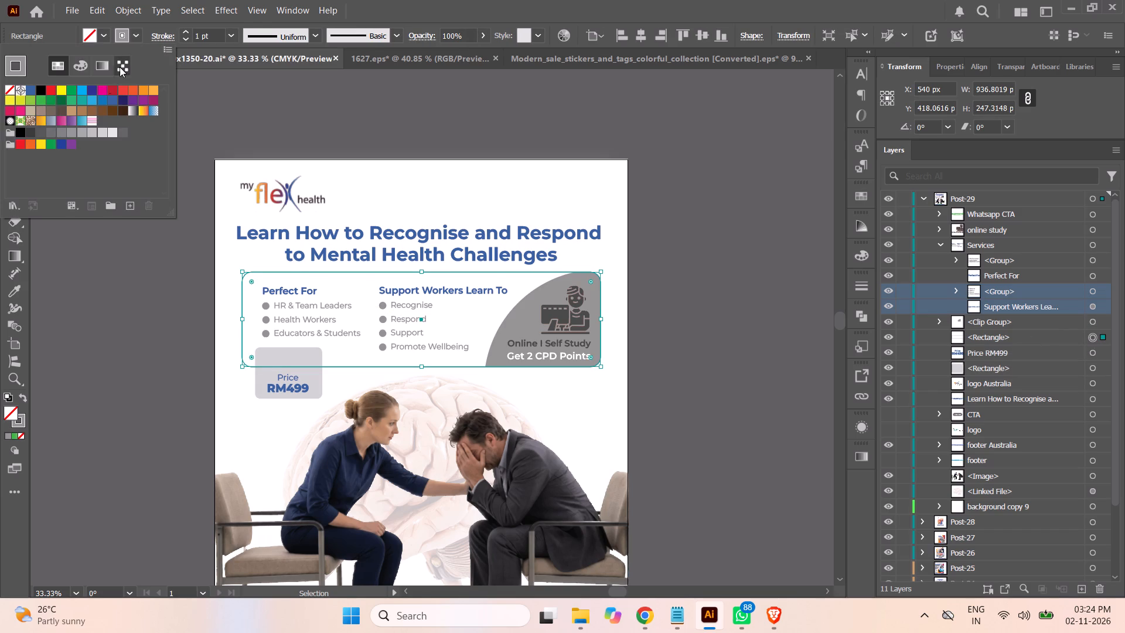
pyautogui.click(103, 134)
pyautogui.click(91, 265)
pyautogui.click(91, 265)
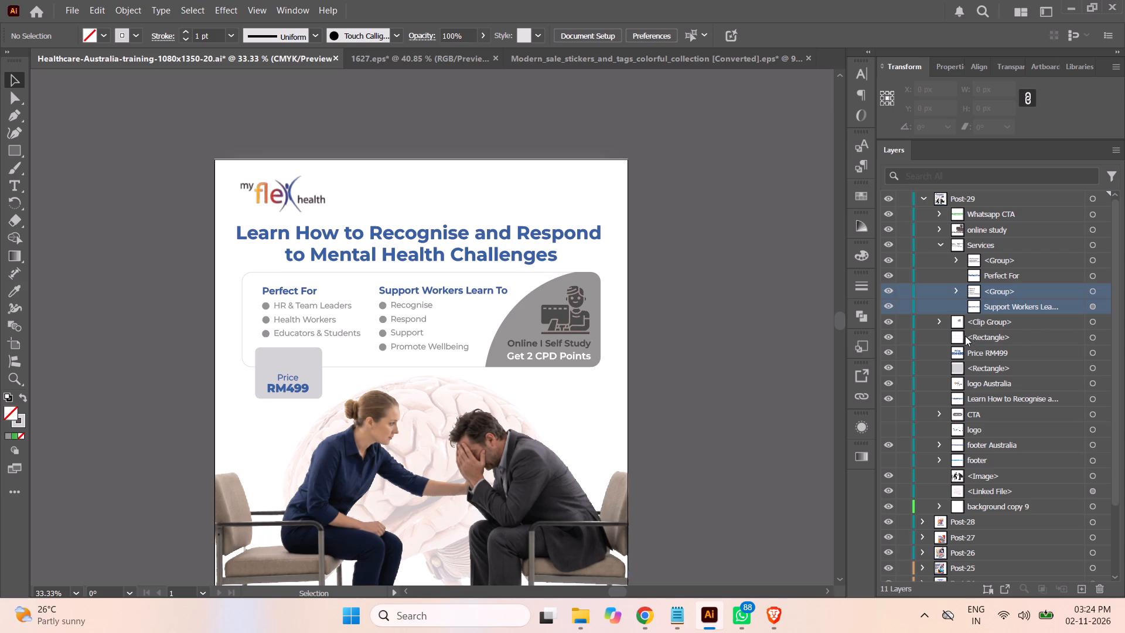
# Fill the clipped quarter-circle ellipse behind the online study icon with the very light grey swatch and deselect.
pyautogui.click(945, 324)
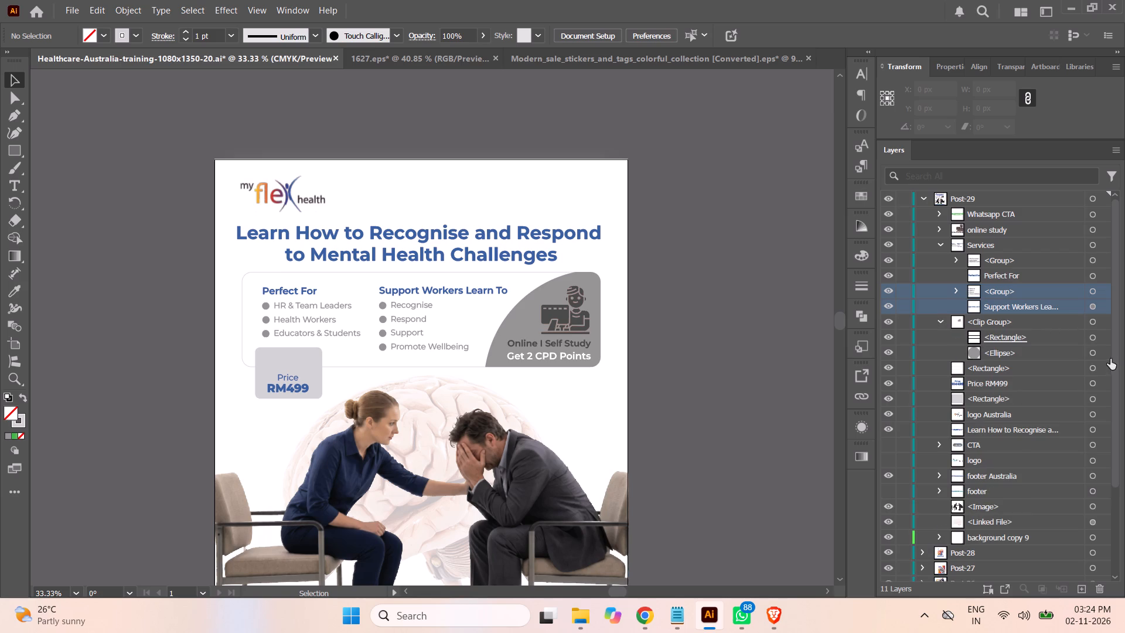
pyautogui.click(1090, 353)
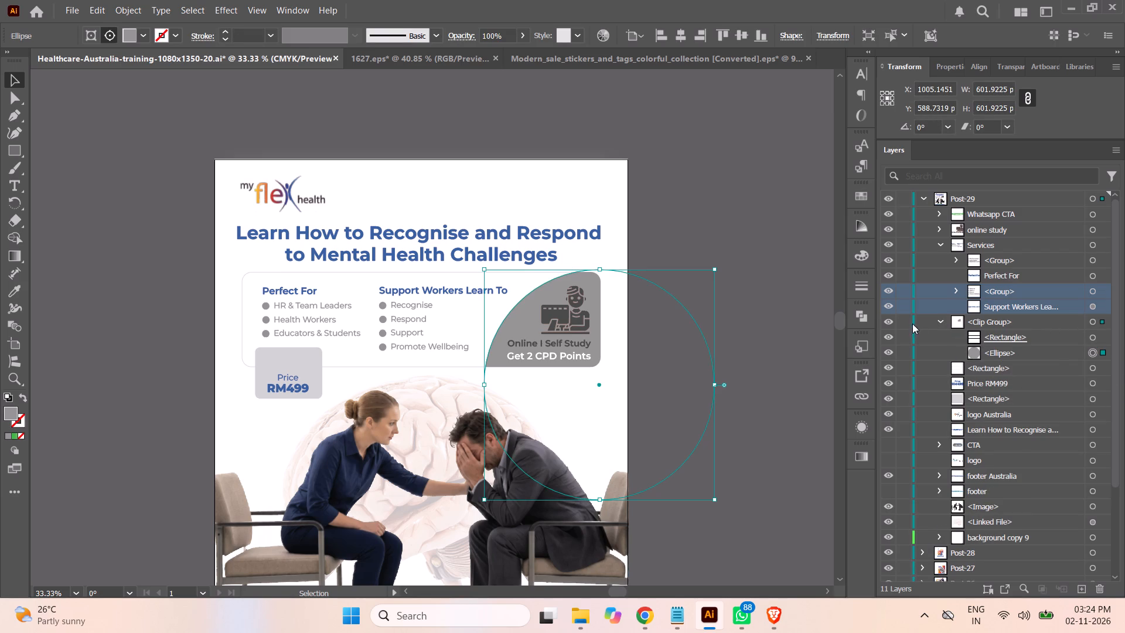
pyautogui.click(140, 37)
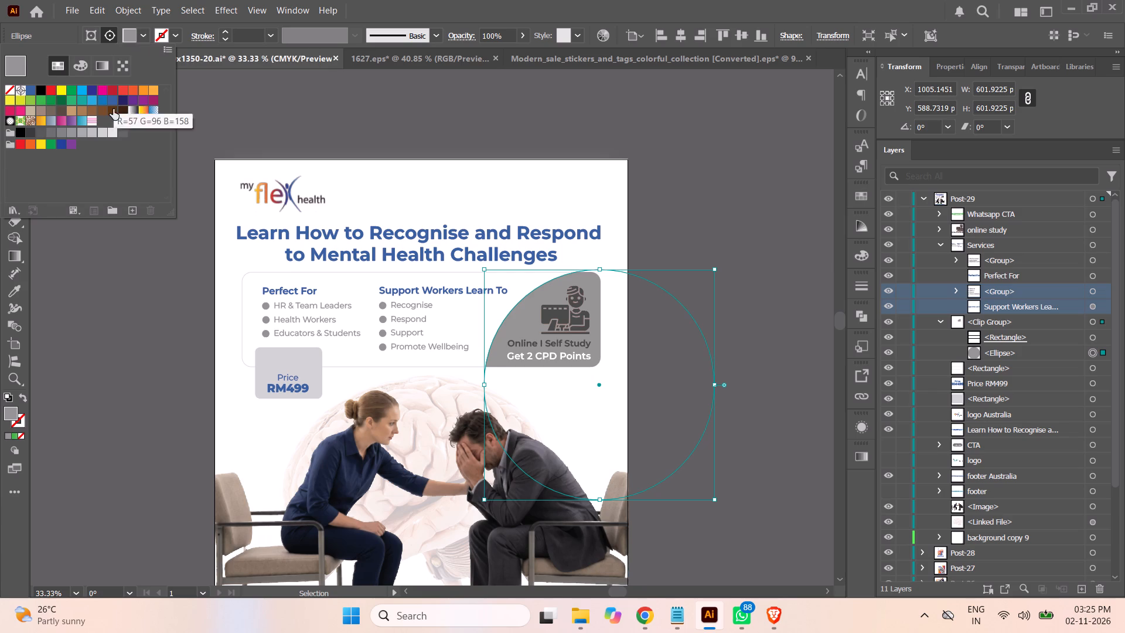
pyautogui.click(103, 135)
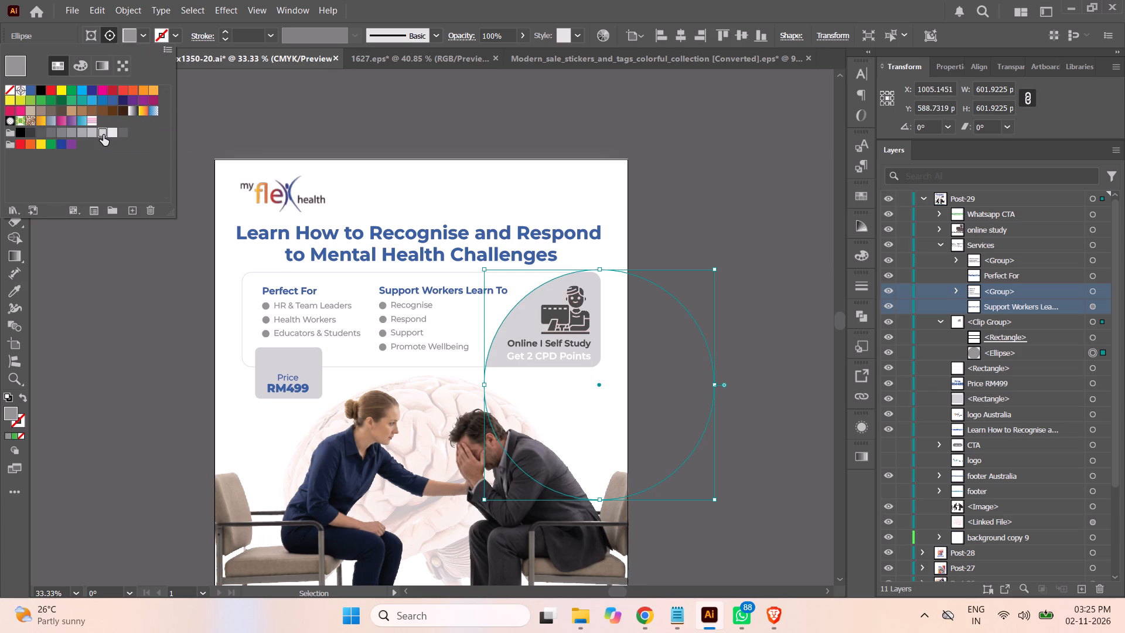
pyautogui.click(114, 134)
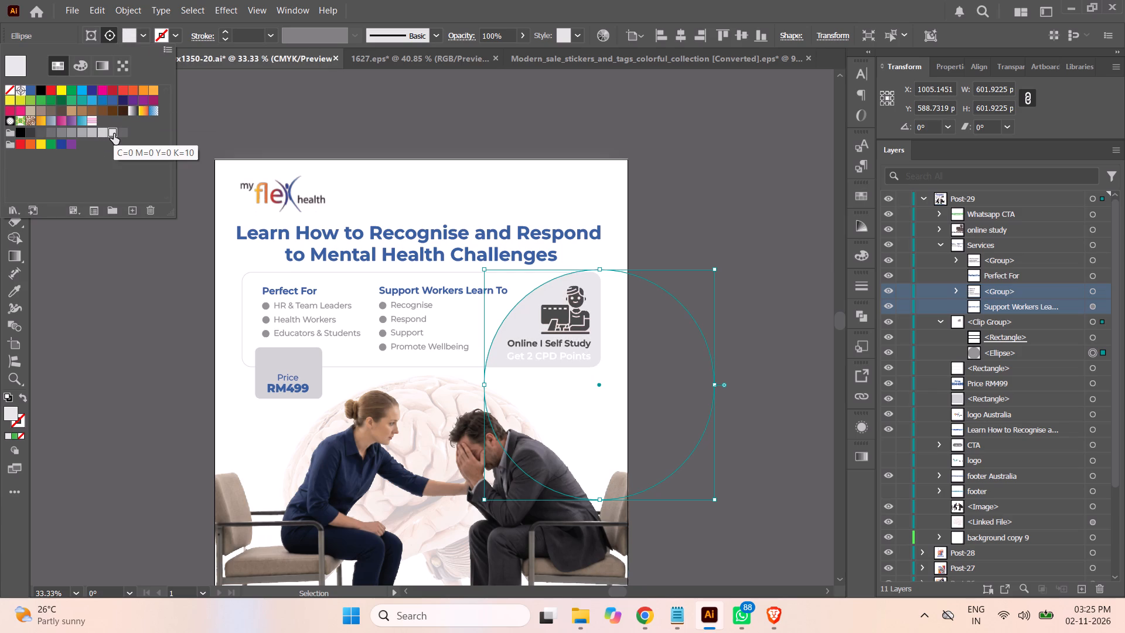
pyautogui.click(432, 123)
pyautogui.click(745, 164)
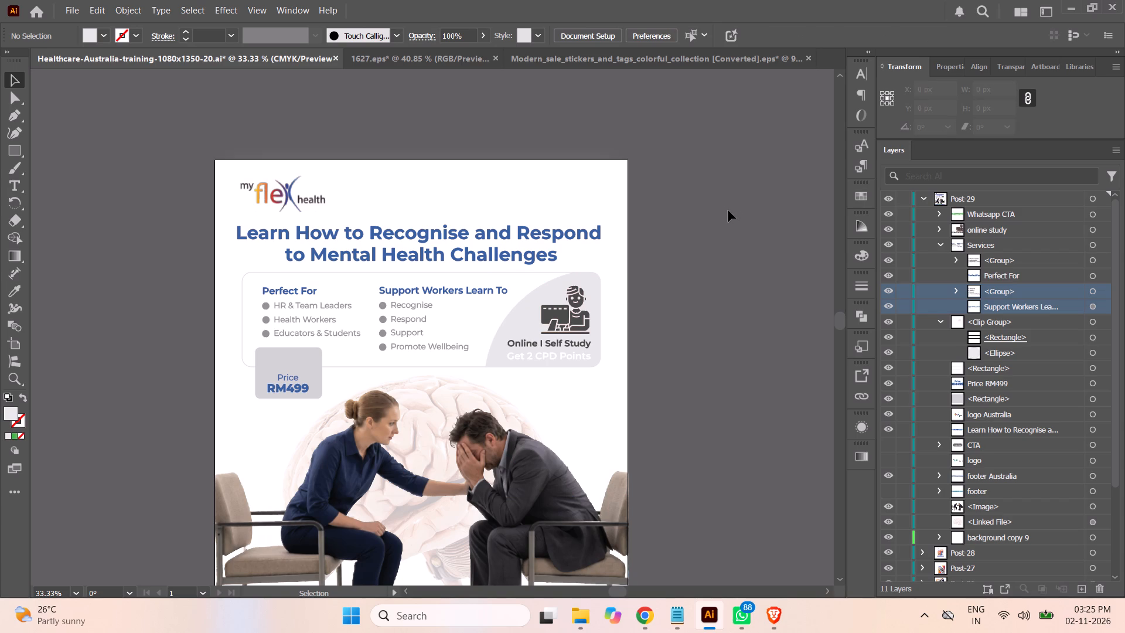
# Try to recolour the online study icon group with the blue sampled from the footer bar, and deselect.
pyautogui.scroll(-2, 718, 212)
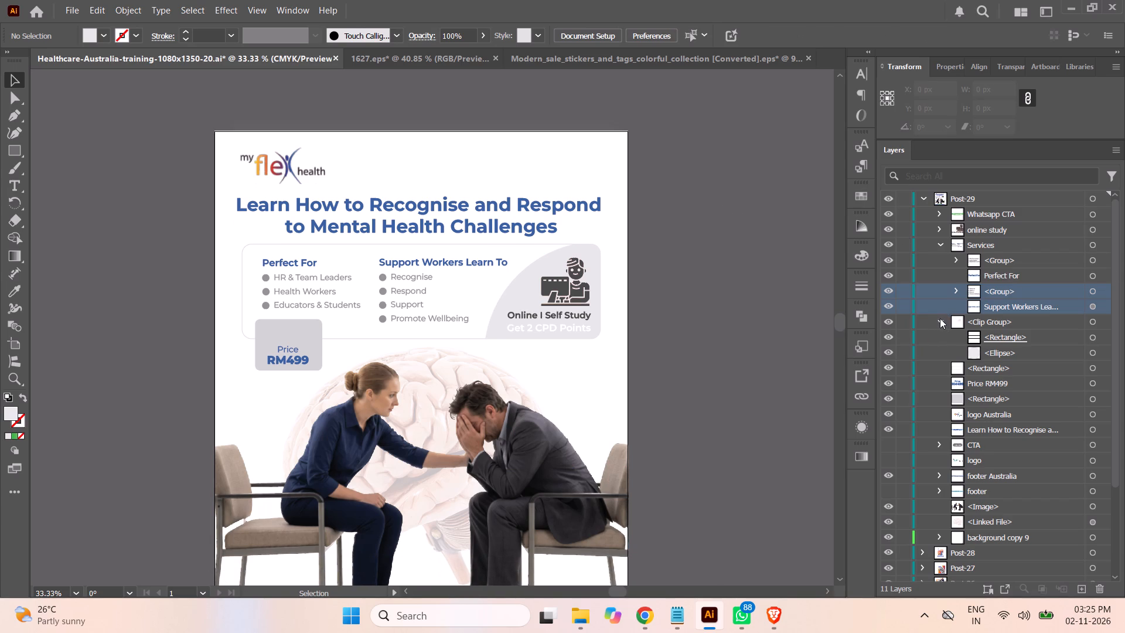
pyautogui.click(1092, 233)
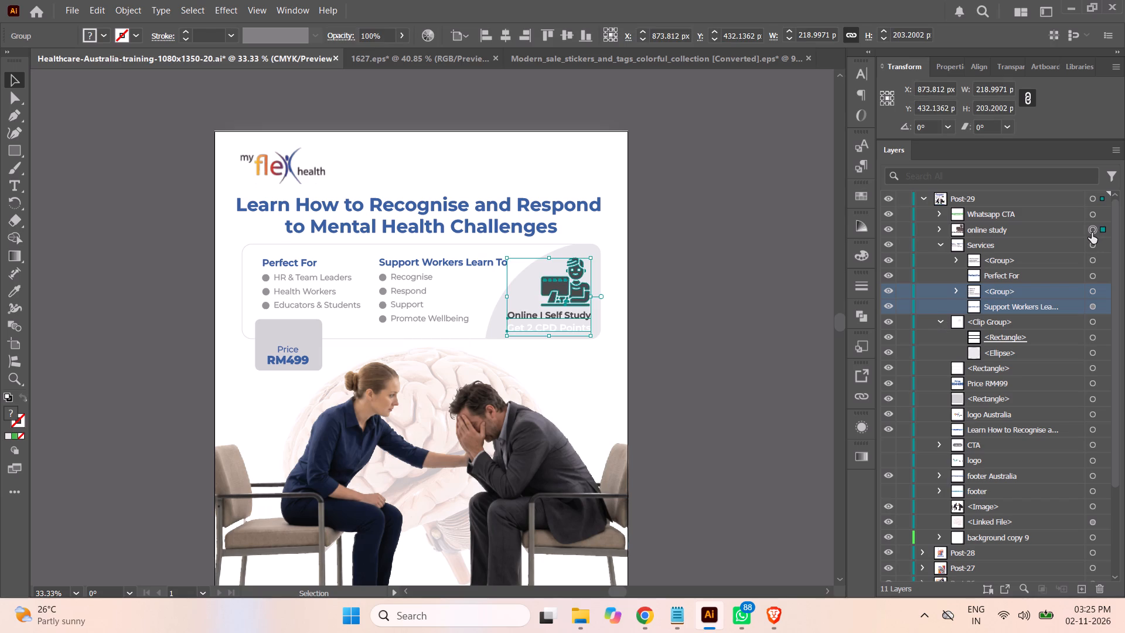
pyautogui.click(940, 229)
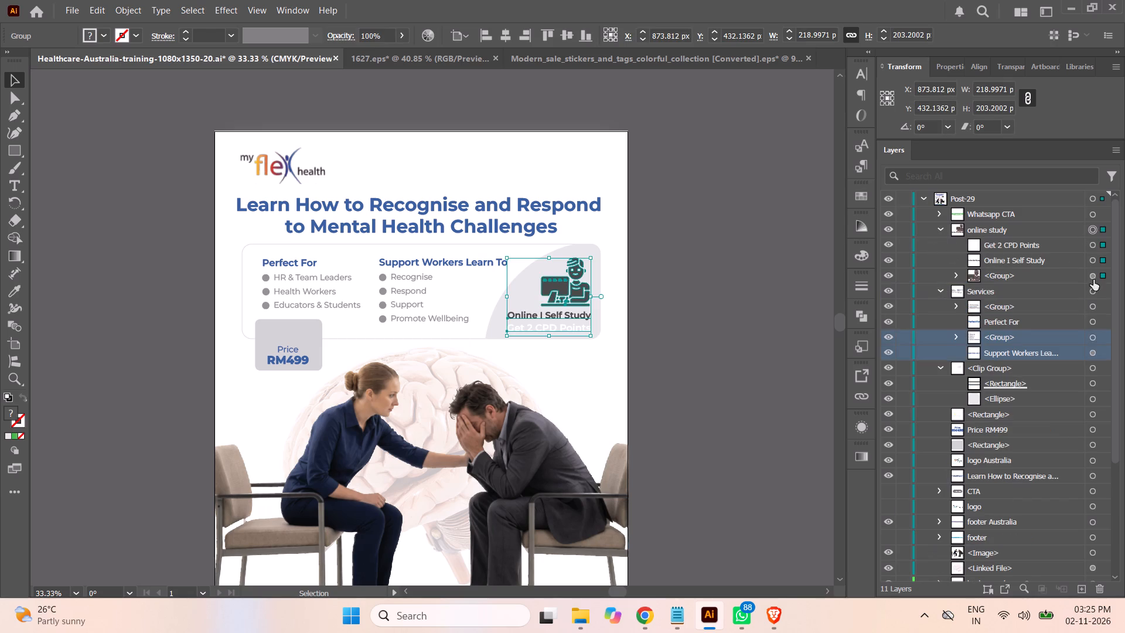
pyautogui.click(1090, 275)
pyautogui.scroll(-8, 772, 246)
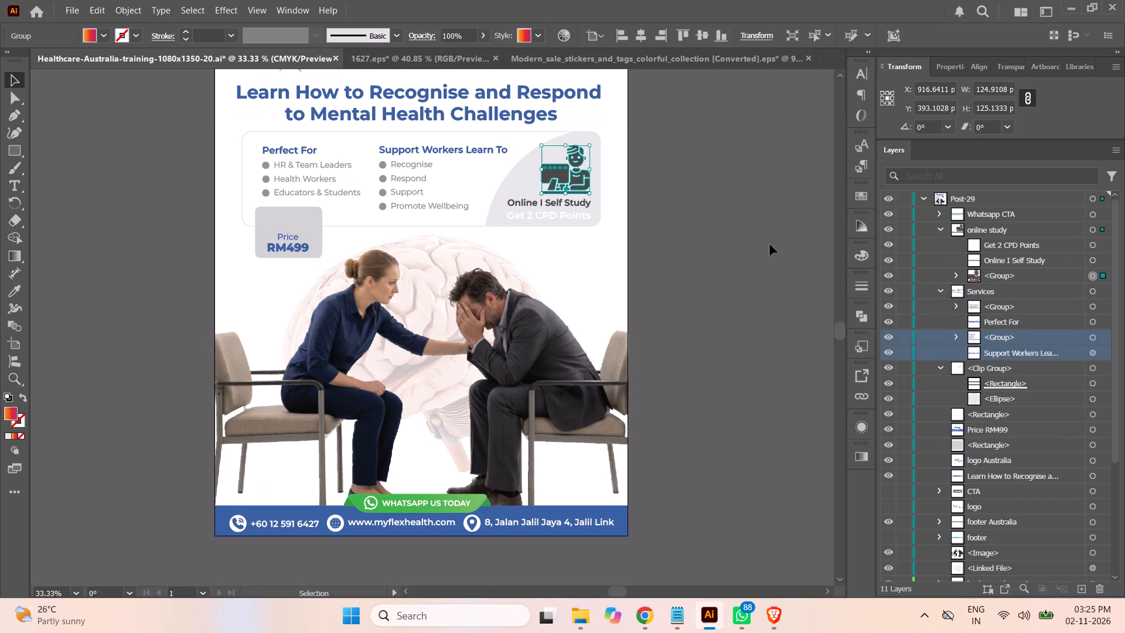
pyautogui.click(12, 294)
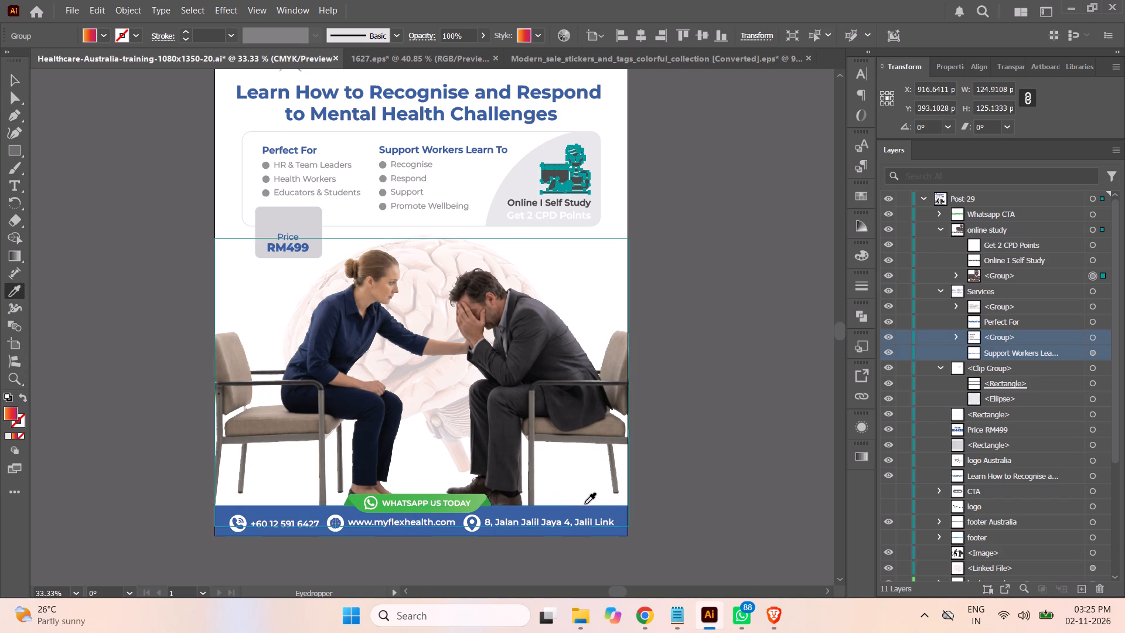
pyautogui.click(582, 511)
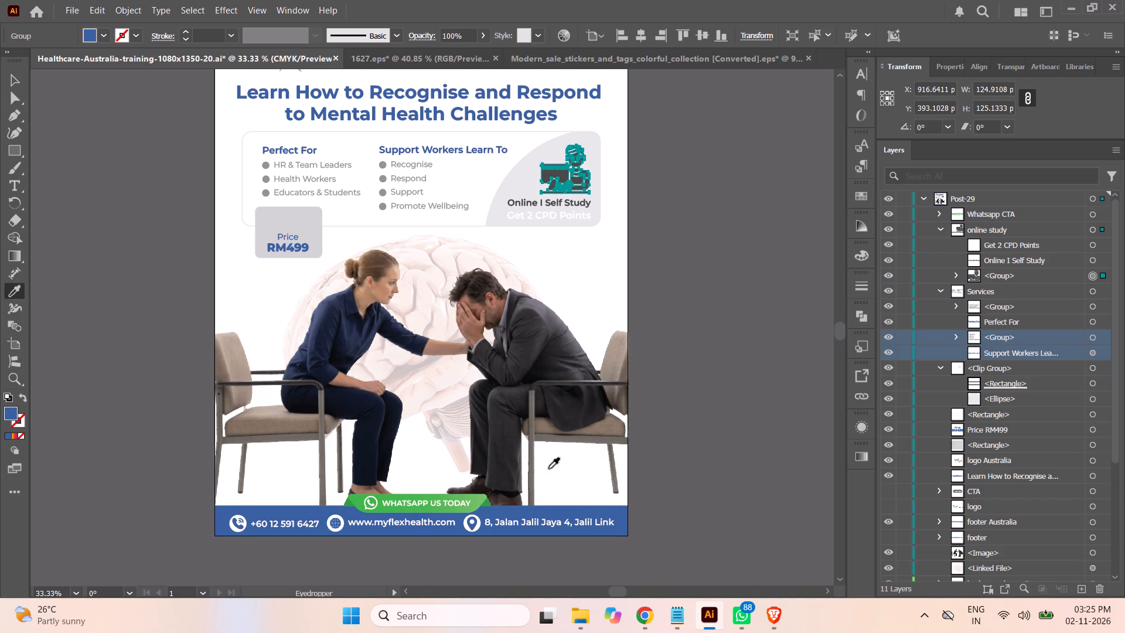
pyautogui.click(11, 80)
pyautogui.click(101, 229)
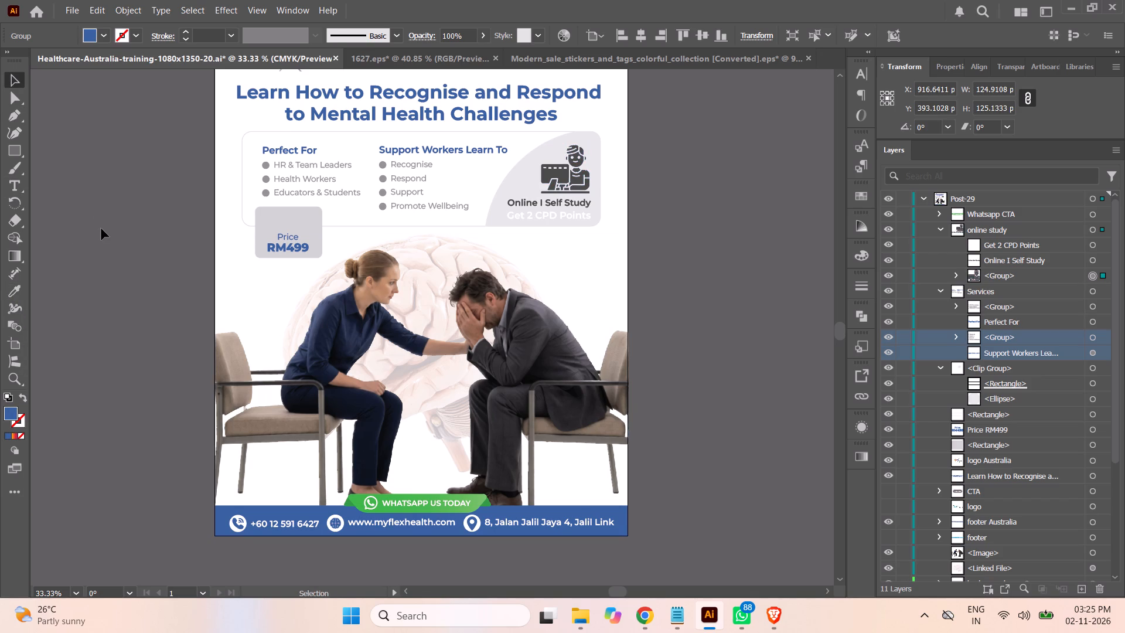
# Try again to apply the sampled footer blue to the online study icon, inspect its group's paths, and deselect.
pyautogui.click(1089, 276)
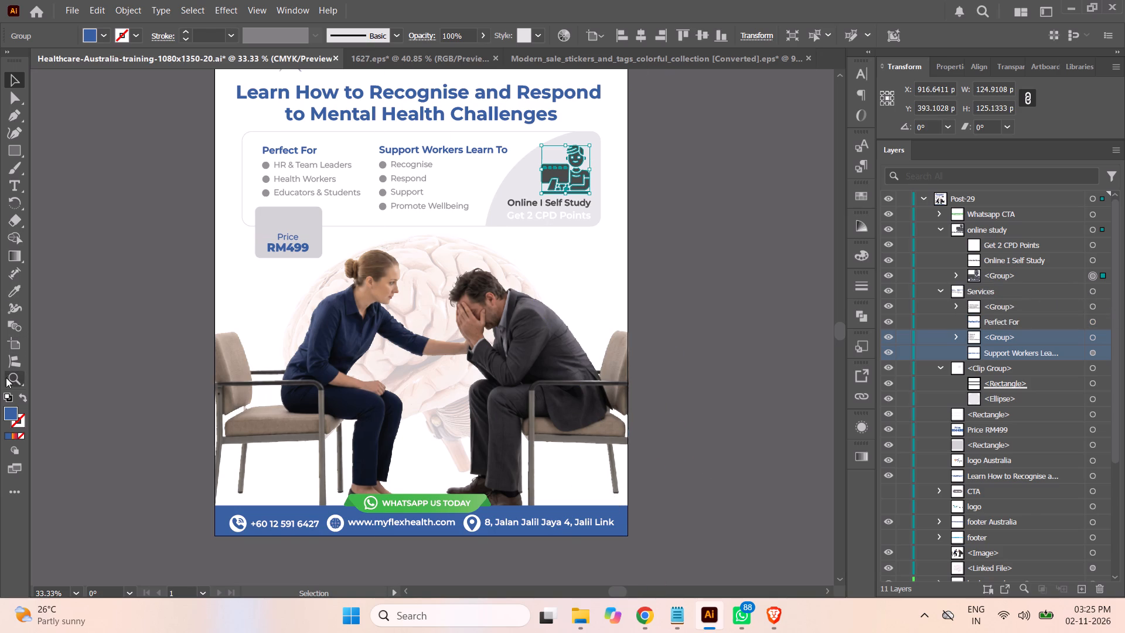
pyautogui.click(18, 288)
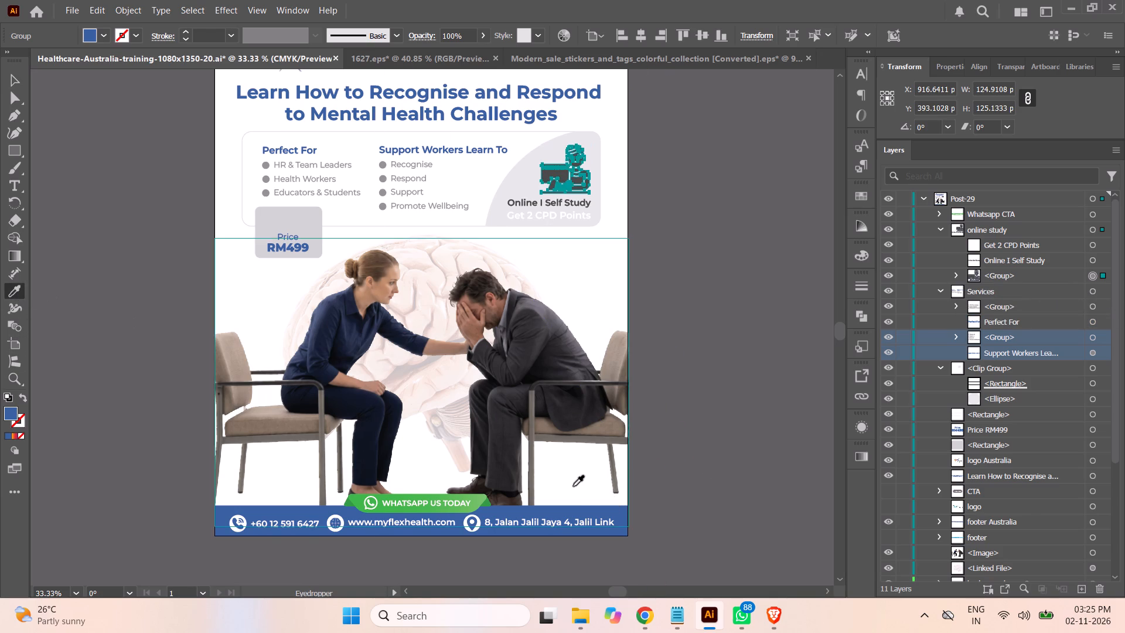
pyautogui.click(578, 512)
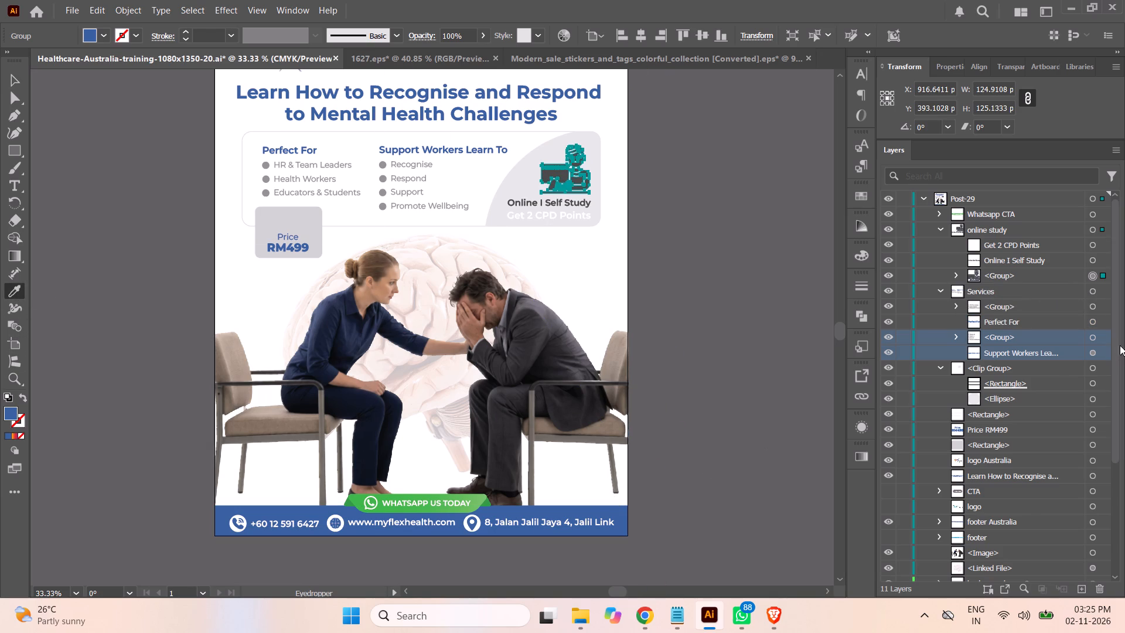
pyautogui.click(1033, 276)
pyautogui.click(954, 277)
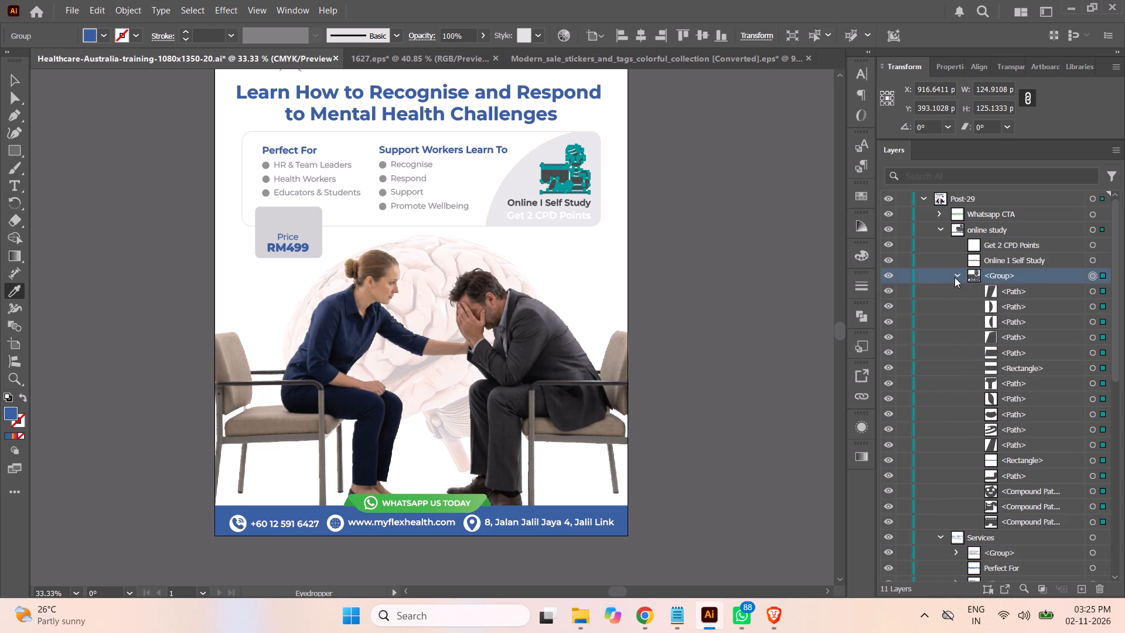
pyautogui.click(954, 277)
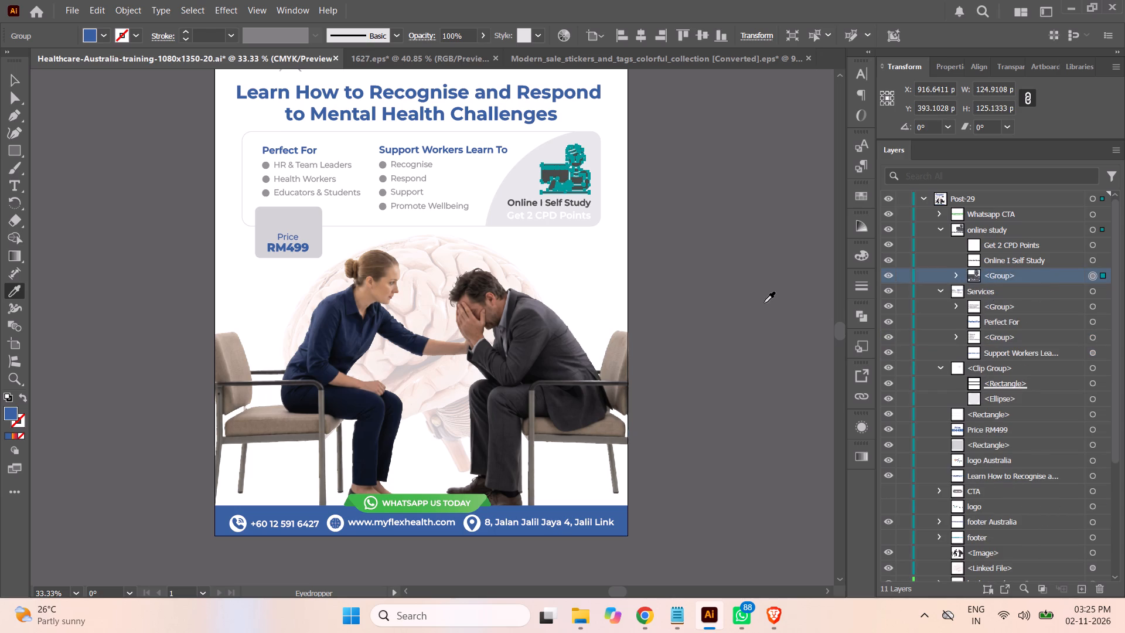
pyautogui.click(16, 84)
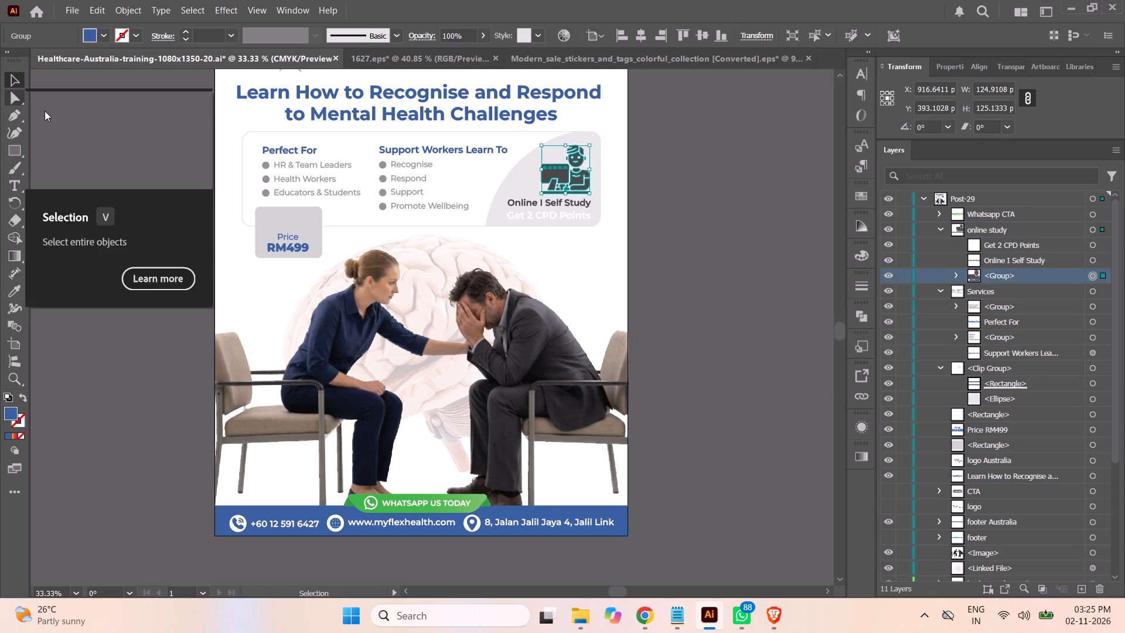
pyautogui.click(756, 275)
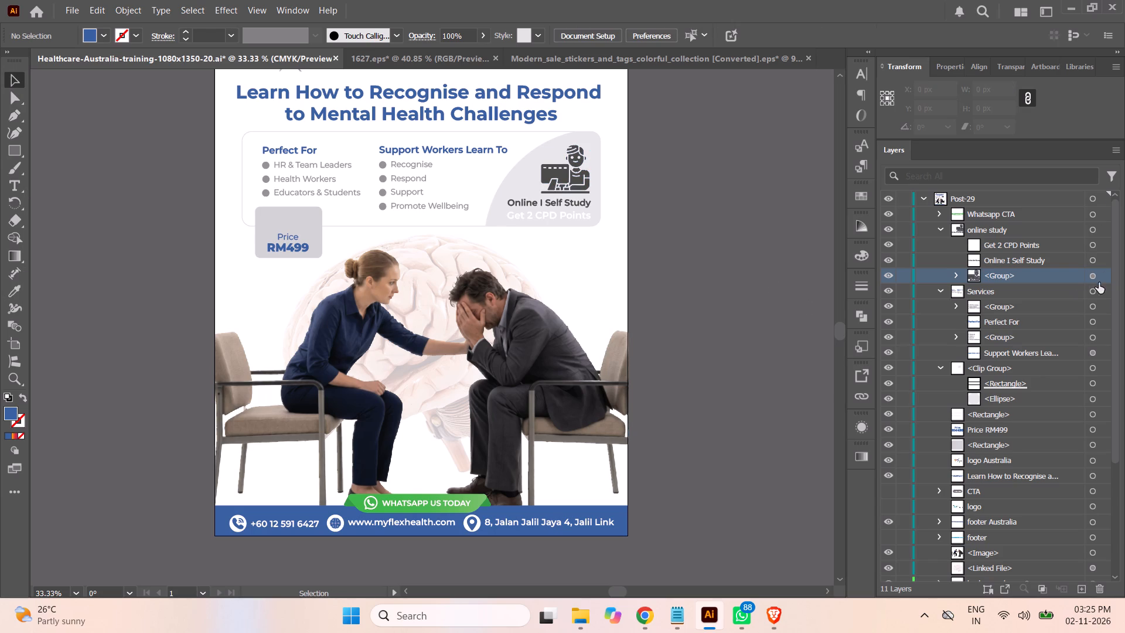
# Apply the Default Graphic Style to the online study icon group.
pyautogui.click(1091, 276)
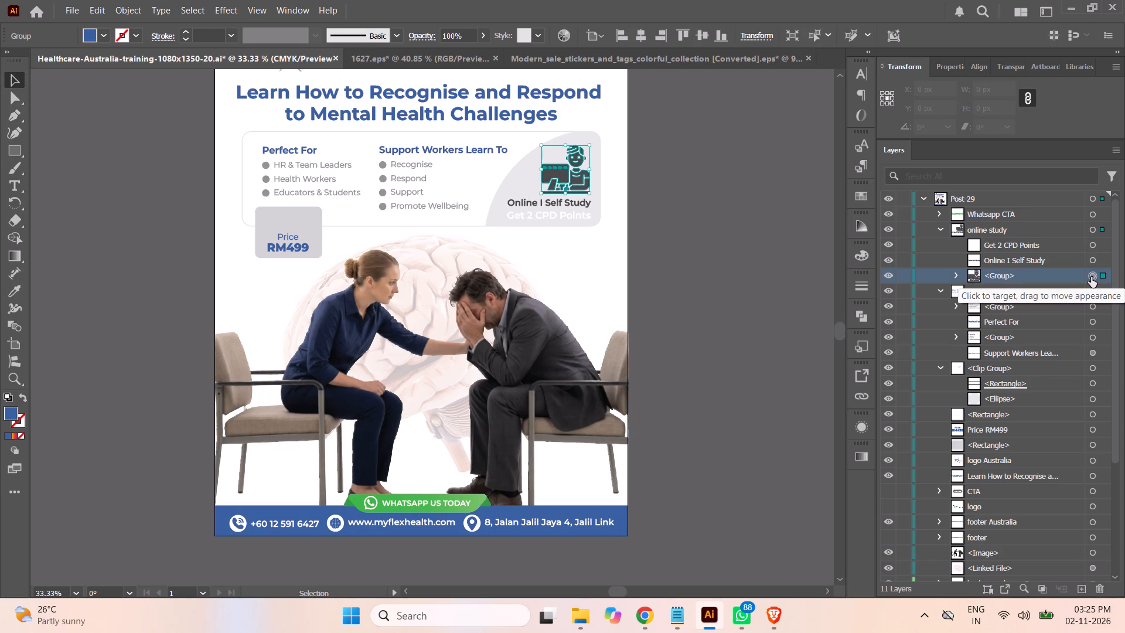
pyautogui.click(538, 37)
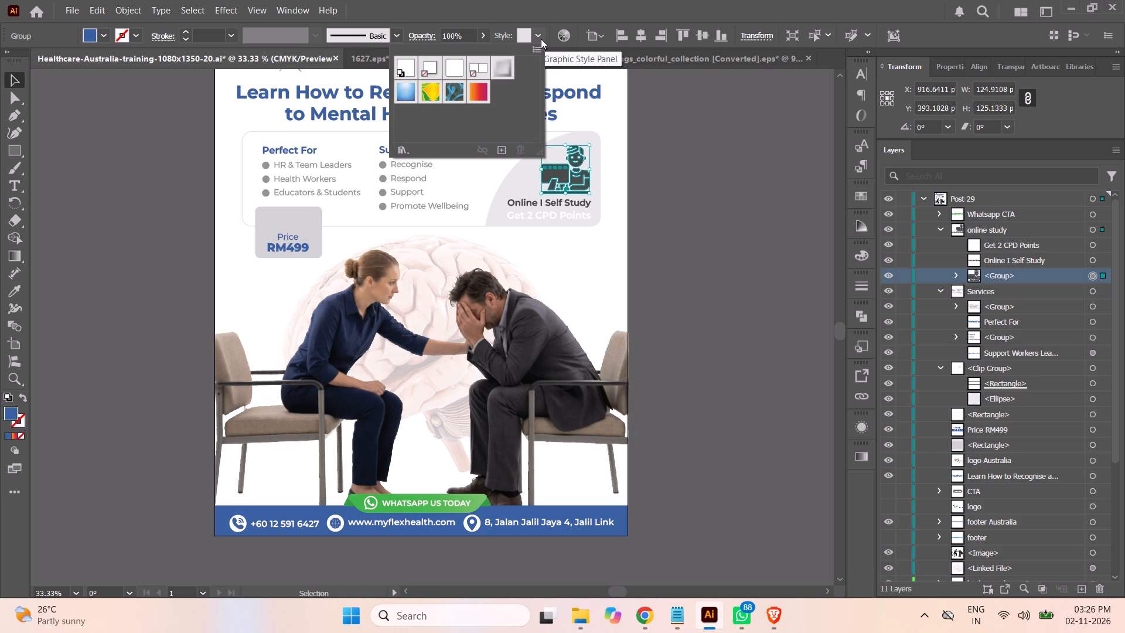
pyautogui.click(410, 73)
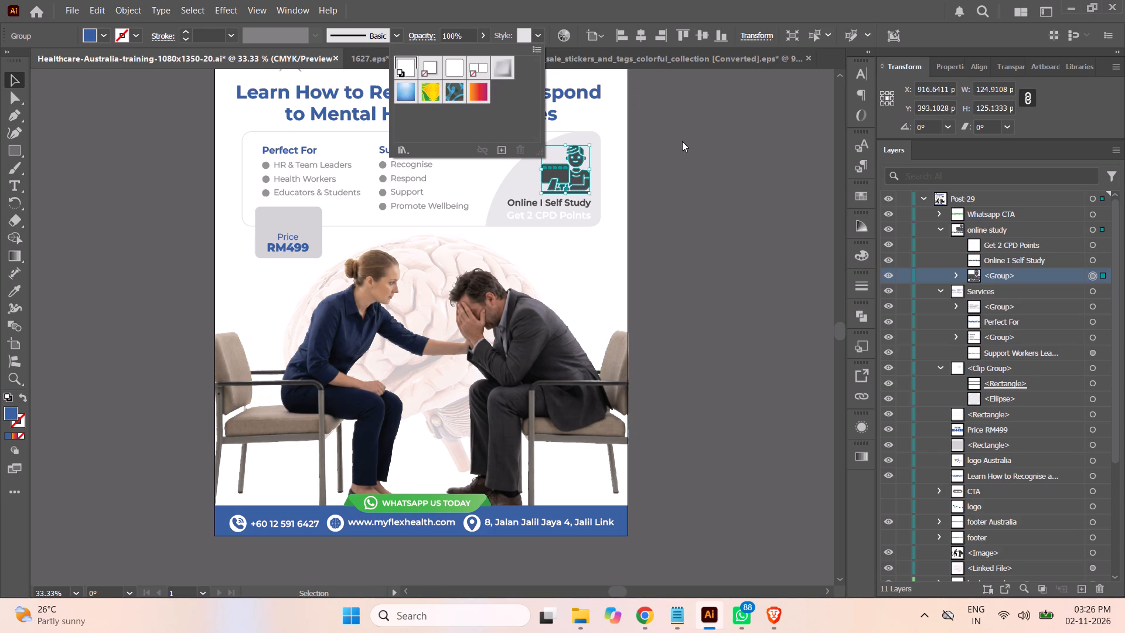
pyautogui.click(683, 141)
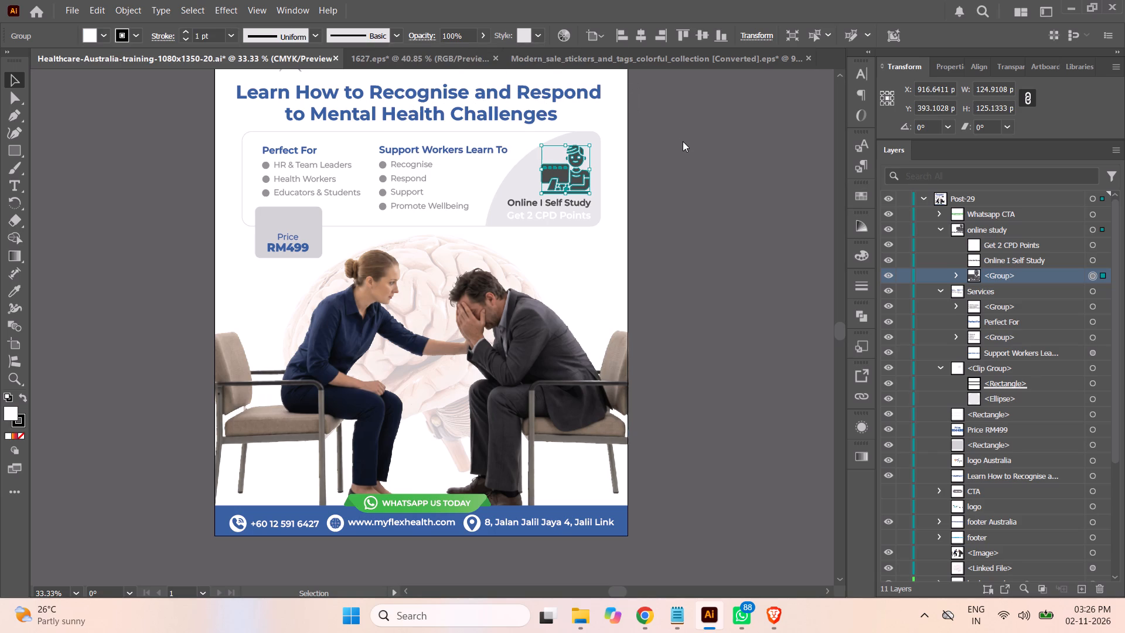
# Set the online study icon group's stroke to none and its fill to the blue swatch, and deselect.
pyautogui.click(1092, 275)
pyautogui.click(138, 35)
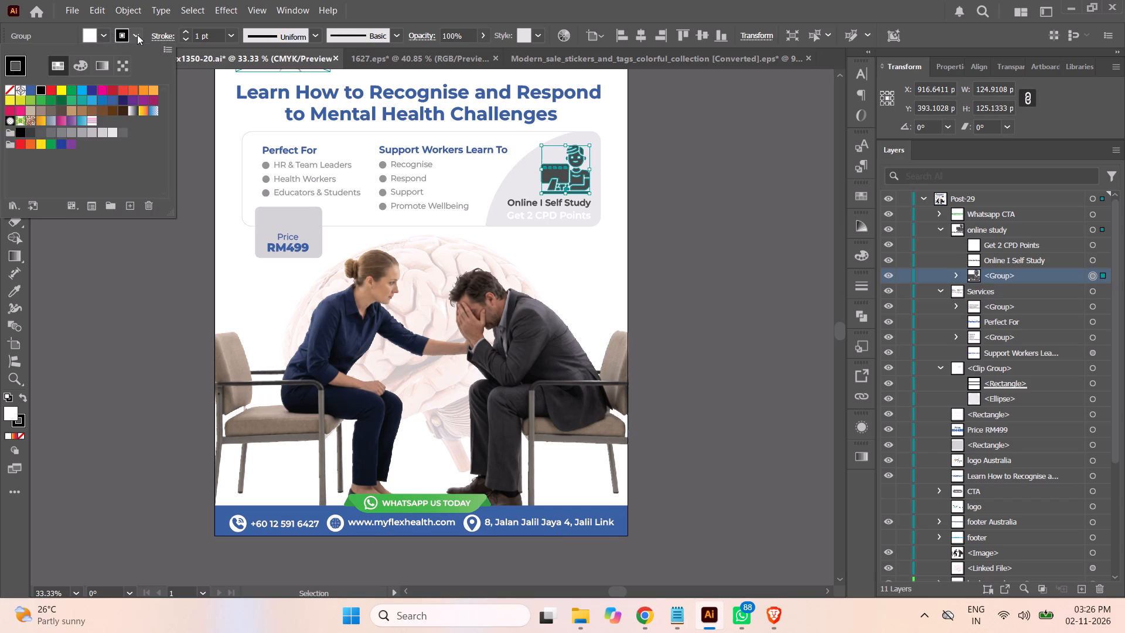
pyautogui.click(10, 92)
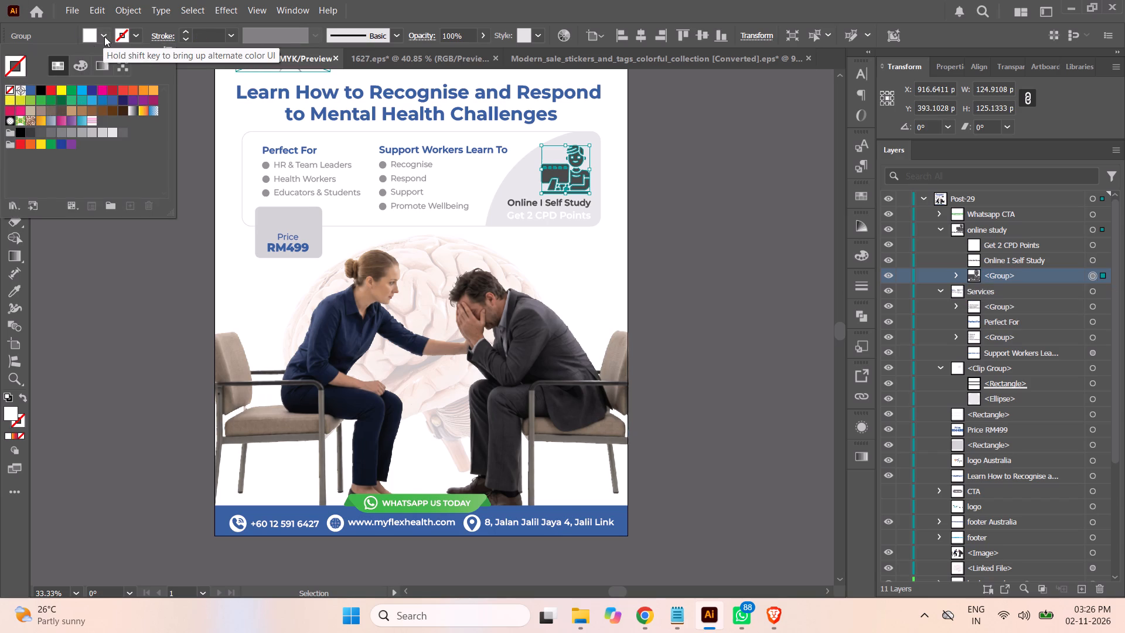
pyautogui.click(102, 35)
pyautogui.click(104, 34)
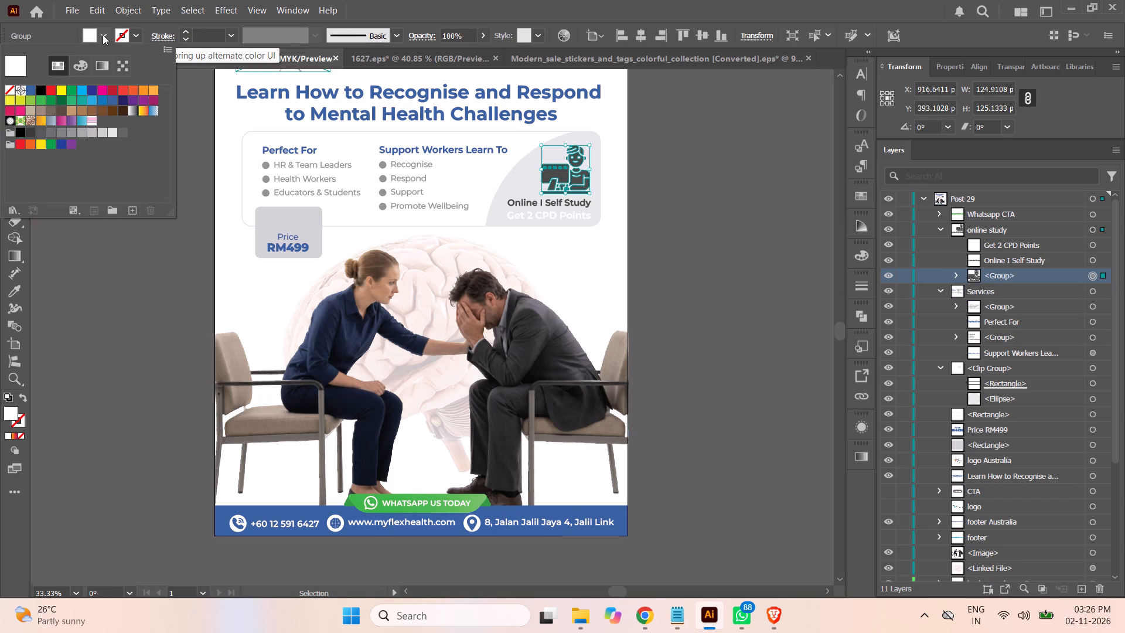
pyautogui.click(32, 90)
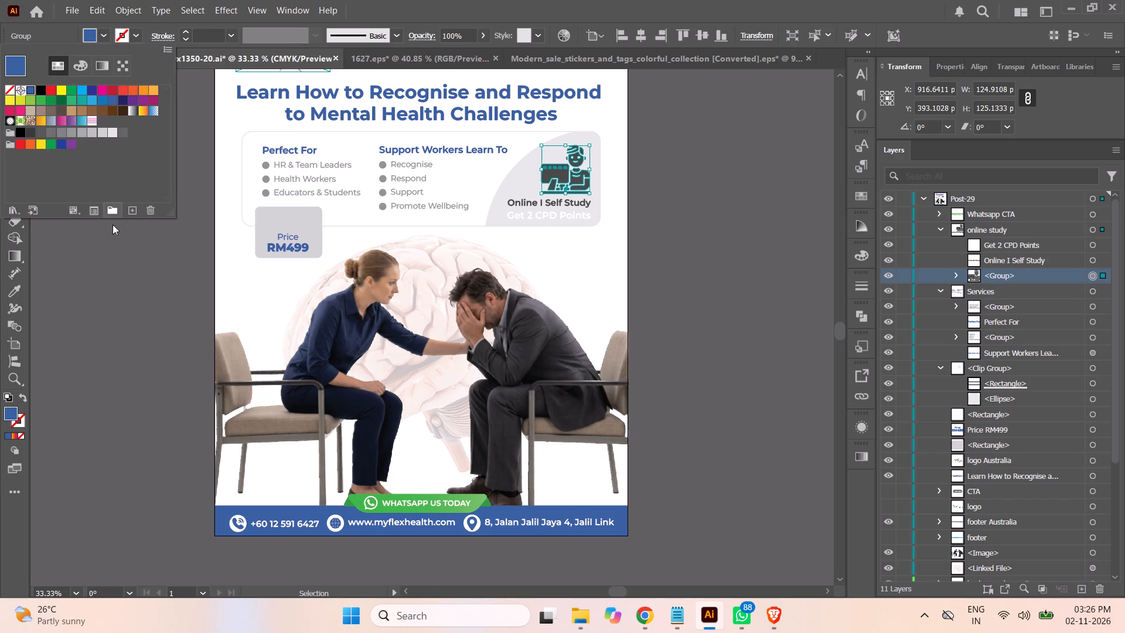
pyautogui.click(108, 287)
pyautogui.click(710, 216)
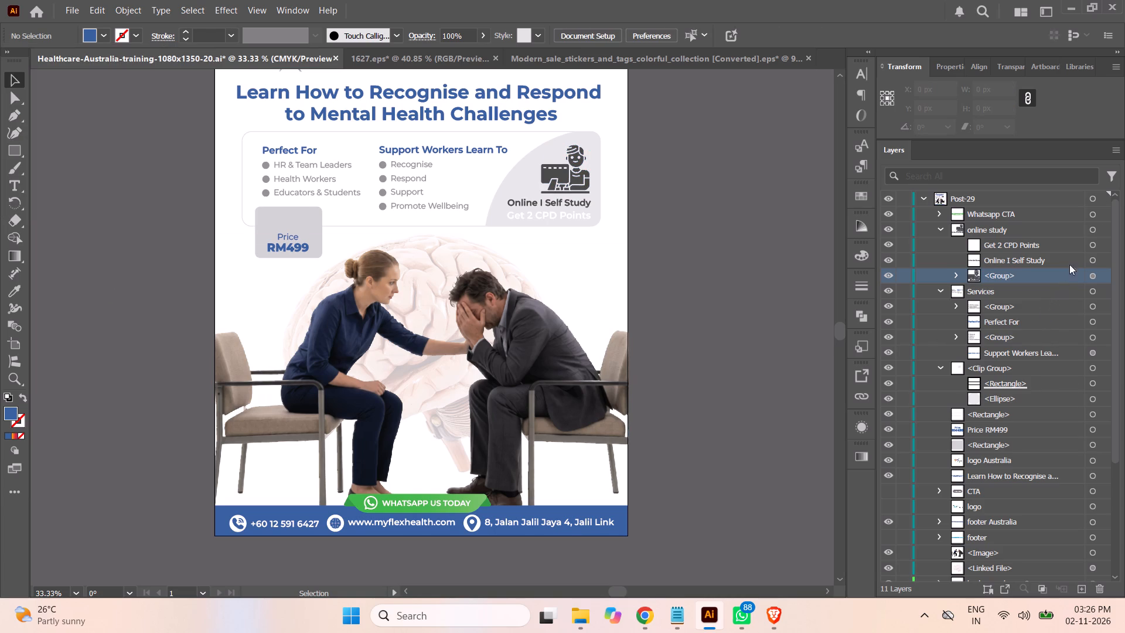
# Recolour the Get 2 CPD Points text with the blue sampled from the footer bar, and deselect.
pyautogui.click(1093, 246)
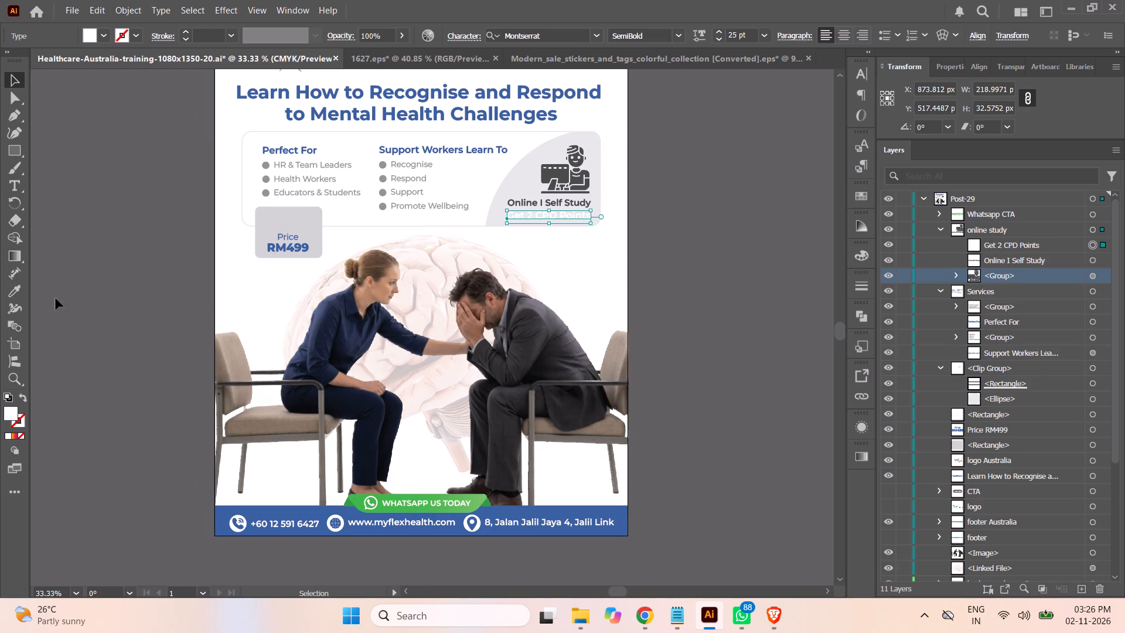
pyautogui.click(18, 289)
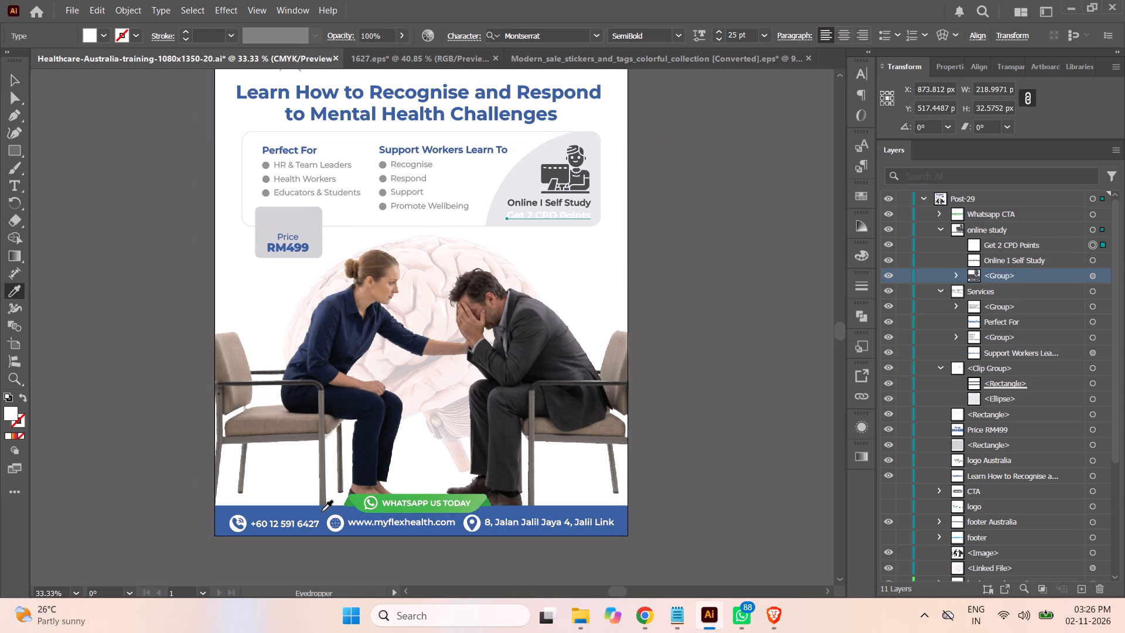
pyautogui.click(322, 512)
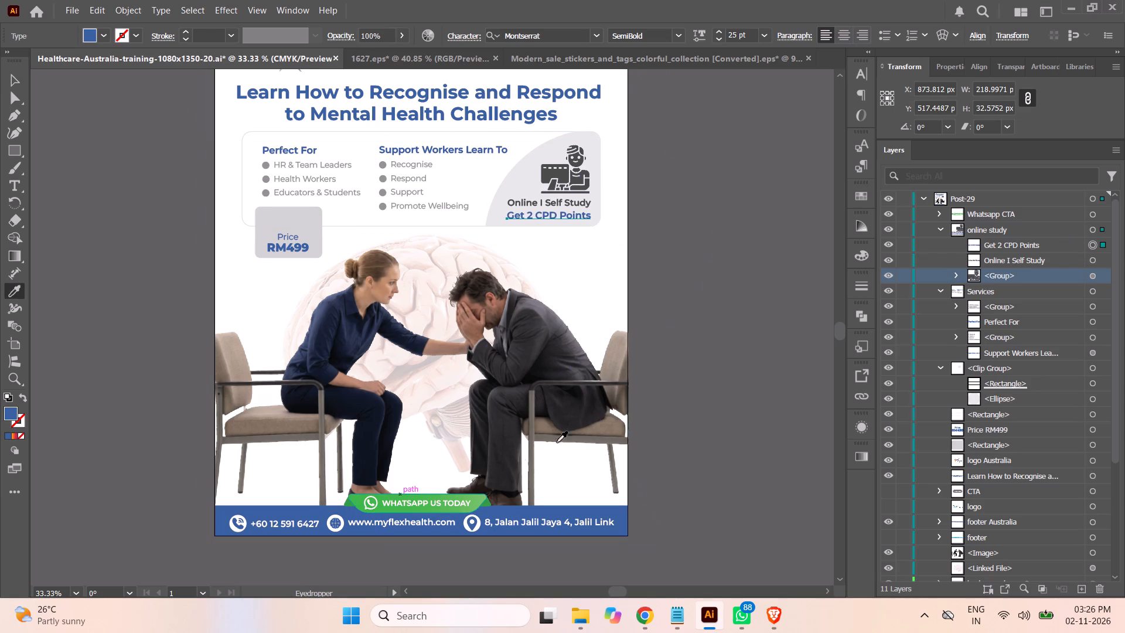
pyautogui.click(11, 80)
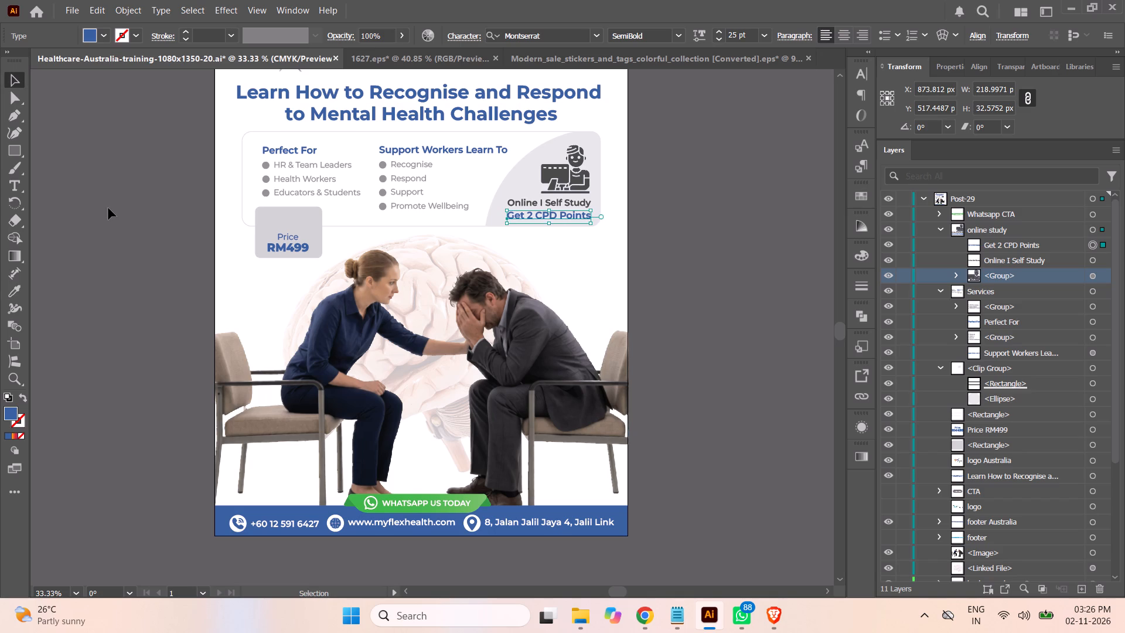
pyautogui.click(108, 208)
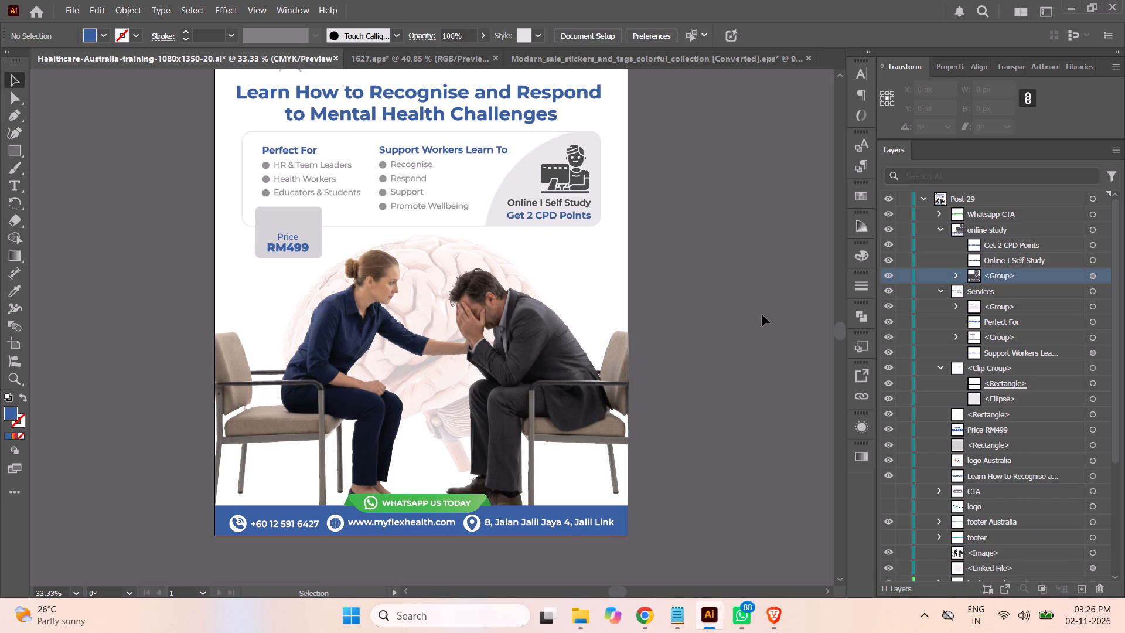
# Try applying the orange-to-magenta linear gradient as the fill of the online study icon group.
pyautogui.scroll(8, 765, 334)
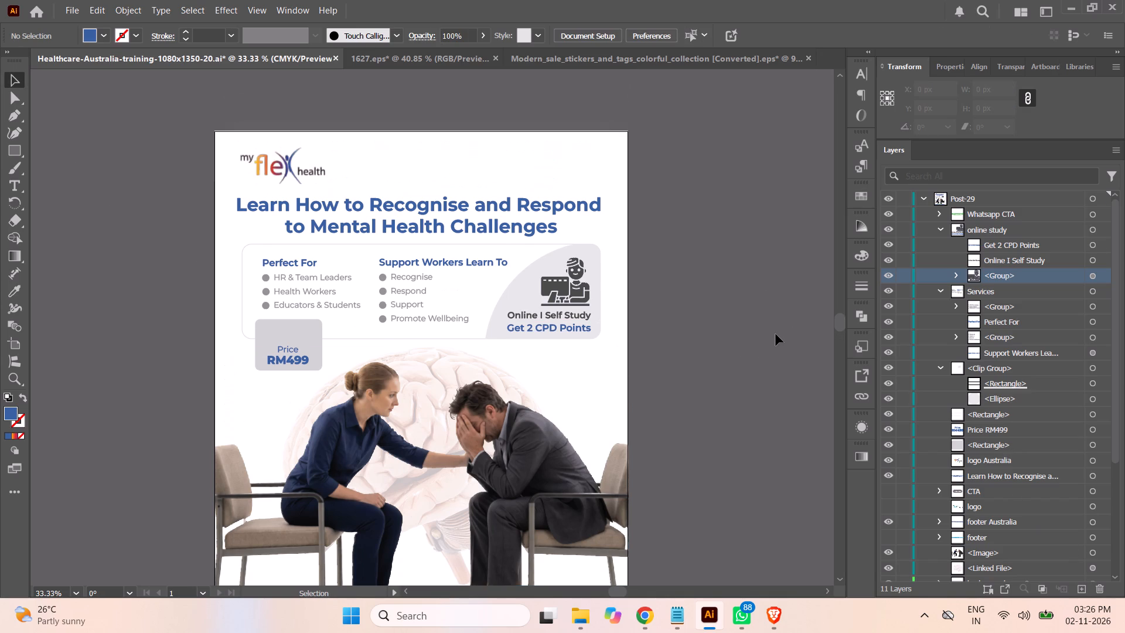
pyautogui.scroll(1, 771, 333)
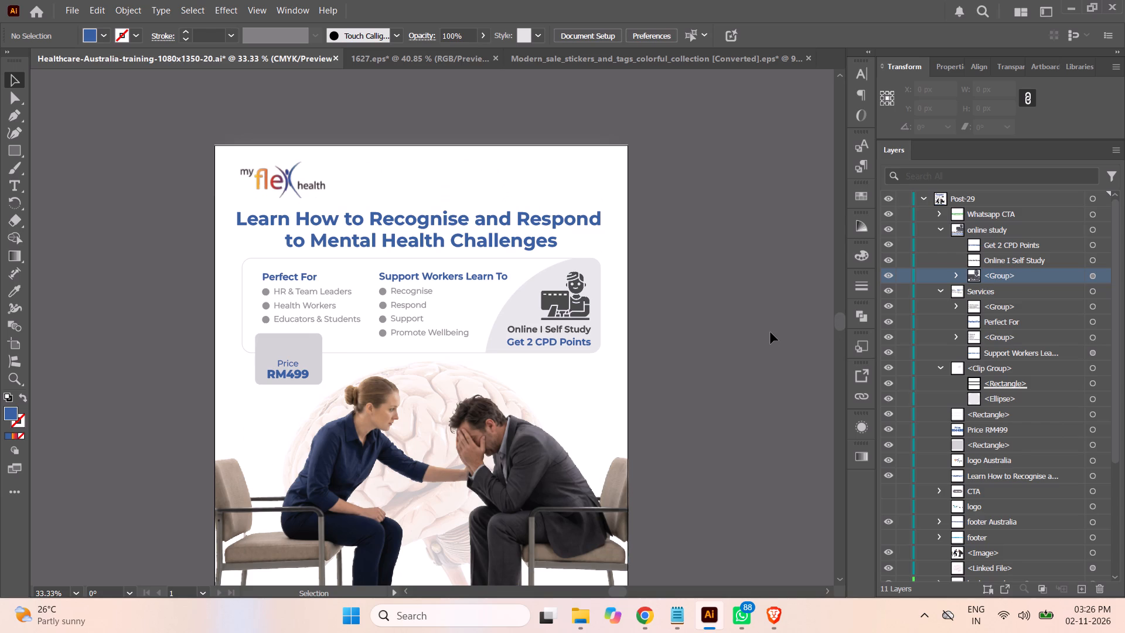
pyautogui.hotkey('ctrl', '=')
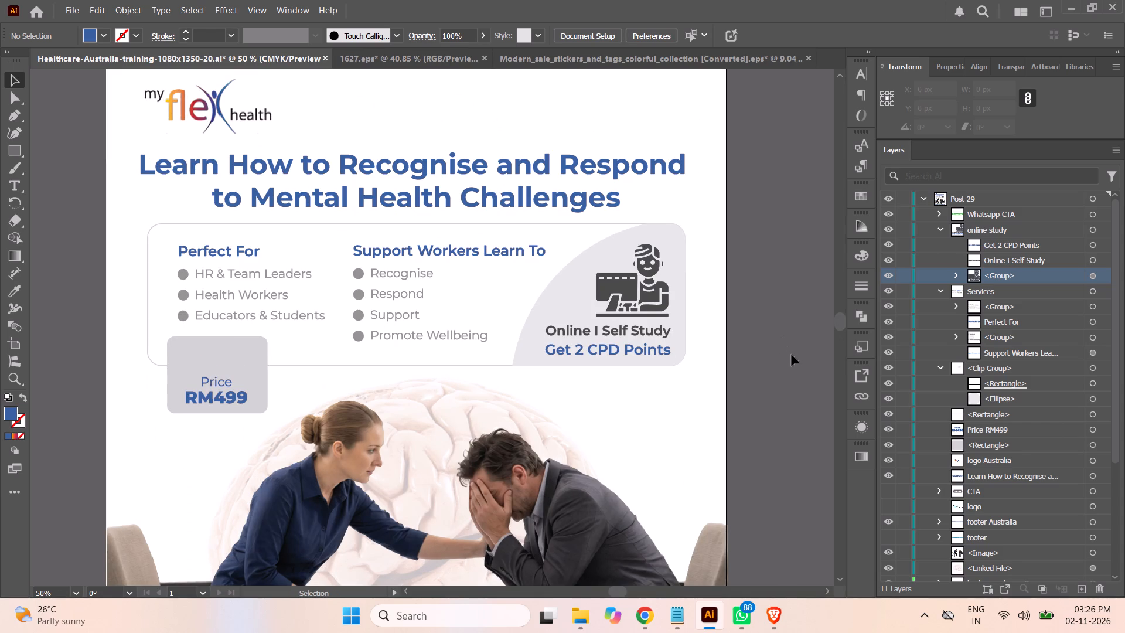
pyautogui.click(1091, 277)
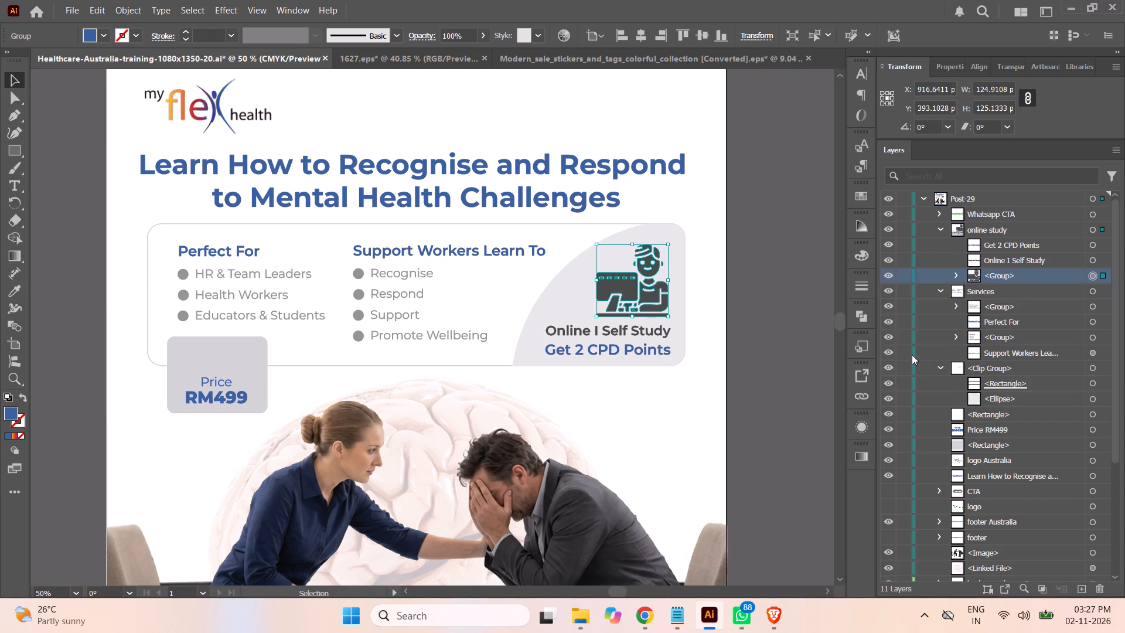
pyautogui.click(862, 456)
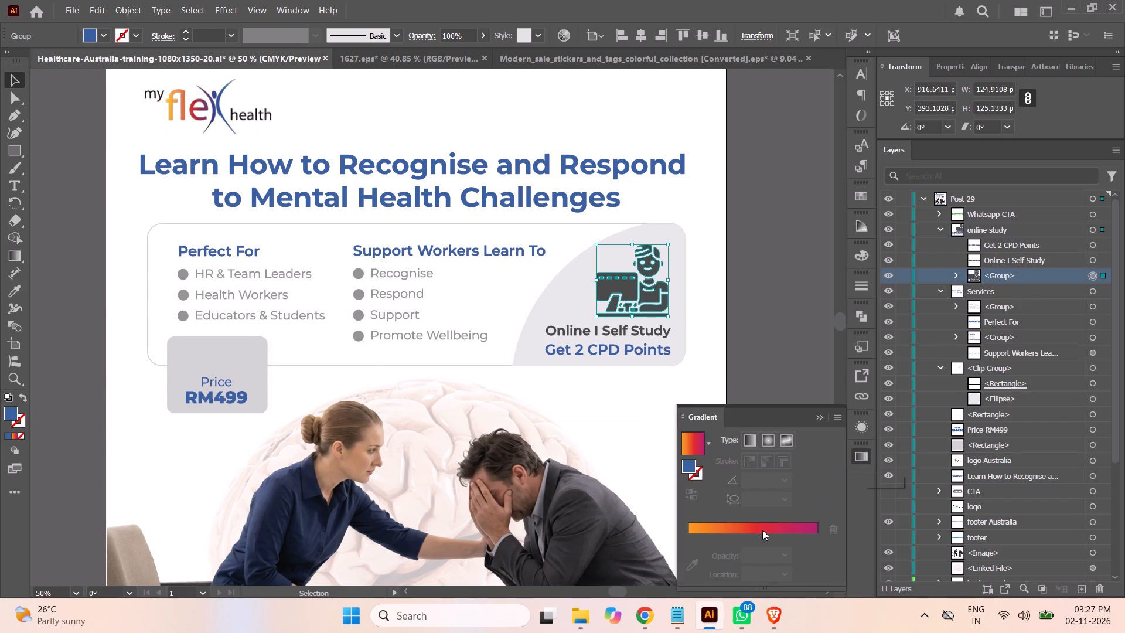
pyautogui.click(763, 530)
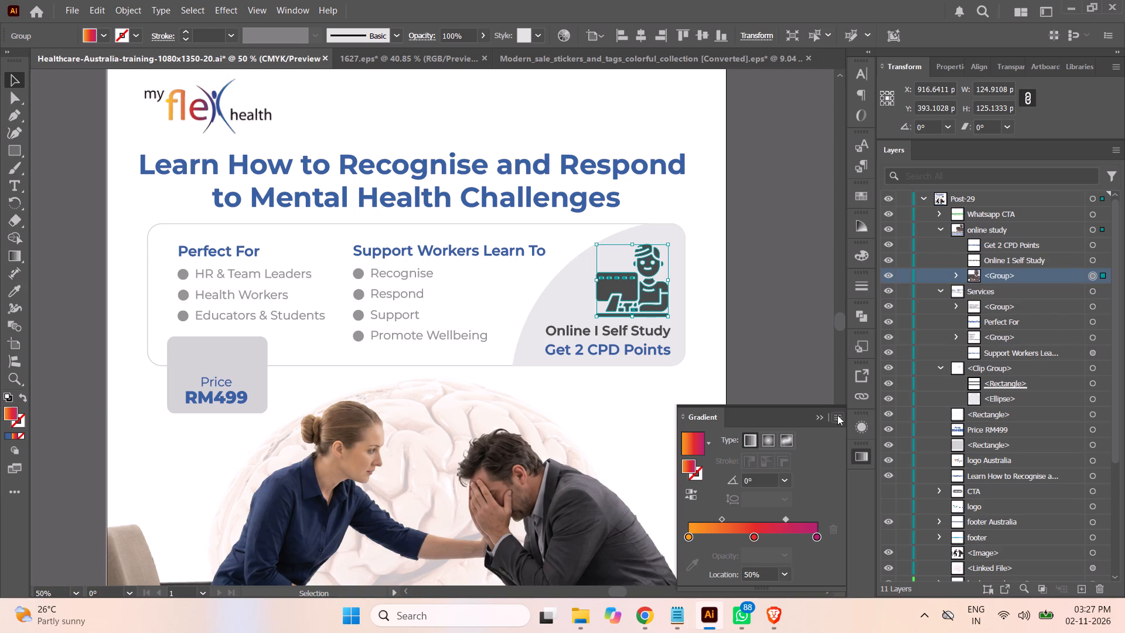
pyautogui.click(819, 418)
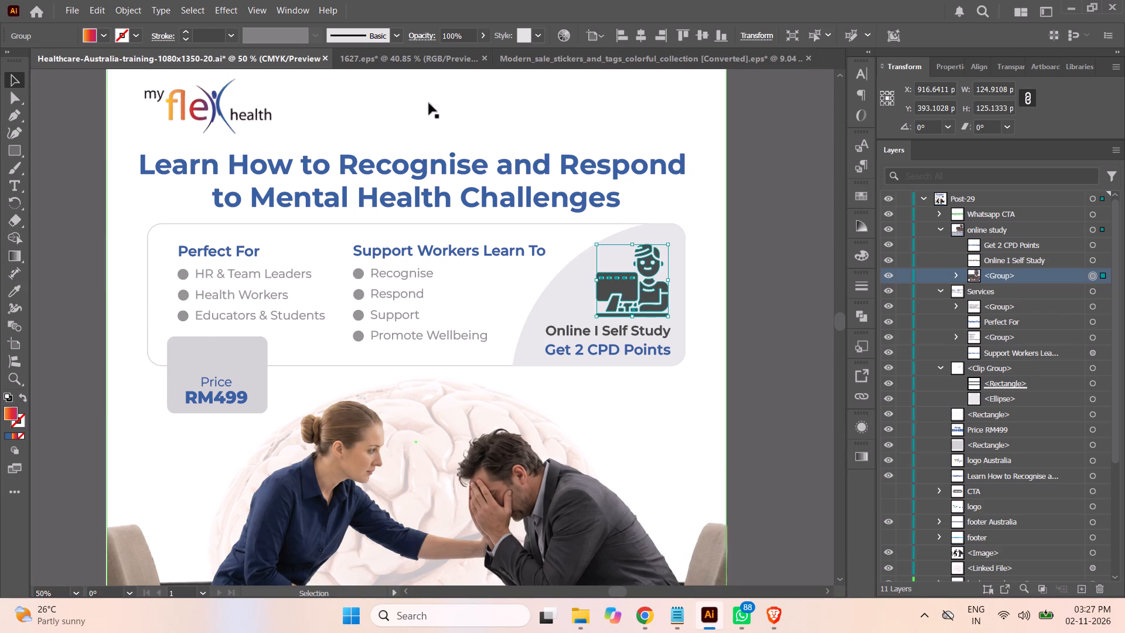
# Set the online study icon group's fill to none.
pyautogui.click(103, 38)
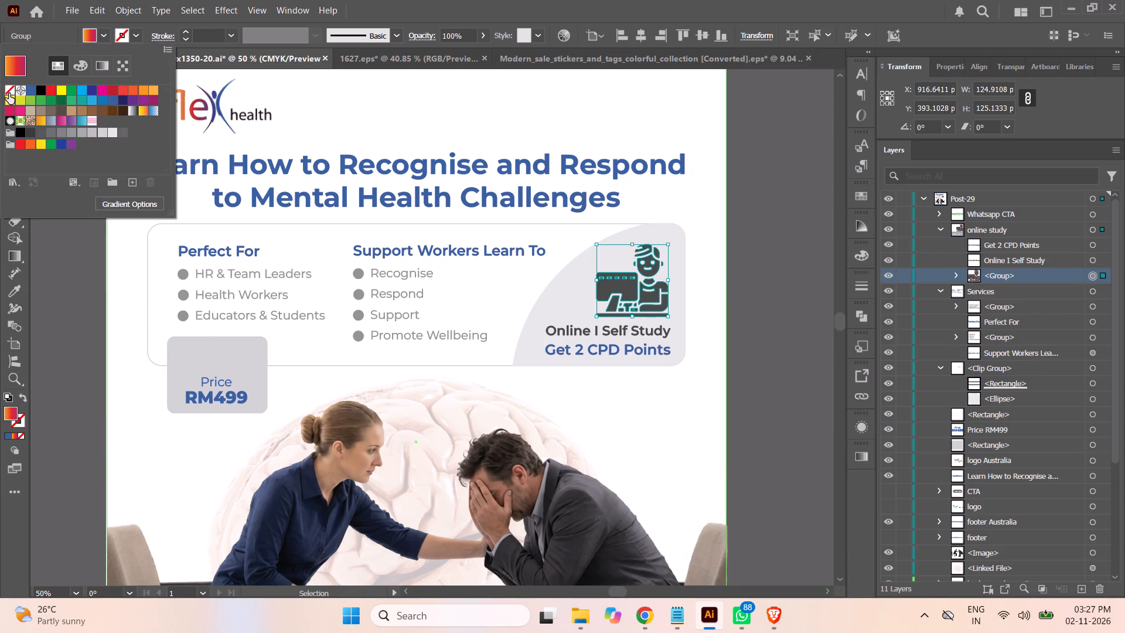
pyautogui.click(8, 93)
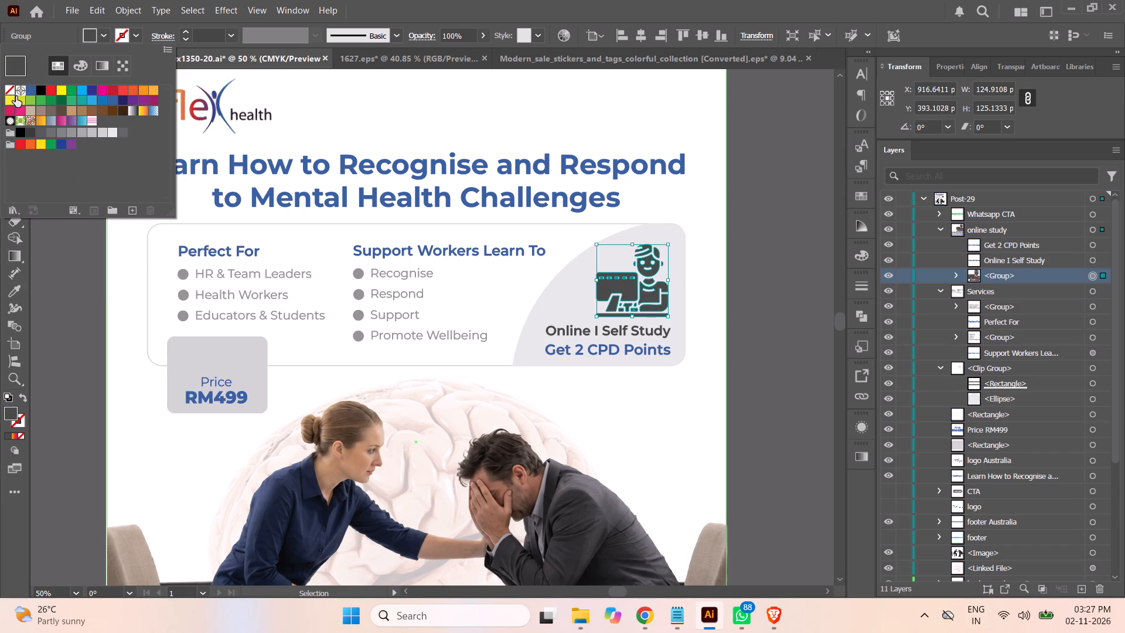
pyautogui.click(10, 93)
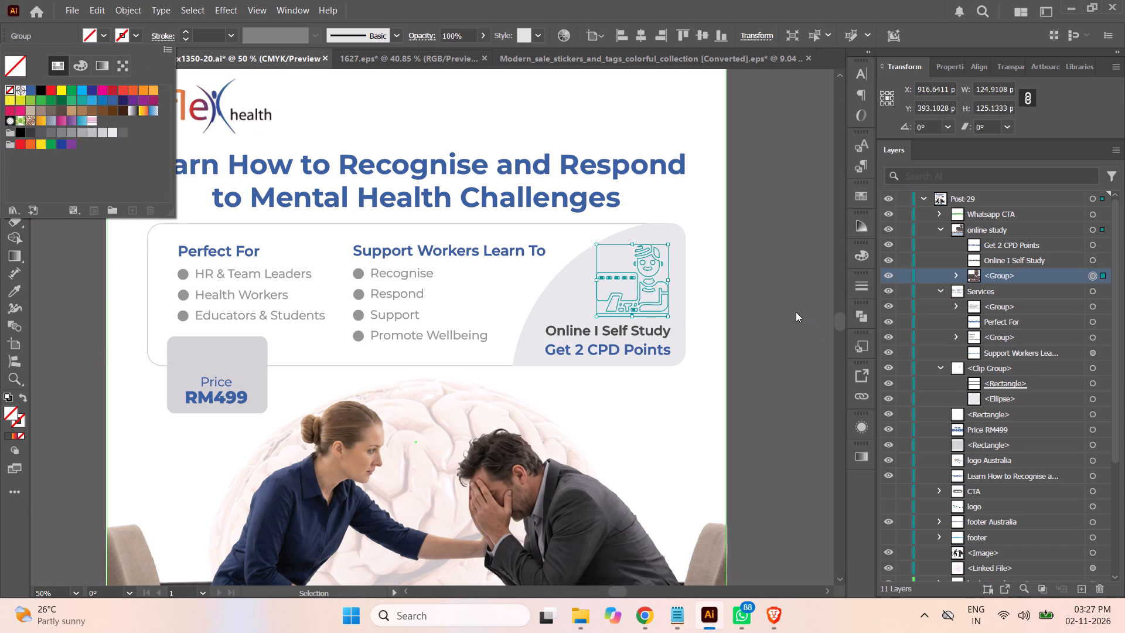
pyautogui.click(772, 311)
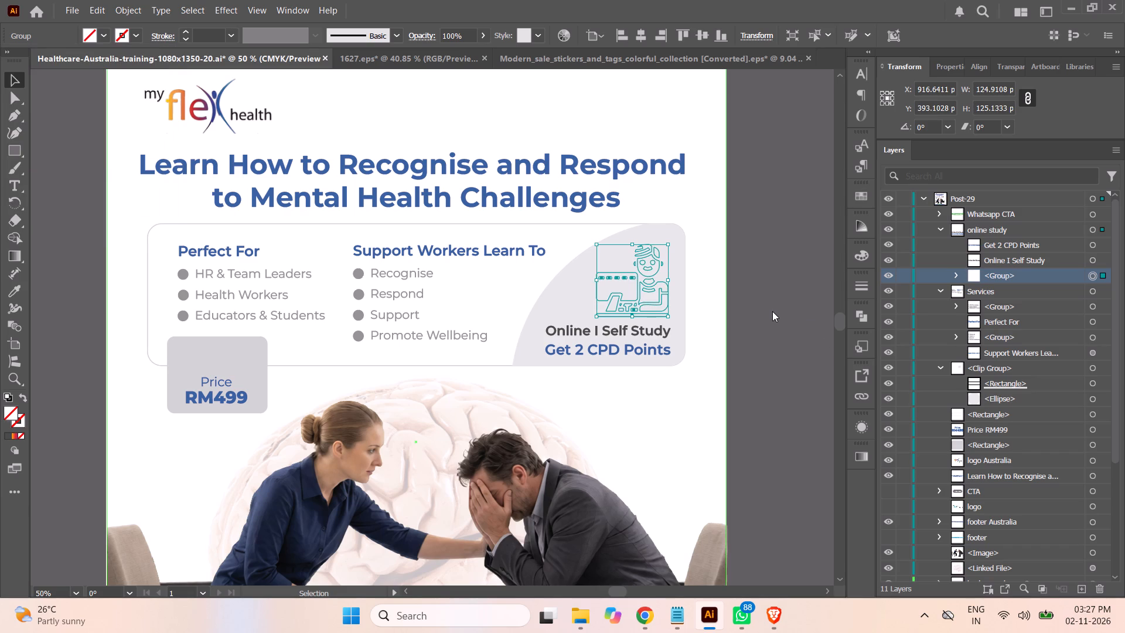
# Fill the online study icon group with light grey #c4c4c4 and deselect it.
pyautogui.click(1090, 277)
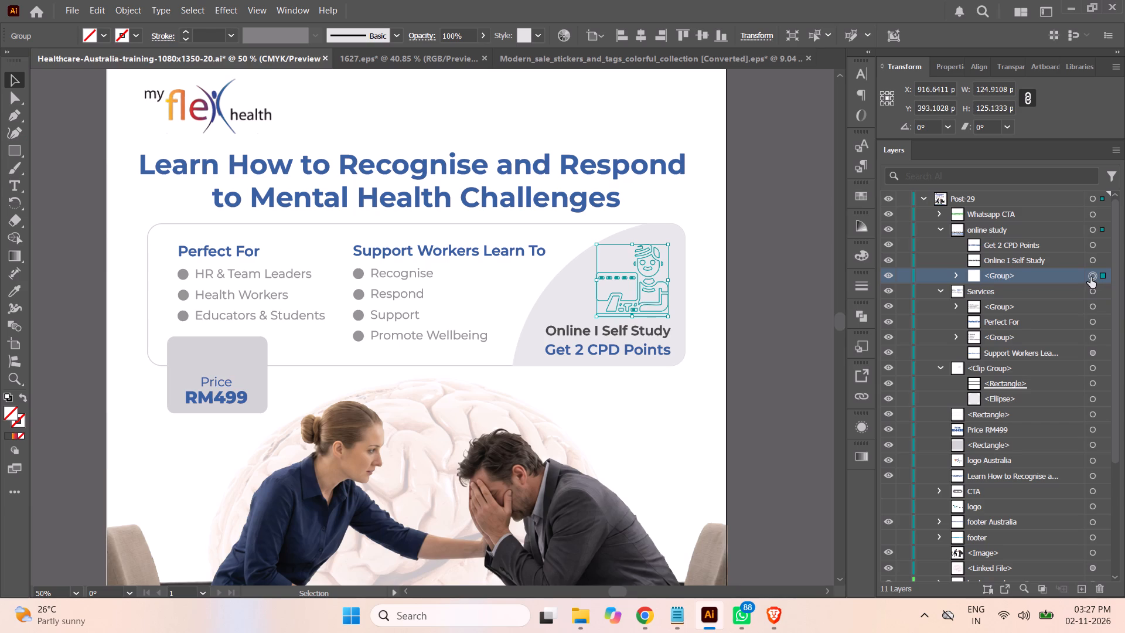
pyautogui.doubleClick(7, 414)
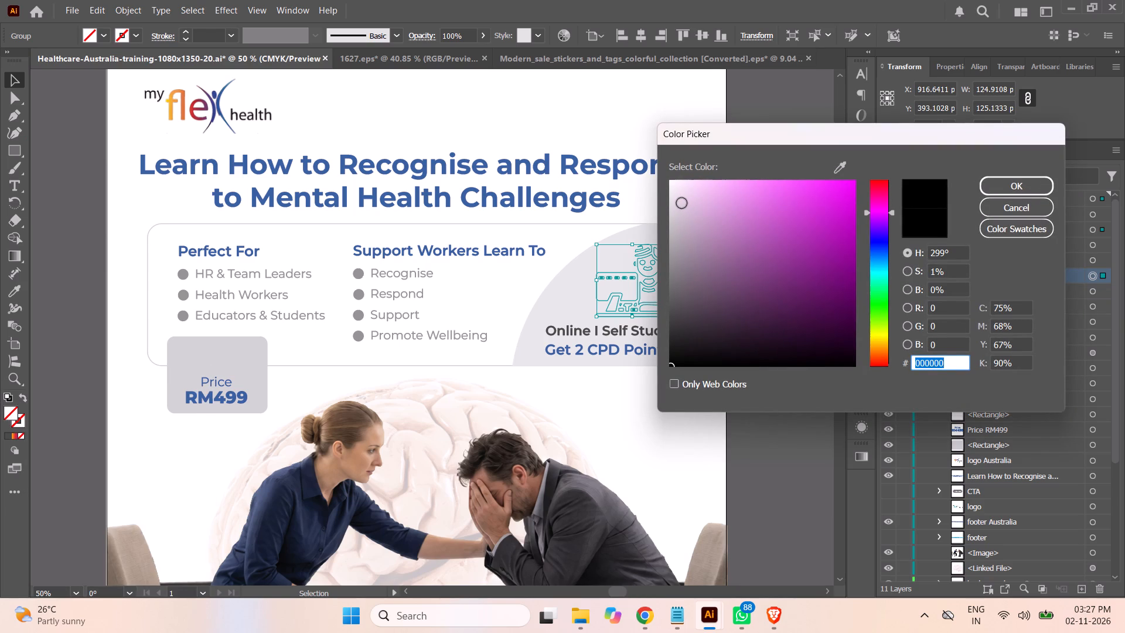
pyautogui.moveTo(682, 203); pyautogui.dragTo(666, 216)
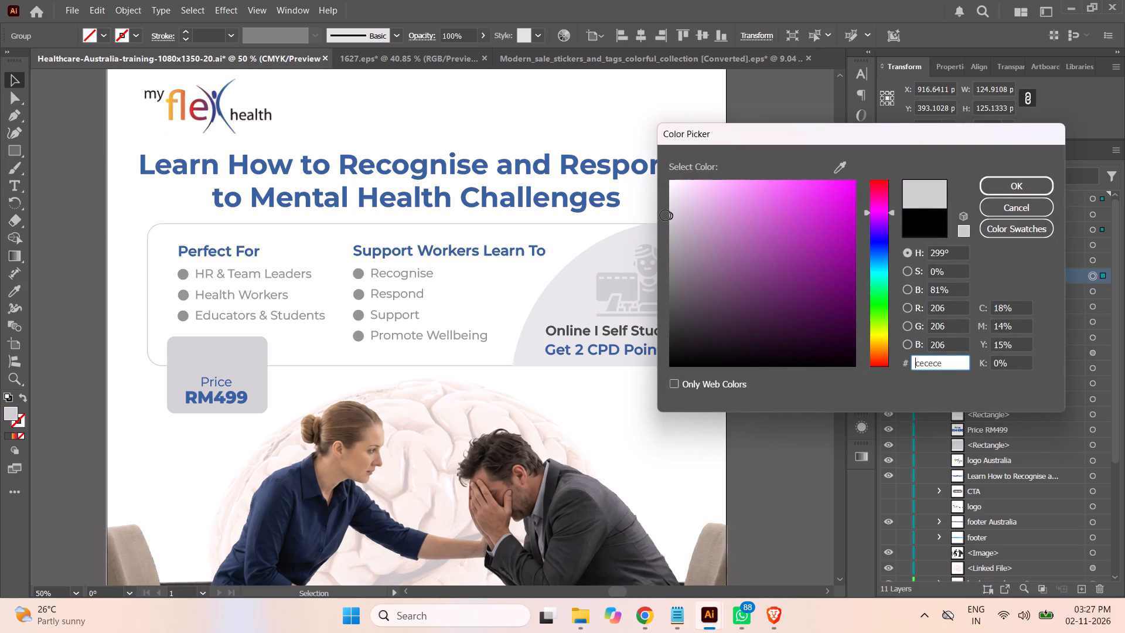
pyautogui.moveTo(666, 216); pyautogui.dragTo(665, 219)
pyautogui.moveTo(665, 219); pyautogui.dragTo(664, 222)
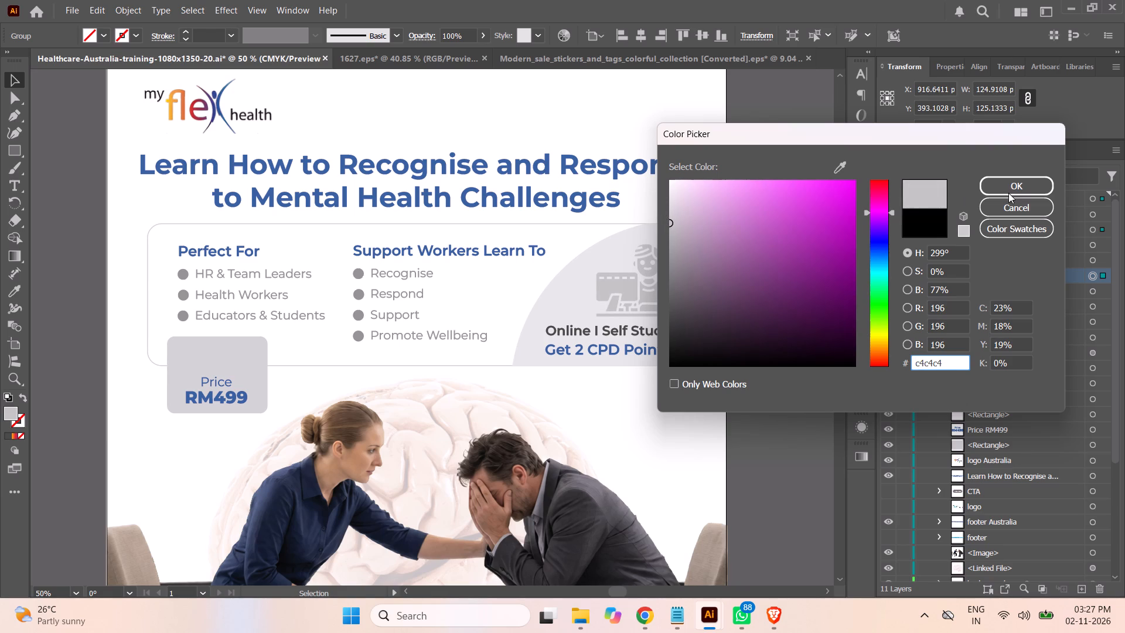
pyautogui.click(1008, 193)
pyautogui.click(15, 81)
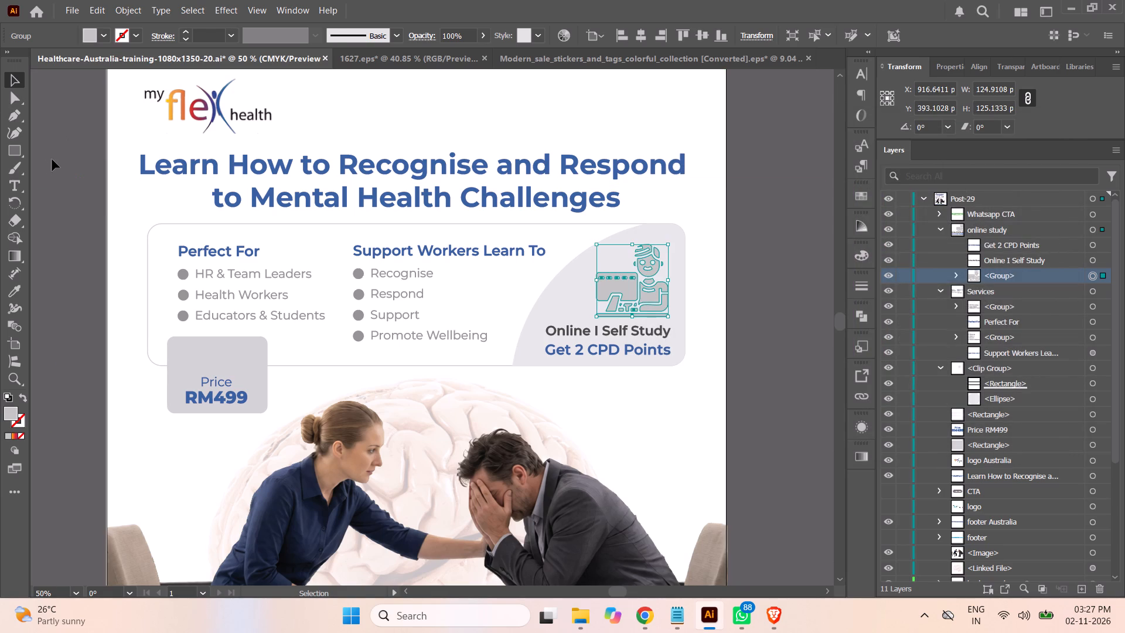
pyautogui.click(52, 159)
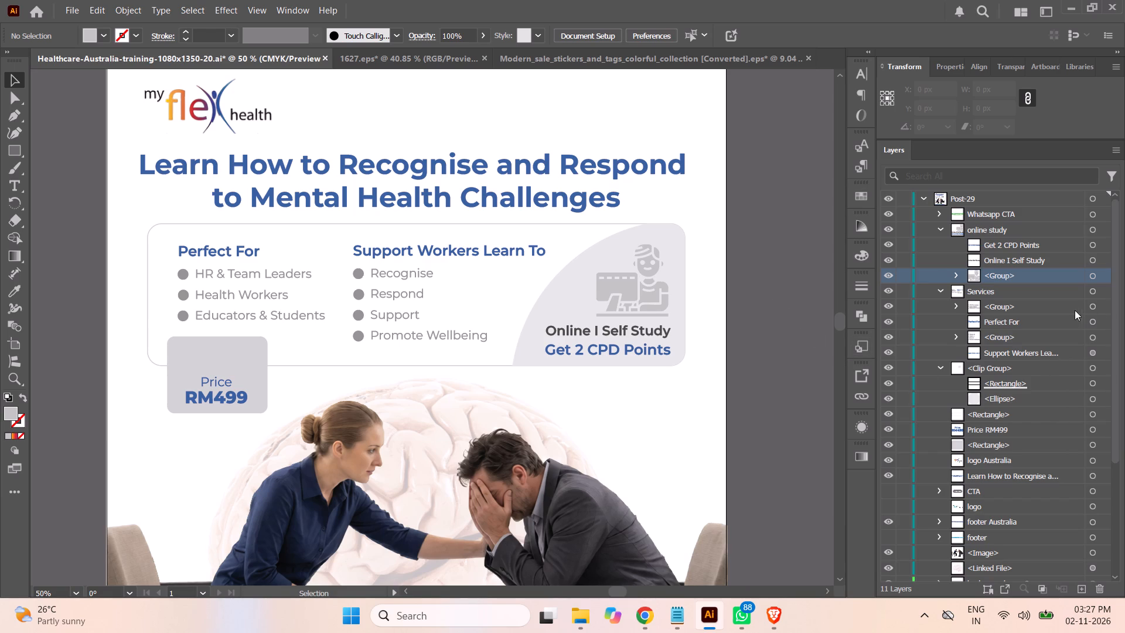
# Recolour the Online I Self Study text to a neutral mid grey and deselect it.
pyautogui.click(1095, 260)
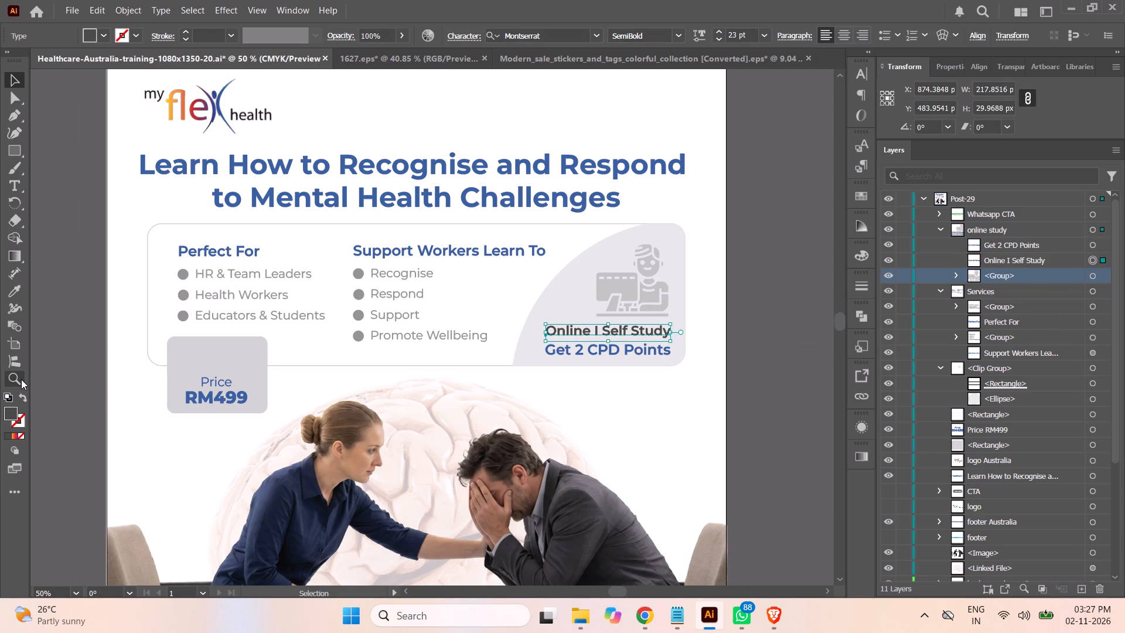
pyautogui.doubleClick(9, 414)
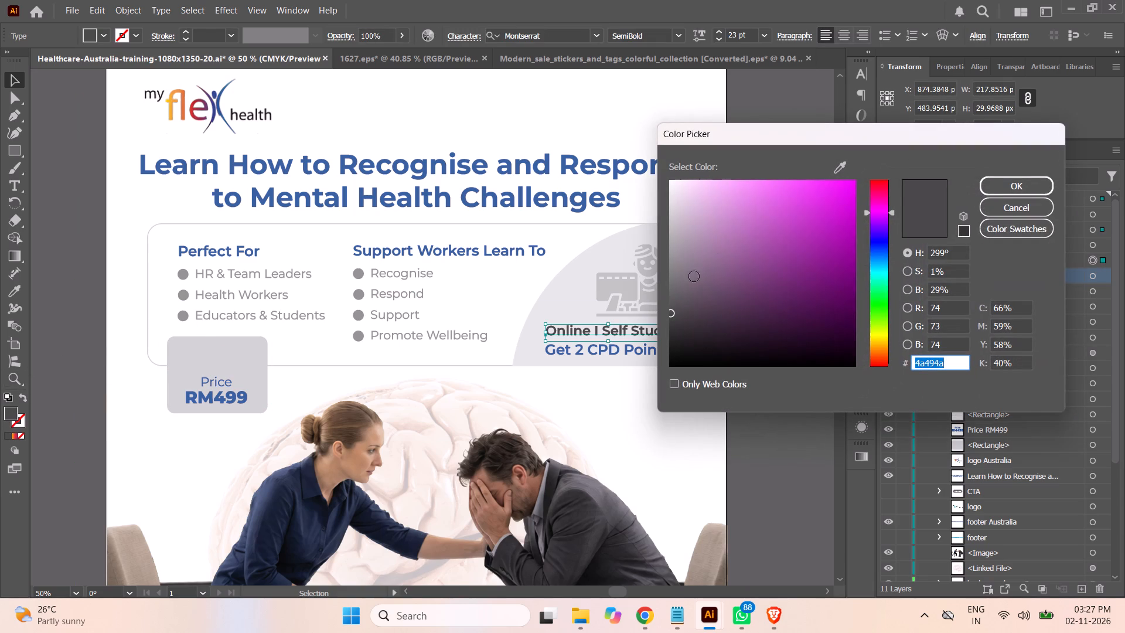
pyautogui.moveTo(673, 292); pyautogui.dragTo(660, 267)
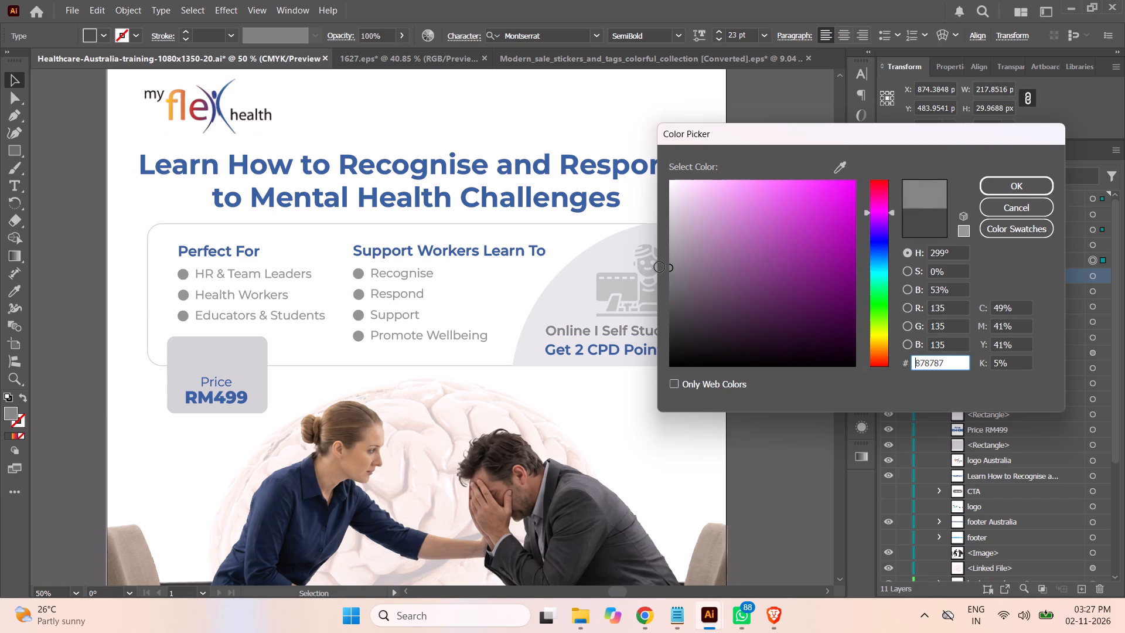
pyautogui.moveTo(660, 267); pyautogui.dragTo(660, 273)
pyautogui.click(1003, 190)
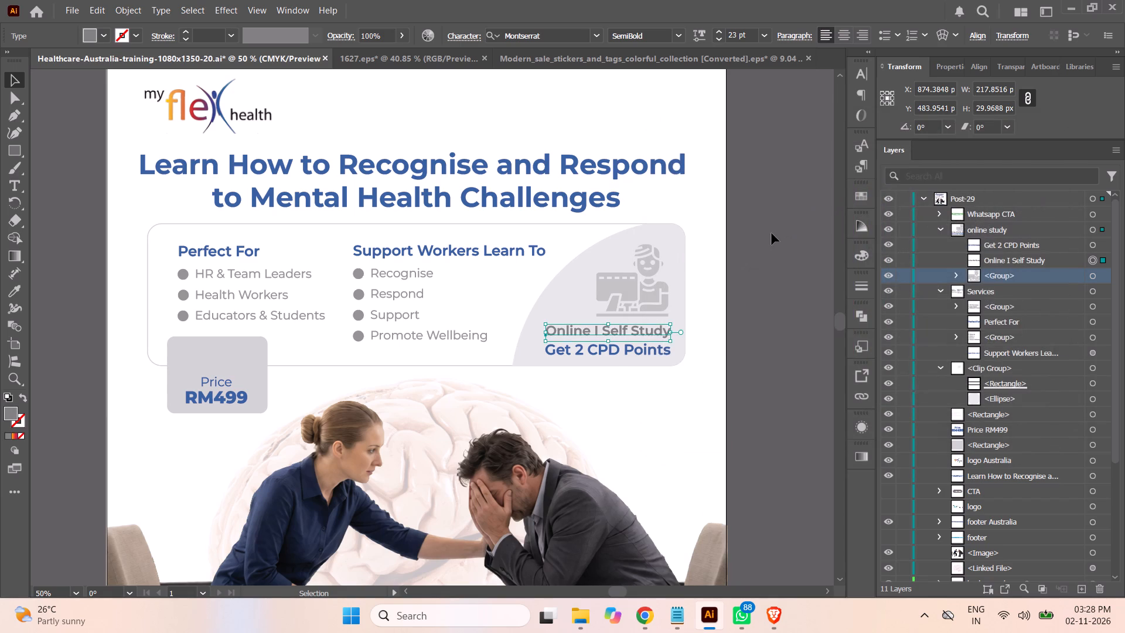
pyautogui.click(772, 233)
# Save the document.
pyautogui.hotkey('ctrl', '-')
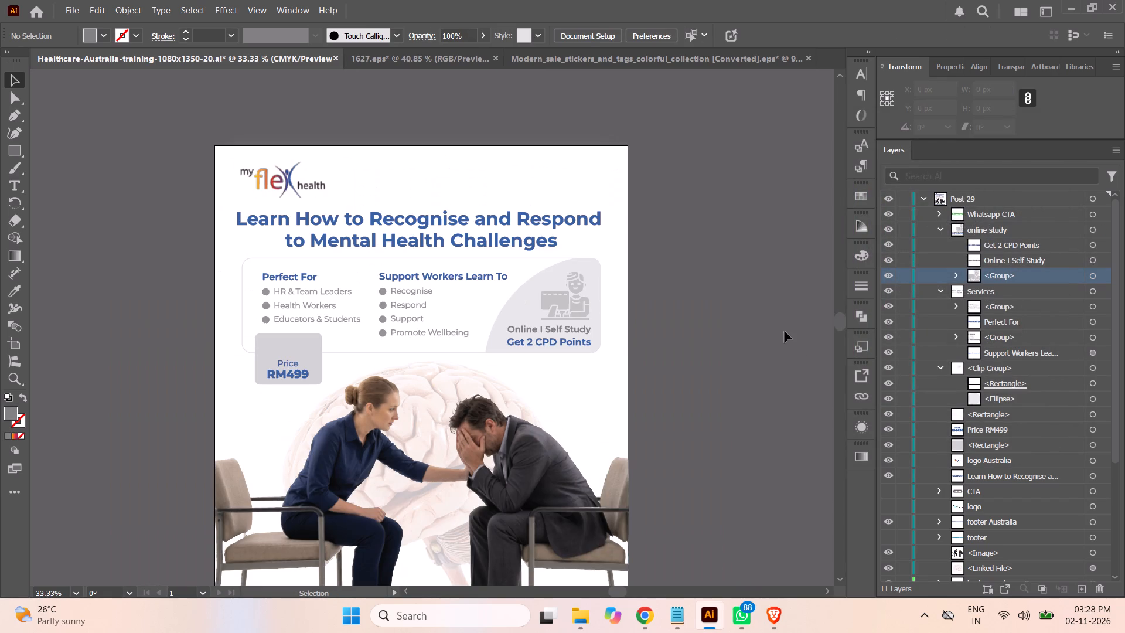
pyautogui.click(775, 315)
pyautogui.hotkey('ctrl', 's')
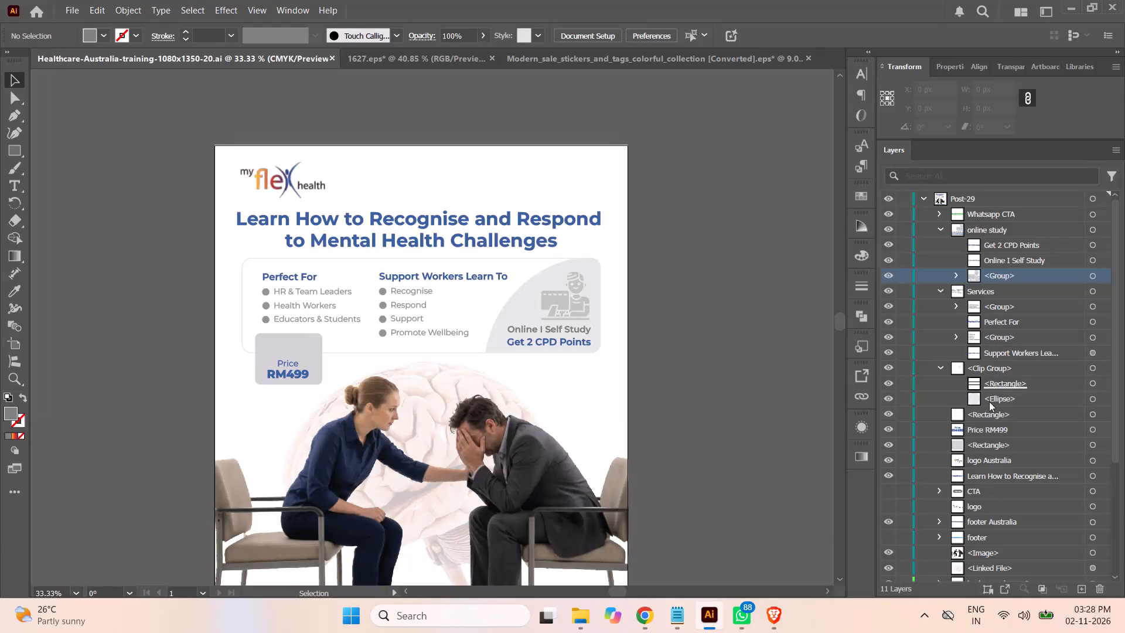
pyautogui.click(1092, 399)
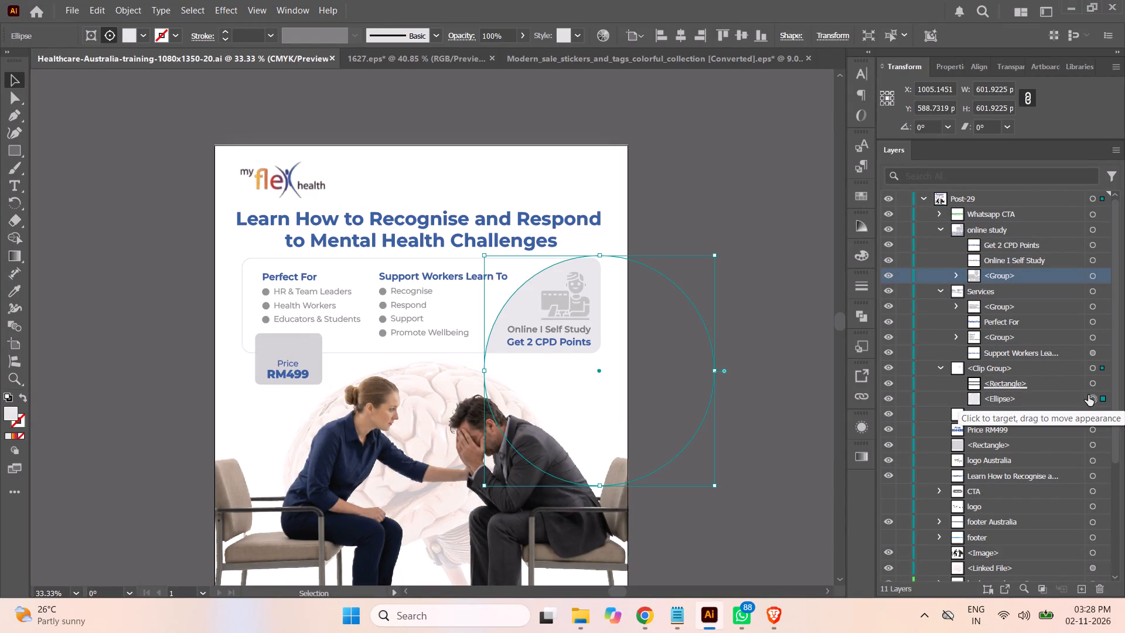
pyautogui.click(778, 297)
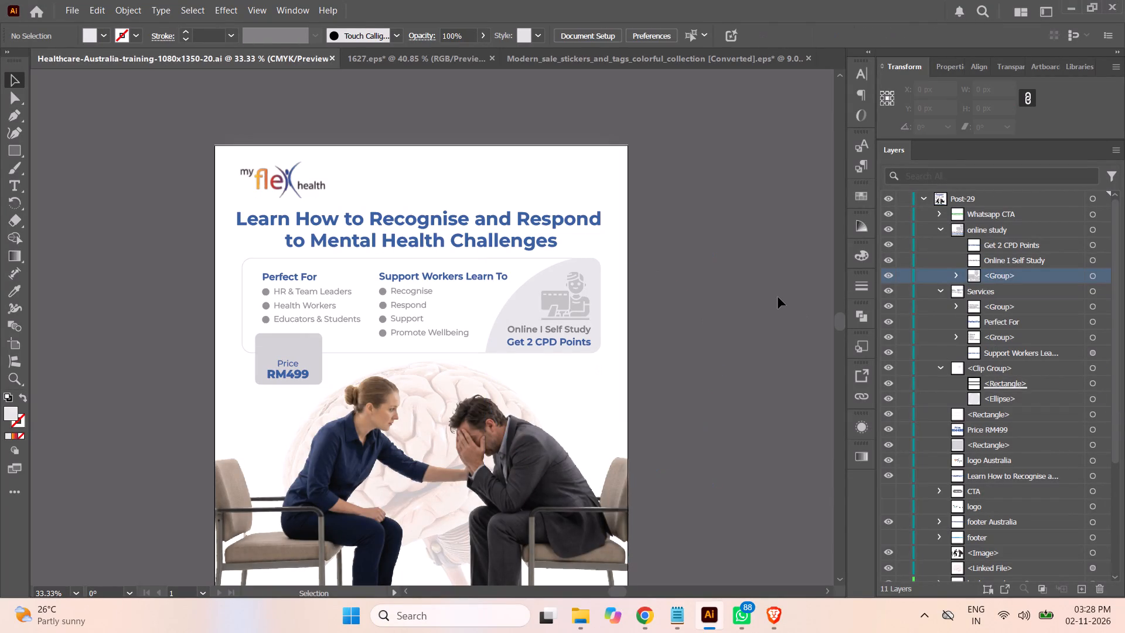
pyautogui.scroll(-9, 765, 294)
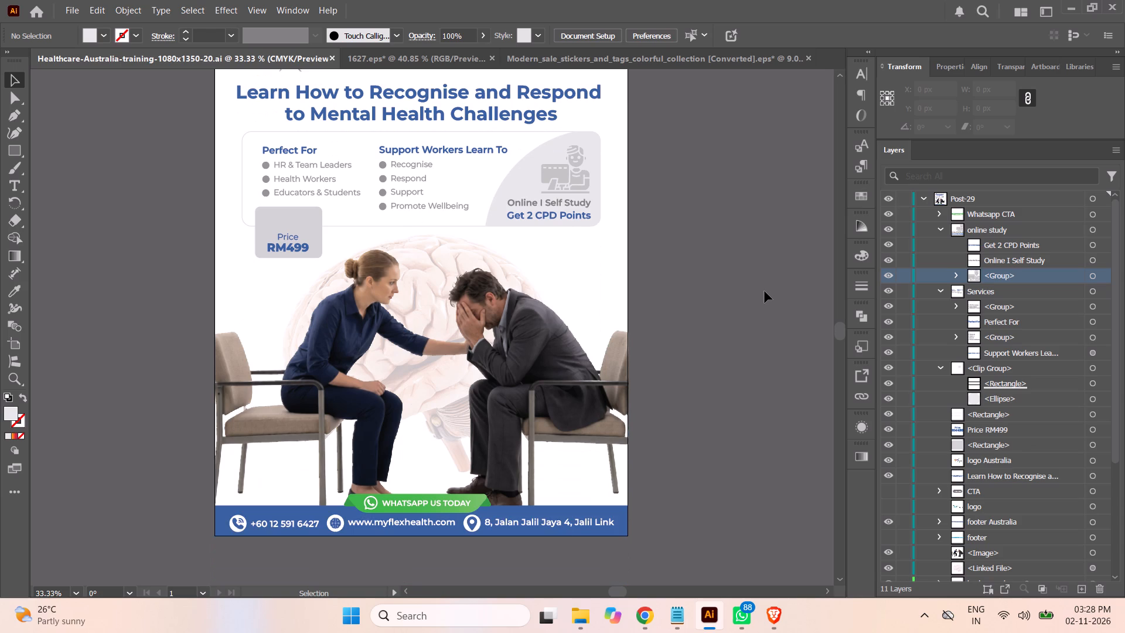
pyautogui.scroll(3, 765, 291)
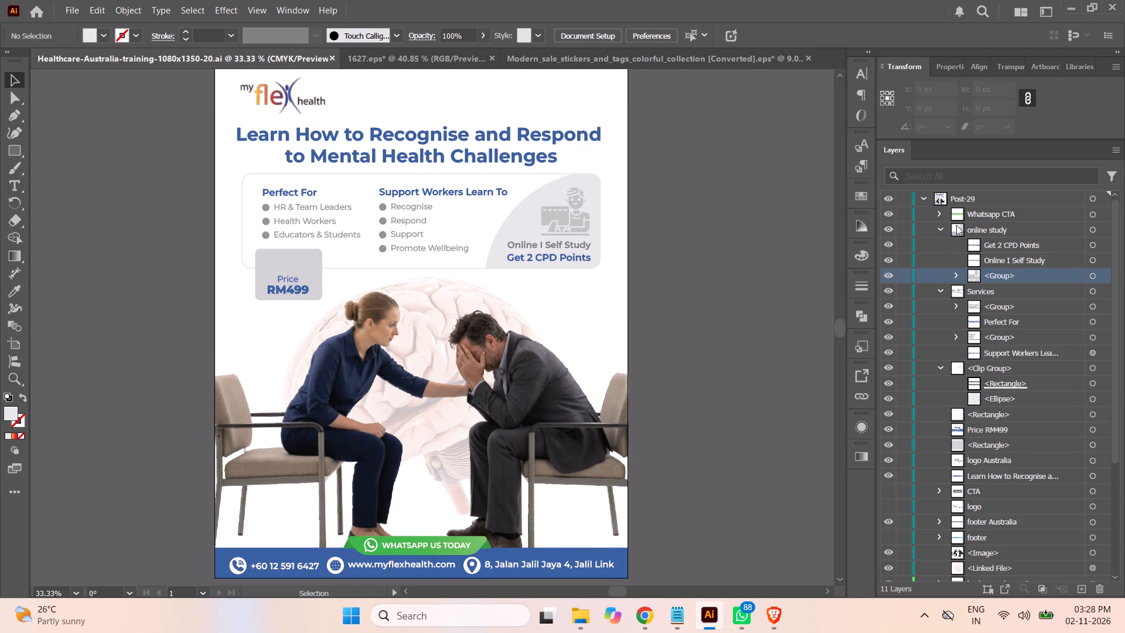
# Collapse the online study, Services and Clip Group entries within the Post-29 layer.
pyautogui.click(943, 229)
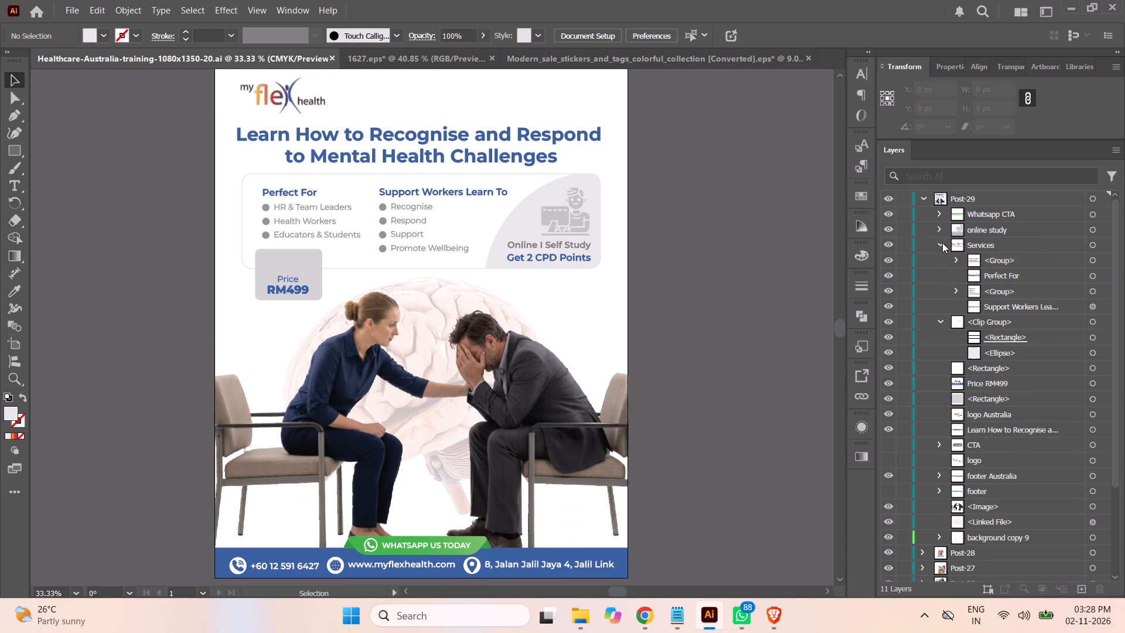
pyautogui.click(942, 243)
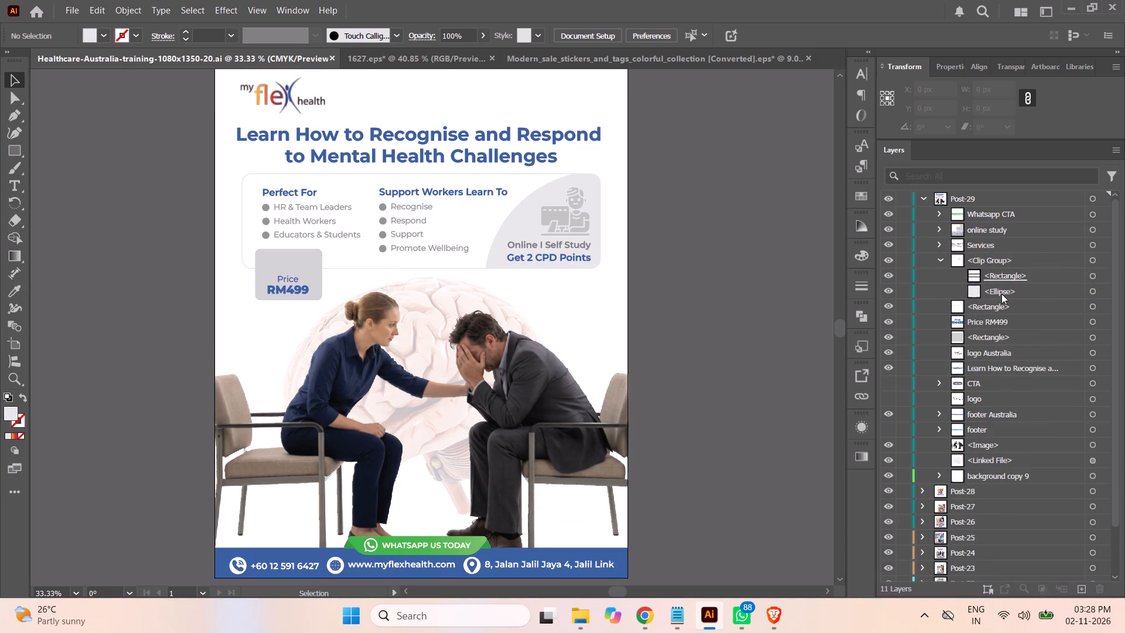
pyautogui.click(944, 263)
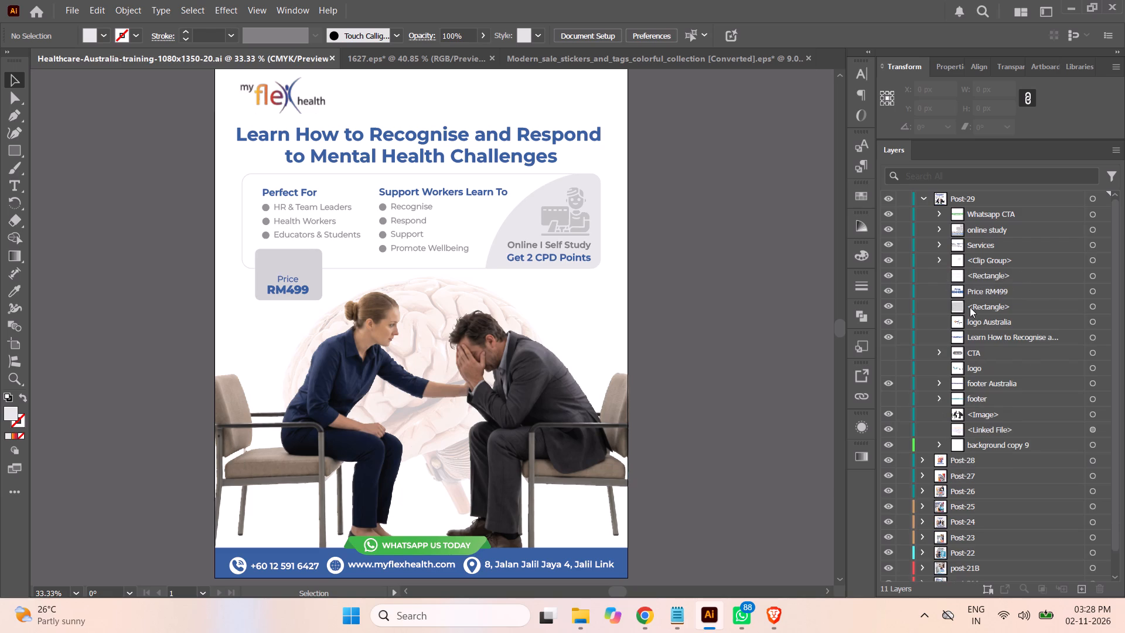
# Draw a rectangle about 437 × 109 px over the upper part of the price box, down to the services panel's bottom edge.
pyautogui.click(1092, 308)
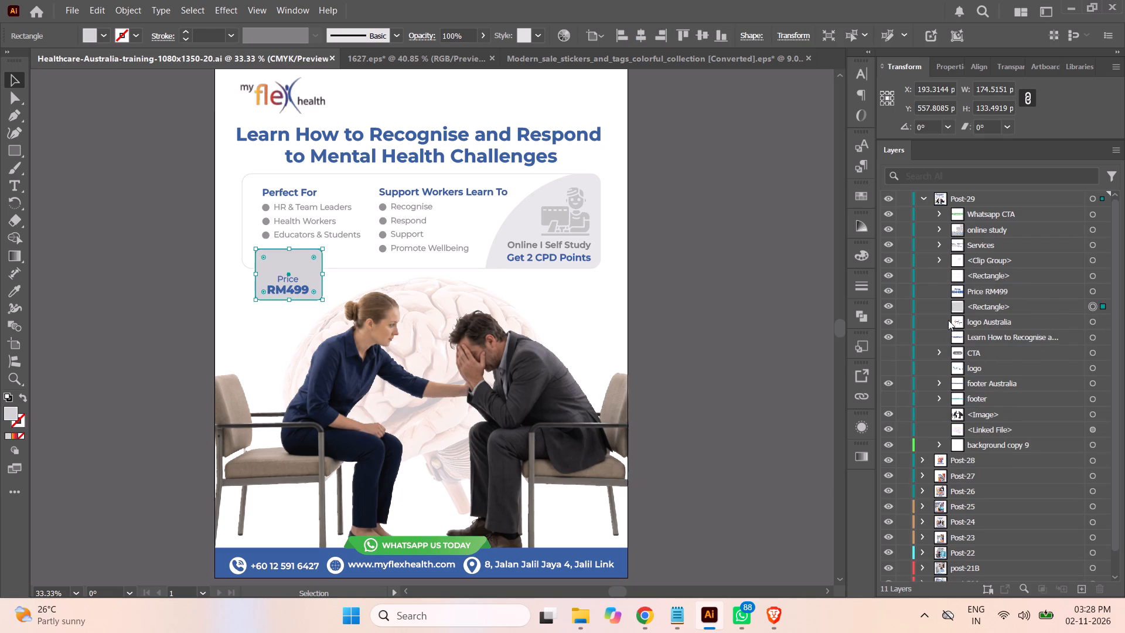
pyautogui.hotkey('ctrl', '=')
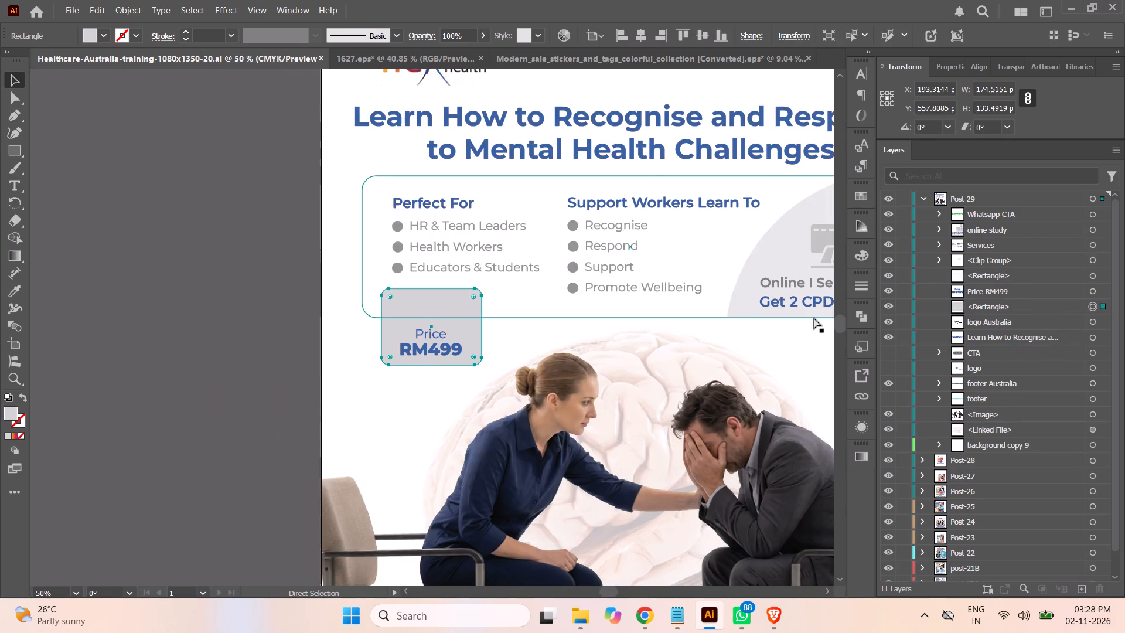
pyautogui.hotkey('ctrl', '=')
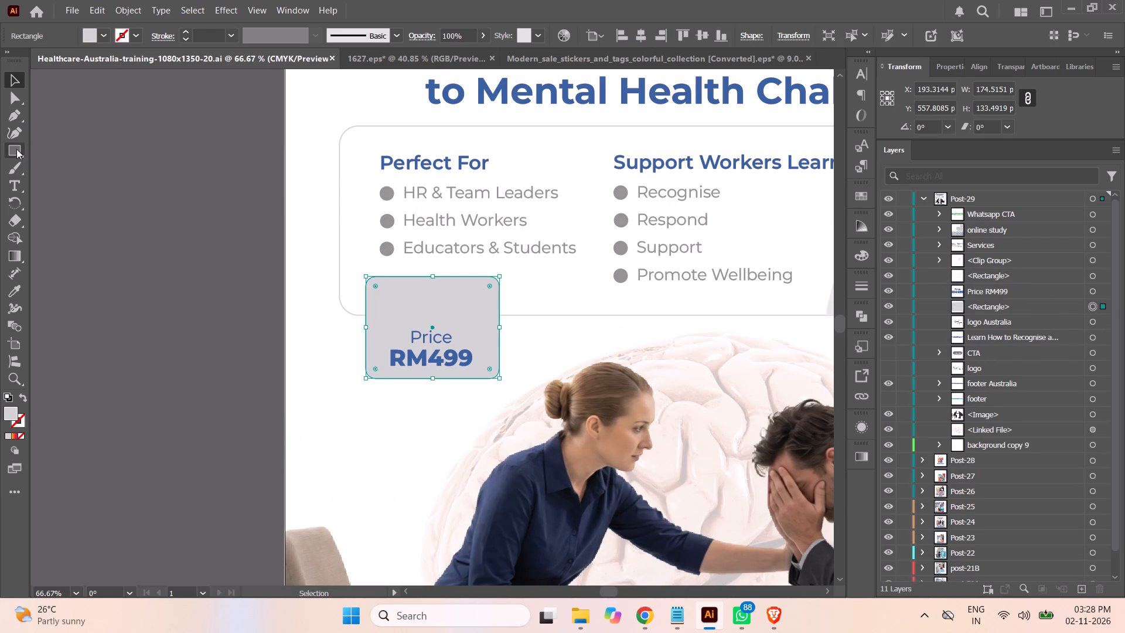
pyautogui.click(16, 149)
pyautogui.moveTo(257, 233); pyautogui.dragTo(568, 290)
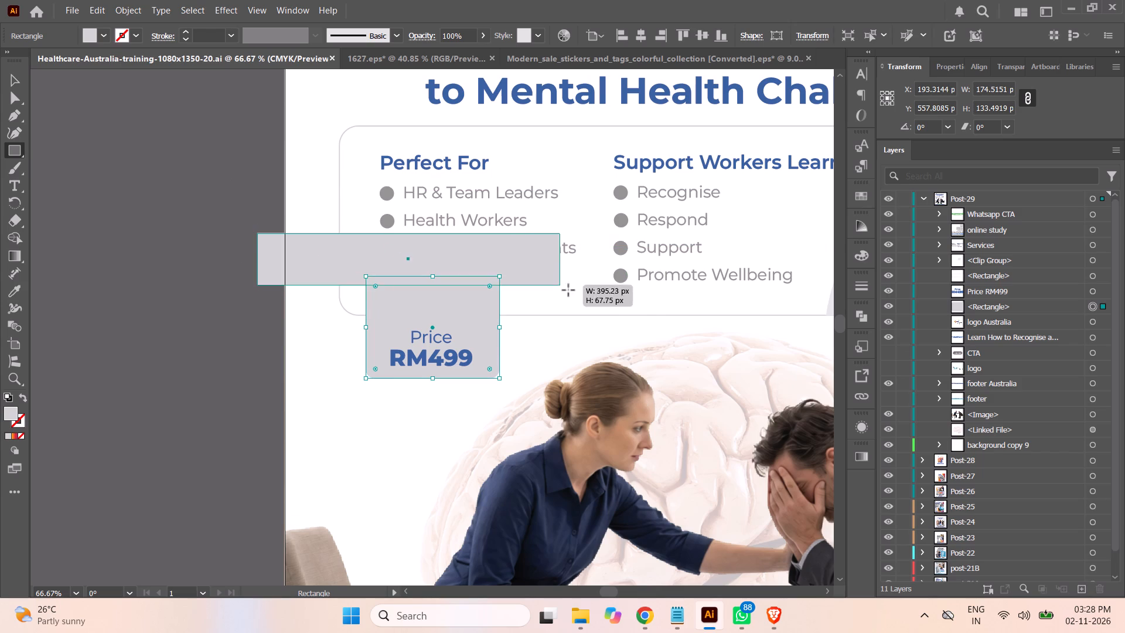
pyautogui.moveTo(568, 290); pyautogui.dragTo(588, 315)
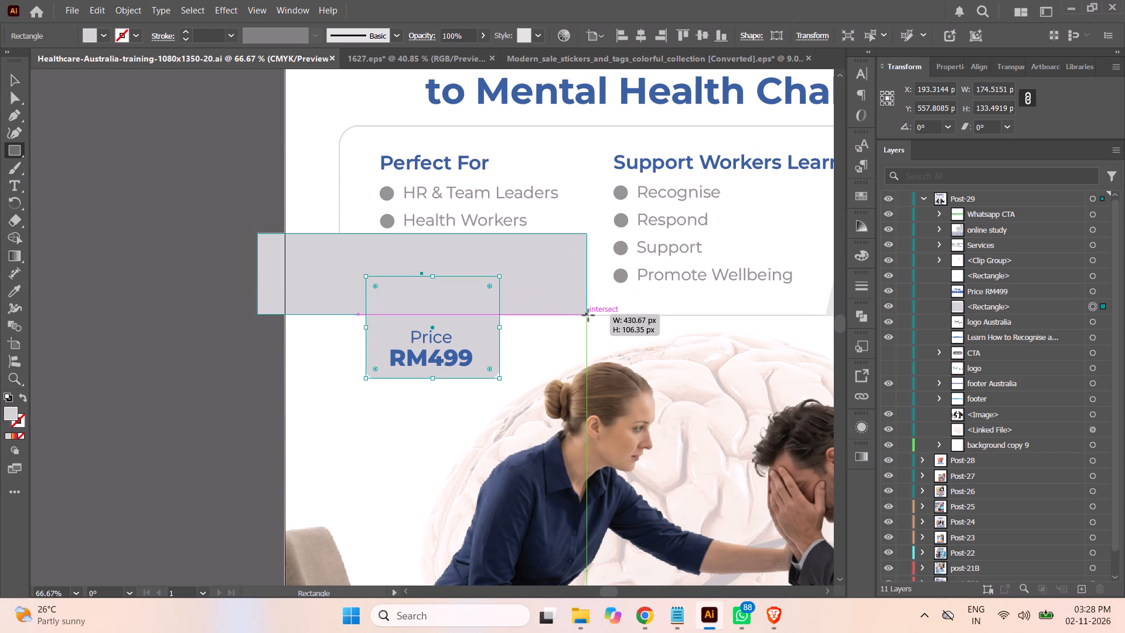
pyautogui.moveTo(588, 315); pyautogui.dragTo(589, 316)
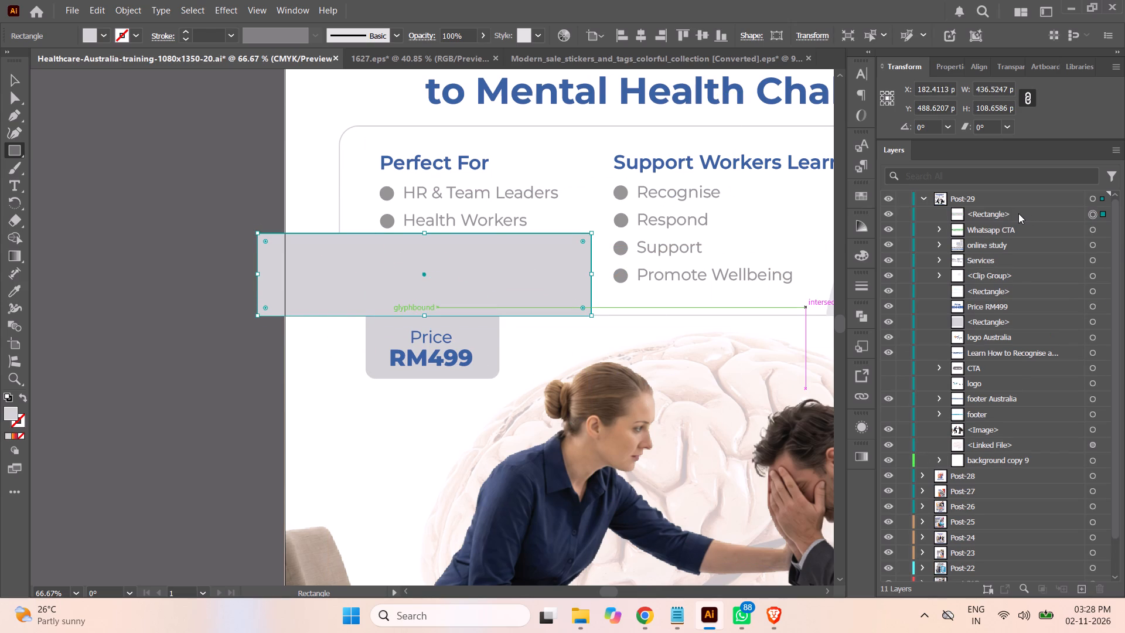
# Move the new rectangle in the Post-29 stacking order to directly above the price box's background rectangle.
pyautogui.moveTo(1018, 213); pyautogui.dragTo(1010, 319)
pyautogui.click(1010, 319)
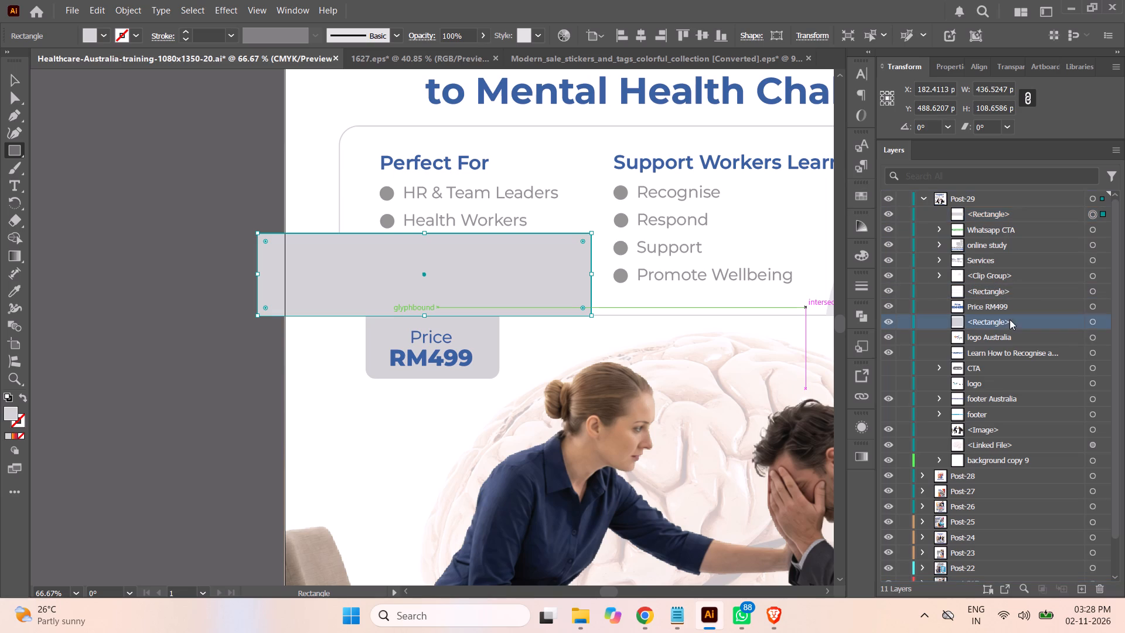
pyautogui.click(1015, 218)
pyautogui.moveTo(1022, 217); pyautogui.dragTo(1014, 306)
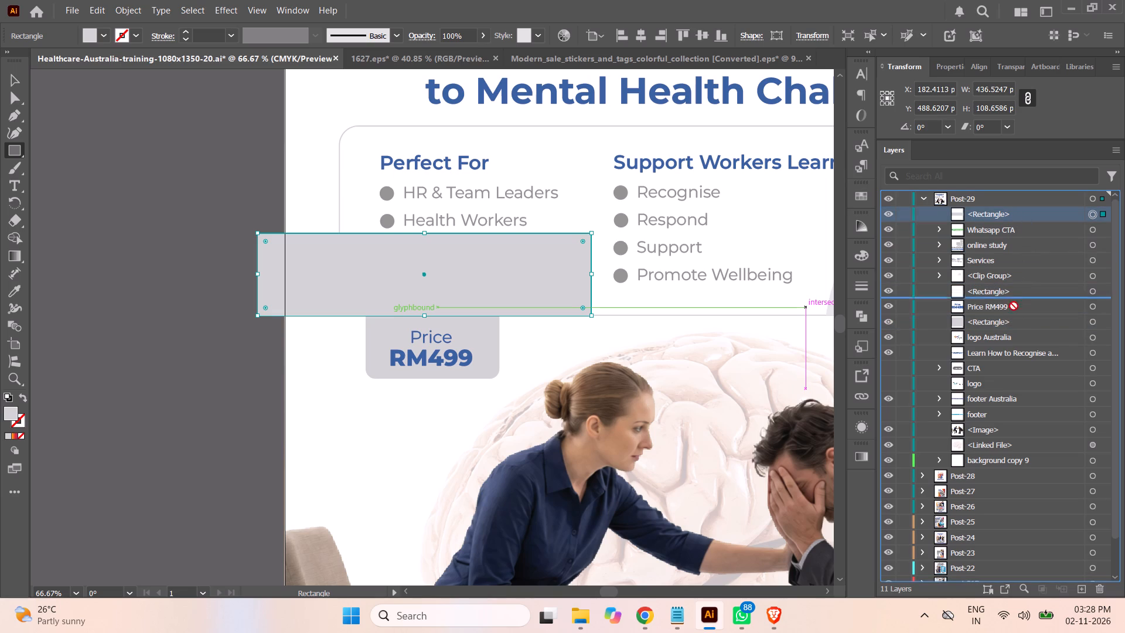
pyautogui.moveTo(1014, 306); pyautogui.dragTo(1012, 318)
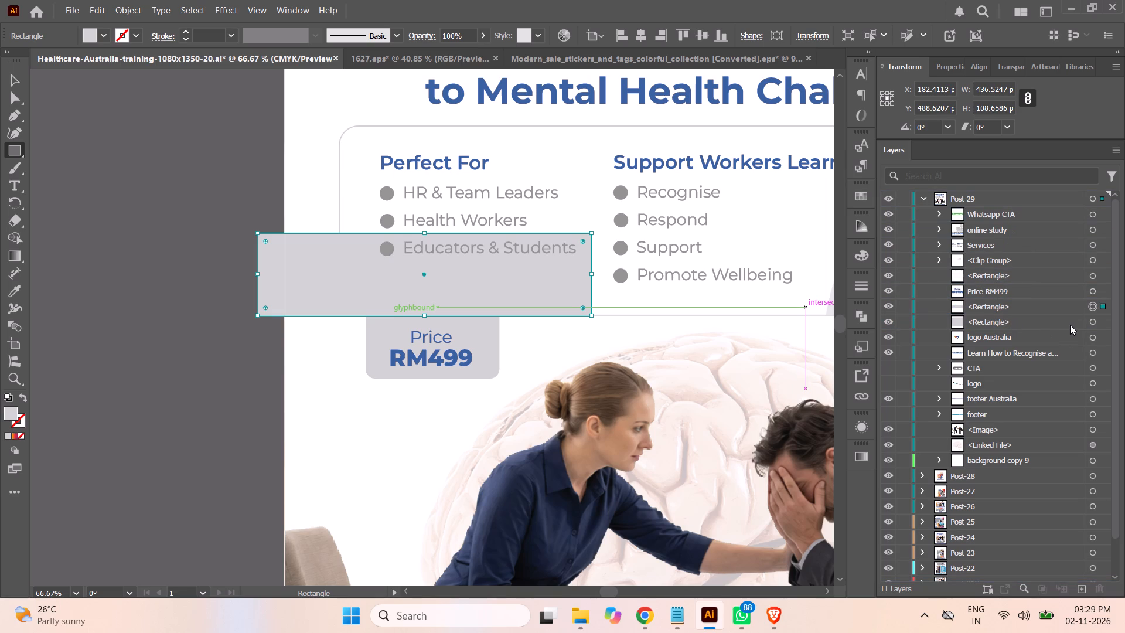
# Subtract the new rectangle from the price box background with Minus Front and deselect the result.
pyautogui.keyDown('shift'); pyautogui.click(1092, 322); pyautogui.keyUp('shift')
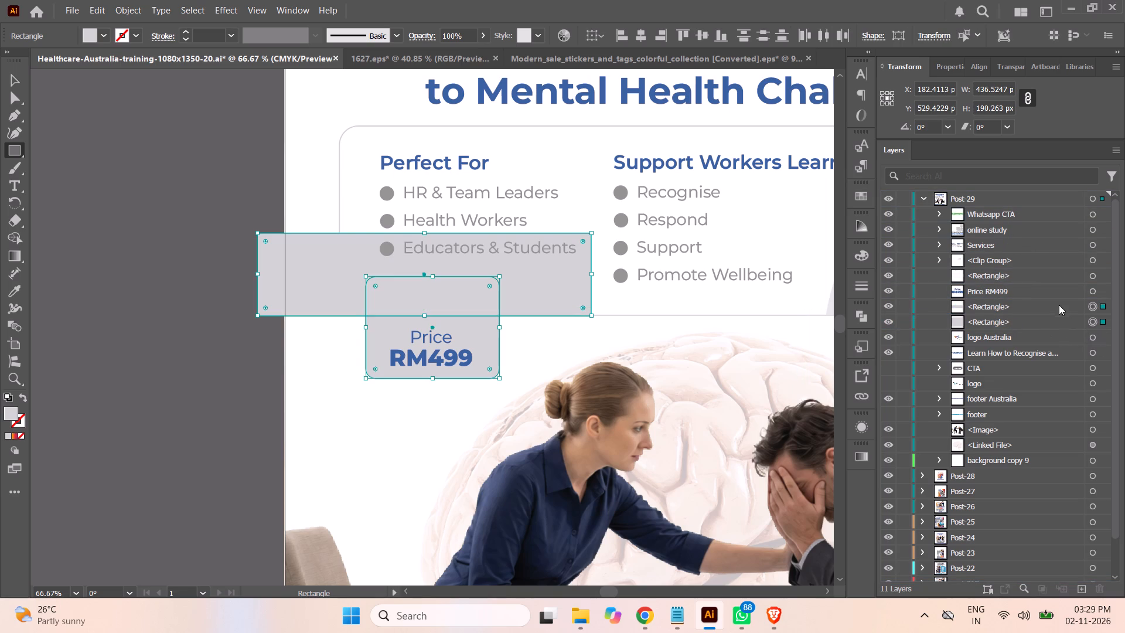
pyautogui.click(1058, 302)
pyautogui.keyDown('shift'); pyautogui.click(1051, 323); pyautogui.keyUp('shift')
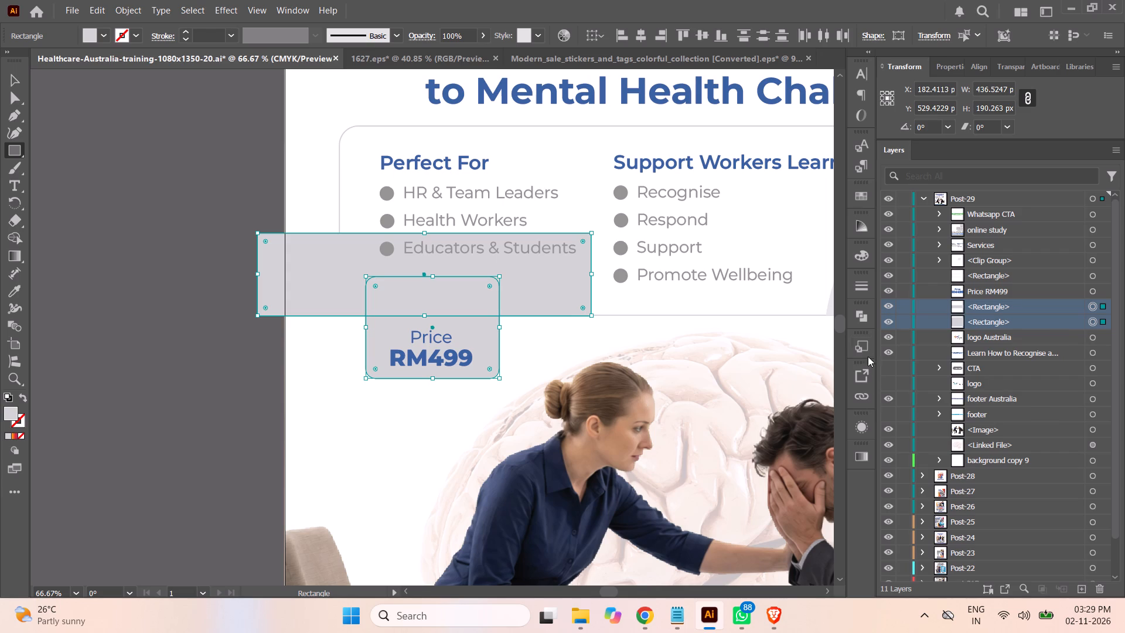
pyautogui.click(857, 315)
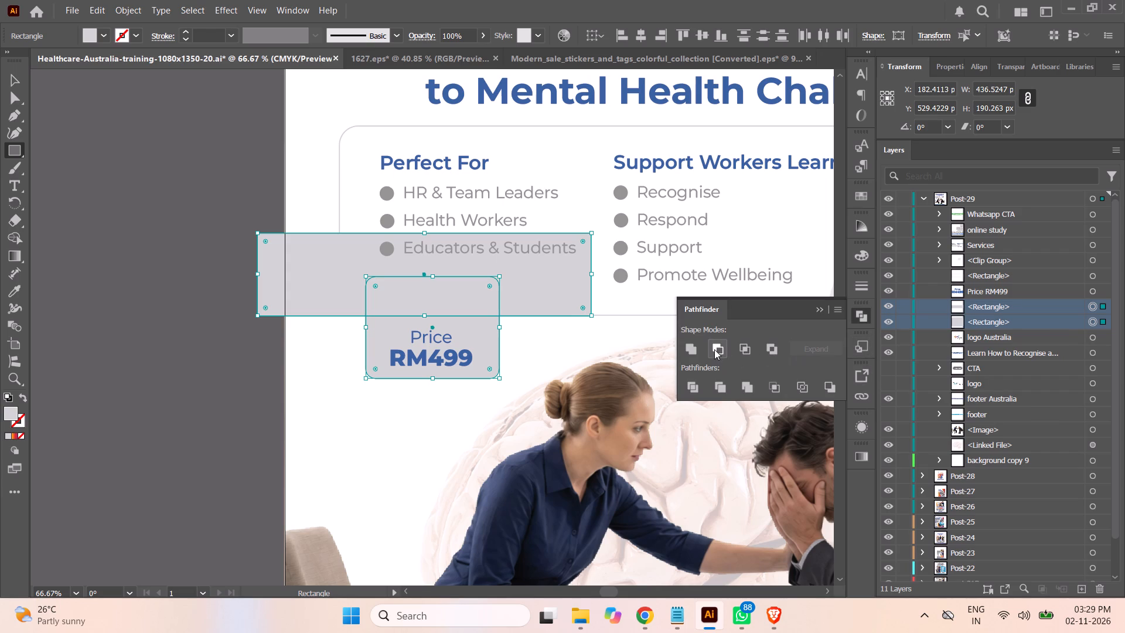
pyautogui.click(714, 349)
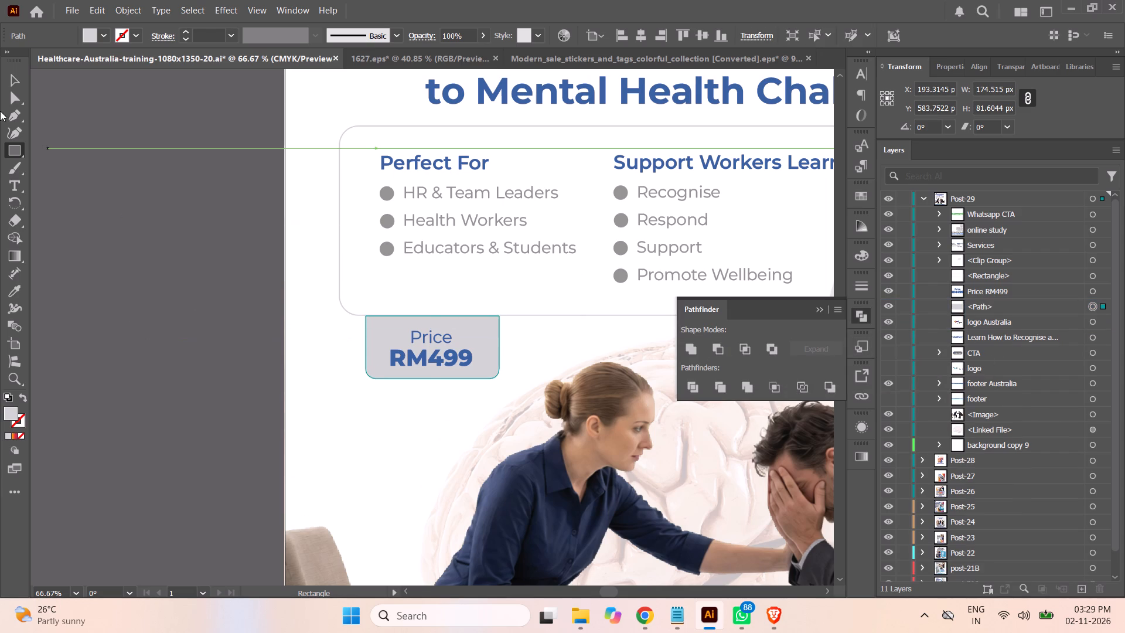
pyautogui.click(15, 79)
pyautogui.click(103, 224)
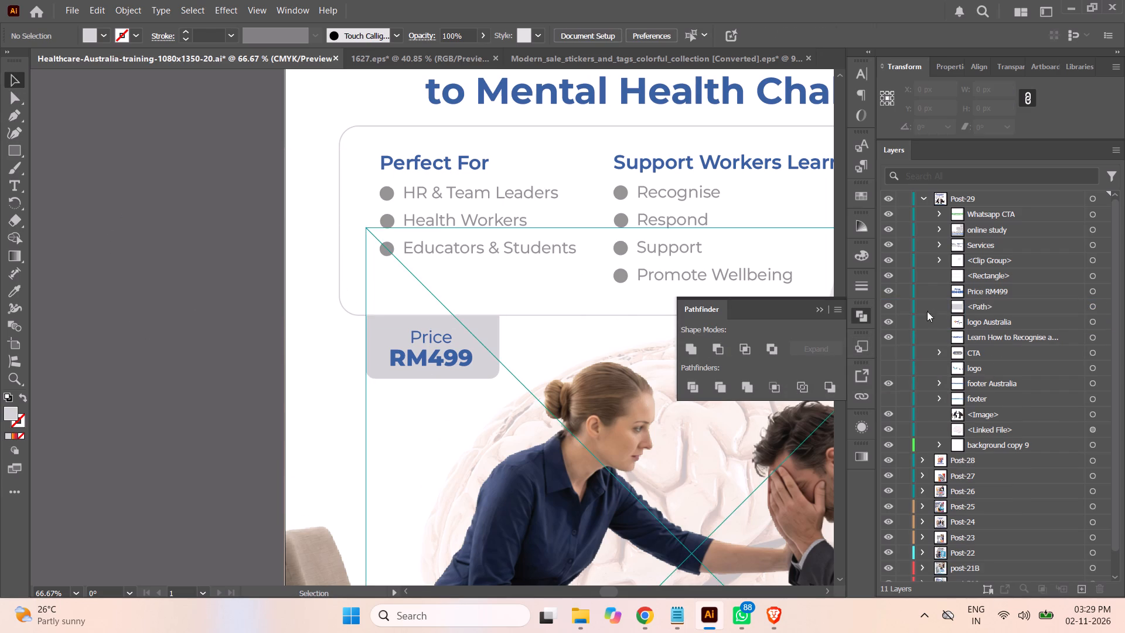
pyautogui.click(818, 308)
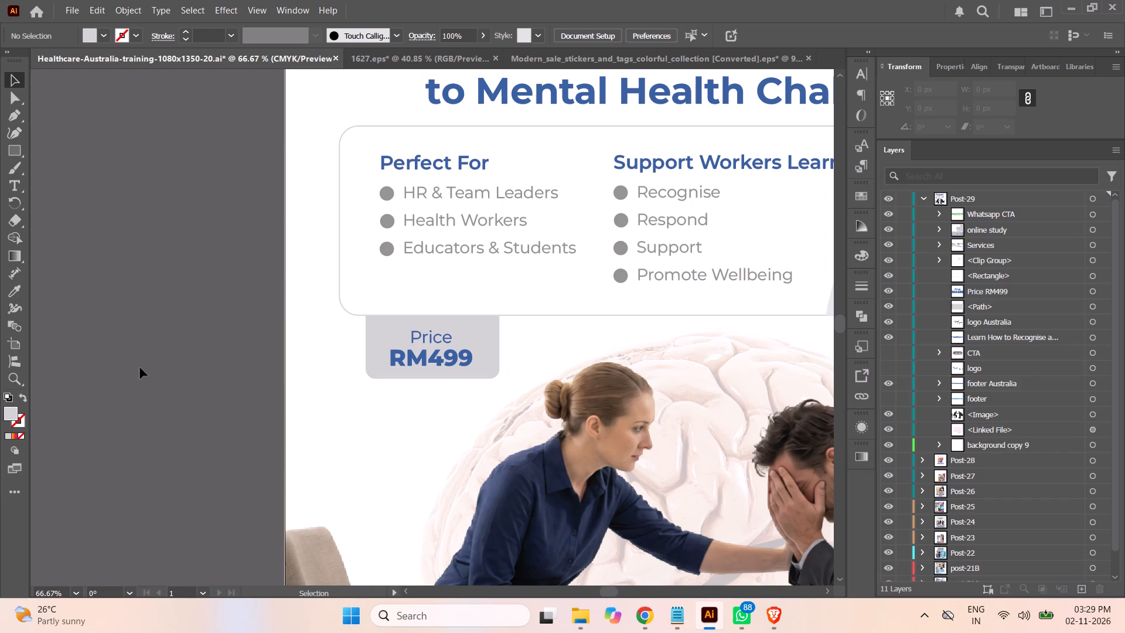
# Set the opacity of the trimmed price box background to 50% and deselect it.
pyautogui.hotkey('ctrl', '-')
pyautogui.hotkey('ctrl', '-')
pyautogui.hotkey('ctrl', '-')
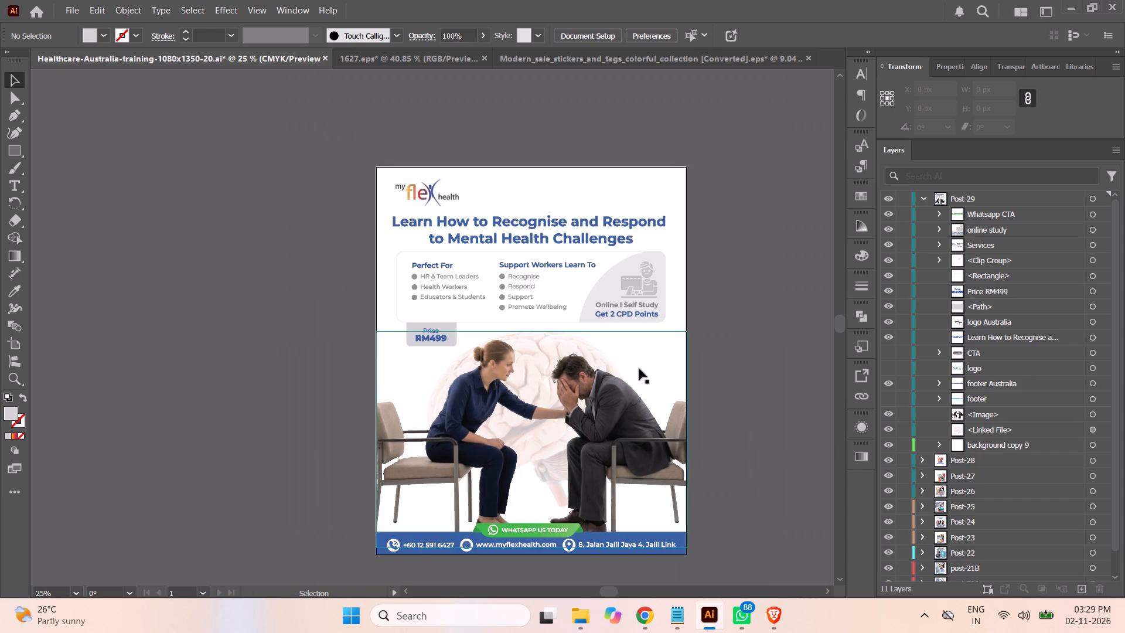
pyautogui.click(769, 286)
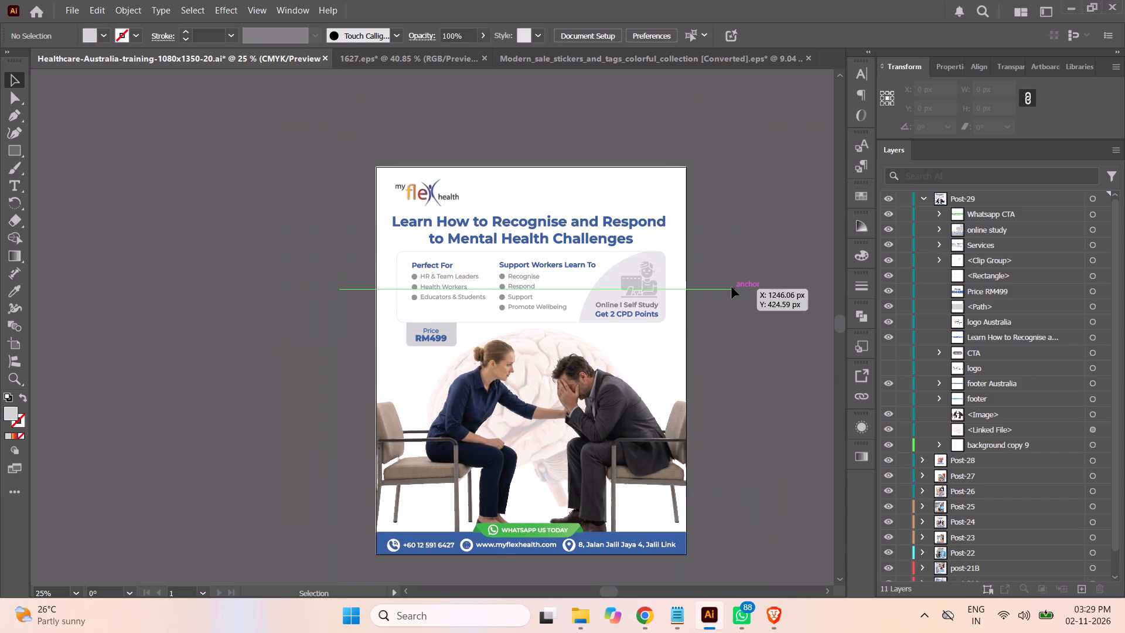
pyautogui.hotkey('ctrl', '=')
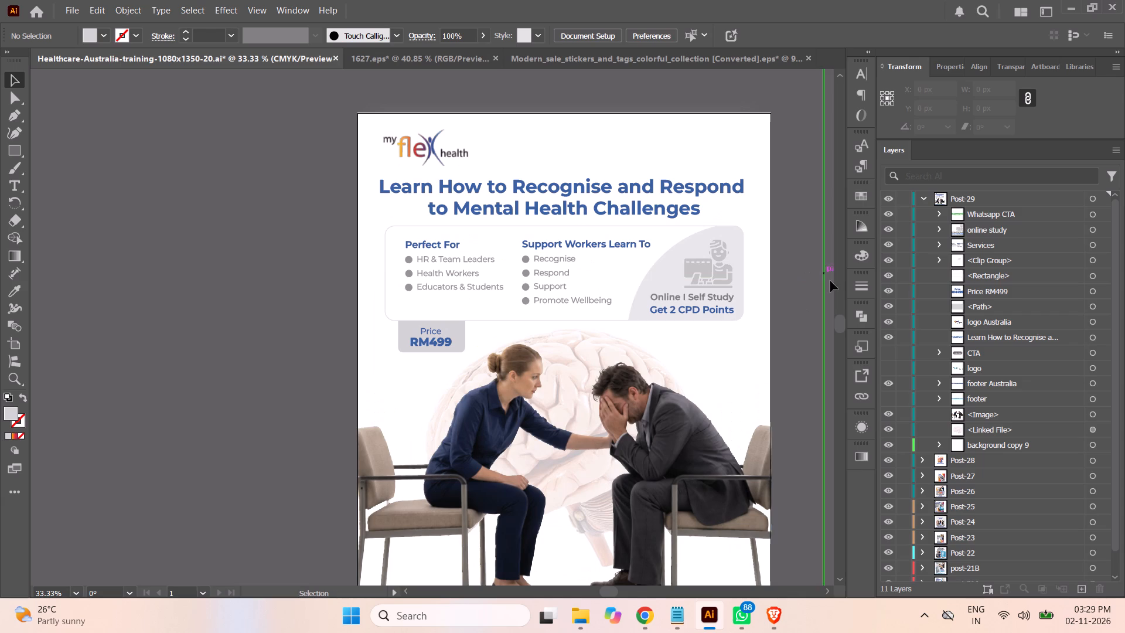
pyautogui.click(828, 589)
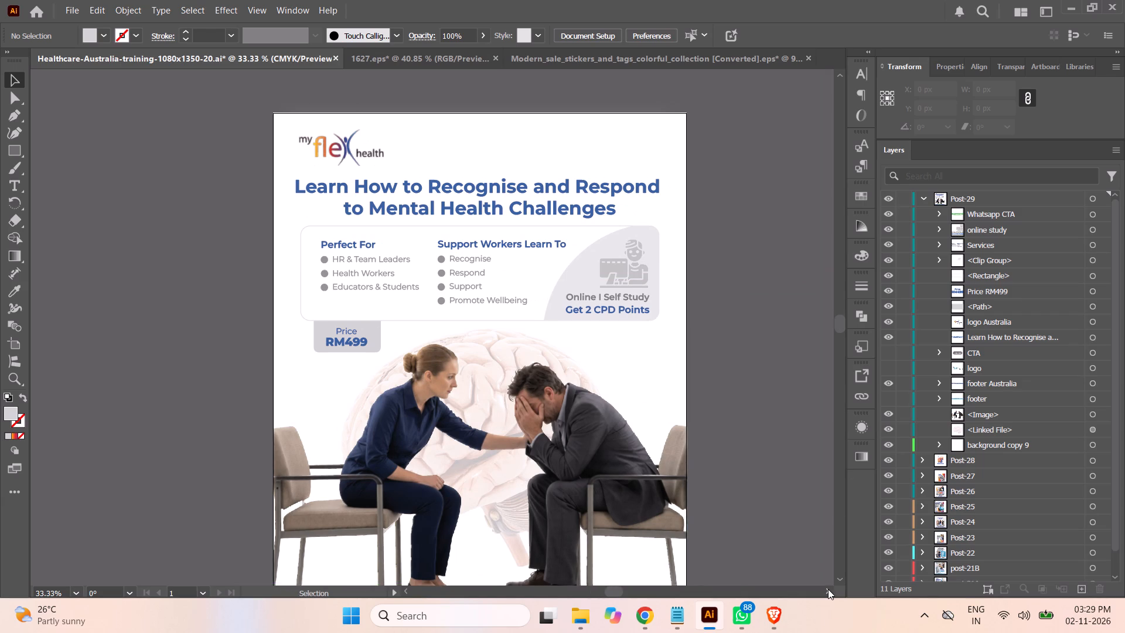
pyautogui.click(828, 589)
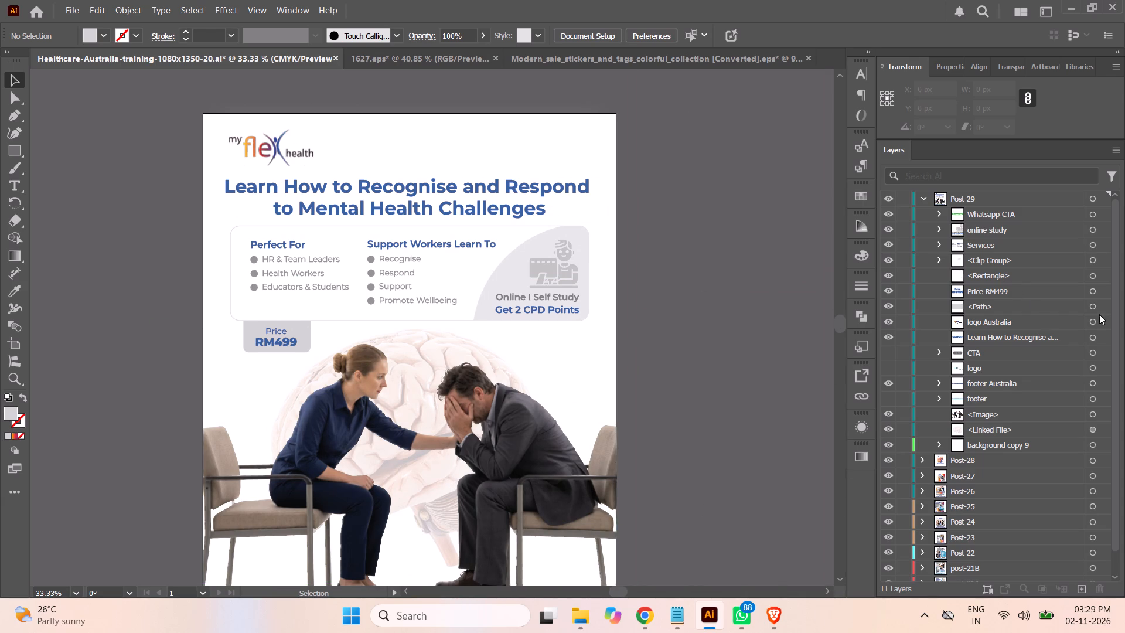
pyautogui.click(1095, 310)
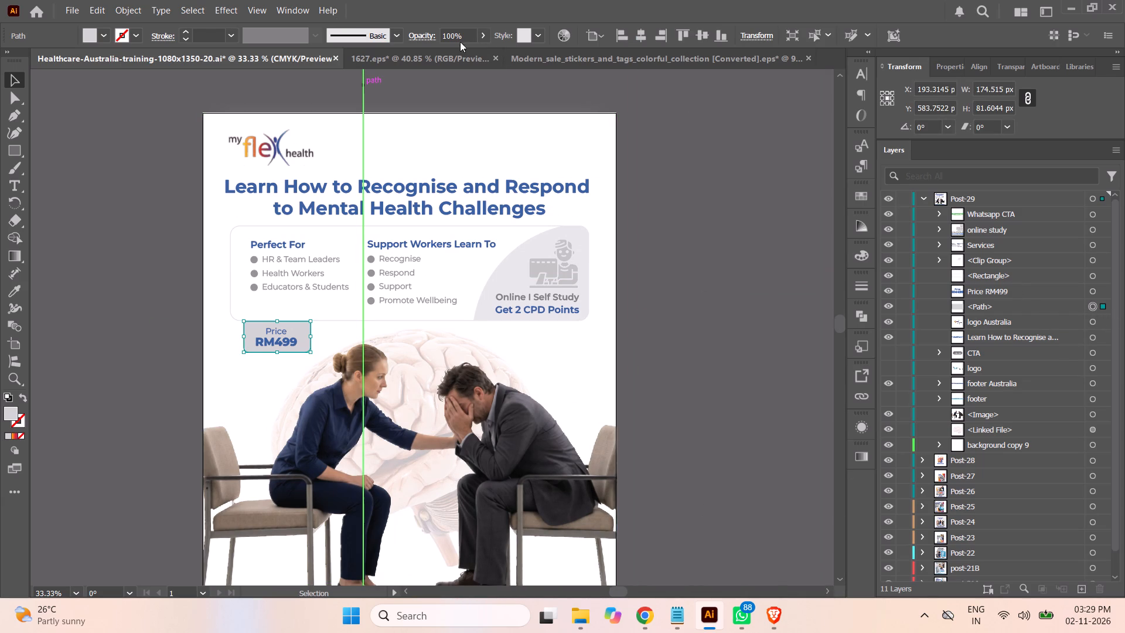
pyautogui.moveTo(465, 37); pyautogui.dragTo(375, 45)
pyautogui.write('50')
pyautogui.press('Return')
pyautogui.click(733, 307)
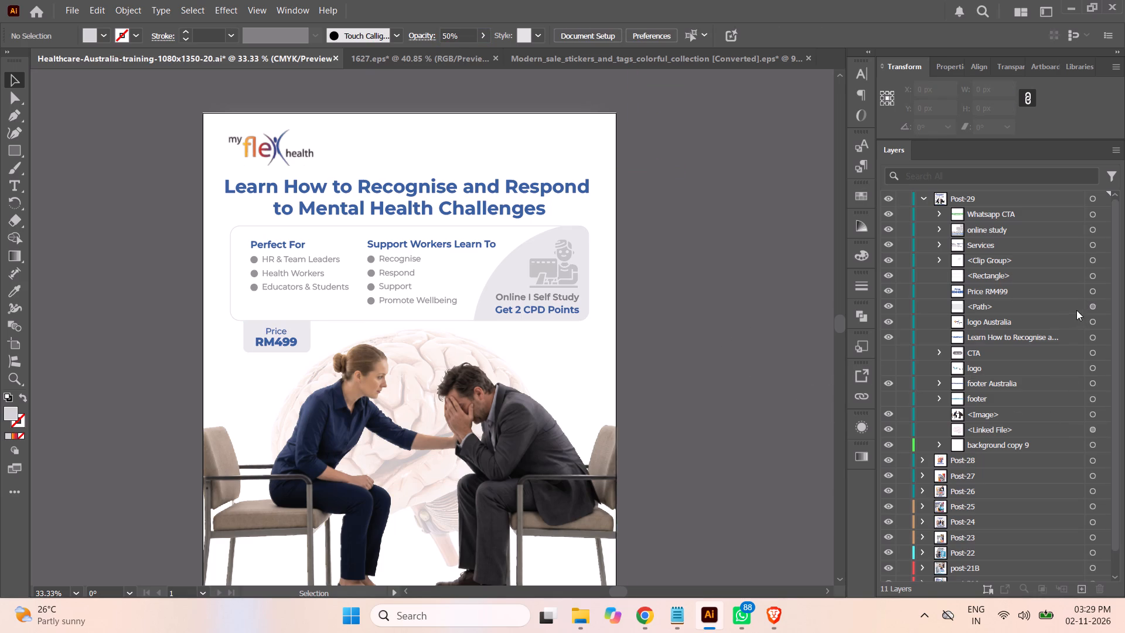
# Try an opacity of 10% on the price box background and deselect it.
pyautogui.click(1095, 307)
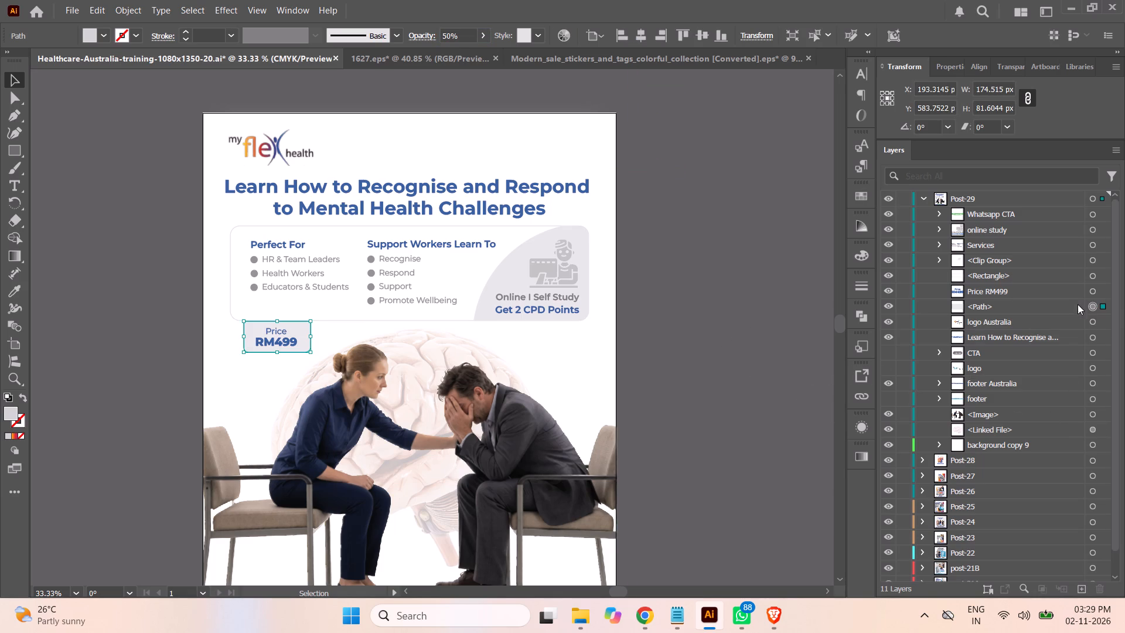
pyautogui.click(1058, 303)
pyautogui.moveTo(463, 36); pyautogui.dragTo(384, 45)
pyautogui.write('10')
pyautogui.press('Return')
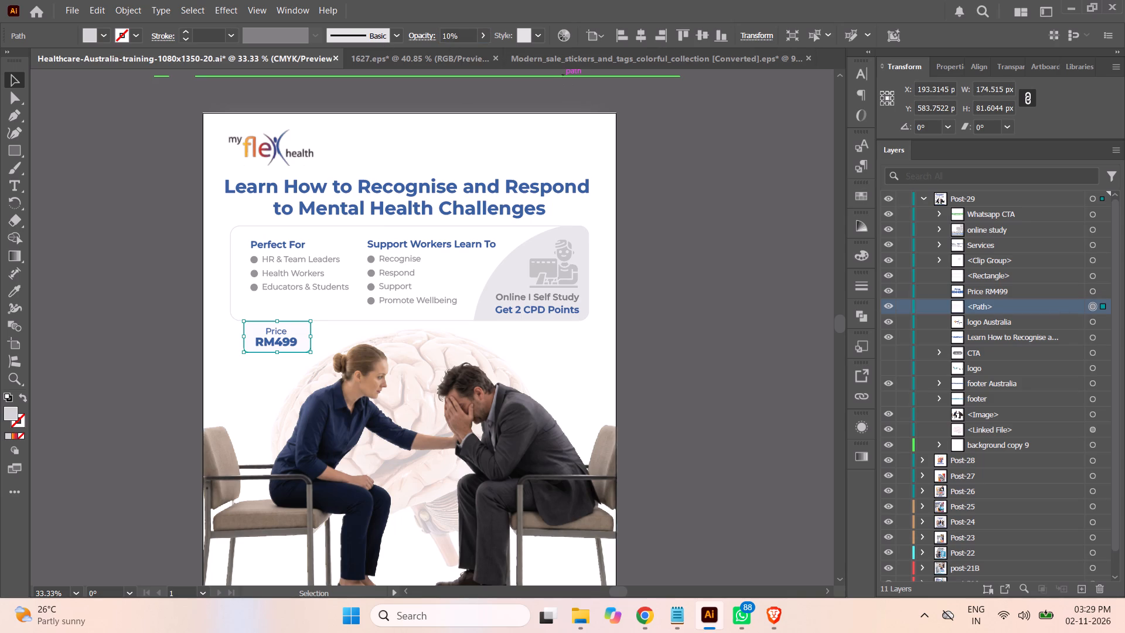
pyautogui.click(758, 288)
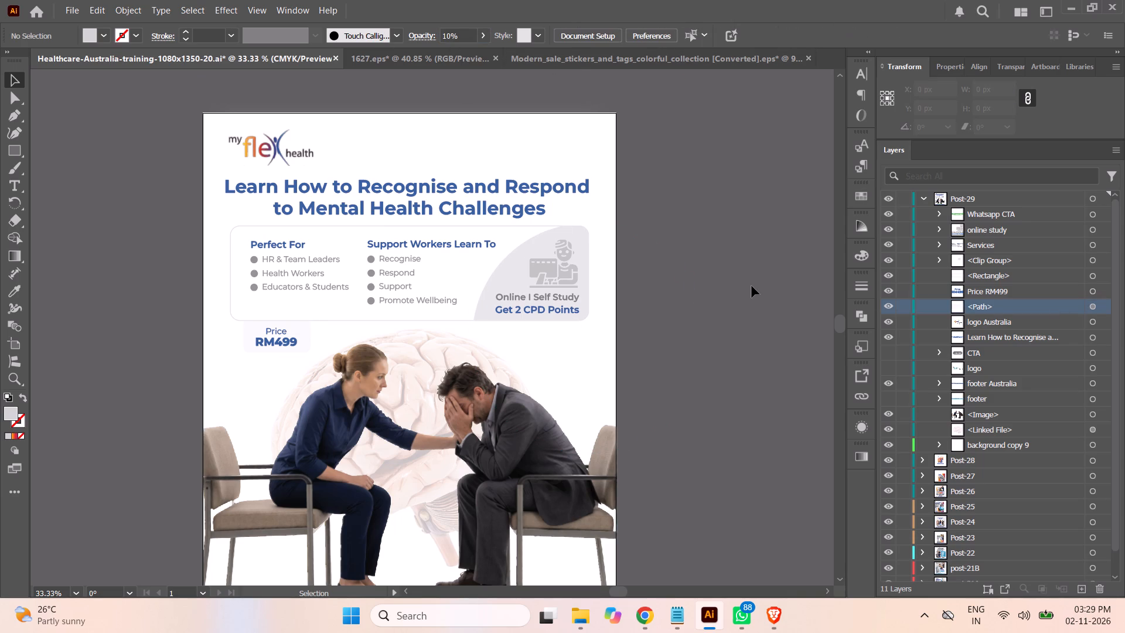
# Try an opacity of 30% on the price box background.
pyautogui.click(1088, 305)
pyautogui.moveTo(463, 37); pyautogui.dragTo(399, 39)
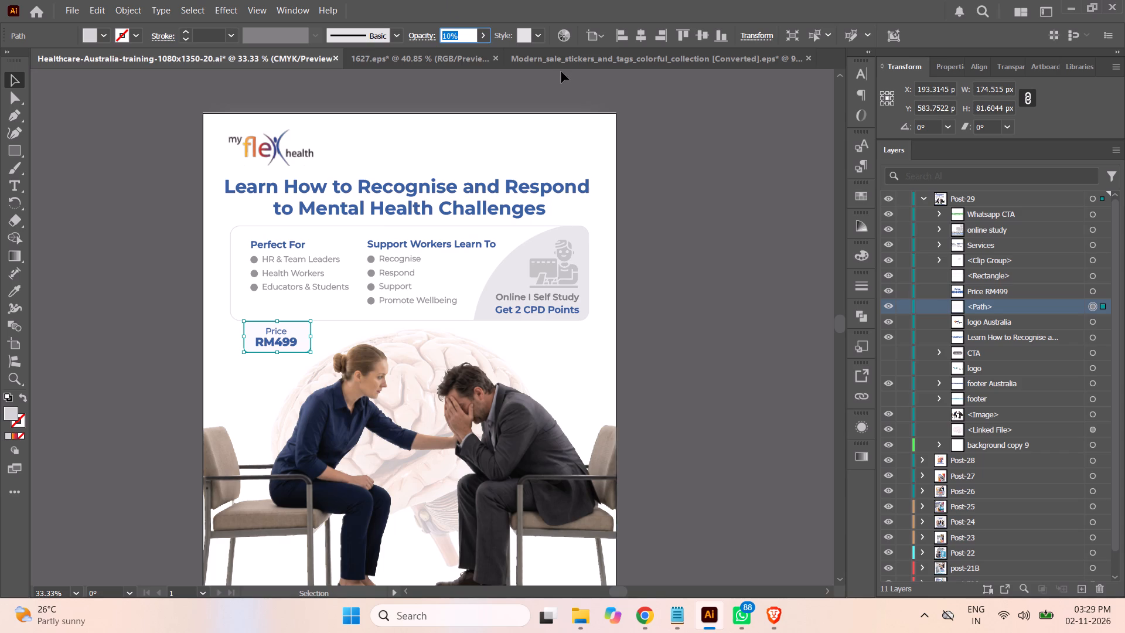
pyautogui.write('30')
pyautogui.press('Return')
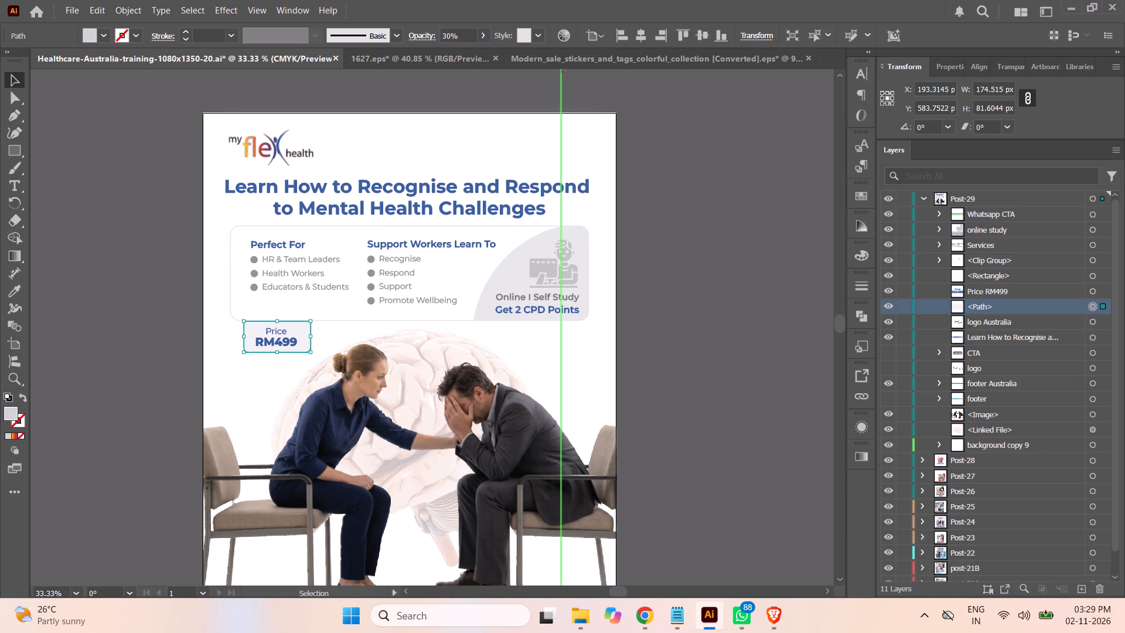
# Set the price box background's opacity to 50% and deselect it.
pyautogui.moveTo(462, 35); pyautogui.dragTo(408, 40)
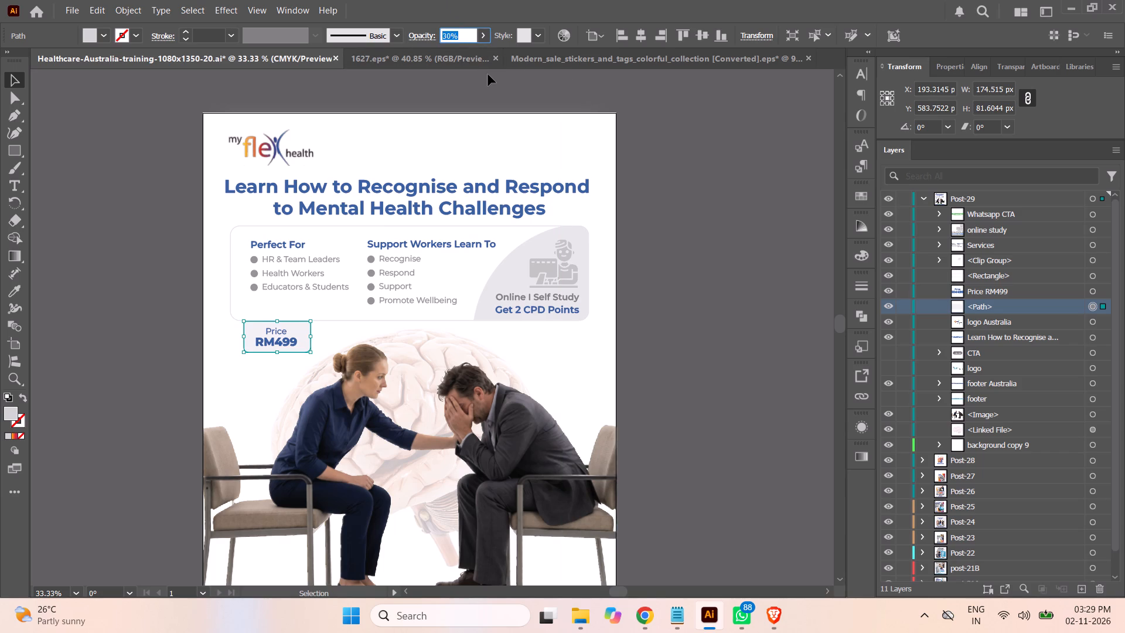
pyautogui.write('50')
pyautogui.press('Return')
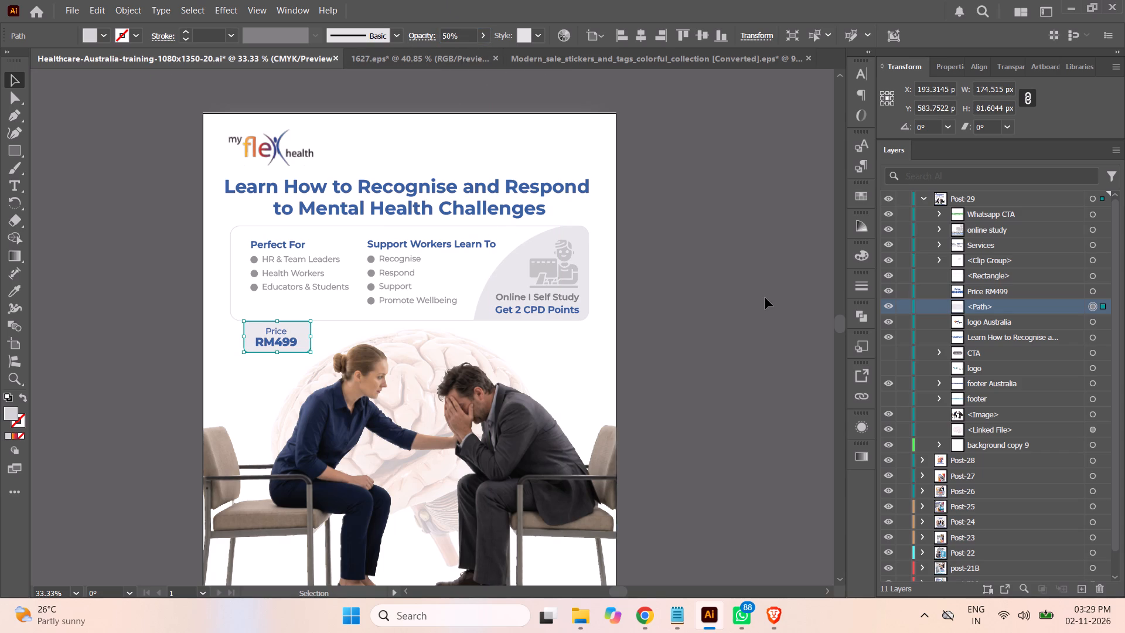
pyautogui.click(745, 293)
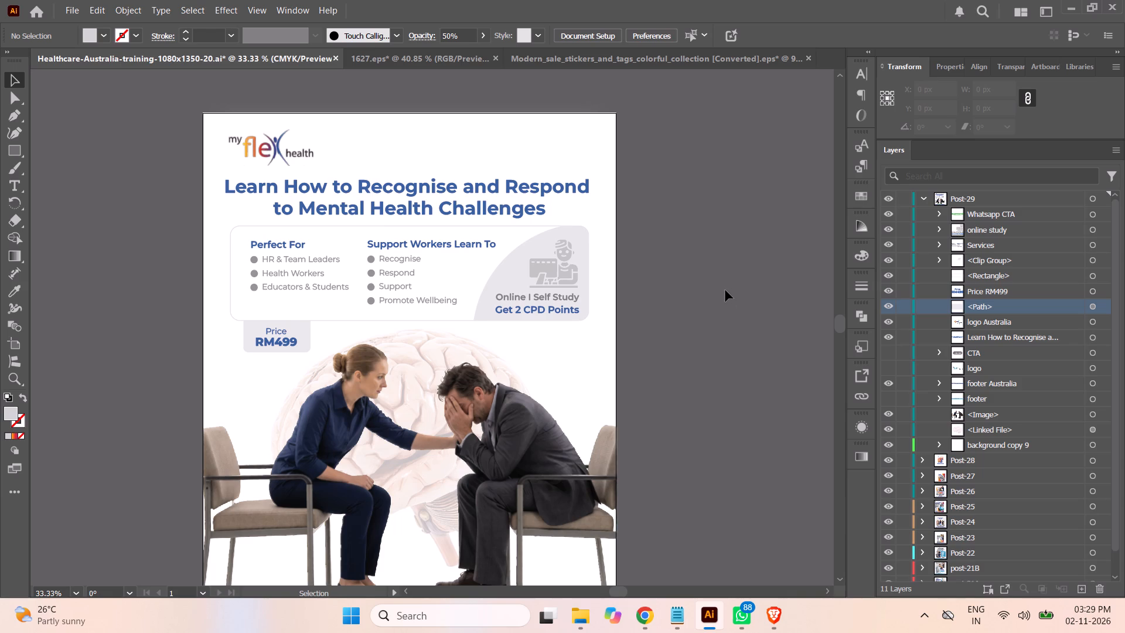
# Save the document.
pyautogui.hotkey('ctrl', 's')
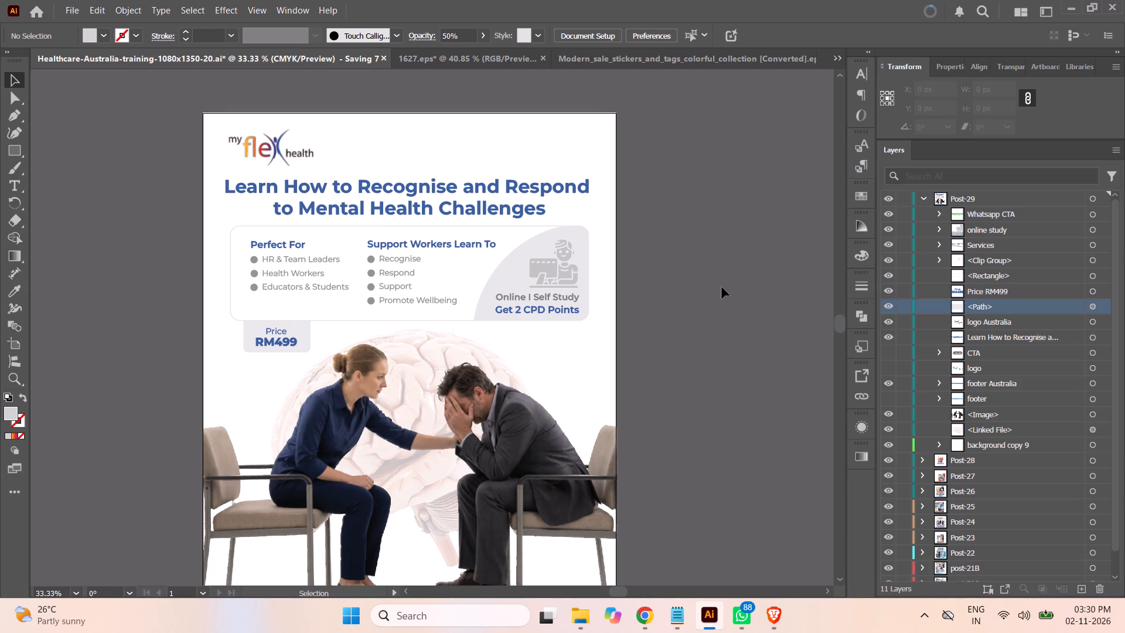
# Collapse the Post-29 layer with the whole post in view.
pyautogui.hotkey('ctrl', '-')
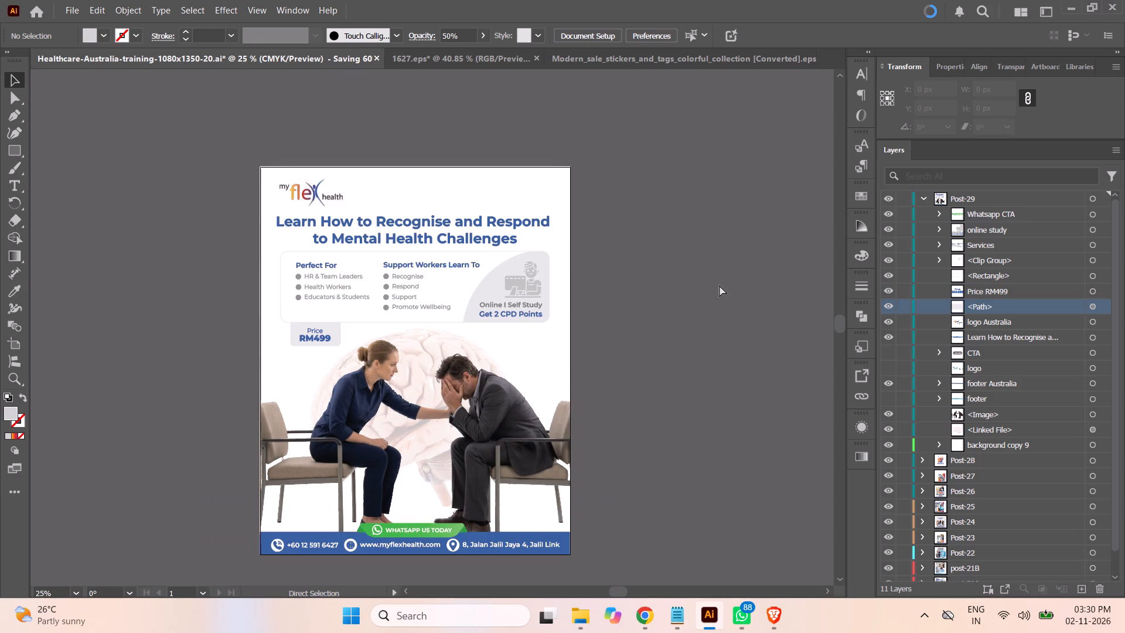
pyautogui.click(717, 291)
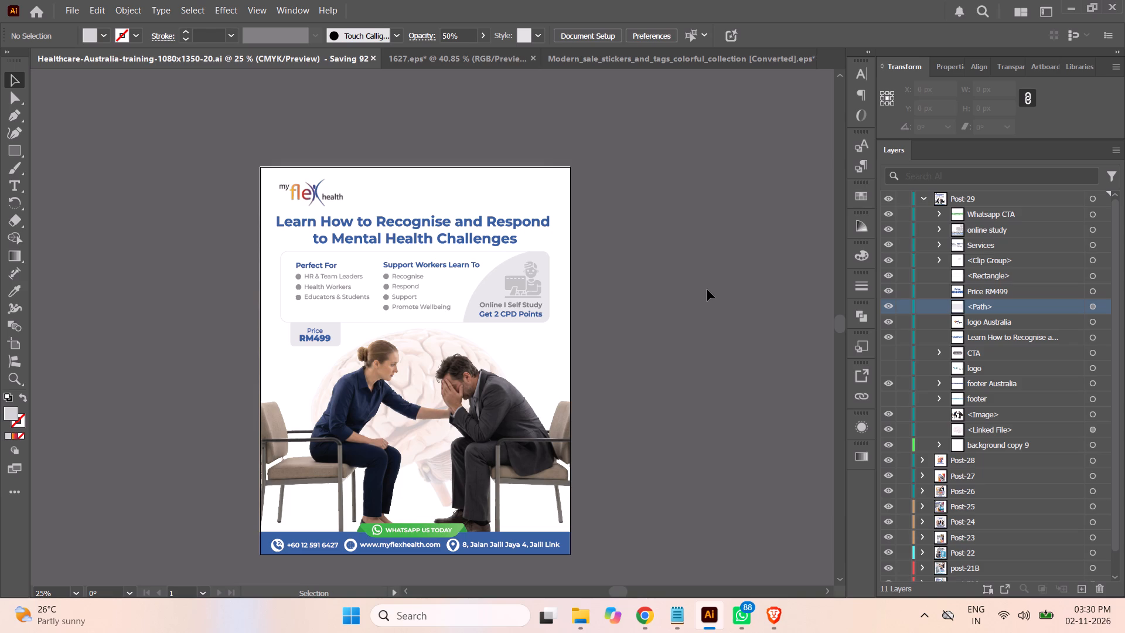
pyautogui.click(924, 198)
pyautogui.click(743, 217)
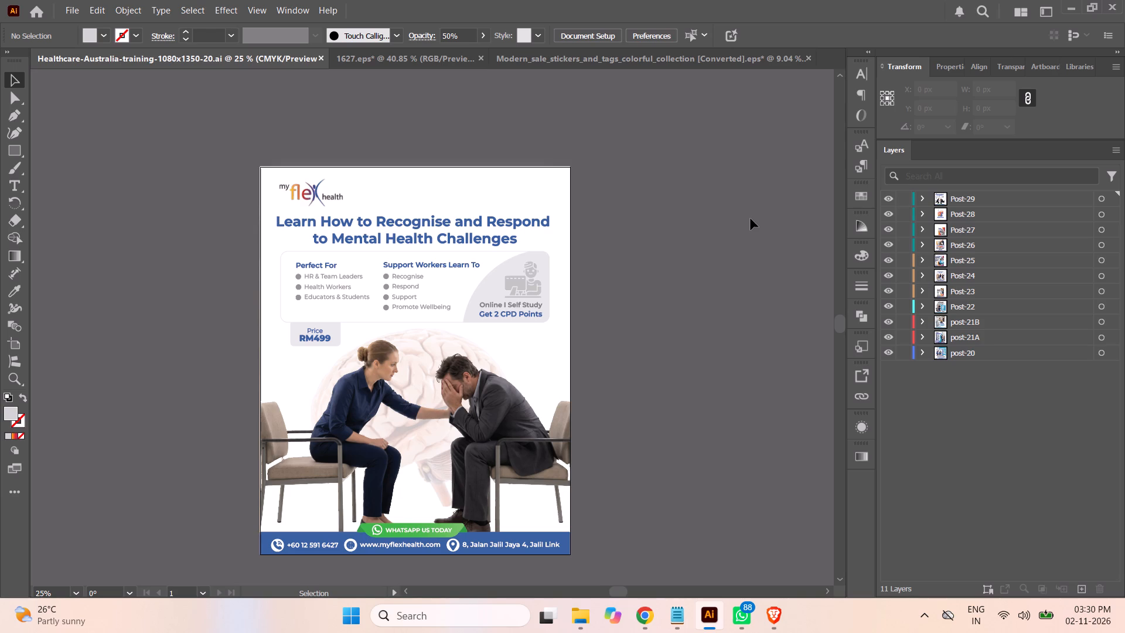
# Move the faded brain image behind the two people in Post-29 to about X 517 px, Y 845 px, and deselect it.
pyautogui.click(919, 199)
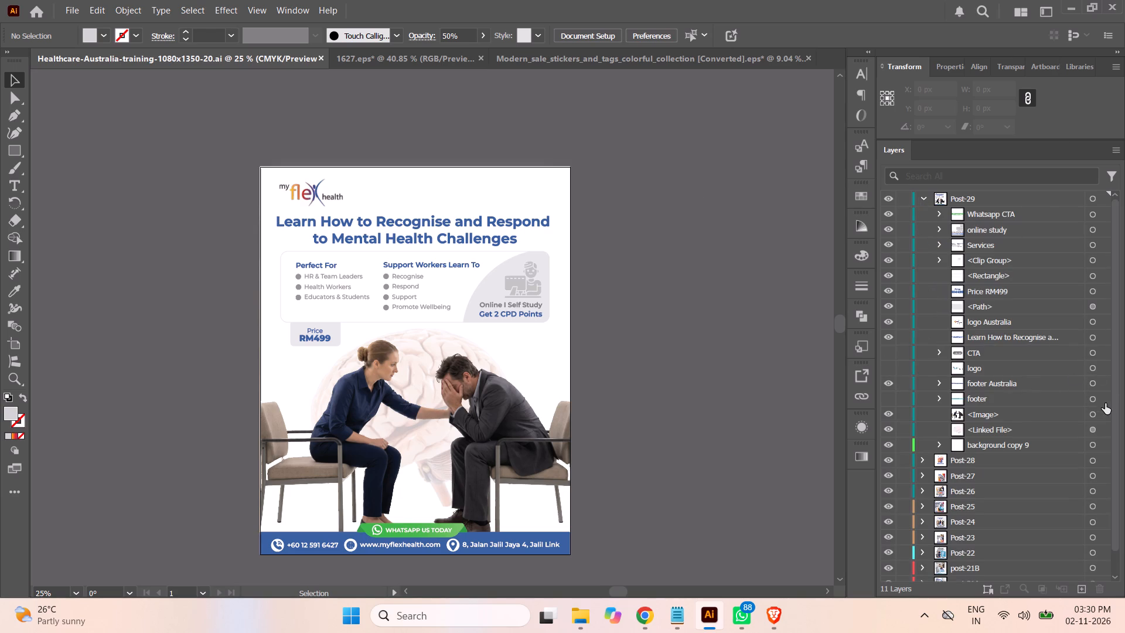
pyautogui.click(1096, 430)
pyautogui.click(445, 291)
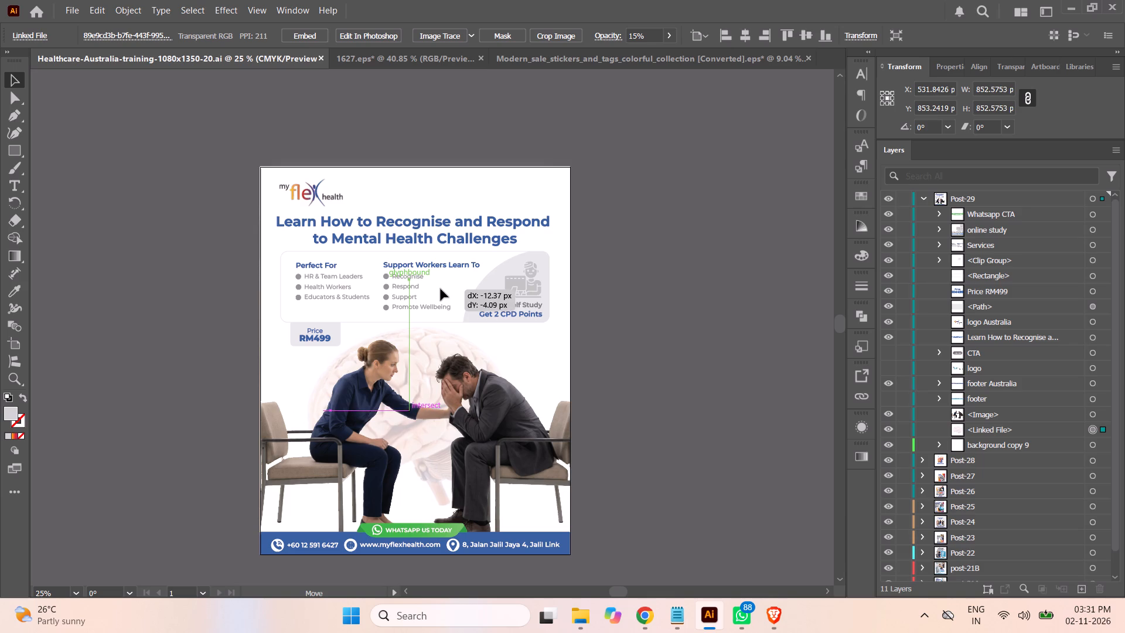
pyautogui.click(751, 307)
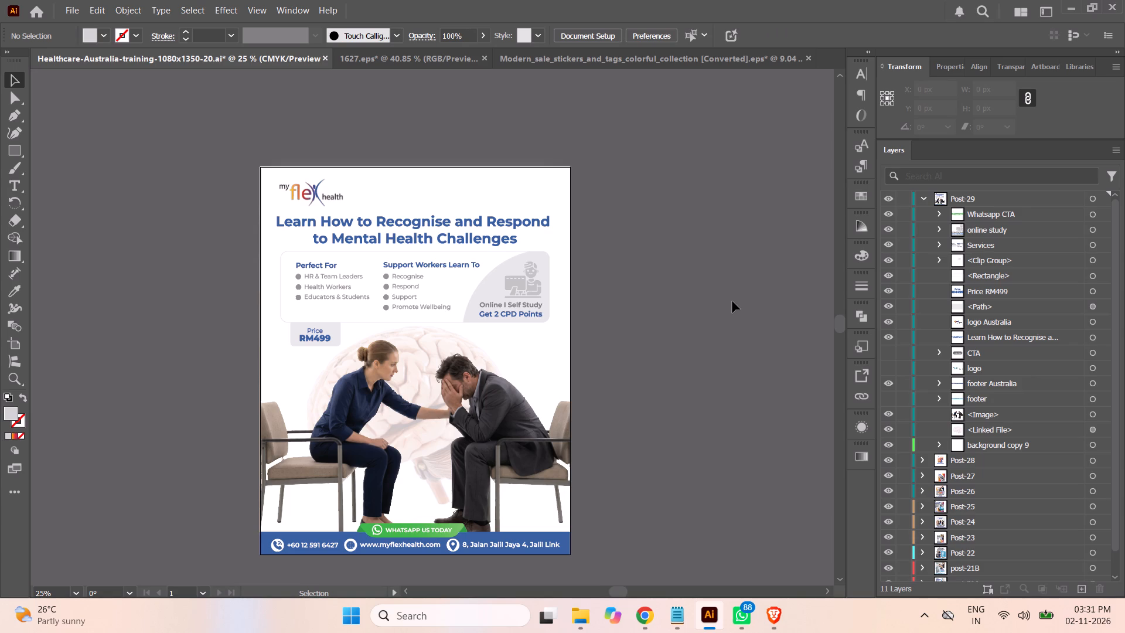
# Save the document.
pyautogui.hotkey('ctrl', 's')
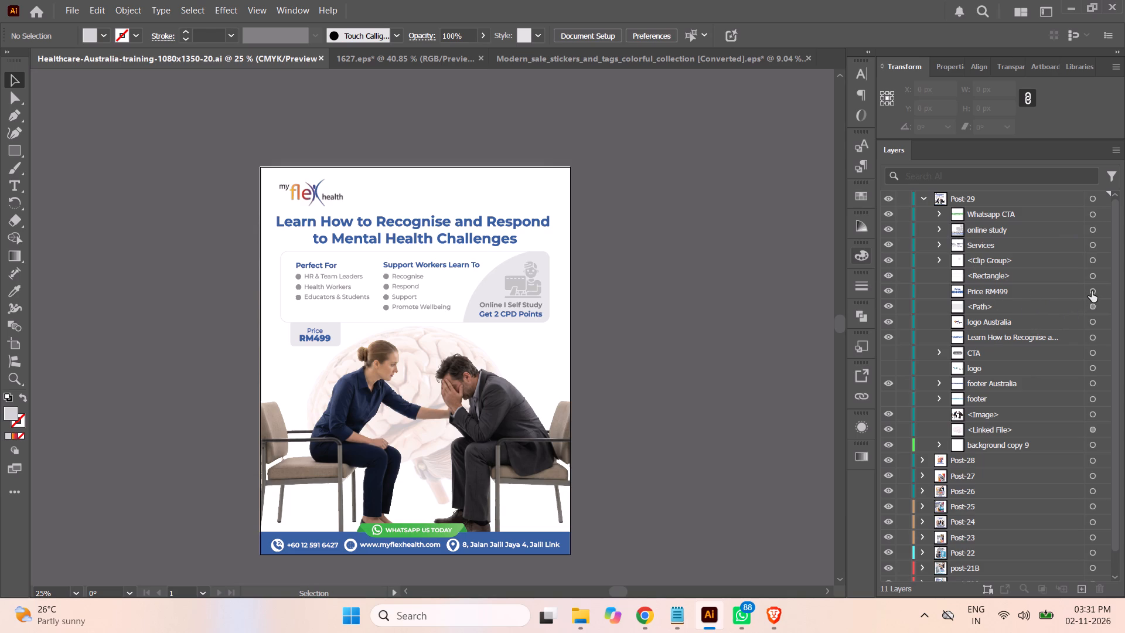
# Group the Price RM499 text with its background path and name the group Price.
pyautogui.click(1092, 291)
pyautogui.keyDown('shift'); pyautogui.click(1091, 308); pyautogui.keyUp('shift')
pyautogui.click(1044, 291)
pyautogui.keyDown('shift'); pyautogui.click(1039, 304); pyautogui.keyUp('shift')
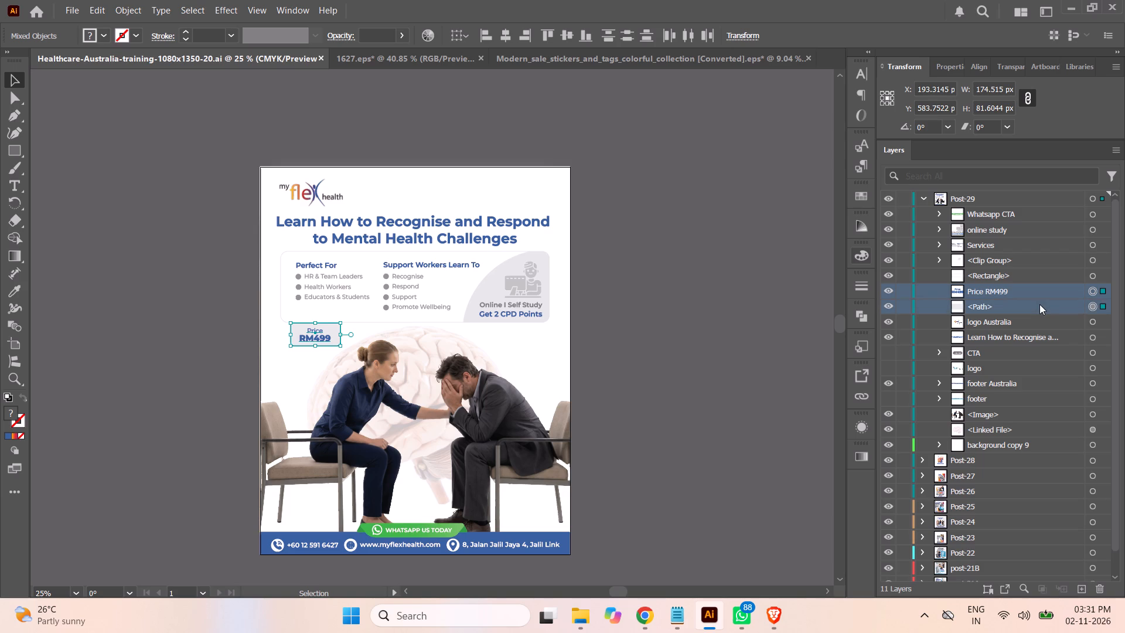
pyautogui.hotkey('ctrl', 'g')
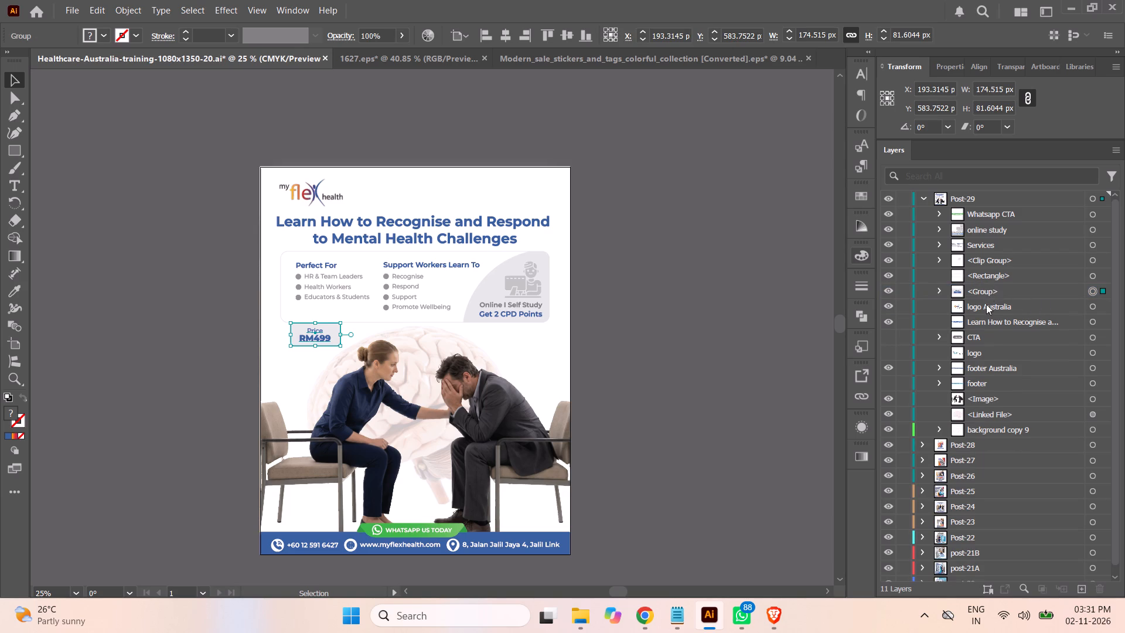
pyautogui.doubleClick(982, 293)
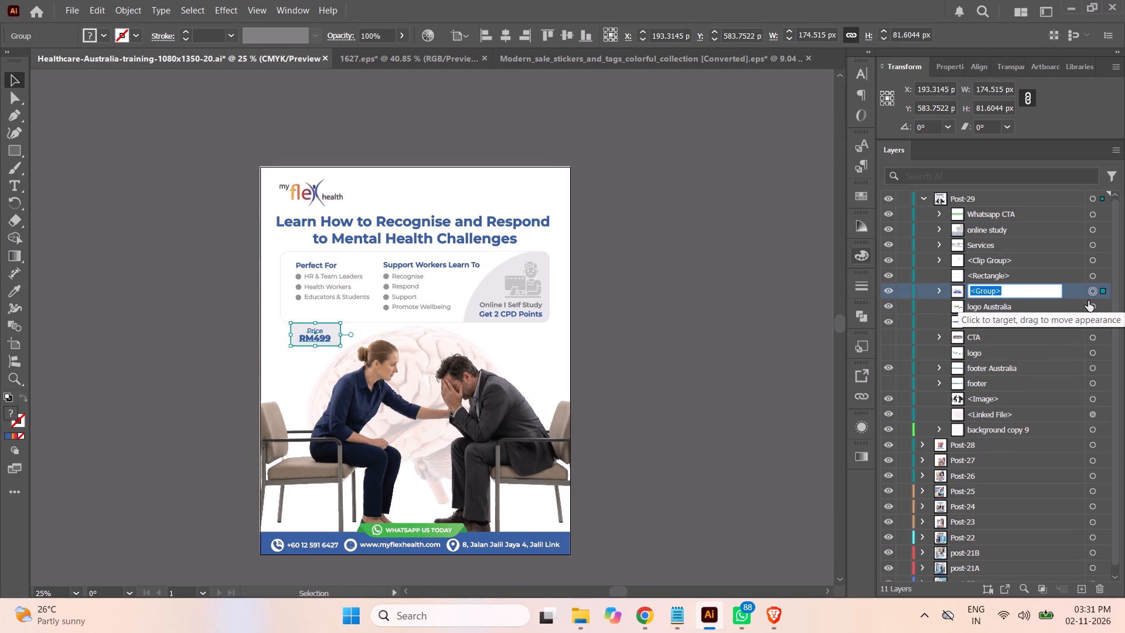
pyautogui.write('Price')
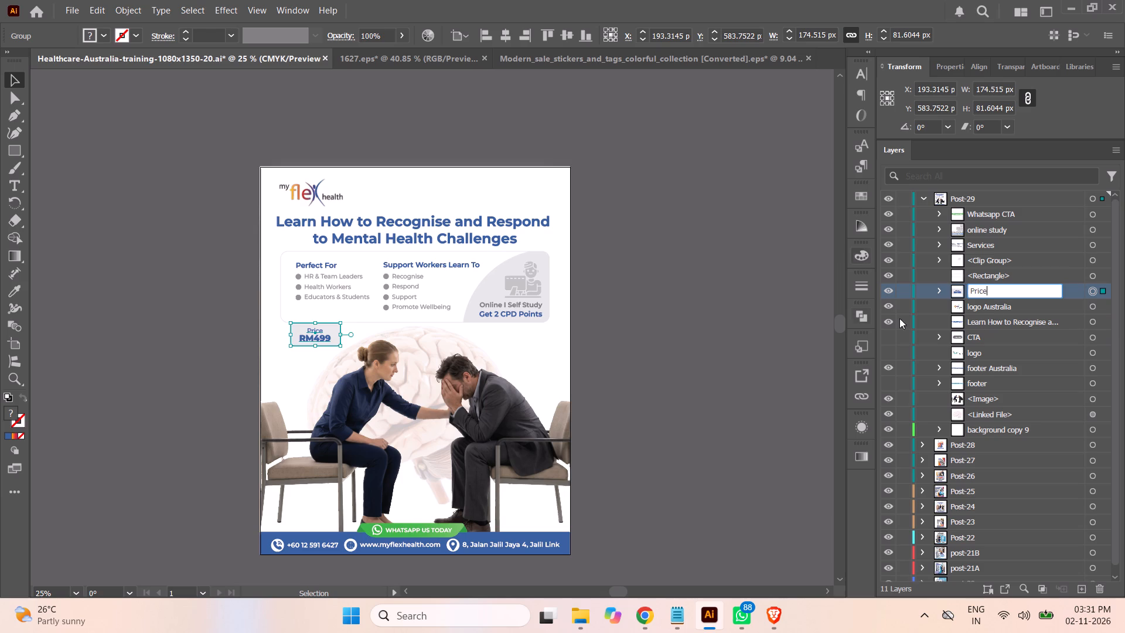
pyautogui.click(762, 322)
# Check what the unnamed clip group and rectangle in Post-29 contain by selecting each and toggling its visibility.
pyautogui.click(1090, 275)
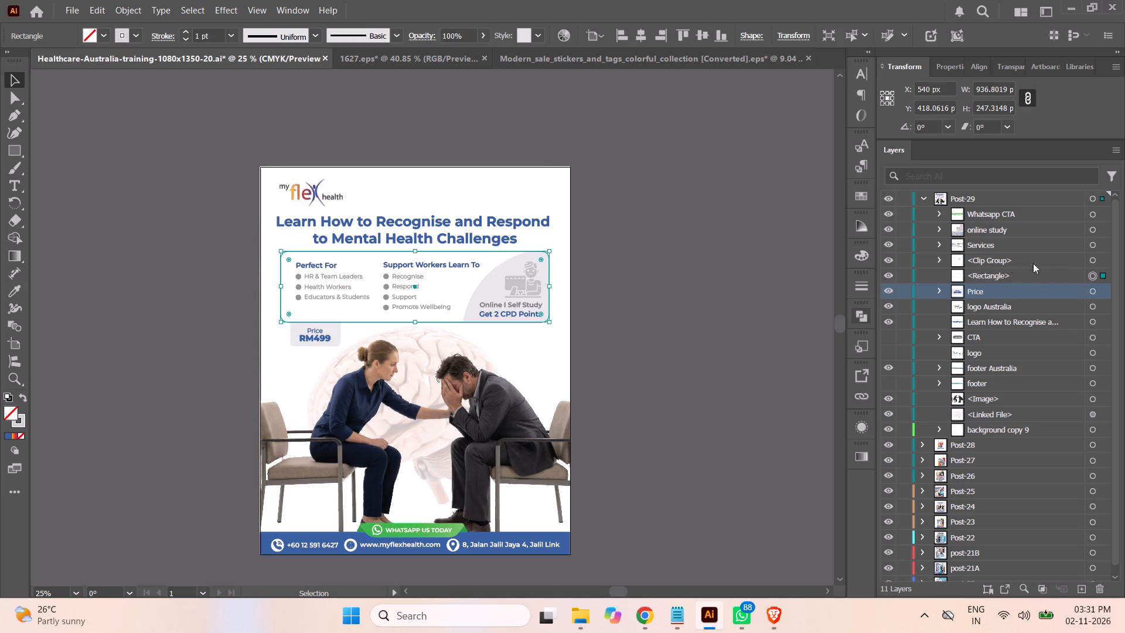
pyautogui.click(1091, 261)
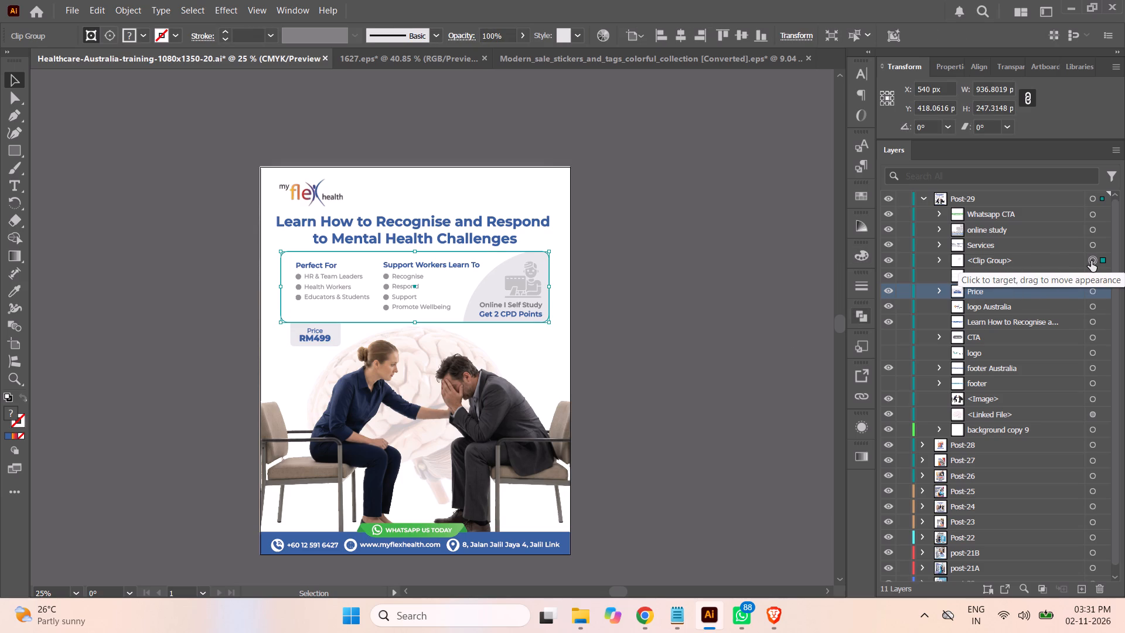
pyautogui.click(887, 260)
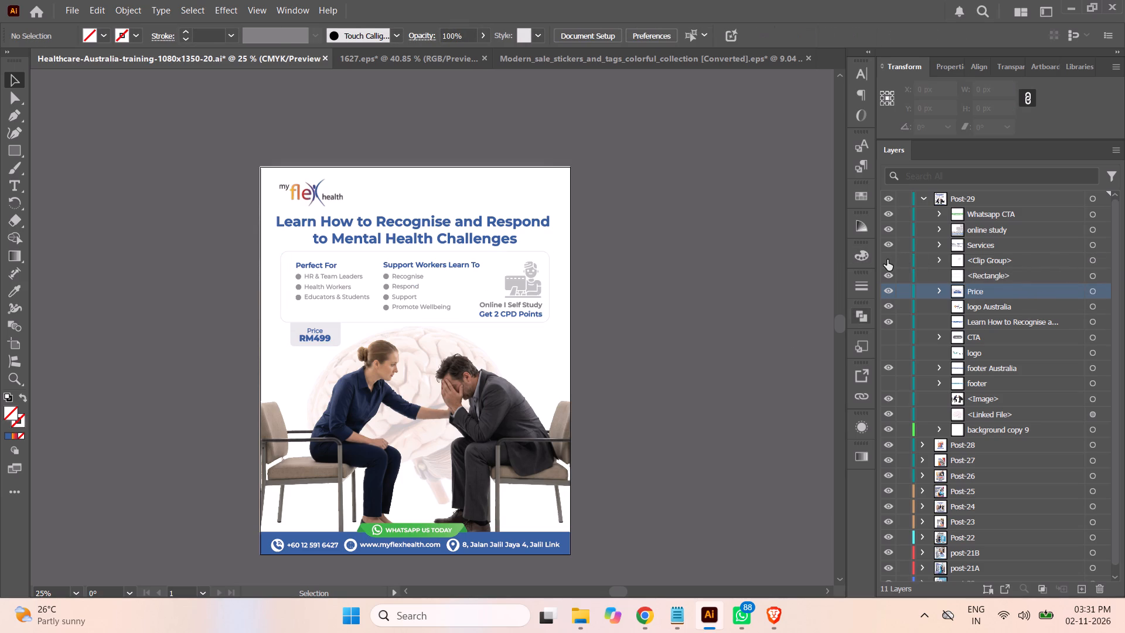
pyautogui.click(887, 260)
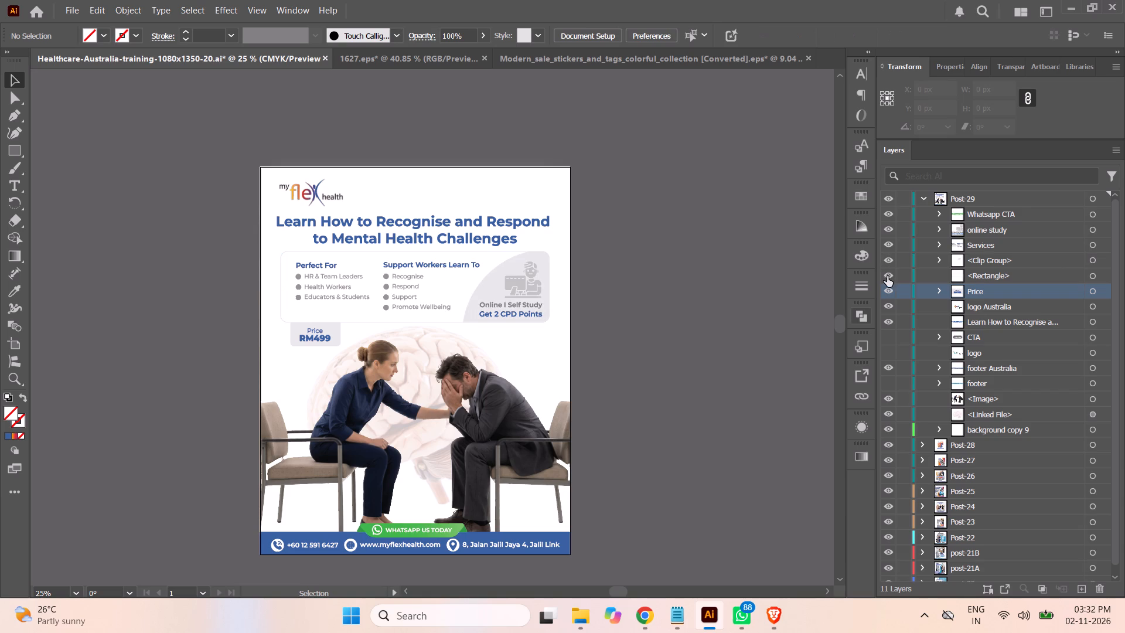
pyautogui.click(887, 276)
pyautogui.click(887, 276)
# Save the document and collapse the Post-29 layer.
pyautogui.hotkey('ctrl', 's')
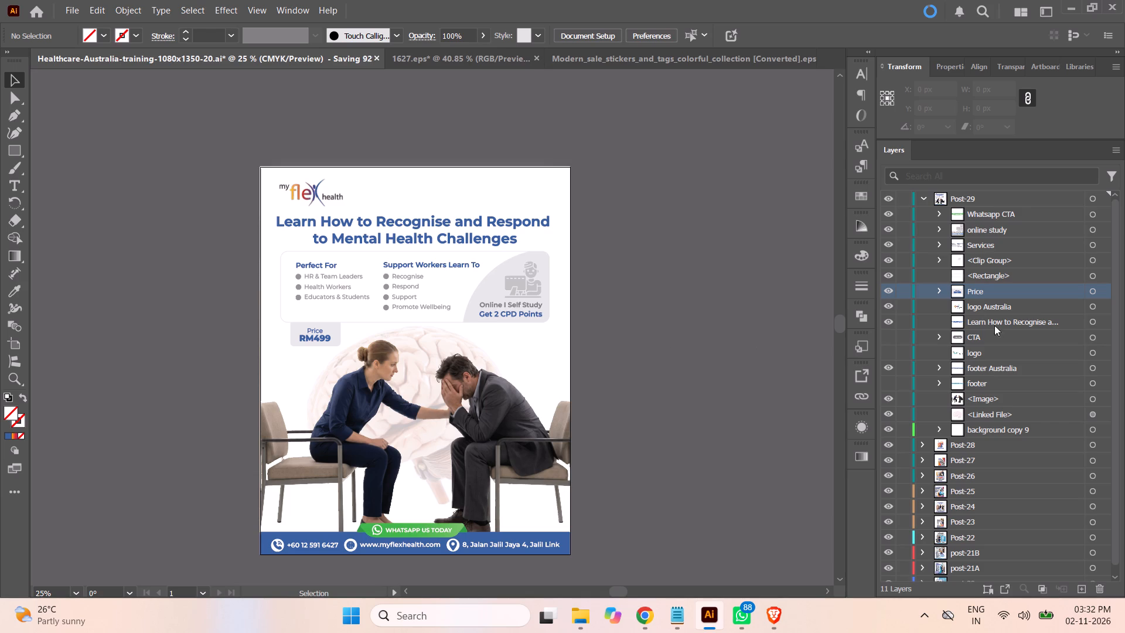
pyautogui.click(924, 199)
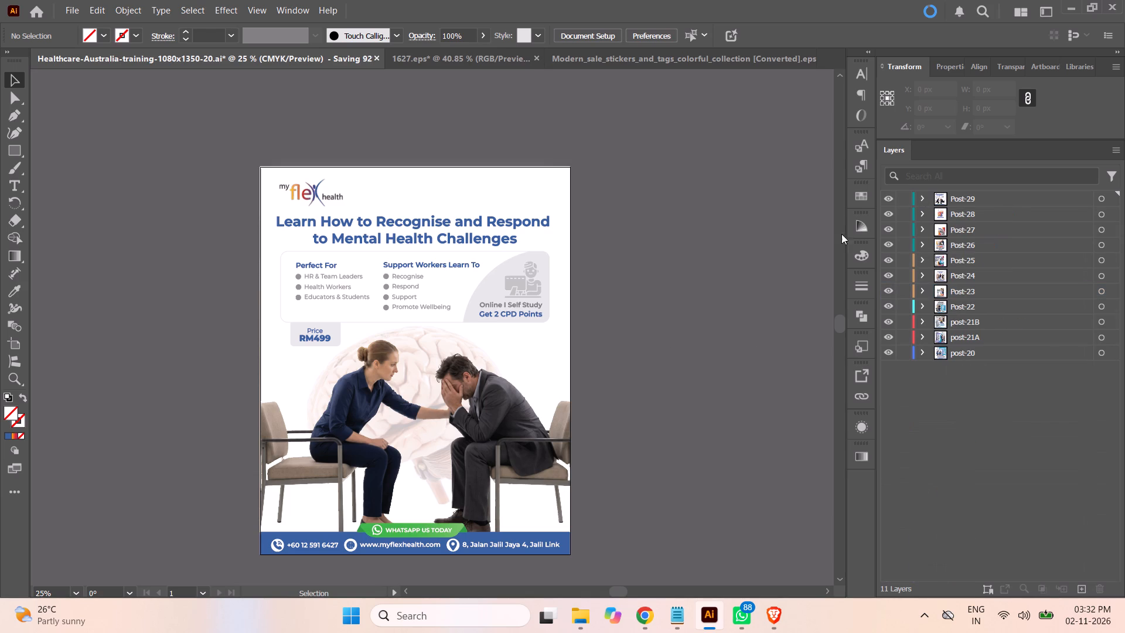
pyautogui.click(782, 251)
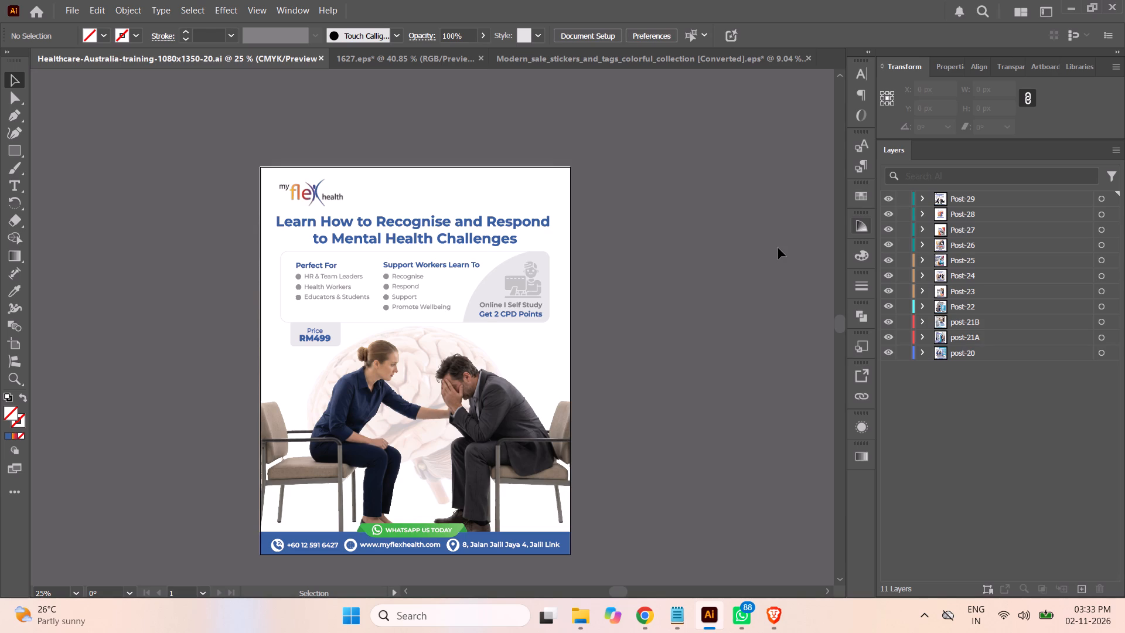
# Add a fill to the headline text's appearance in Post-29 and make it a linear orange-red-magenta gradient.
pyautogui.click(919, 197)
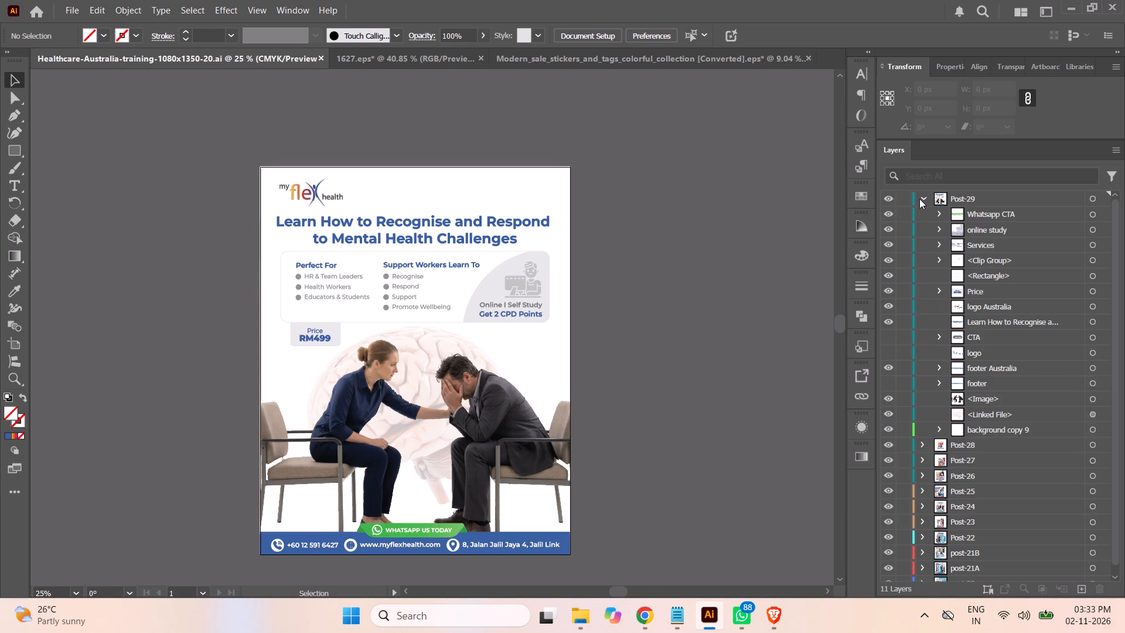
pyautogui.click(1092, 319)
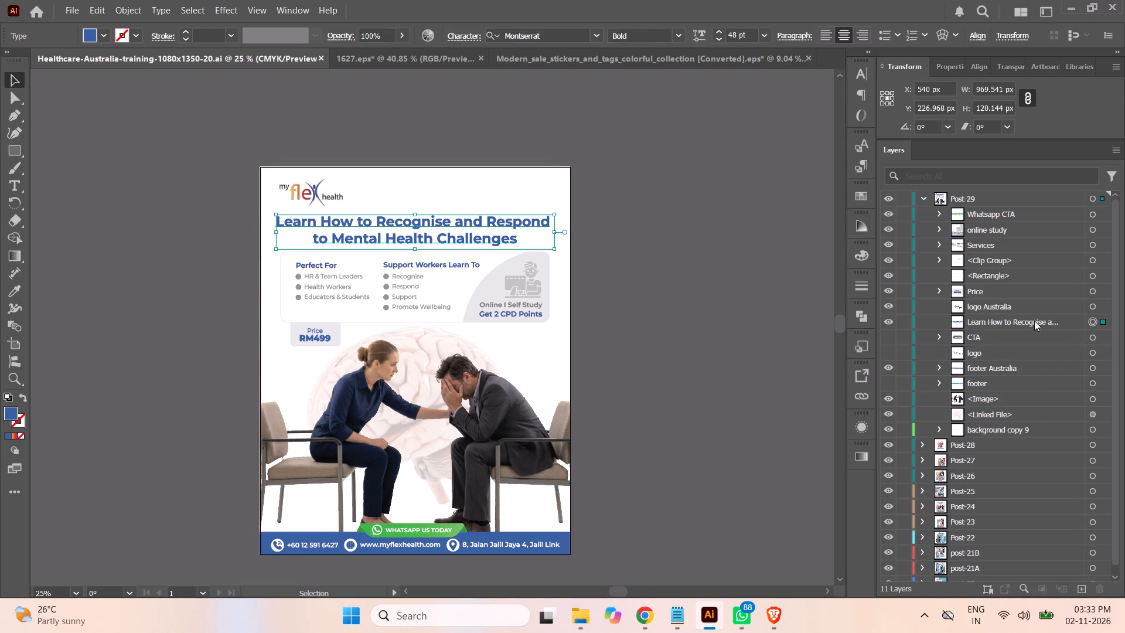
pyautogui.click(861, 426)
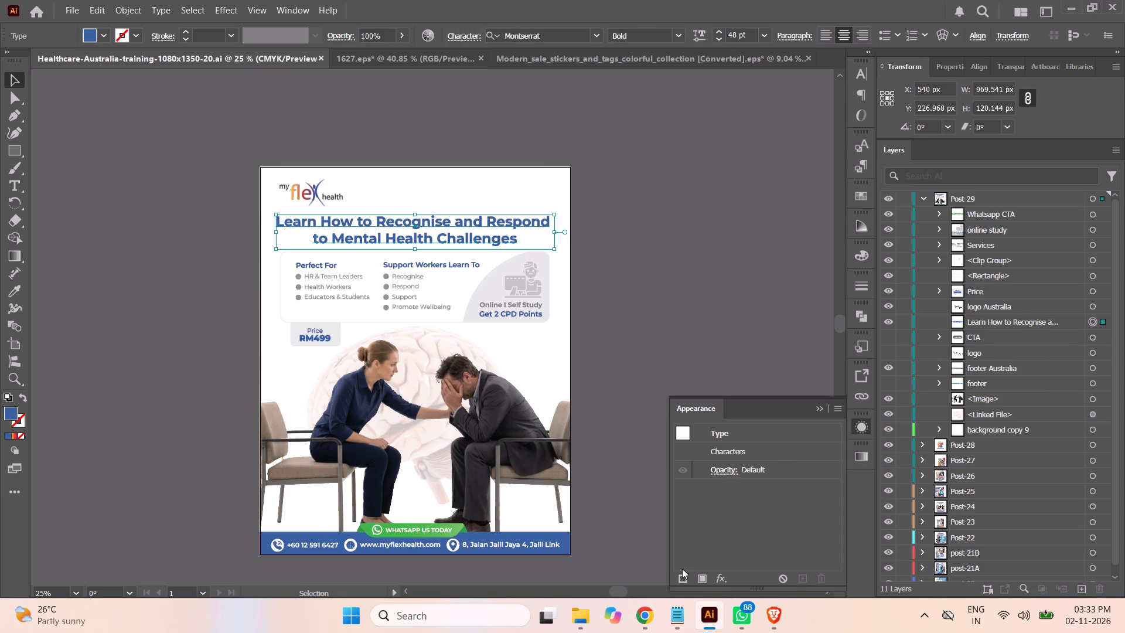
pyautogui.click(700, 581)
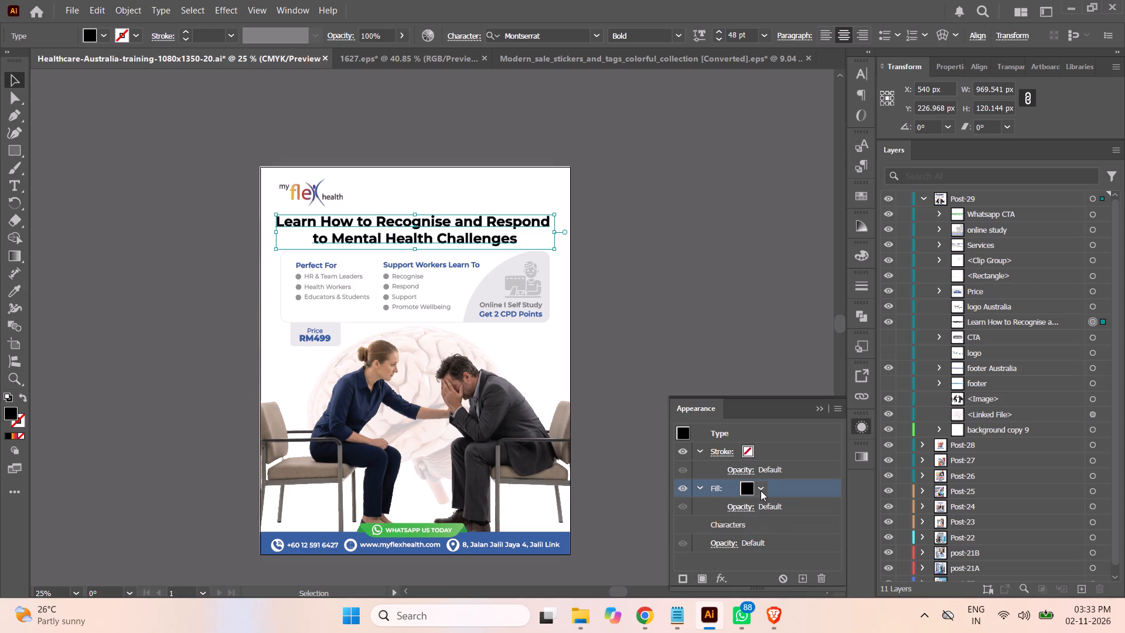
pyautogui.click(761, 491)
pyautogui.click(690, 332)
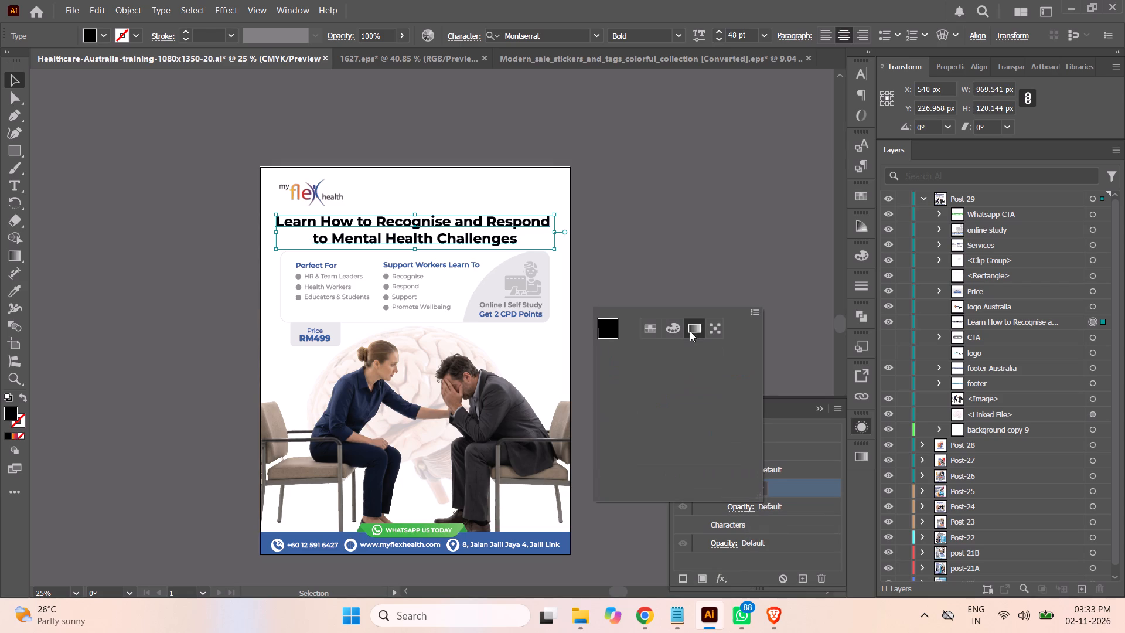
pyautogui.click(671, 421)
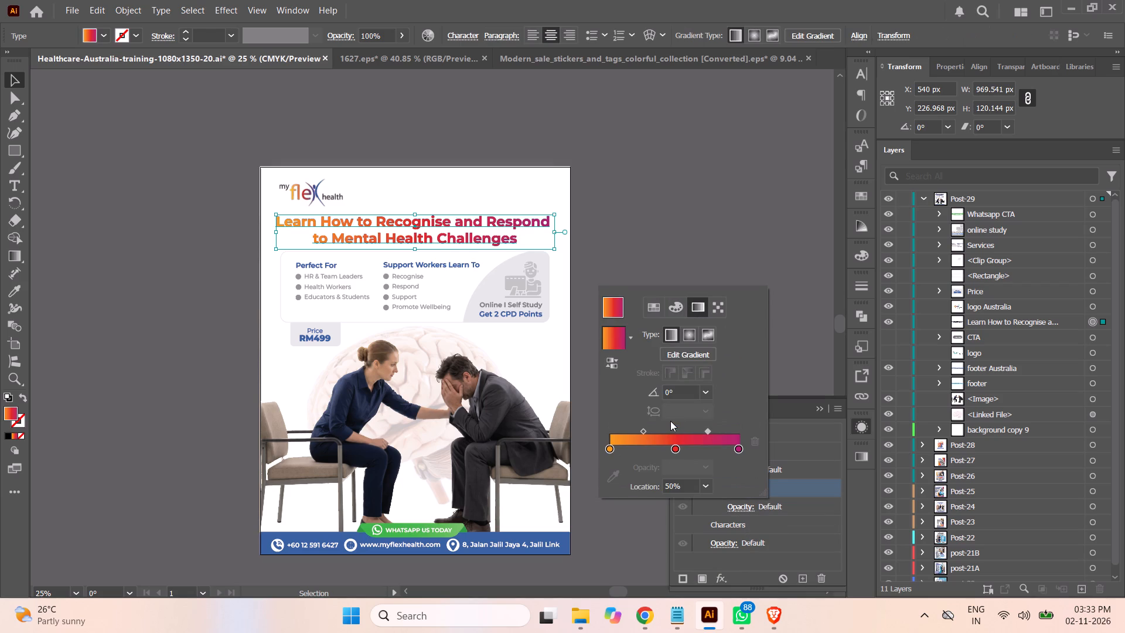
pyautogui.click(785, 250)
pyautogui.click(766, 260)
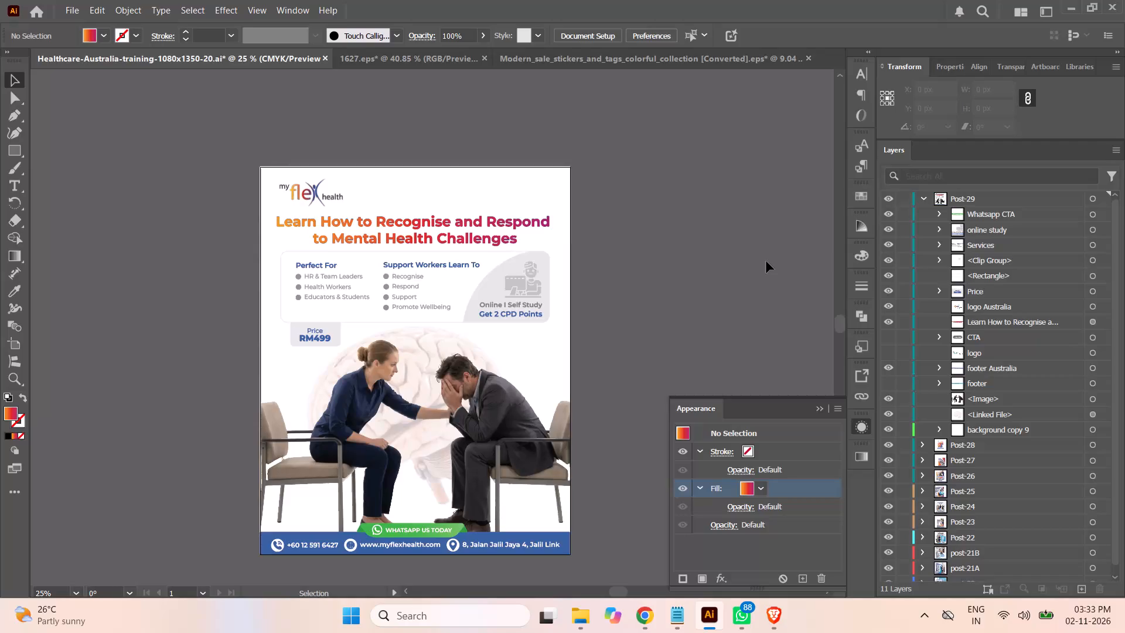
pyautogui.click(819, 409)
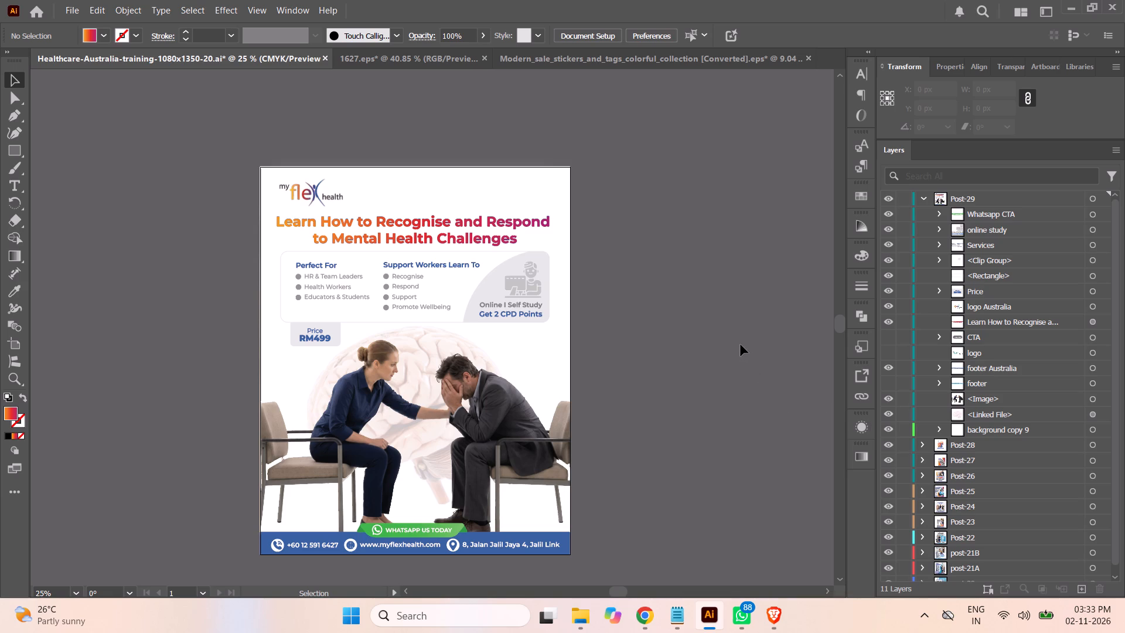
pyautogui.click(737, 334)
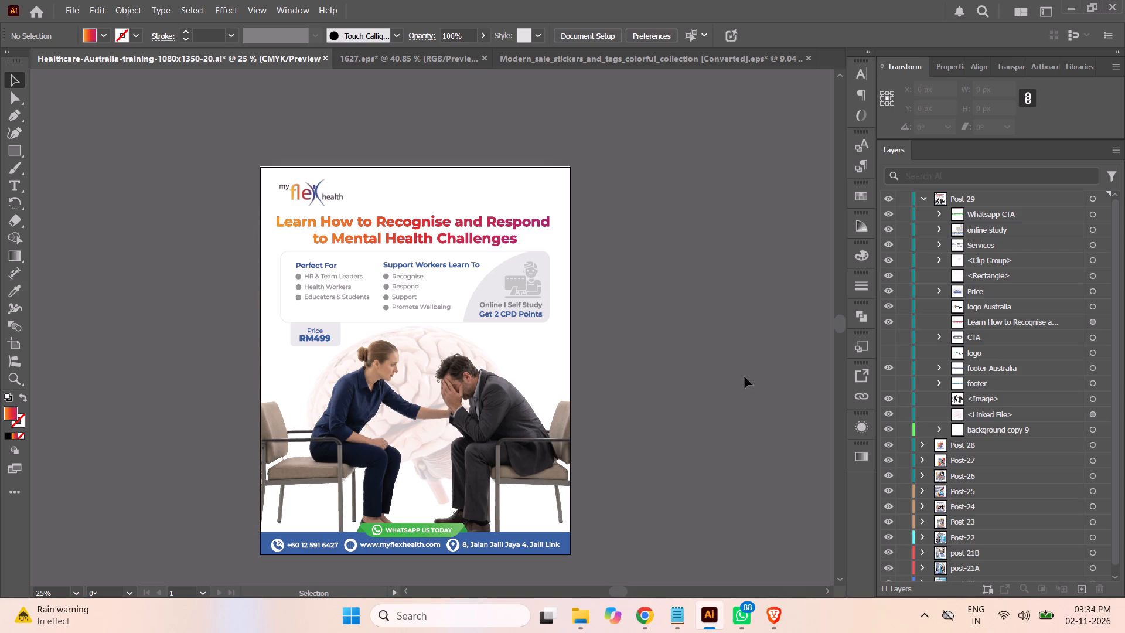
# Save the document and collapse the Post-29 layer.
pyautogui.hotkey('ctrl', 's')
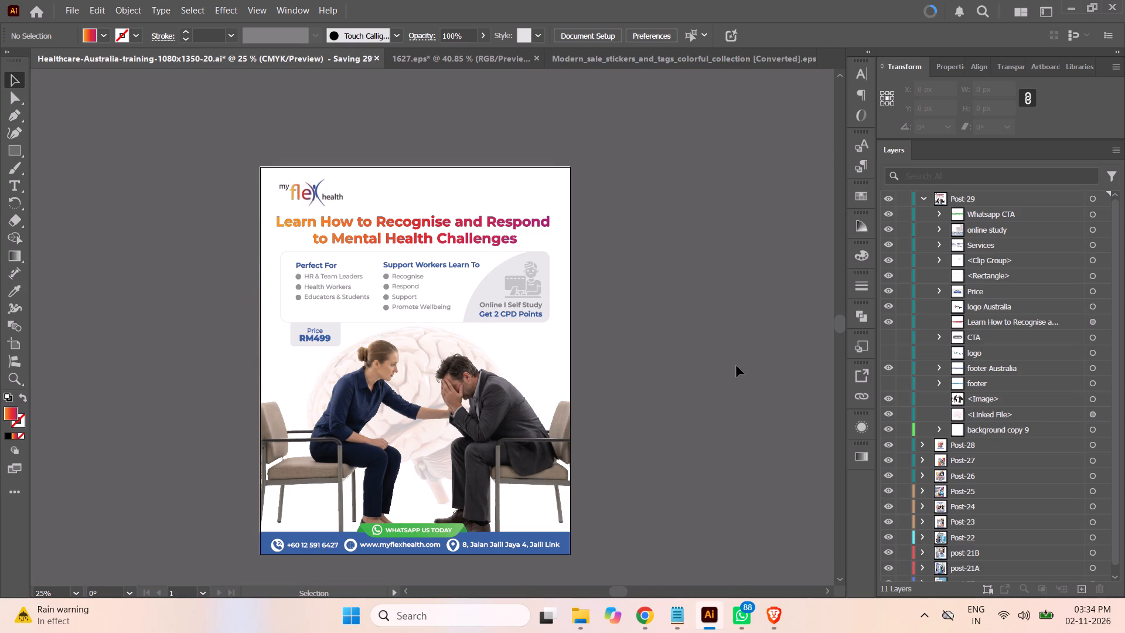
pyautogui.click(922, 199)
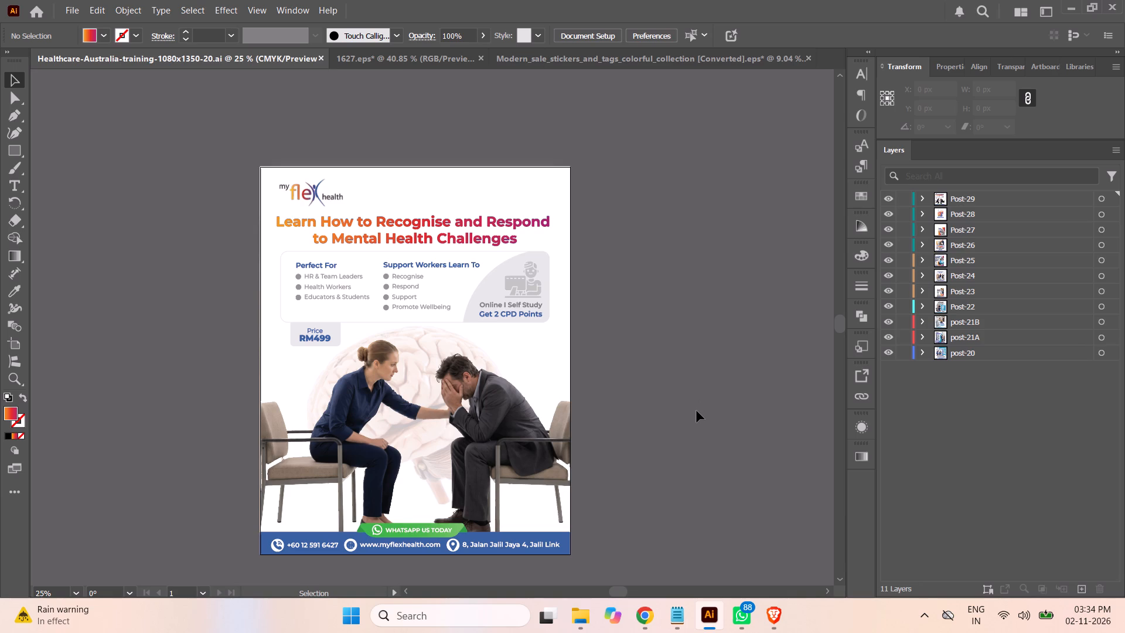
# Switch to Asana in Chrome, find the MFHM - Childcare Training task in the task list and read its brief.
pyautogui.click(649, 617)
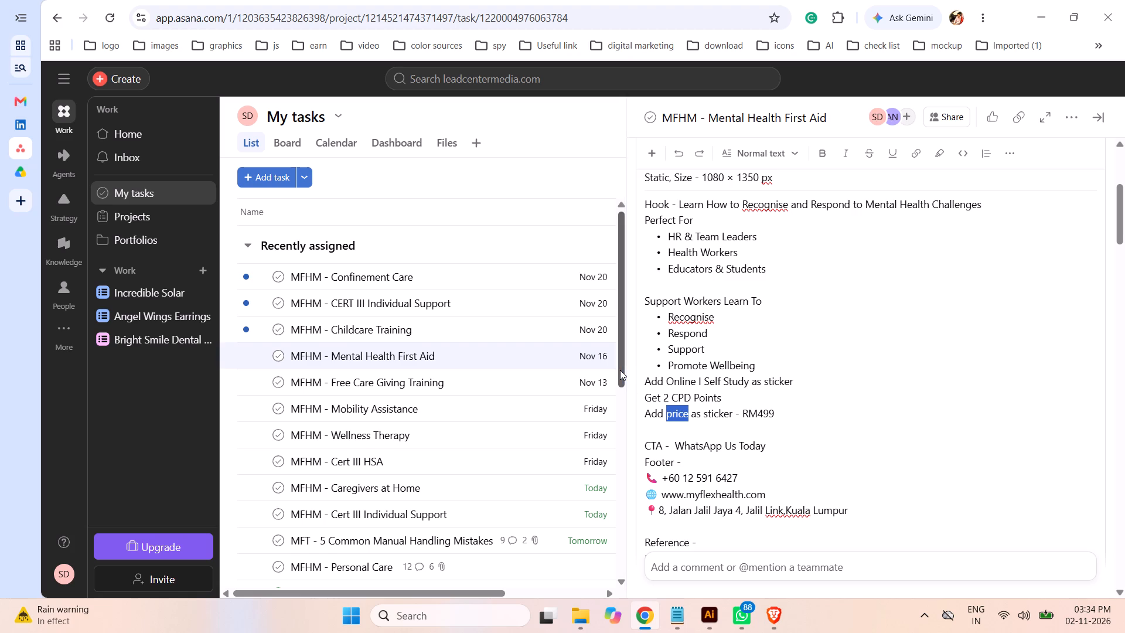
pyautogui.moveTo(620, 370); pyautogui.dragTo(628, 433)
pyautogui.click(628, 433)
pyautogui.click(628, 433)
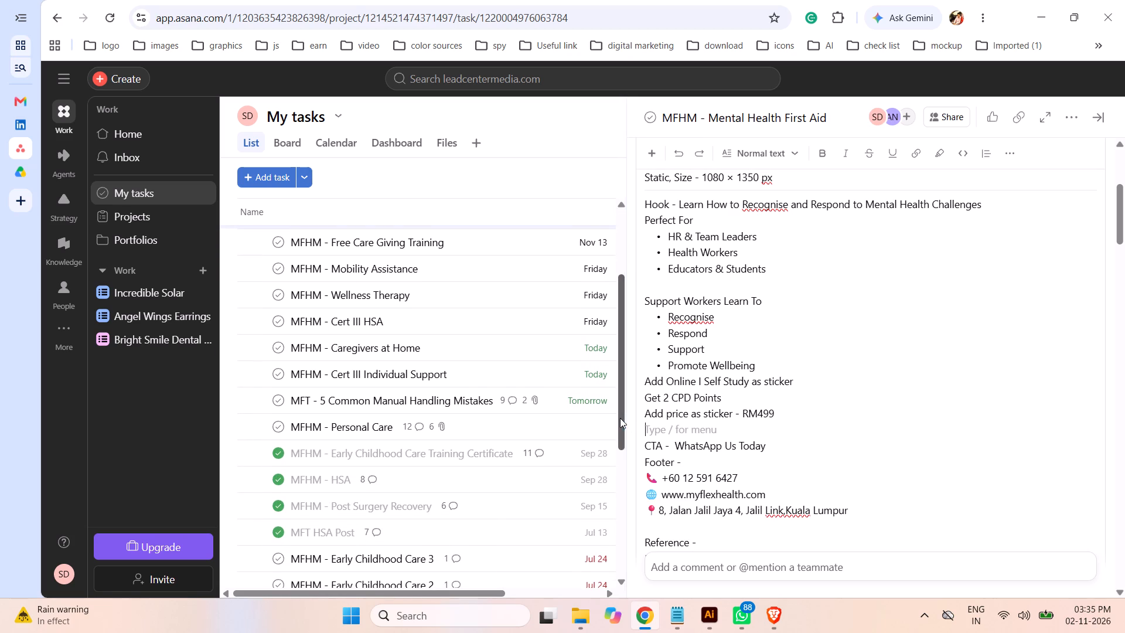
pyautogui.moveTo(619, 418); pyautogui.dragTo(620, 424)
pyautogui.click(620, 418)
pyautogui.click(620, 414)
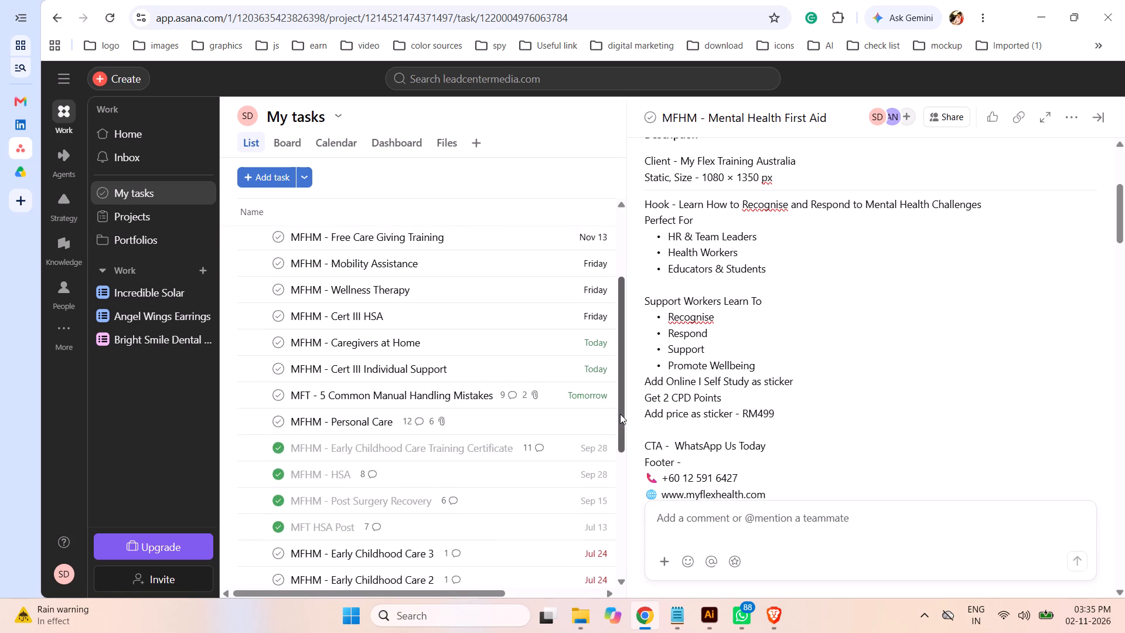
pyautogui.click(619, 409)
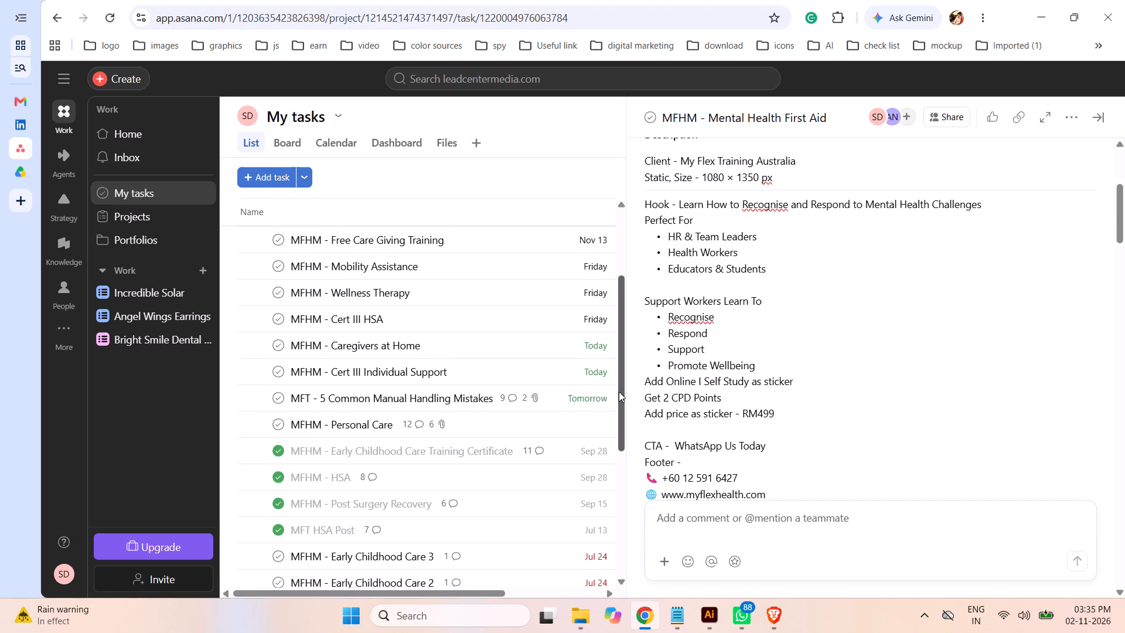
pyautogui.moveTo(619, 392); pyautogui.dragTo(632, 306)
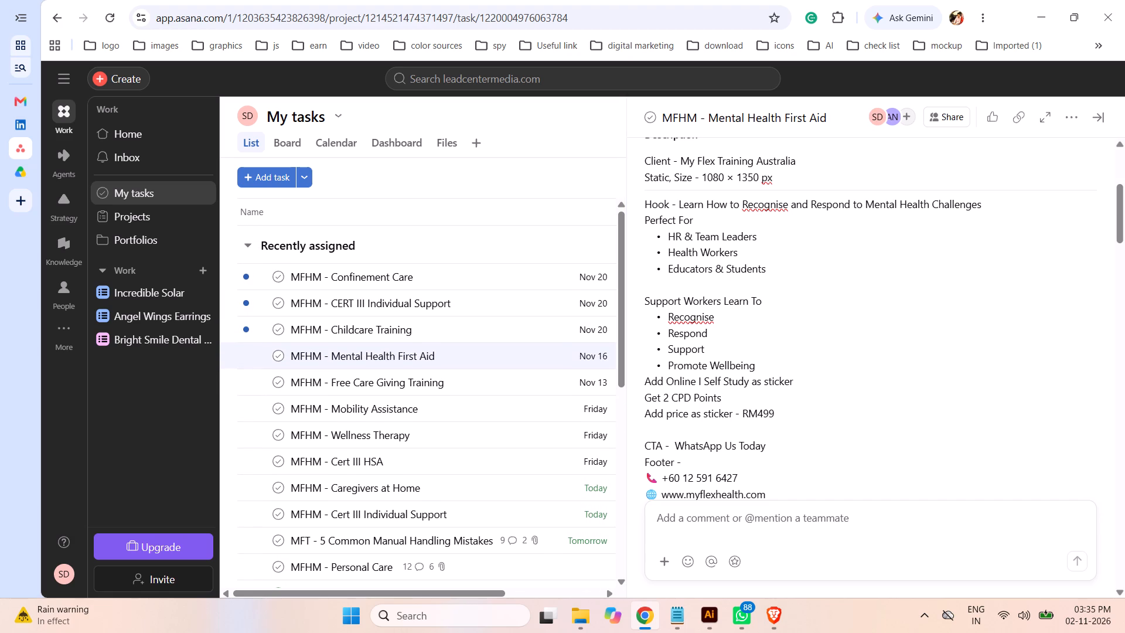
pyautogui.click(495, 330)
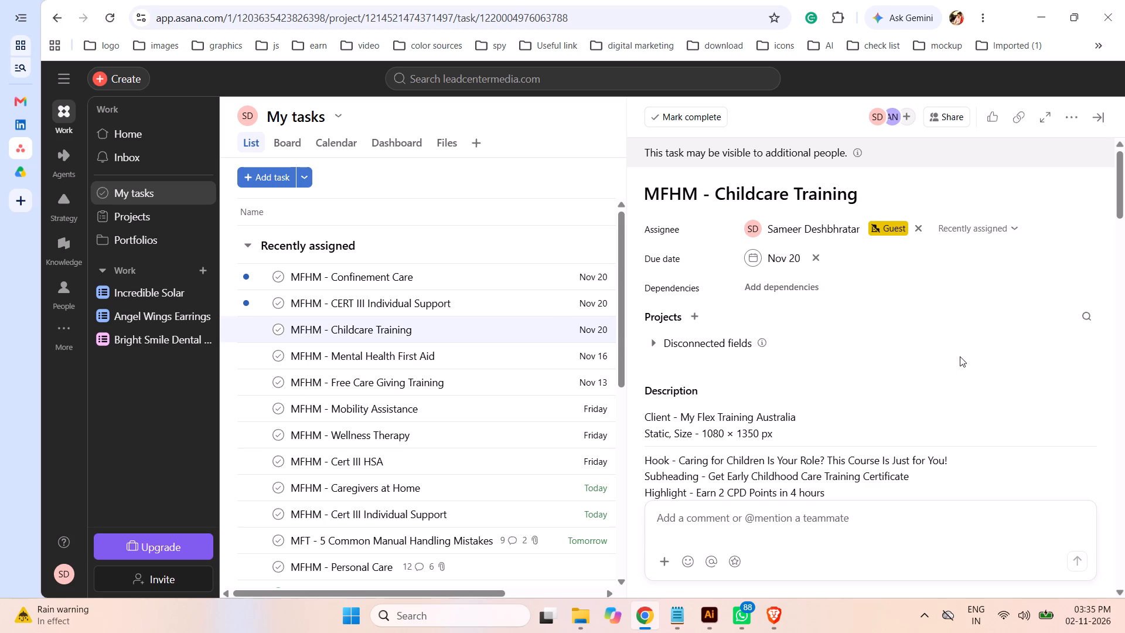
pyautogui.scroll(-3, 960, 356)
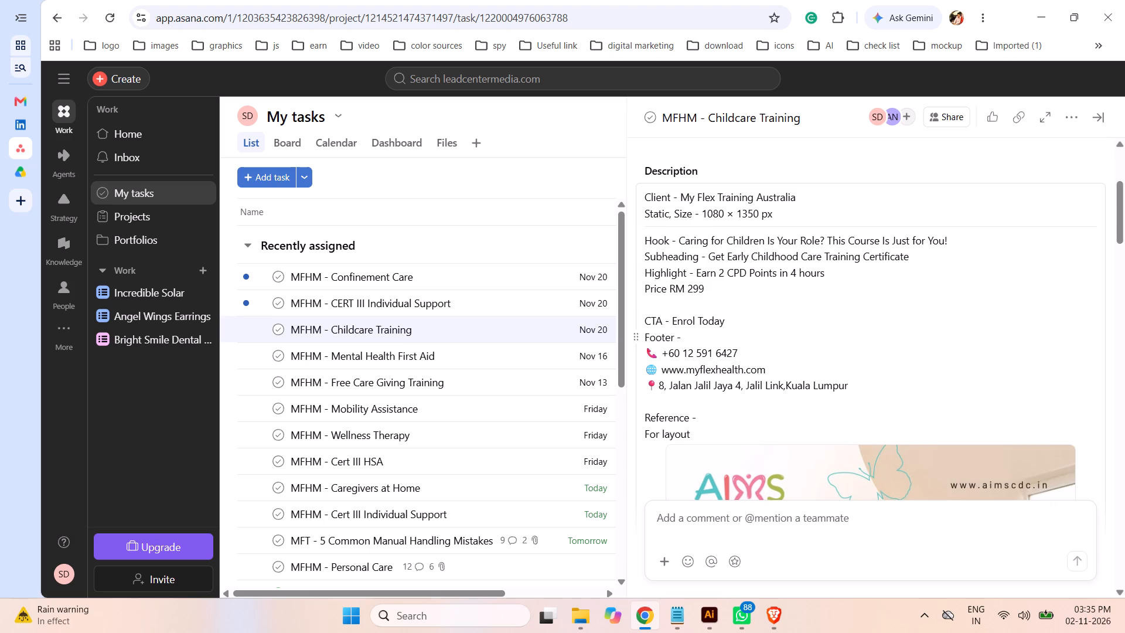
# Examine the layout reference image in the MFHM - Childcare Training brief.
pyautogui.scroll(-5, 980, 328)
pyautogui.scroll(1, 988, 329)
pyautogui.scroll(-1, 991, 330)
pyautogui.scroll(1, 994, 331)
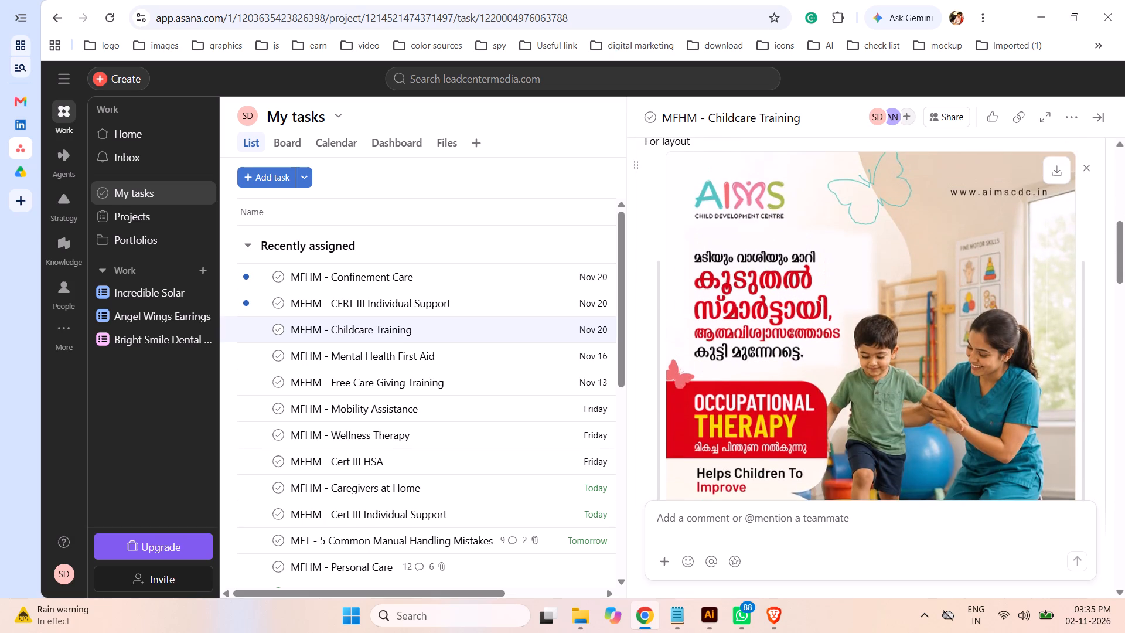
pyautogui.scroll(-1, 1020, 338)
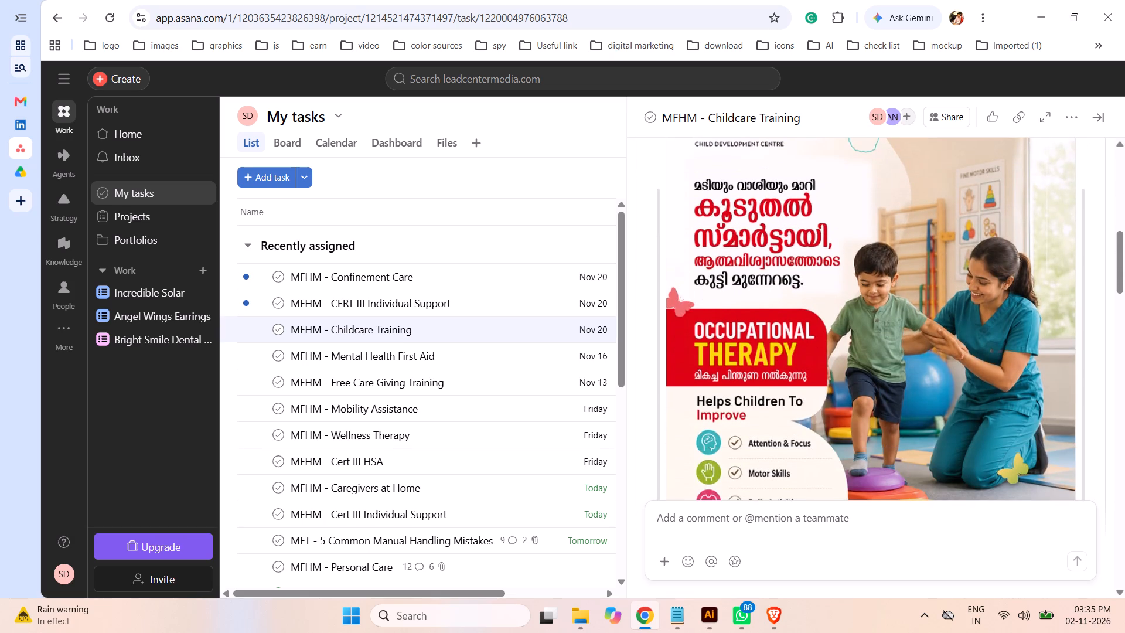
pyautogui.scroll(-2, 1020, 338)
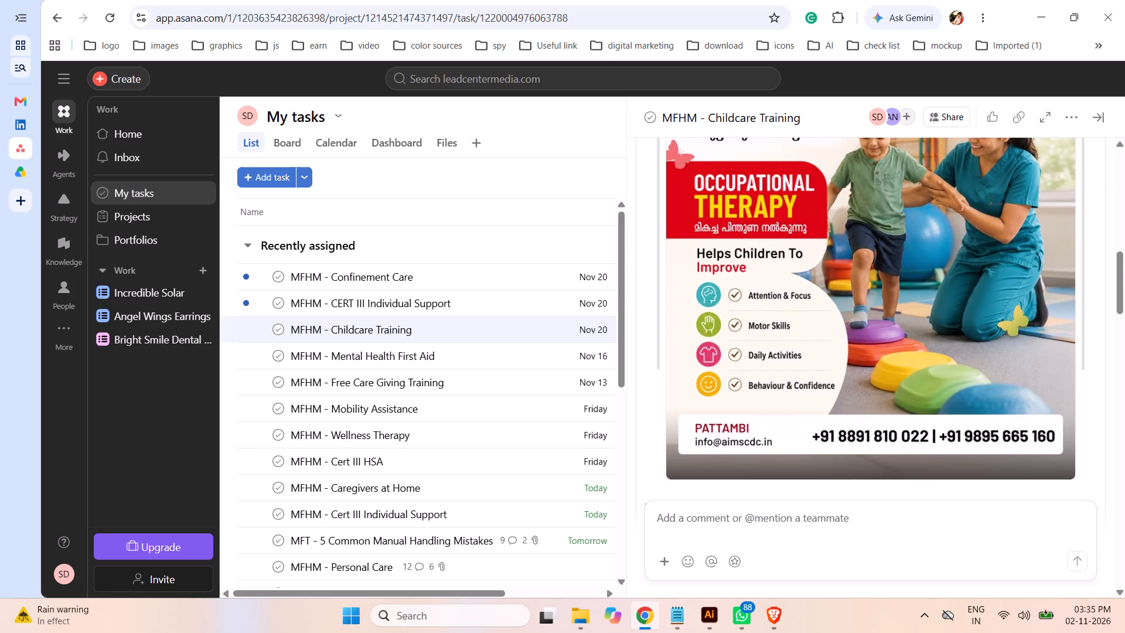
pyautogui.scroll(1, 1020, 338)
pyautogui.scroll(-2, 1020, 338)
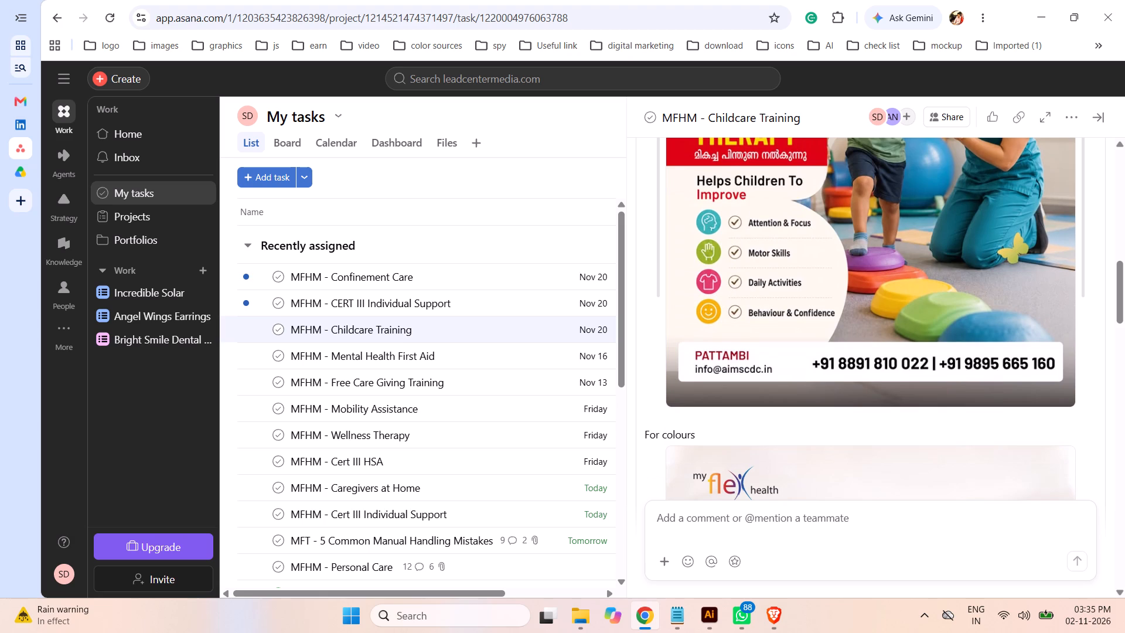
# Examine the colour reference posts under "For colours" in the Childcare Training brief.
pyautogui.scroll(-5, 1020, 338)
pyautogui.scroll(1, 1020, 338)
pyautogui.scroll(-3, 1020, 338)
pyautogui.scroll(1, 1020, 338)
pyautogui.scroll(-2, 1020, 338)
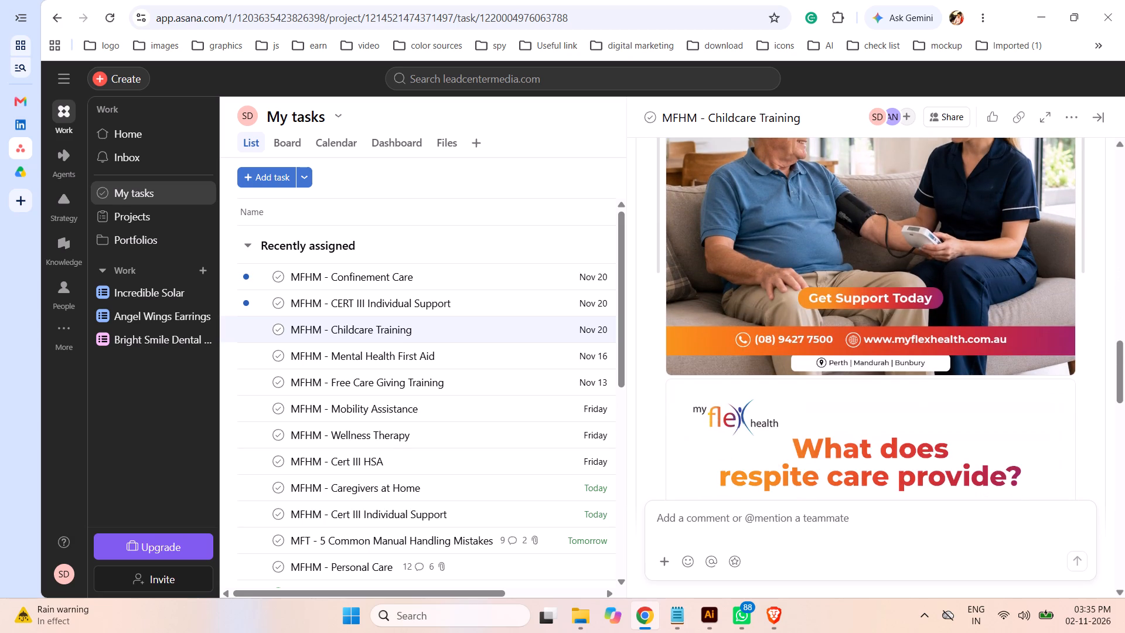
pyautogui.scroll(5, 1020, 338)
pyautogui.scroll(-3, 1020, 338)
pyautogui.scroll(4, 1020, 338)
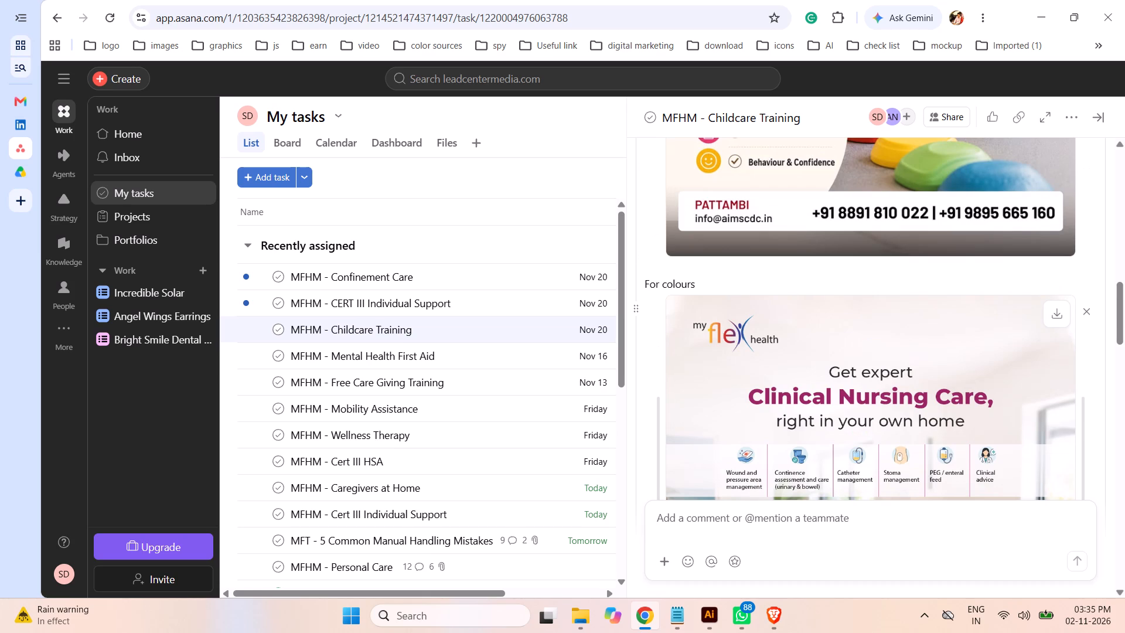
pyautogui.scroll(-4, 1040, 378)
pyautogui.scroll(1, 1040, 378)
pyautogui.scroll(-1, 1040, 378)
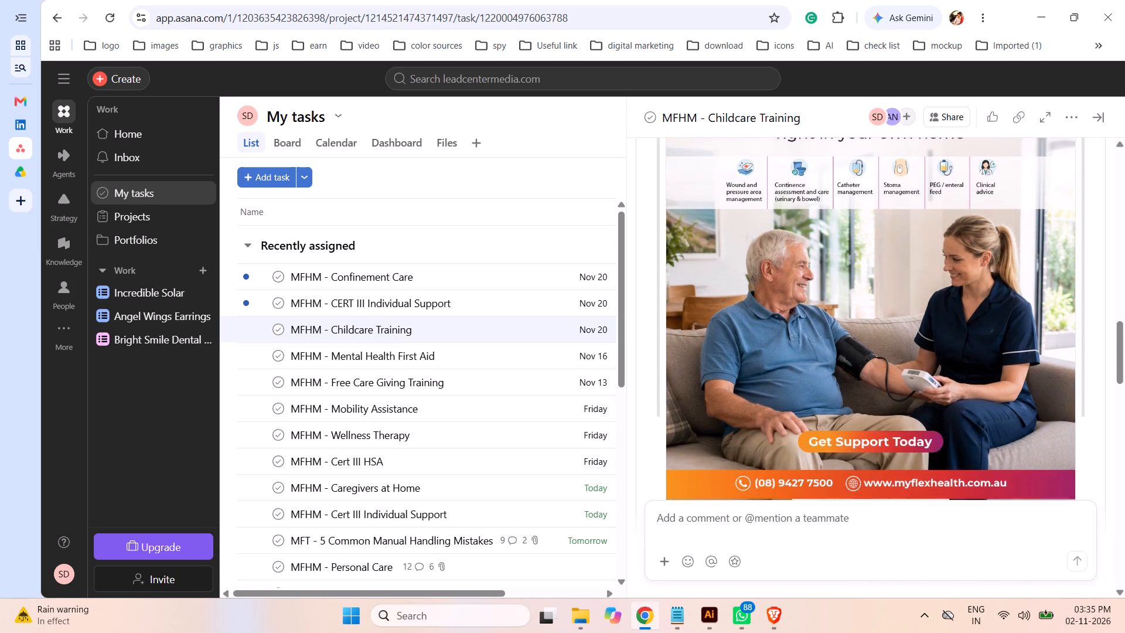
pyautogui.scroll(1, 1040, 378)
pyautogui.scroll(-6, 1040, 378)
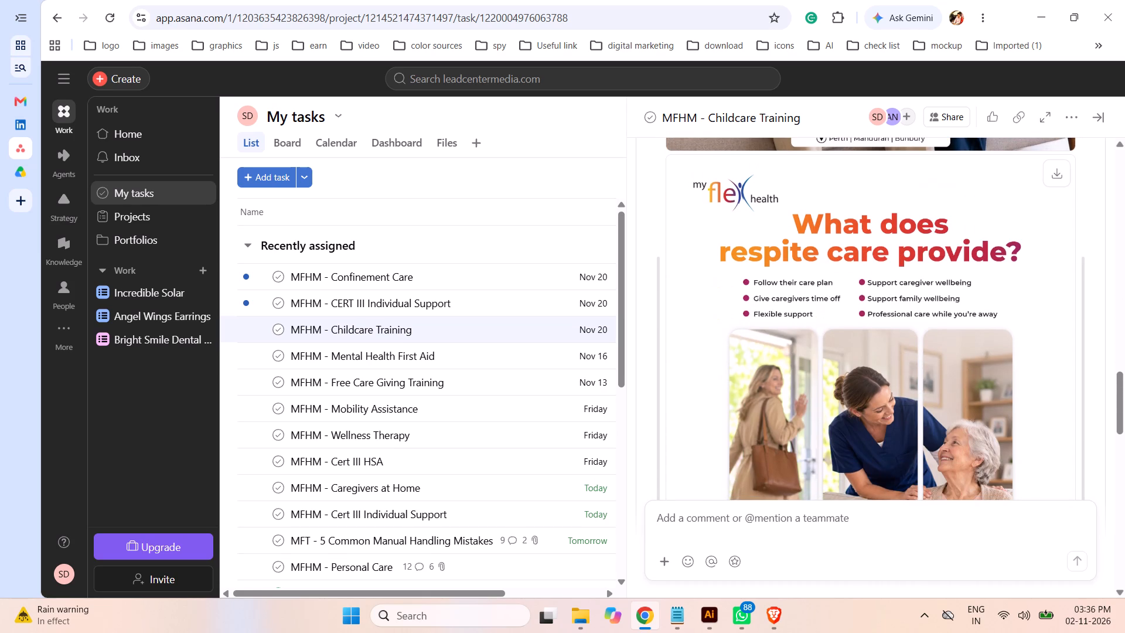
# Read the Visual Direction list and the caption text at the end of the Childcare Training brief.
pyautogui.scroll(-1, 1040, 377)
pyautogui.scroll(1, 1040, 377)
pyautogui.scroll(-2, 1040, 377)
pyautogui.scroll(2, 1040, 377)
pyautogui.scroll(-6, 1040, 377)
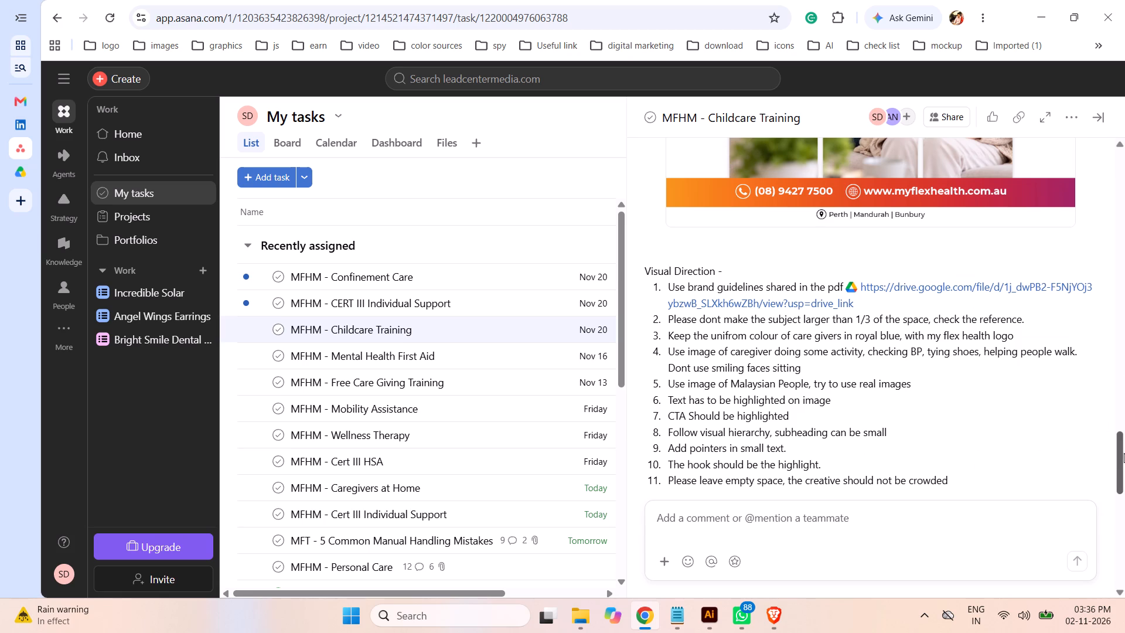
pyautogui.moveTo(1121, 469); pyautogui.dragTo(1124, 530)
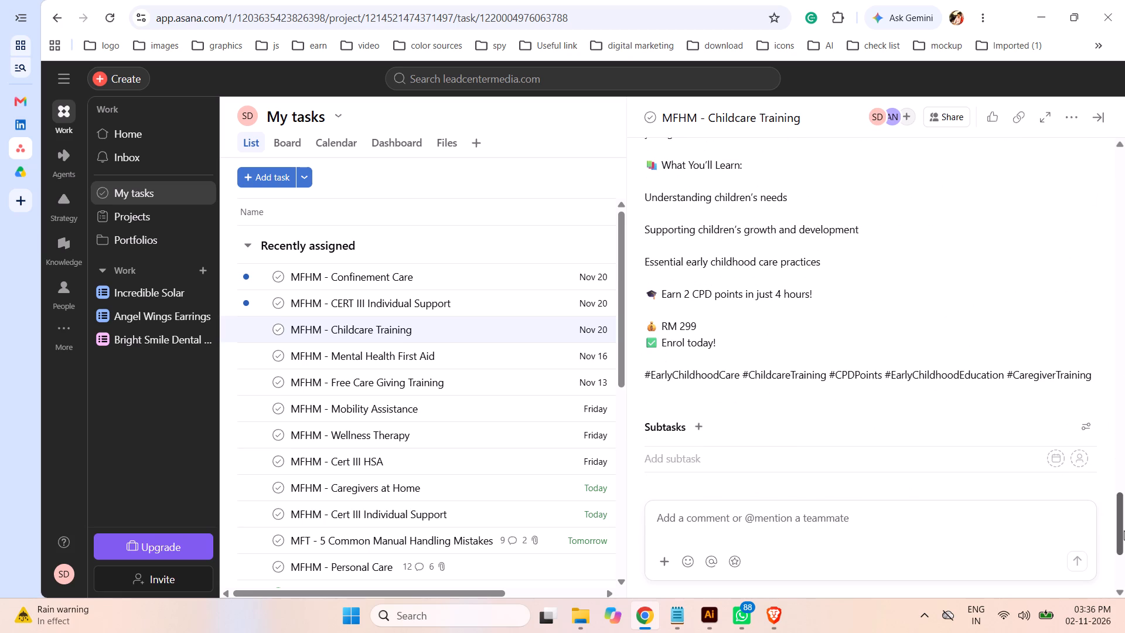
# Return to the start of the brief's description and reread the hook, subheading, highlight, price, CTA and footer copy.
pyautogui.moveTo(1124, 530); pyautogui.dragTo(1121, 240)
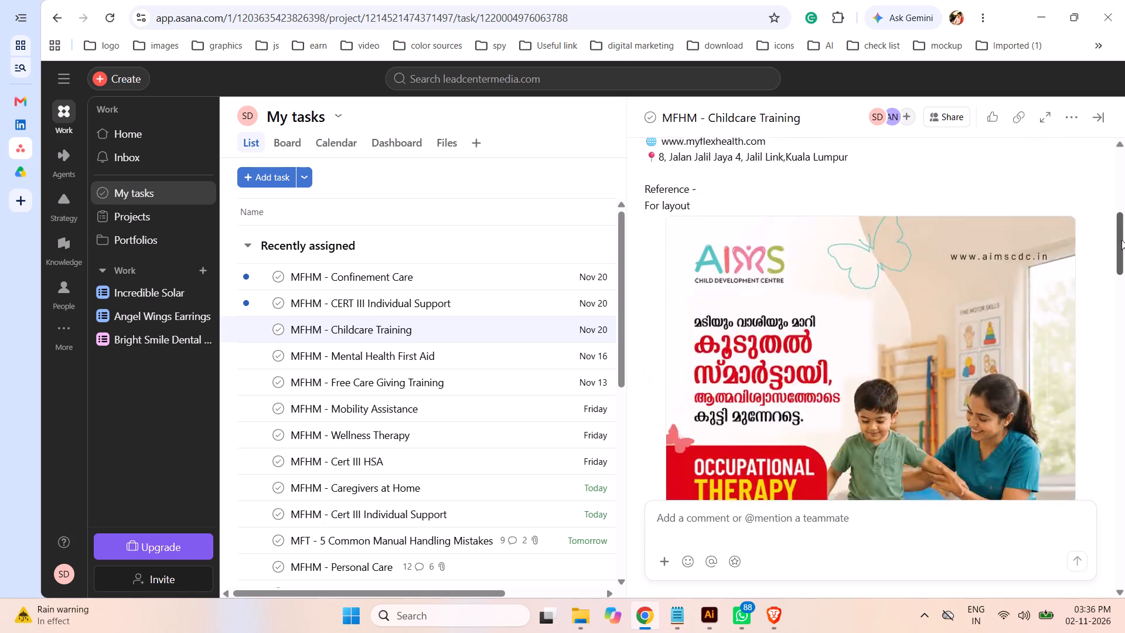
pyautogui.moveTo(1121, 240); pyautogui.dragTo(1120, 185)
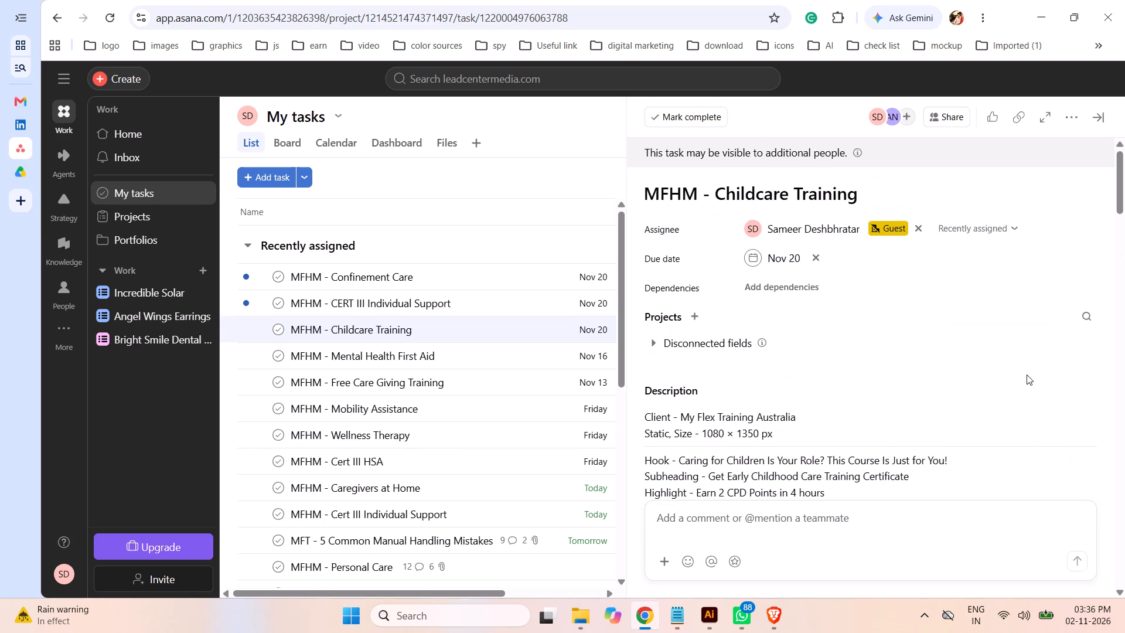
pyautogui.scroll(-1, 1027, 375)
pyautogui.scroll(1, 1027, 375)
pyautogui.scroll(-1, 1027, 375)
pyautogui.scroll(1, 1027, 375)
pyautogui.scroll(-2, 1027, 375)
pyautogui.scroll(1, 1025, 374)
pyautogui.scroll(-2, 1025, 374)
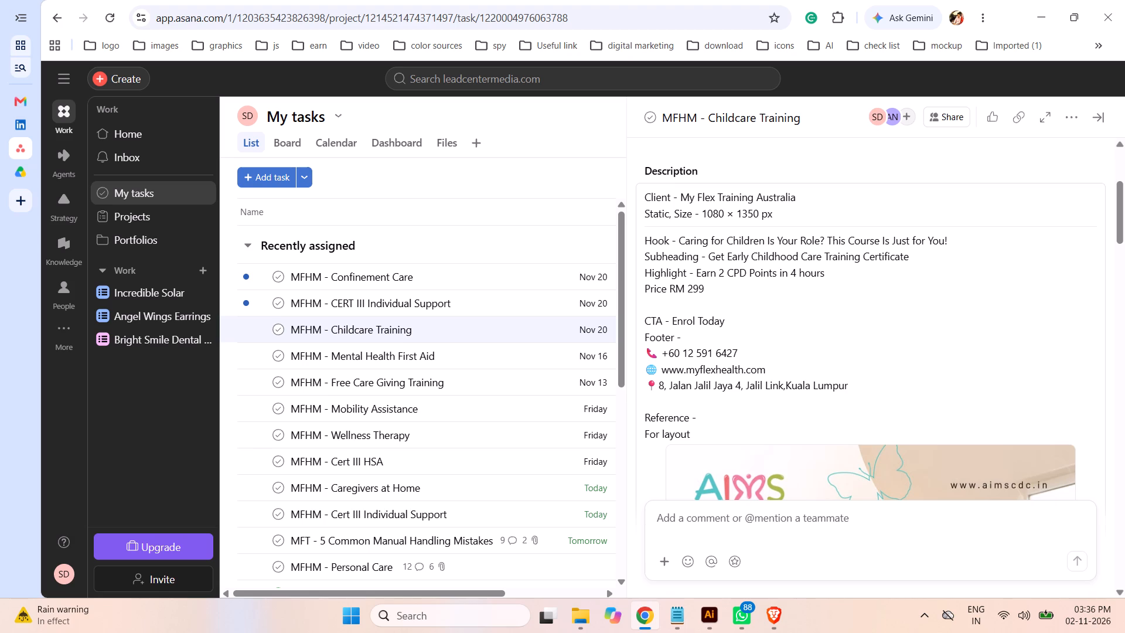
# Switch to Brave, open the Vecteezy vector search page and select its existing search phrase for replacement.
pyautogui.click(776, 620)
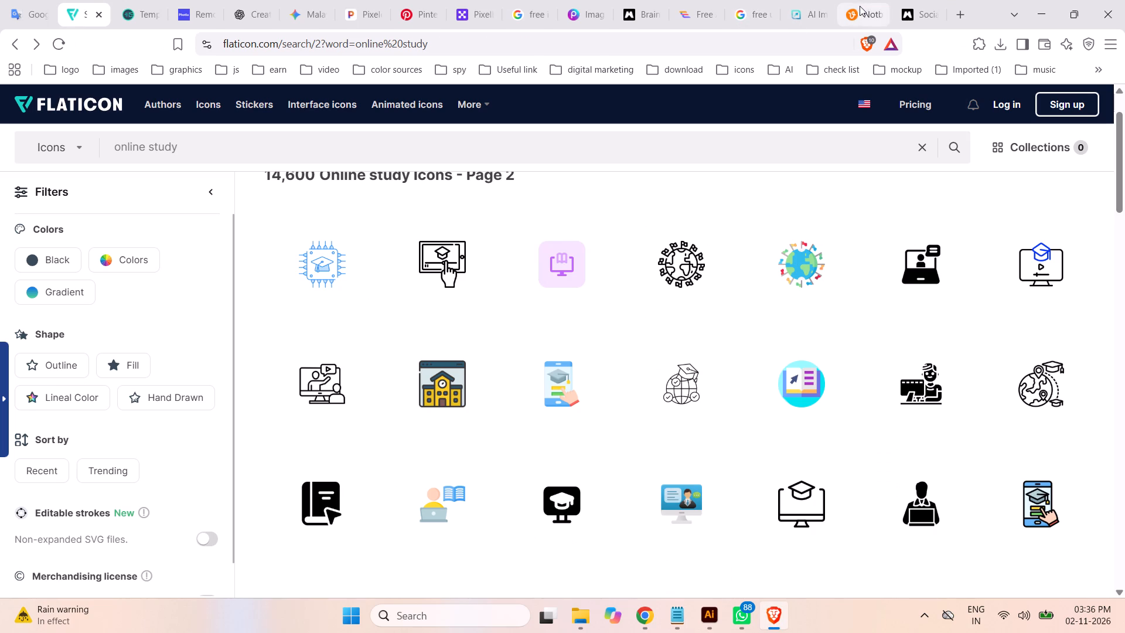
pyautogui.click(860, 6)
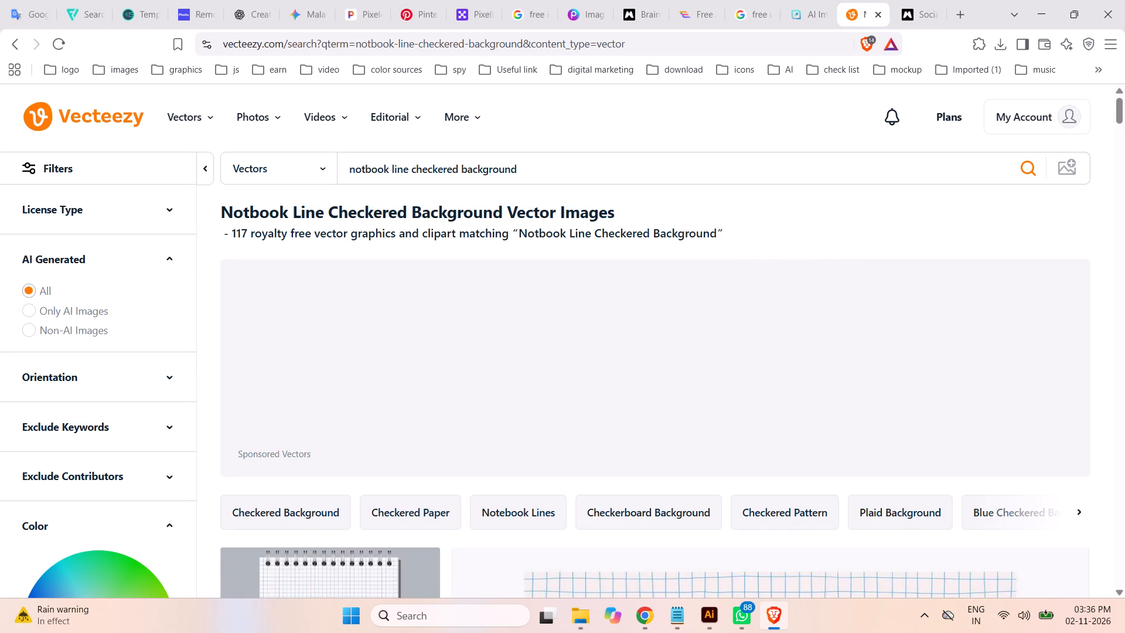
pyautogui.scroll(-2, 793, 284)
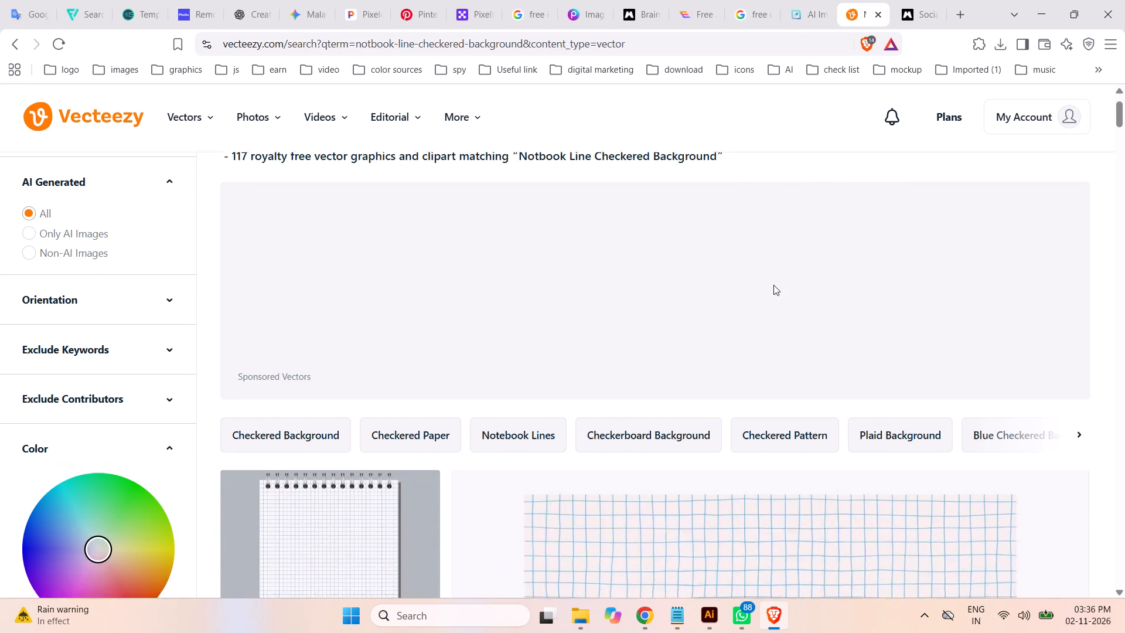
pyautogui.scroll(2, 773, 283)
pyautogui.scroll(-2, 773, 280)
pyautogui.scroll(1, 780, 277)
pyautogui.scroll(8, 592, 223)
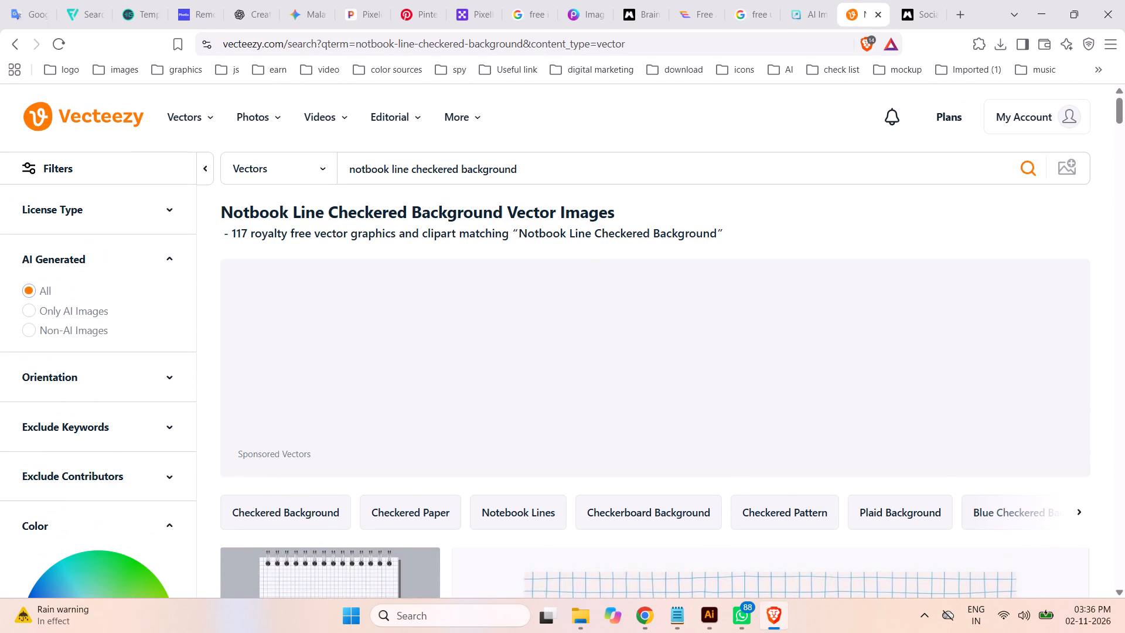
pyautogui.moveTo(532, 166); pyautogui.dragTo(308, 158)
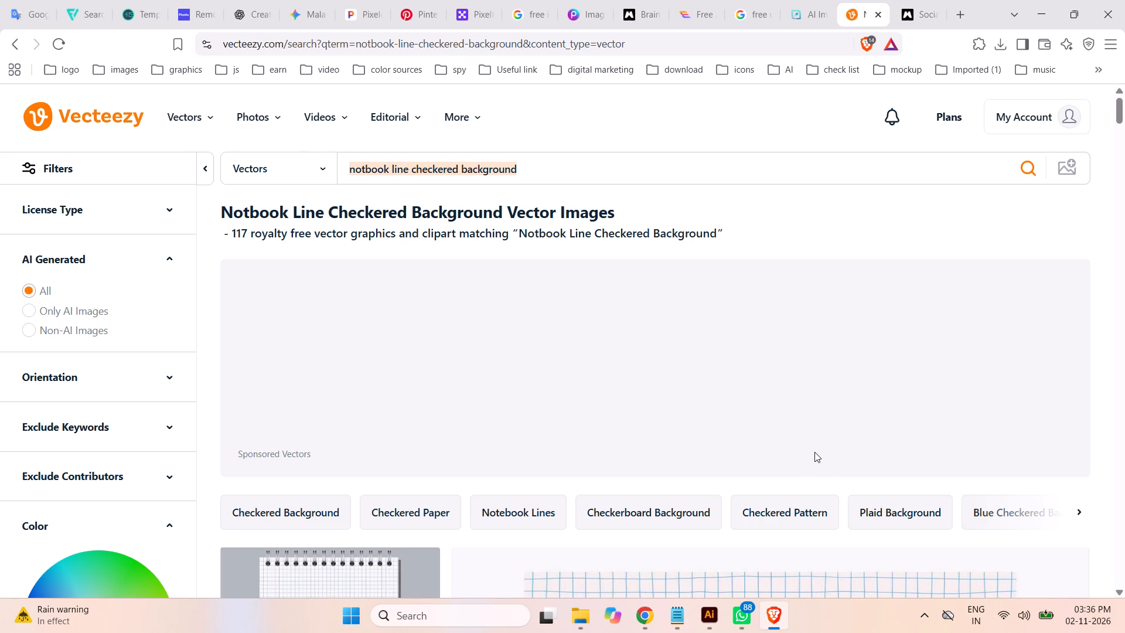
# Switch to File Explorer and open the parent tag folder to view its design assets.
pyautogui.click(589, 614)
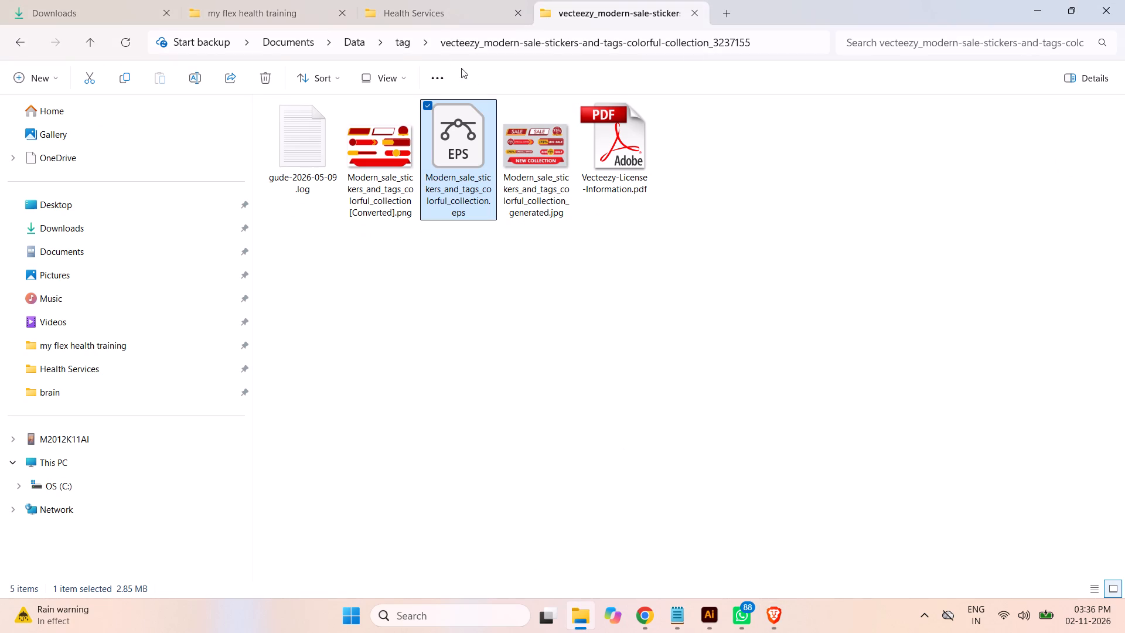
pyautogui.click(403, 42)
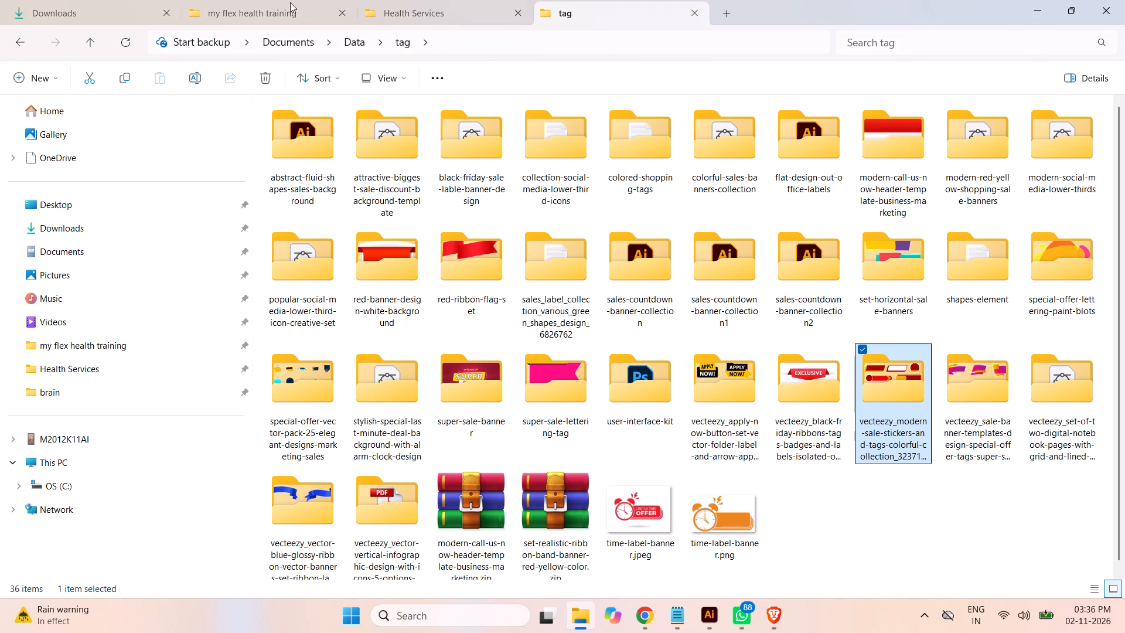
# Copy "Childhood" from the subheading in the Asana brief and search Vecteezy vectors in Brave for "childhood social media post".
pyautogui.click(646, 617)
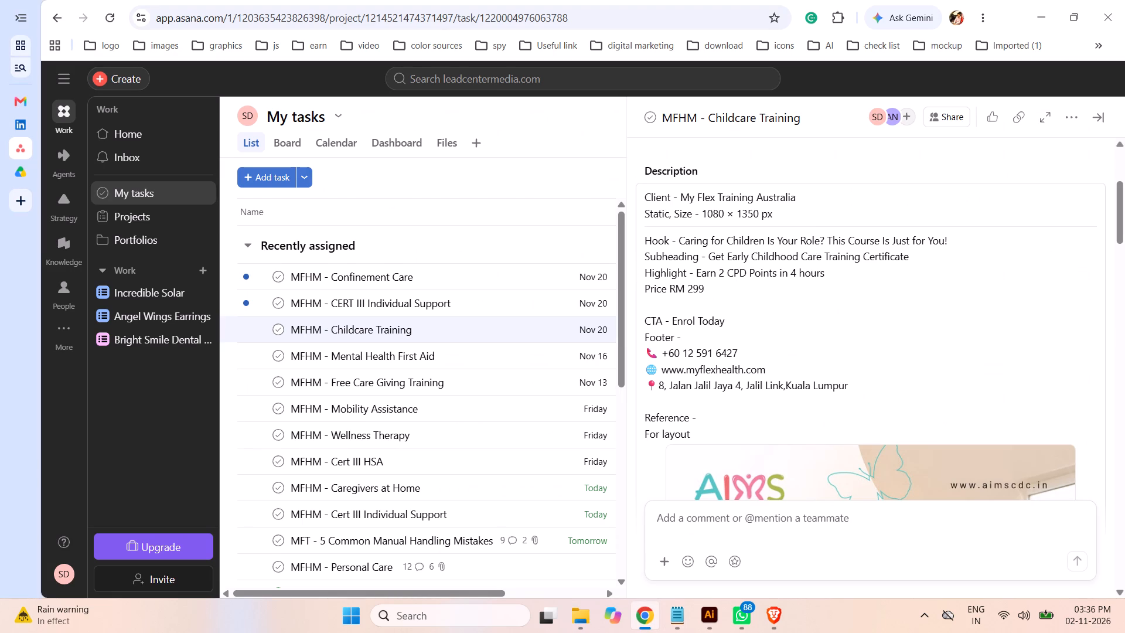
pyautogui.moveTo(797, 256); pyautogui.dragTo(797, 256)
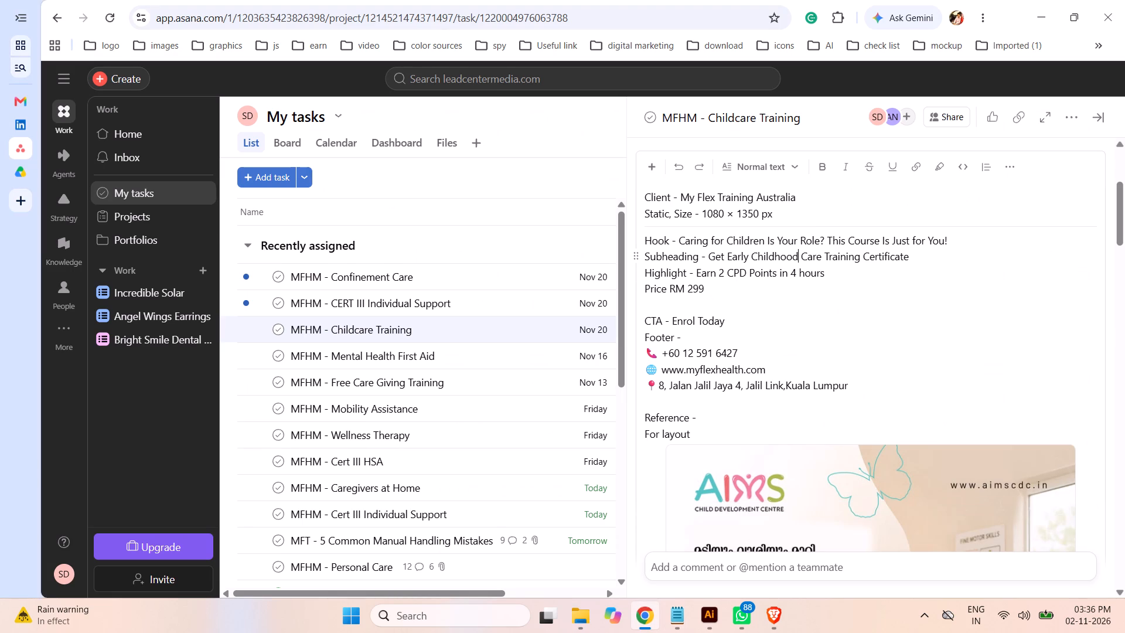
pyautogui.moveTo(797, 256); pyautogui.dragTo(752, 249)
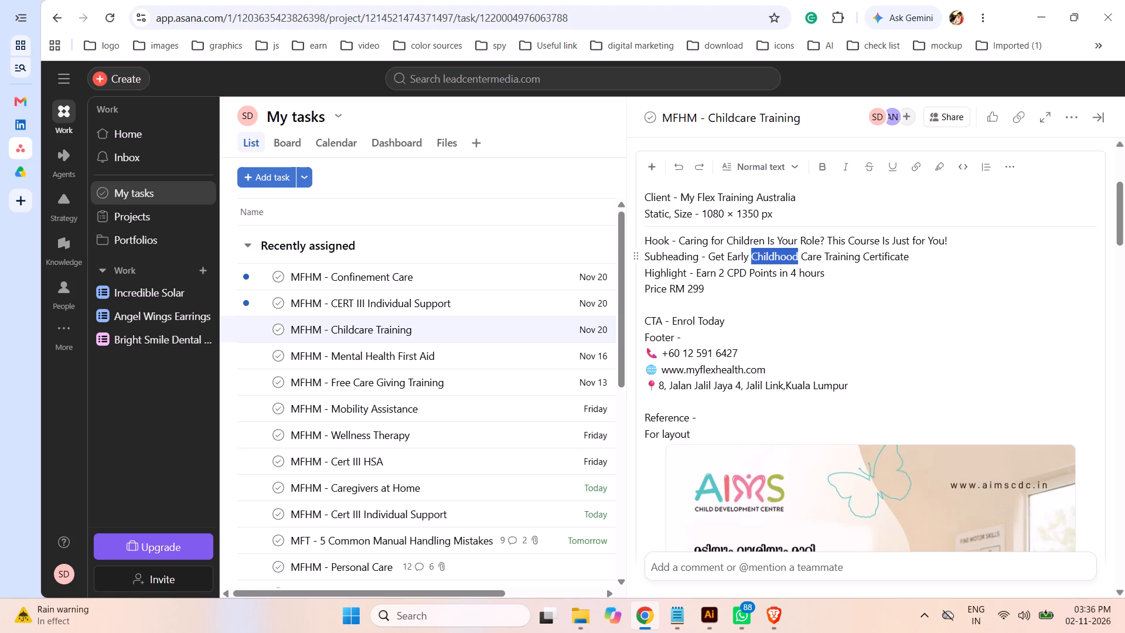
pyautogui.hotkey('ctrl', 'c')
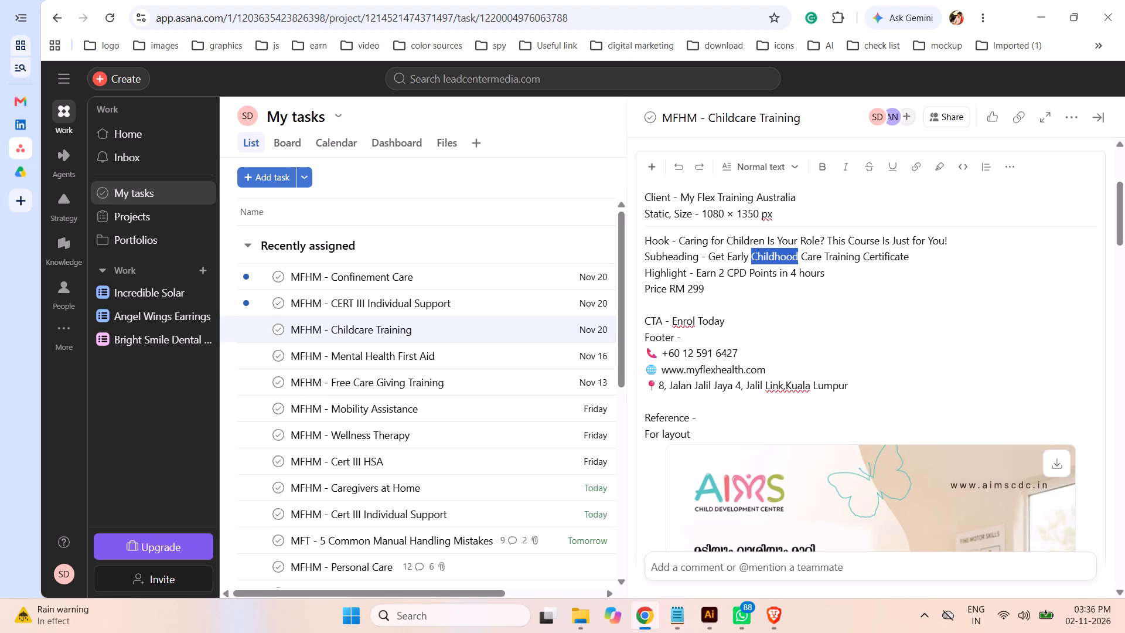
pyautogui.click(772, 618)
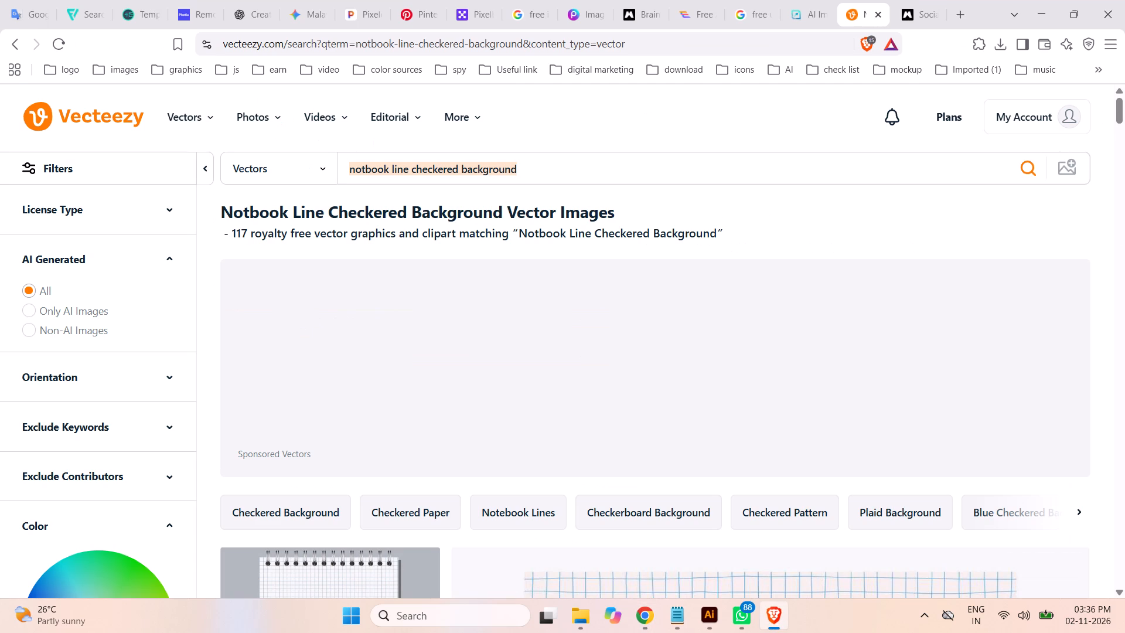
pyautogui.hotkey('ctrl', 'v')
pyautogui.press('space')
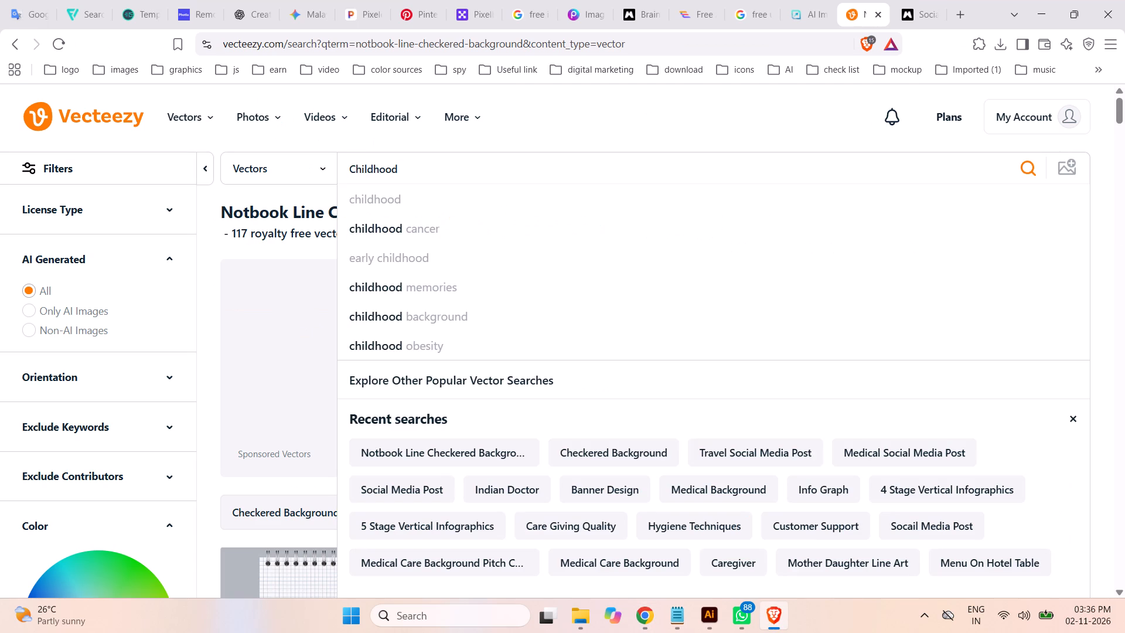
pyautogui.write('social mediia post')
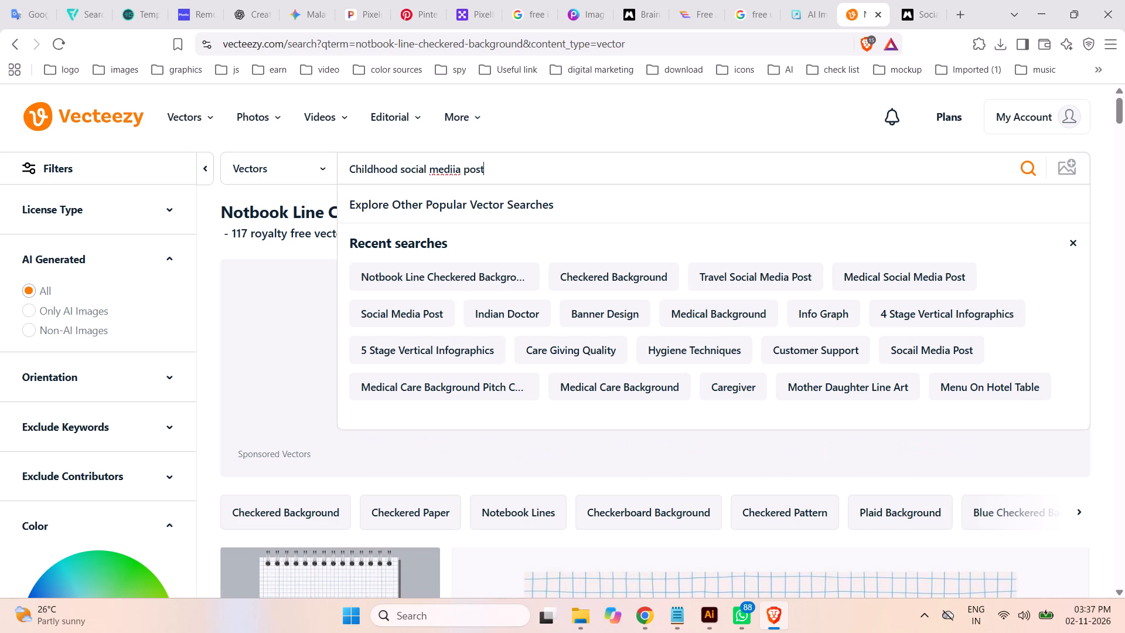
pyautogui.click(452, 169)
pyautogui.press('BackSpace')
pyautogui.press('Return')
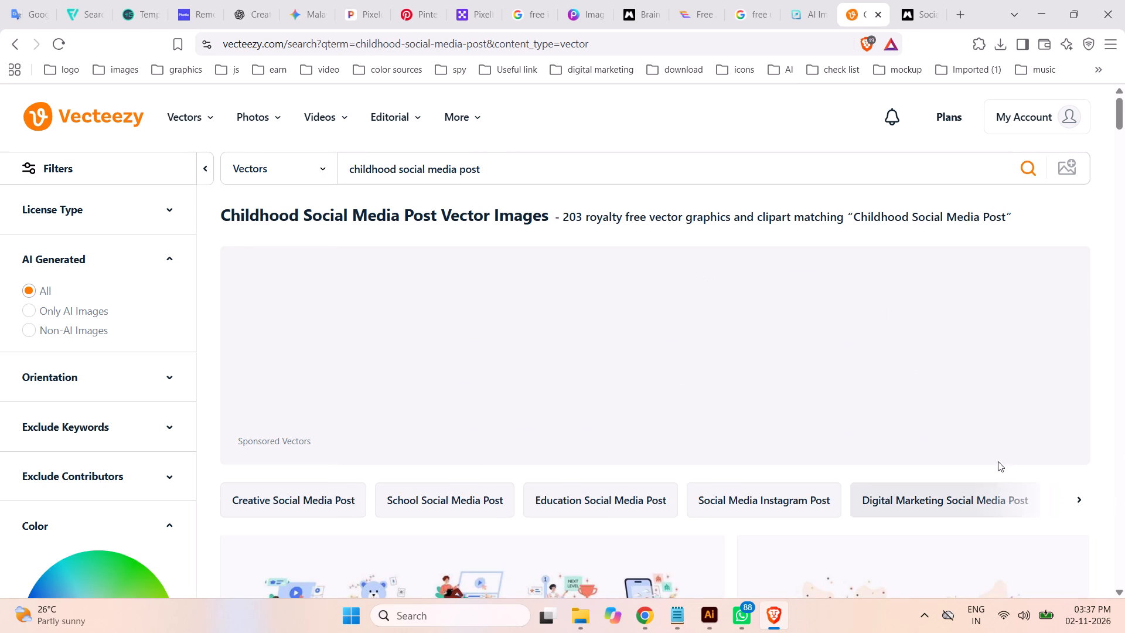
# Browse the Vecteezy results for childhood artwork suited to the Childcare Training post, then return to the search field.
pyautogui.scroll(-3, 1124, 413)
pyautogui.scroll(-2, 1124, 355)
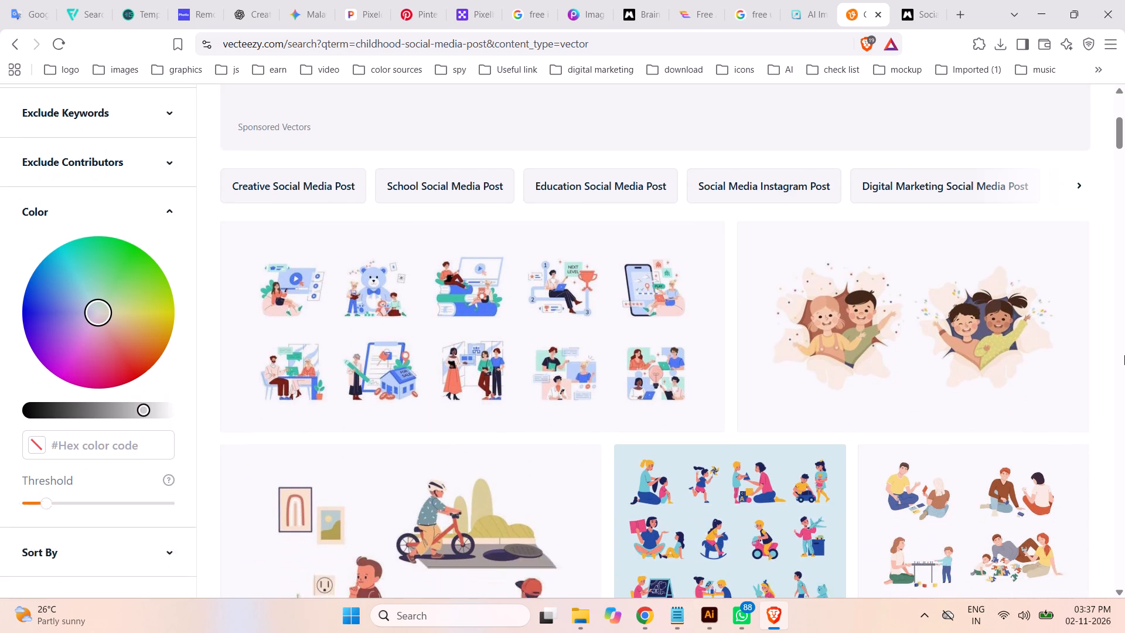
pyautogui.scroll(-1, 1124, 355)
pyautogui.scroll(1, 1124, 355)
pyautogui.scroll(-1, 1124, 353)
pyautogui.scroll(1, 1121, 348)
pyautogui.scroll(-2, 1121, 348)
pyautogui.scroll(2, 1120, 348)
pyautogui.scroll(-3, 1120, 348)
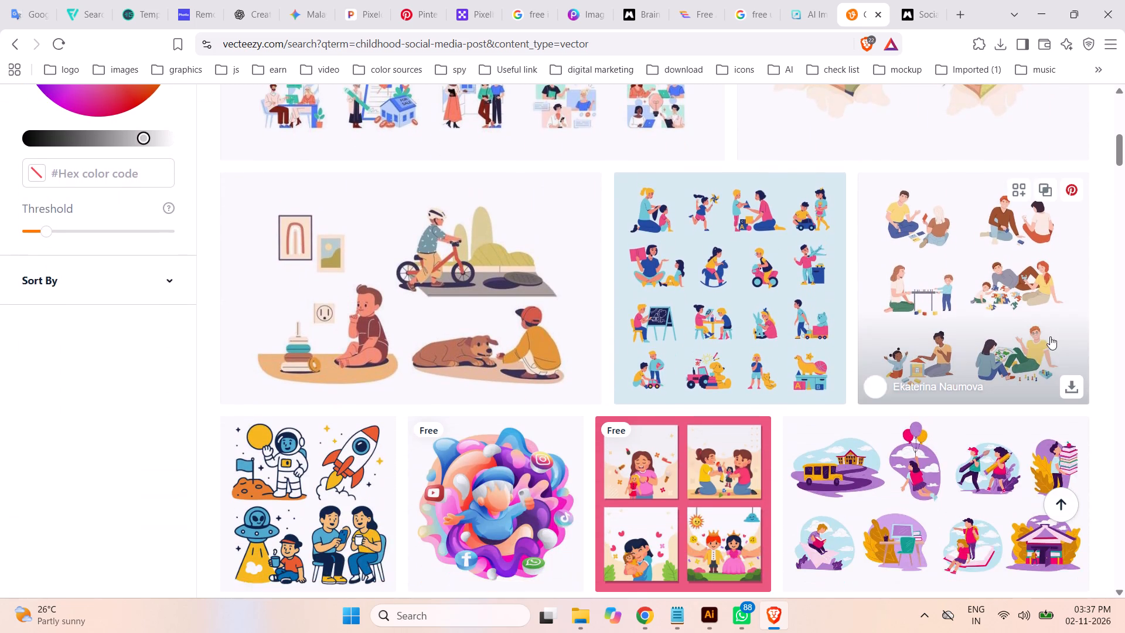
pyautogui.scroll(-7, 1075, 346)
pyautogui.scroll(1, 1089, 315)
pyautogui.scroll(-1, 1090, 316)
pyautogui.scroll(1, 1092, 320)
pyautogui.scroll(-4, 1092, 320)
pyautogui.scroll(1, 1091, 320)
pyautogui.scroll(-3, 1086, 316)
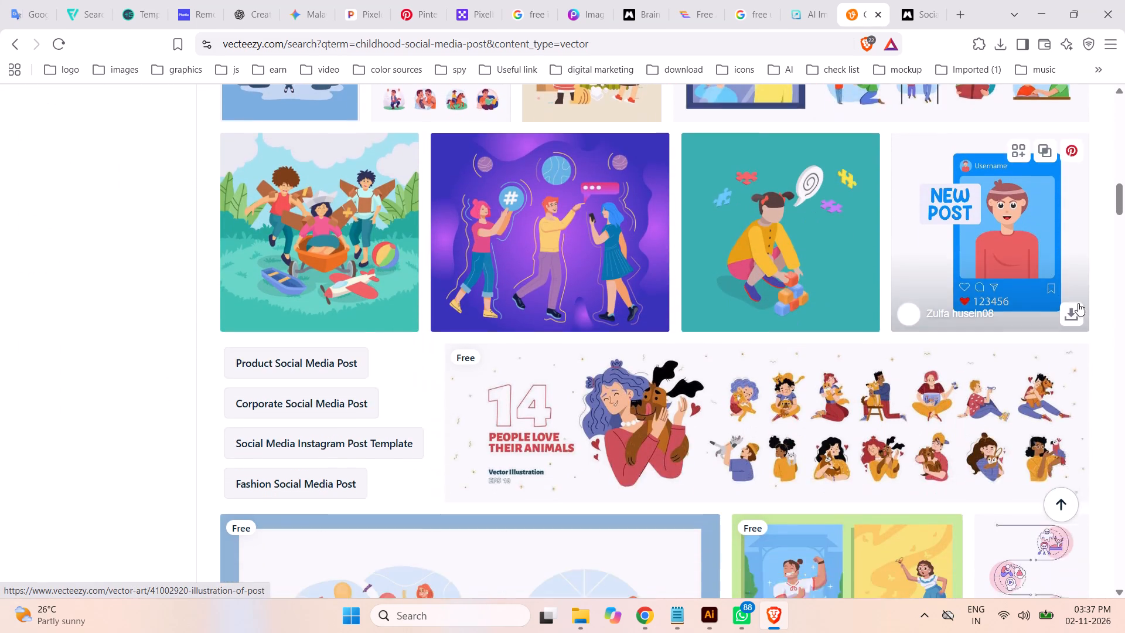
pyautogui.scroll(-1, 1091, 316)
pyautogui.scroll(2, 1091, 316)
pyautogui.scroll(-8, 1091, 316)
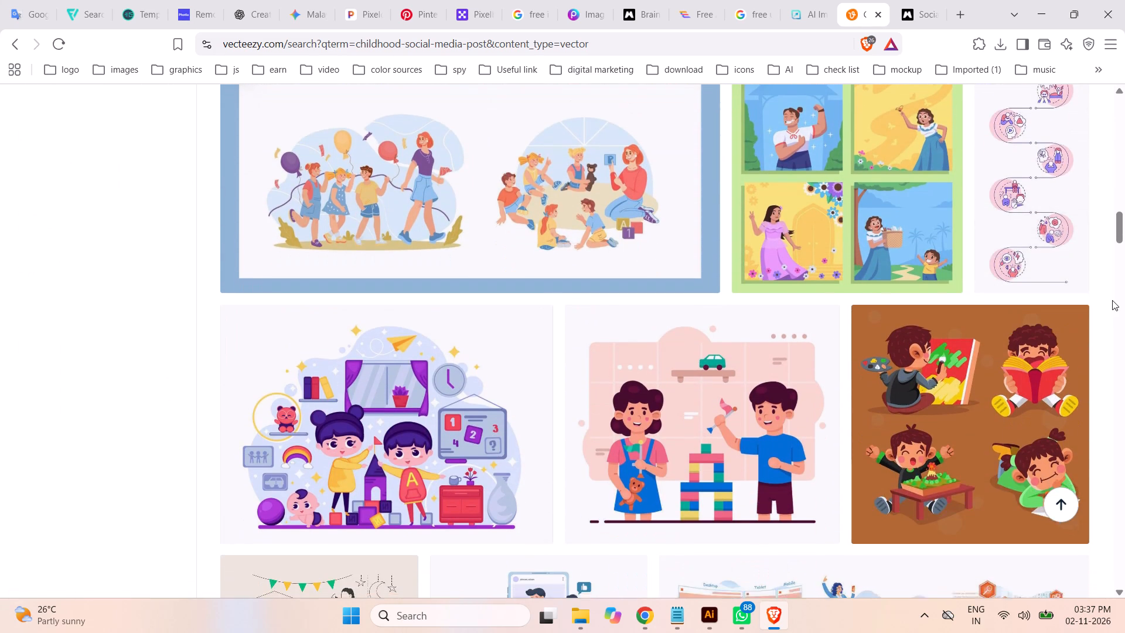
pyautogui.scroll(-4, 1112, 300)
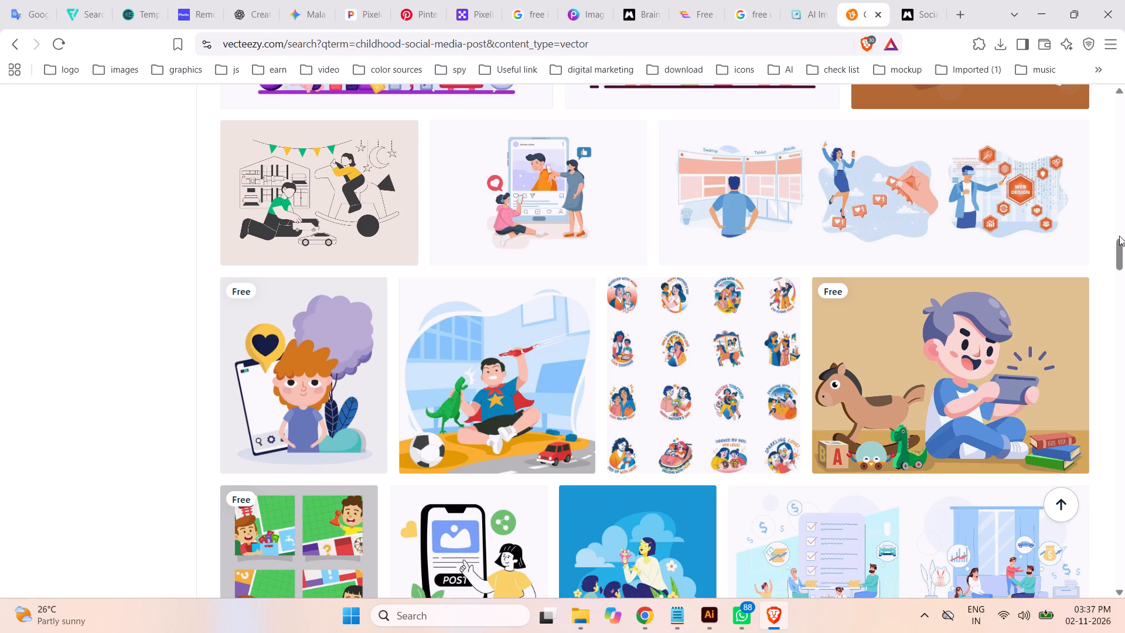
pyautogui.moveTo(1120, 251); pyautogui.dragTo(1124, 101)
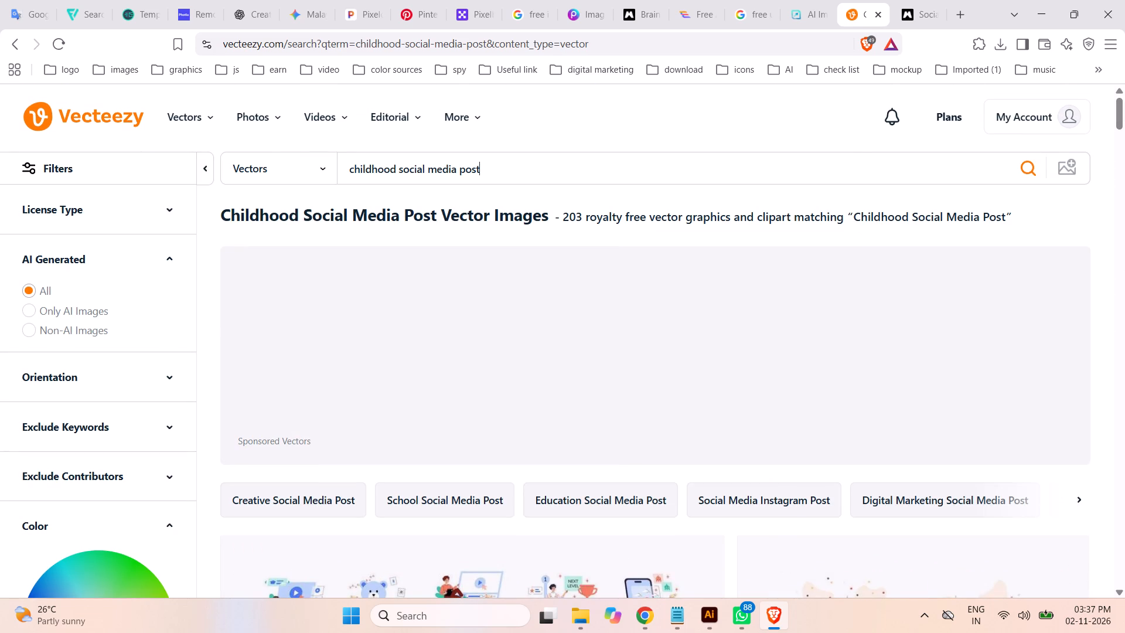
# Remove "childhood" from the Vecteezy search phrase and search vectors for "social media post".
pyautogui.moveTo(397, 171); pyautogui.dragTo(221, 170)
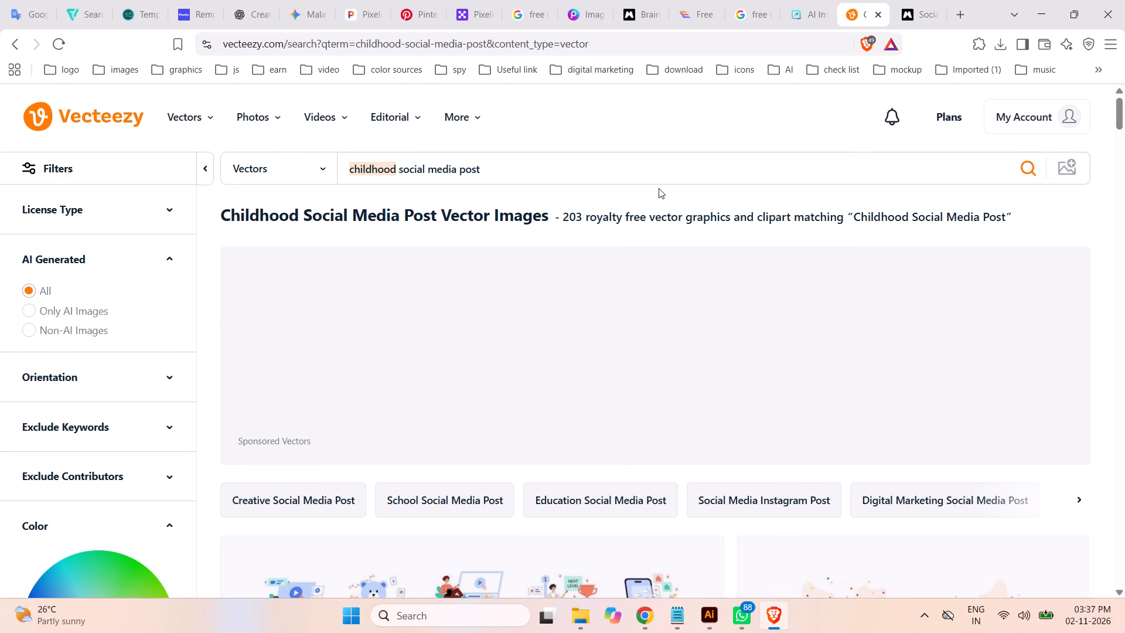
pyautogui.press('BackSpace')
pyautogui.press('Return')
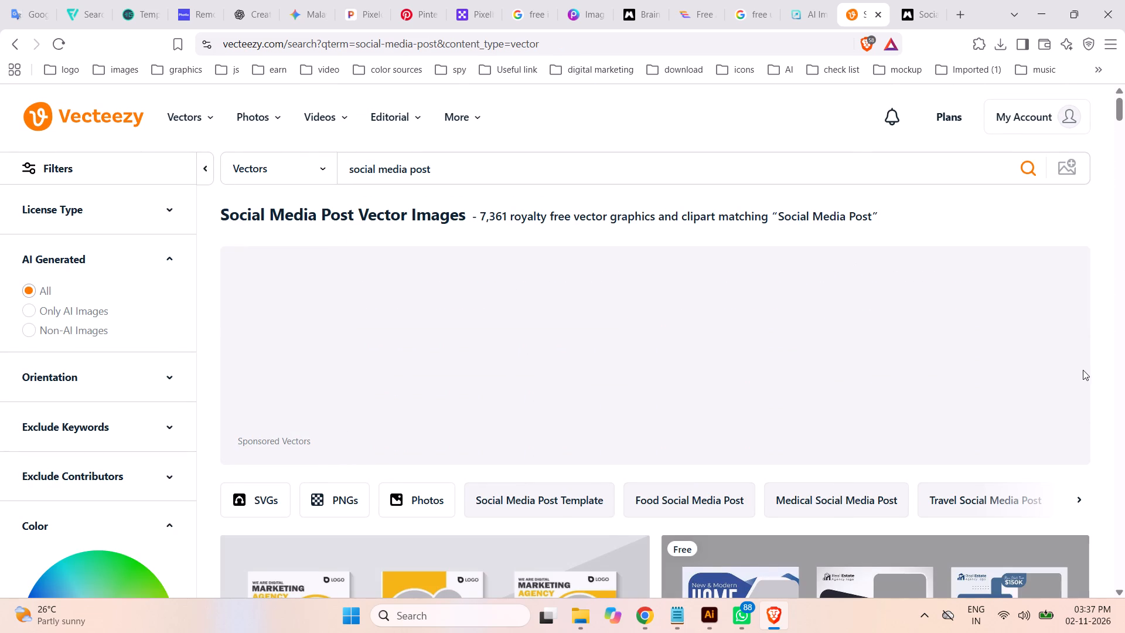
# Browse the Vecteezy social media post results for a template layout suited to the Childcare Training post, closing the Join Pro offer.
pyautogui.scroll(-3, 1083, 370)
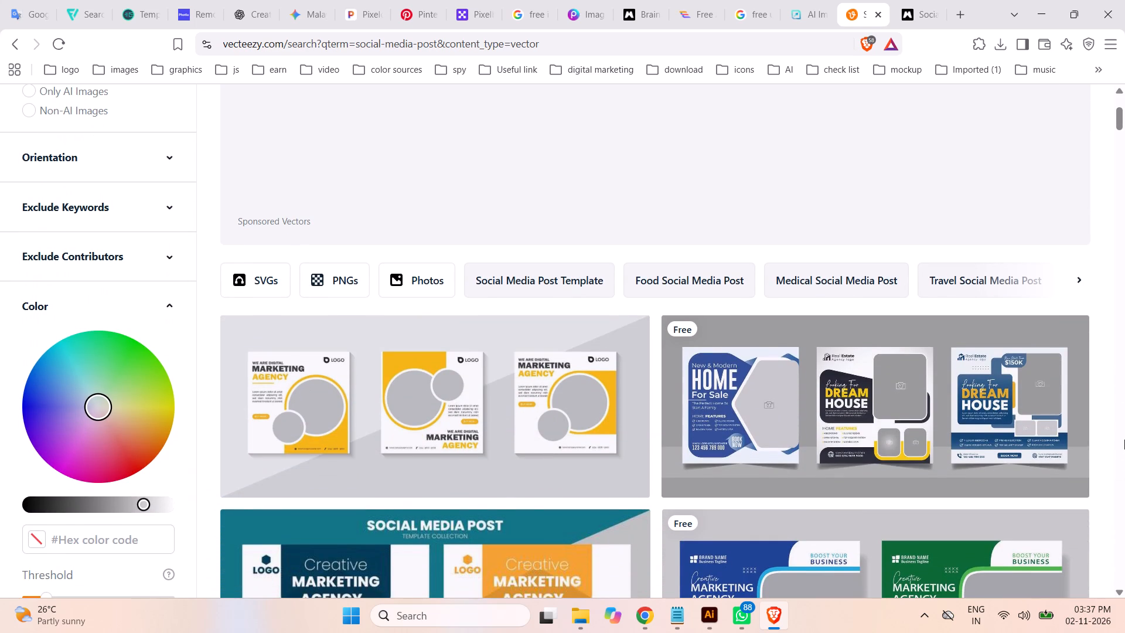
pyautogui.scroll(-1, 1123, 440)
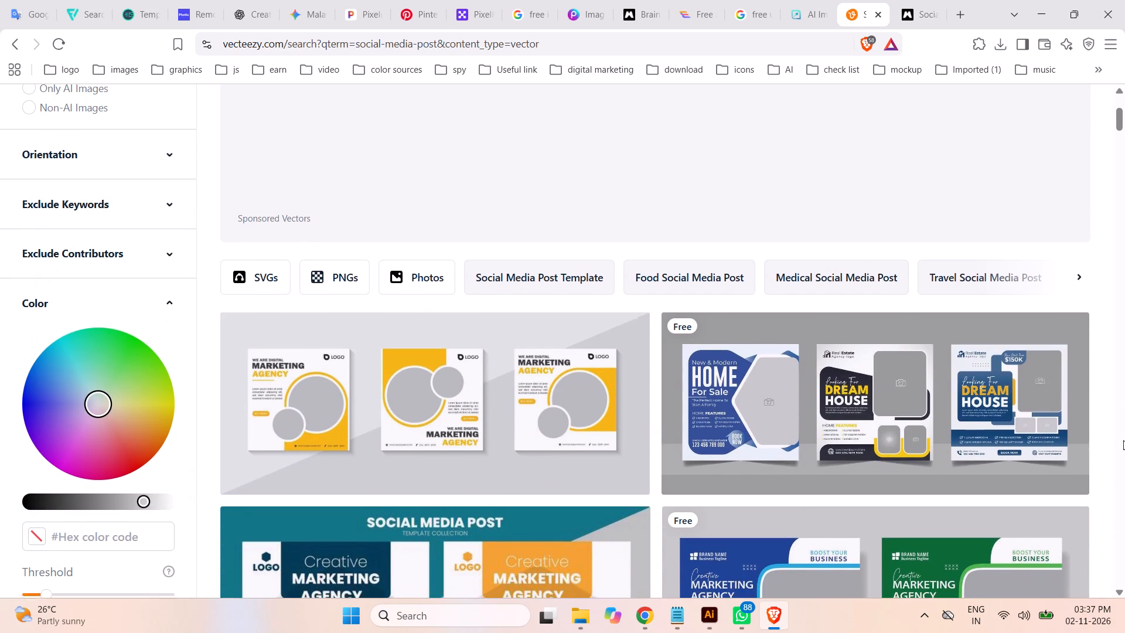
pyautogui.scroll(-6, 1123, 440)
pyautogui.scroll(1, 1121, 440)
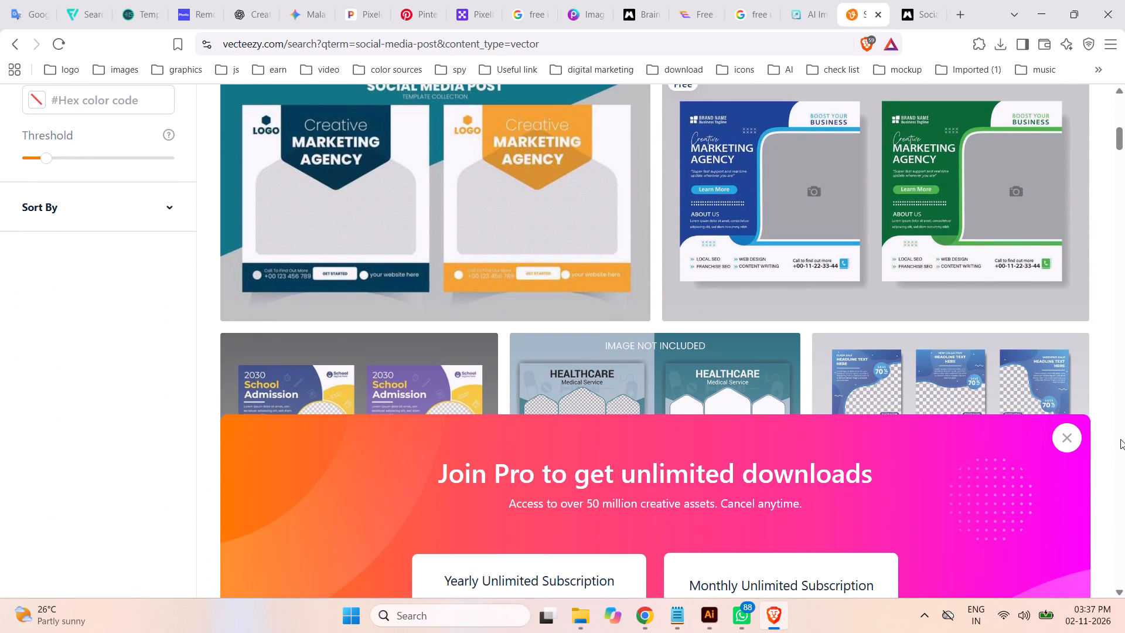
pyautogui.click(1069, 440)
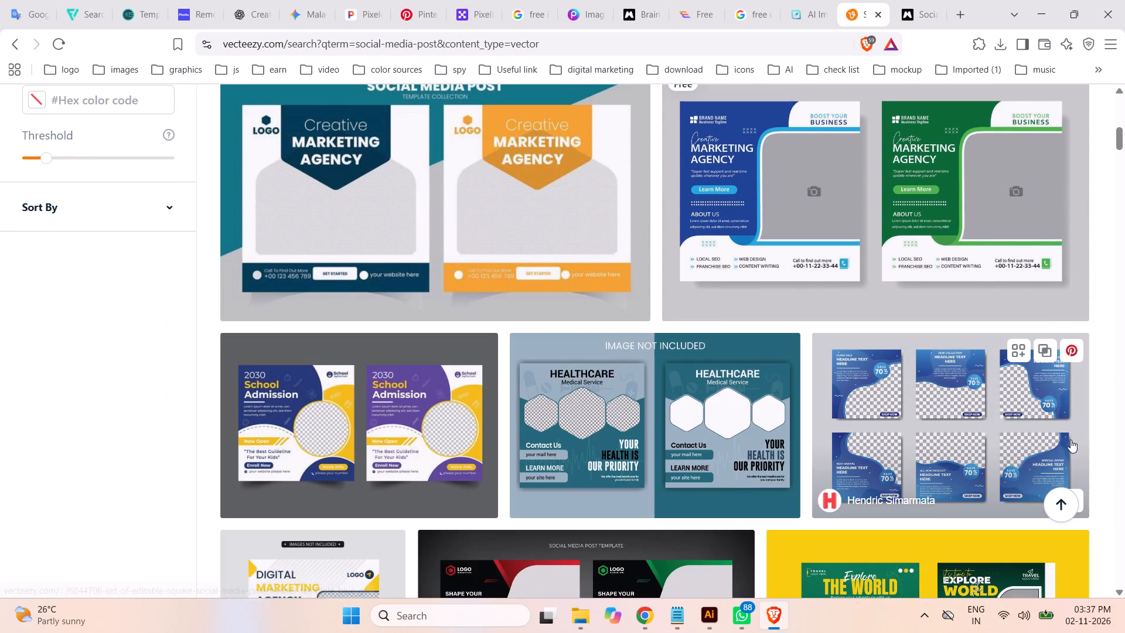
pyautogui.moveTo(1117, 135); pyautogui.dragTo(1124, 328)
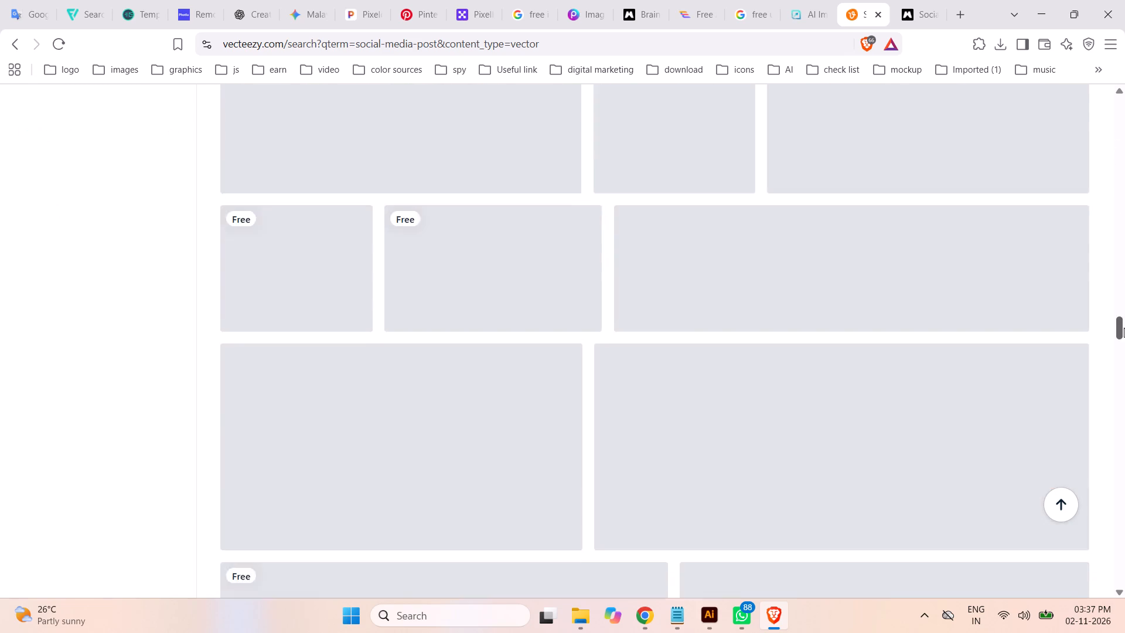
pyautogui.moveTo(1124, 328); pyautogui.dragTo(1124, 361)
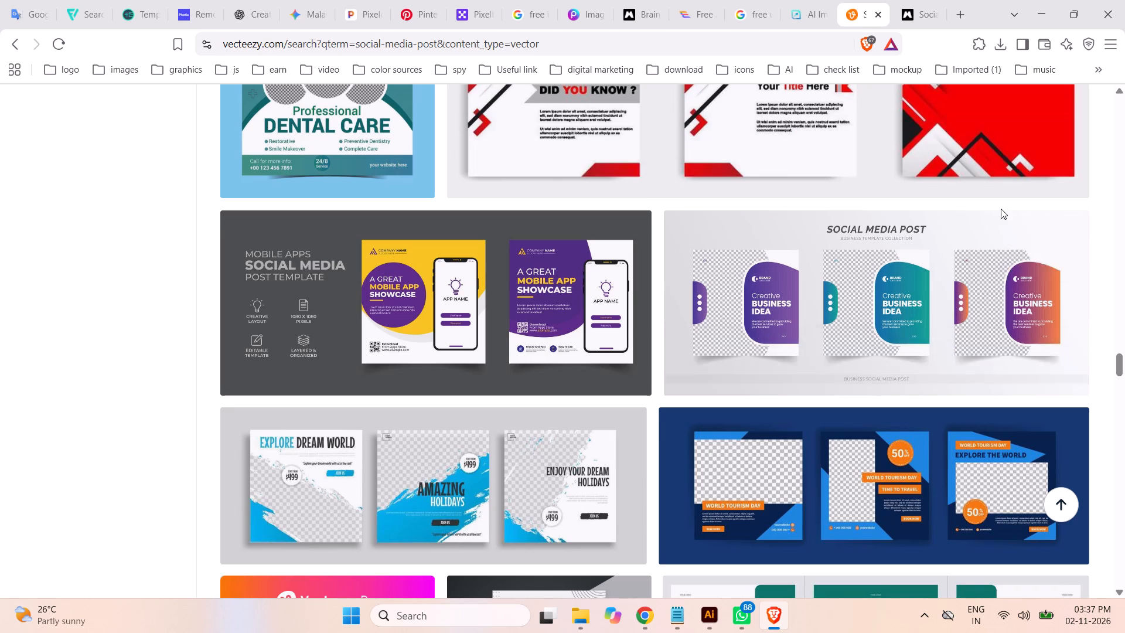
pyautogui.scroll(-4, 1001, 209)
pyautogui.scroll(1, 1072, 221)
pyautogui.scroll(-4, 1072, 221)
pyautogui.scroll(-2, 1087, 268)
pyautogui.scroll(1, 1085, 269)
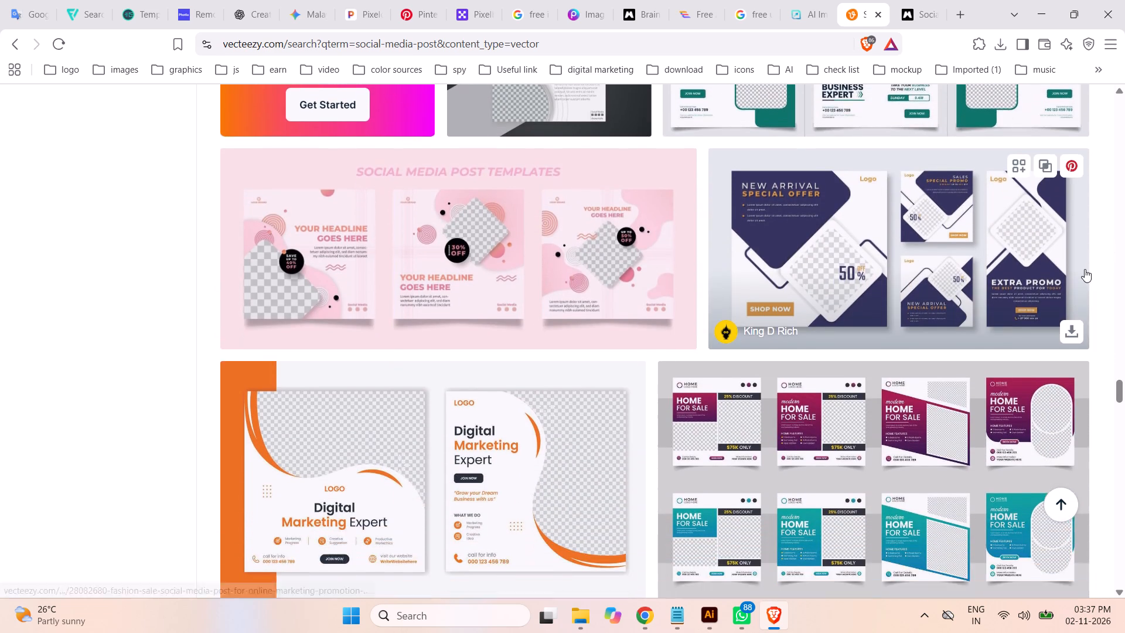
pyautogui.scroll(-3, 1085, 269)
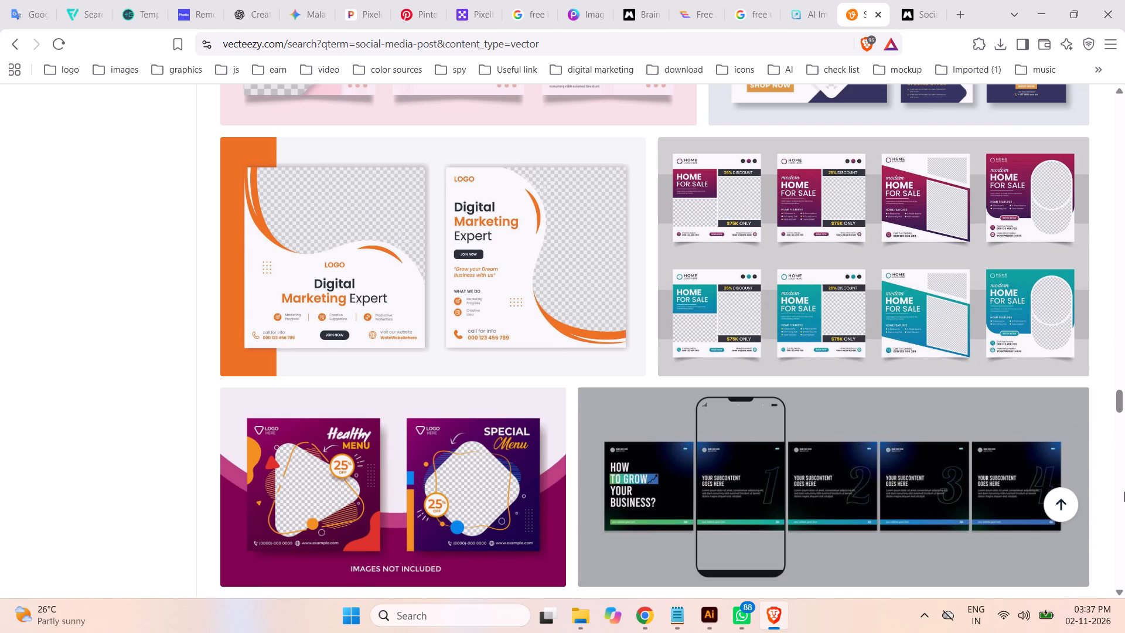
# Switch to Chrome and examine the layout reference image in the MFHM - Childcare Training task in Asana.
pyautogui.click(651, 607)
pyautogui.scroll(-1, 1069, 332)
pyautogui.scroll(1, 1069, 331)
pyautogui.scroll(-4, 1062, 329)
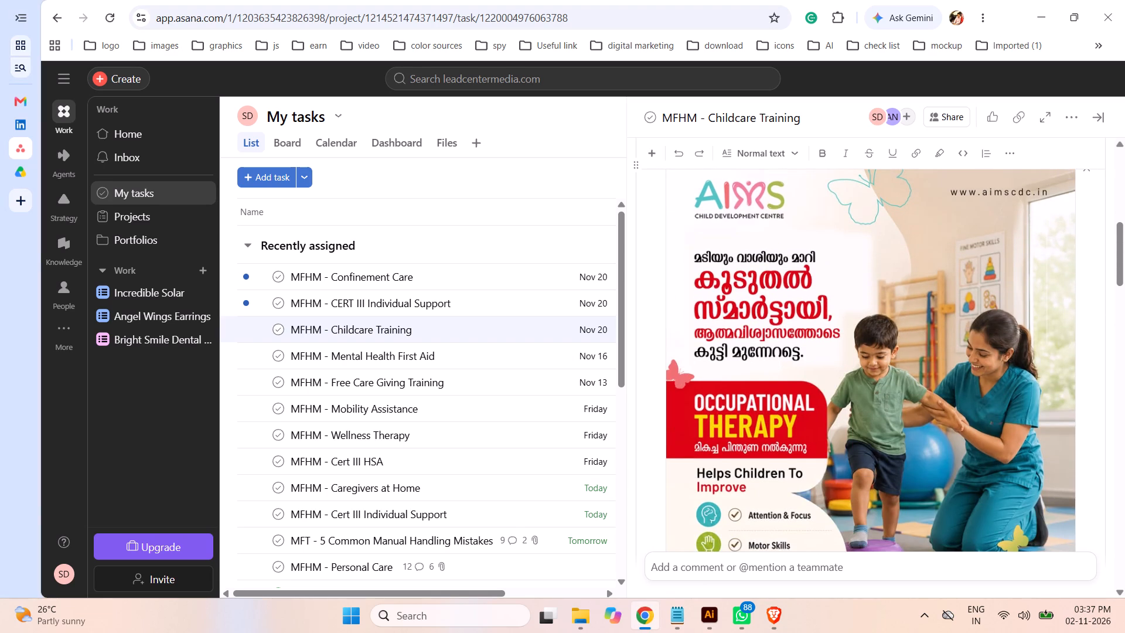
pyautogui.scroll(1, 1088, 295)
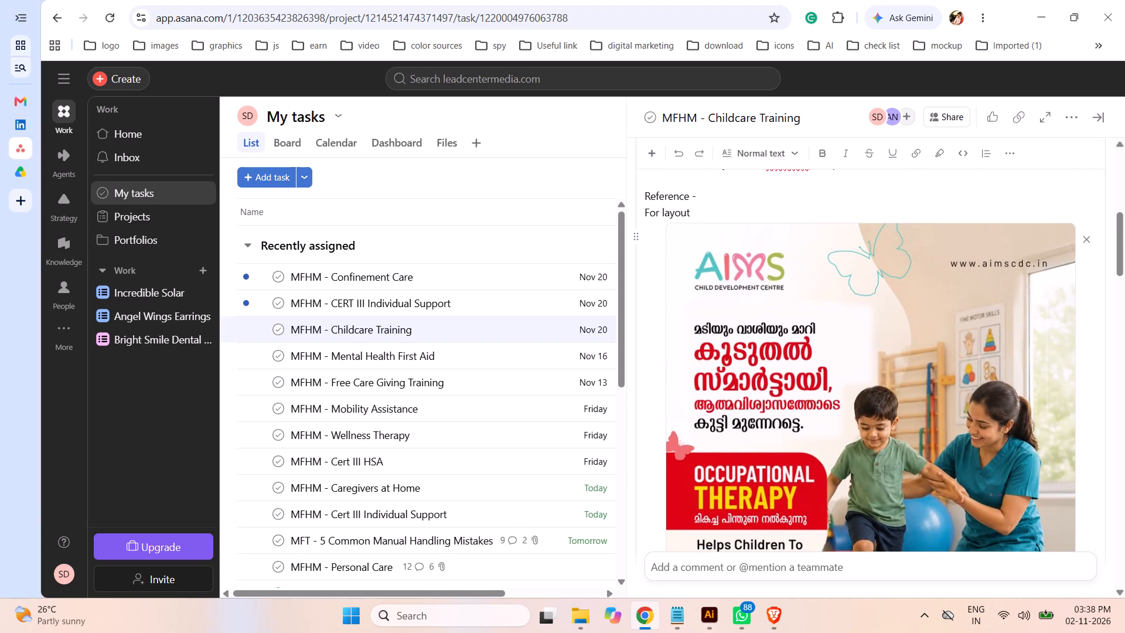
pyautogui.scroll(-1, 1086, 296)
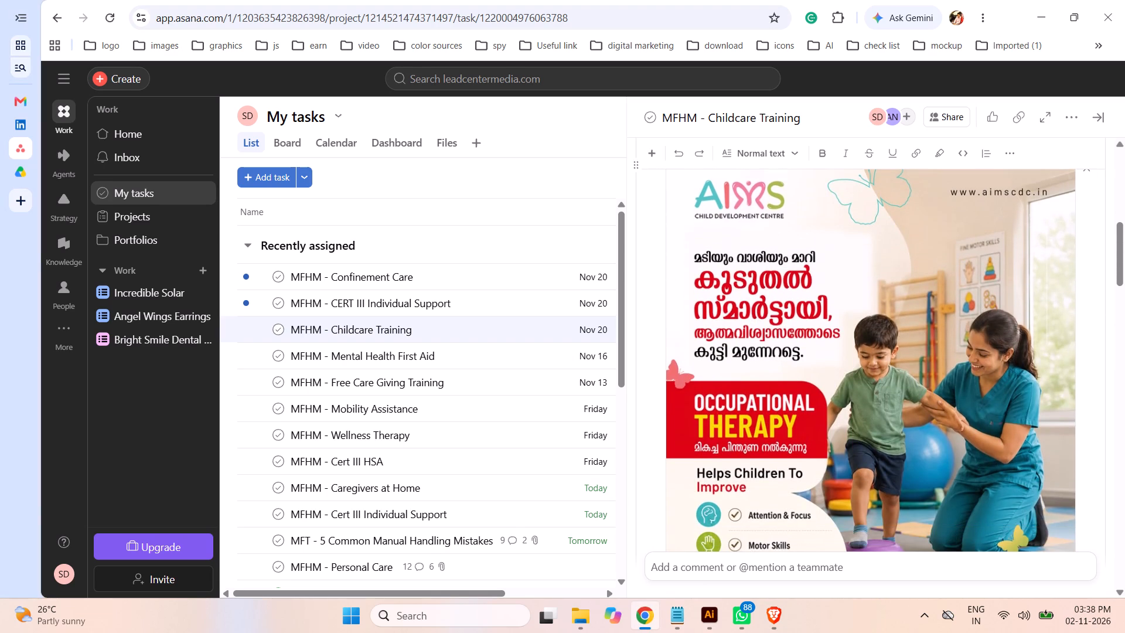
pyautogui.scroll(-2, 1086, 296)
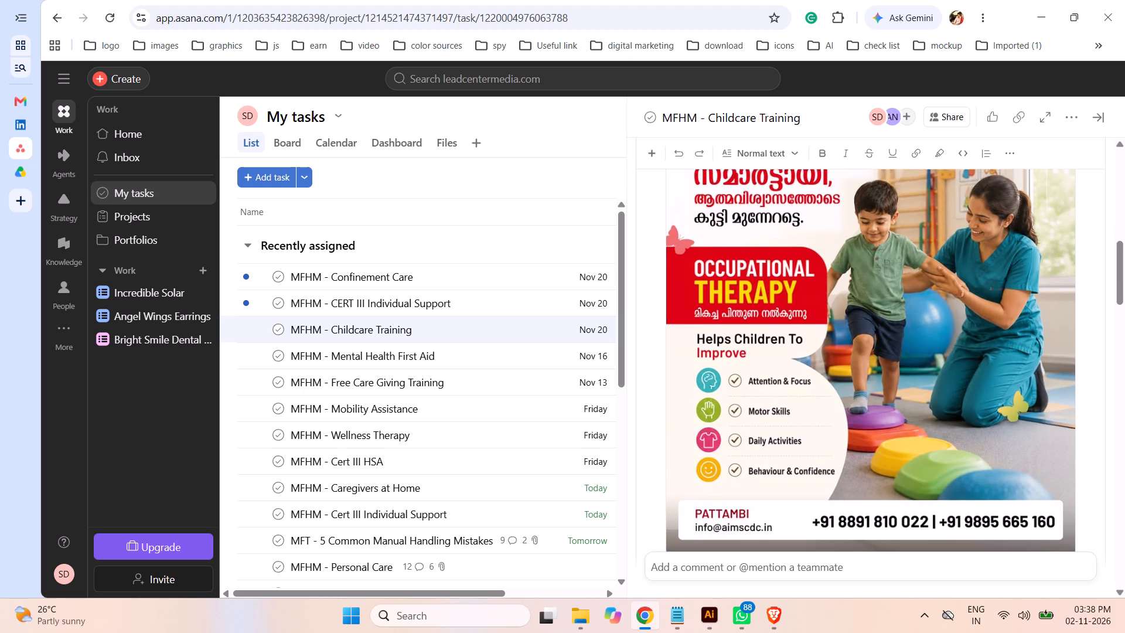
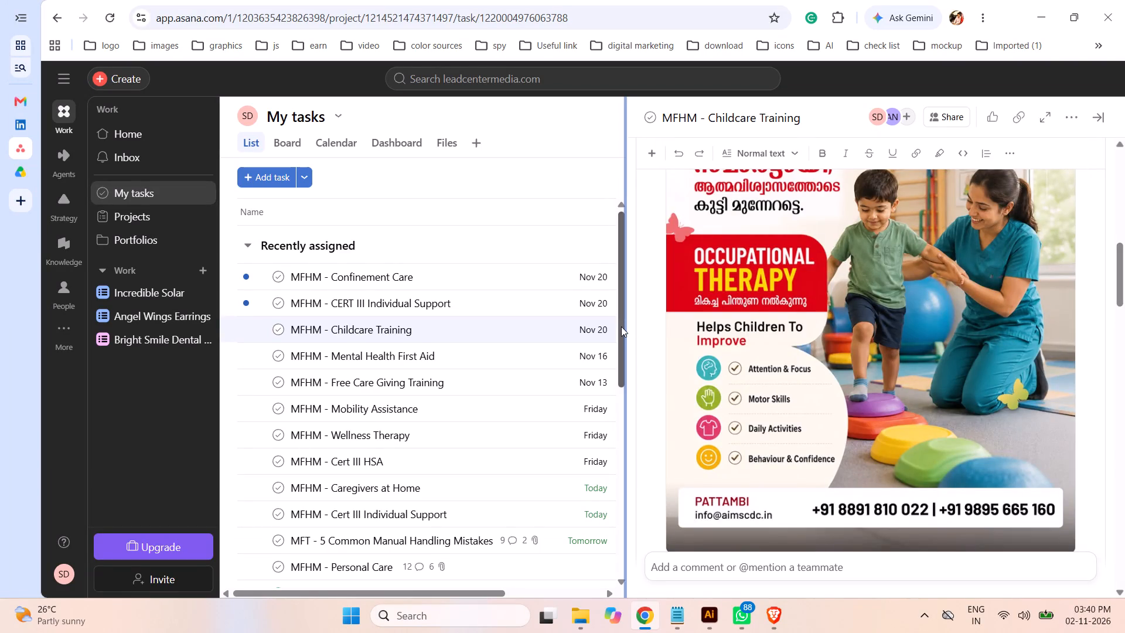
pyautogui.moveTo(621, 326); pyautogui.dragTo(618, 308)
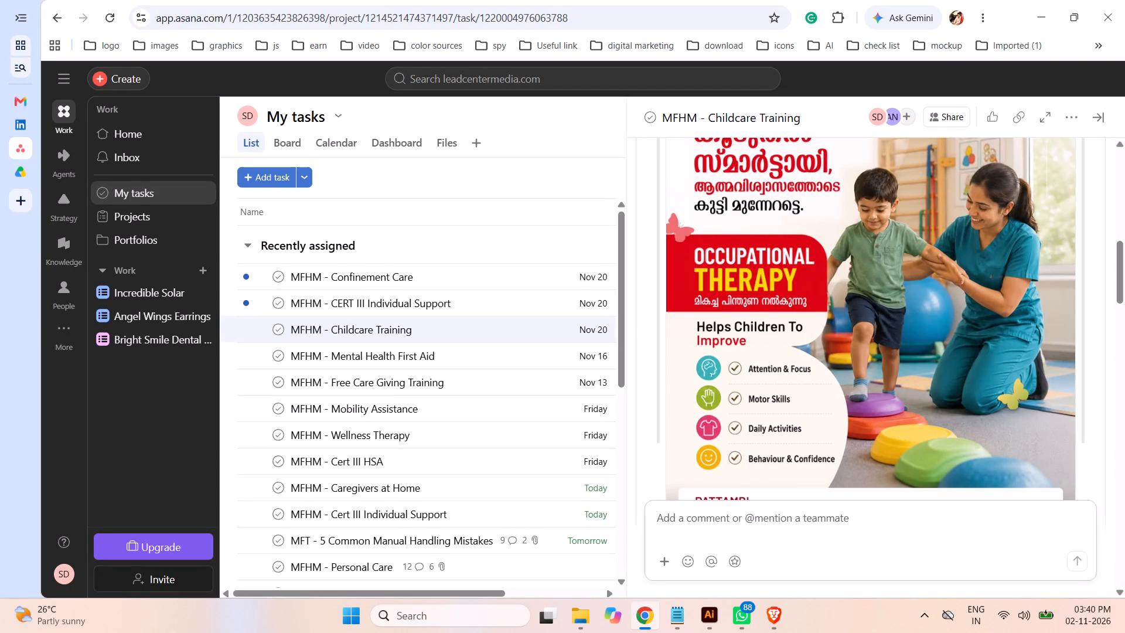
# Switch to Illustrator and hide the layers Post-29 through Post-22 so the post-21B design is on top.
pyautogui.click(710, 620)
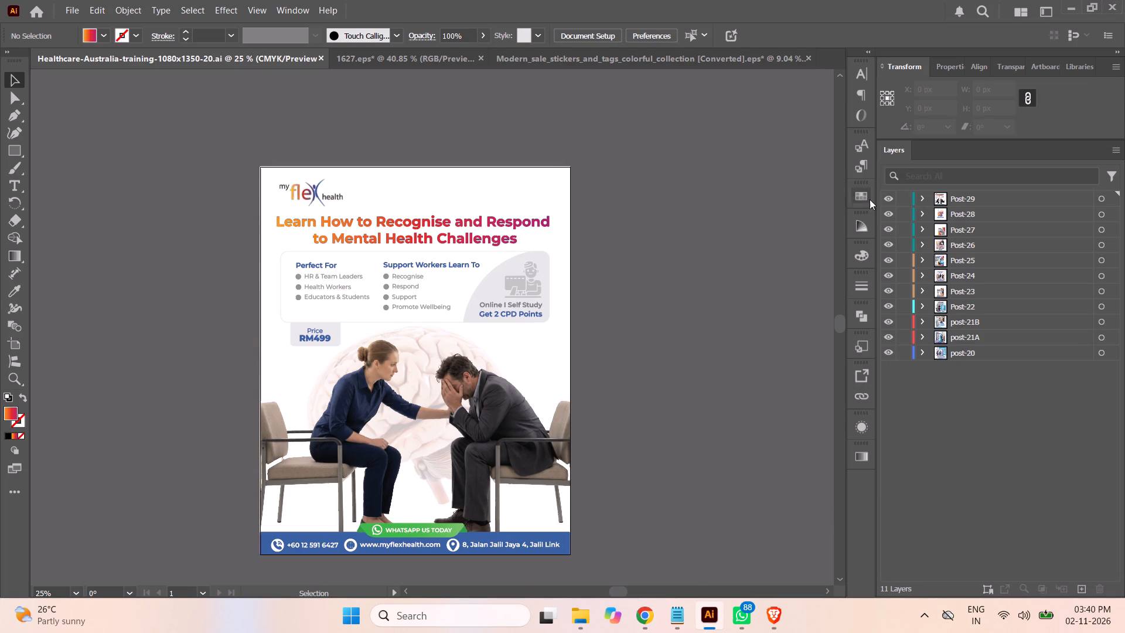
pyautogui.click(888, 199)
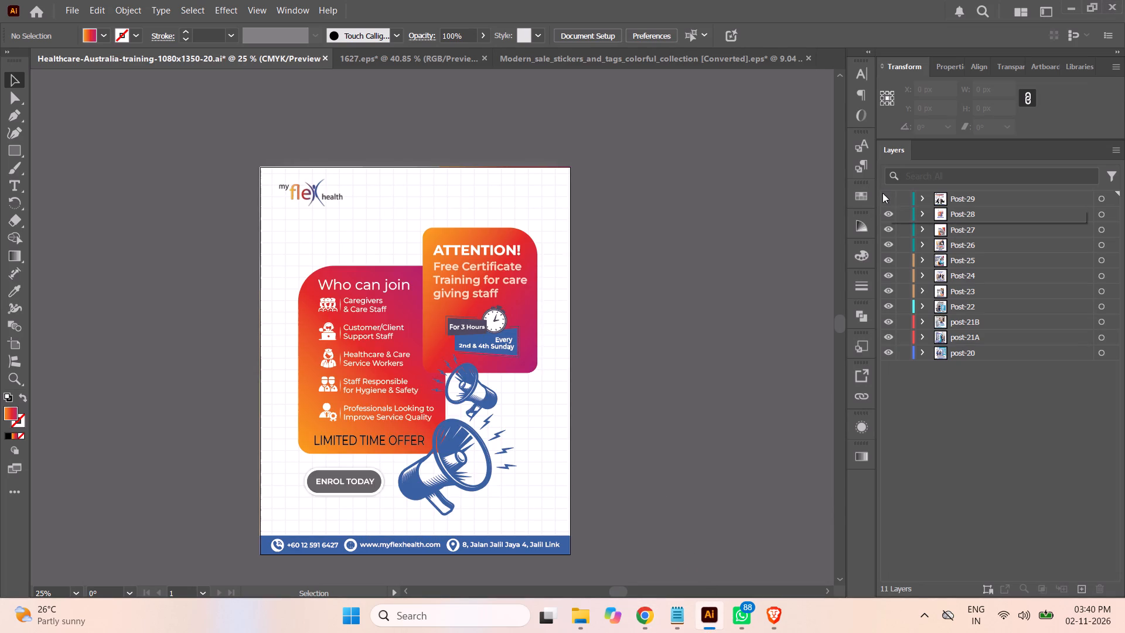
pyautogui.click(890, 215)
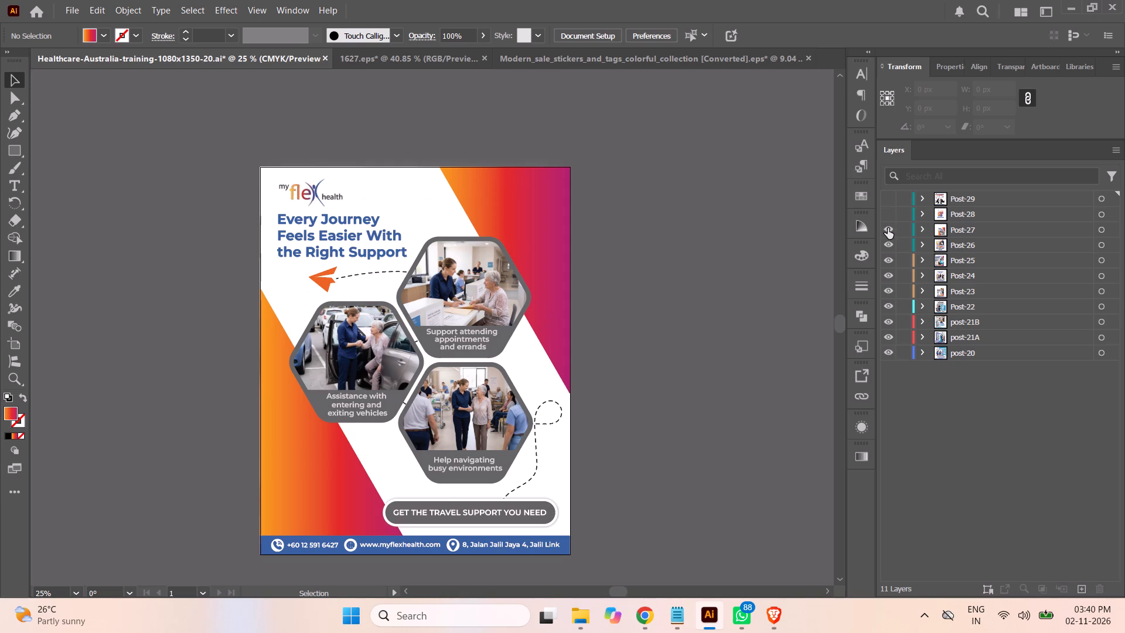
pyautogui.click(888, 228)
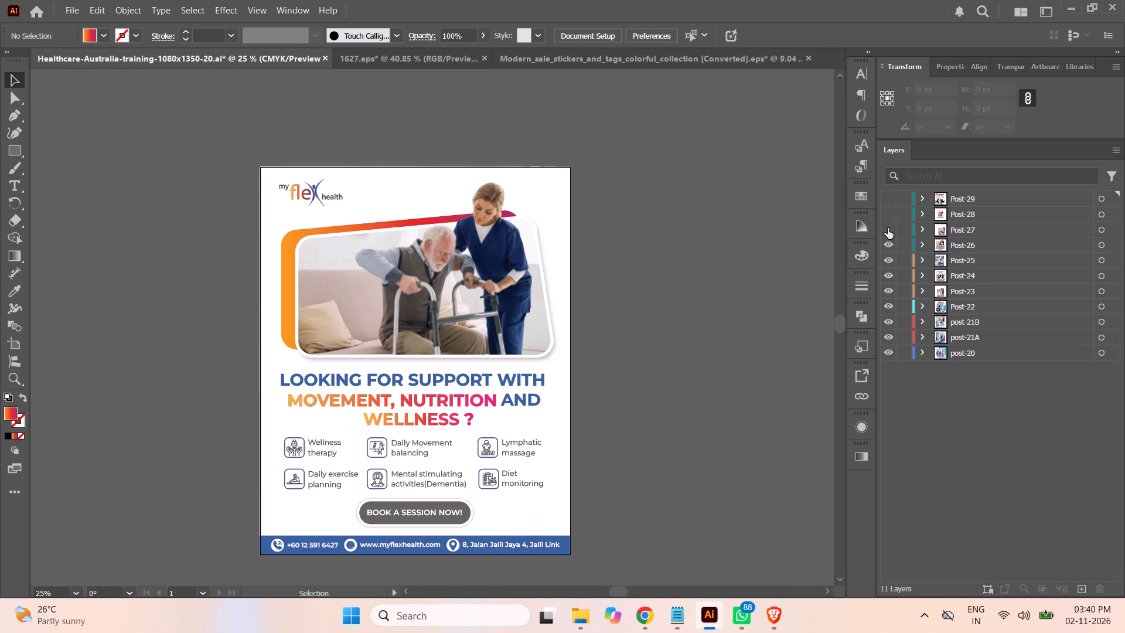
pyautogui.click(888, 245)
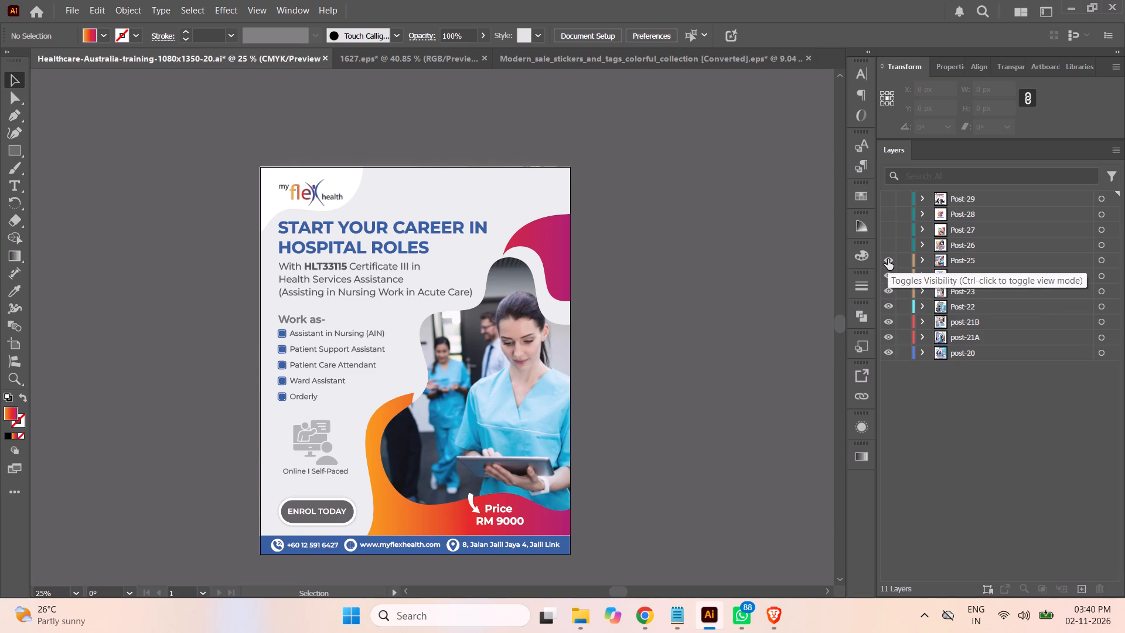
pyautogui.click(888, 259)
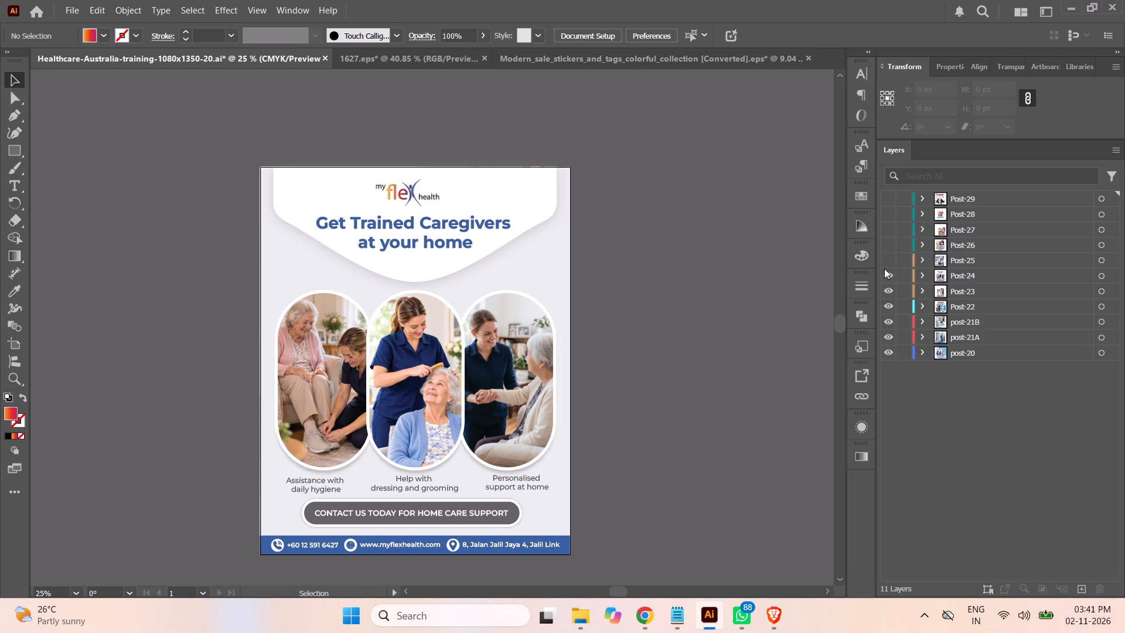
pyautogui.click(887, 276)
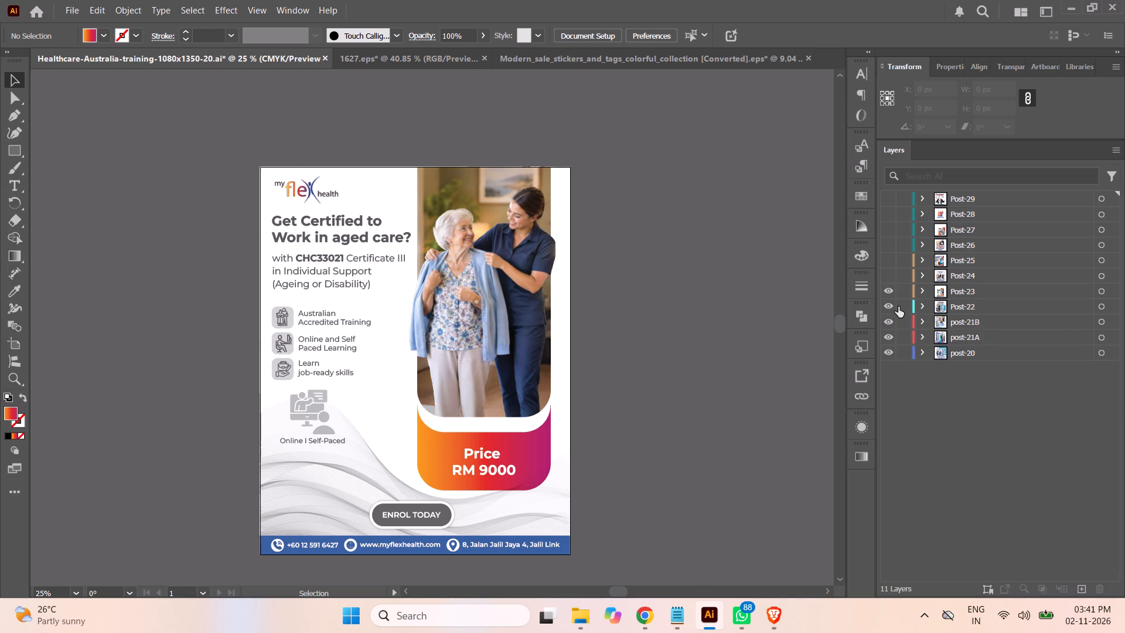
pyautogui.click(891, 290)
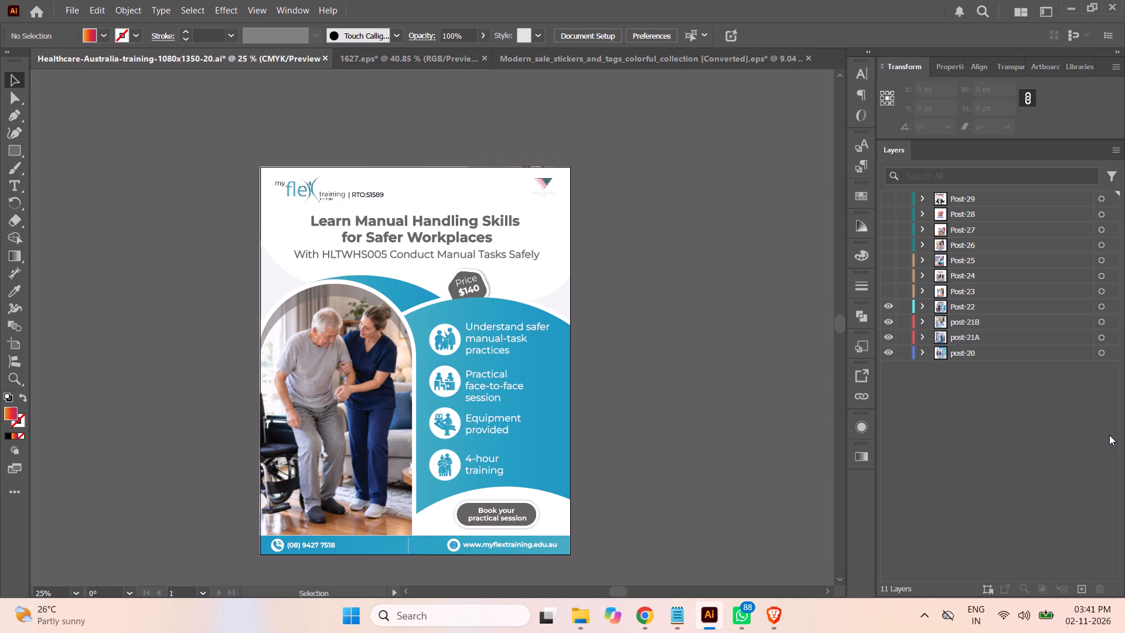
pyautogui.click(888, 304)
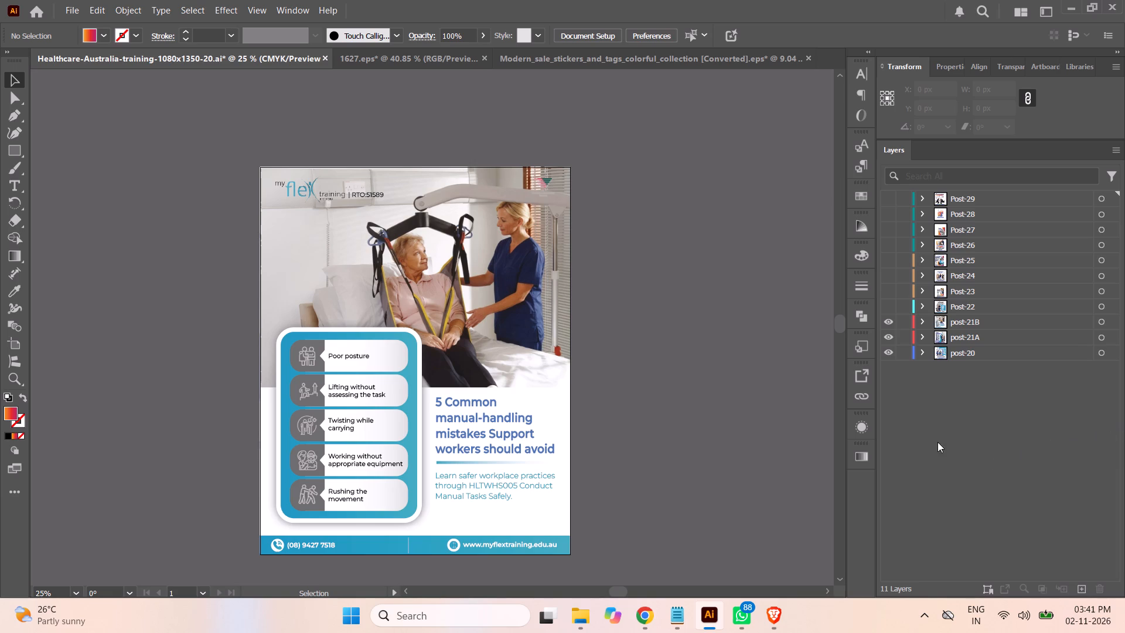
# Expand post-21B and its Layer 10, and select the clip group holding the patient-hoist photo.
pyautogui.click(923, 324)
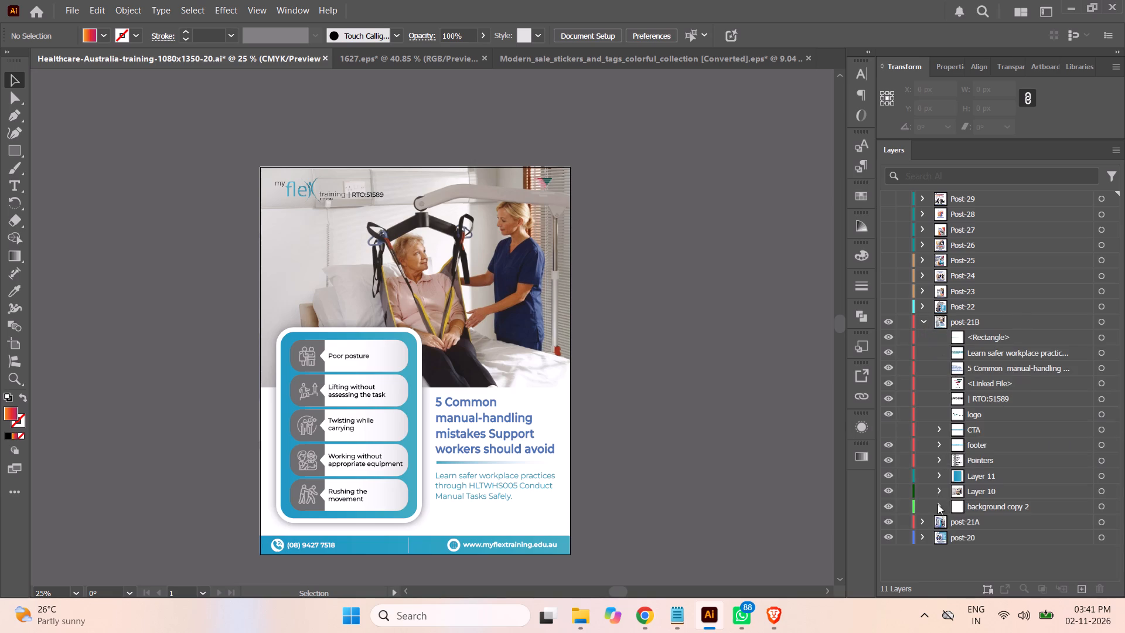
pyautogui.click(937, 489)
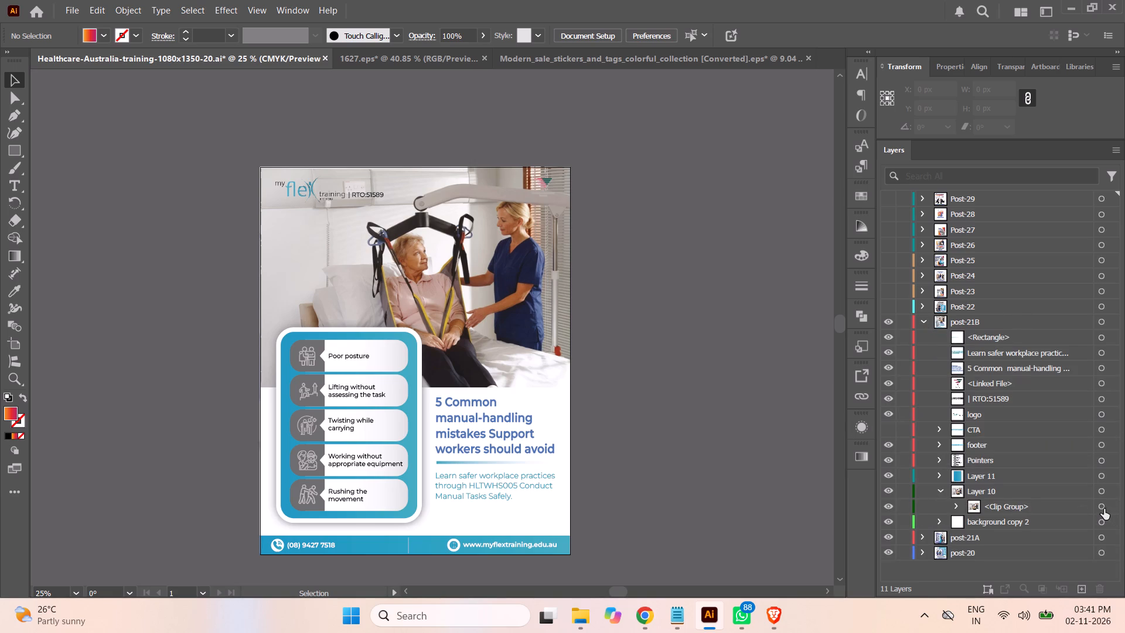
pyautogui.click(1102, 506)
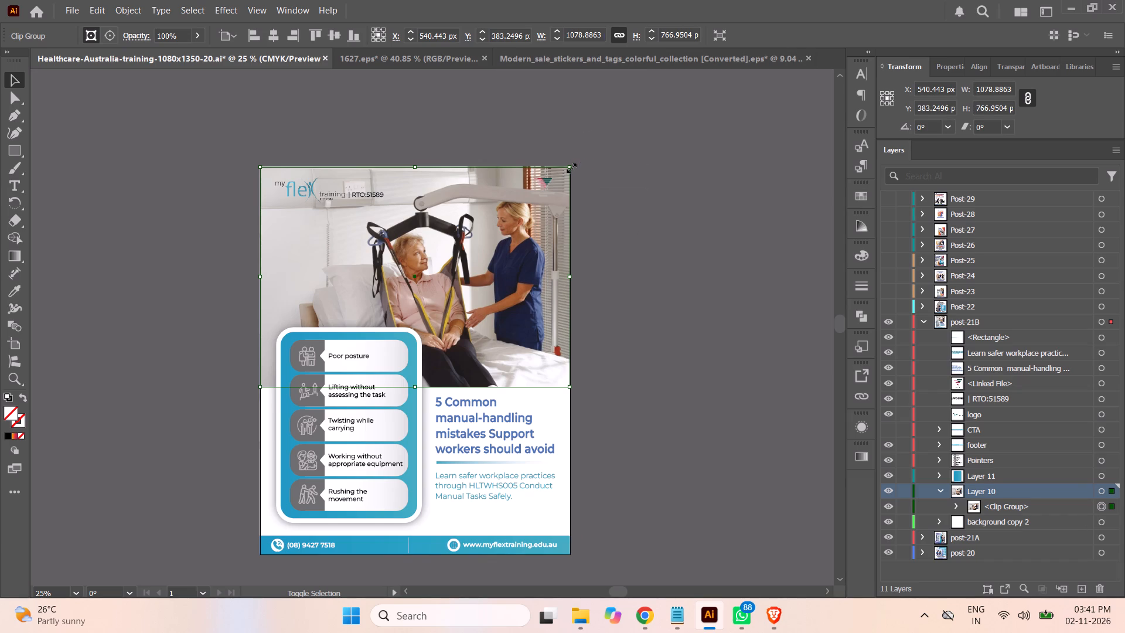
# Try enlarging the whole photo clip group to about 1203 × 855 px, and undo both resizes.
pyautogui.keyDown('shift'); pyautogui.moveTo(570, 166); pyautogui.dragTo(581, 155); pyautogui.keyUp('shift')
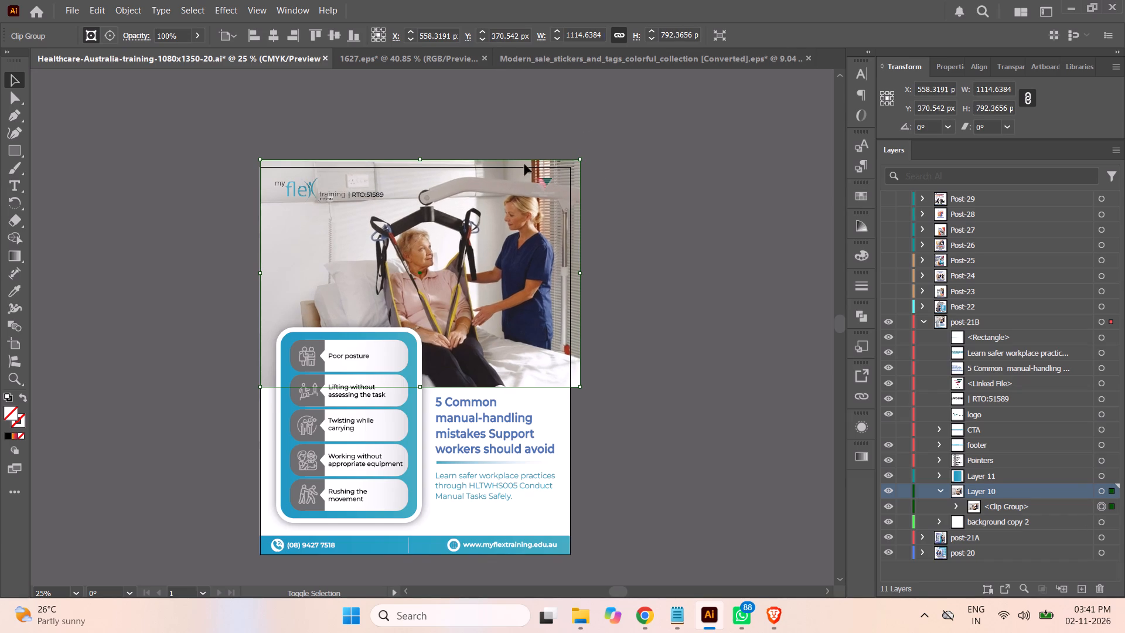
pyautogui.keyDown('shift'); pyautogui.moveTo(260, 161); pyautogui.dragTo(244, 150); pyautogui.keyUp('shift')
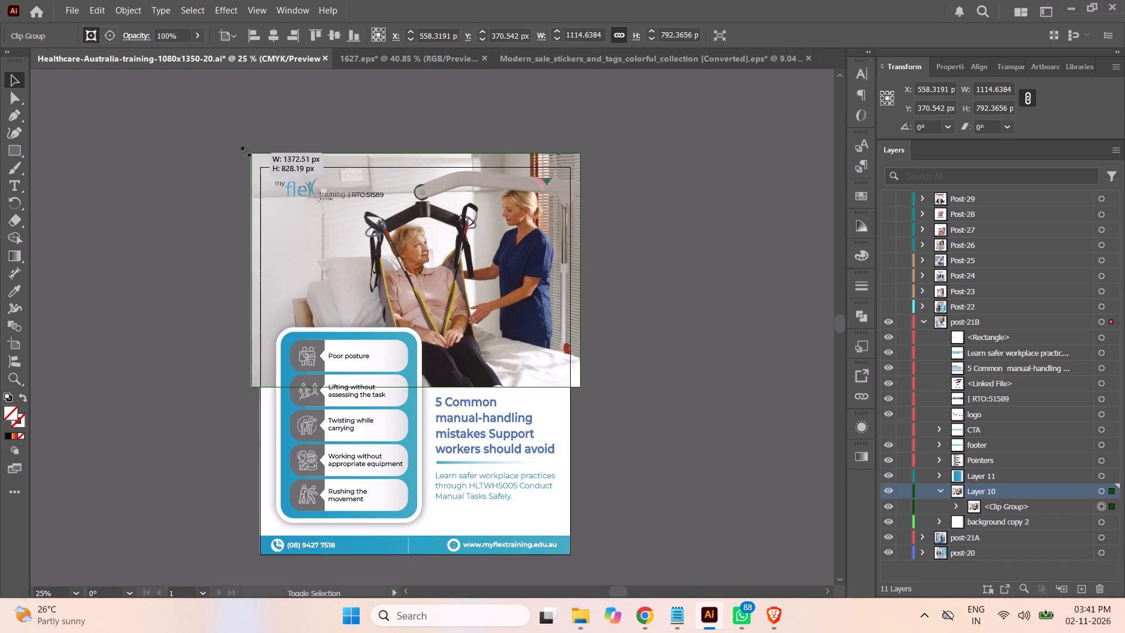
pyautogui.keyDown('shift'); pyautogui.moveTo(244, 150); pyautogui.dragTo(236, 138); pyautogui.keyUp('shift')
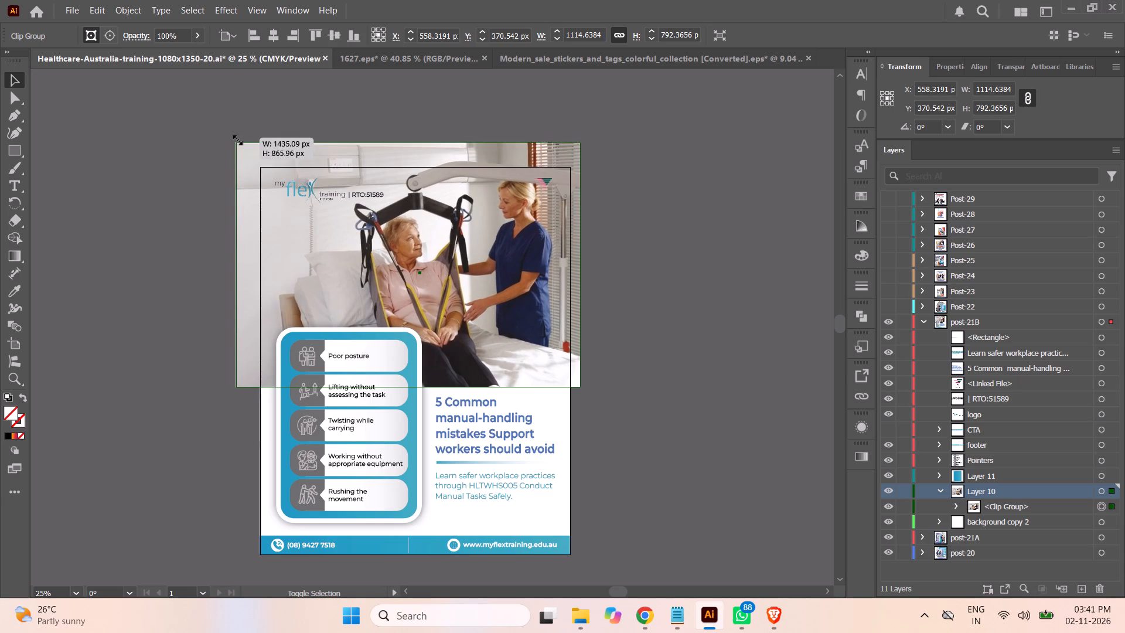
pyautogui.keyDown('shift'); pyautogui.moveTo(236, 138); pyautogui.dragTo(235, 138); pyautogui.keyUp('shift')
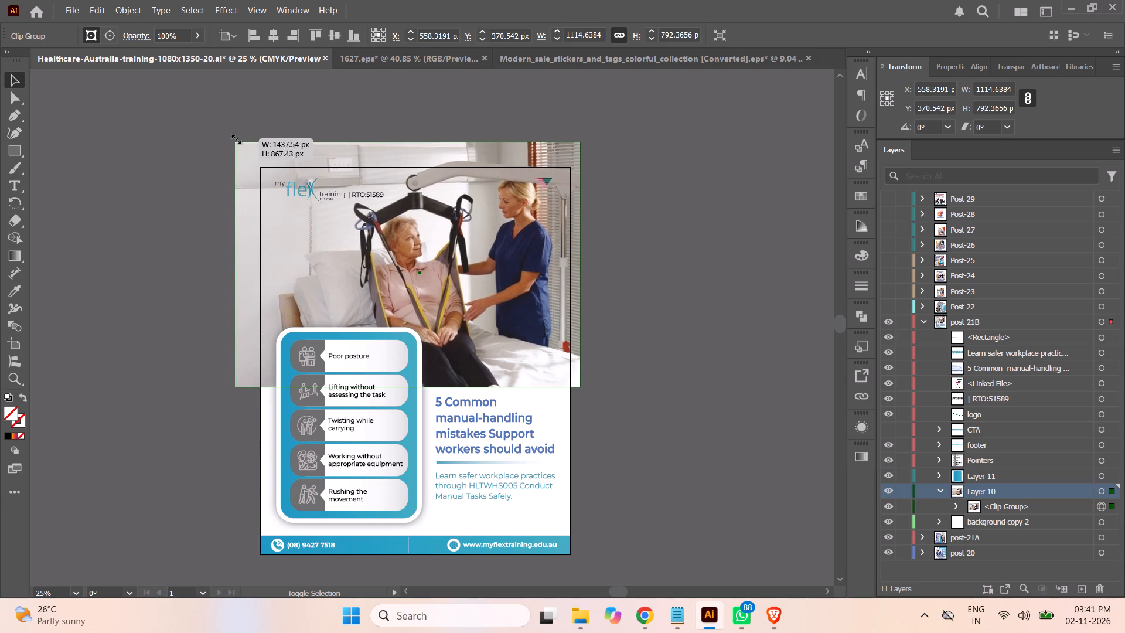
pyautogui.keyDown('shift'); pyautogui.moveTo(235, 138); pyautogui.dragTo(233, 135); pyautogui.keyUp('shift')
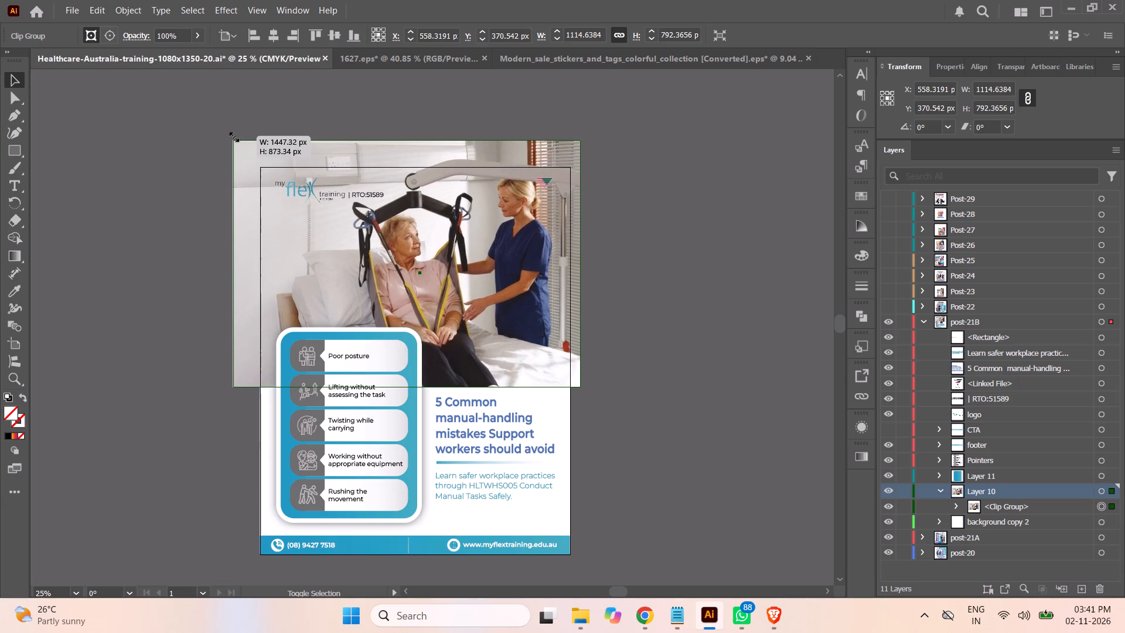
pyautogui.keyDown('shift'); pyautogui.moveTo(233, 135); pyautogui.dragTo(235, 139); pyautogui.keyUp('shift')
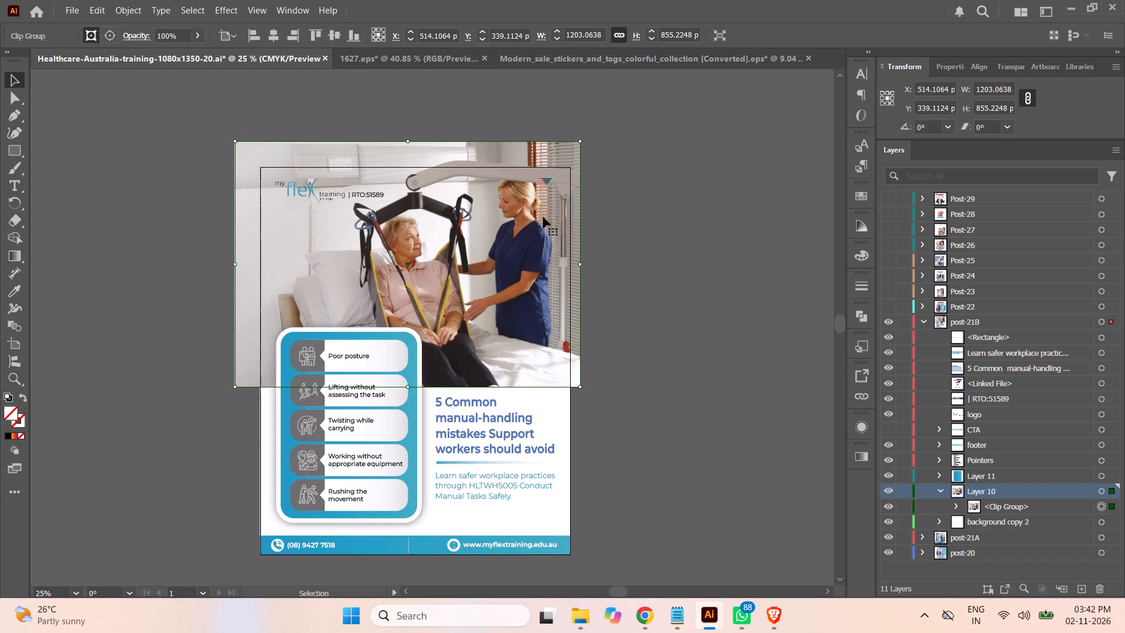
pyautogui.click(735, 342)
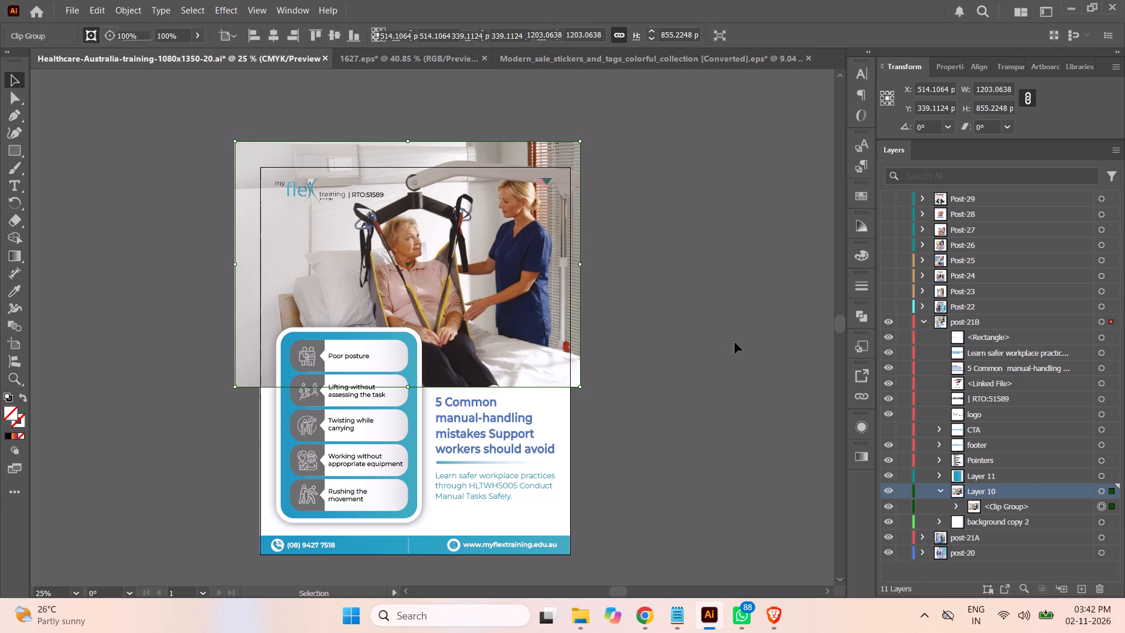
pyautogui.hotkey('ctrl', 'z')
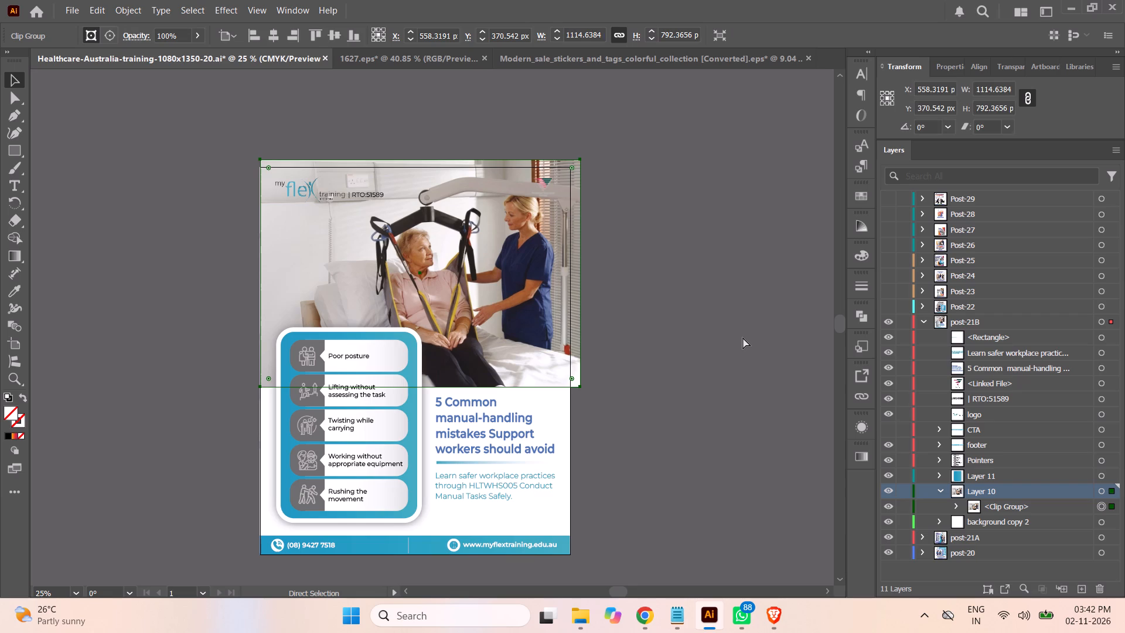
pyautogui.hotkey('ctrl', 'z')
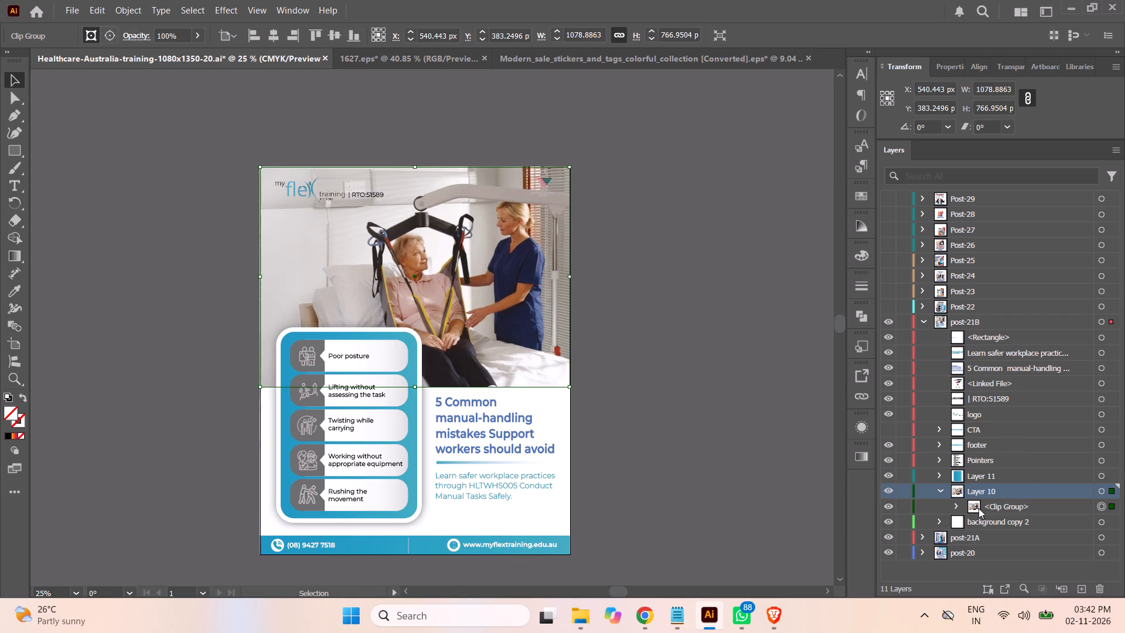
# Select the upper linked photo inside Layer 10's clip group and enlarge it to about 1308 × 826 px.
pyautogui.click(955, 506)
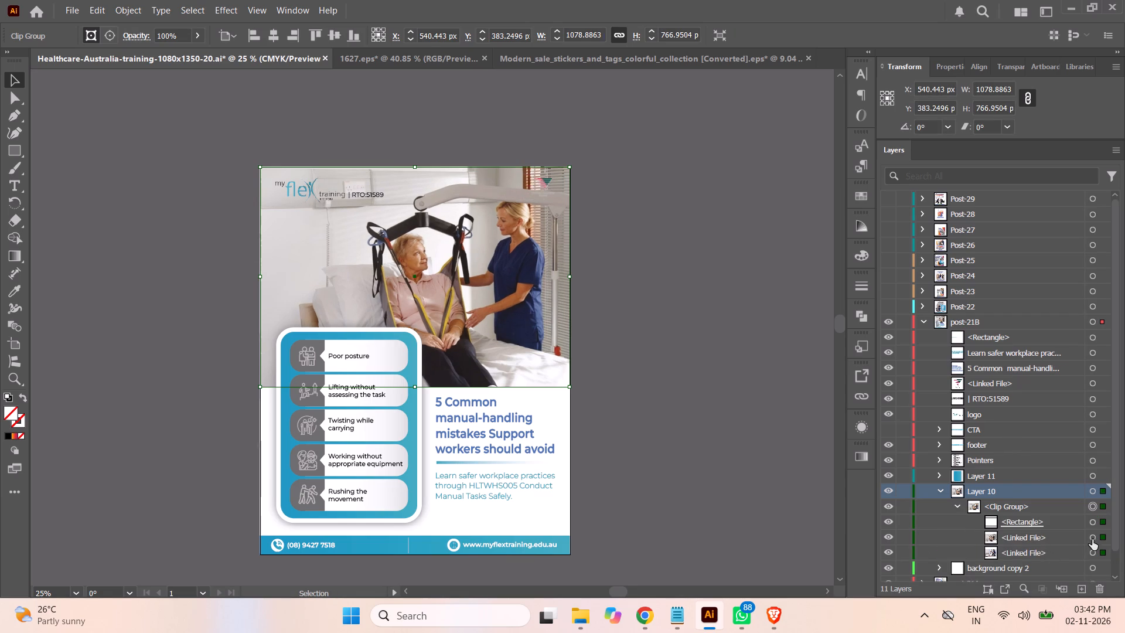
pyautogui.click(1092, 539)
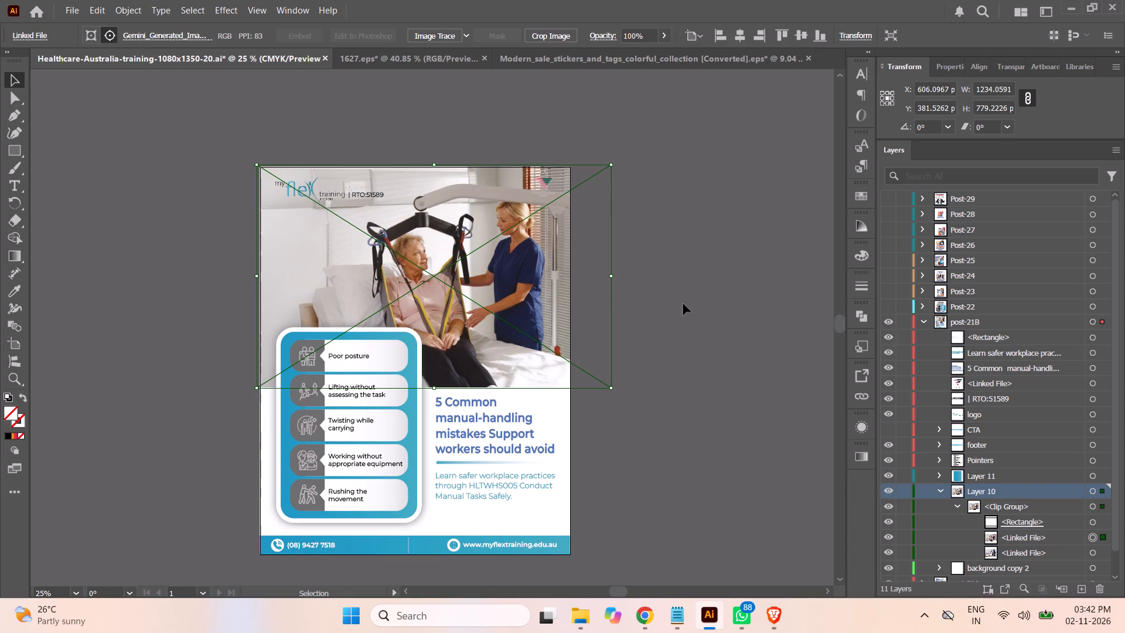
pyautogui.hotkey('shift', 'Left')
pyautogui.hotkey('shift', 'Left')
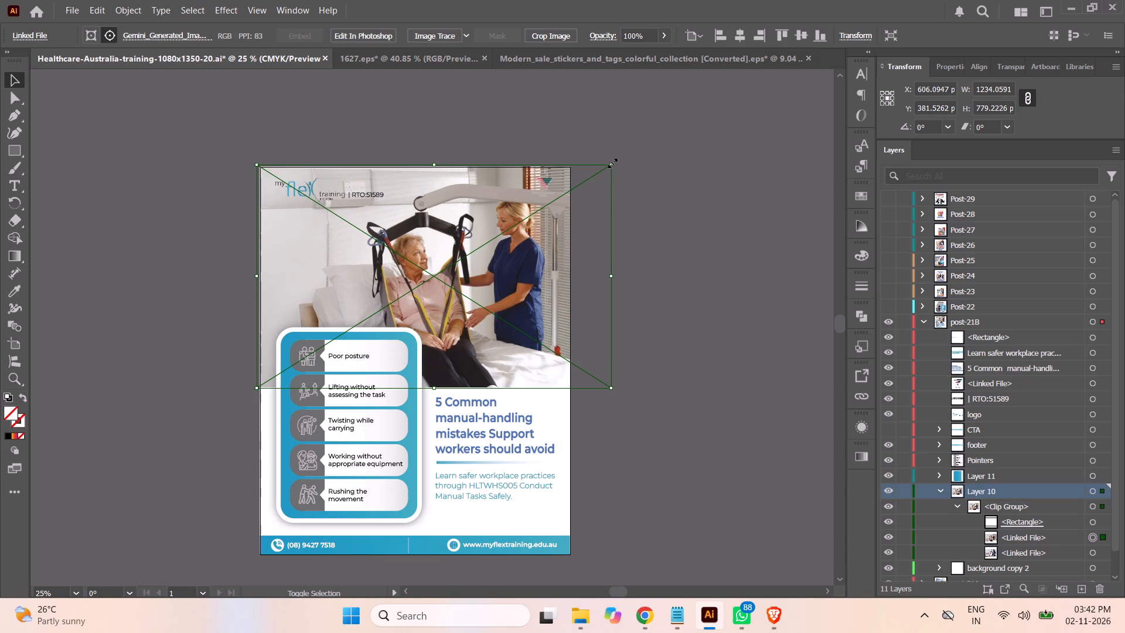
pyautogui.keyDown('shift'); pyautogui.moveTo(612, 164); pyautogui.dragTo(654, 145); pyautogui.keyUp('shift')
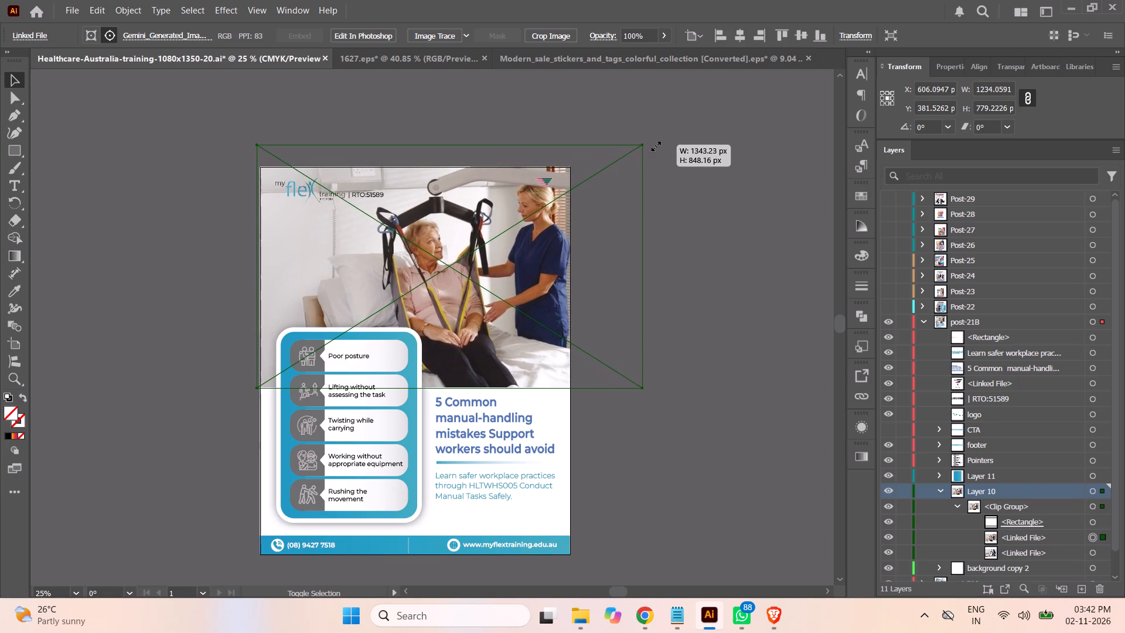
pyautogui.keyDown('shift'); pyautogui.moveTo(654, 145); pyautogui.dragTo(673, 138); pyautogui.keyUp('shift')
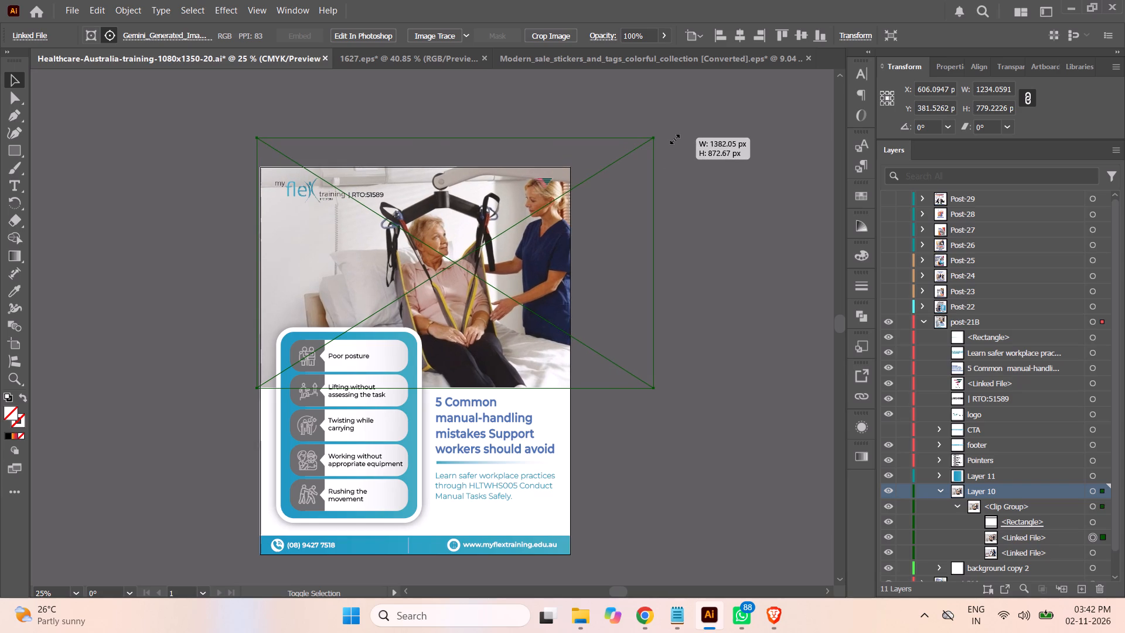
pyautogui.keyDown('shift'); pyautogui.moveTo(673, 138); pyautogui.dragTo(663, 145); pyautogui.keyUp('shift')
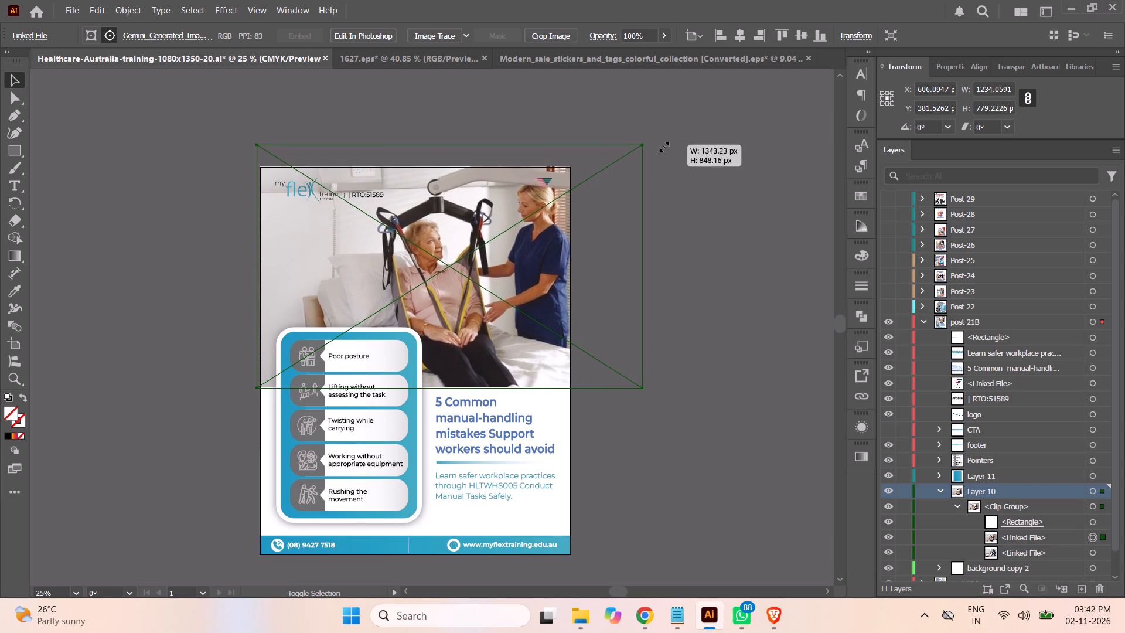
pyautogui.keyDown('shift'); pyautogui.moveTo(663, 145); pyautogui.dragTo(656, 151); pyautogui.keyUp('shift')
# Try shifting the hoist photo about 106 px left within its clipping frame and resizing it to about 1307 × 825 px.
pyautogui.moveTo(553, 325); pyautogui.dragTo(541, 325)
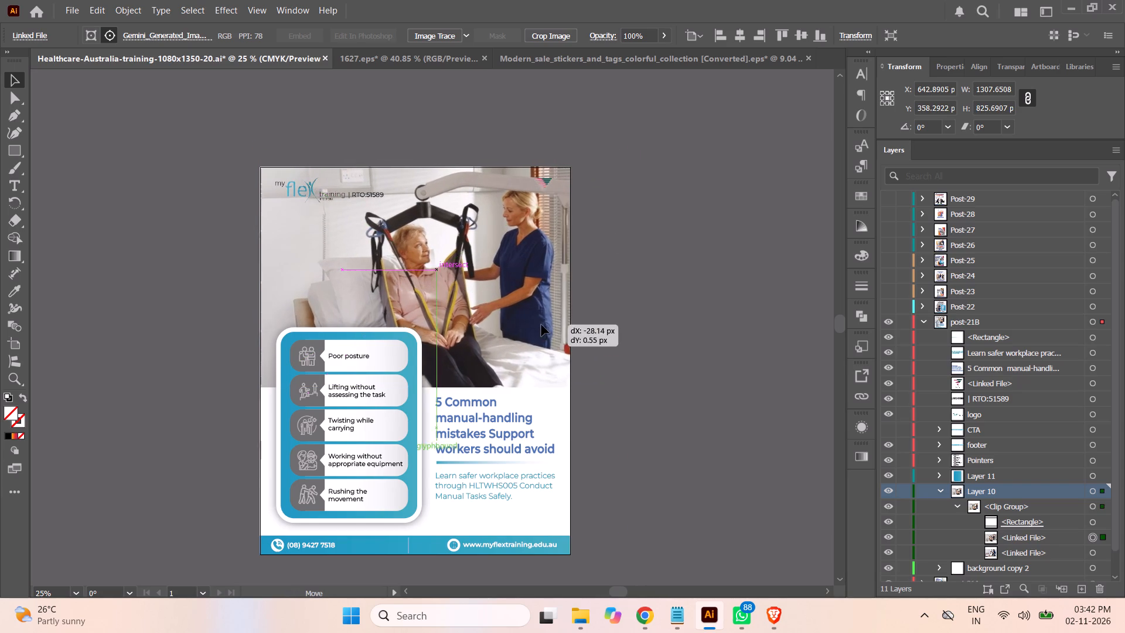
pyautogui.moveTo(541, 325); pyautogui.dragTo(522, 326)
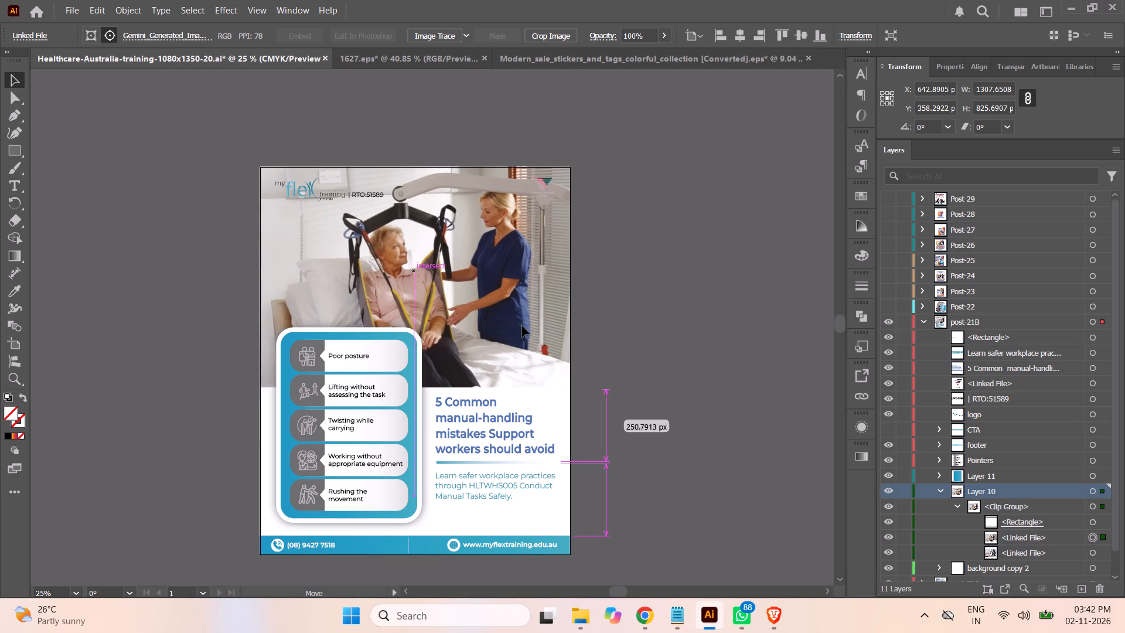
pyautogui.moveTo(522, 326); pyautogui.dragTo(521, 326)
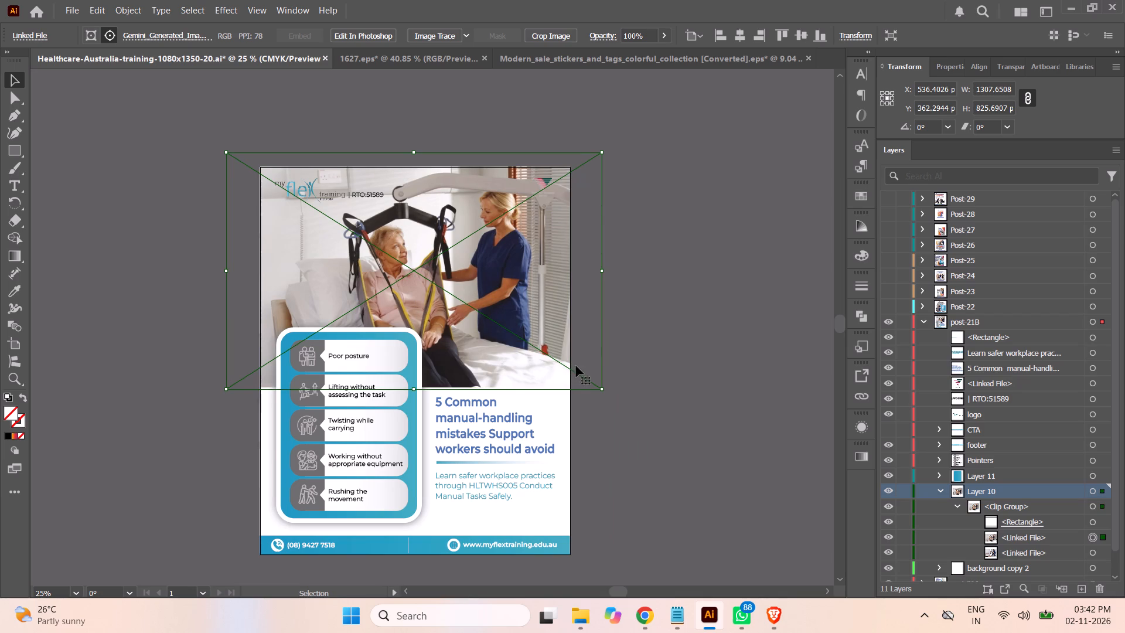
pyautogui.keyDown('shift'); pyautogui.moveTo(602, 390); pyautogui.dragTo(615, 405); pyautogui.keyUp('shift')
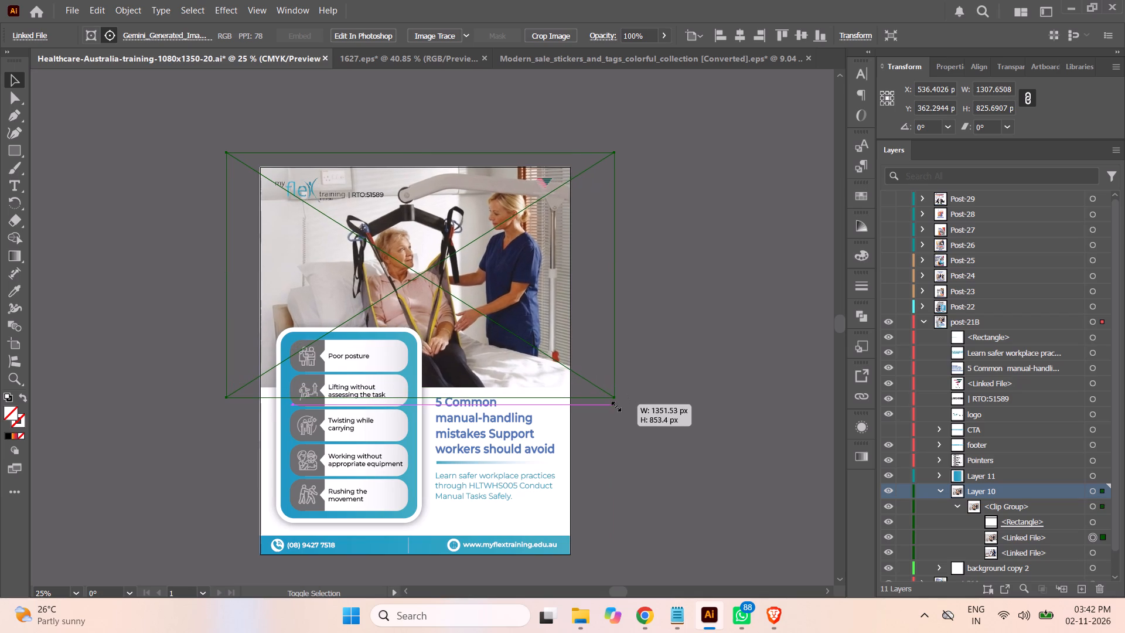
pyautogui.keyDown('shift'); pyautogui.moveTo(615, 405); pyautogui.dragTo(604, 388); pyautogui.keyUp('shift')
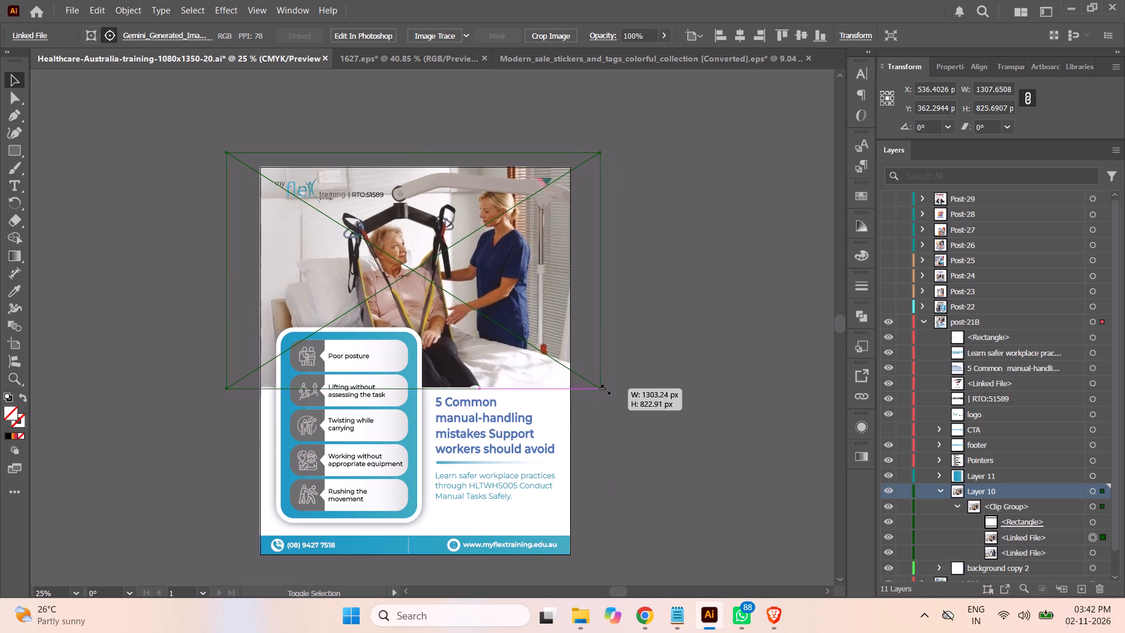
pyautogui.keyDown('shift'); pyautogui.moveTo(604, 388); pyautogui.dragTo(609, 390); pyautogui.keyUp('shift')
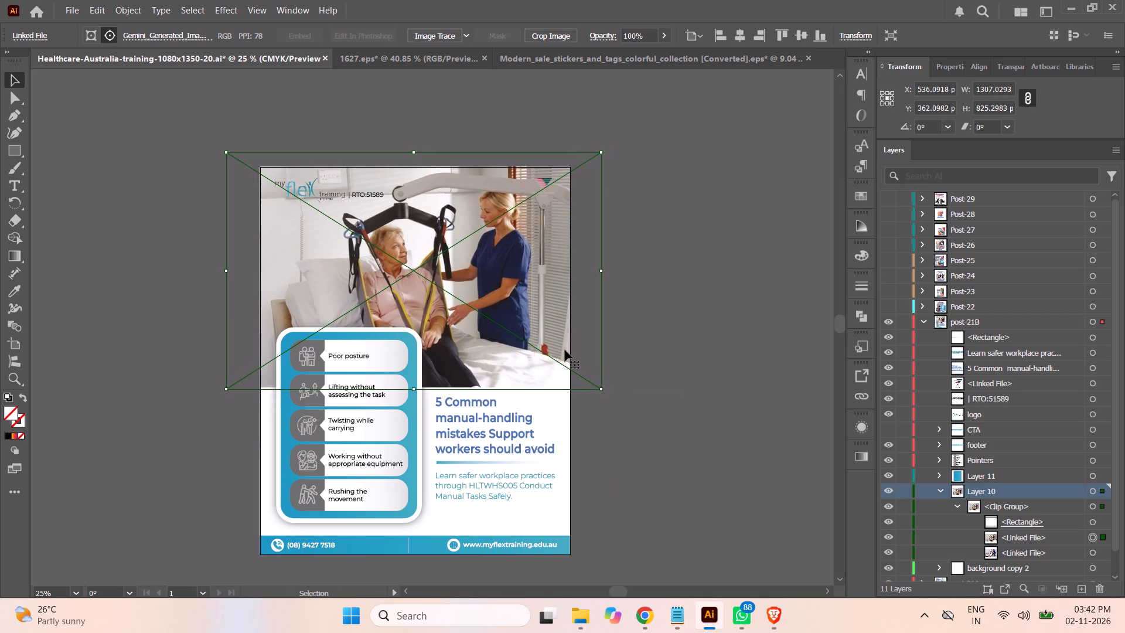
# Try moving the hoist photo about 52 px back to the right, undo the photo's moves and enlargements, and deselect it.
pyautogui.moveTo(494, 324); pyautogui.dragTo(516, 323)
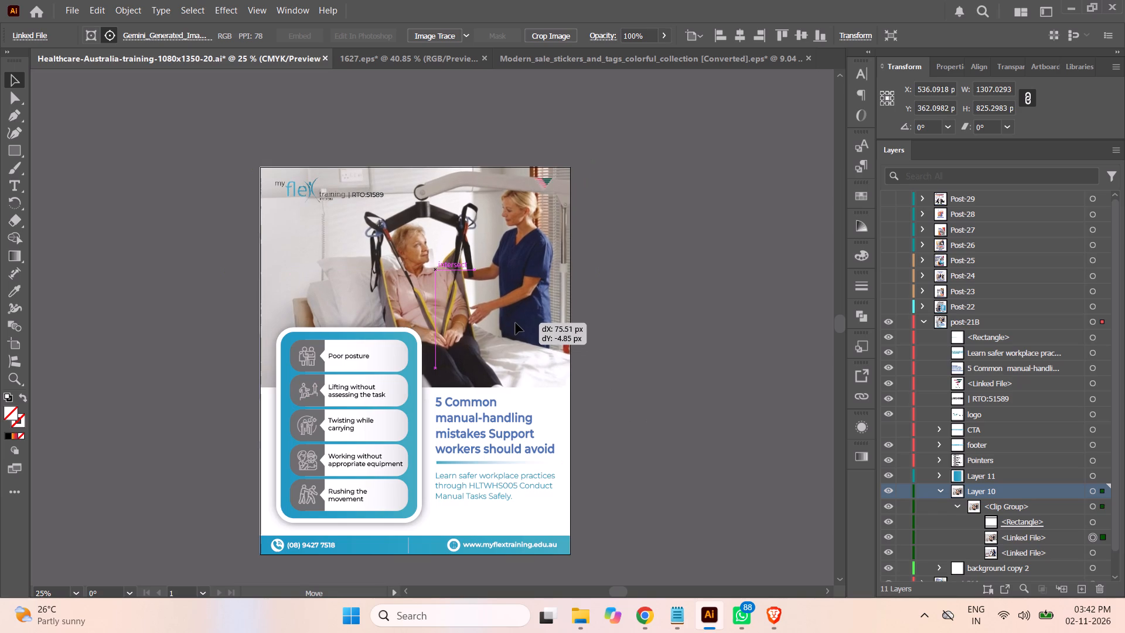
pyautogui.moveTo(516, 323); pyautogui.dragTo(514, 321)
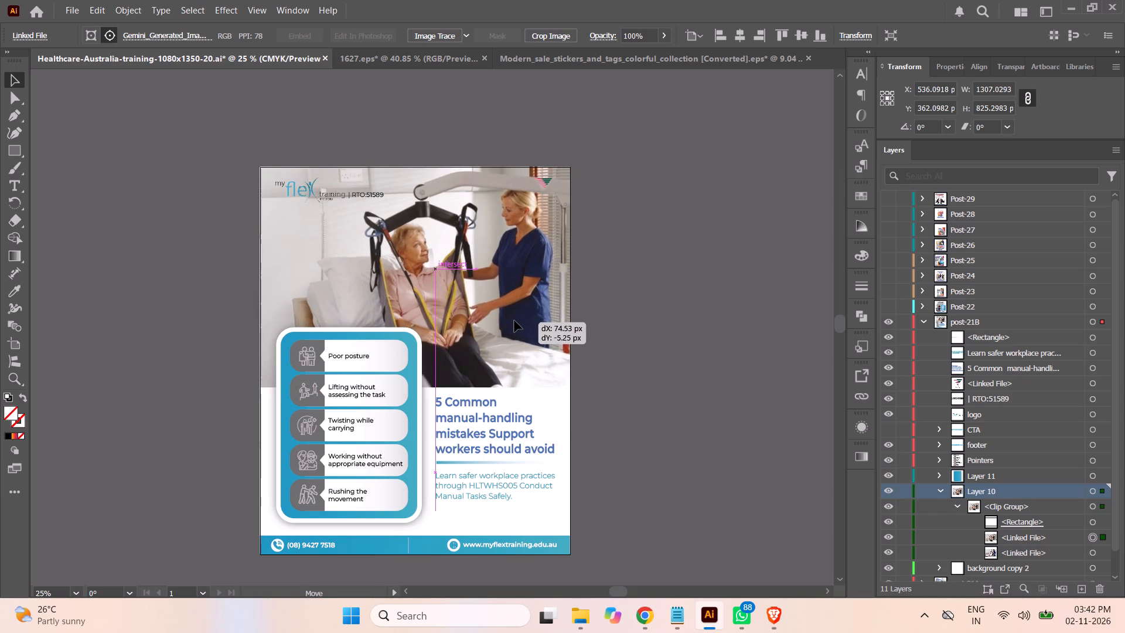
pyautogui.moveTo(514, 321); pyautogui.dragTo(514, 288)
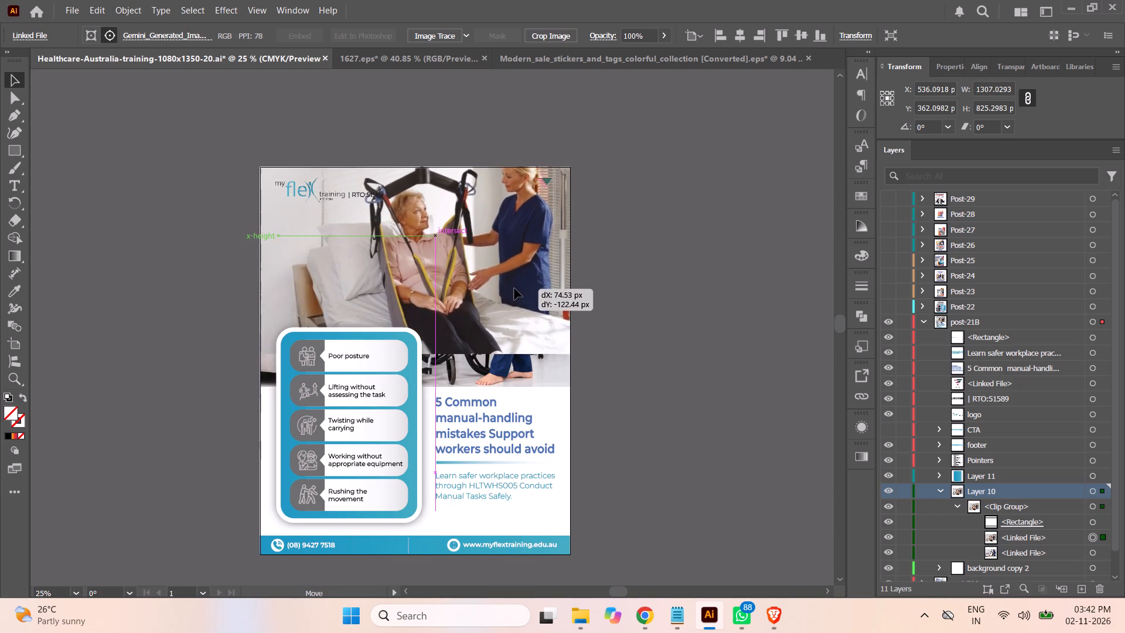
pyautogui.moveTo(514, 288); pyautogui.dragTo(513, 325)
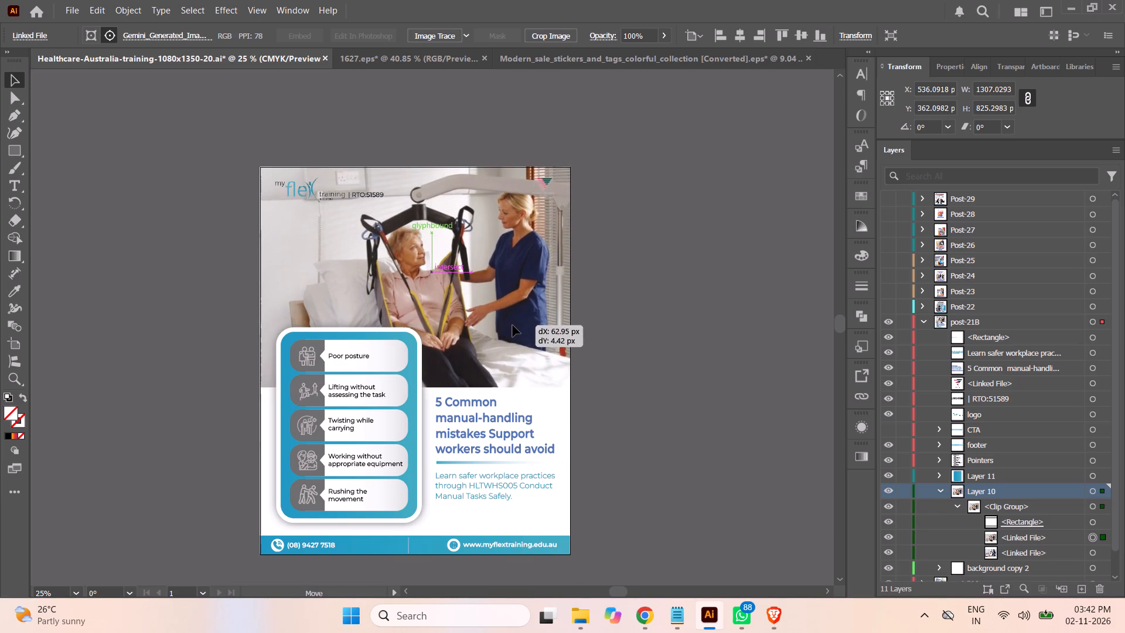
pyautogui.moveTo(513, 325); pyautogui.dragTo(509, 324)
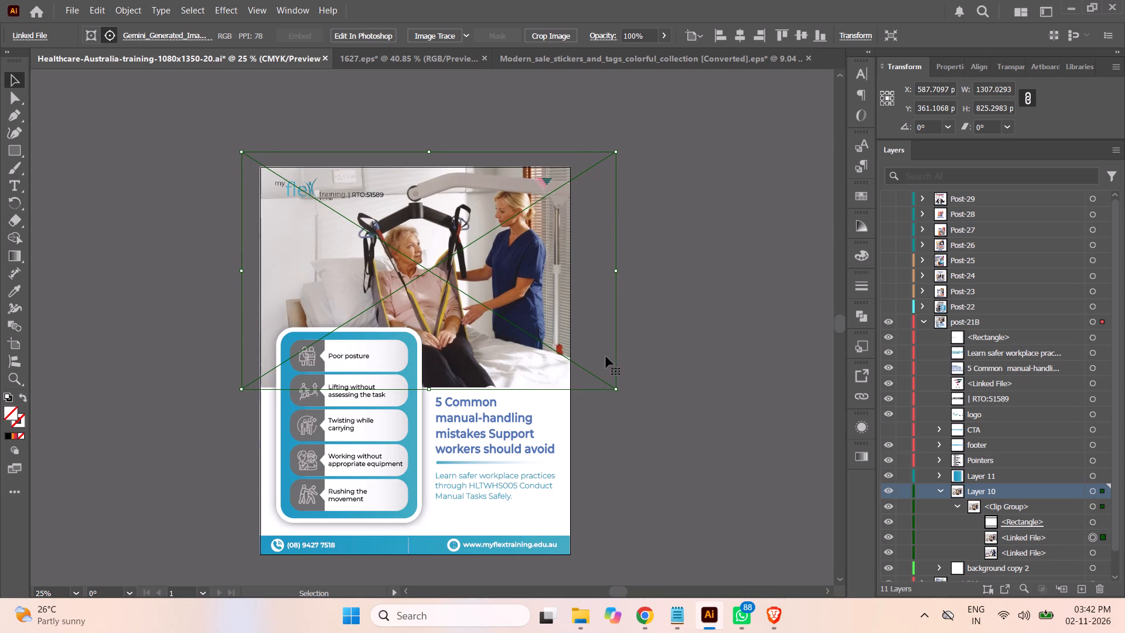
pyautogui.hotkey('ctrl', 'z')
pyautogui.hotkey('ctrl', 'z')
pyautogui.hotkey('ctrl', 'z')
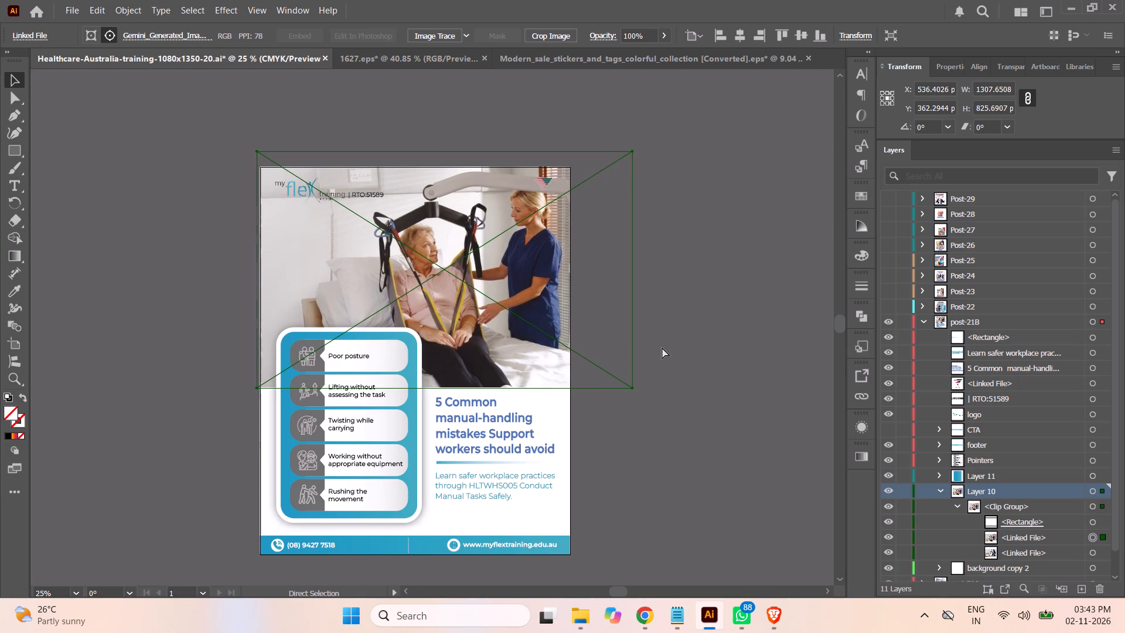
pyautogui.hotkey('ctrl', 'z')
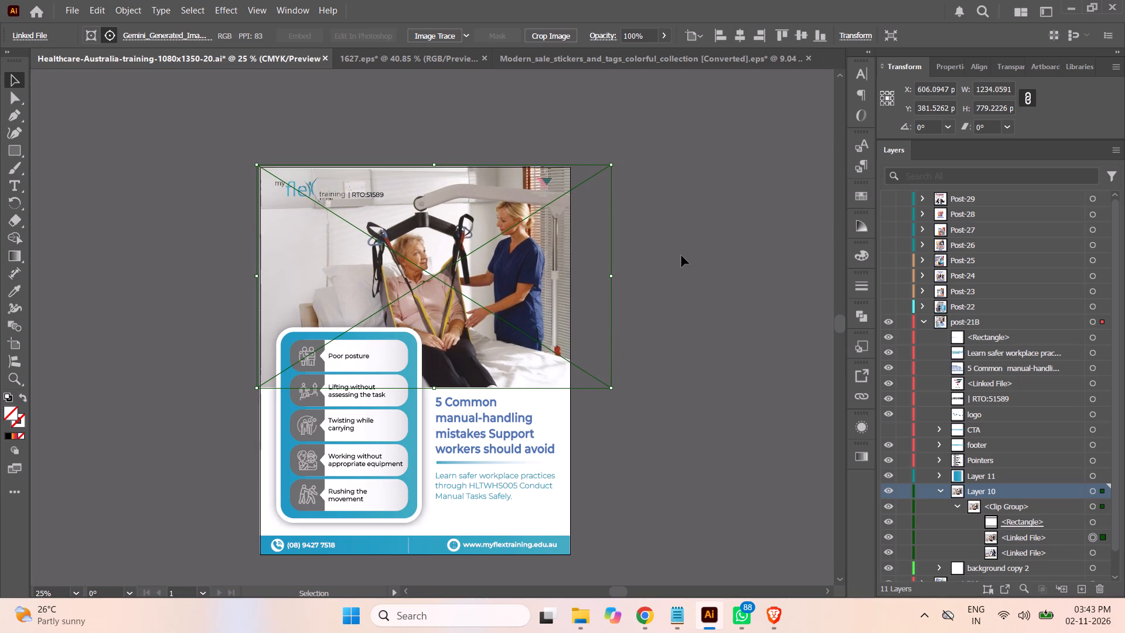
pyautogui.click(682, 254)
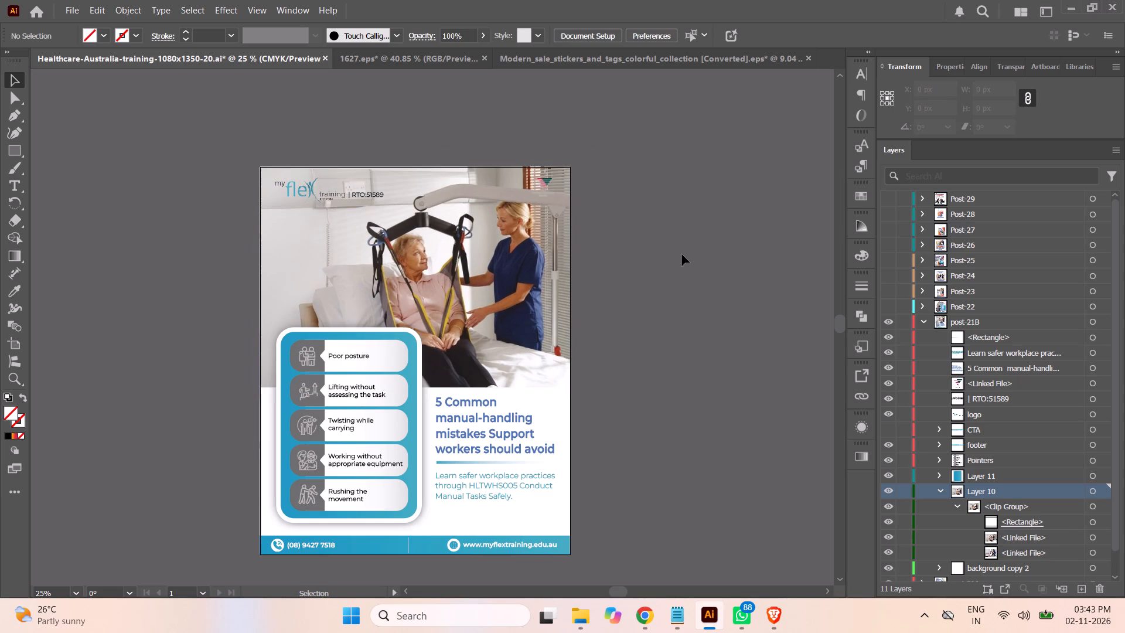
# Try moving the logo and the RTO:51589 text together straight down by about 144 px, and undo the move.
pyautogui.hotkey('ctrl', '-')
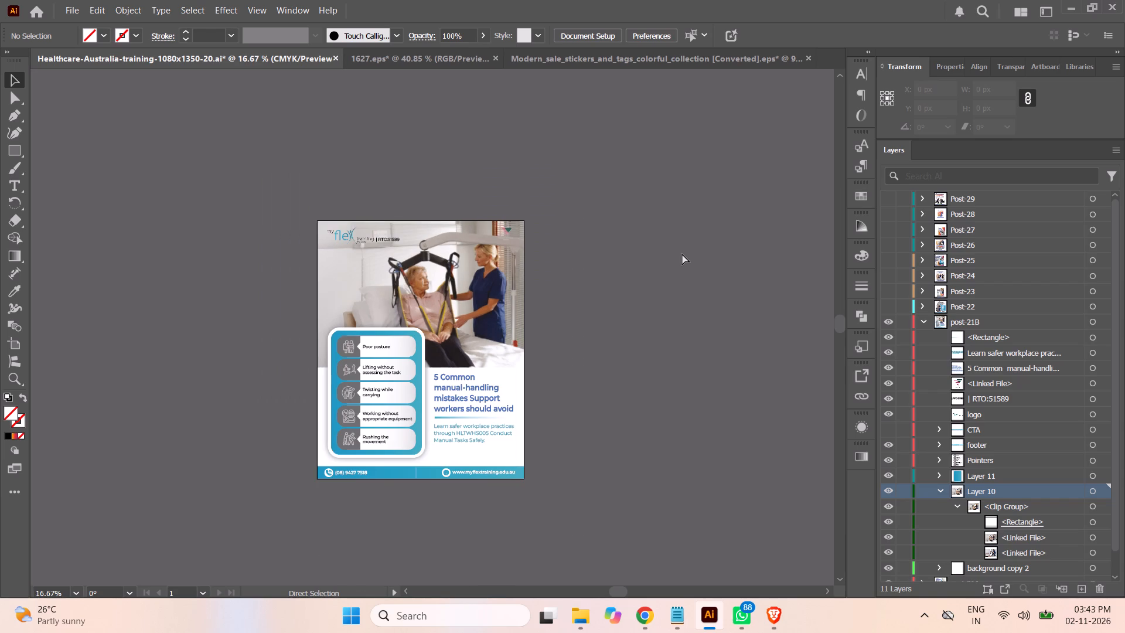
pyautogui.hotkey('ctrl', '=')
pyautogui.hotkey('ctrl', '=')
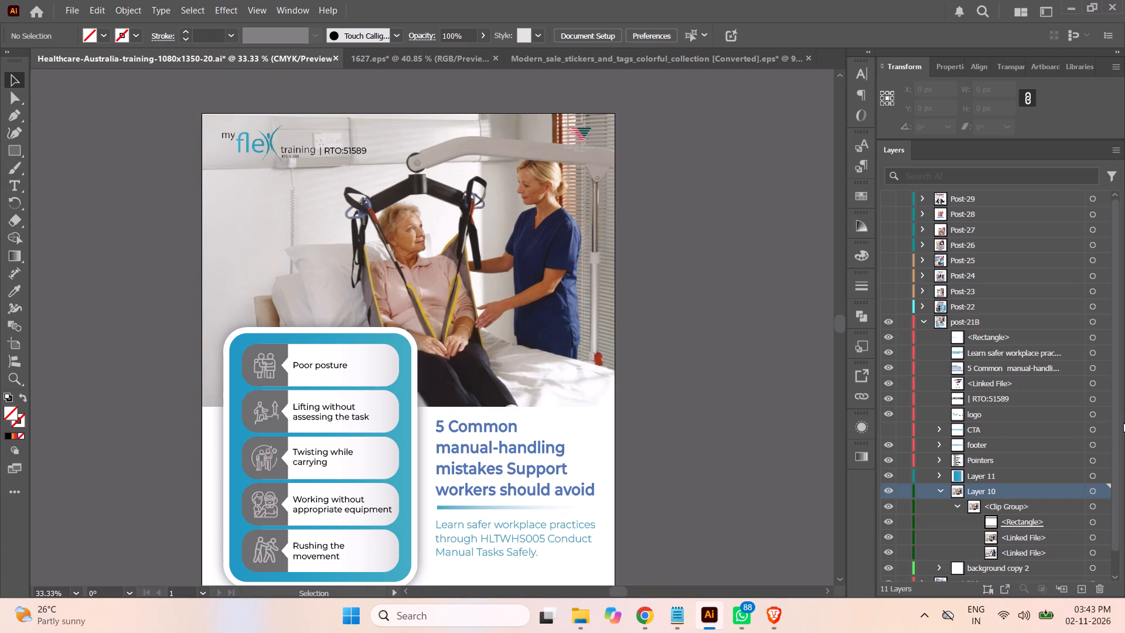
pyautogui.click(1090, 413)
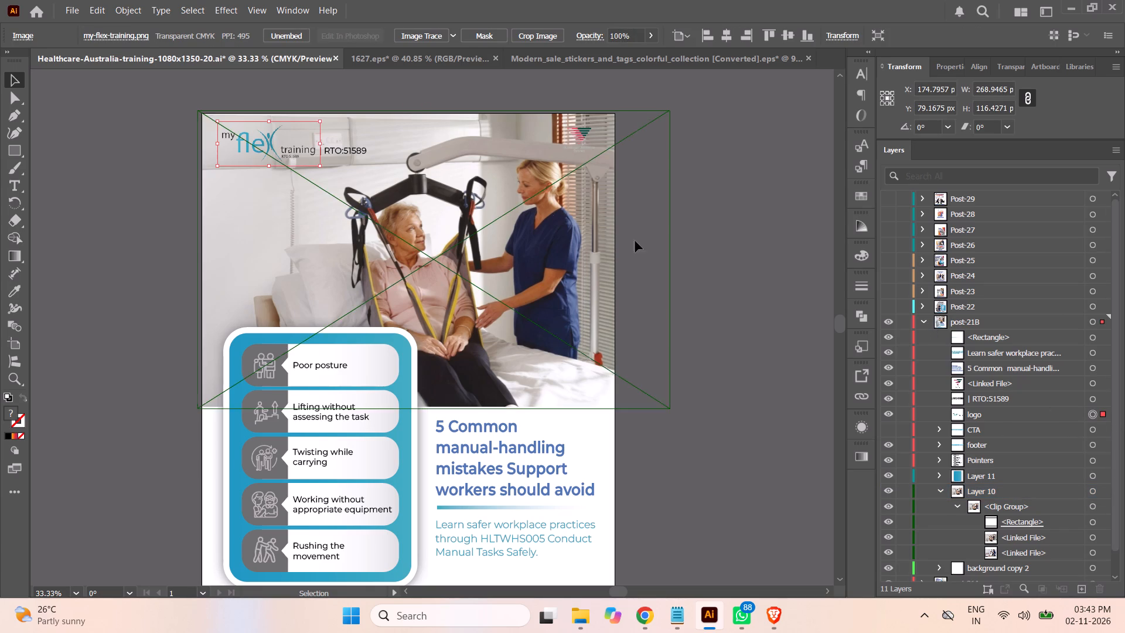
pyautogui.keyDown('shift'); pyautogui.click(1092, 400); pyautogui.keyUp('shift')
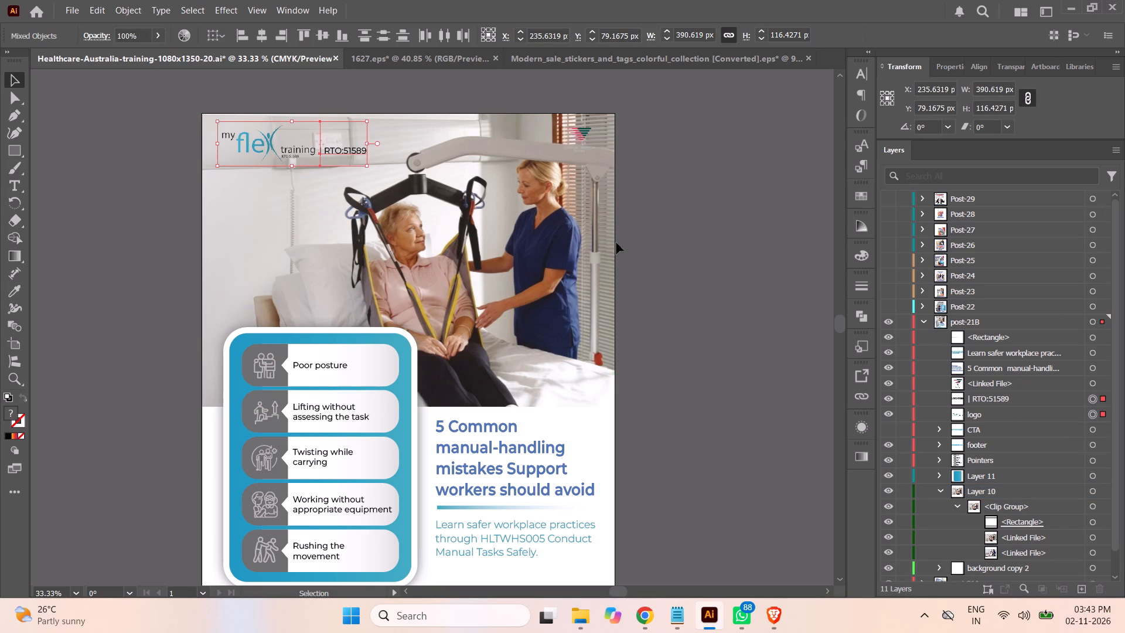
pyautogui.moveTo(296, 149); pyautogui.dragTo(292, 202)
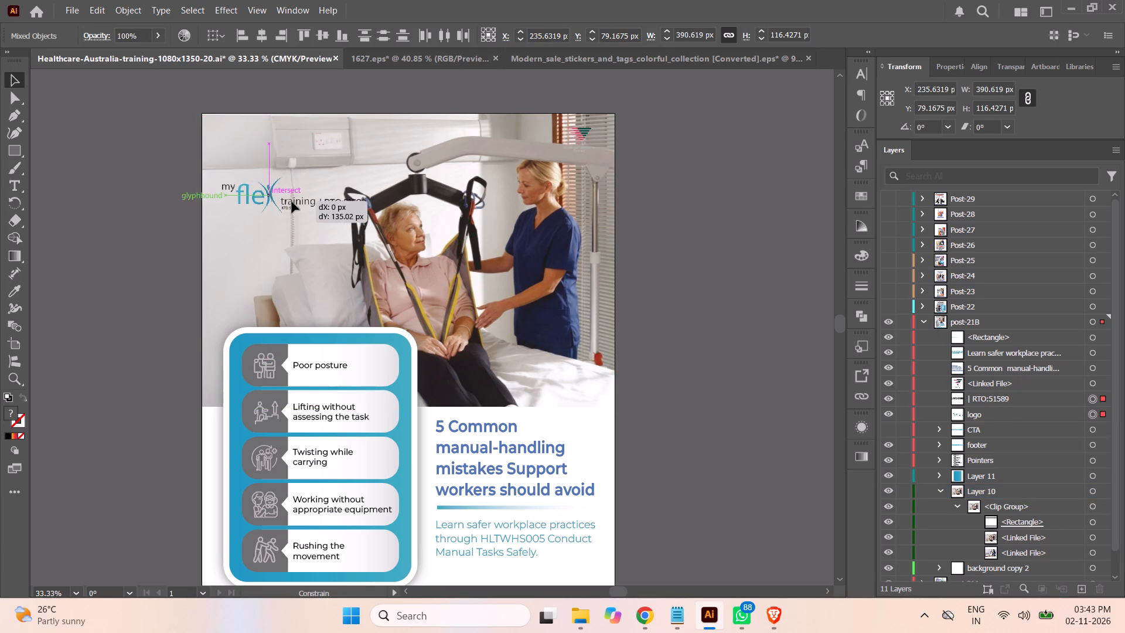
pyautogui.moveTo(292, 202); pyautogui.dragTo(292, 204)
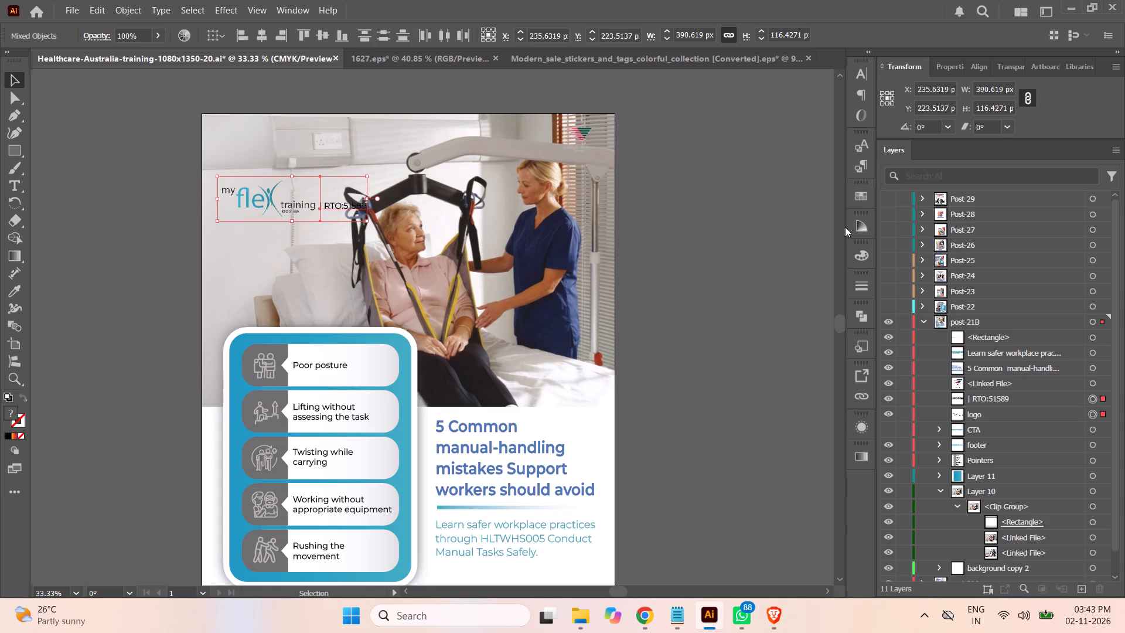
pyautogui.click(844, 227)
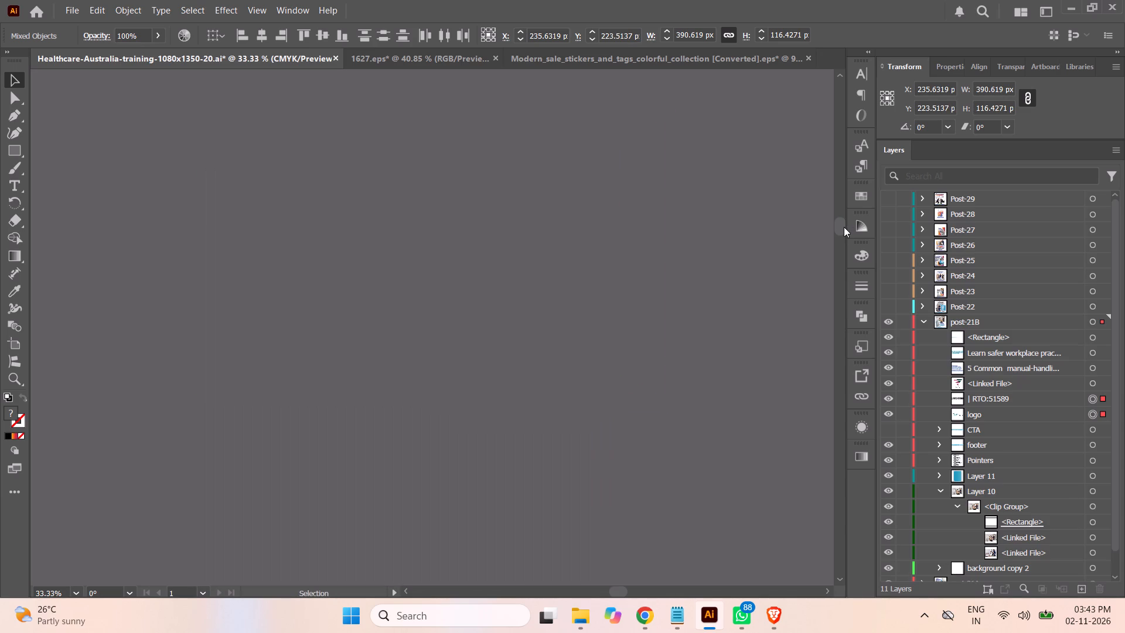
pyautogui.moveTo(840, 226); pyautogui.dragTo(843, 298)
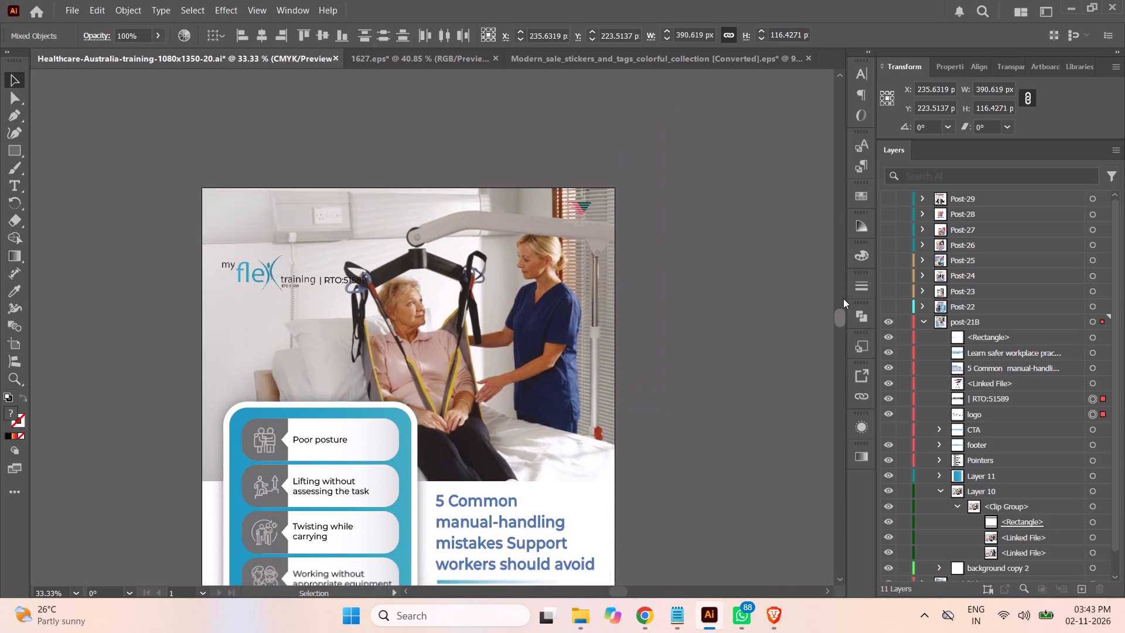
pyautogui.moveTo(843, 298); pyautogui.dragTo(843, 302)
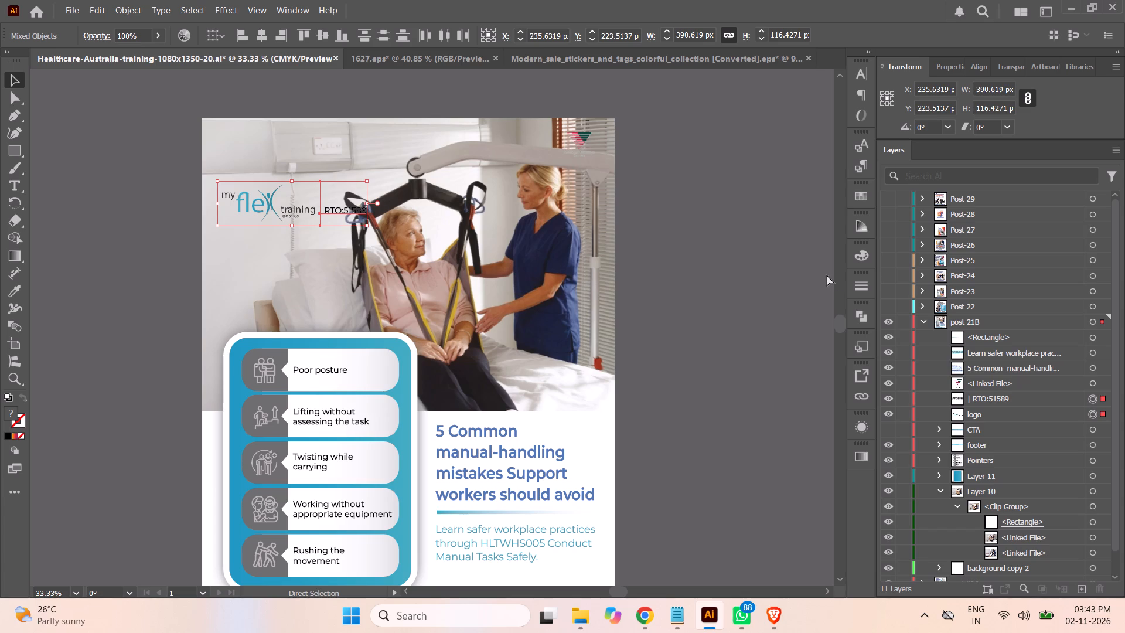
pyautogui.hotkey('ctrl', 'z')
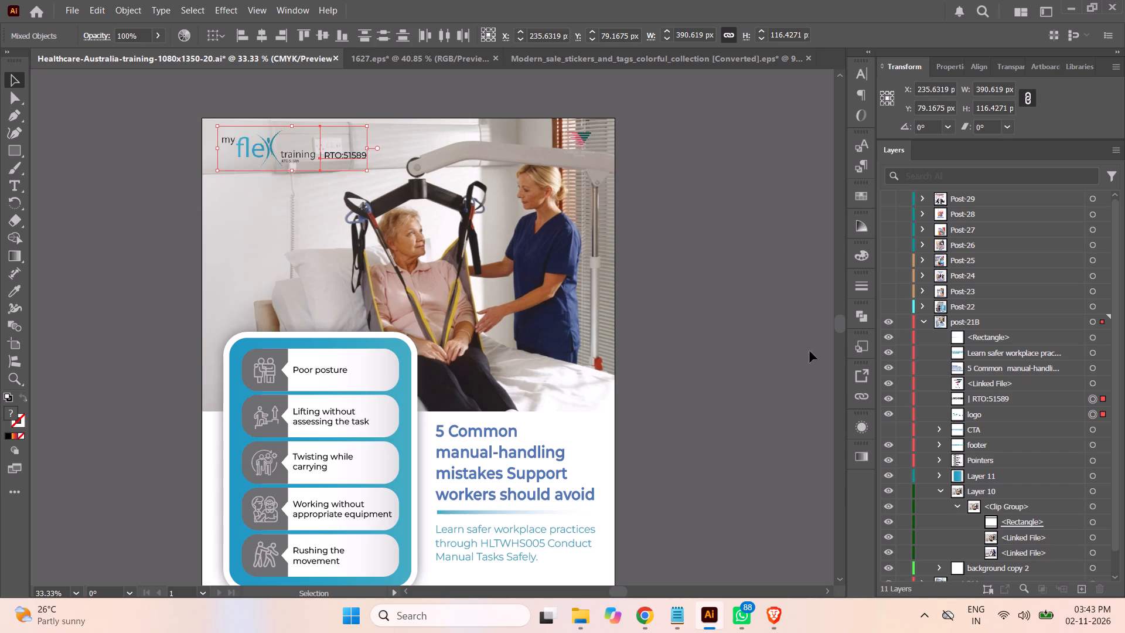
# Switch to File Explorer and open the hoist photo Gemini_Generated_Image_hkqa4dhkqa4dhkqa (1).png from the Health Services folder in Photoshop.
pyautogui.click(592, 615)
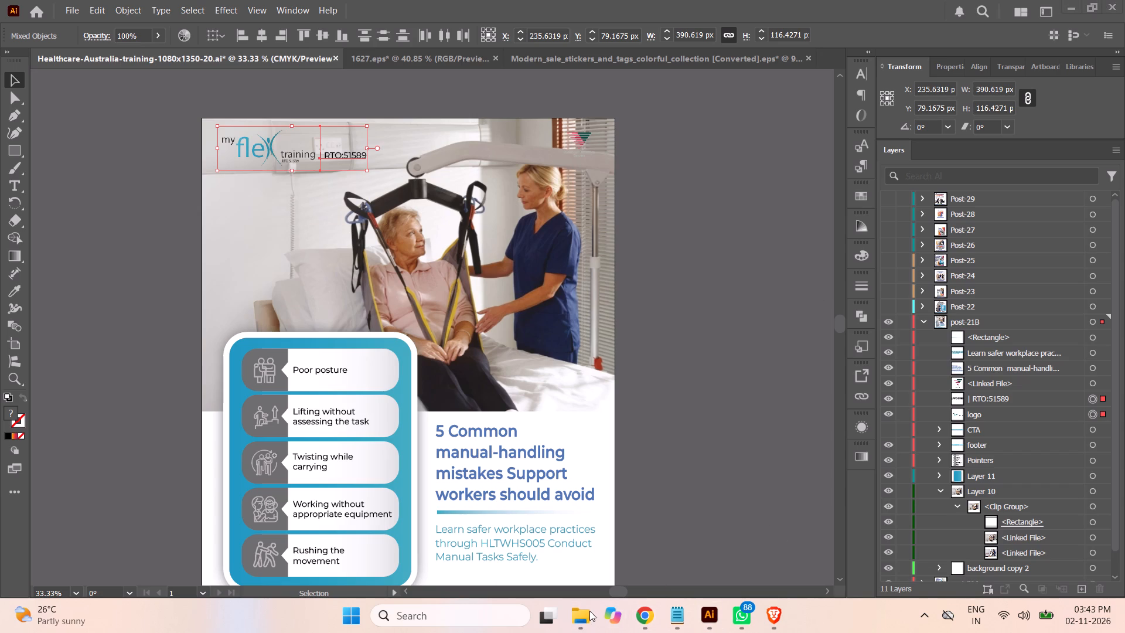
pyautogui.click(587, 616)
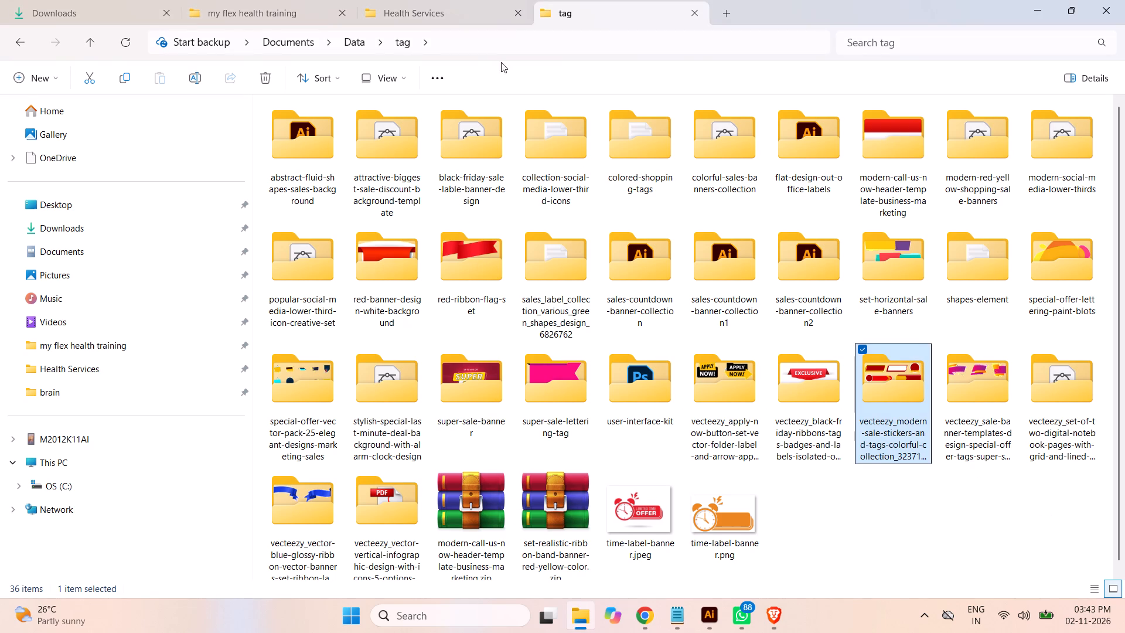
pyautogui.click(439, 5)
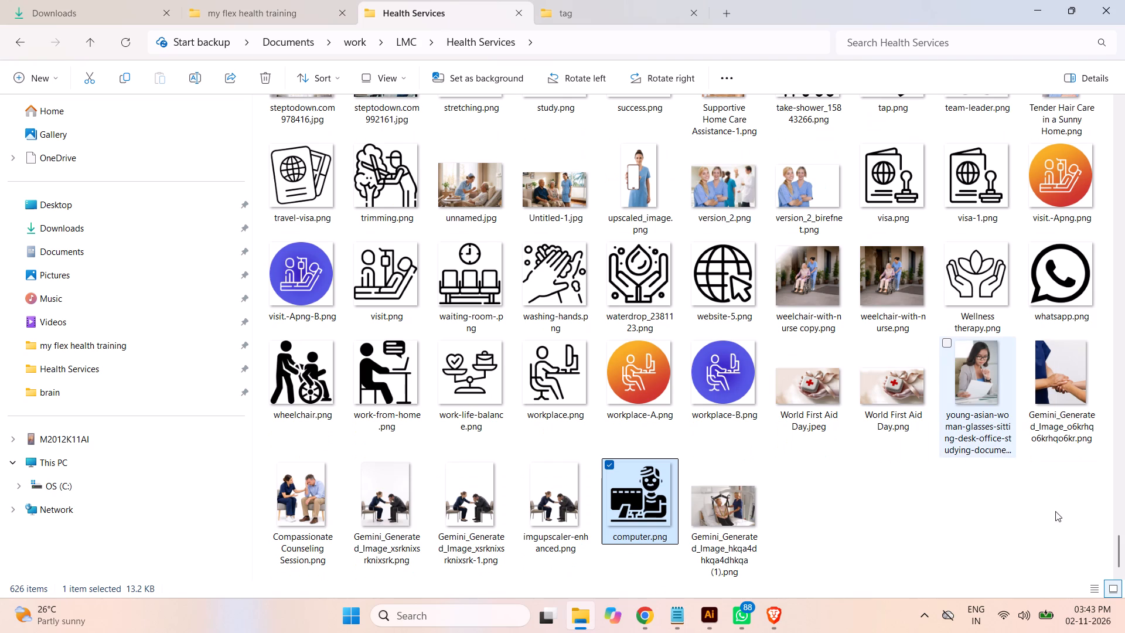
pyautogui.click(861, 505)
pyautogui.click(735, 514)
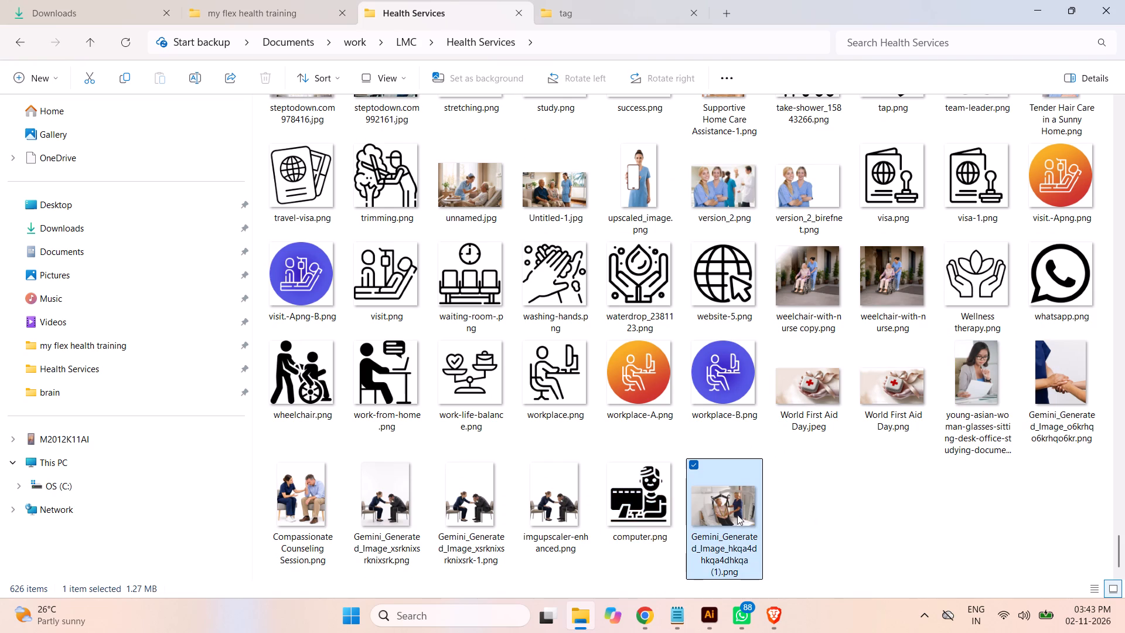
pyautogui.rightClick(734, 513)
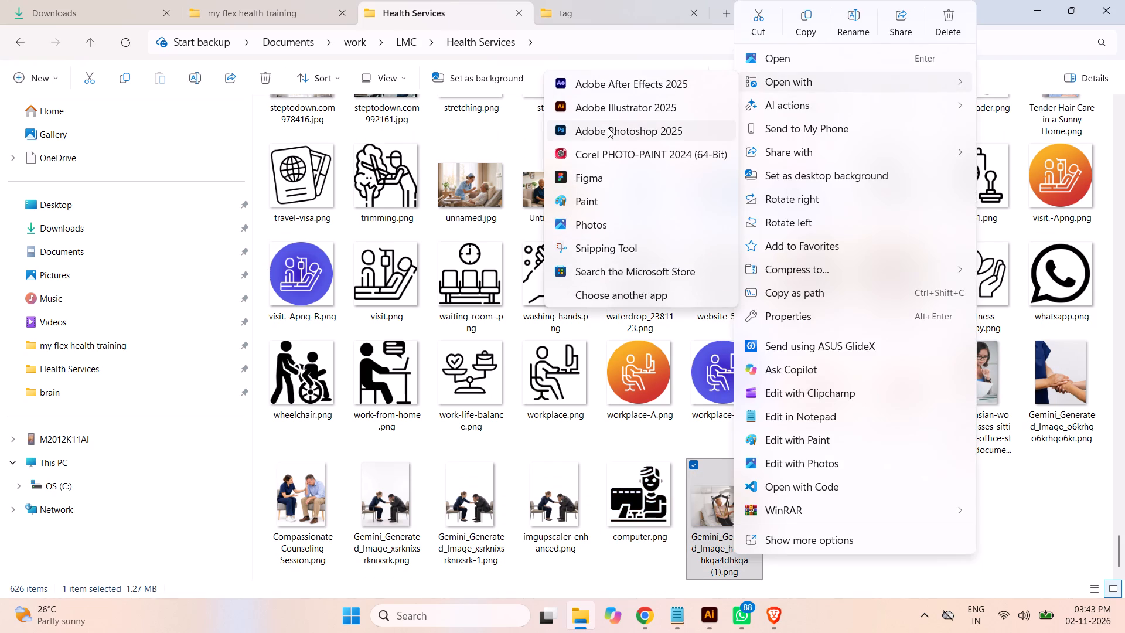
pyautogui.click(609, 131)
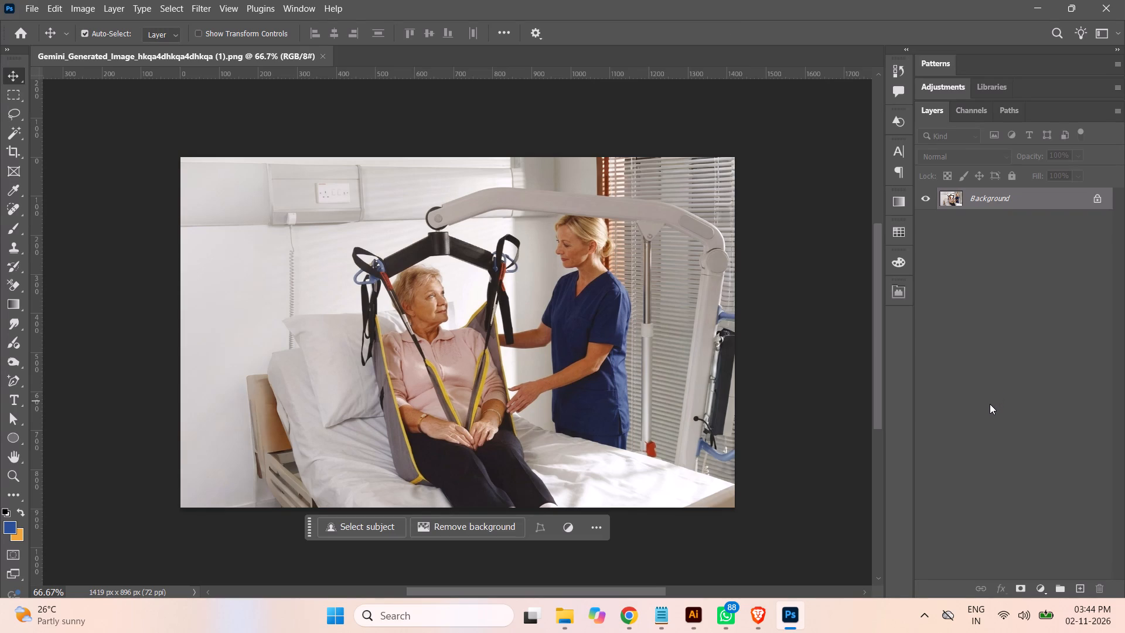
# Copy a narrow vertical strip of plain wall and trim between the socket panel and the hoist arm, and paste it as a new layer.
pyautogui.hotkey('ctrl', '=')
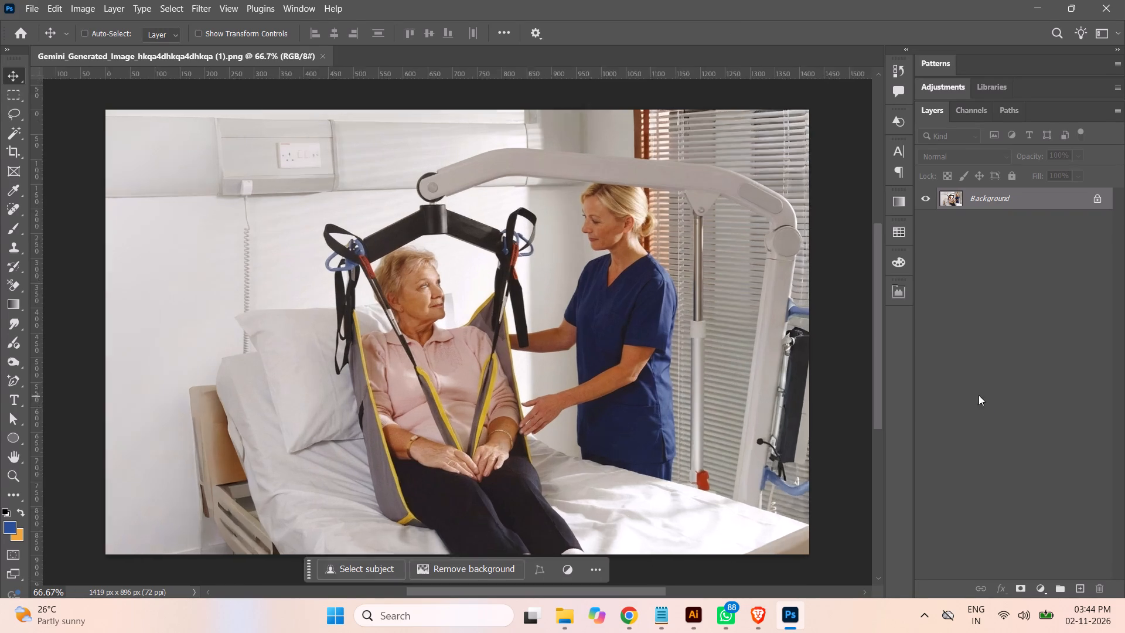
pyautogui.scroll(5, 514, 267)
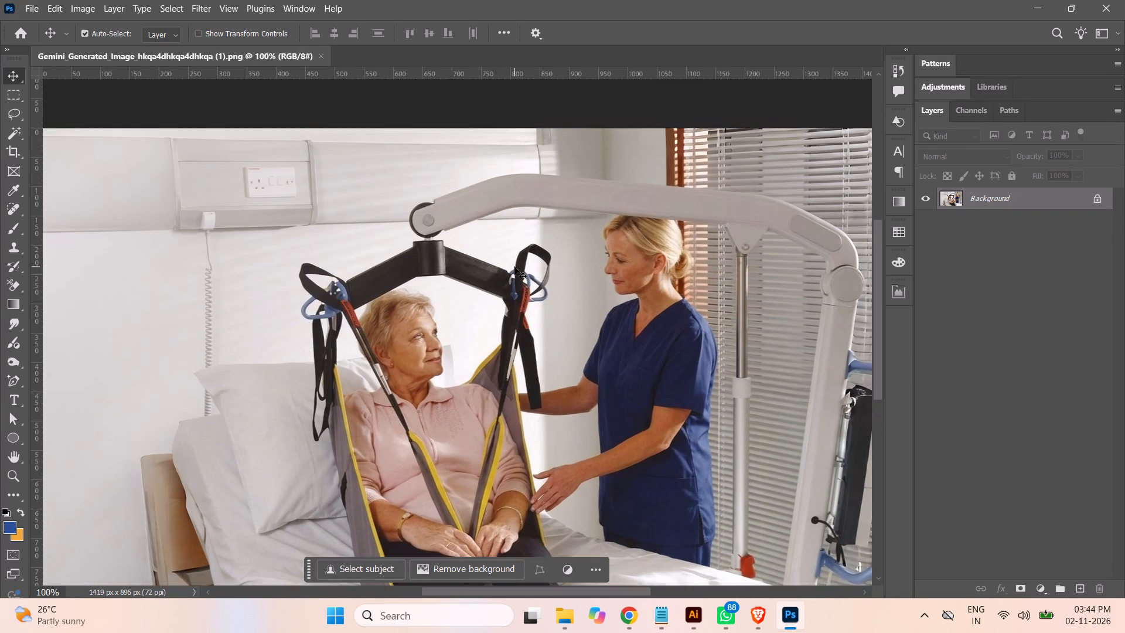
pyautogui.scroll(5, 514, 267)
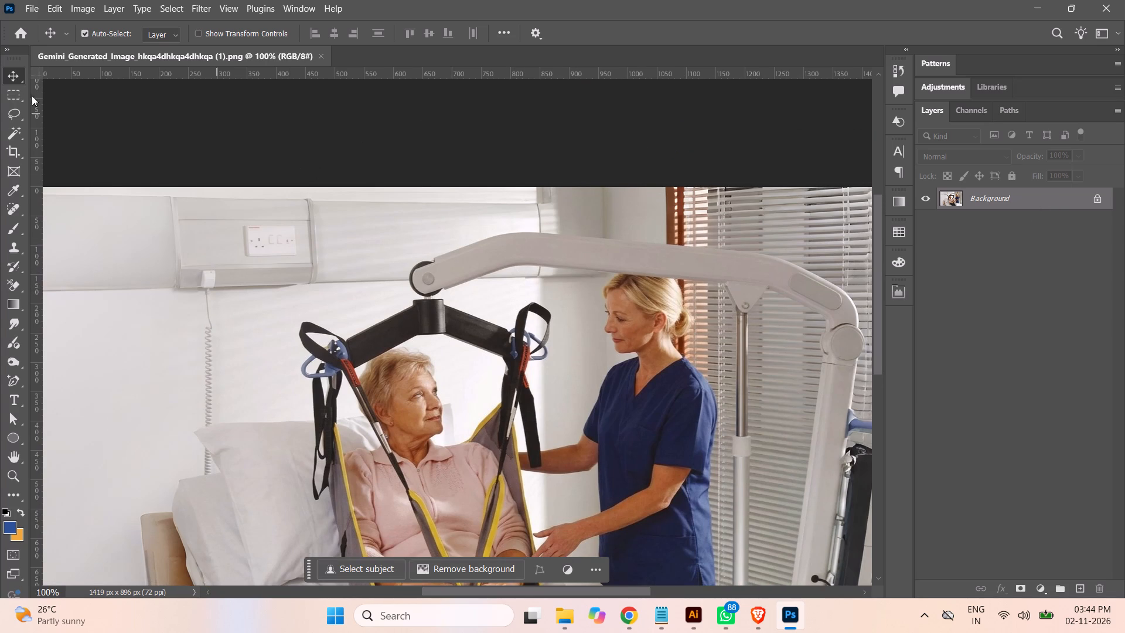
pyautogui.click(14, 97)
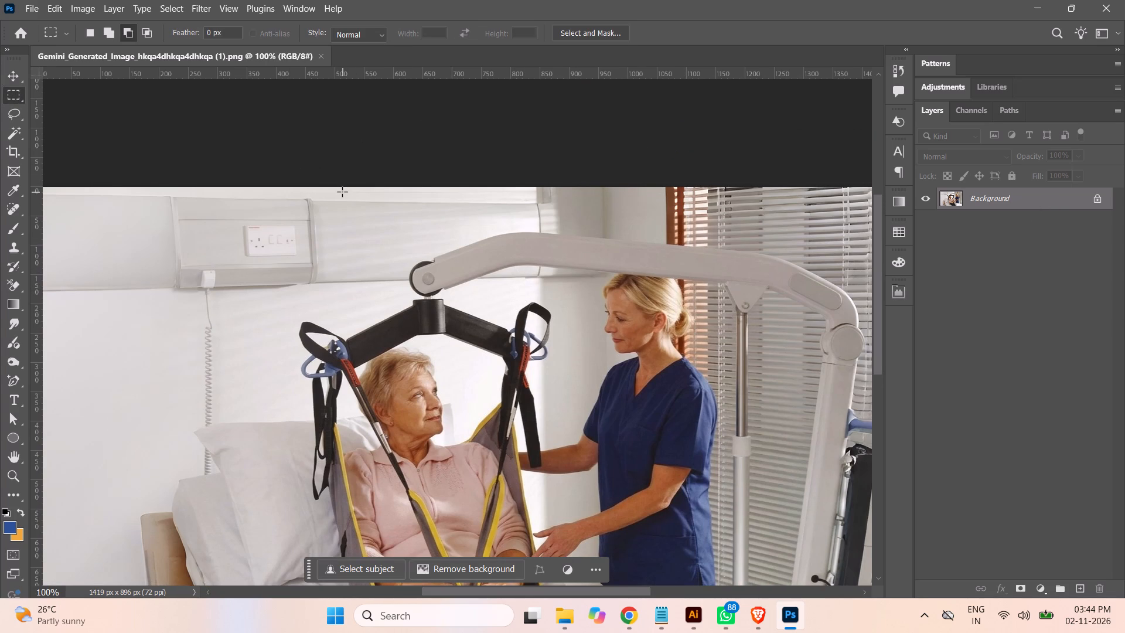
pyautogui.moveTo(342, 192); pyautogui.dragTo(364, 289)
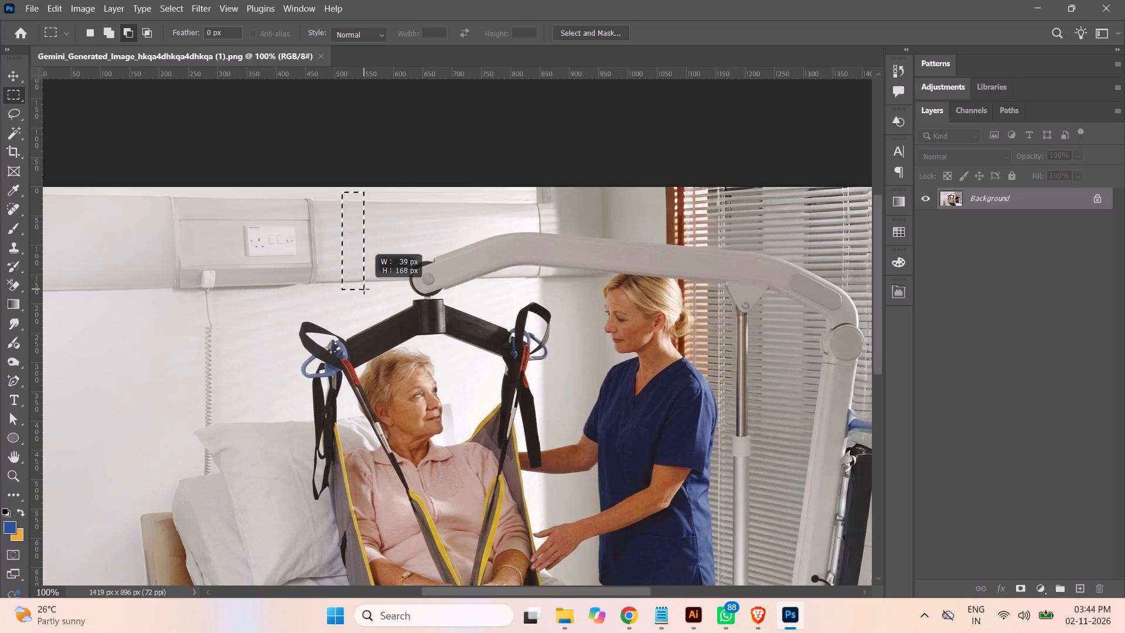
pyautogui.moveTo(364, 289); pyautogui.dragTo(369, 290)
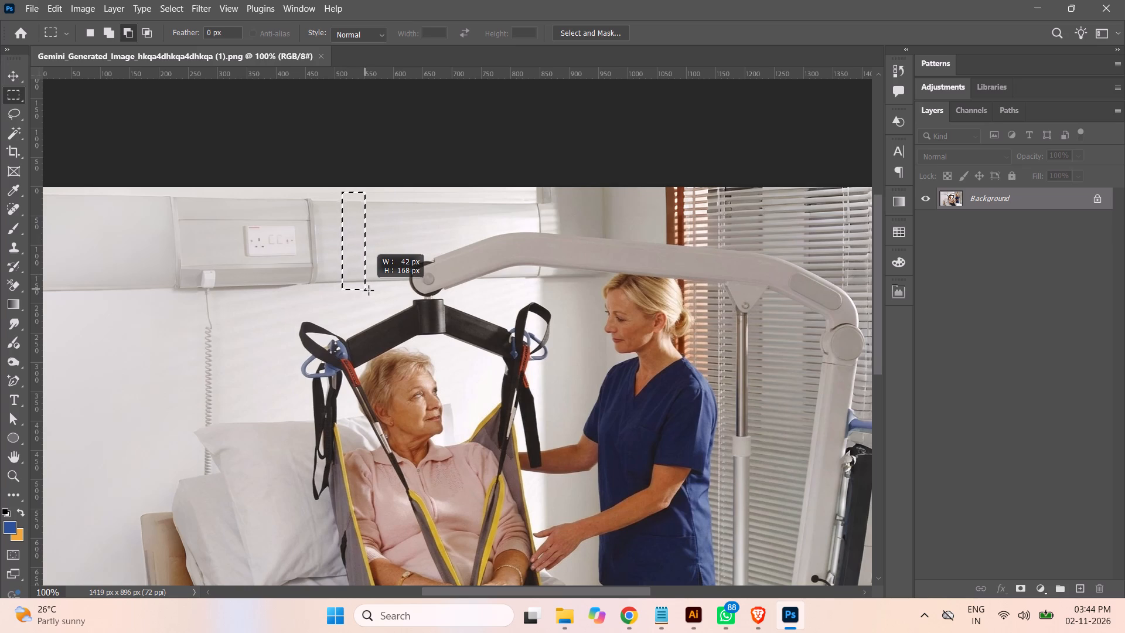
pyautogui.moveTo(369, 290); pyautogui.dragTo(400, 291)
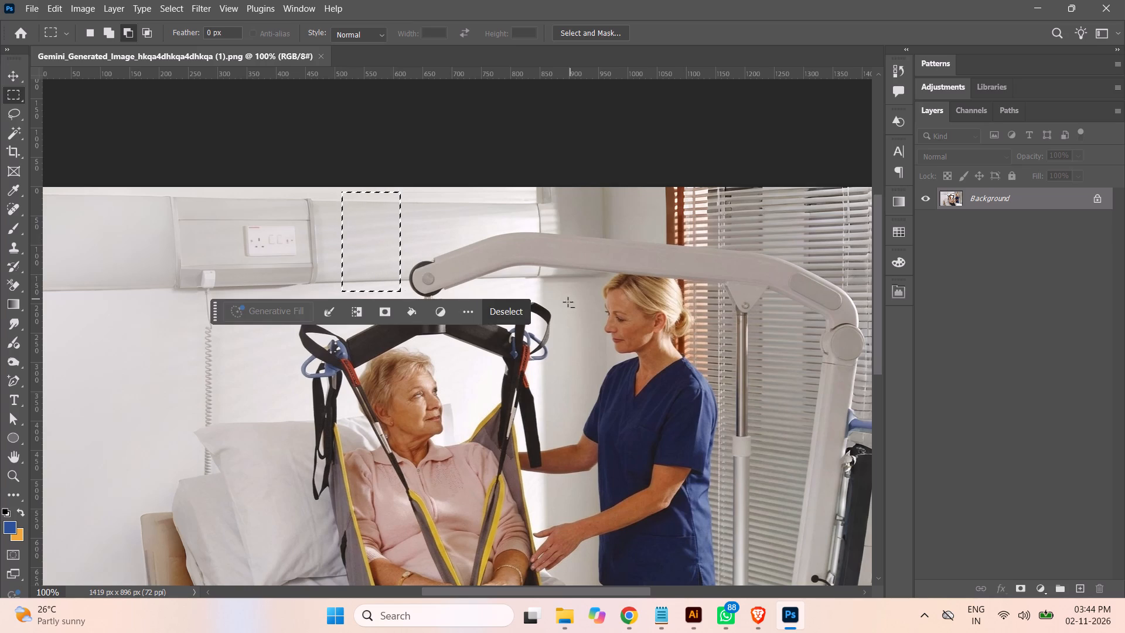
pyautogui.hotkey('ctrl', 'c')
pyautogui.hotkey('ctrl', 'v')
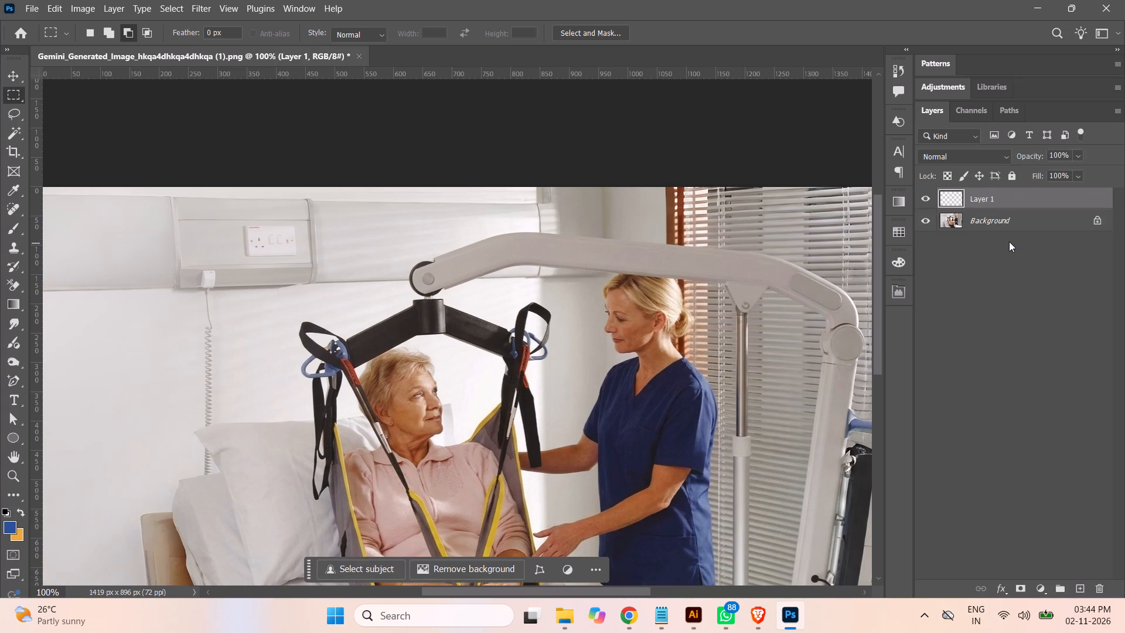
# Transform the pasted wall strip, moving it over the socket panel to about X 435.5 px, Y 97.5 px.
pyautogui.hotkey('ctrl', 't')
pyautogui.moveTo(380, 259); pyautogui.dragTo(368, 258)
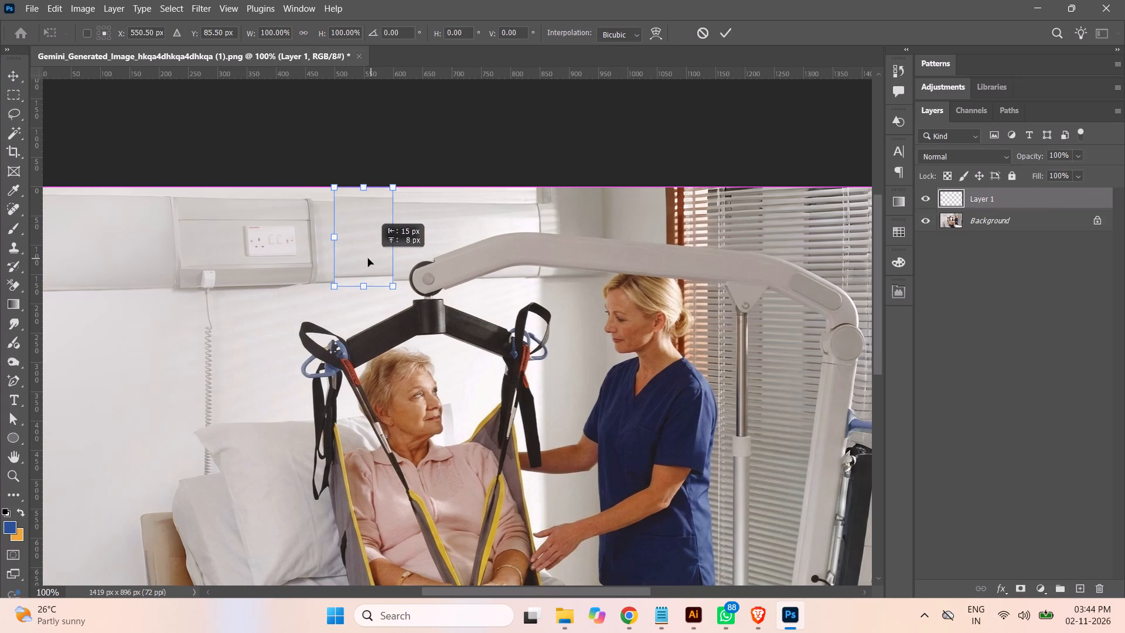
pyautogui.moveTo(368, 258); pyautogui.dragTo(305, 259)
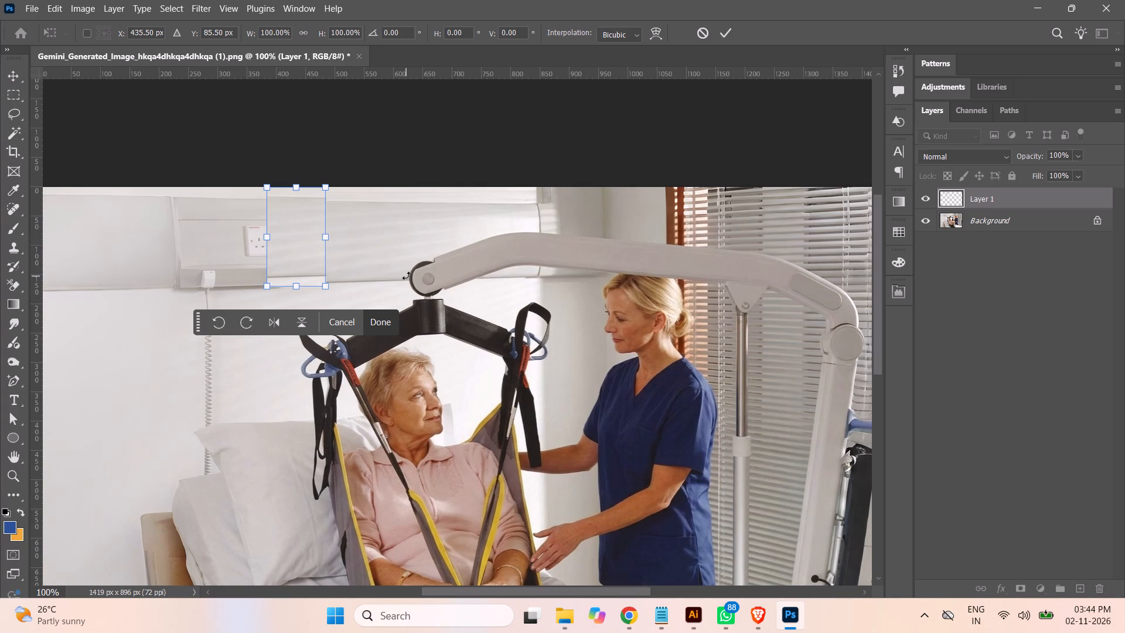
pyautogui.press('Down')
pyautogui.press('Down')
pyautogui.press('Down')
pyautogui.press('Down')
pyautogui.press('Down')
pyautogui.press('Down')
pyautogui.press('Down')
pyautogui.press('Down')
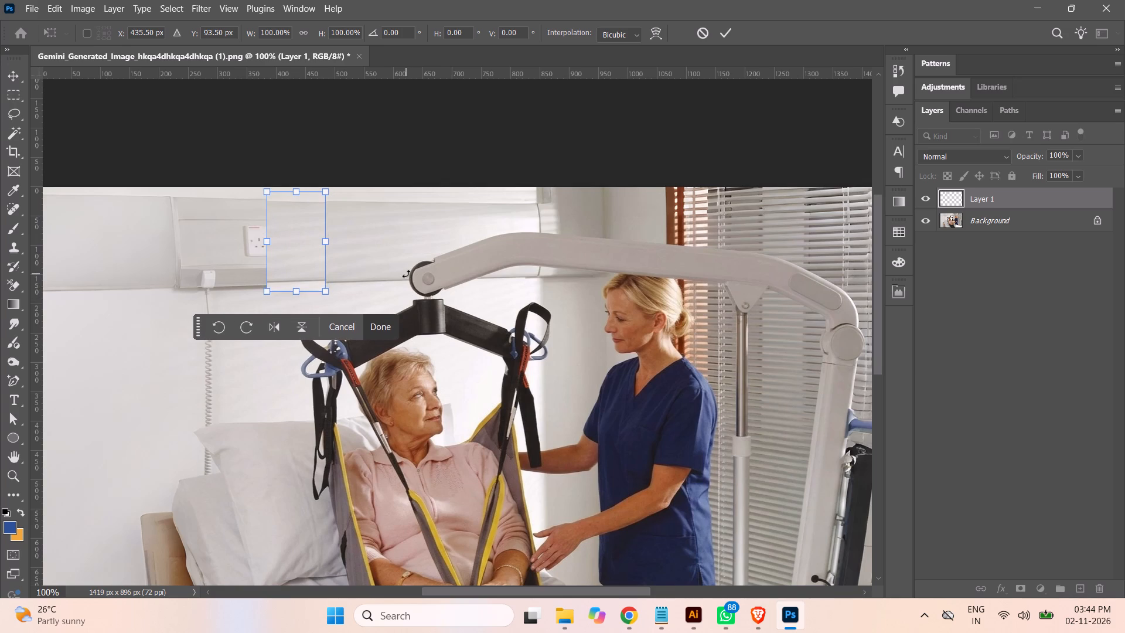
pyautogui.press('Down')
pyautogui.press('Down')
pyautogui.press('Down')
pyautogui.press('Down')
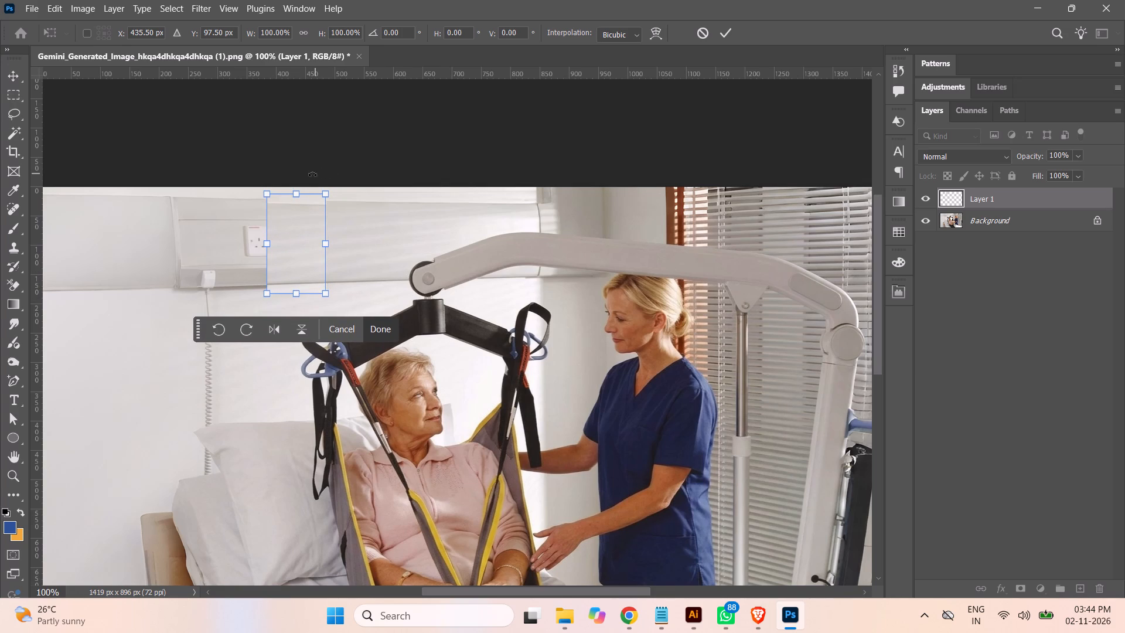
# Stretch the wall strip to about 588% width and 107% height, covering the socket panel from the photo's left and top edges.
pyautogui.click(296, 194)
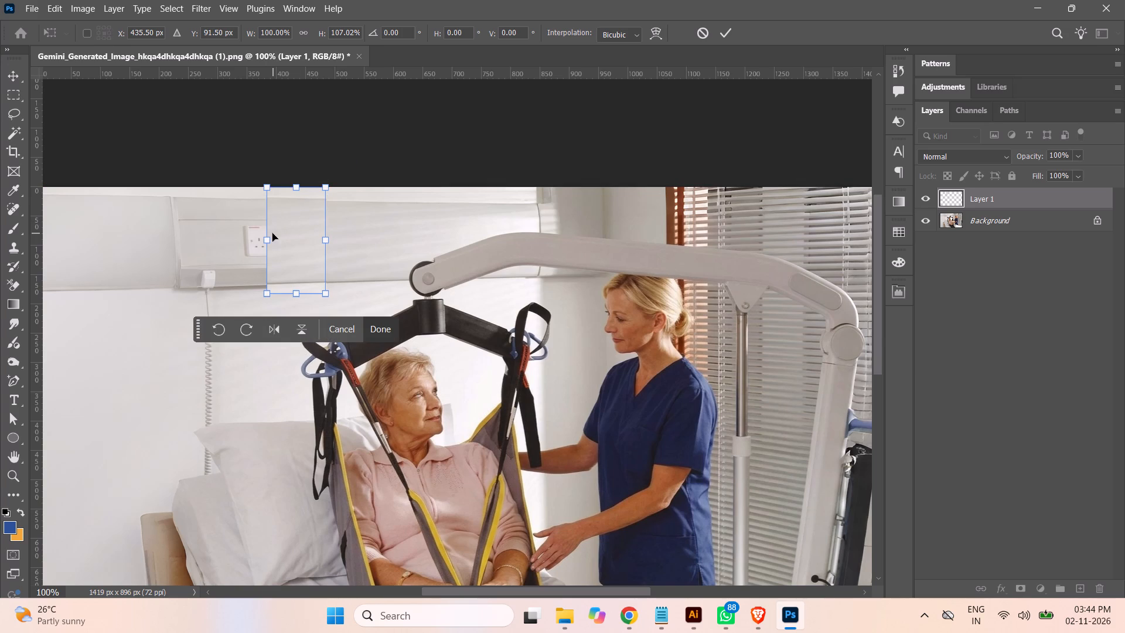
pyautogui.moveTo(268, 239); pyautogui.dragTo(34, 261)
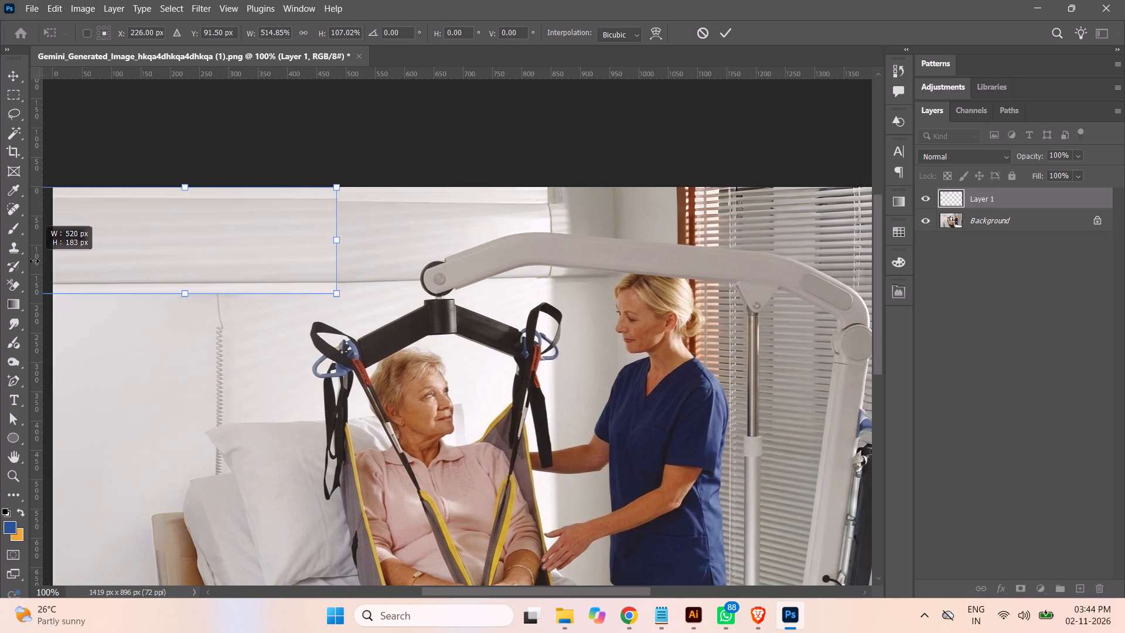
pyautogui.moveTo(34, 261); pyautogui.dragTo(140, 261)
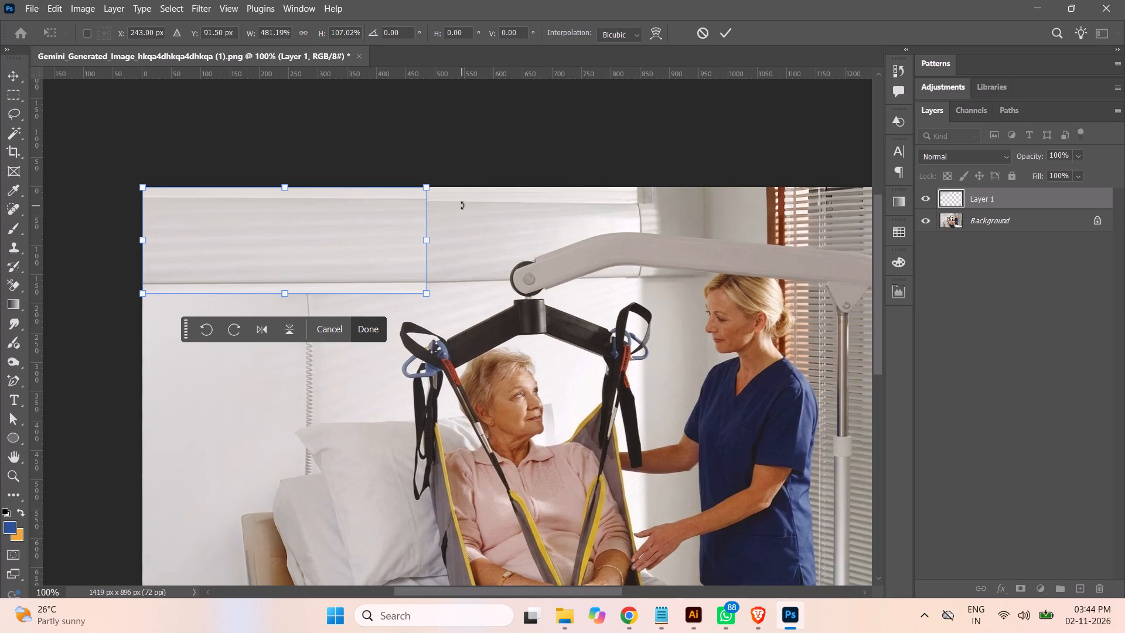
pyautogui.moveTo(427, 241); pyautogui.dragTo(438, 241)
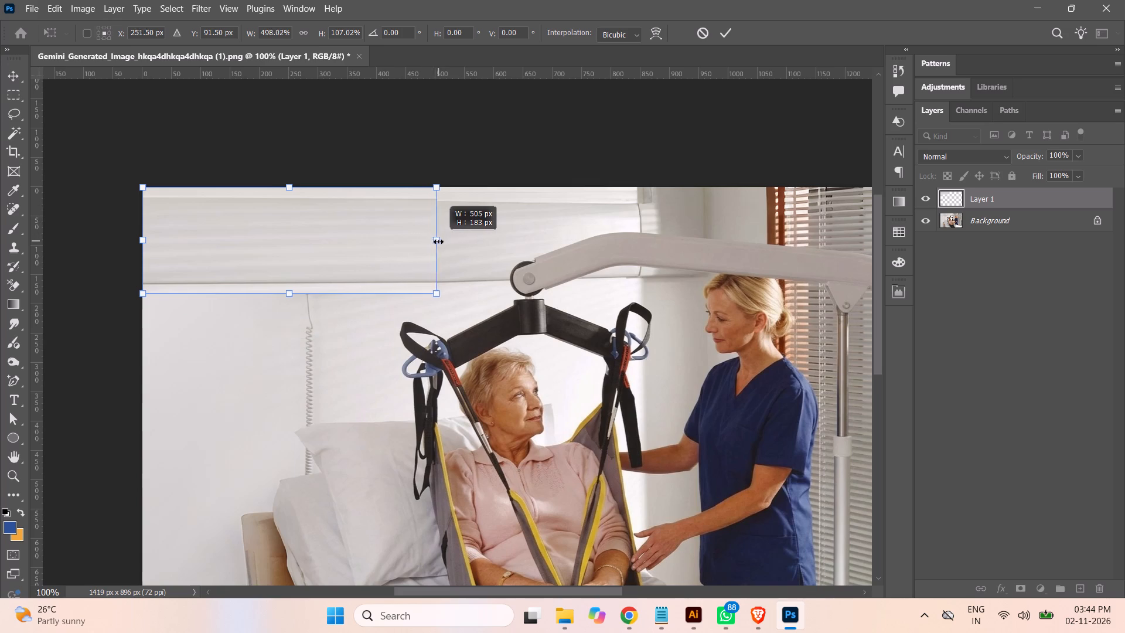
pyautogui.moveTo(438, 241); pyautogui.dragTo(485, 247)
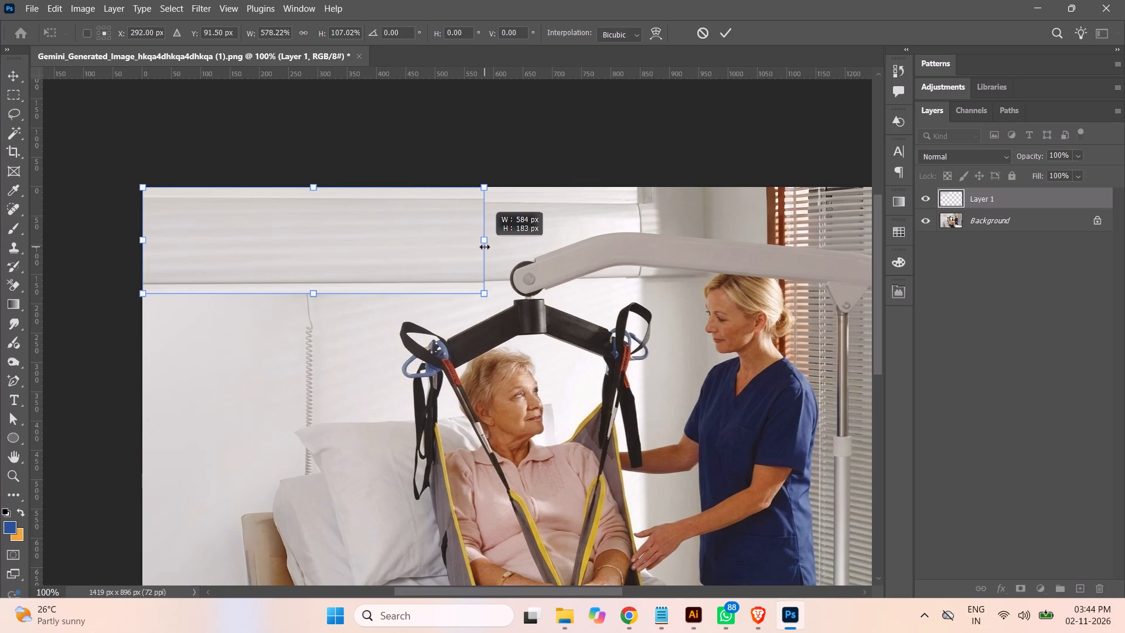
pyautogui.moveTo(485, 247); pyautogui.dragTo(490, 247)
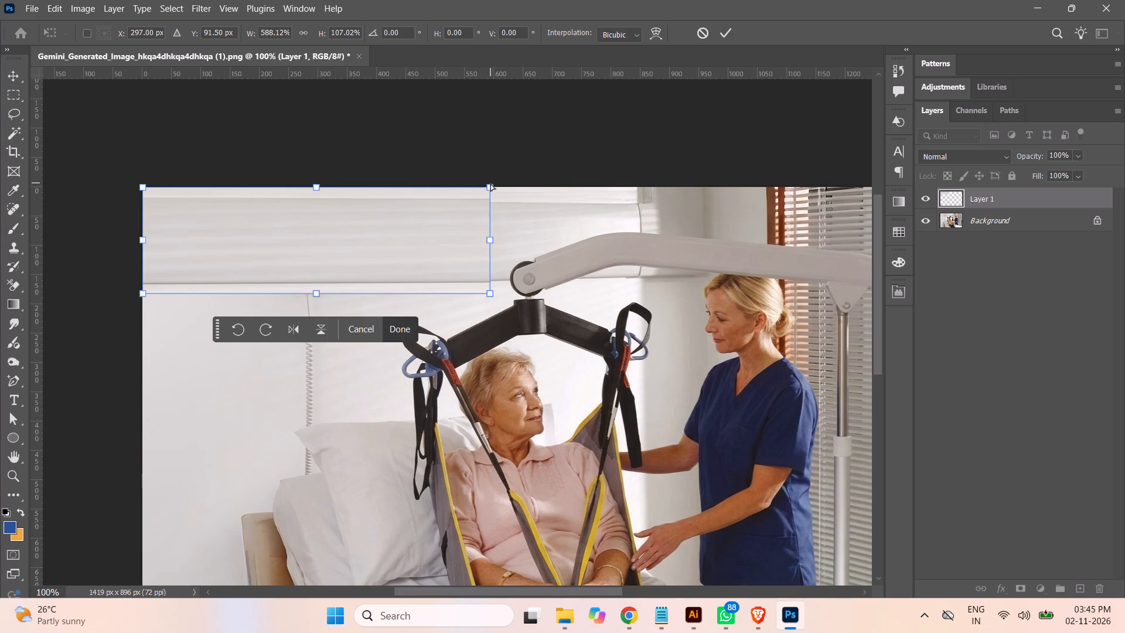
# Skew the wall patch's right-hand corners by about 0.6° to match the slope of the wall trim, and apply the transform.
pyautogui.keyDown('ctrl'); pyautogui.click(491, 188); pyautogui.keyUp('ctrl')
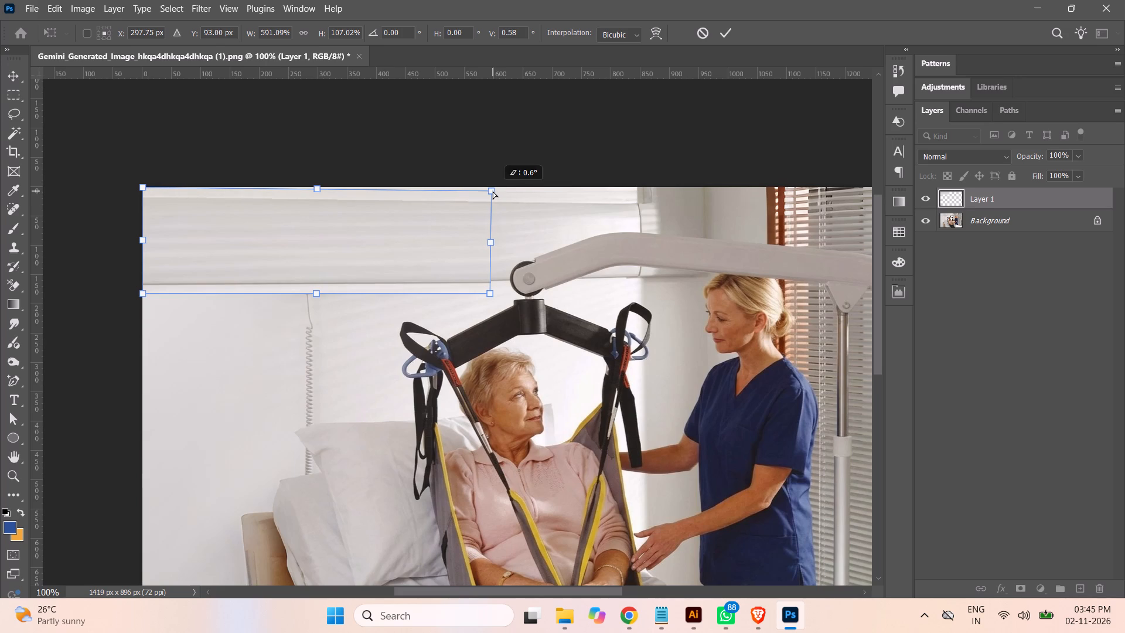
pyautogui.keyDown('ctrl'); pyautogui.click(492, 294); pyautogui.keyUp('ctrl')
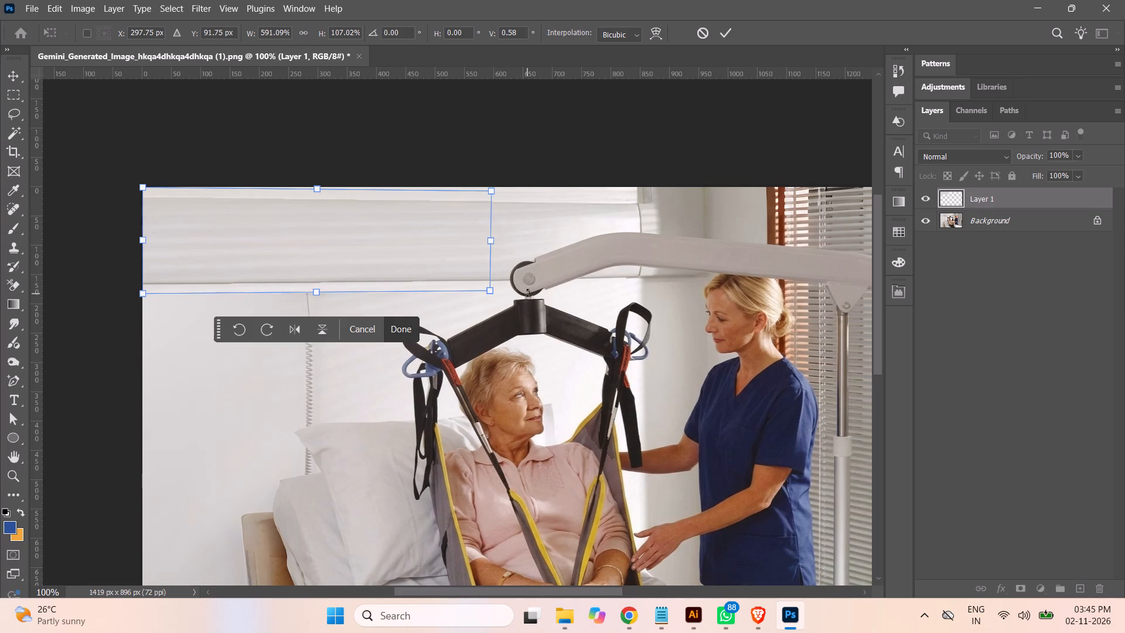
pyautogui.press('Return')
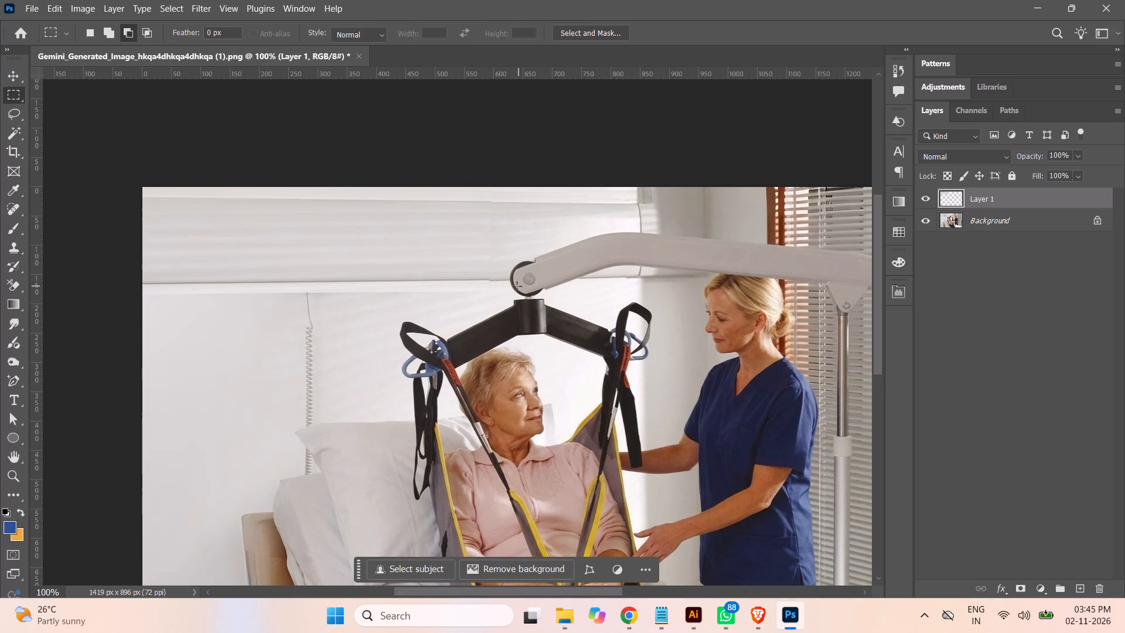
# On the Background layer, clone plain wall over the hanging cord from the wall trim down to the pillow, using a 60 px Clone Stamp brush.
pyautogui.scroll(-1, 679, 273)
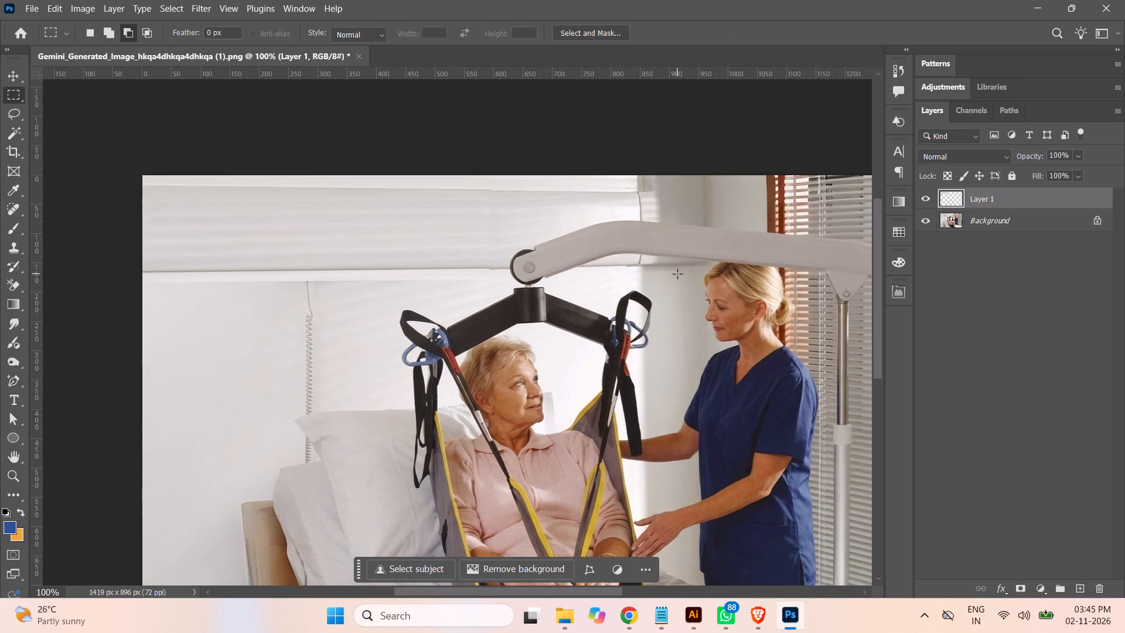
pyautogui.scroll(-1, 677, 274)
pyautogui.scroll(1, 677, 274)
pyautogui.click(1039, 220)
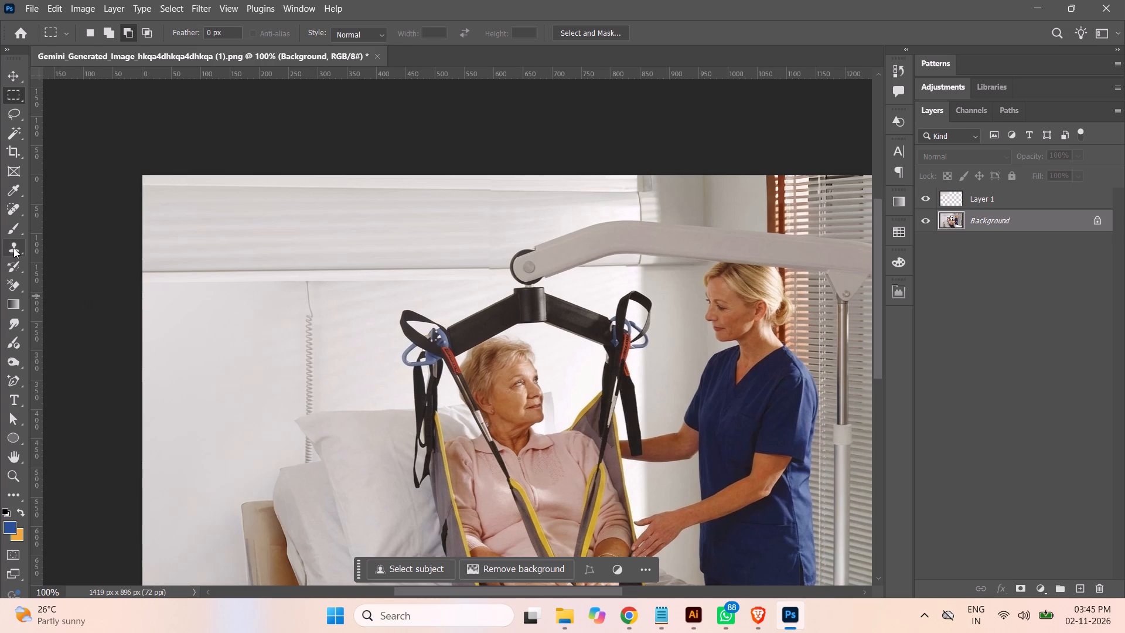
pyautogui.click(13, 248)
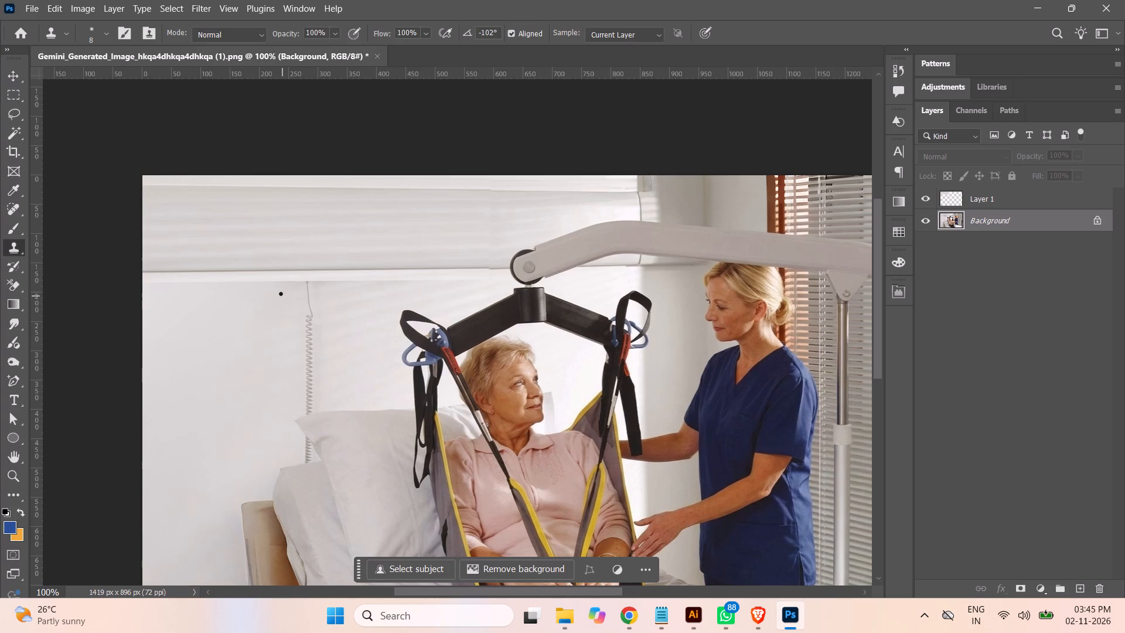
pyautogui.press(']')
pyautogui.press(']')
pyautogui.press(']')
pyautogui.press(']')
pyautogui.press(']')
pyautogui.press(']')
pyautogui.press(']')
pyautogui.press(']')
pyautogui.press(']')
pyautogui.press(']')
pyautogui.press(']')
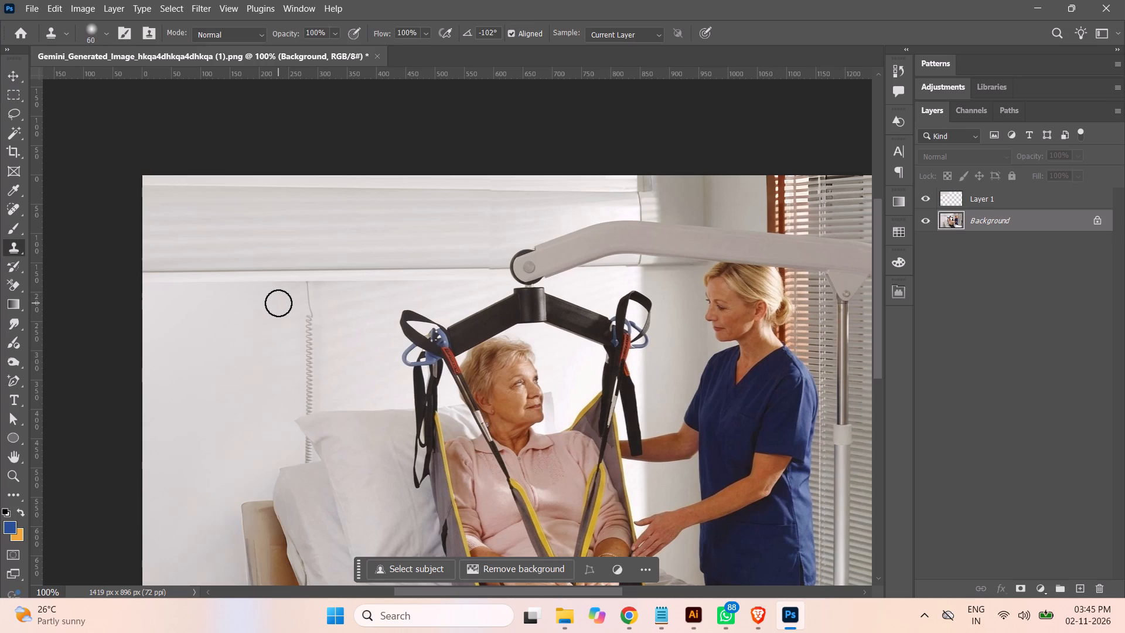
pyautogui.keyDown('alt'); pyautogui.click(278, 303); pyautogui.keyUp('alt')
pyautogui.click(309, 305)
pyautogui.moveTo(309, 312); pyautogui.dragTo(309, 333)
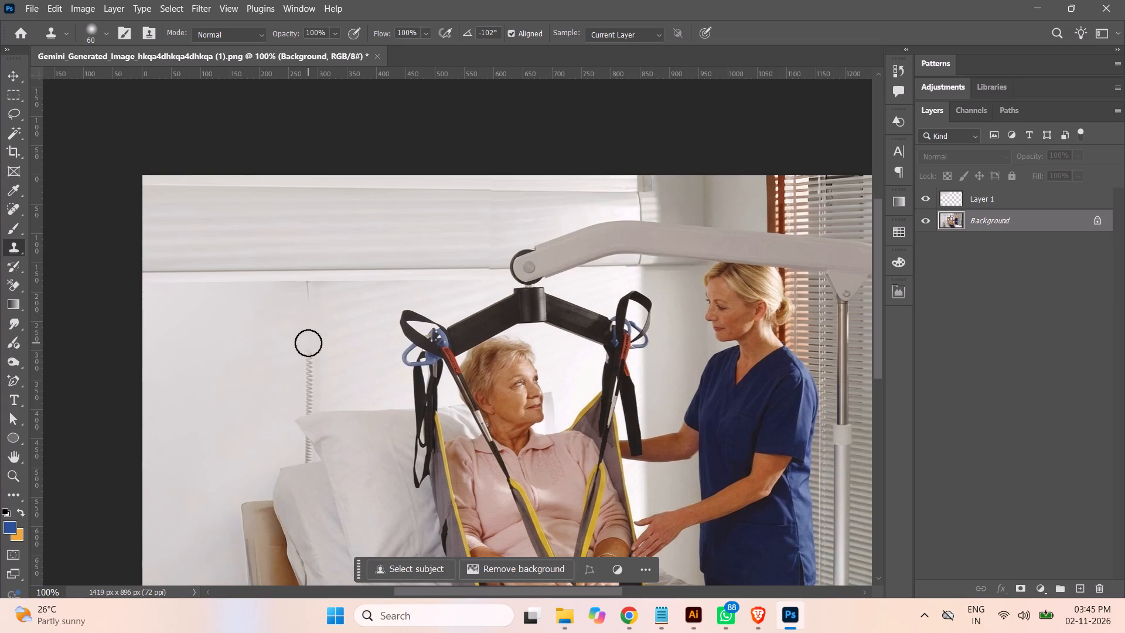
pyautogui.moveTo(306, 336); pyautogui.dragTo(304, 382)
pyautogui.moveTo(305, 380); pyautogui.dragTo(305, 397)
pyautogui.moveTo(305, 395); pyautogui.dragTo(305, 400)
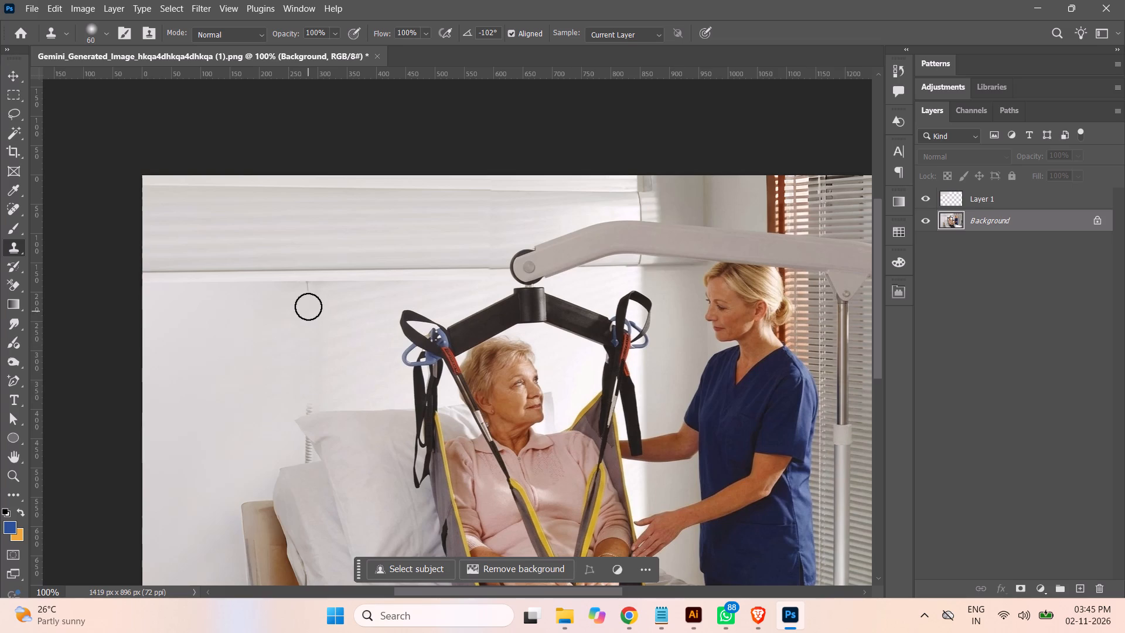
pyautogui.click(307, 297)
pyautogui.click(305, 287)
# Clone plain wall over the leftover cord coils just above the upper pillow's edge, using a hard round 9 px Clone Stamp brush.
pyautogui.hotkey('ctrl', '=')
pyautogui.scroll(-5, 343, 366)
pyautogui.scroll(7, 392, 357)
pyautogui.scroll(-6, 311, 328)
pyautogui.scroll(6, 312, 334)
pyautogui.scroll(-2, 312, 334)
pyautogui.scroll(4, 314, 335)
pyautogui.scroll(-3, 314, 335)
pyautogui.scroll(1, 320, 333)
pyautogui.scroll(-5, 329, 330)
pyautogui.scroll(3, 335, 329)
pyautogui.scroll(-1, 335, 329)
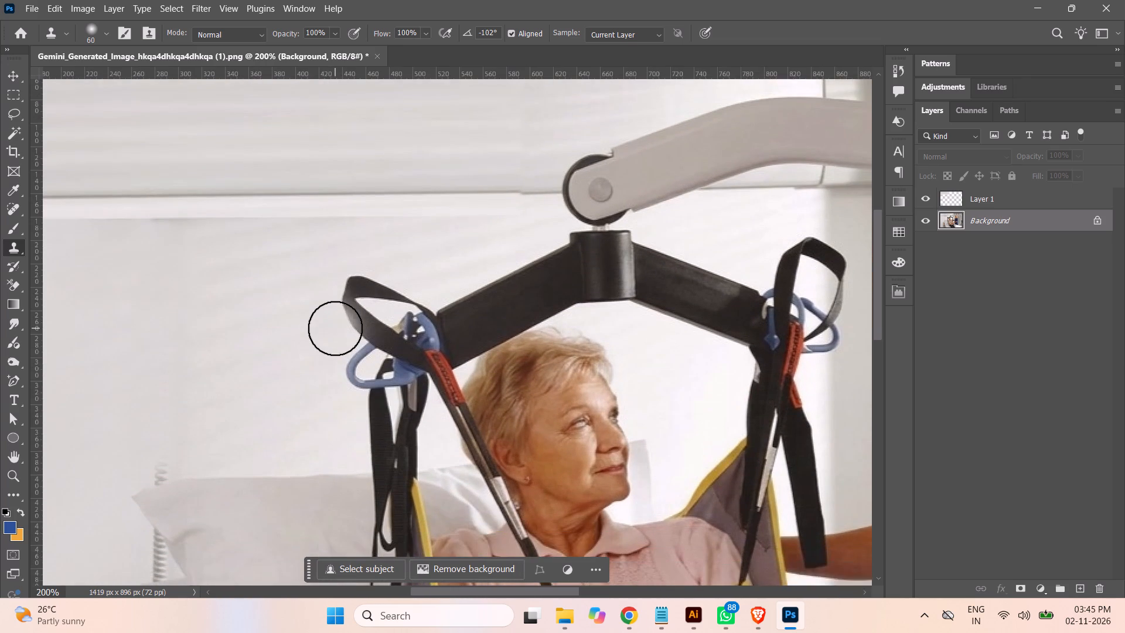
pyautogui.scroll(2, 335, 328)
pyautogui.scroll(-4, 335, 328)
pyautogui.scroll(2, 330, 333)
pyautogui.scroll(-1, 329, 333)
pyautogui.scroll(2, 329, 333)
pyautogui.scroll(-4, 329, 333)
pyautogui.scroll(1, 317, 333)
pyautogui.scroll(-2, 309, 332)
pyautogui.scroll(3, 303, 331)
pyautogui.hotkey('ctrl', '=')
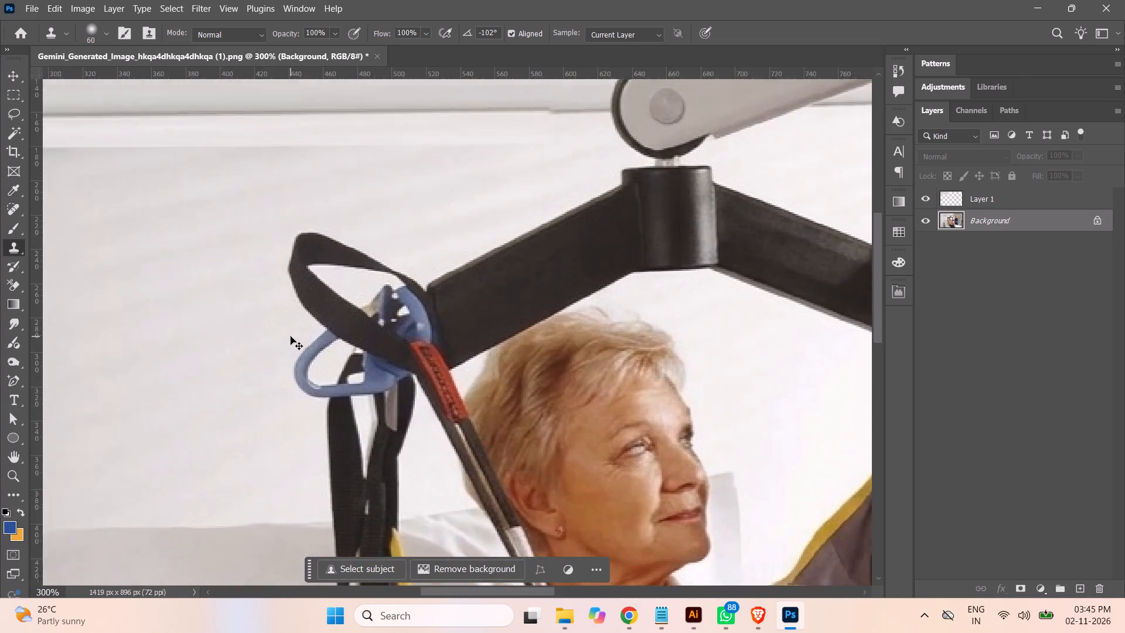
pyautogui.hotkey('ctrl', '=')
pyautogui.press('space')
pyautogui.press('space')
pyautogui.press('space')
pyautogui.press('space')
pyautogui.press('space')
pyautogui.press('space')
pyautogui.press('space')
pyautogui.press('space')
pyautogui.press('space')
pyautogui.press('space')
pyautogui.press('space')
pyautogui.press('space')
pyautogui.press('space')
pyautogui.press('space')
pyautogui.press('space')
pyautogui.press('space')
pyautogui.press('space')
pyautogui.press('space')
pyautogui.press('space')
pyautogui.press('space')
pyautogui.moveTo(276, 431); pyautogui.dragTo(553, 182)
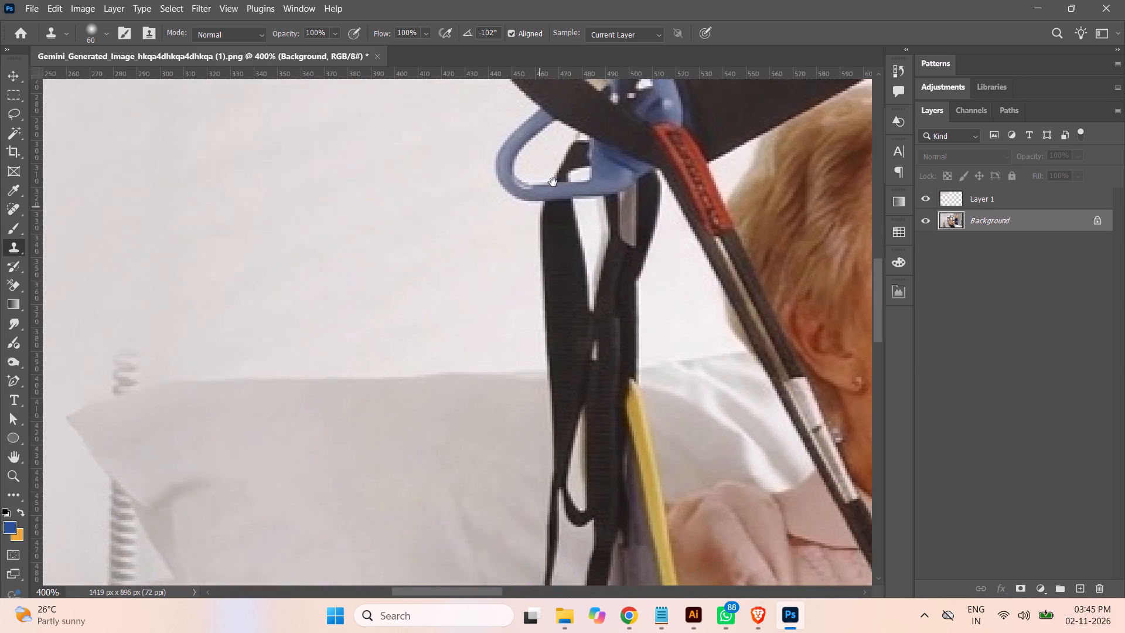
pyautogui.moveTo(553, 182); pyautogui.dragTo(581, 146)
pyautogui.moveTo(387, 284); pyautogui.dragTo(469, 382)
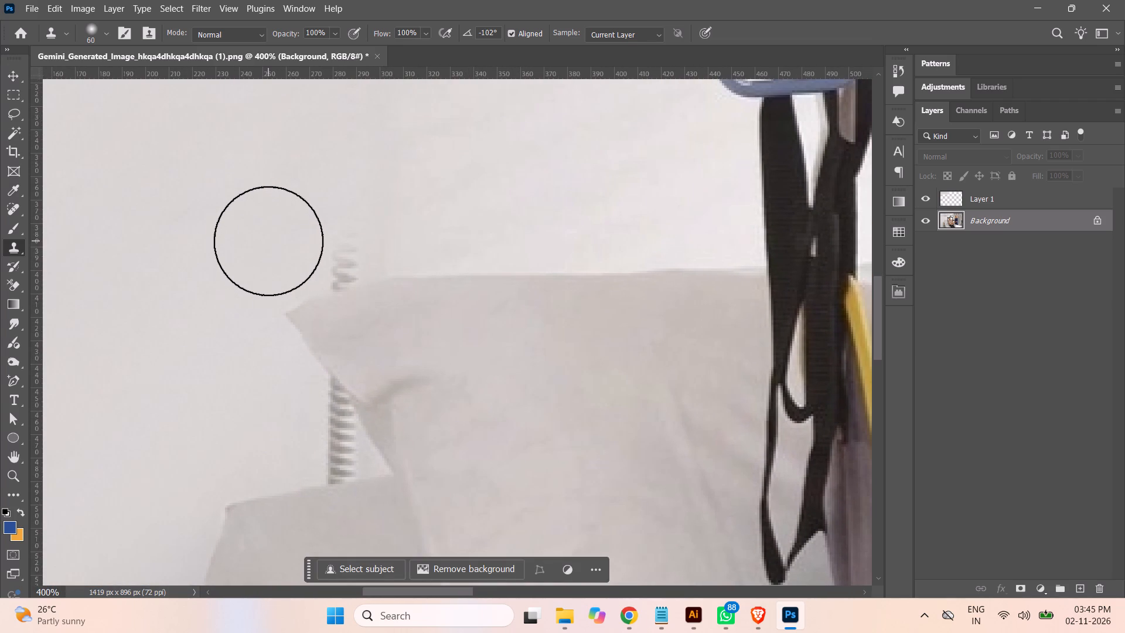
pyautogui.rightClick(265, 236)
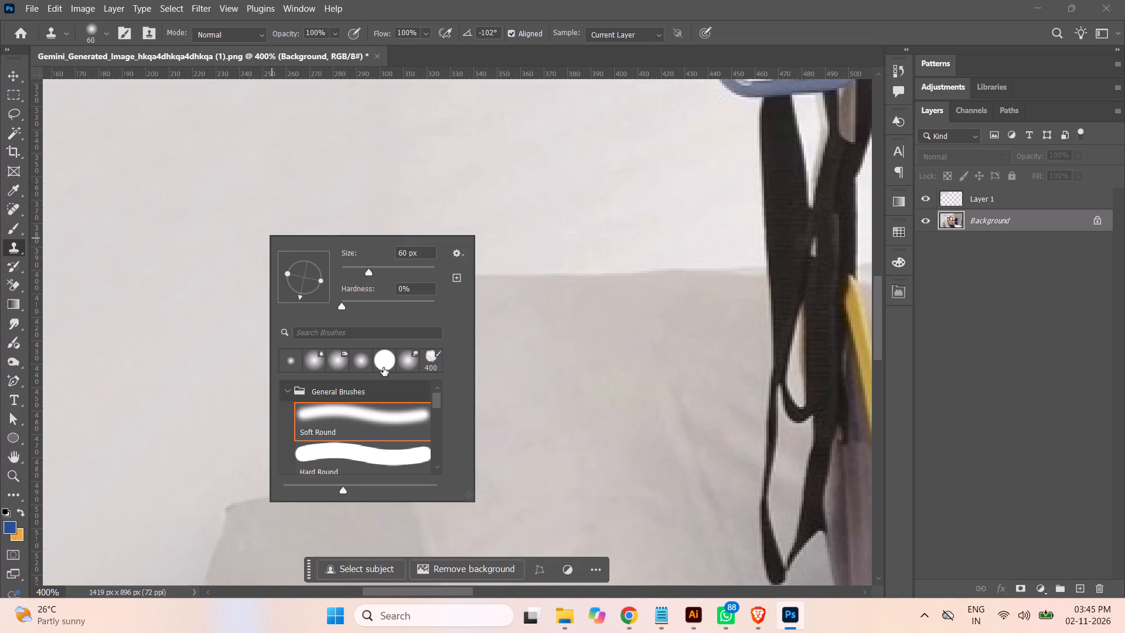
pyautogui.click(383, 366)
pyautogui.click(180, 267)
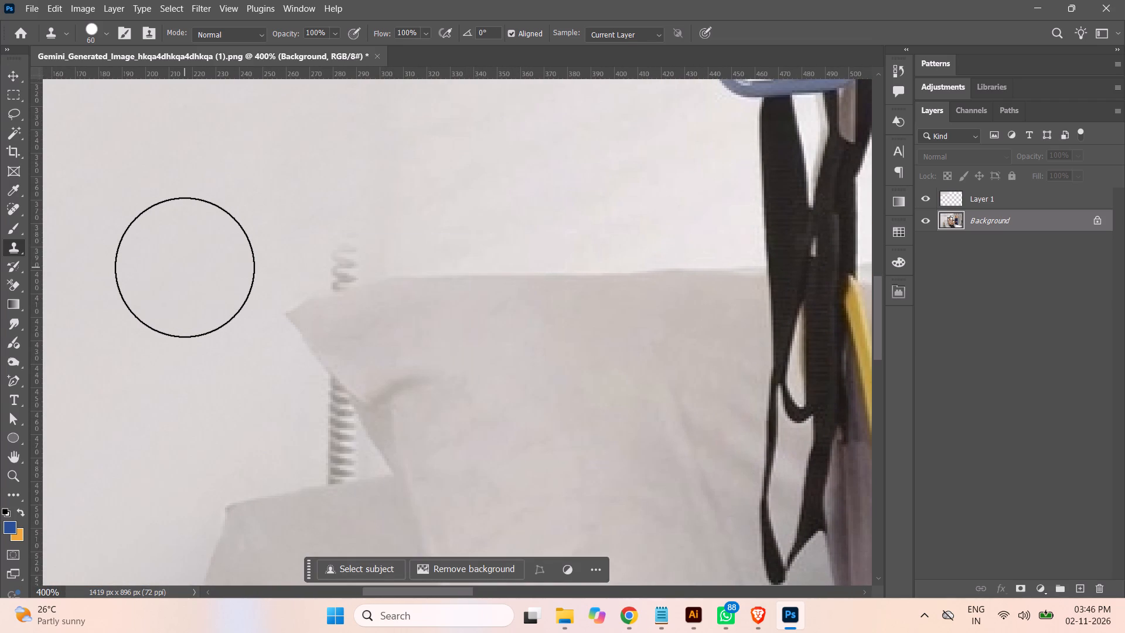
pyautogui.press('[')
pyautogui.press('[')
pyautogui.press('[')
pyautogui.press('[')
pyautogui.press('[')
pyautogui.press('[')
pyautogui.press('[')
pyautogui.press('[')
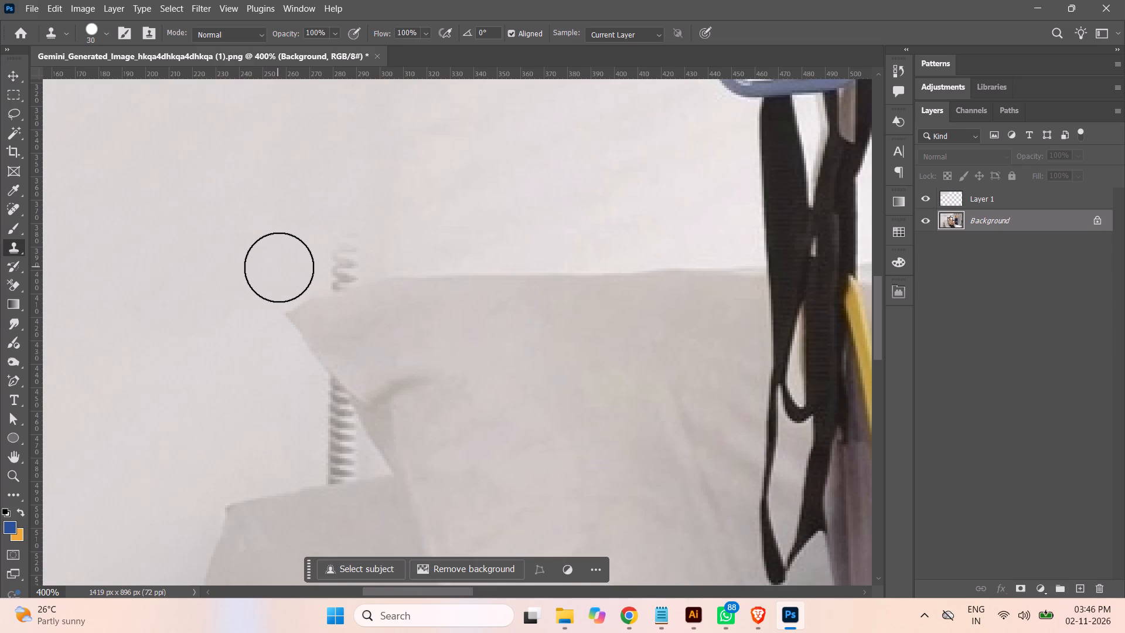
pyautogui.press('[')
pyautogui.press('[')
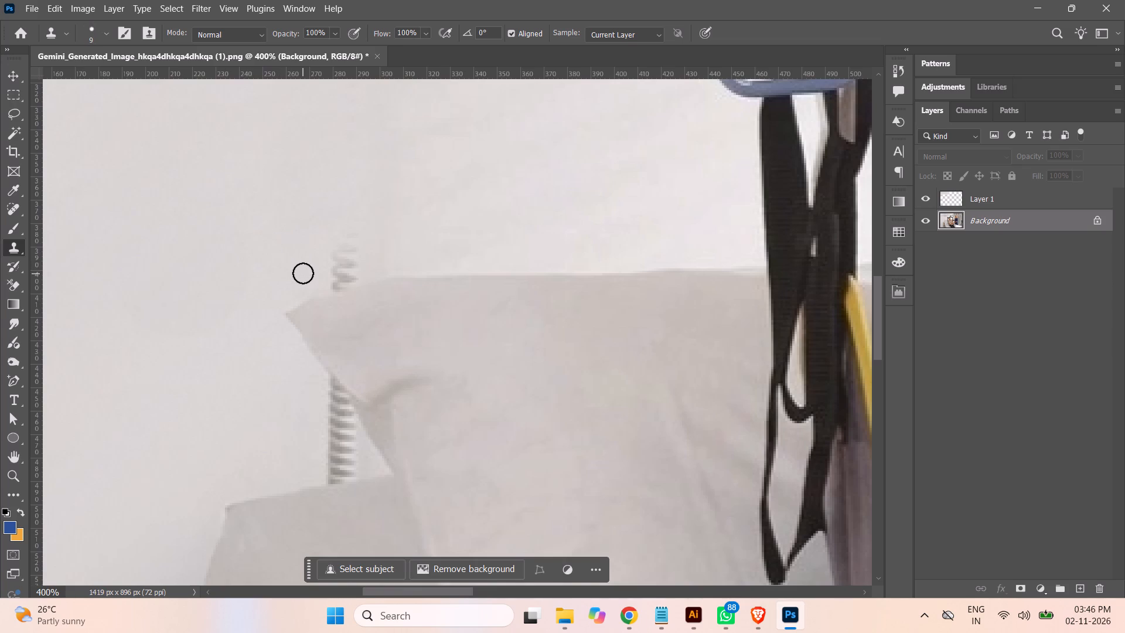
pyautogui.keyDown('alt'); pyautogui.click(302, 273); pyautogui.keyUp('alt')
pyautogui.click(337, 276)
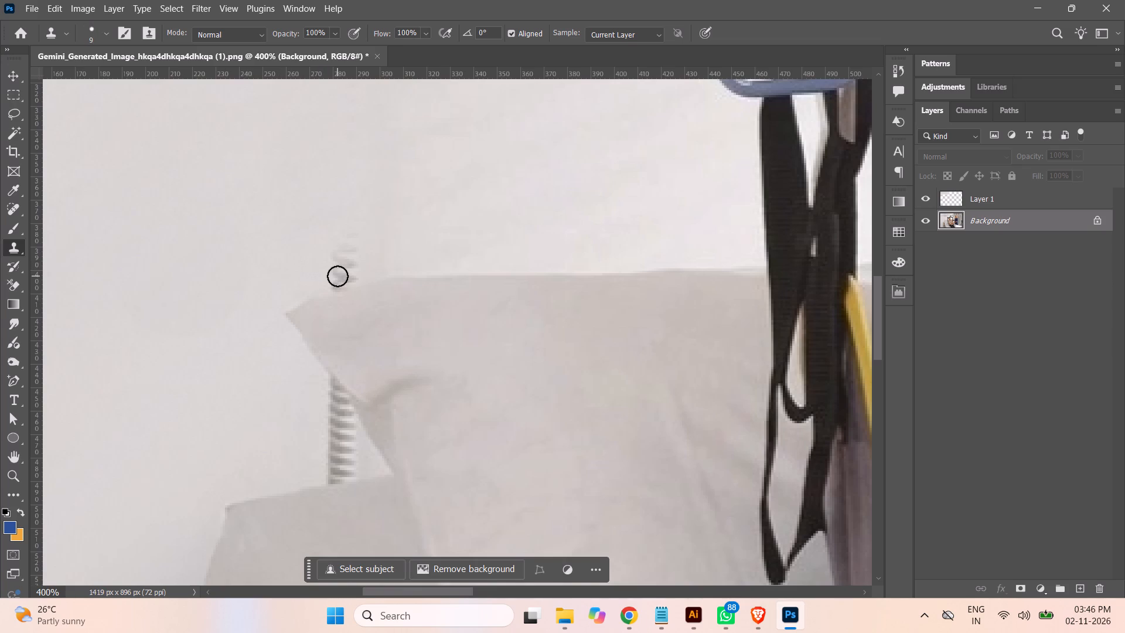
pyautogui.click(347, 277)
pyautogui.click(364, 274)
pyautogui.click(345, 279)
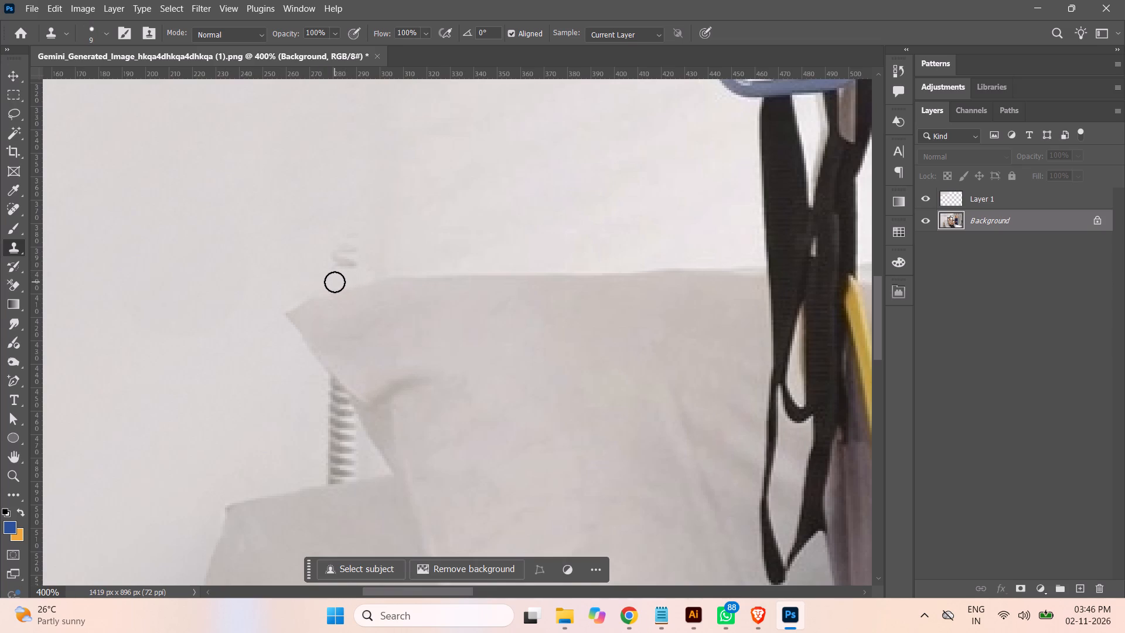
pyautogui.click(334, 282)
pyautogui.click(324, 282)
pyautogui.click(322, 275)
pyautogui.moveTo(321, 266); pyautogui.dragTo(345, 265)
pyautogui.moveTo(353, 266); pyautogui.dragTo(353, 239)
pyautogui.moveTo(336, 260); pyautogui.dragTo(336, 248)
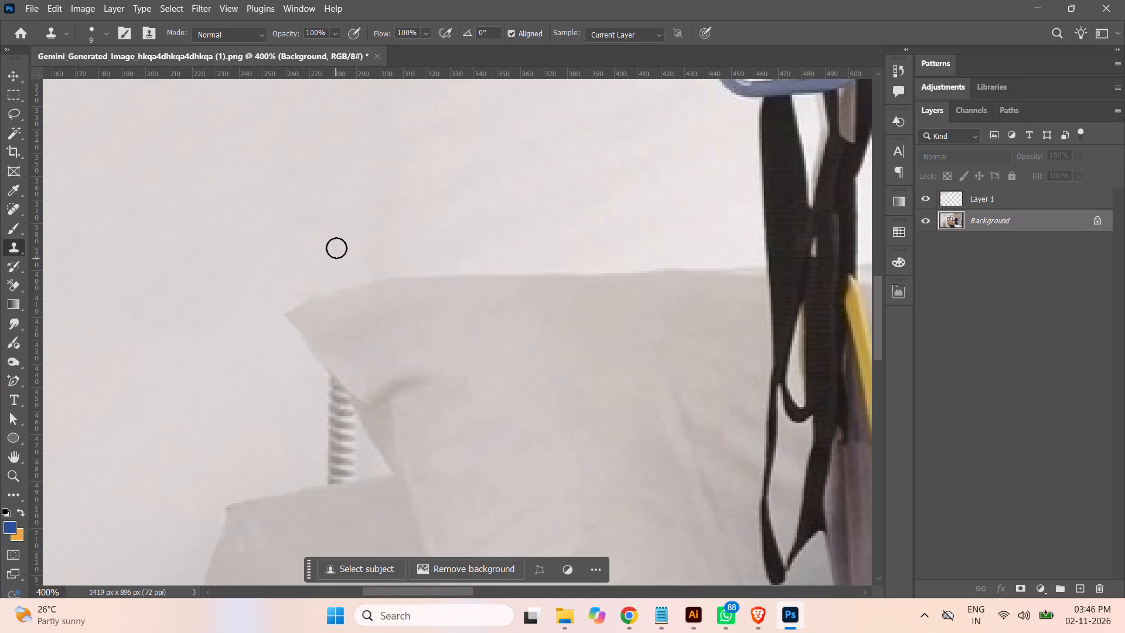
pyautogui.moveTo(336, 248); pyautogui.dragTo(343, 236)
pyautogui.moveTo(363, 268); pyautogui.dragTo(365, 261)
pyautogui.click(370, 267)
# Clone plain wall over the coiled cord in the gap between the two pillows, following the pillow edges closely.
pyautogui.moveTo(326, 386); pyautogui.dragTo(330, 392)
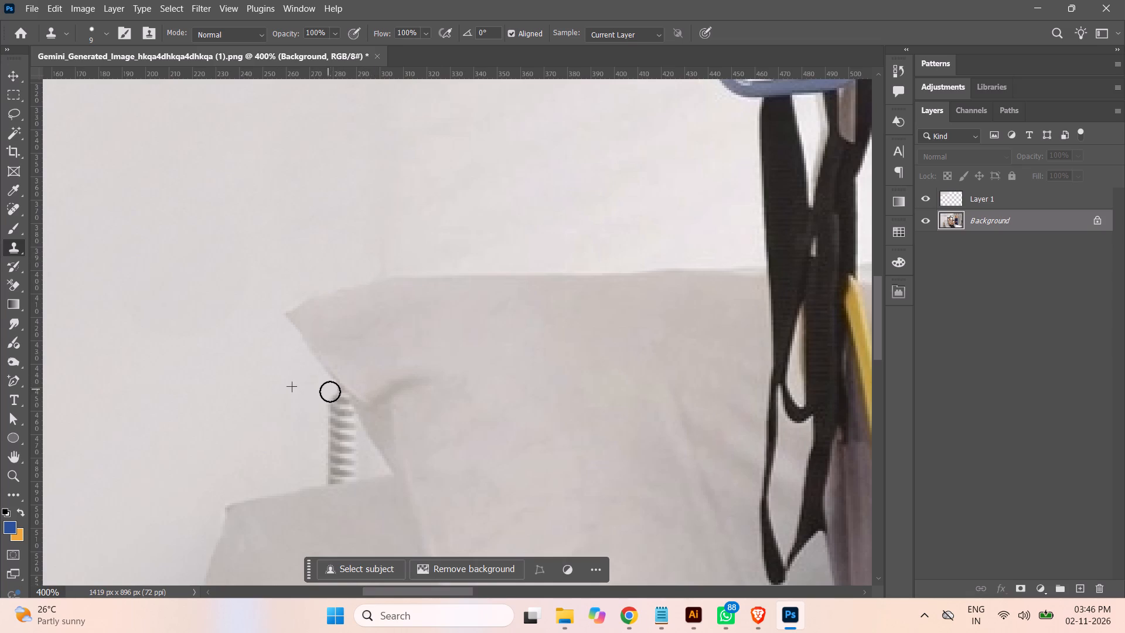
pyautogui.moveTo(330, 392); pyautogui.dragTo(333, 397)
pyautogui.moveTo(333, 395); pyautogui.dragTo(340, 403)
pyautogui.moveTo(333, 400); pyautogui.dragTo(325, 433)
pyautogui.moveTo(326, 426); pyautogui.dragTo(325, 464)
pyautogui.moveTo(325, 465); pyautogui.dragTo(325, 475)
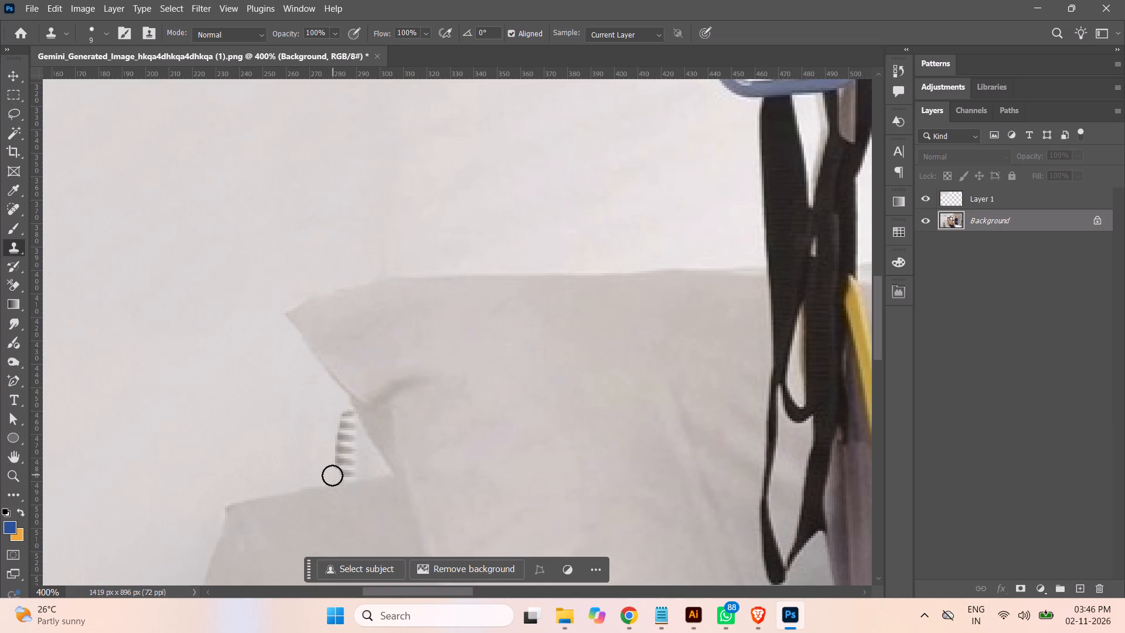
pyautogui.click(332, 475)
pyautogui.moveTo(332, 475); pyautogui.dragTo(345, 474)
pyautogui.moveTo(338, 468); pyautogui.dragTo(332, 415)
pyautogui.moveTo(332, 415); pyautogui.dragTo(333, 414)
pyautogui.moveTo(335, 409); pyautogui.dragTo(345, 449)
pyautogui.moveTo(344, 410); pyautogui.dragTo(348, 422)
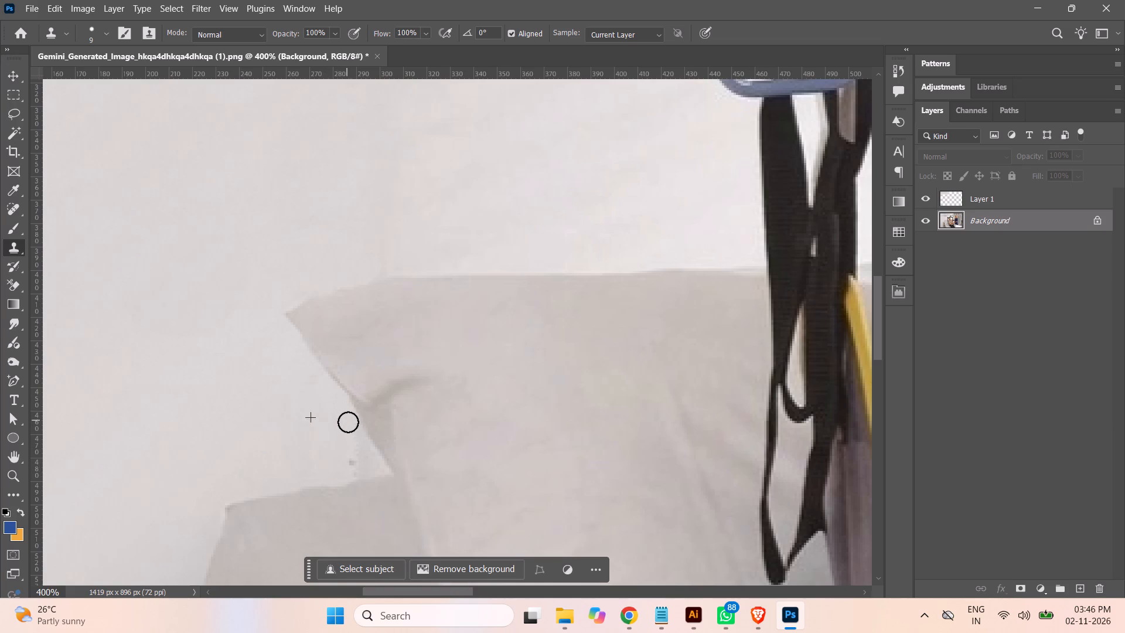
pyautogui.moveTo(348, 422); pyautogui.dragTo(351, 444)
pyautogui.moveTo(350, 442); pyautogui.dragTo(350, 465)
pyautogui.moveTo(351, 465); pyautogui.dragTo(345, 472)
pyautogui.moveTo(356, 450); pyautogui.dragTo(345, 461)
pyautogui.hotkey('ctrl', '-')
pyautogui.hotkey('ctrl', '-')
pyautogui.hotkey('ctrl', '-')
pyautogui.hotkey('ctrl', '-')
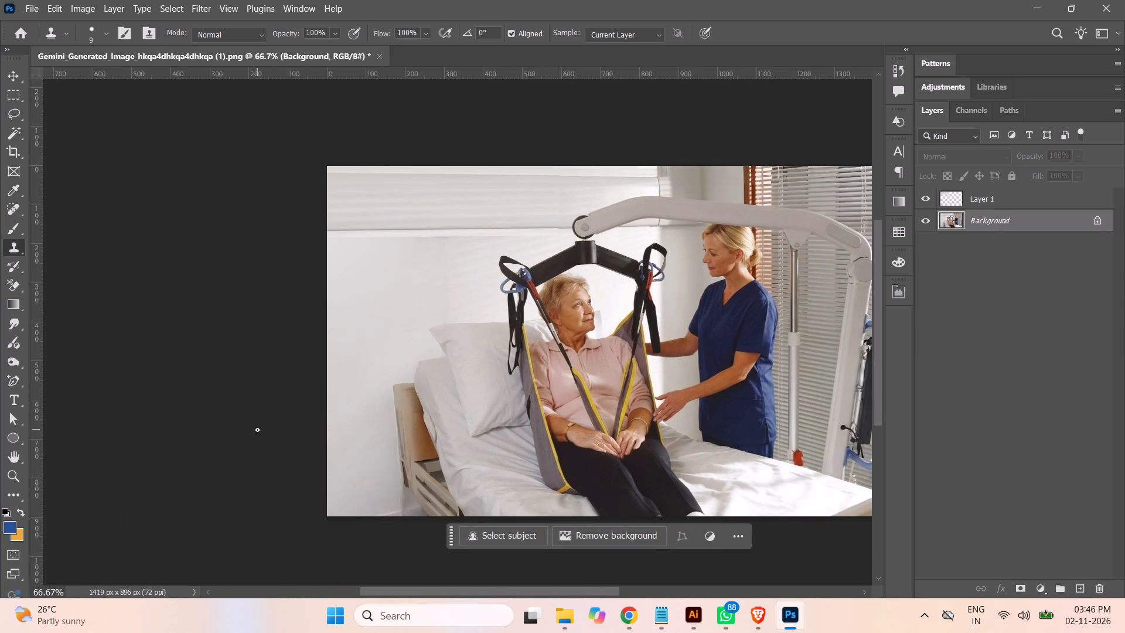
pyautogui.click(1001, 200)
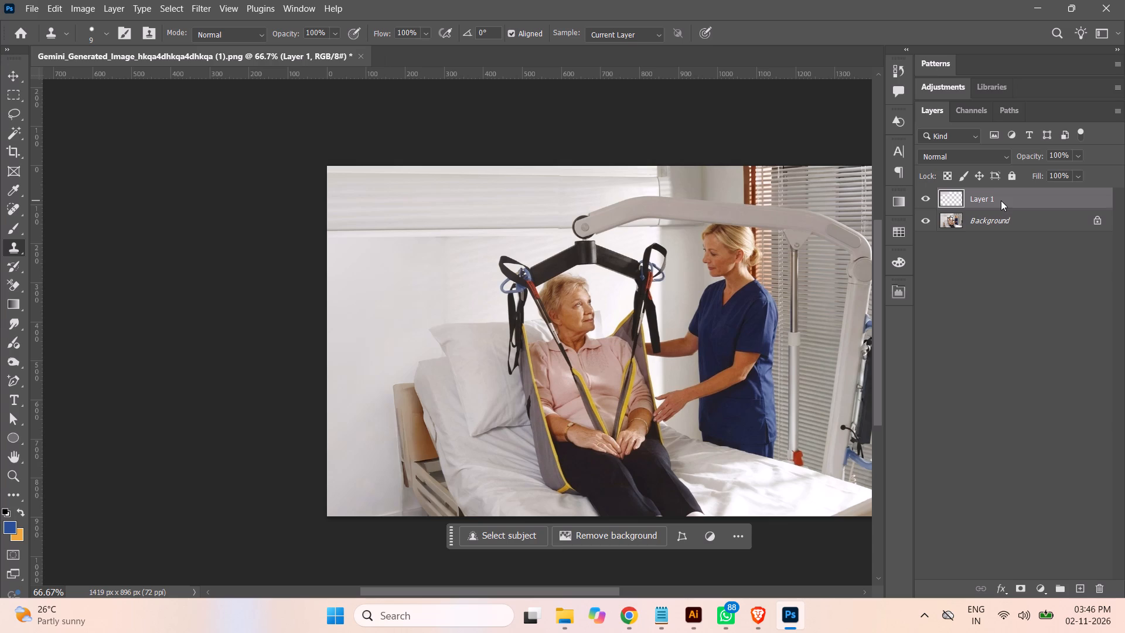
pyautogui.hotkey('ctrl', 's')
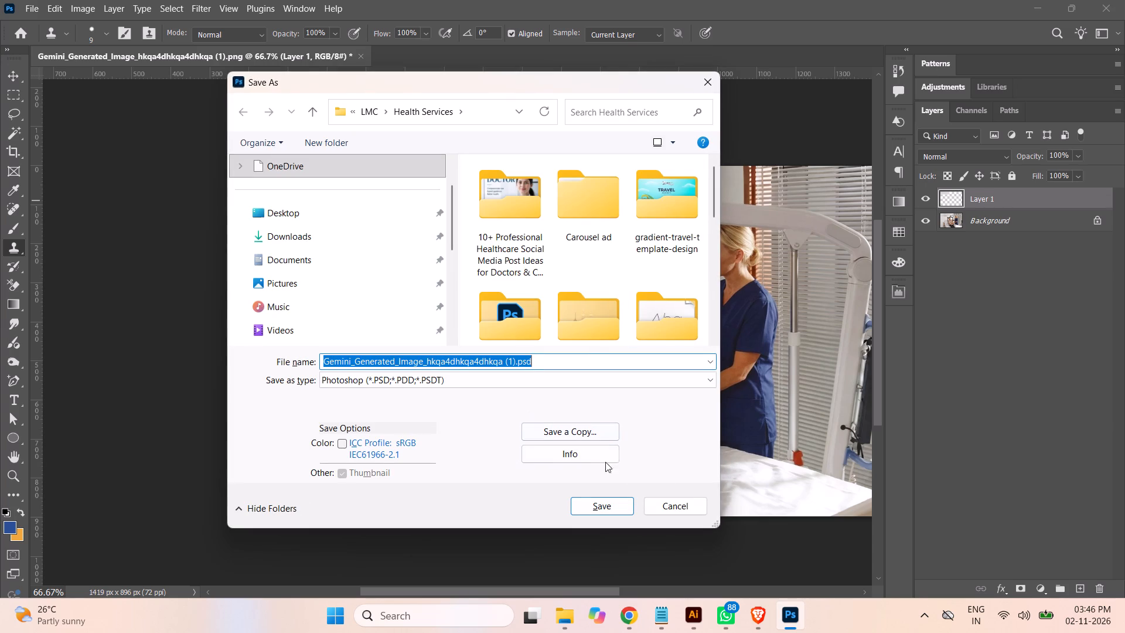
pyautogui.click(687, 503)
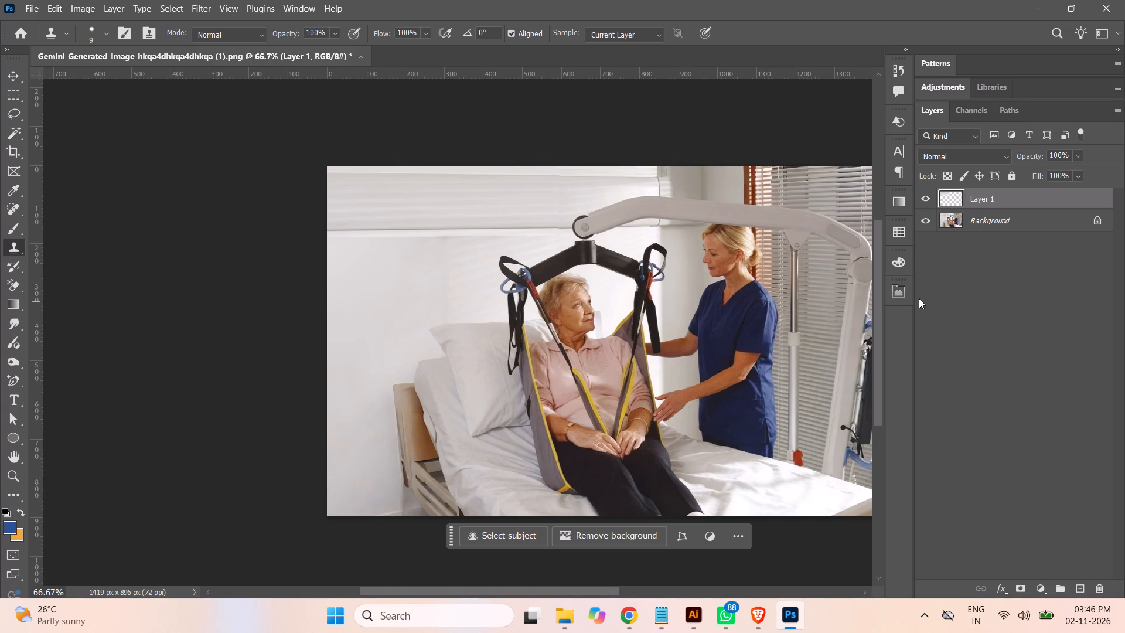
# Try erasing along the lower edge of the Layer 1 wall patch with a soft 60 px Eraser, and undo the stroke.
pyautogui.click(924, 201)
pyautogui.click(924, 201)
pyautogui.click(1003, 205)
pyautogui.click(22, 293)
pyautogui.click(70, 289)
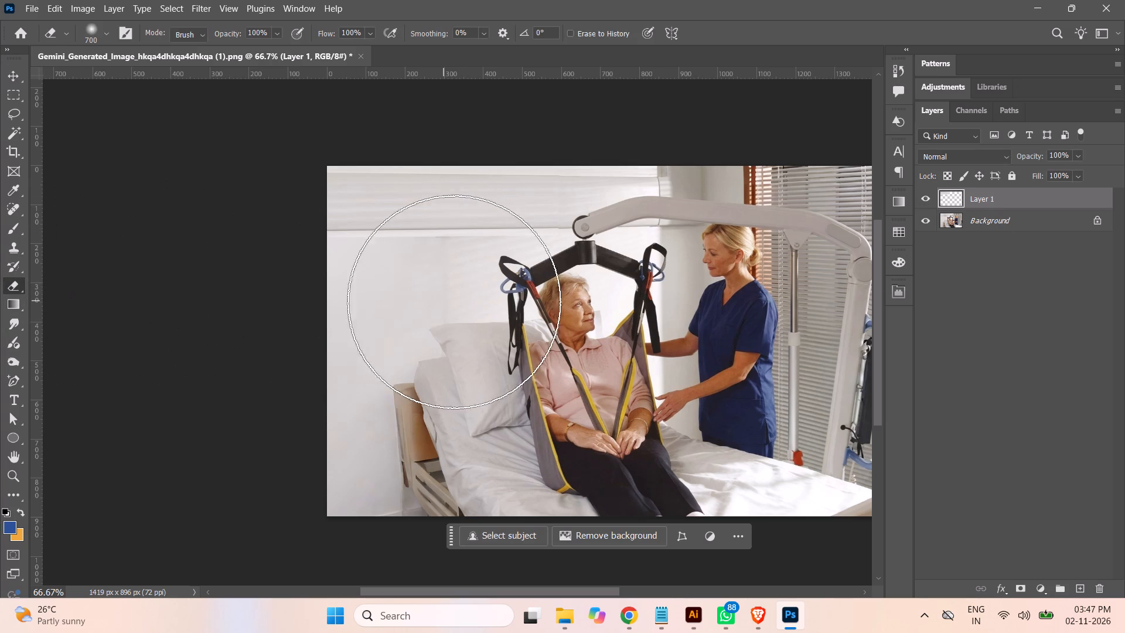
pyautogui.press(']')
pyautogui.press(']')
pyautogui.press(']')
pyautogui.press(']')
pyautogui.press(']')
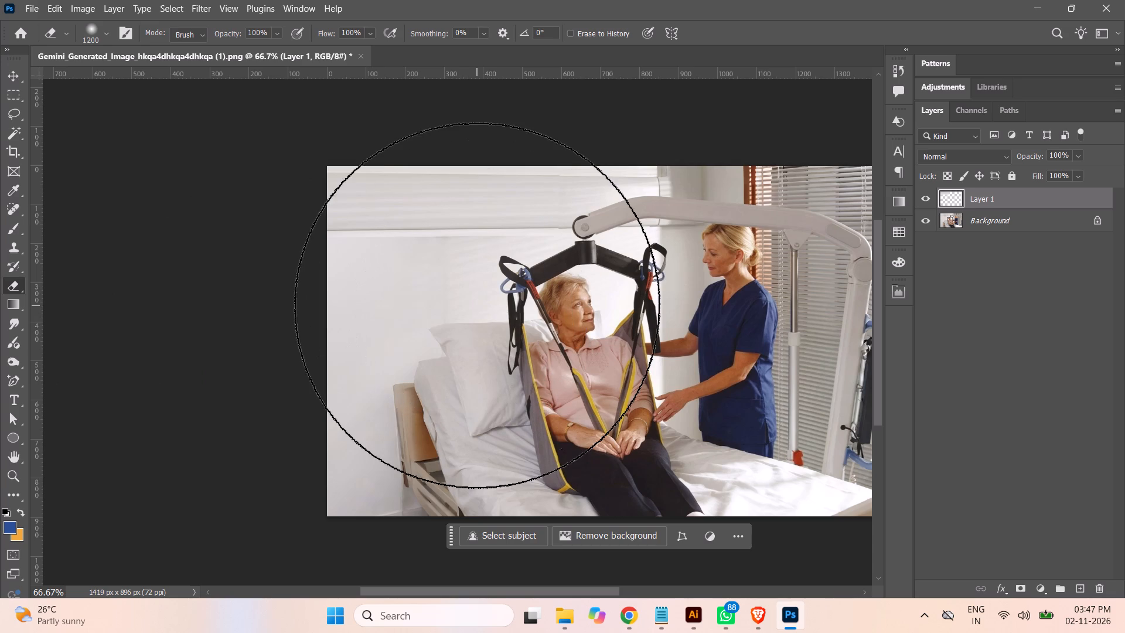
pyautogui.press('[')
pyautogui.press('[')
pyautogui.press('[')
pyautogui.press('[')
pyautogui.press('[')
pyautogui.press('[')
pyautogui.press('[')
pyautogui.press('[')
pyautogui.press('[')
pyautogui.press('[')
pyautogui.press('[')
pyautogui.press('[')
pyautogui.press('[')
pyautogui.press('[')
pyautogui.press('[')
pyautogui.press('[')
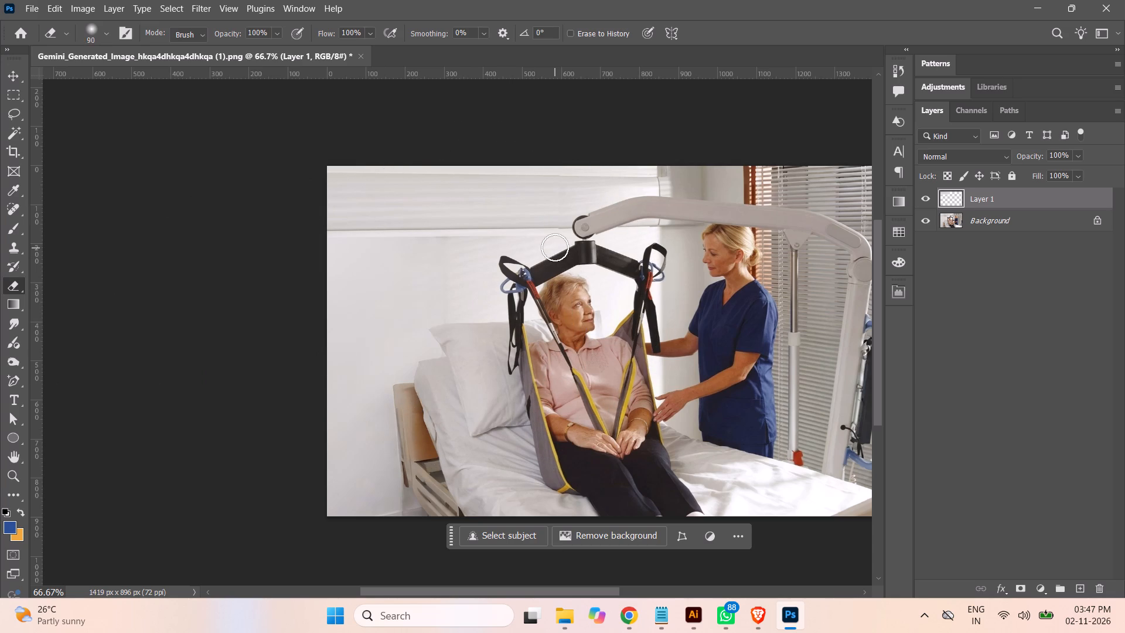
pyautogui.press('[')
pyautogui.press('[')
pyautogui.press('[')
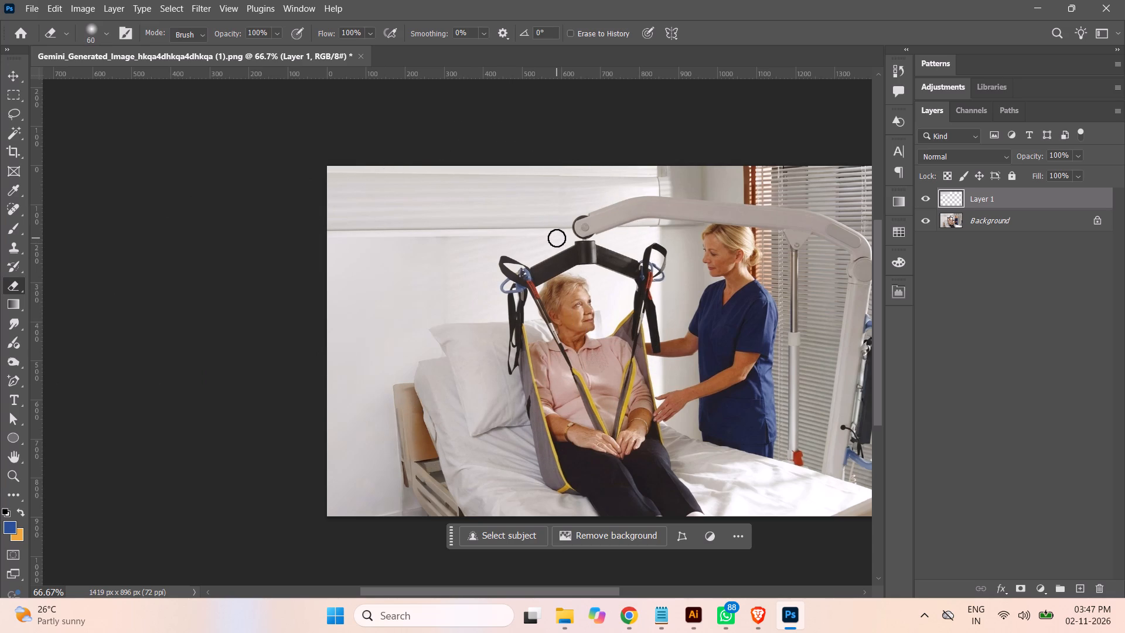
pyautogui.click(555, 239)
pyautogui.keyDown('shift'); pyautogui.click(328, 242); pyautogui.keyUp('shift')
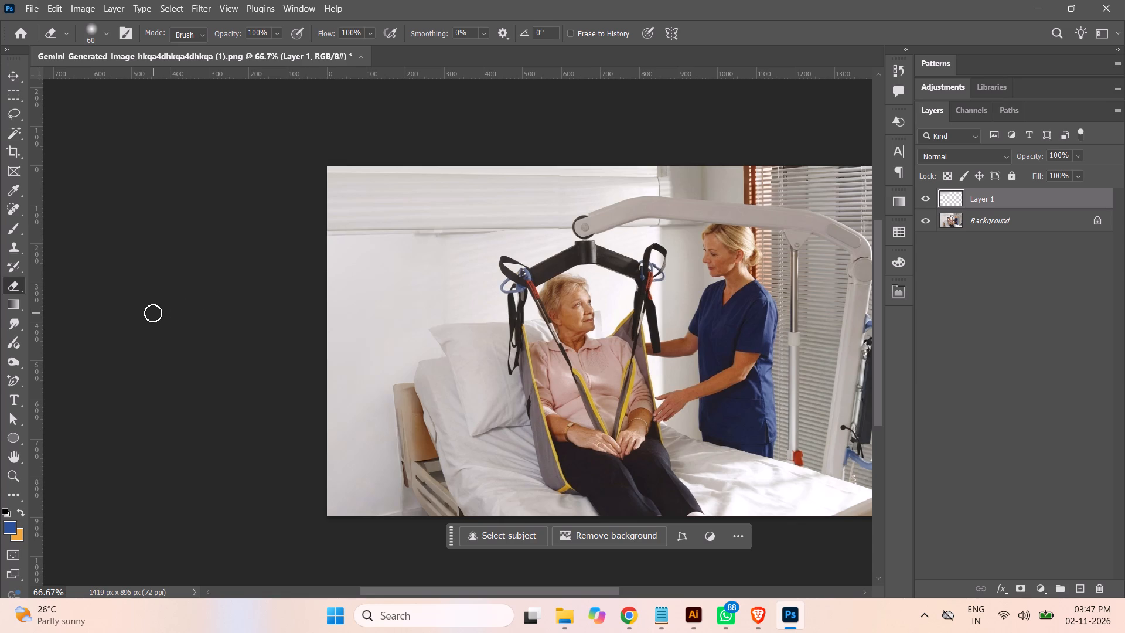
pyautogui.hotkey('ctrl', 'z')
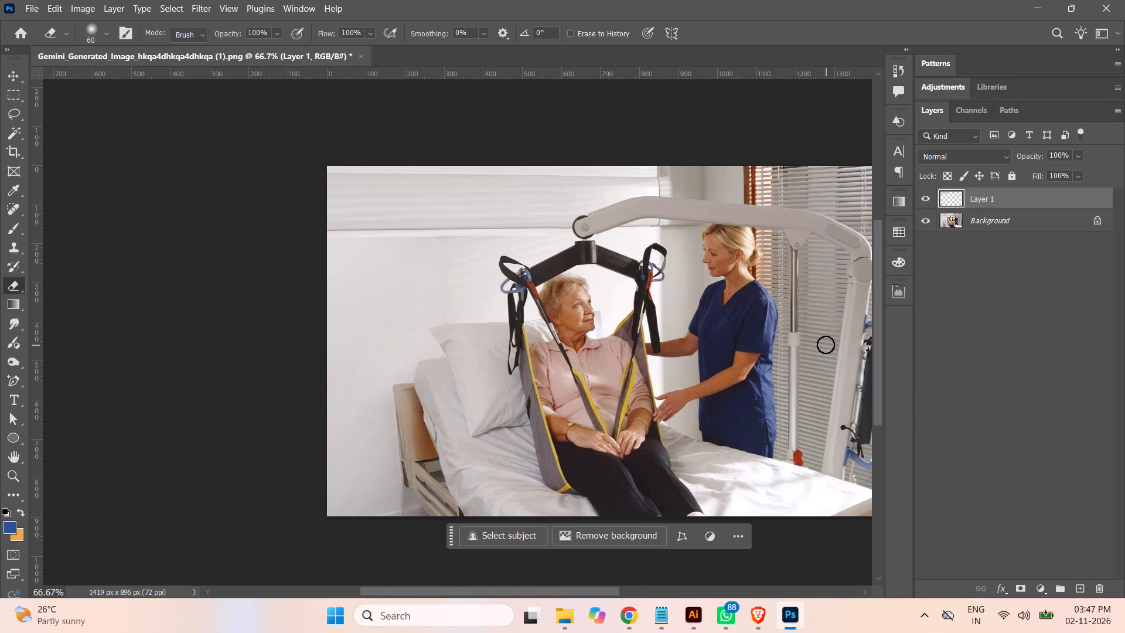
# Examine the retouched wall and pillow edges up close on the Background layer.
pyautogui.hotkey('ctrl', '=')
pyautogui.hotkey('ctrl', '=')
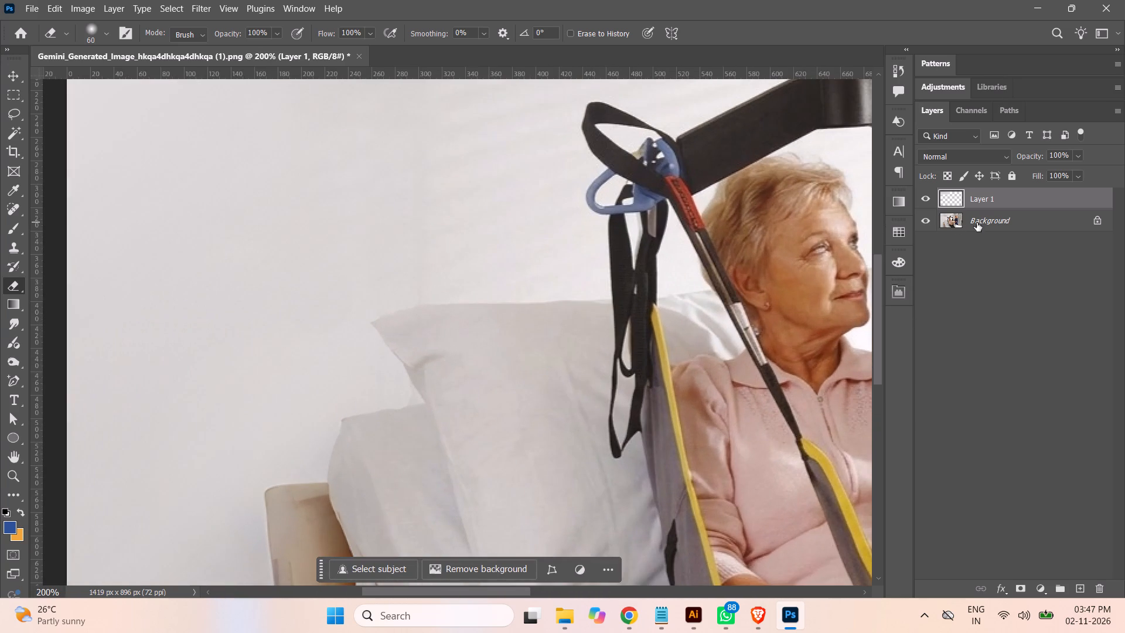
pyautogui.hotkey('ctrl', '=')
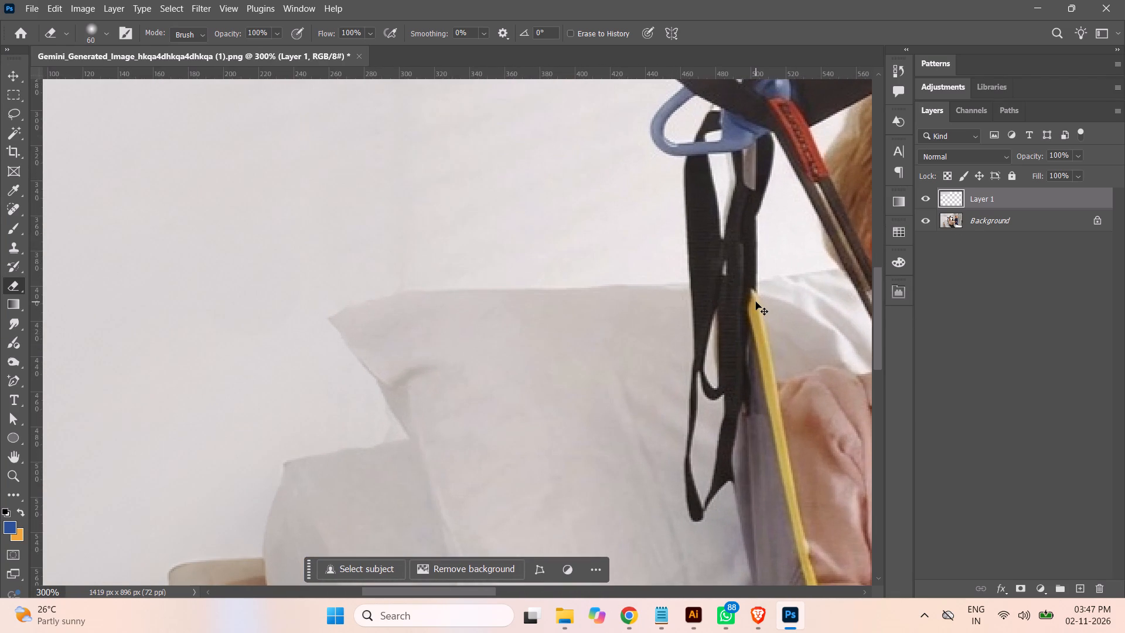
pyautogui.hotkey('ctrl', '-')
pyautogui.hotkey('ctrl', '-')
pyautogui.click(991, 223)
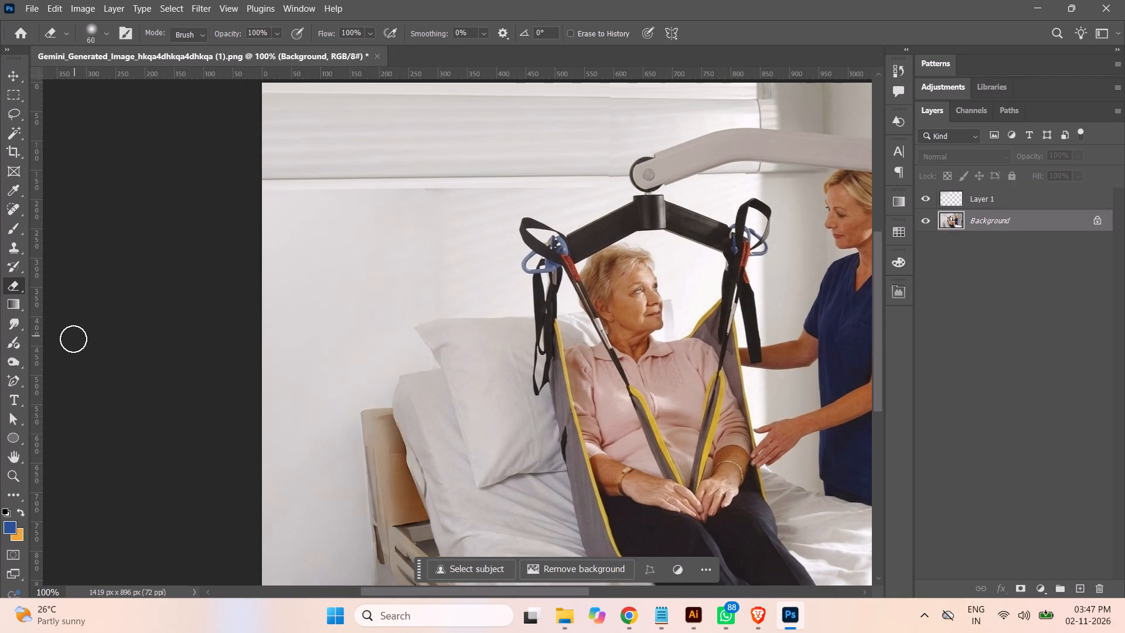
pyautogui.click(26, 331)
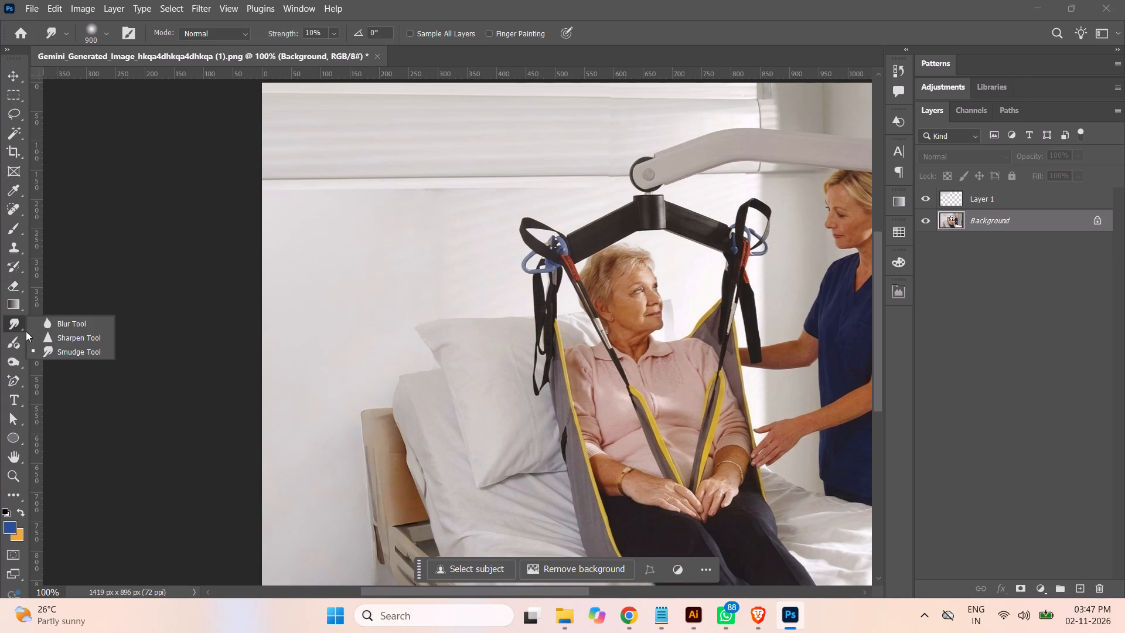
# Lighten the grey edge of the wall just below the window blind on the Background layer, using an 80 px Dodge brush.
pyautogui.click(21, 370)
pyautogui.click(65, 364)
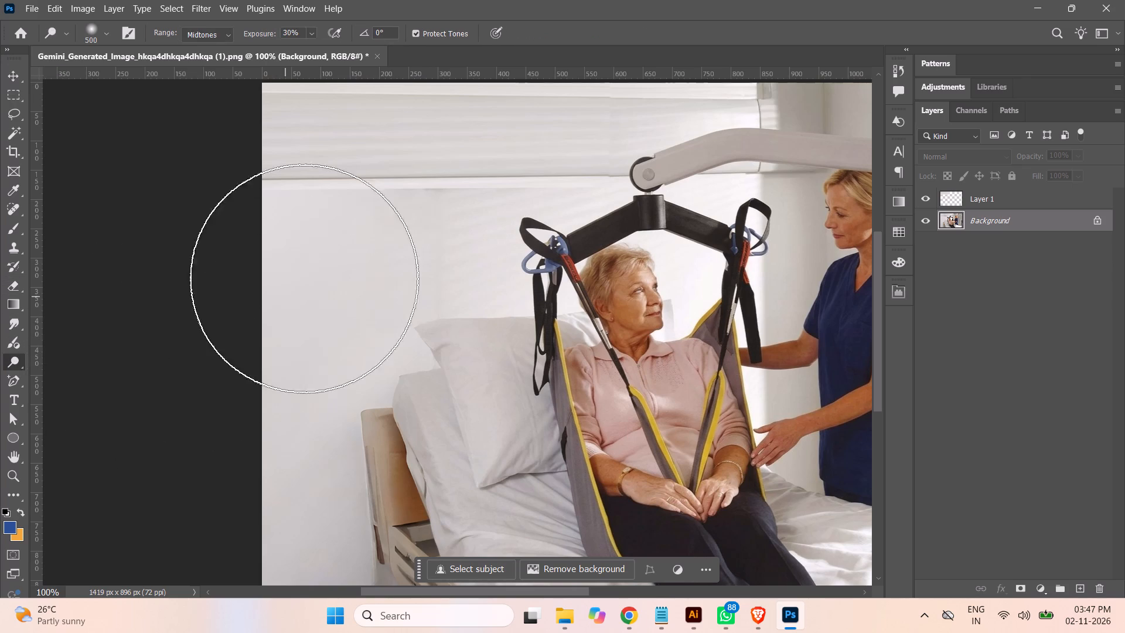
pyautogui.press('[')
pyautogui.press('[')
pyautogui.press('[')
pyautogui.press('[')
pyautogui.press('[')
pyautogui.press('[')
pyautogui.press('[')
pyautogui.press('[')
pyautogui.press('[')
pyautogui.press('[')
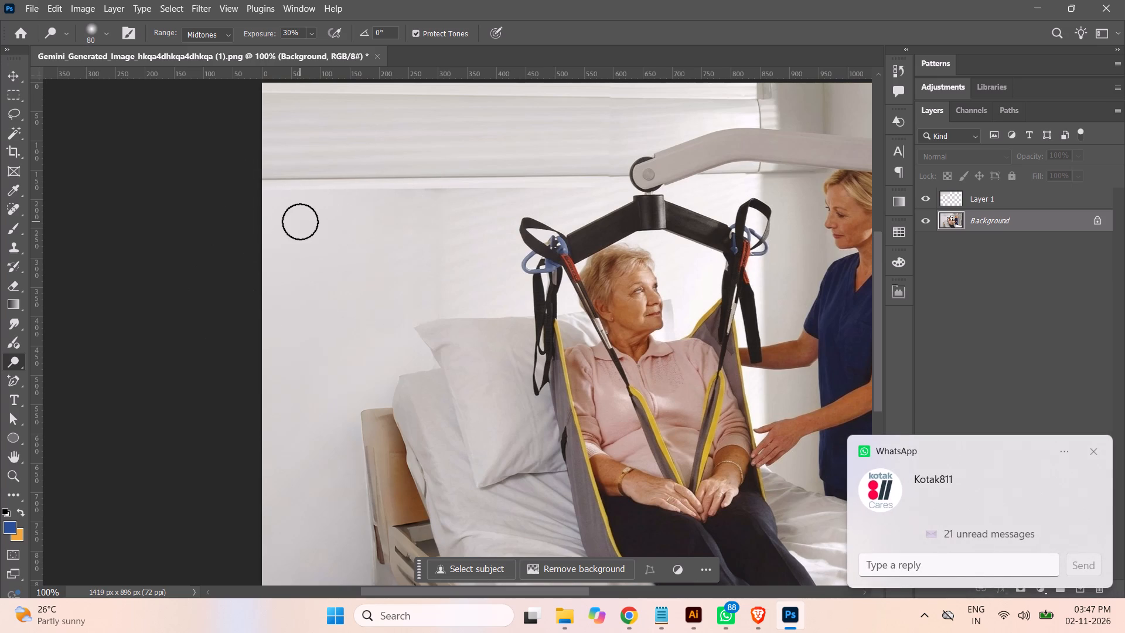
pyautogui.click(269, 200)
pyautogui.keyDown('shift'); pyautogui.click(592, 196); pyautogui.keyUp('shift')
pyautogui.keyDown('shift'); pyautogui.click(436, 195); pyautogui.keyUp('shift')
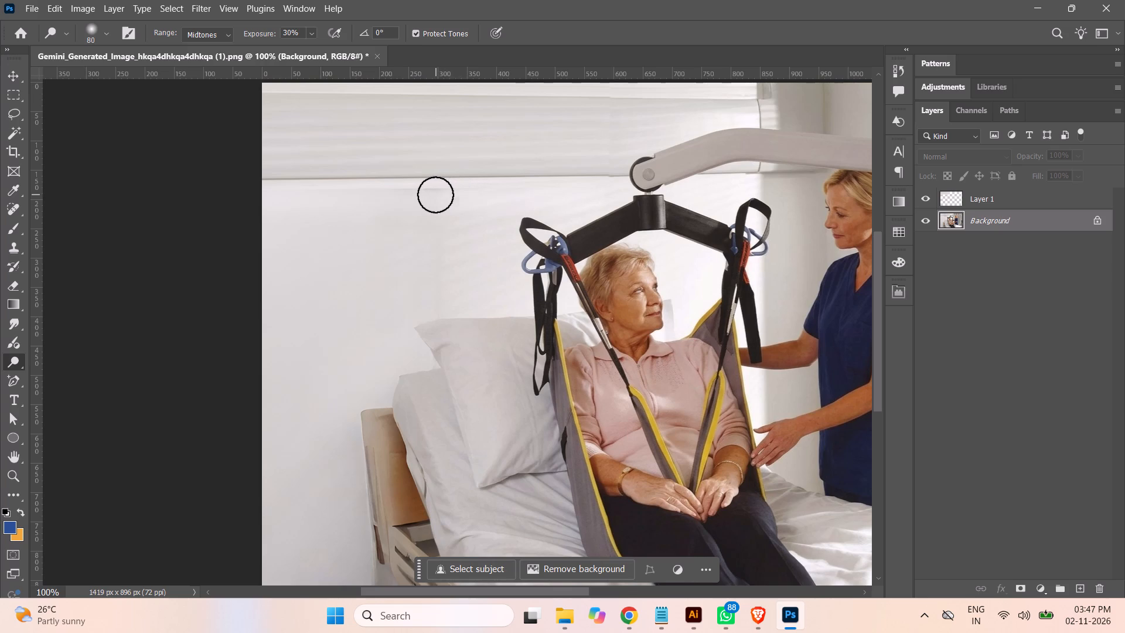
pyautogui.click(429, 193)
pyautogui.click(403, 198)
pyautogui.hotkey('ctrl', '-')
pyautogui.hotkey('ctrl', '-')
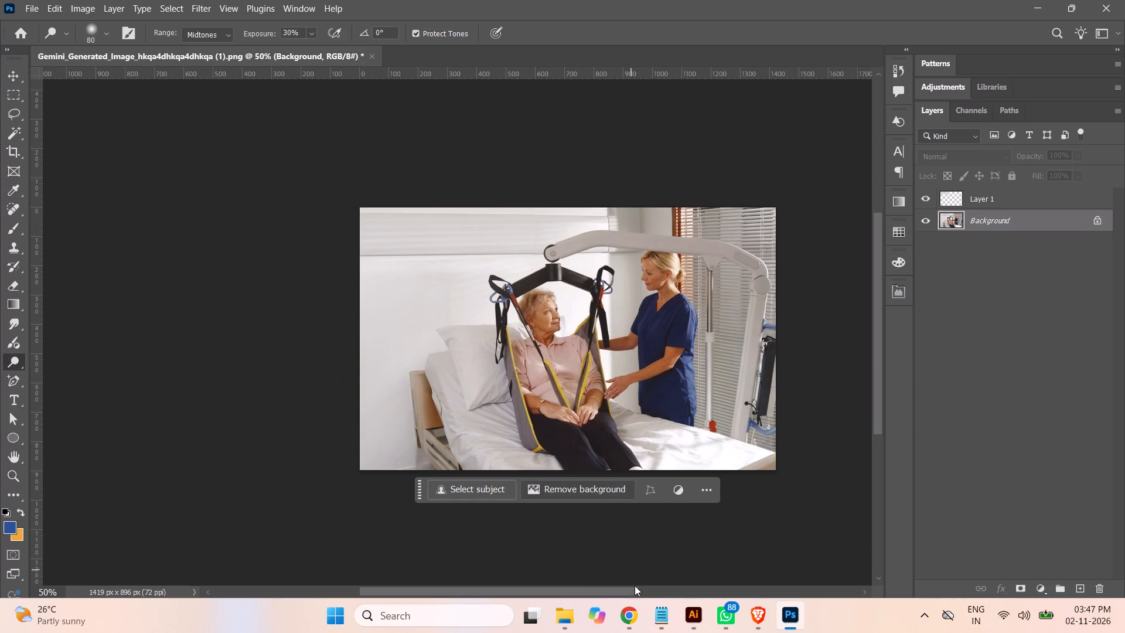
# Switch to File Explorer at the Health Services folder containing the source image.
pyautogui.click(573, 615)
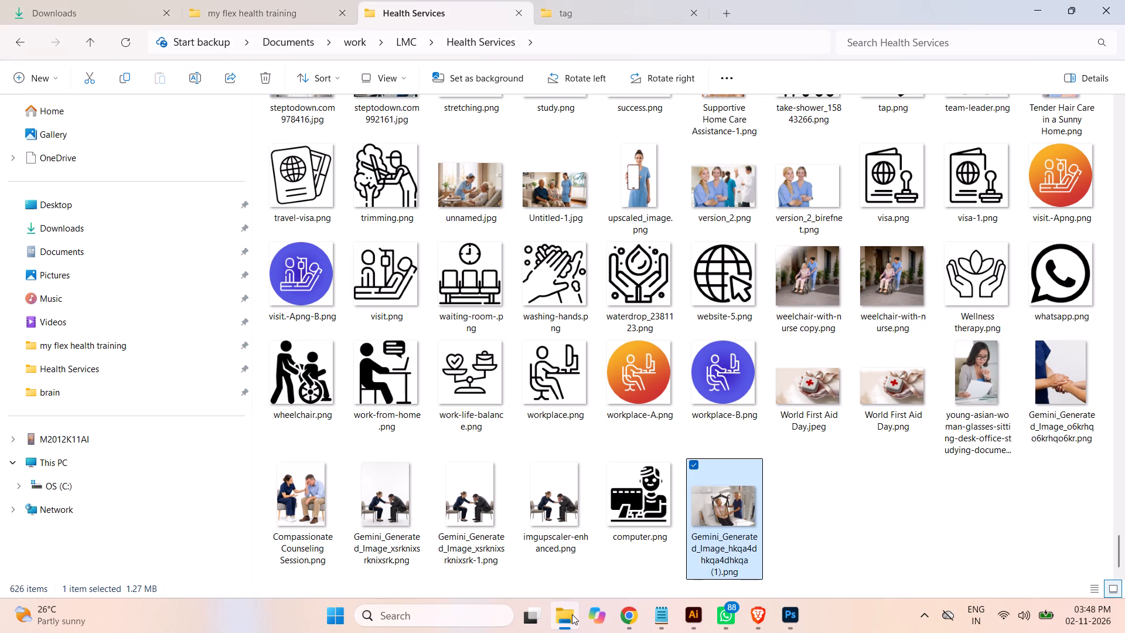
# Save a PNG copy of the retouched photo over the existing Gemini_Generated_Image_hkqa4dhkqa4dhkqa (1).png in the Health Services folder.
pyautogui.click(572, 614)
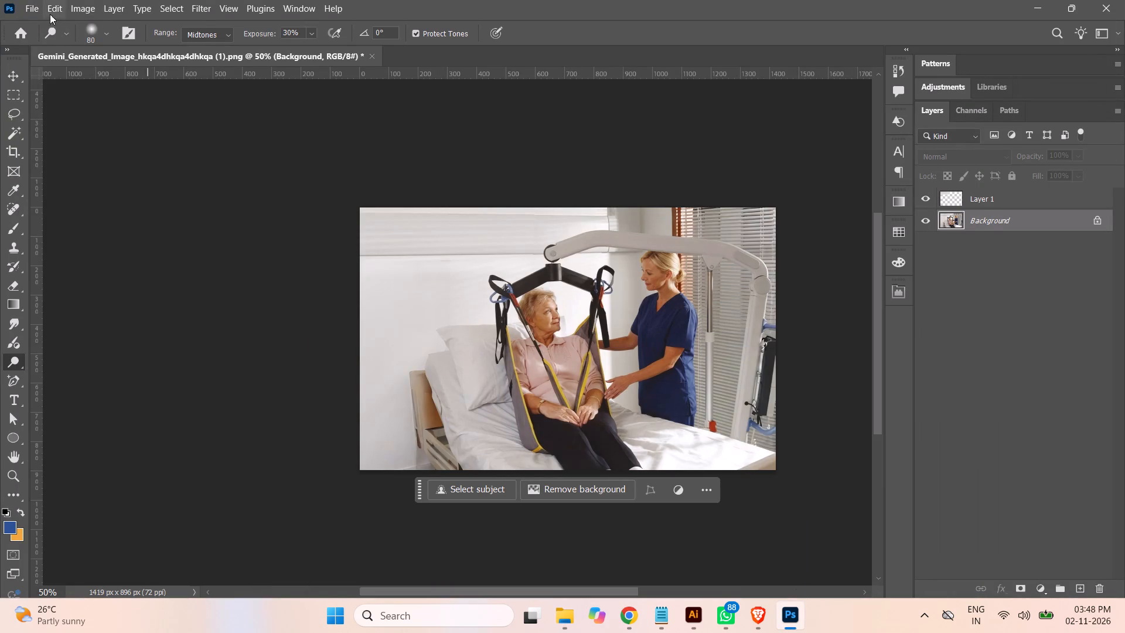
pyautogui.click(33, 11)
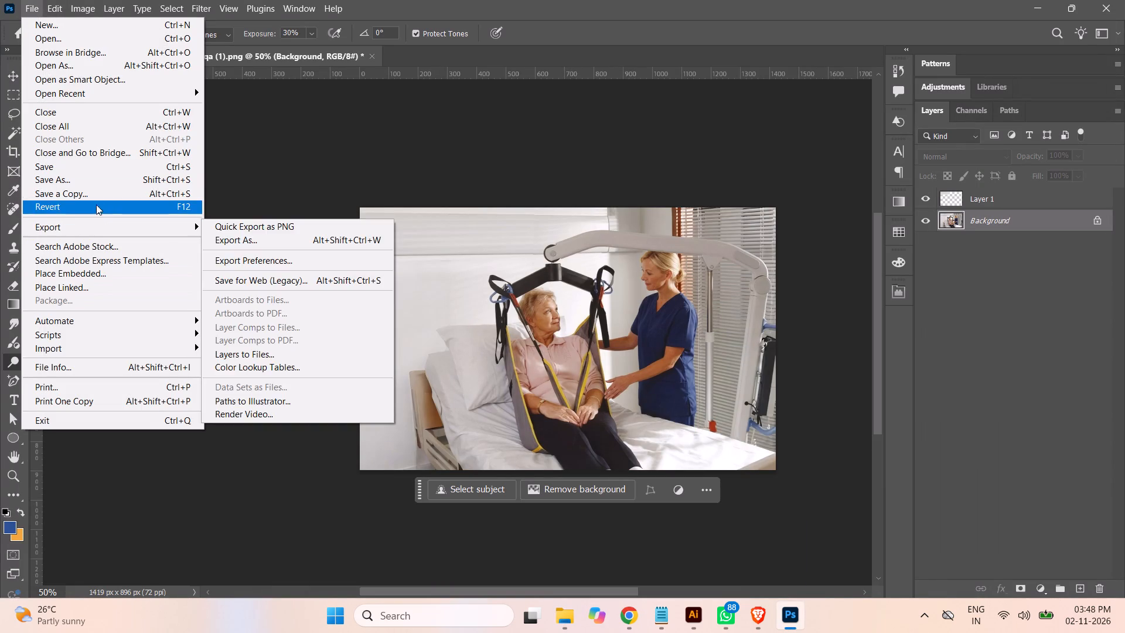
pyautogui.click(93, 194)
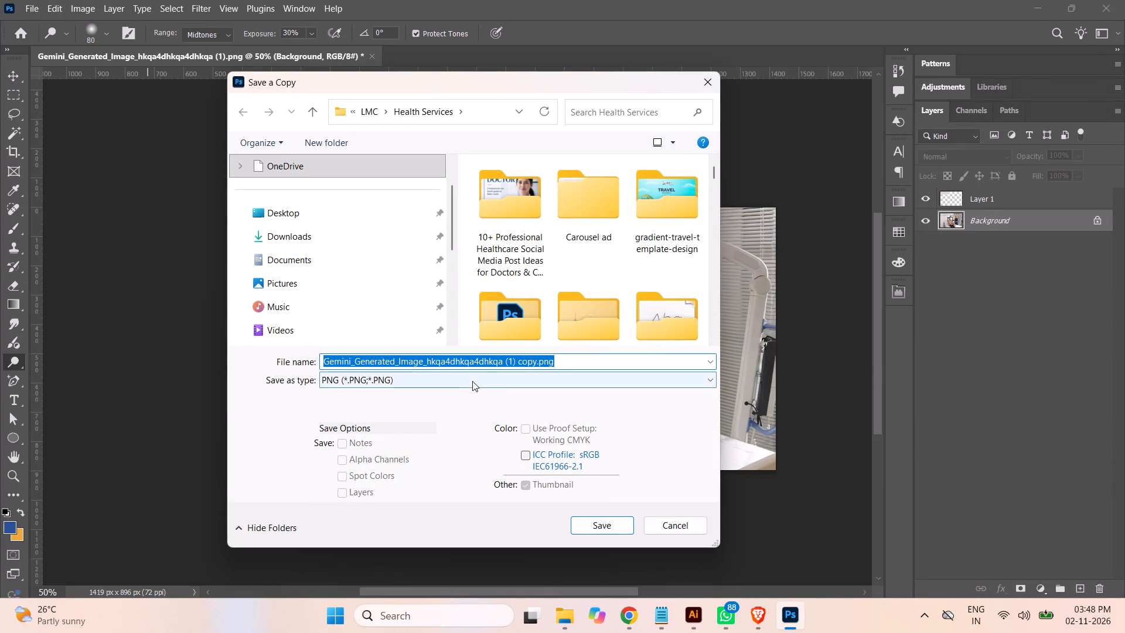
pyautogui.click(567, 360)
pyautogui.click(536, 362)
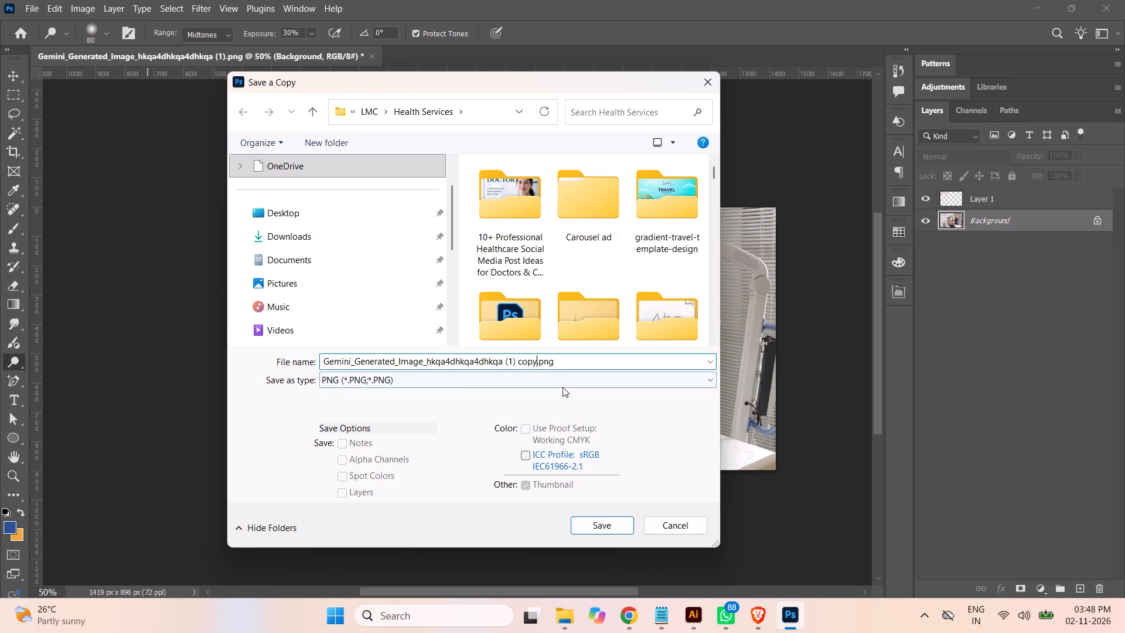
pyautogui.press('BackSpace')
pyautogui.press('BackSpace')
pyautogui.press('BackSpace')
pyautogui.press('BackSpace')
pyautogui.press('BackSpace')
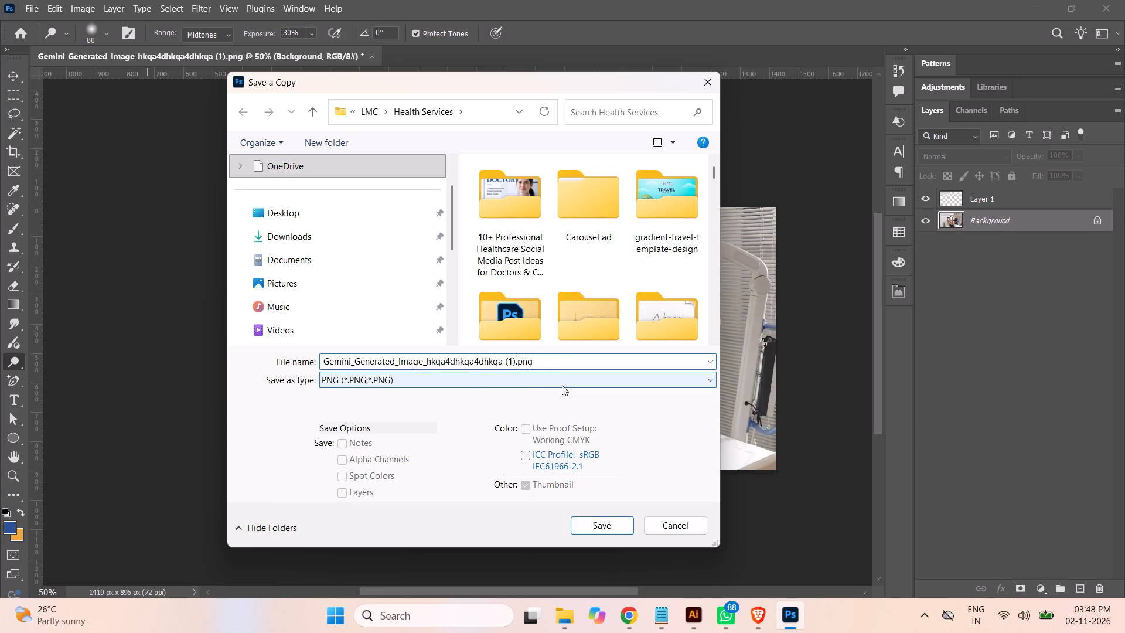
pyautogui.click(607, 523)
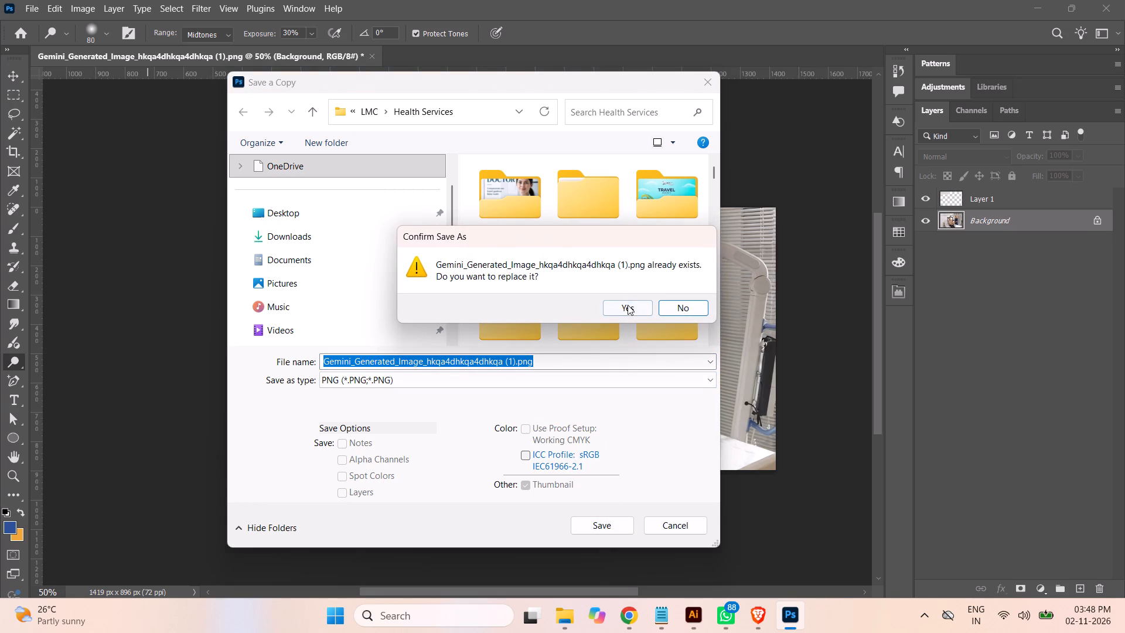
pyautogui.click(630, 309)
pyautogui.click(657, 177)
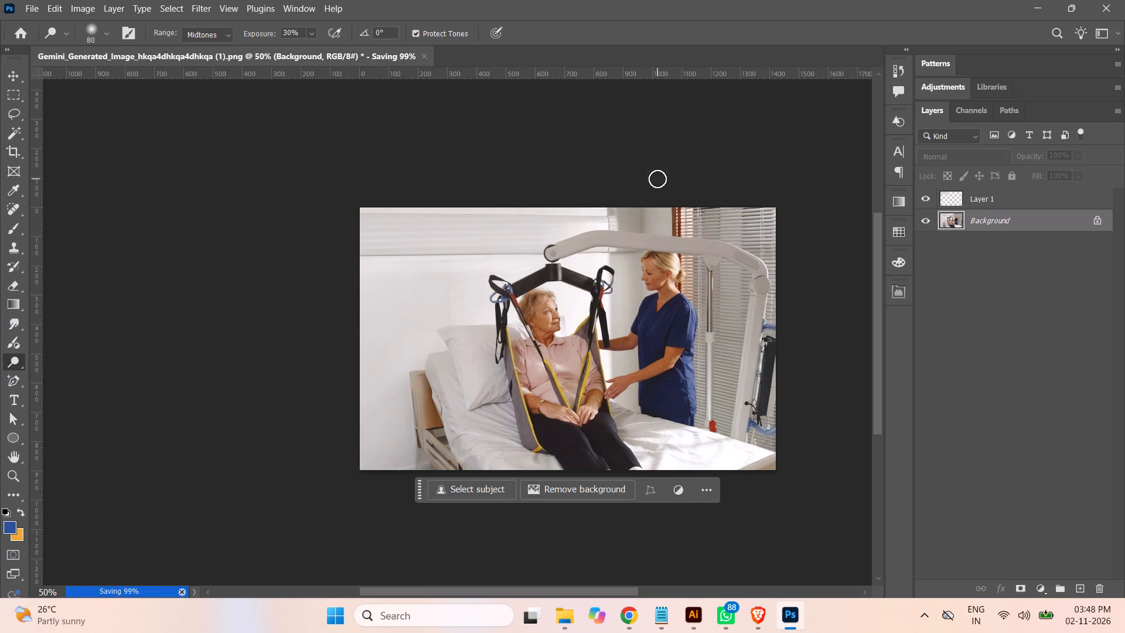
pyautogui.click(16, 76)
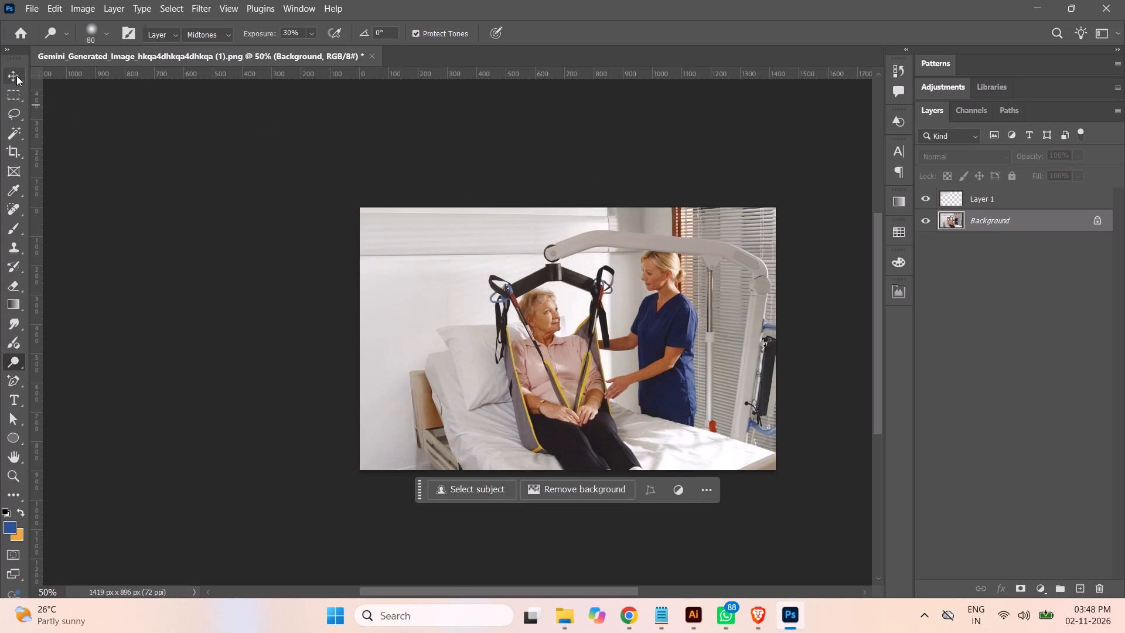
# Switch to Illustrator, clear the logo selection and save the Healthcare-Australia-training-1080x1350-20.ai document.
pyautogui.click(694, 619)
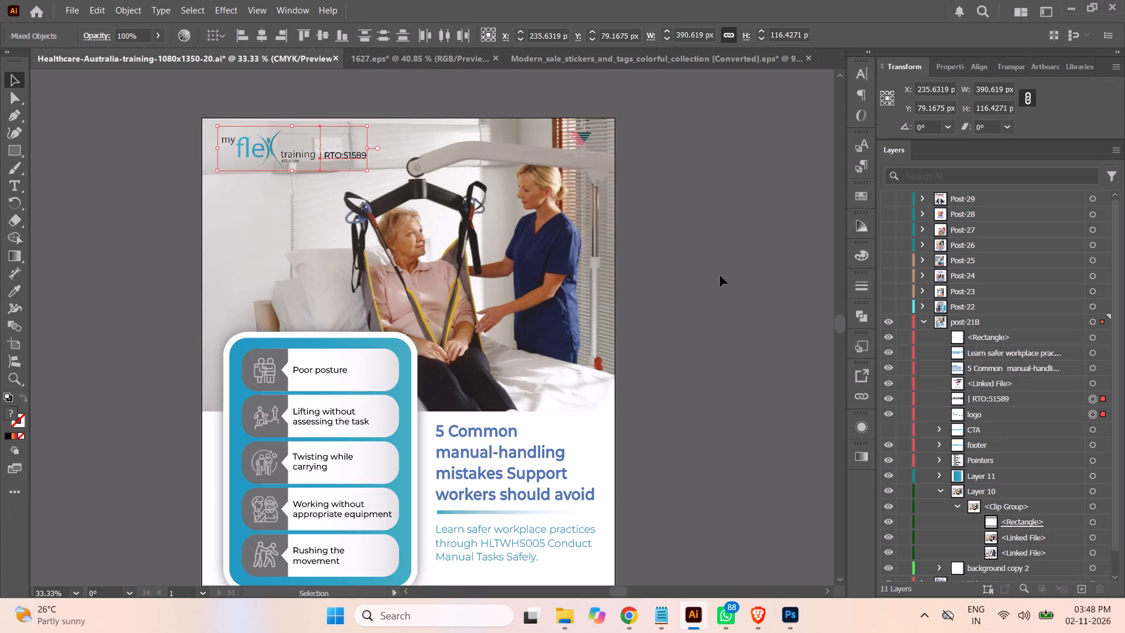
pyautogui.click(720, 275)
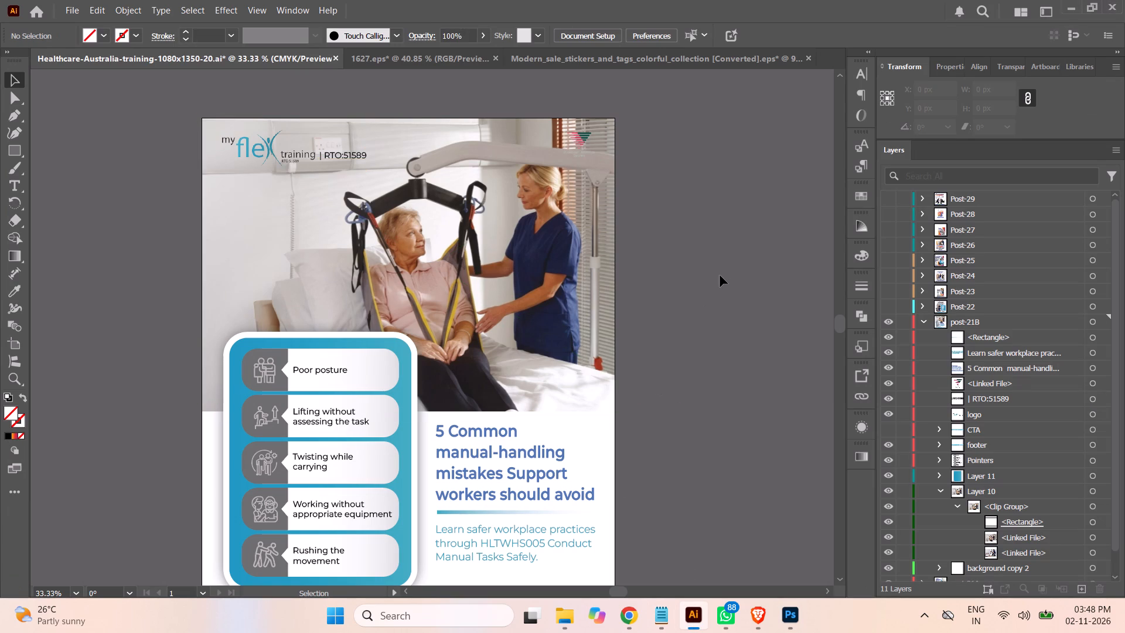
pyautogui.hotkey('ctrl', 's')
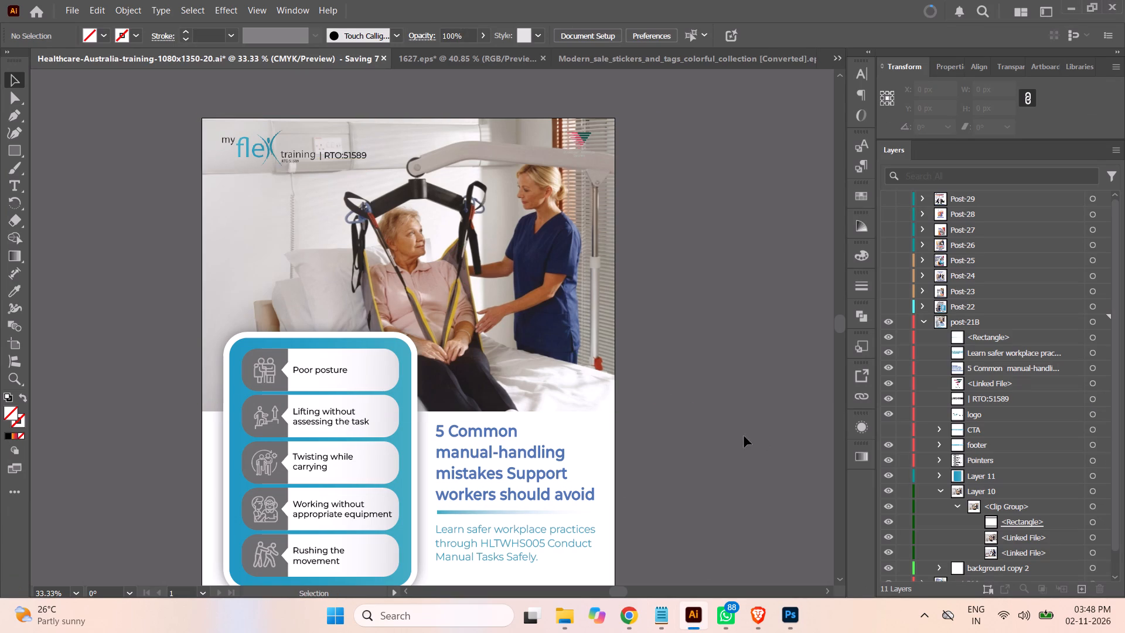
pyautogui.click(760, 421)
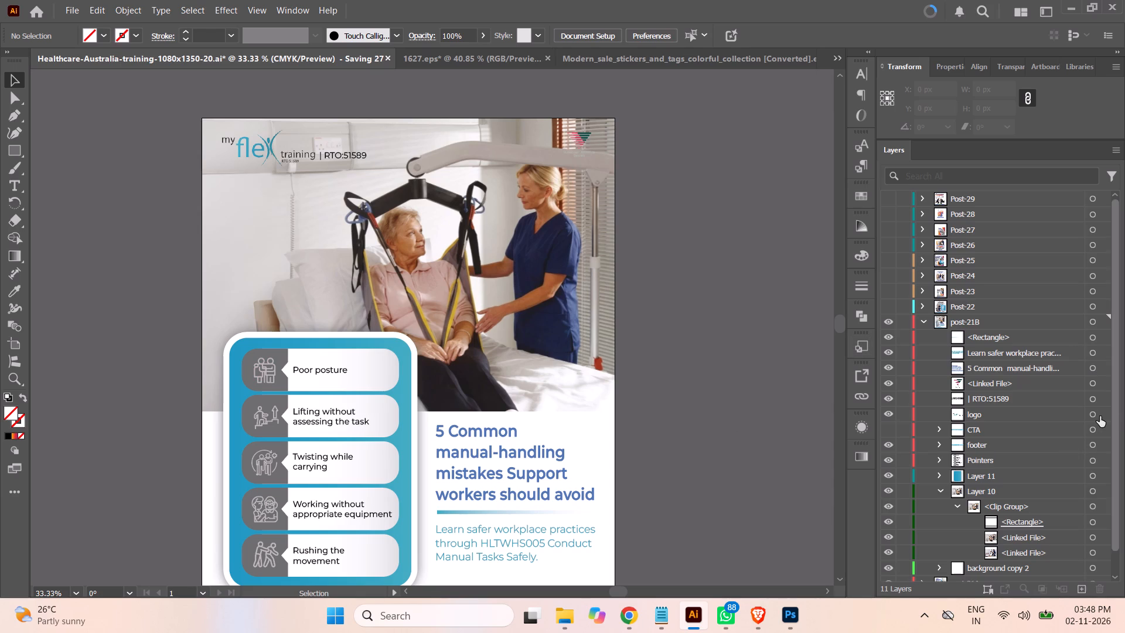
# Place the retouched hoist photo from the Health Services folder into post-21B's Layer 10, positioned over the existing photo at the artboard's top.
pyautogui.moveTo(1116, 428); pyautogui.dragTo(1121, 511)
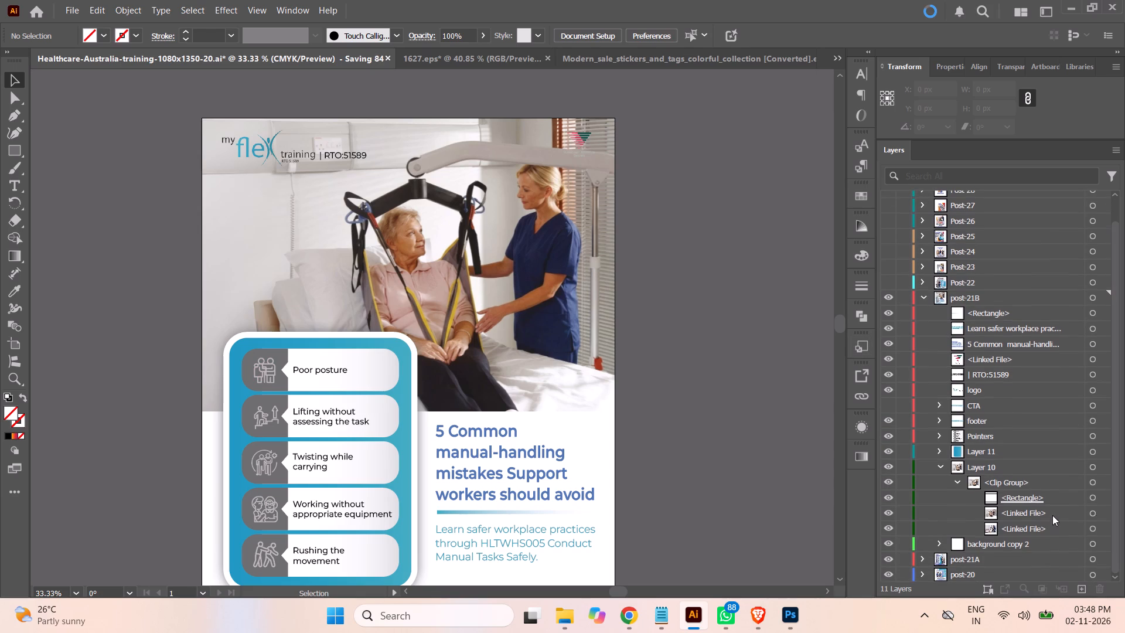
pyautogui.click(1052, 515)
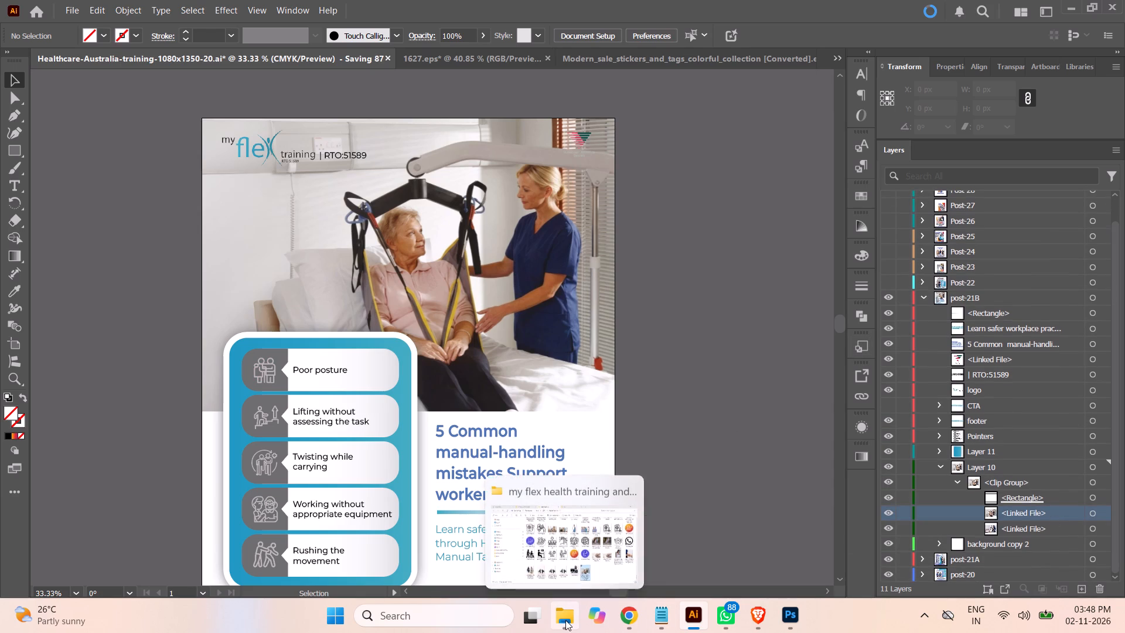
pyautogui.click(565, 620)
pyautogui.click(851, 499)
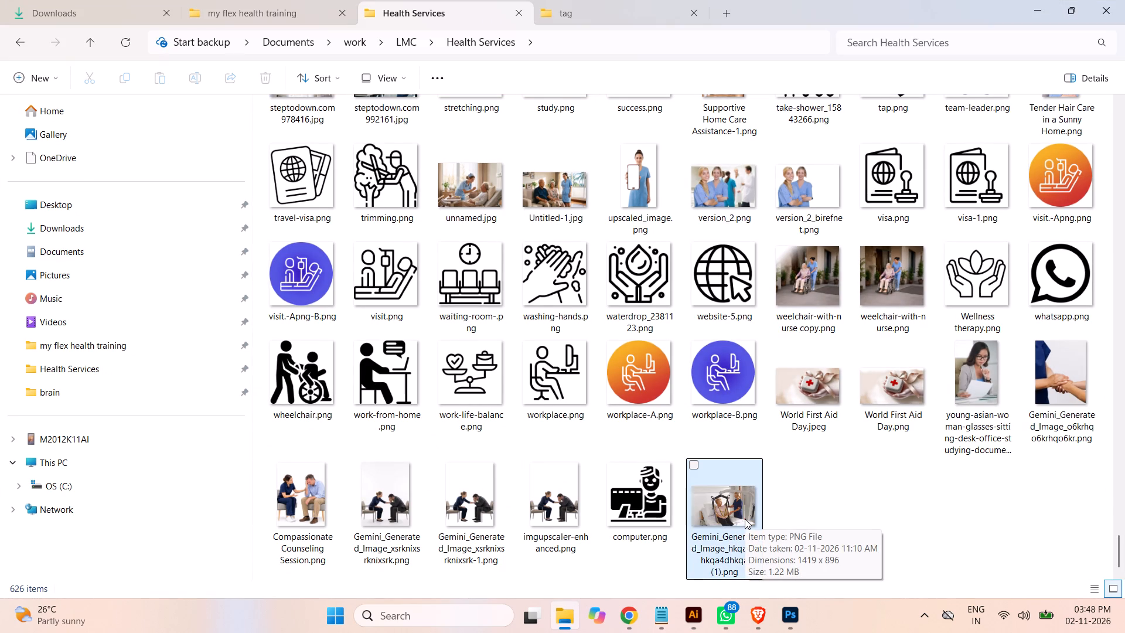
pyautogui.moveTo(745, 519); pyautogui.dragTo(695, 617)
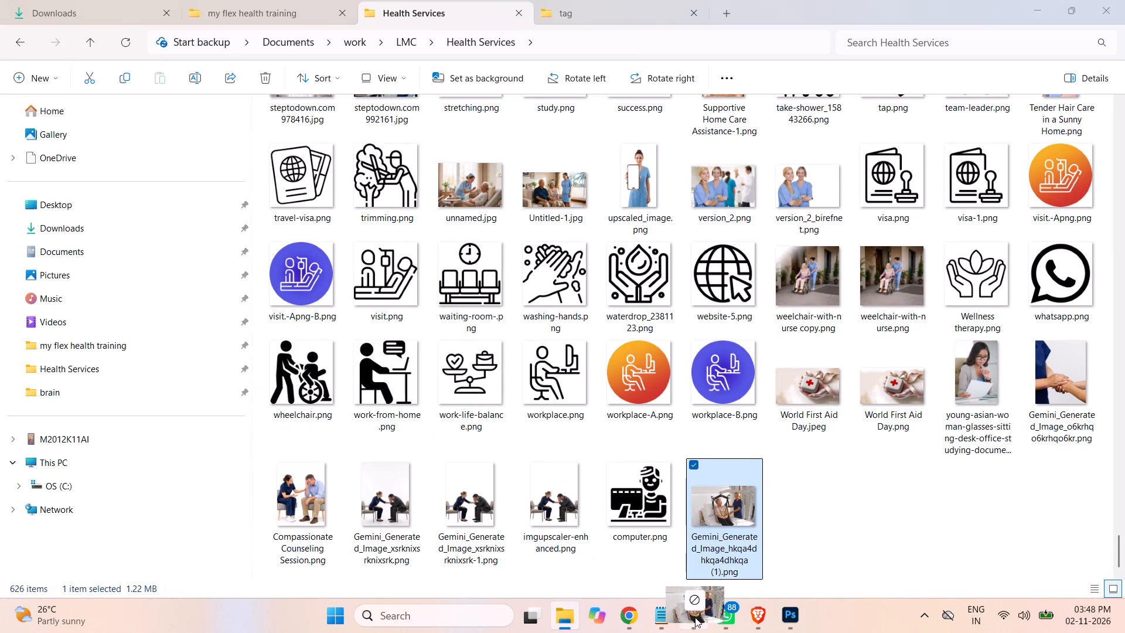
pyautogui.moveTo(695, 617); pyautogui.dragTo(546, 382)
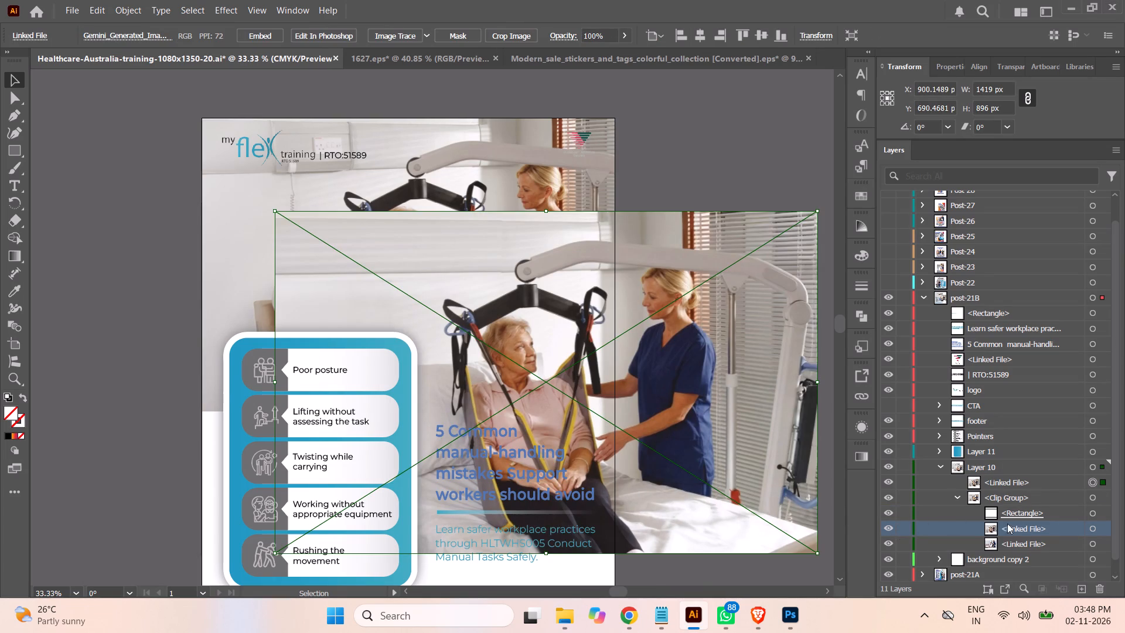
pyautogui.moveTo(760, 487); pyautogui.dragTo(673, 394)
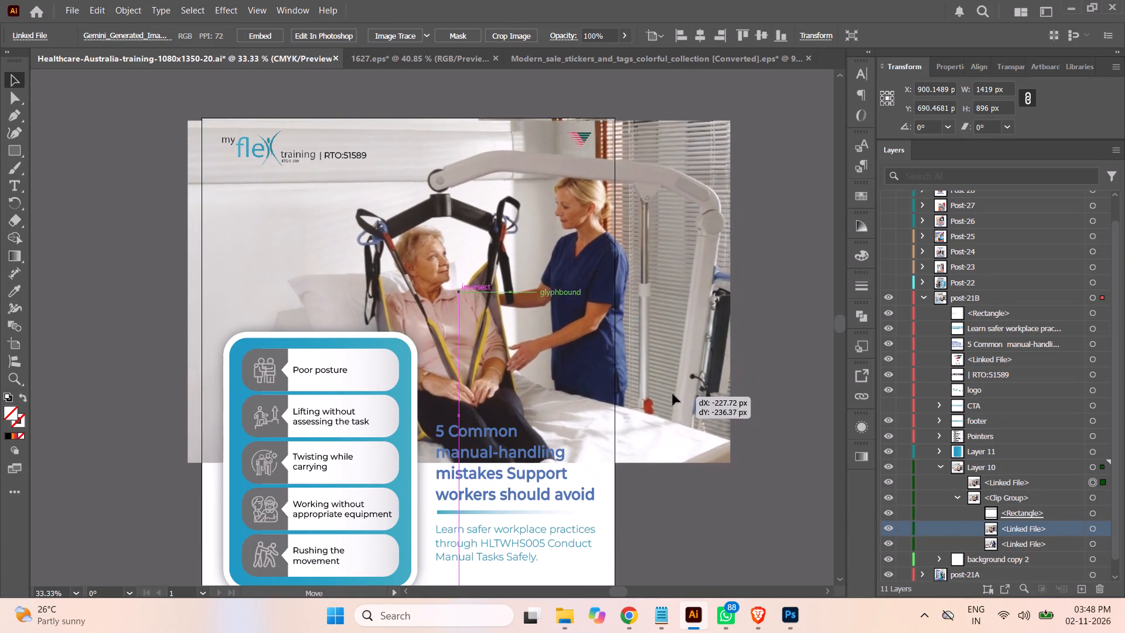
pyautogui.moveTo(673, 394); pyautogui.dragTo(667, 393)
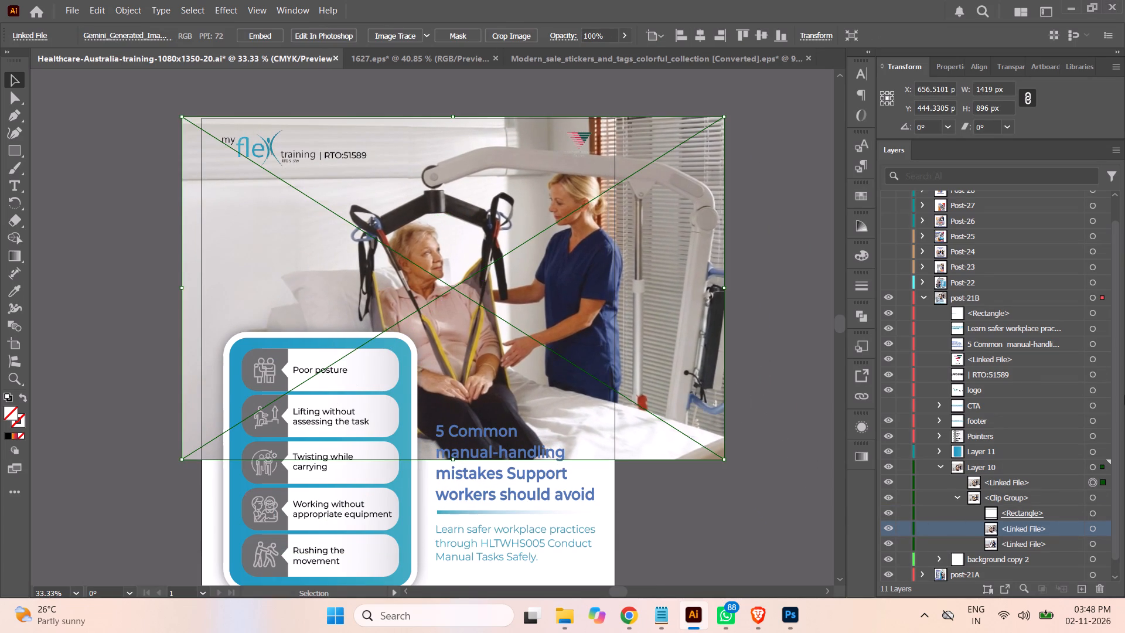
# Move the newly placed photo into Layer 10's clip group, directly beneath its clipping rectangle.
pyautogui.click(1036, 481)
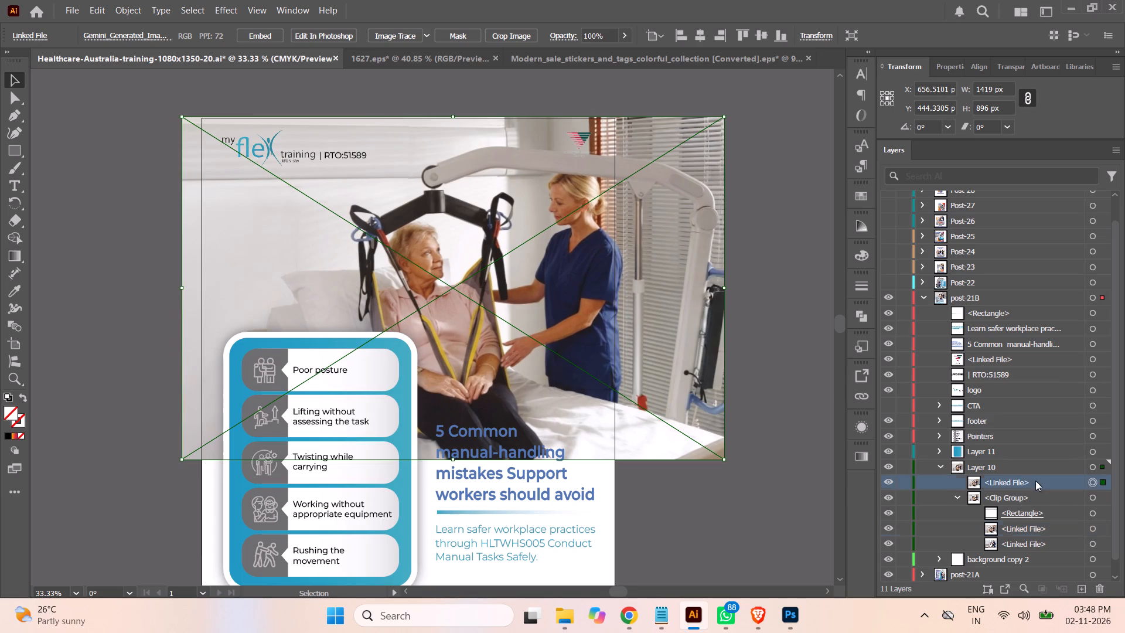
pyautogui.moveTo(1037, 482); pyautogui.dragTo(1038, 523)
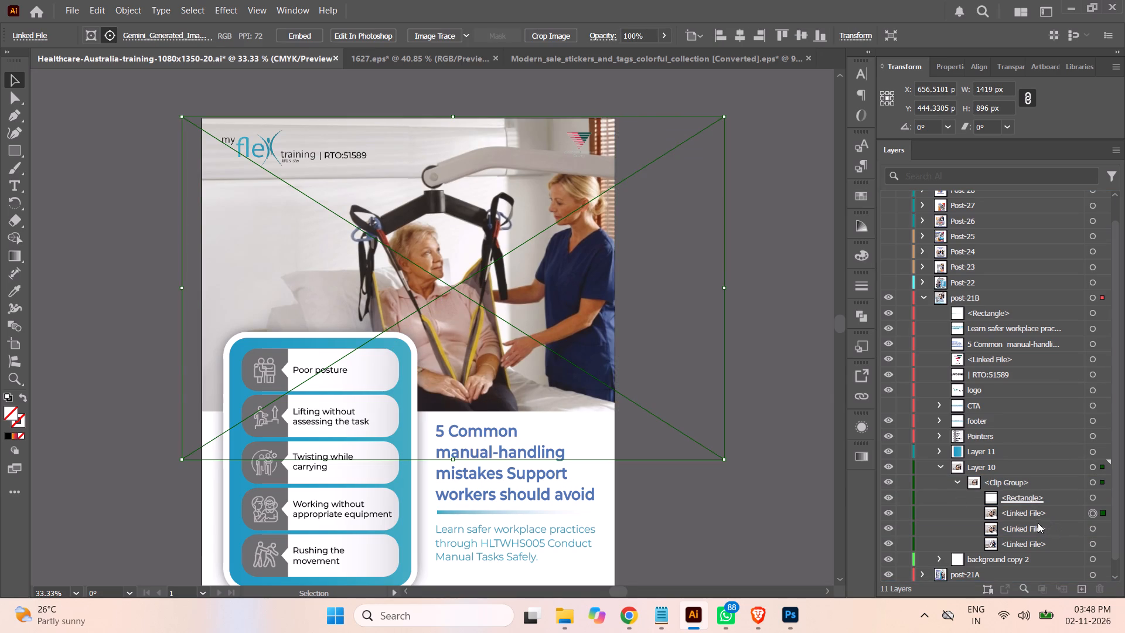
# Delete the two older linked images beneath the new photo in Layer 10's clip group.
pyautogui.click(1059, 529)
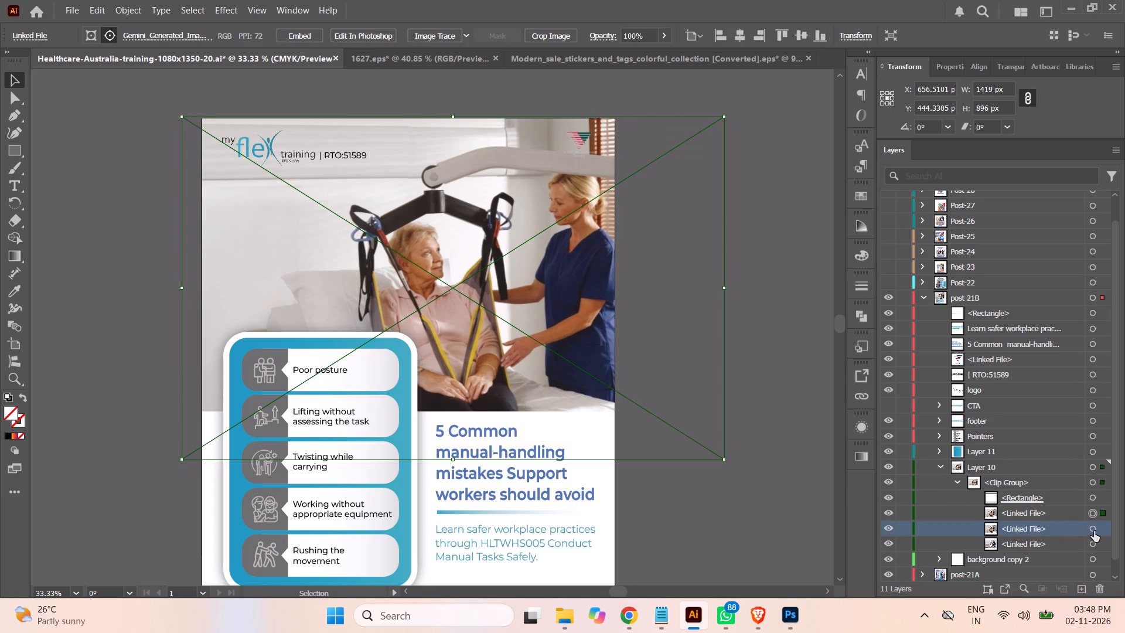
pyautogui.click(1095, 528)
pyautogui.click(1059, 527)
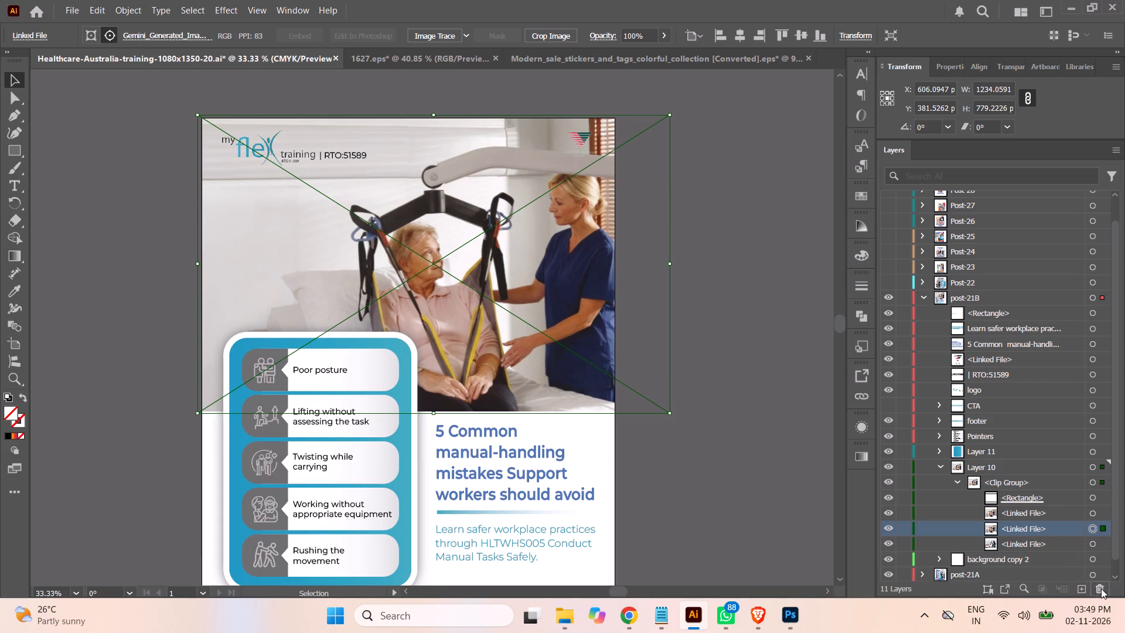
pyautogui.click(1101, 588)
pyautogui.click(1092, 525)
pyautogui.click(1060, 532)
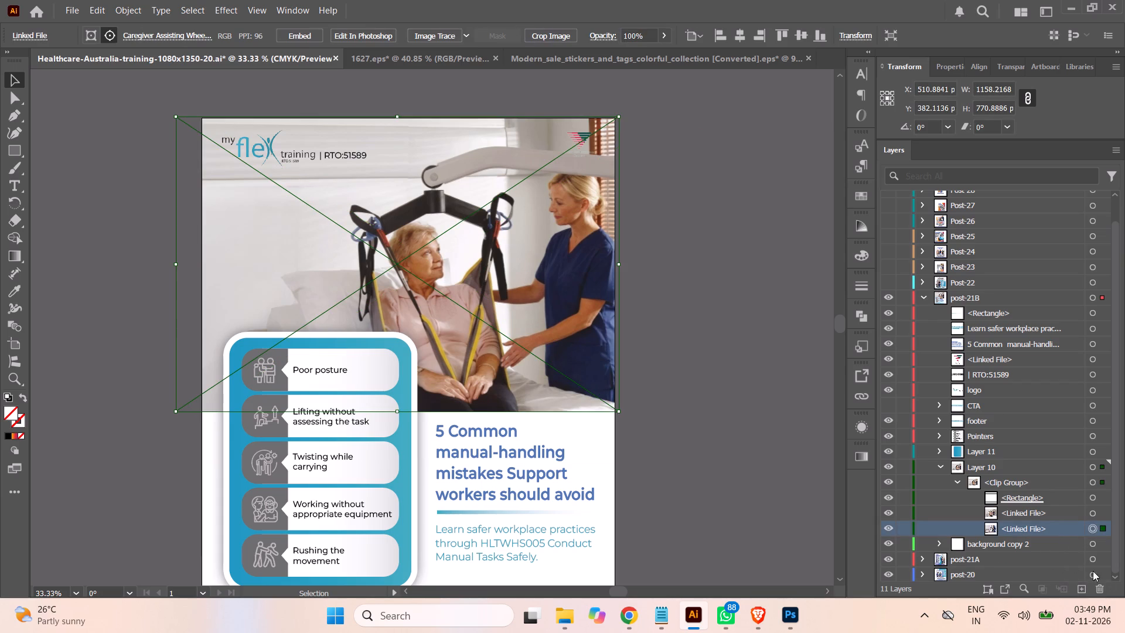
pyautogui.click(1099, 587)
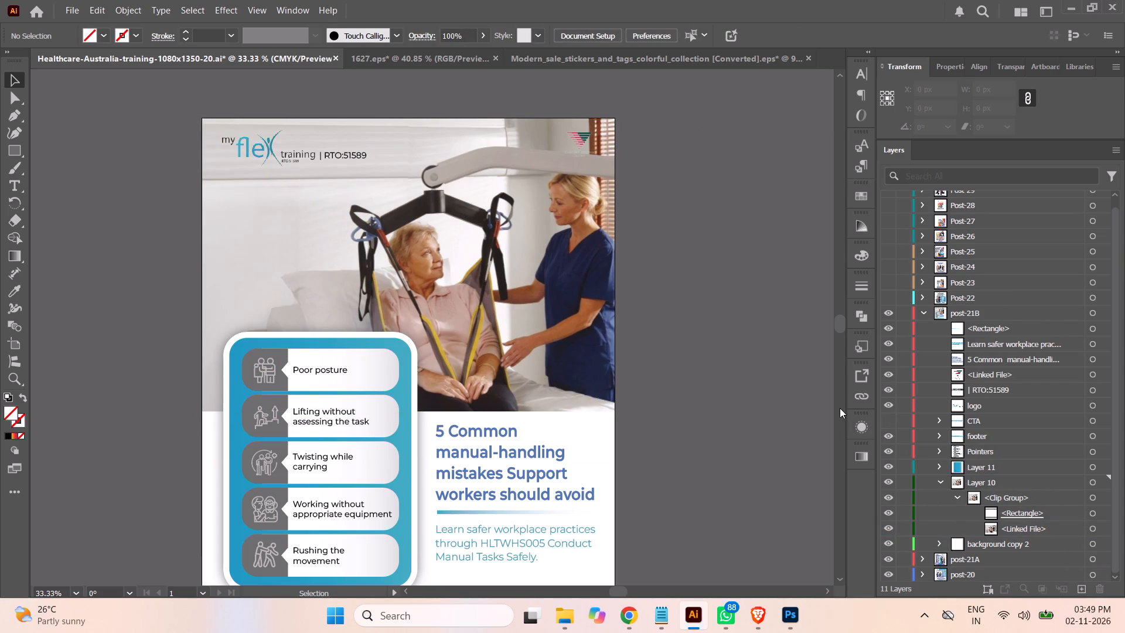
# Scale the linked hoist photo in Layer 10's clip group down proportionally to about 1230 × 777 px, keeping its upper-left corner fixed.
pyautogui.click(1092, 531)
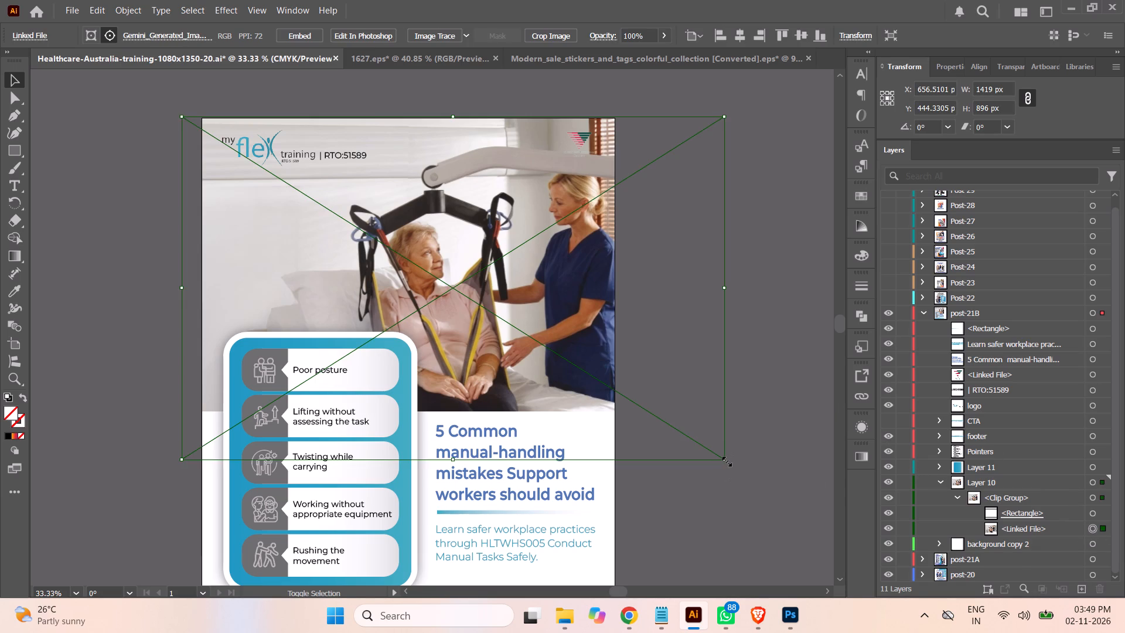
pyautogui.keyDown('shift'); pyautogui.moveTo(725, 460); pyautogui.dragTo(684, 420); pyautogui.keyUp('shift')
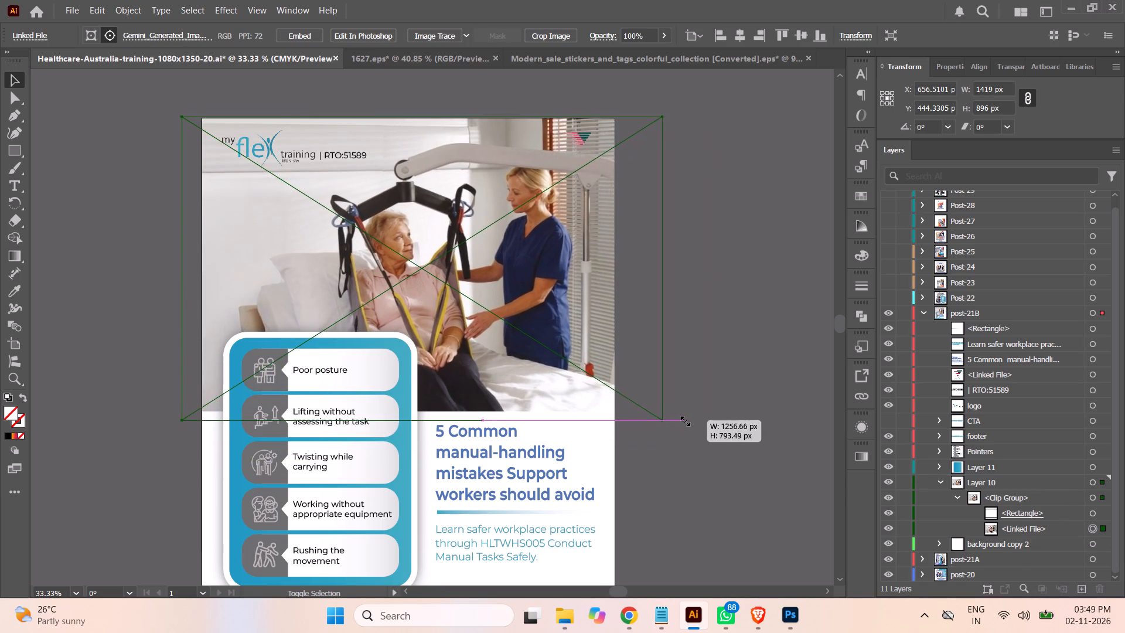
pyautogui.keyDown('shift'); pyautogui.moveTo(684, 420); pyautogui.dragTo(678, 416); pyautogui.keyUp('shift')
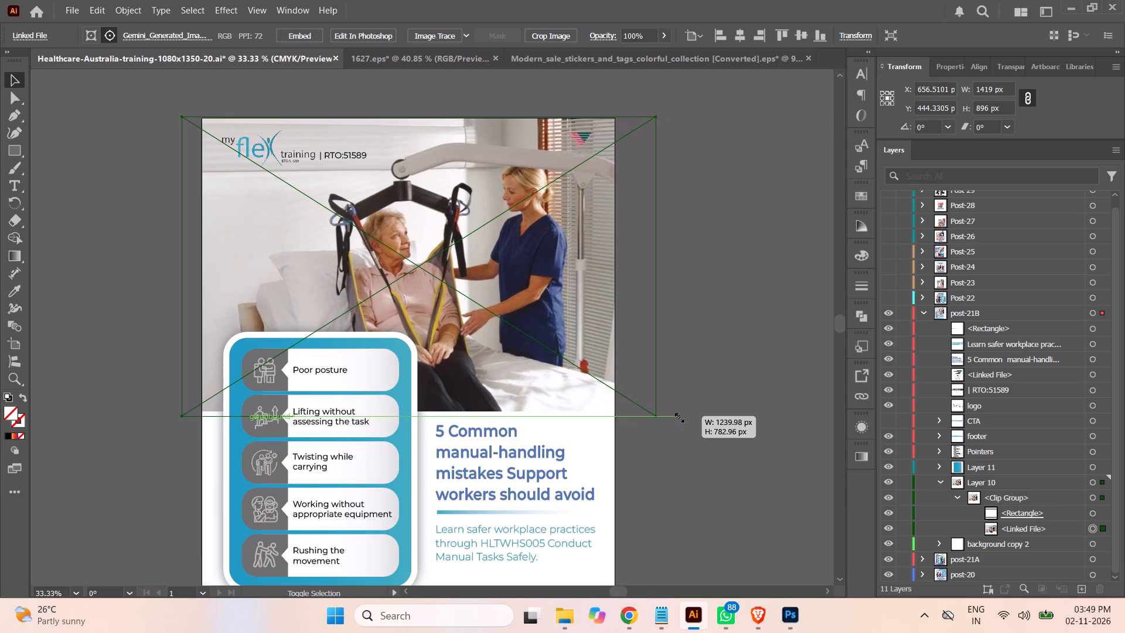
pyautogui.keyDown('shift'); pyautogui.moveTo(678, 416); pyautogui.dragTo(675, 414); pyautogui.keyUp('shift')
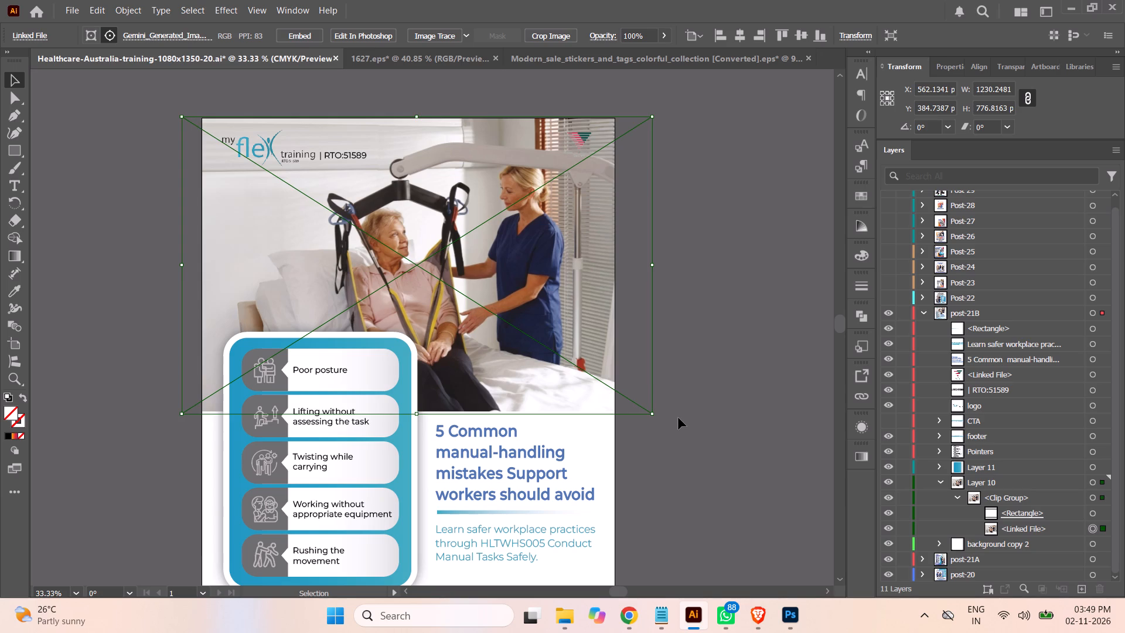
pyautogui.click(762, 360)
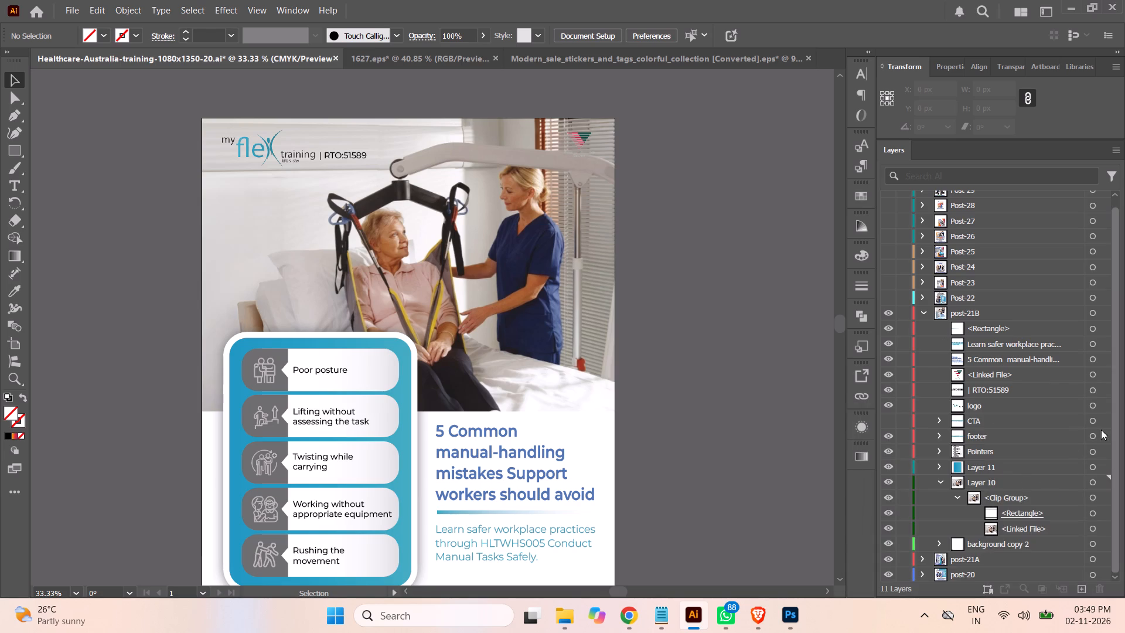
# Reposition the hoist photo horizontally within its clipping rectangle to about X 515 px, keeping its vertical position.
pyautogui.click(1091, 529)
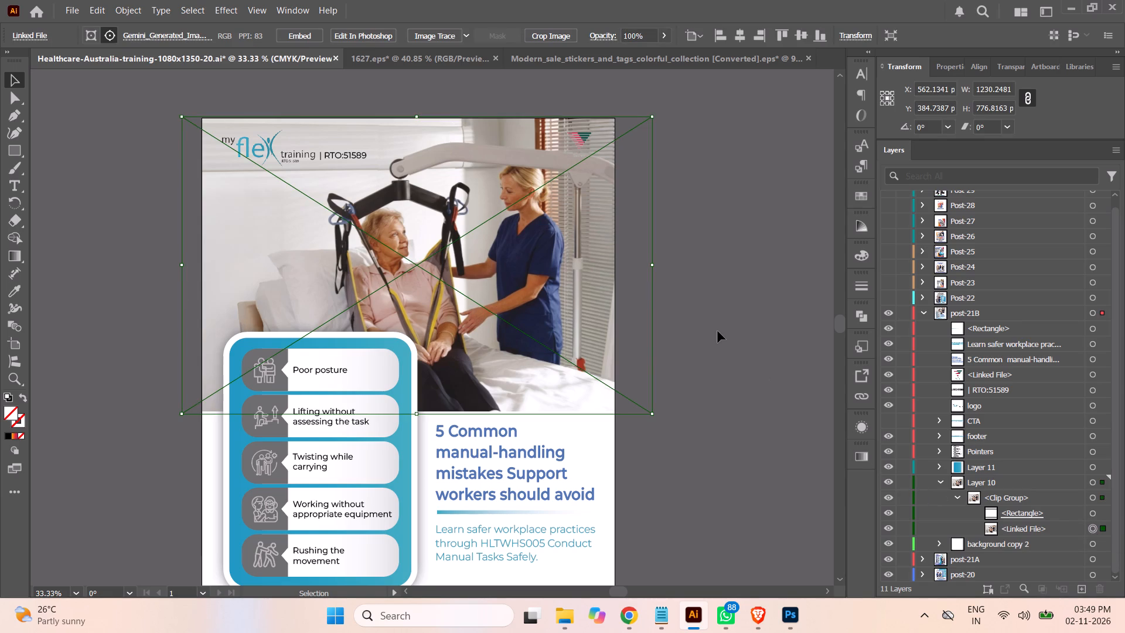
pyautogui.moveTo(550, 318); pyautogui.dragTo(577, 320)
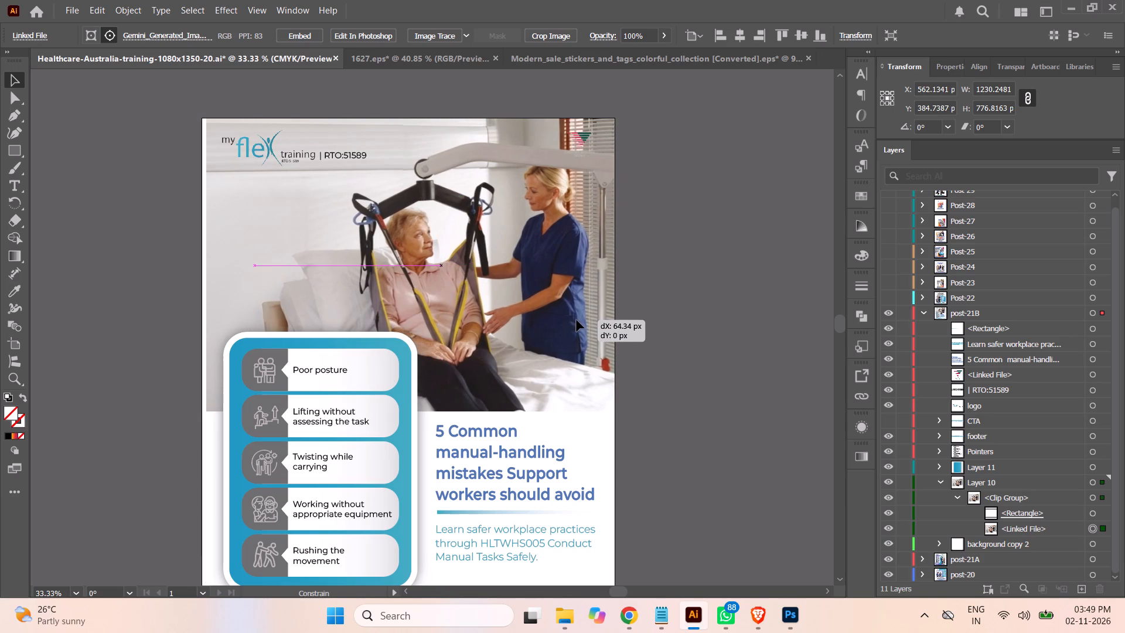
pyautogui.moveTo(577, 320); pyautogui.dragTo(570, 320)
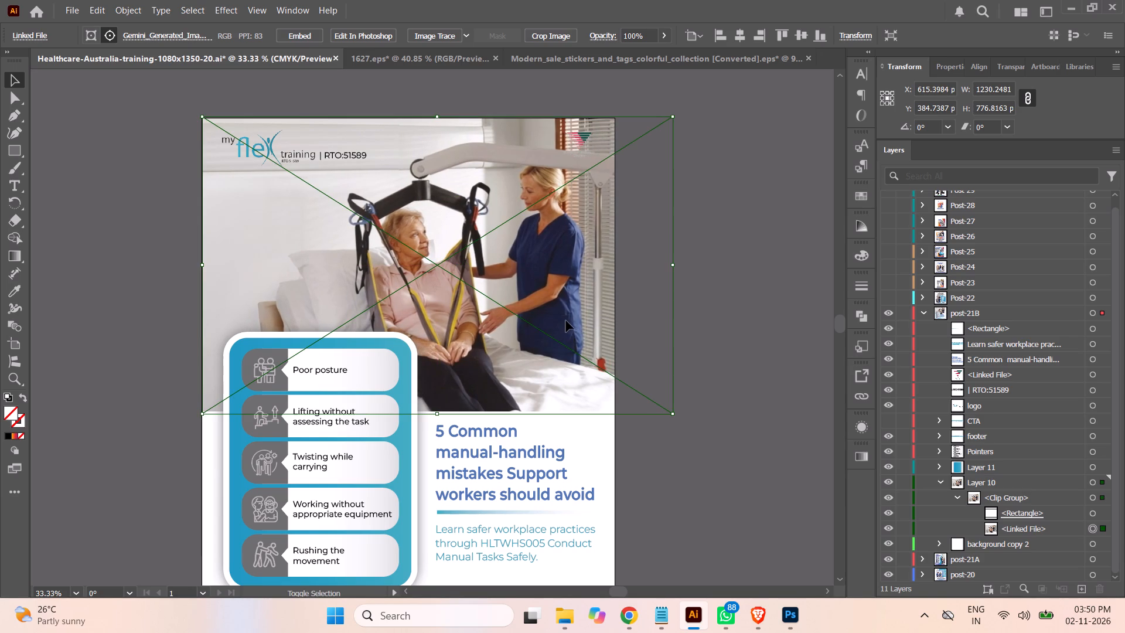
pyautogui.moveTo(570, 321); pyautogui.dragTo(545, 321)
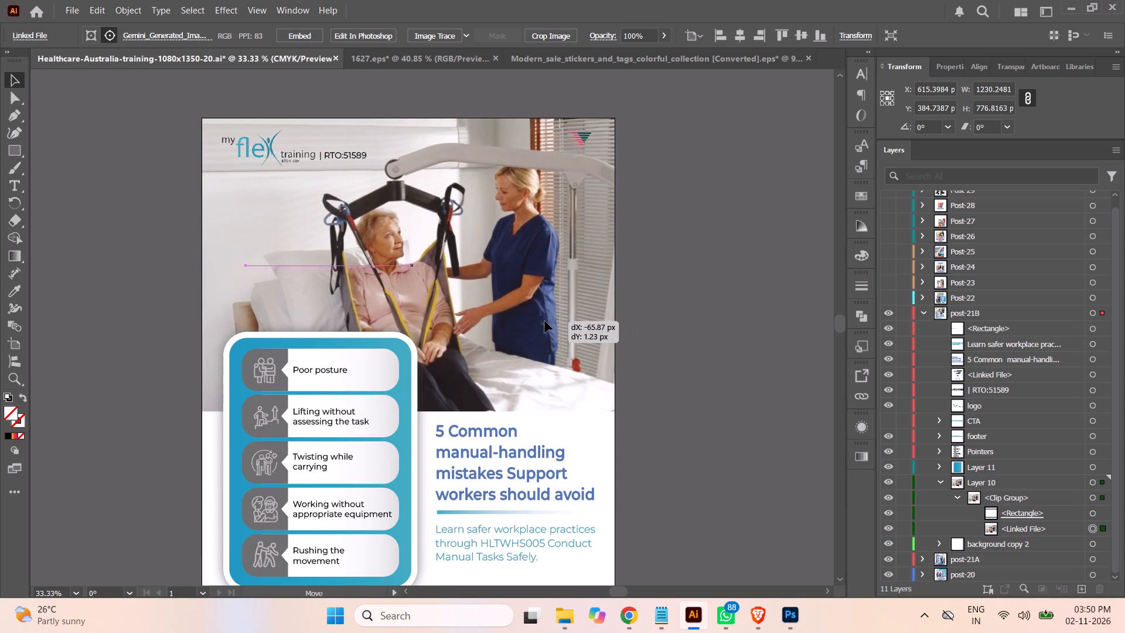
pyautogui.moveTo(545, 321); pyautogui.dragTo(532, 321)
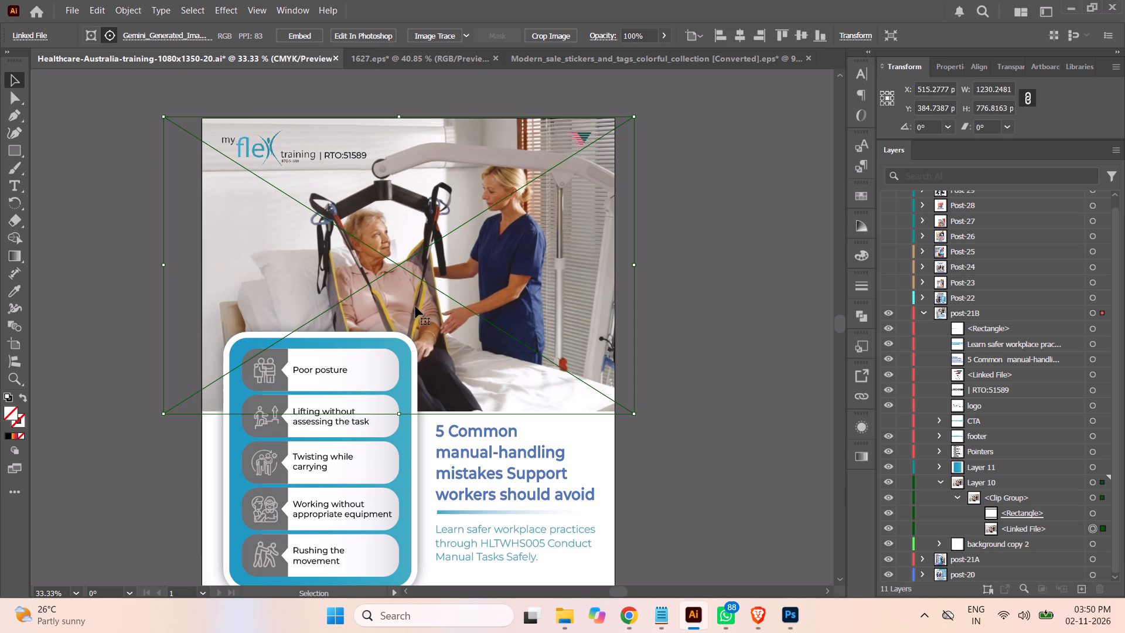
# Shift the clipped hoist photo horizontally to centre at X about 599 px, keeping its vertical position, and deselect it.
pyautogui.moveTo(416, 307); pyautogui.dragTo(442, 308)
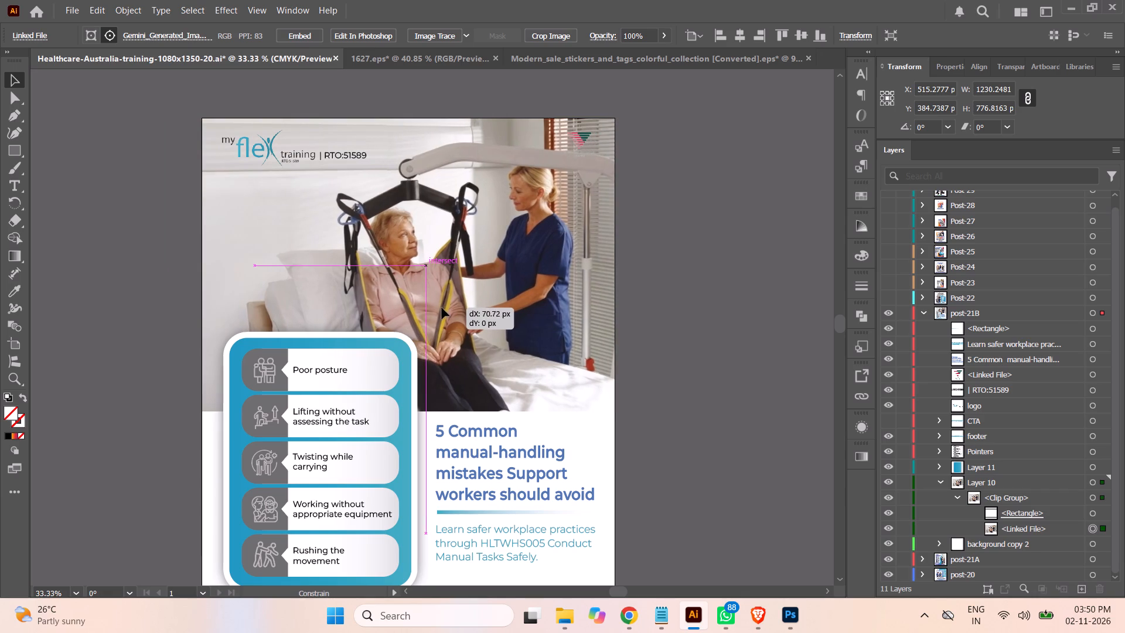
pyautogui.moveTo(442, 308); pyautogui.dragTo(450, 308)
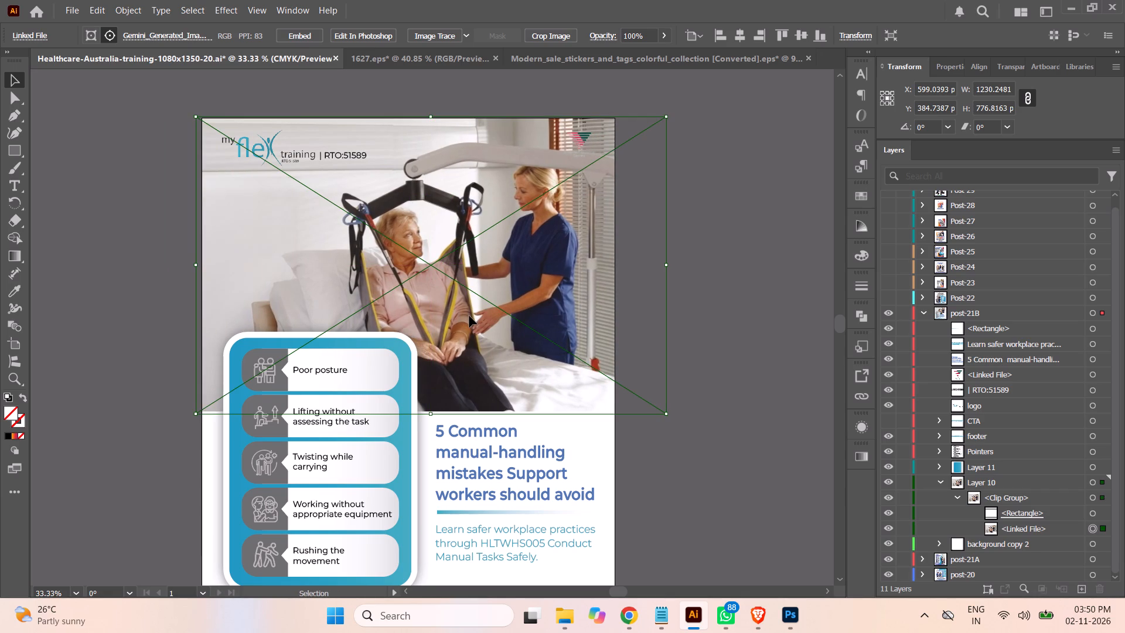
pyautogui.click(759, 287)
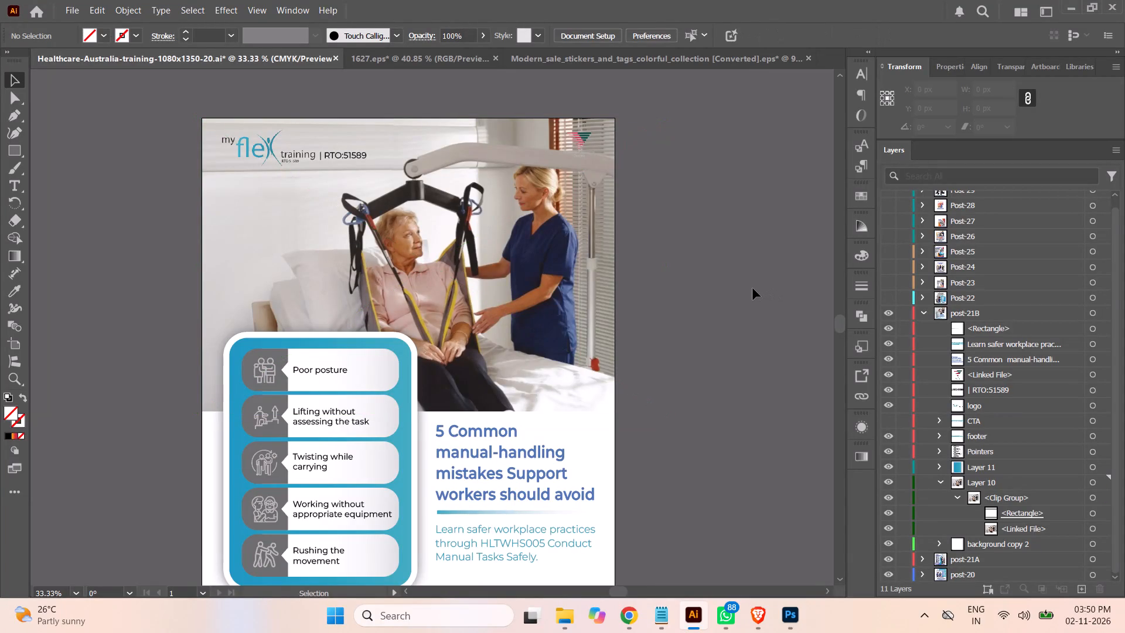
# Save the healthcare training poster document with the repositioned hoist photo.
pyautogui.hotkey('ctrl', 's')
# Close the Modern_sale_stickers_and_tags and 1627.eps documents without saving their changes.
pyautogui.click(704, 59)
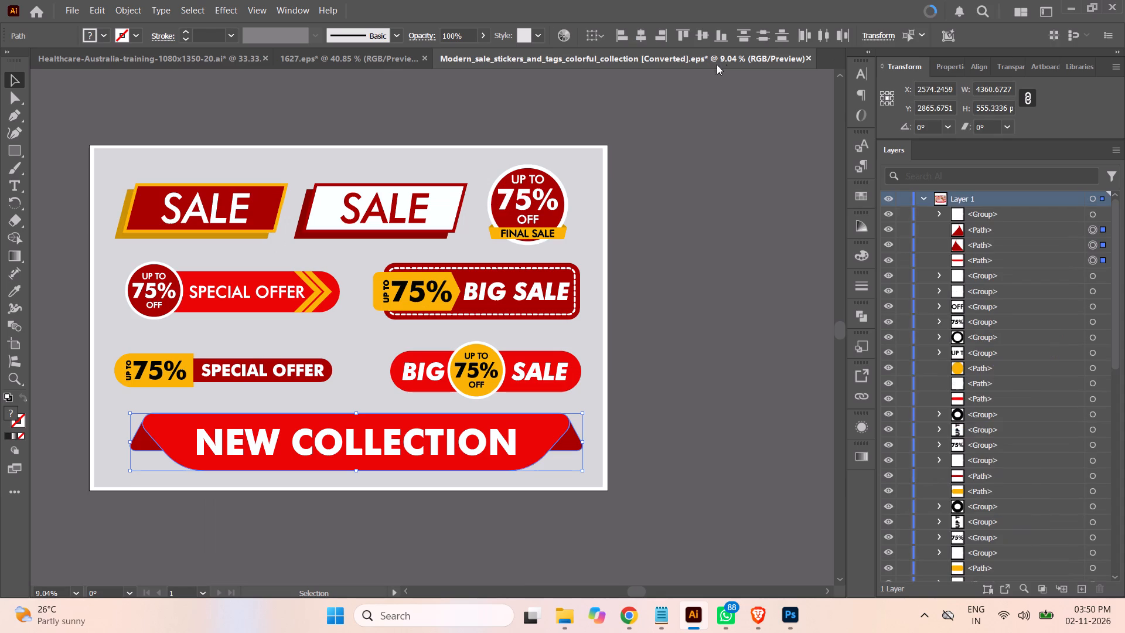
pyautogui.click(809, 59)
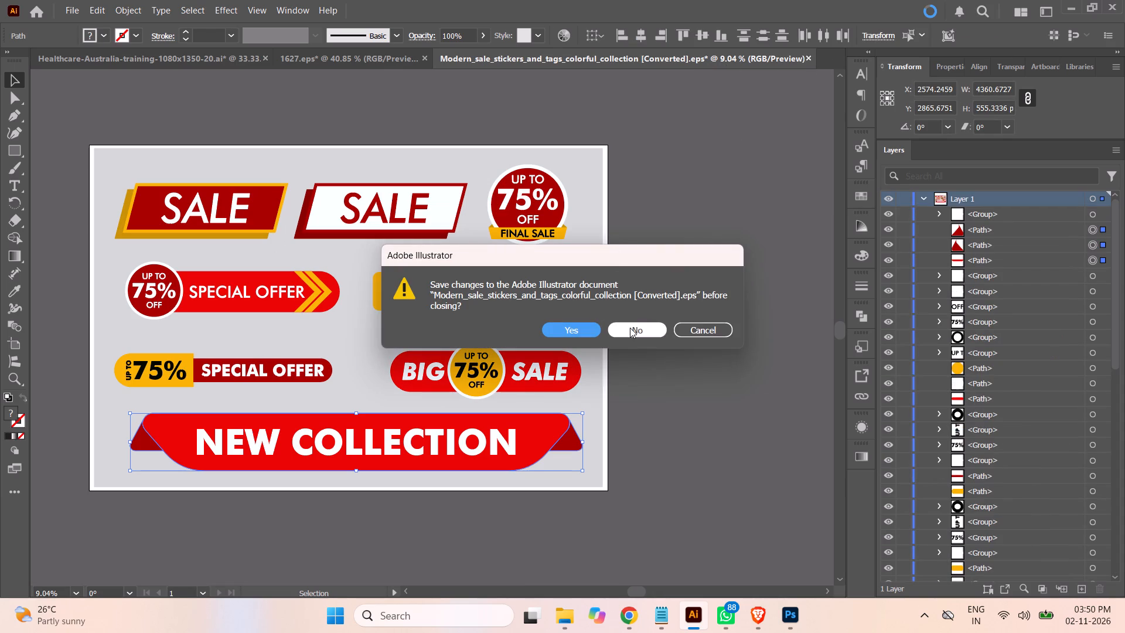
pyautogui.click(630, 328)
pyautogui.click(477, 59)
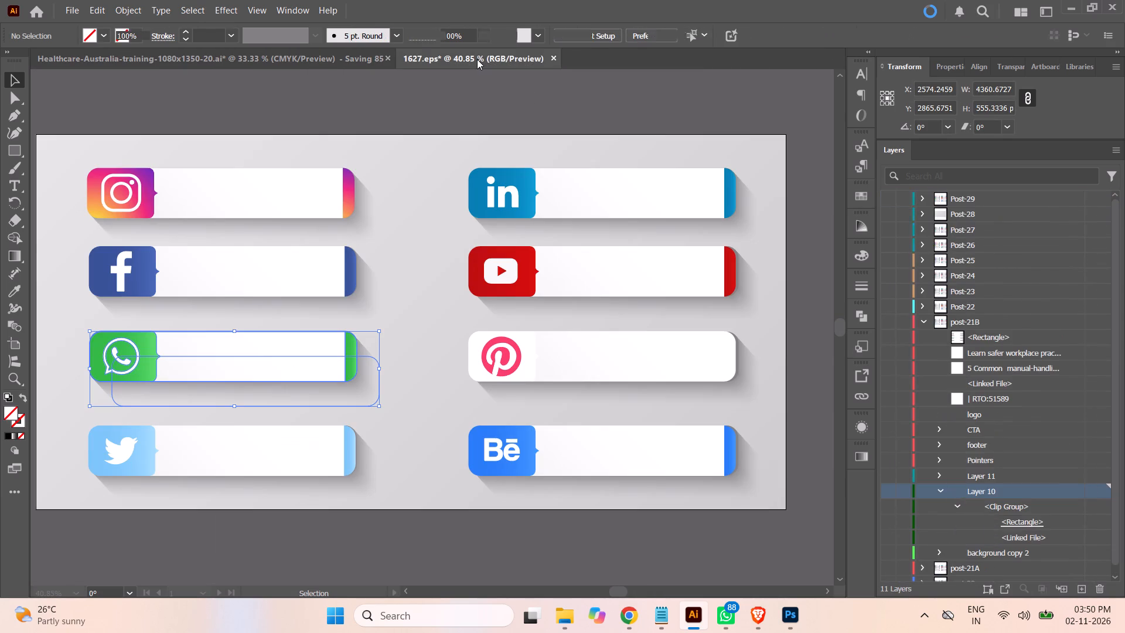
pyautogui.click(556, 59)
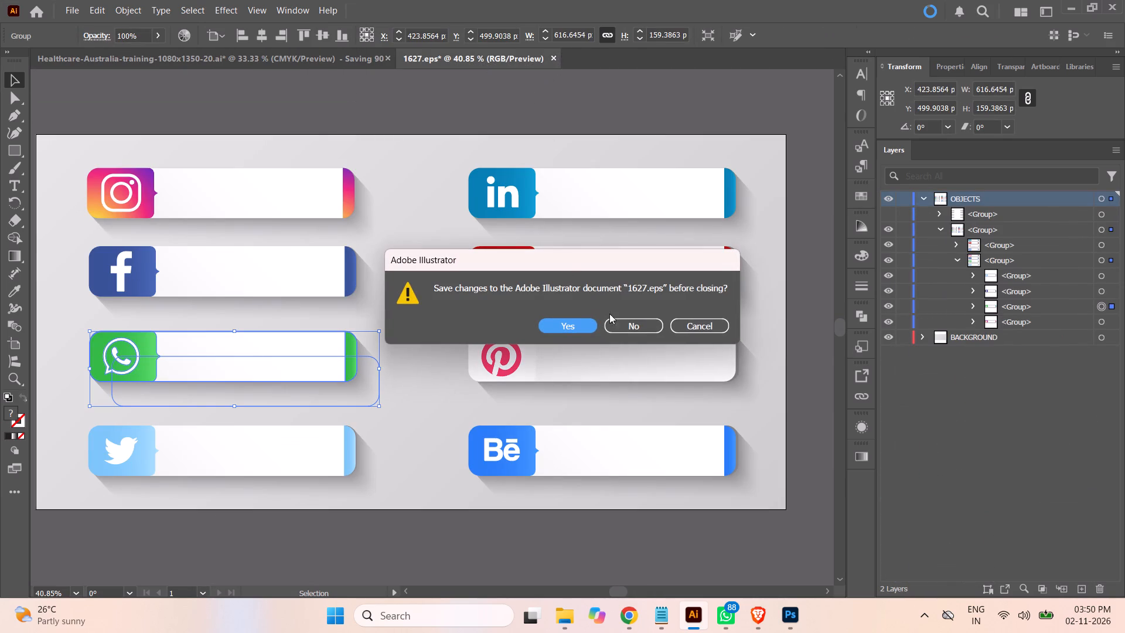
pyautogui.click(628, 322)
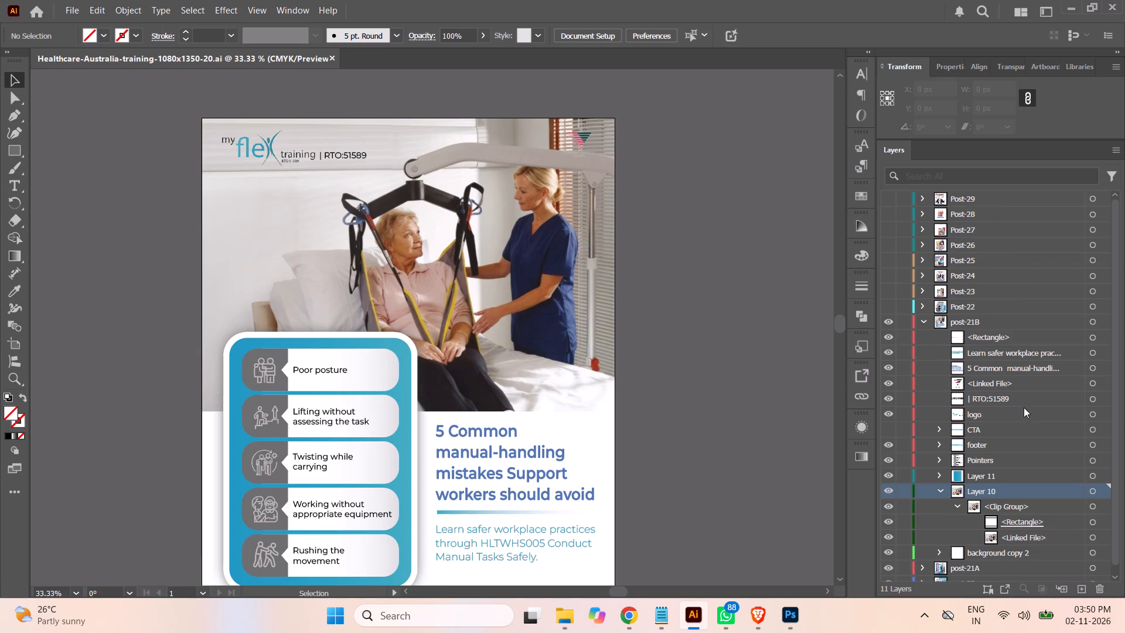
# Collapse the clip group, Layer 10 and the post-21B layer in the poster's layer list.
pyautogui.click(957, 508)
pyautogui.click(939, 489)
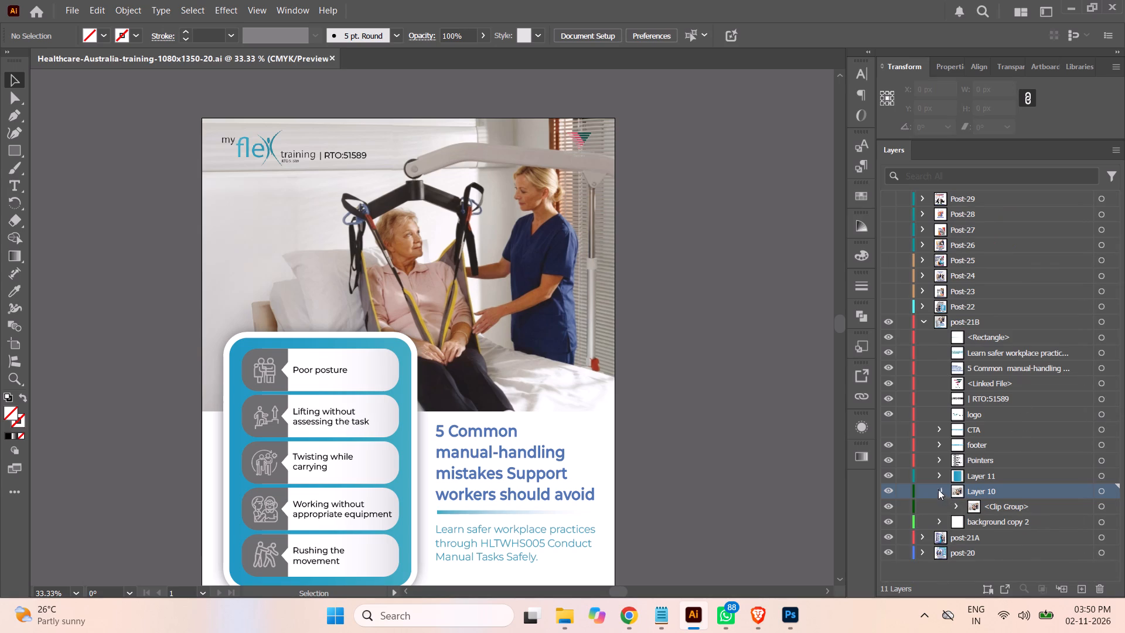
pyautogui.click(925, 320)
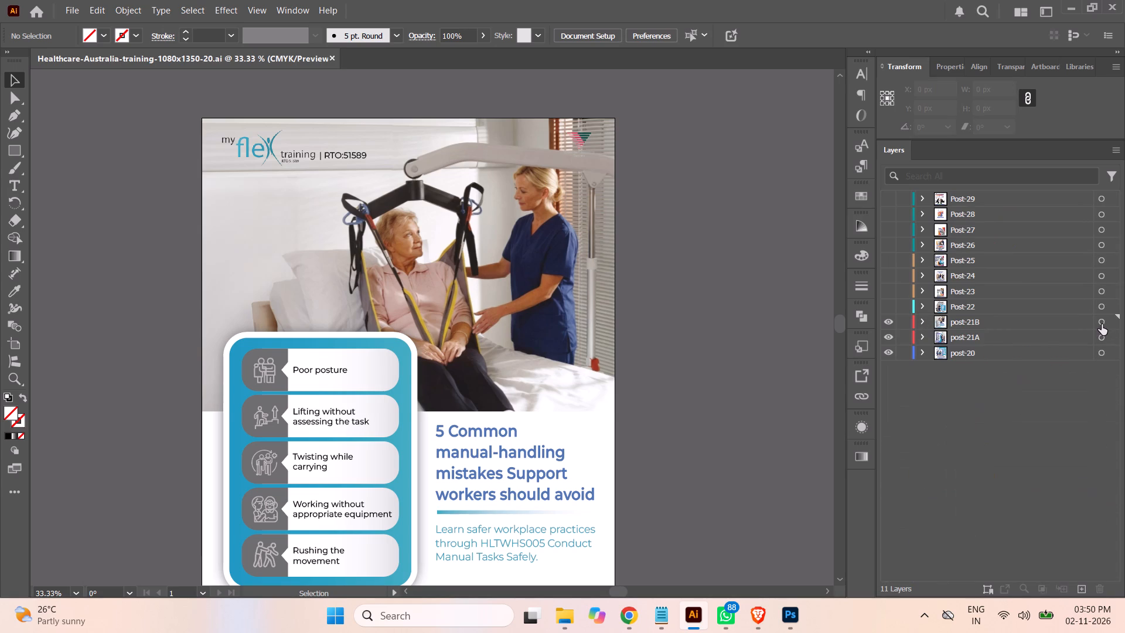
# Select all artwork on the post-21B layer, save the poster document, and clear the selection.
pyautogui.click(1102, 324)
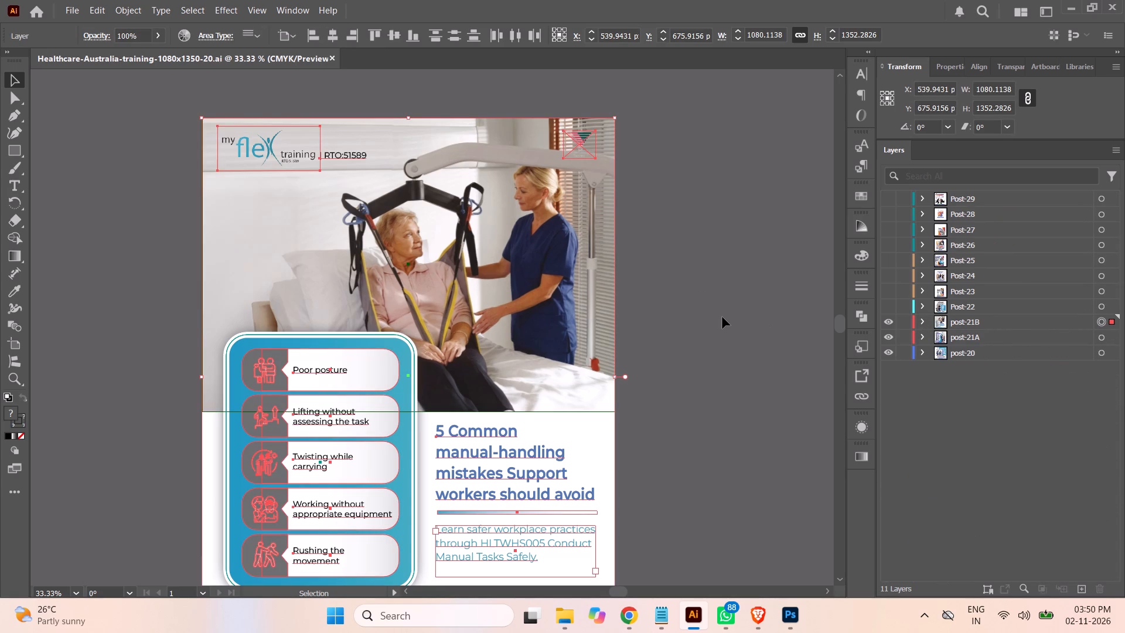
pyautogui.hotkey('ctrl', 's')
pyautogui.click(734, 328)
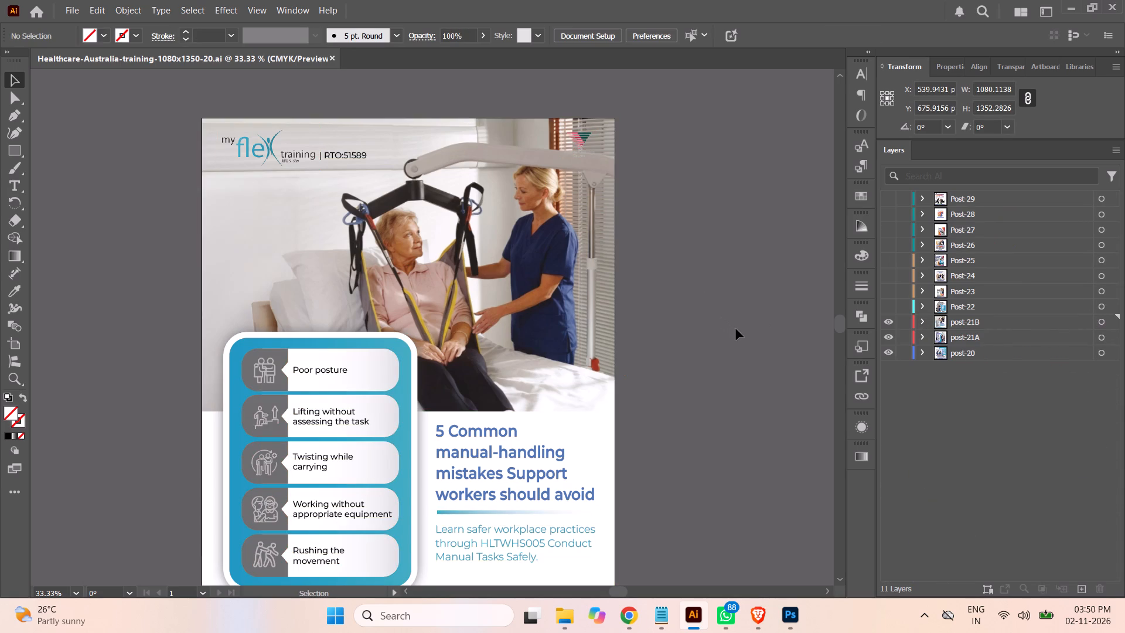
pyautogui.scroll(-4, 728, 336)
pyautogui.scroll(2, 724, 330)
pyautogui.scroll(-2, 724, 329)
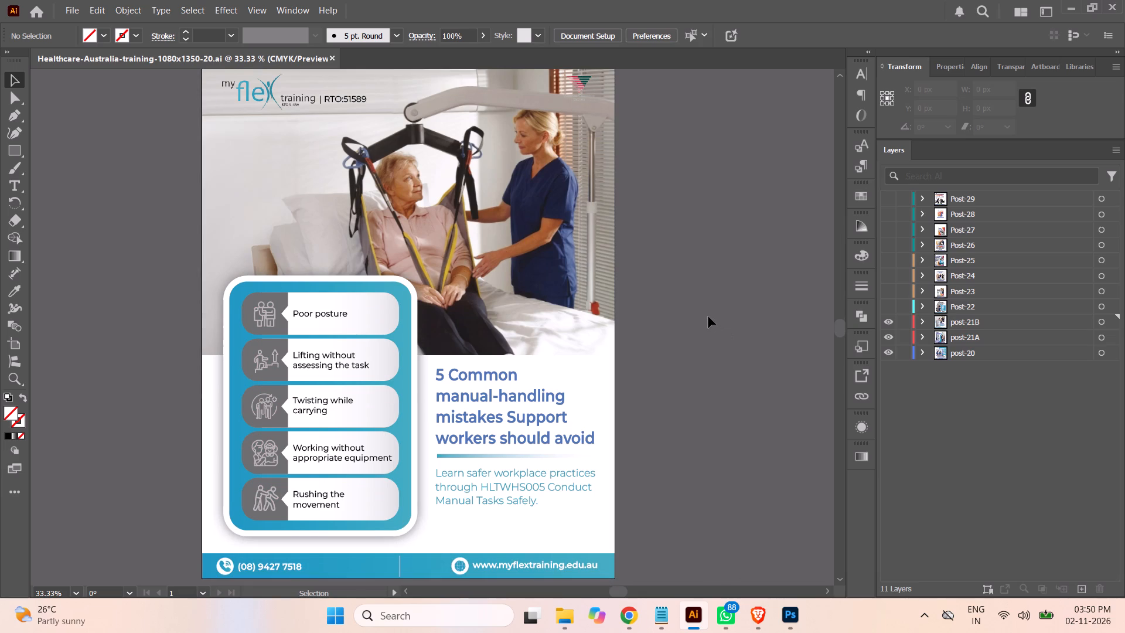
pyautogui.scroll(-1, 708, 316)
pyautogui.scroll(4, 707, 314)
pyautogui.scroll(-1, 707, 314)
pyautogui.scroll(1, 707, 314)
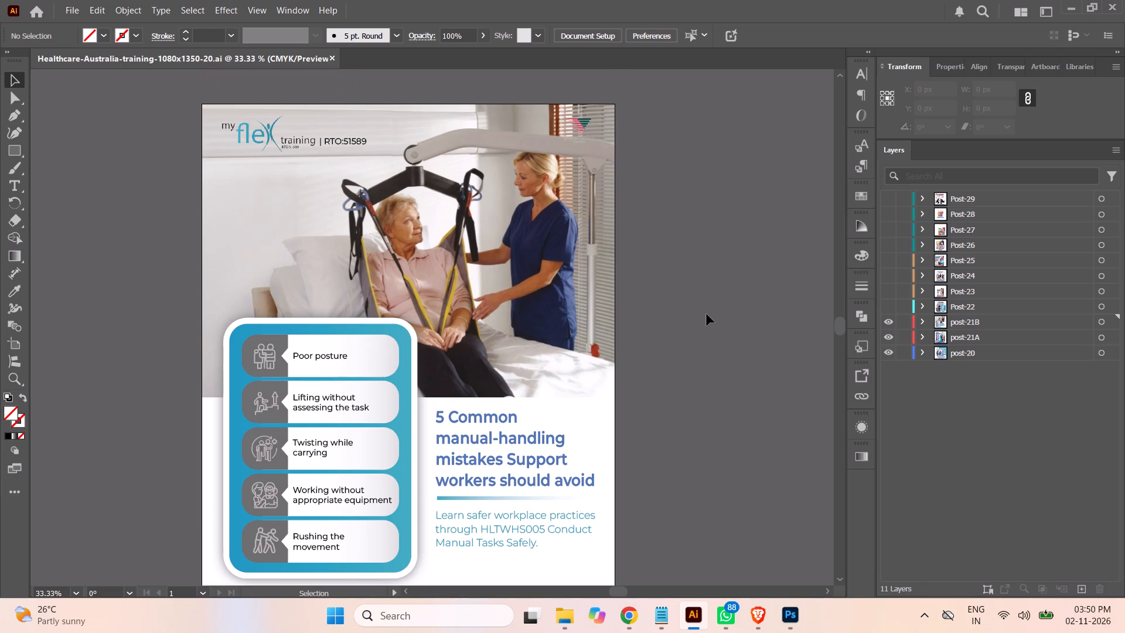
# Export the post-21B artwork as a JPEG into the my flex health training folder, replacing Healthcare-Australia-training-1080x1350-20B.jpg.
pyautogui.click(1103, 324)
pyautogui.click(71, 9)
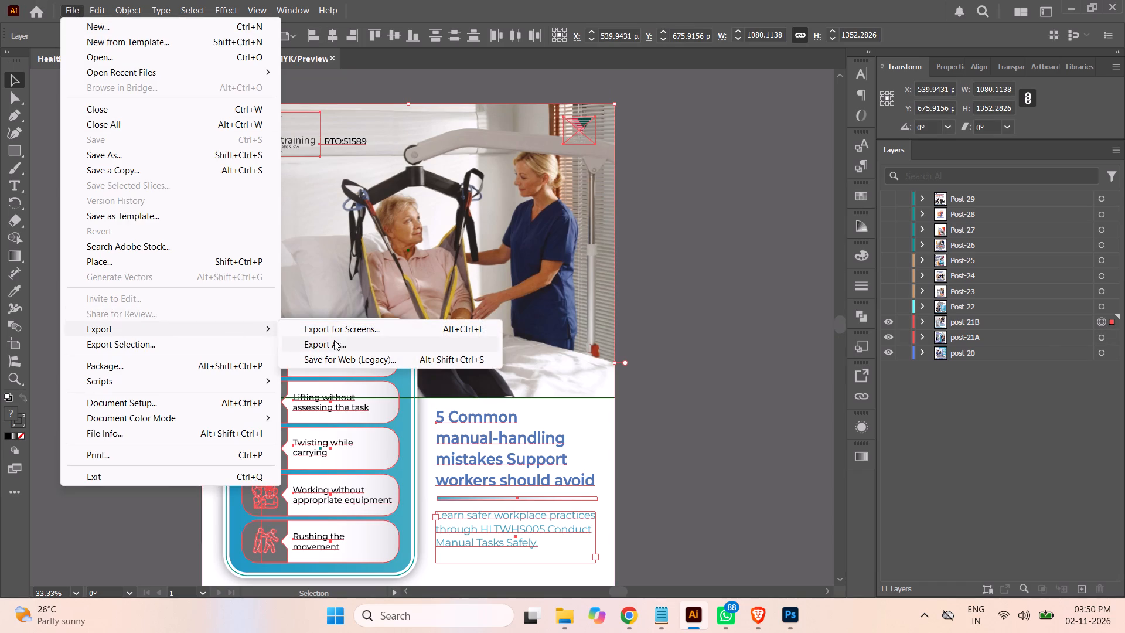
pyautogui.click(335, 340)
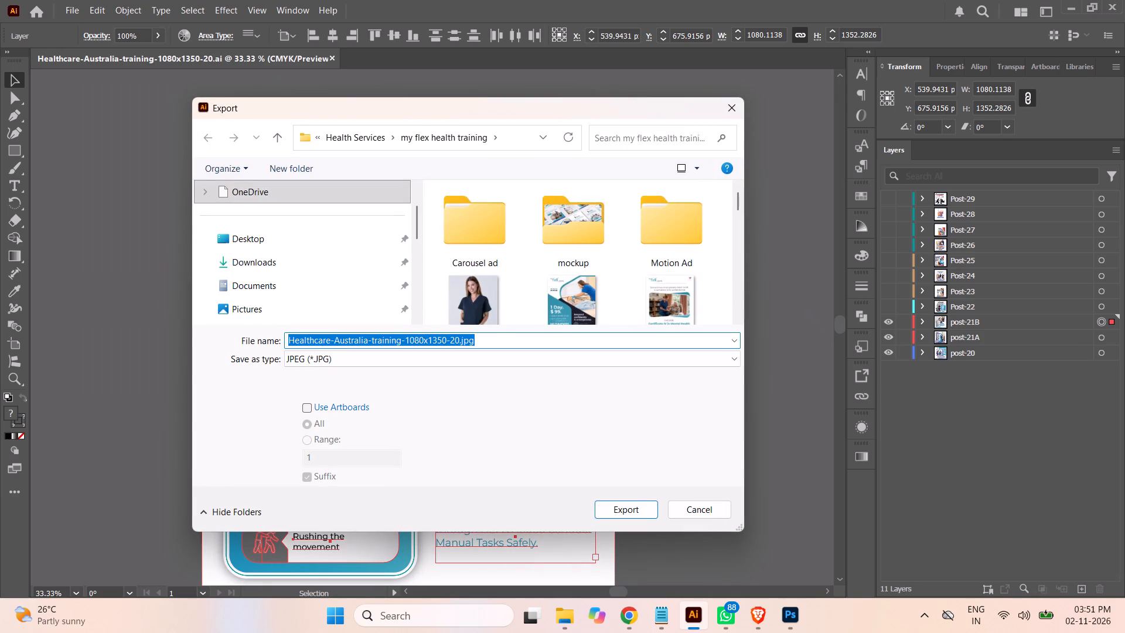
pyautogui.moveTo(739, 203); pyautogui.dragTo(741, 210)
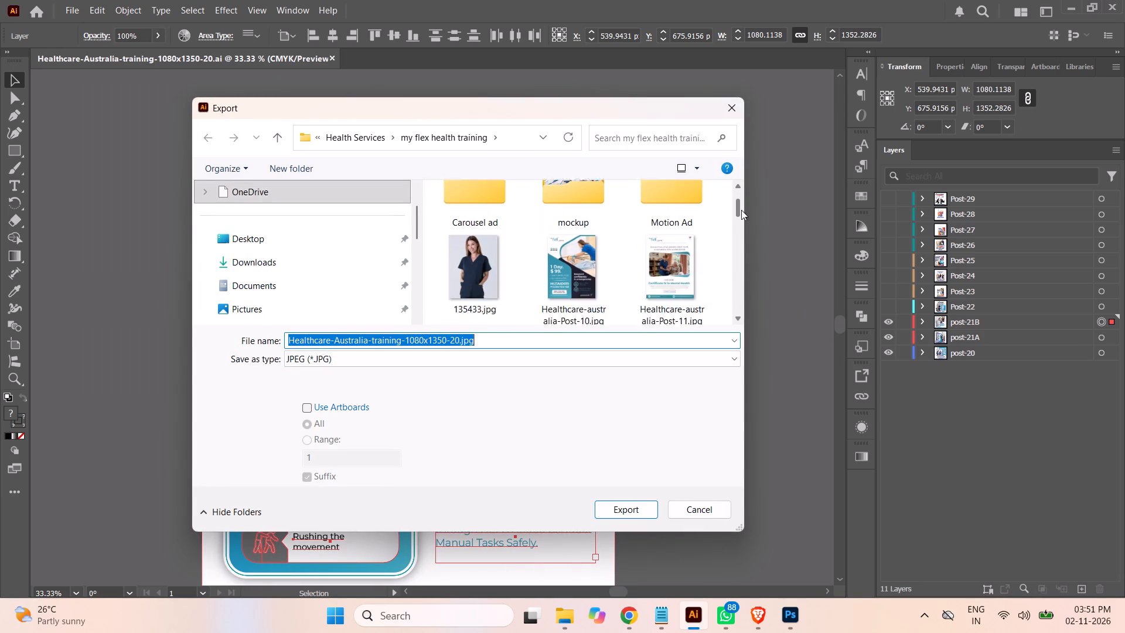
pyautogui.moveTo(741, 210); pyautogui.dragTo(746, 244)
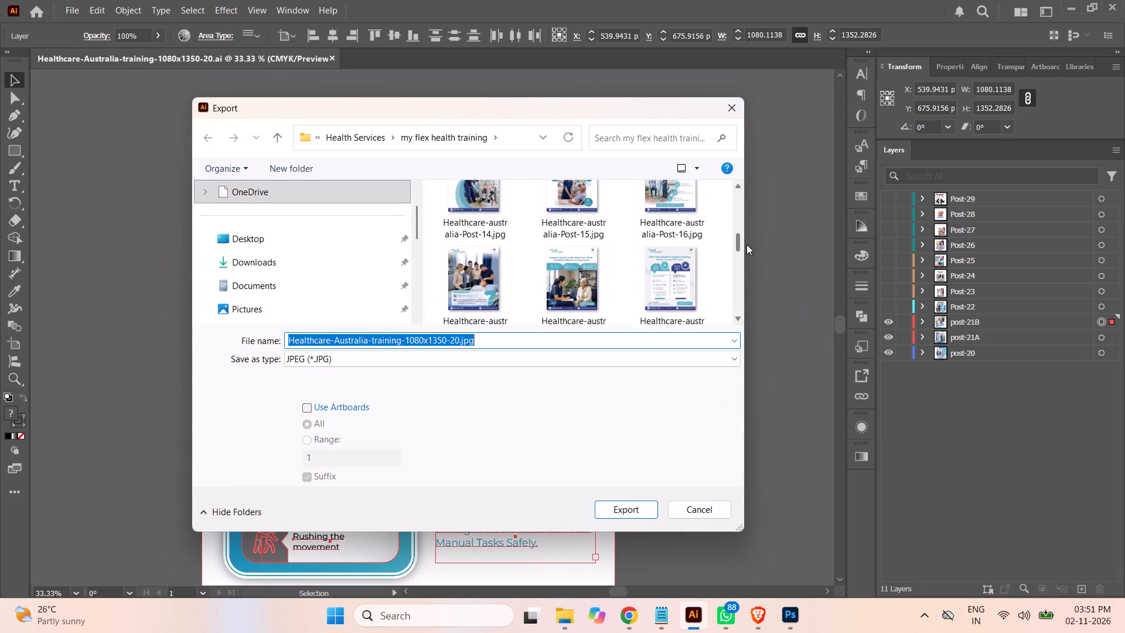
pyautogui.moveTo(746, 244); pyautogui.dragTo(752, 258)
pyautogui.click(570, 268)
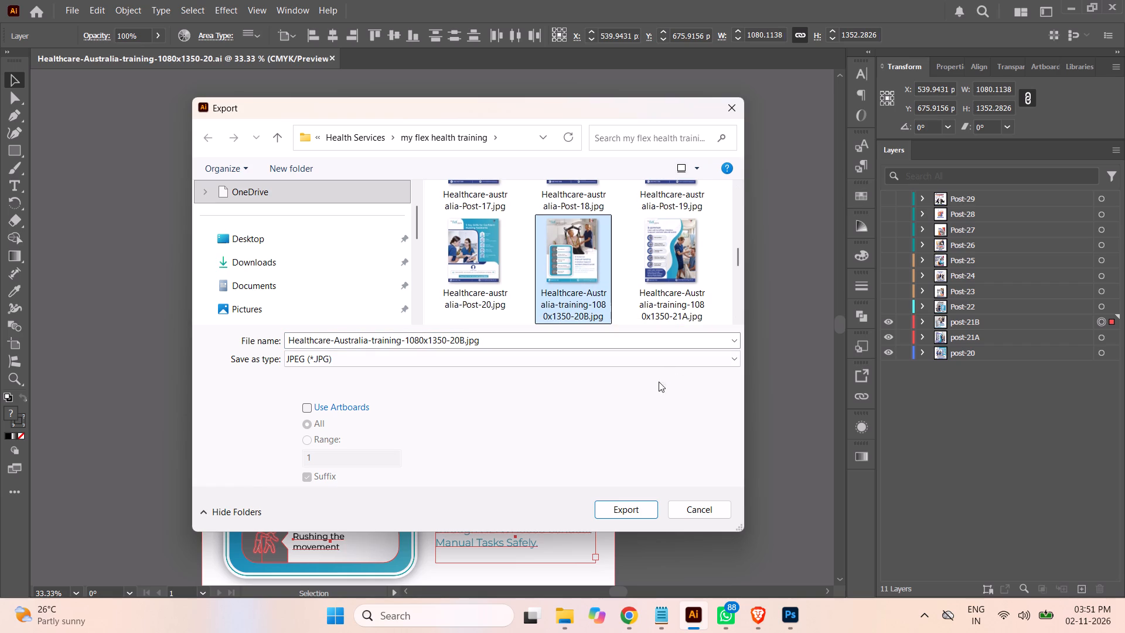
pyautogui.click(624, 509)
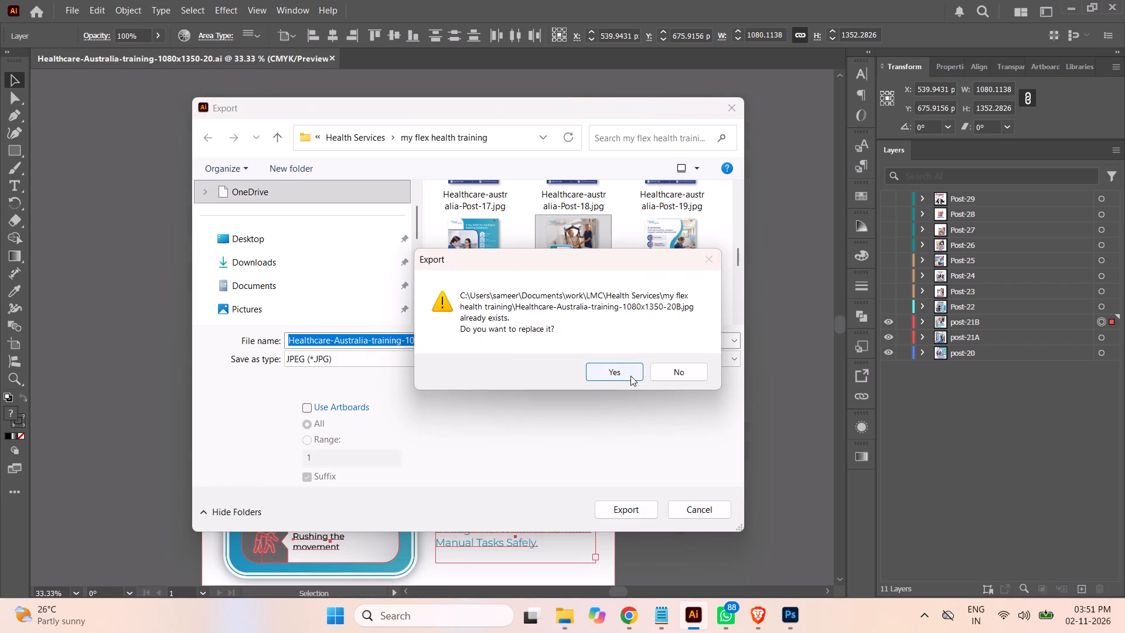
pyautogui.click(620, 373)
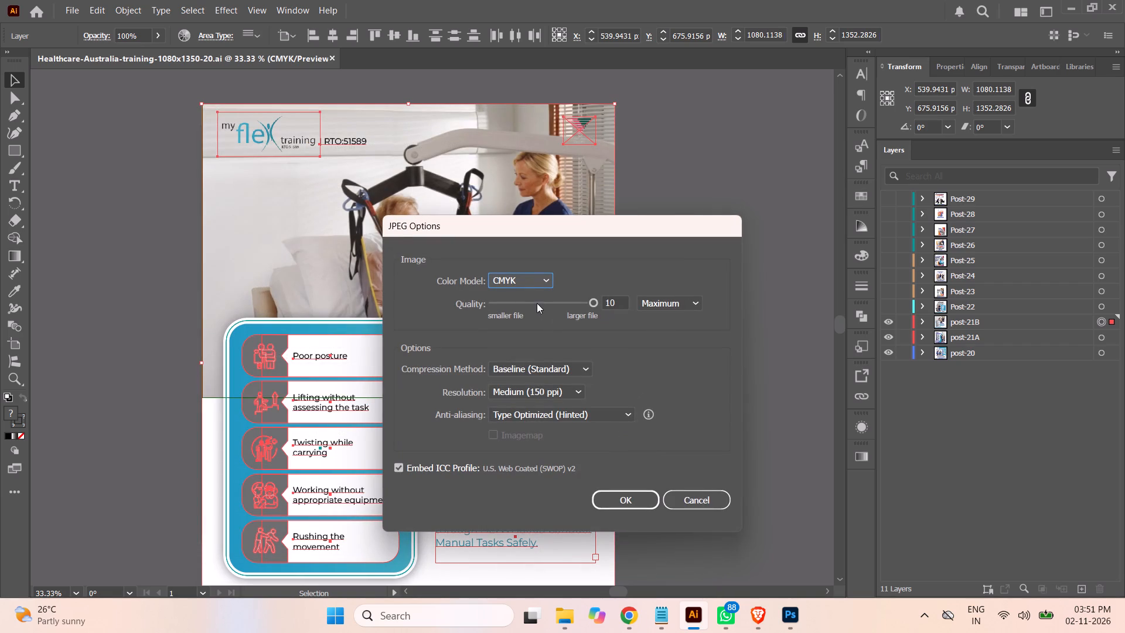
# Set the JPEG colour model to RGB and complete the export.
pyautogui.click(520, 279)
pyautogui.click(521, 299)
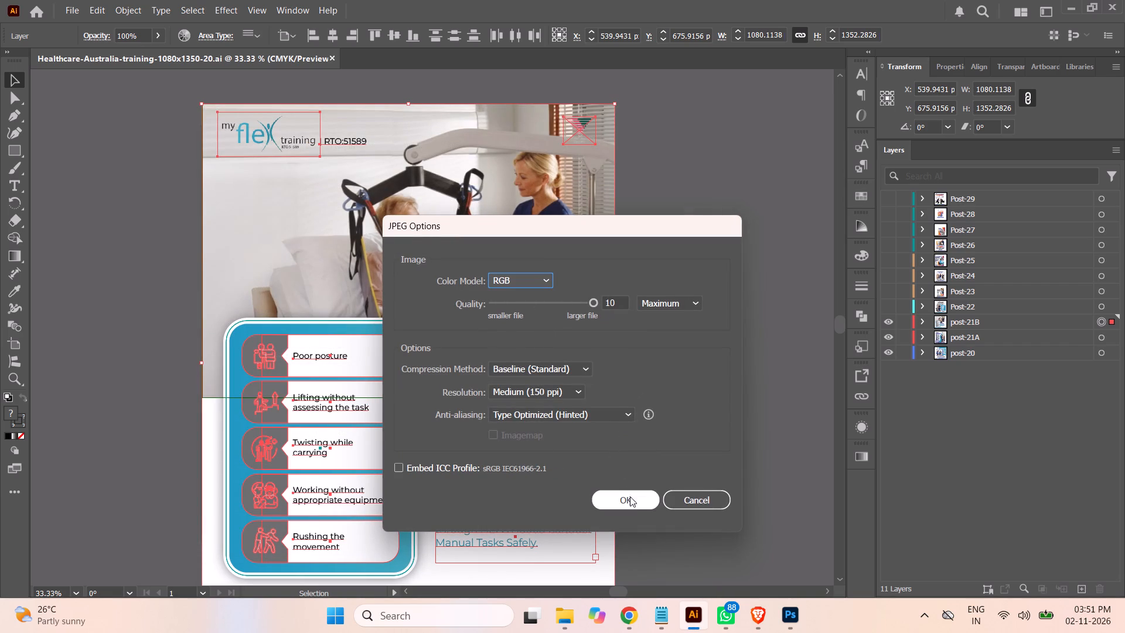
pyautogui.click(630, 501)
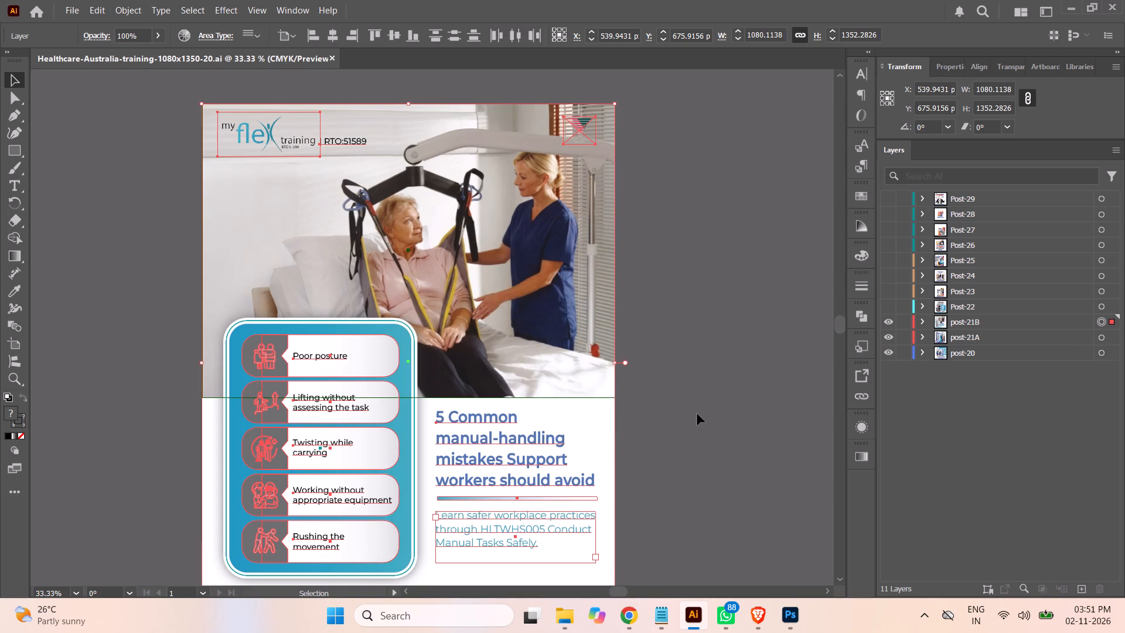
# Deselect the post-21B artwork and save the document.
pyautogui.click(737, 386)
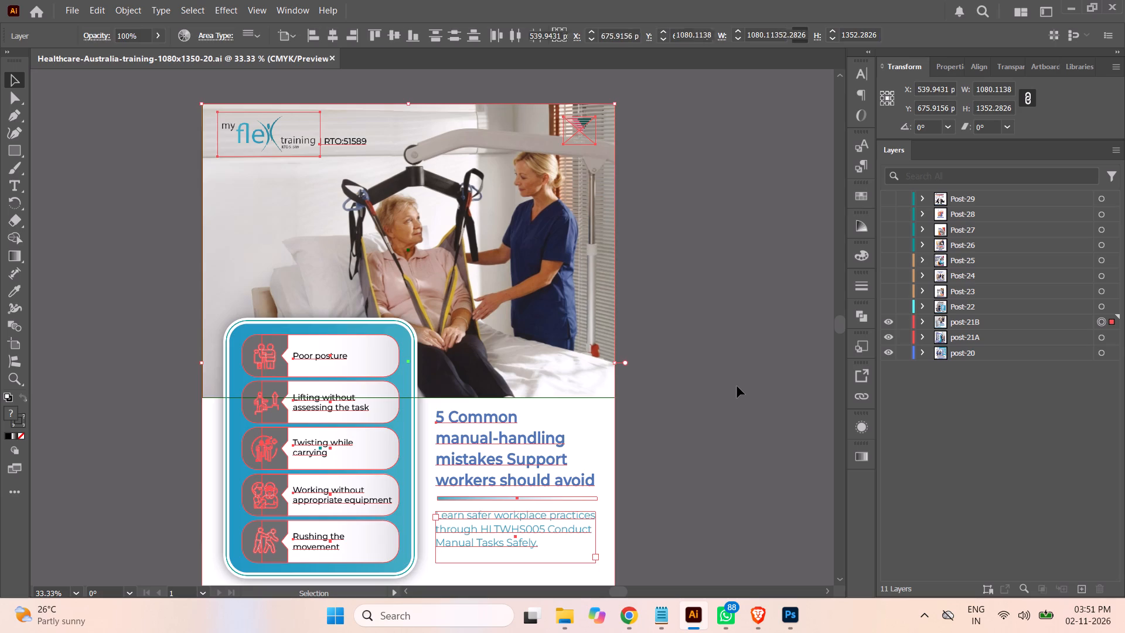
pyautogui.hotkey('ctrl', 's')
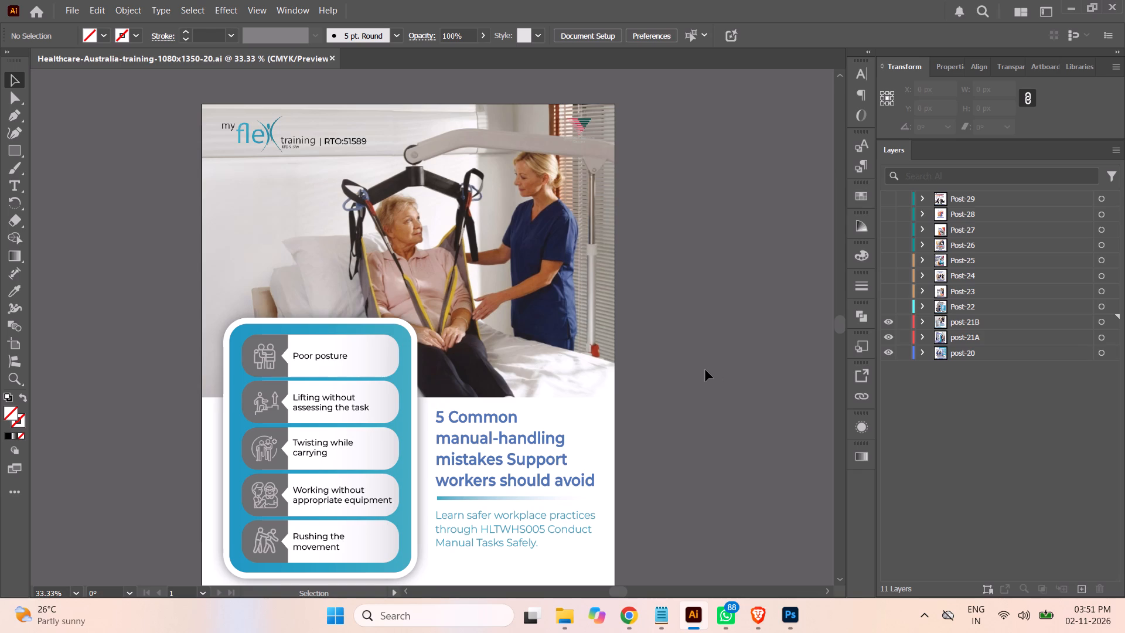
# Make the Post-22 through Post-29 layers visible one after another, examining each post design.
pyautogui.scroll(3, 704, 367)
pyautogui.scroll(-2, 704, 367)
pyautogui.scroll(1, 704, 367)
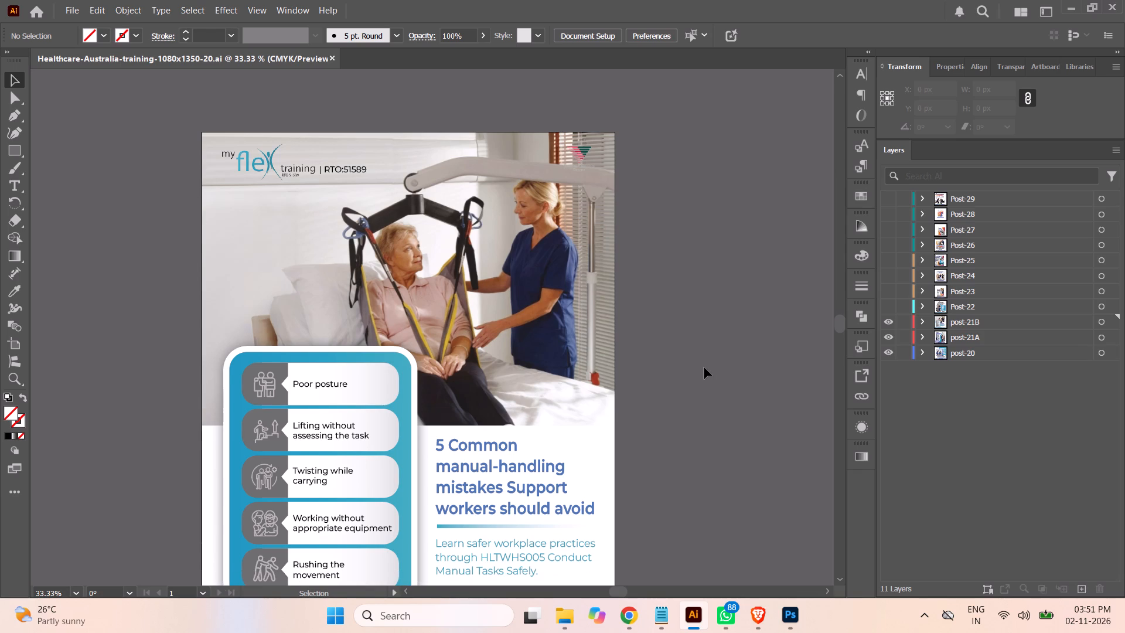
pyautogui.click(888, 308)
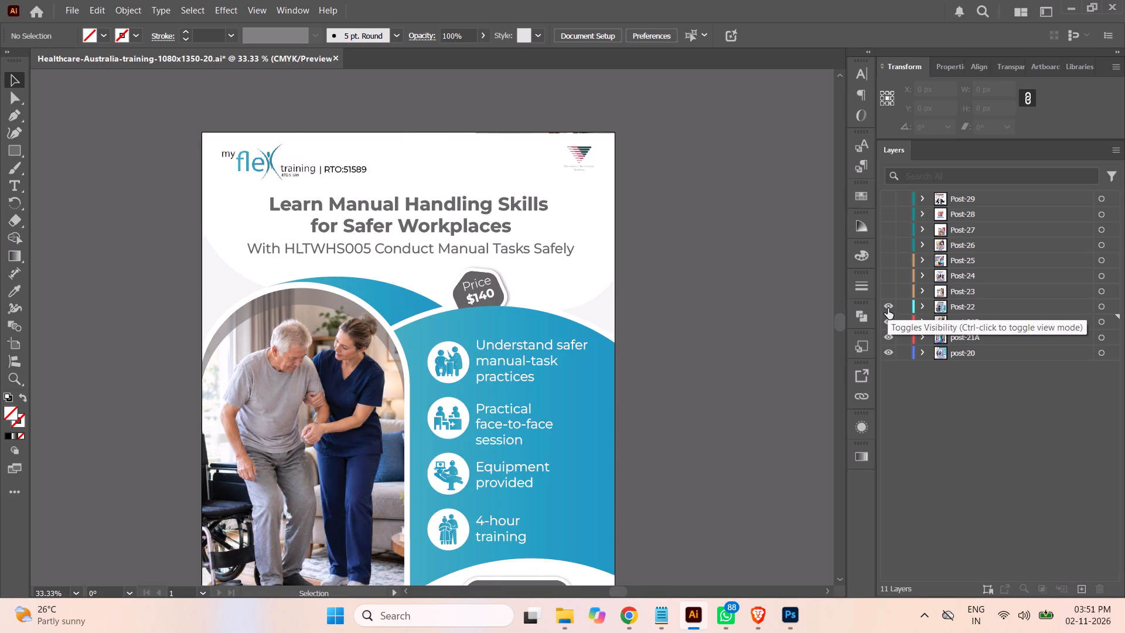
pyautogui.click(884, 293)
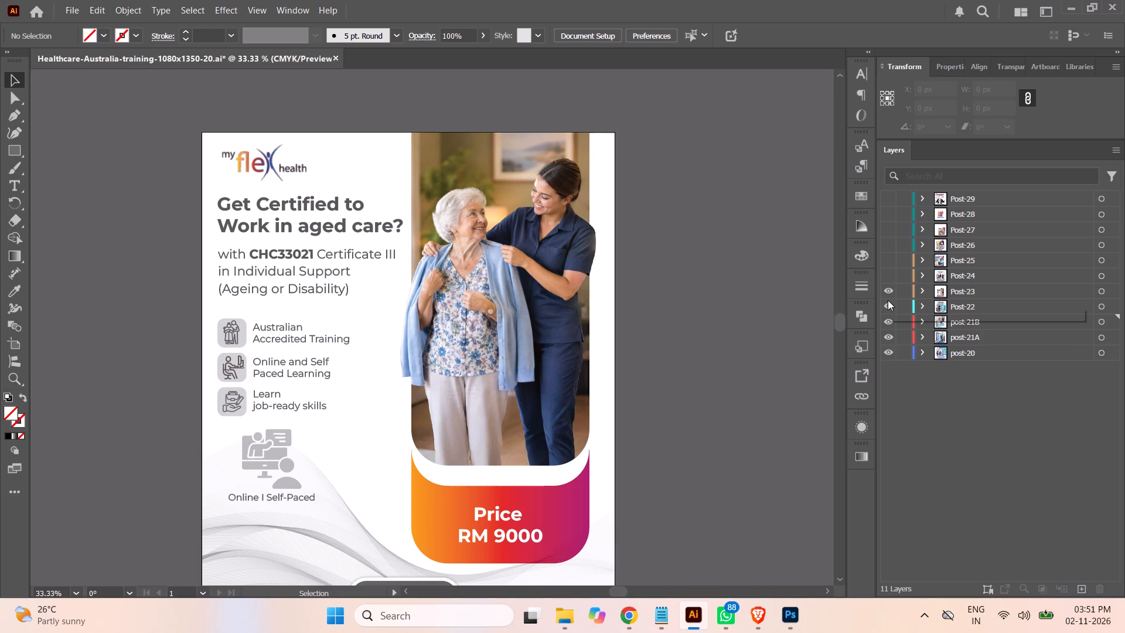
pyautogui.click(887, 278)
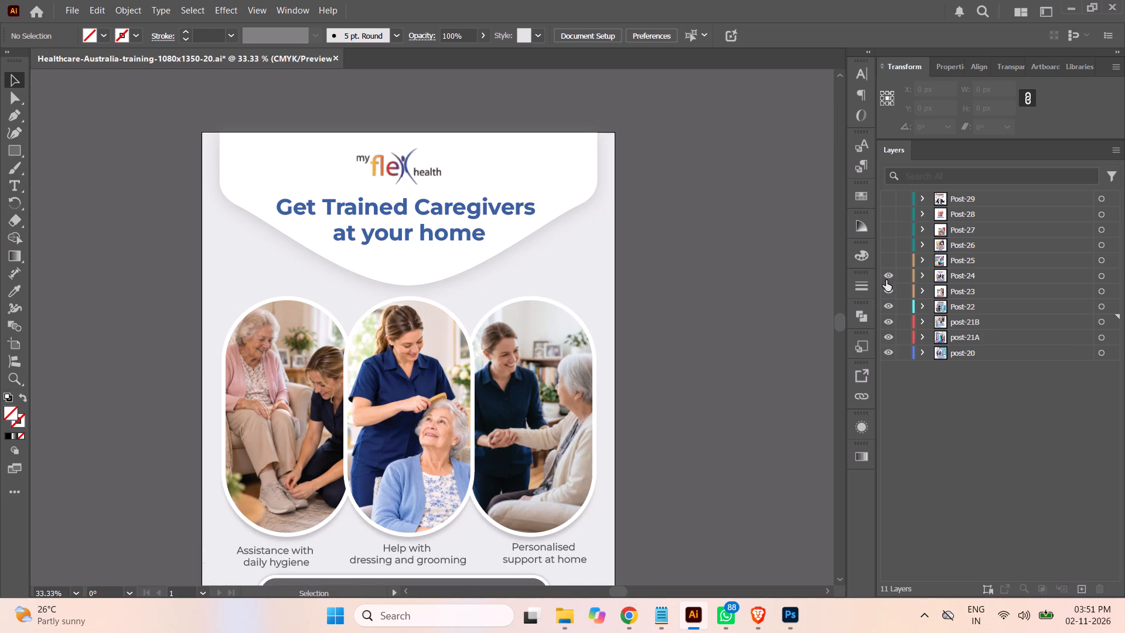
pyautogui.scroll(-3, 679, 290)
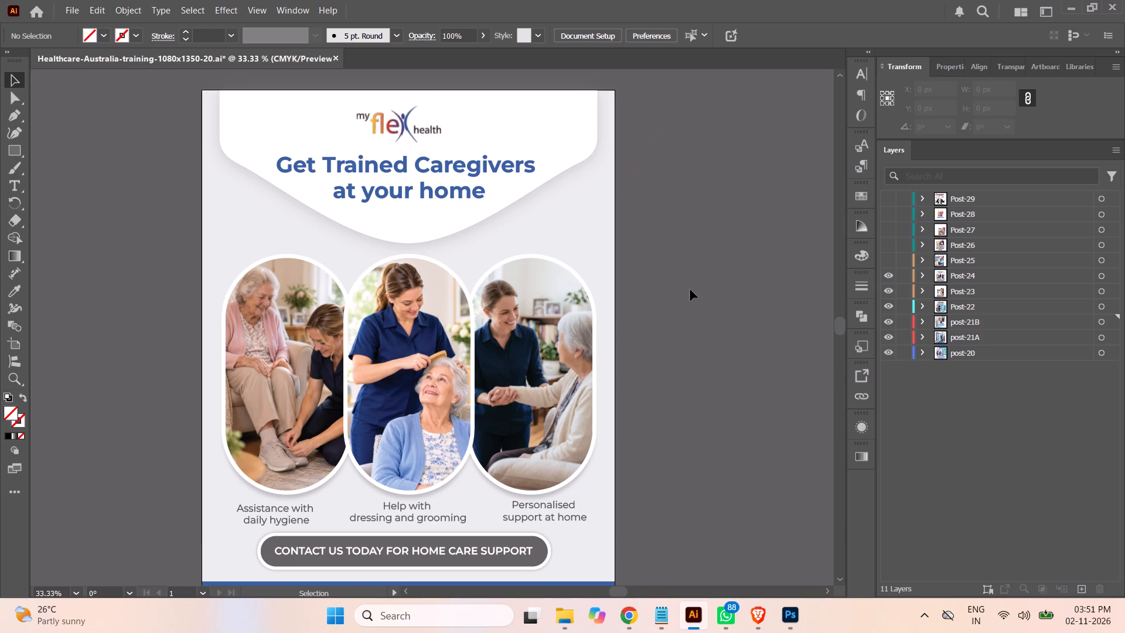
pyautogui.click(881, 259)
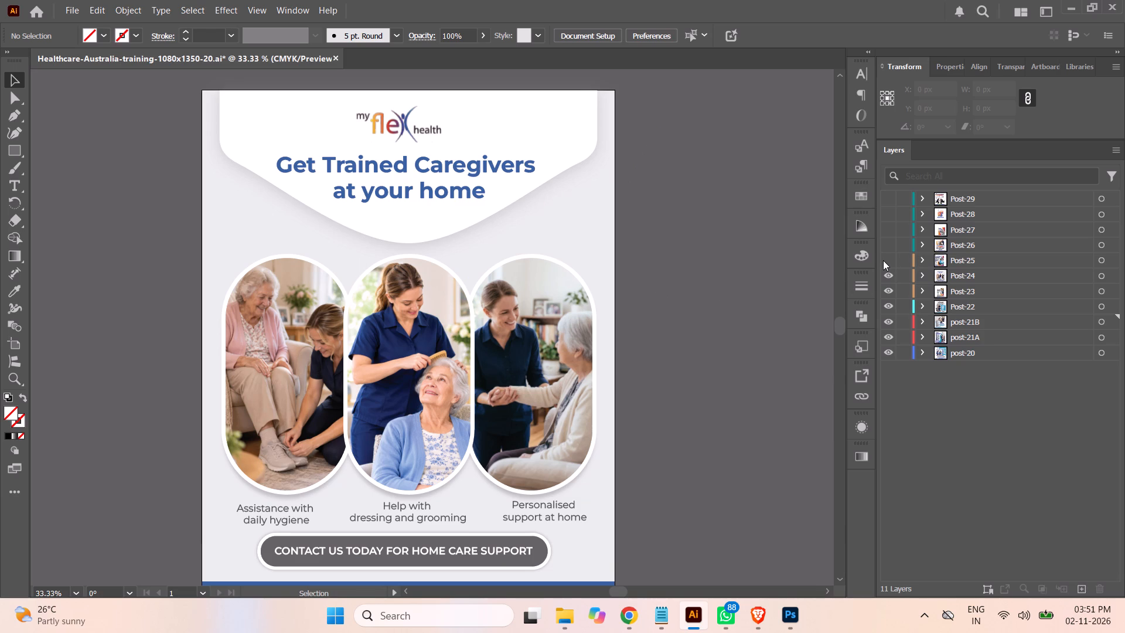
pyautogui.click(889, 262)
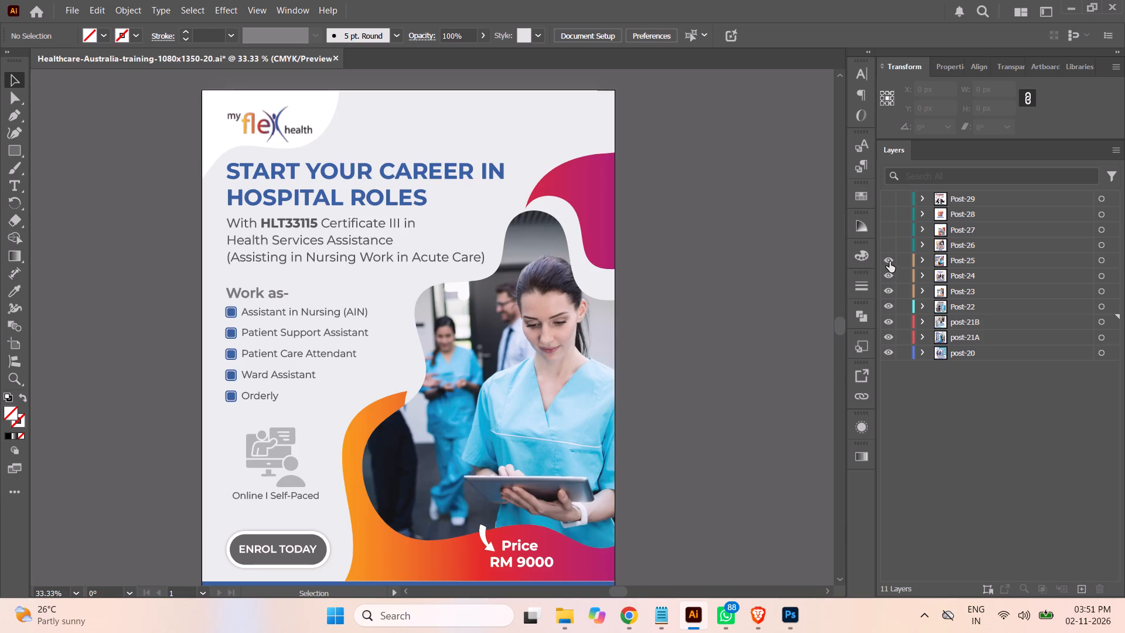
pyautogui.scroll(-3, 733, 328)
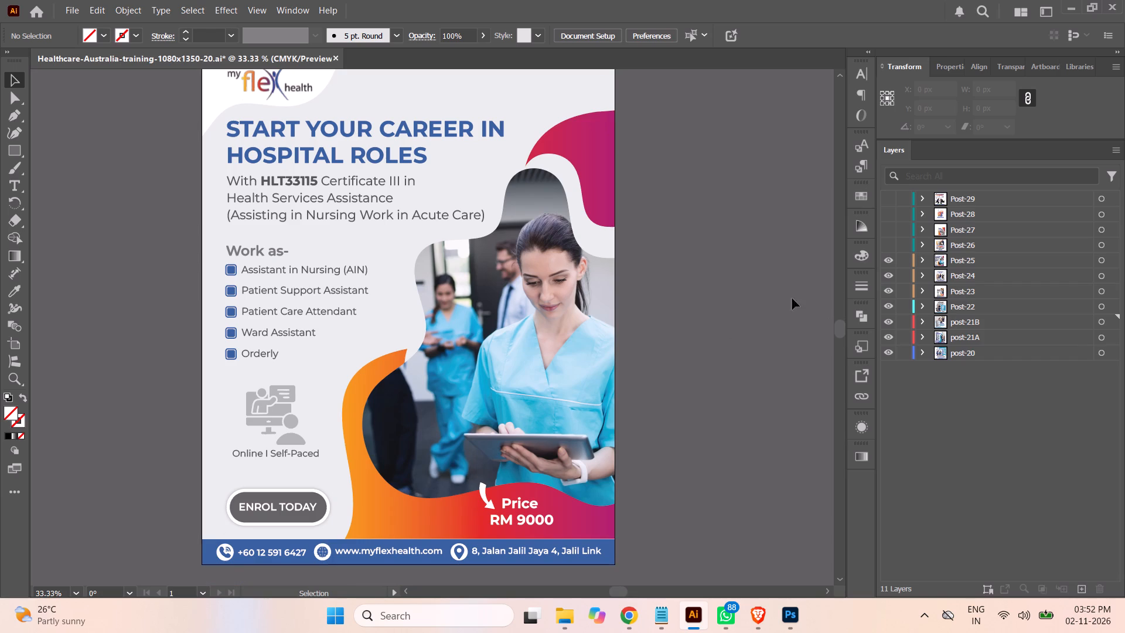
pyautogui.click(884, 247)
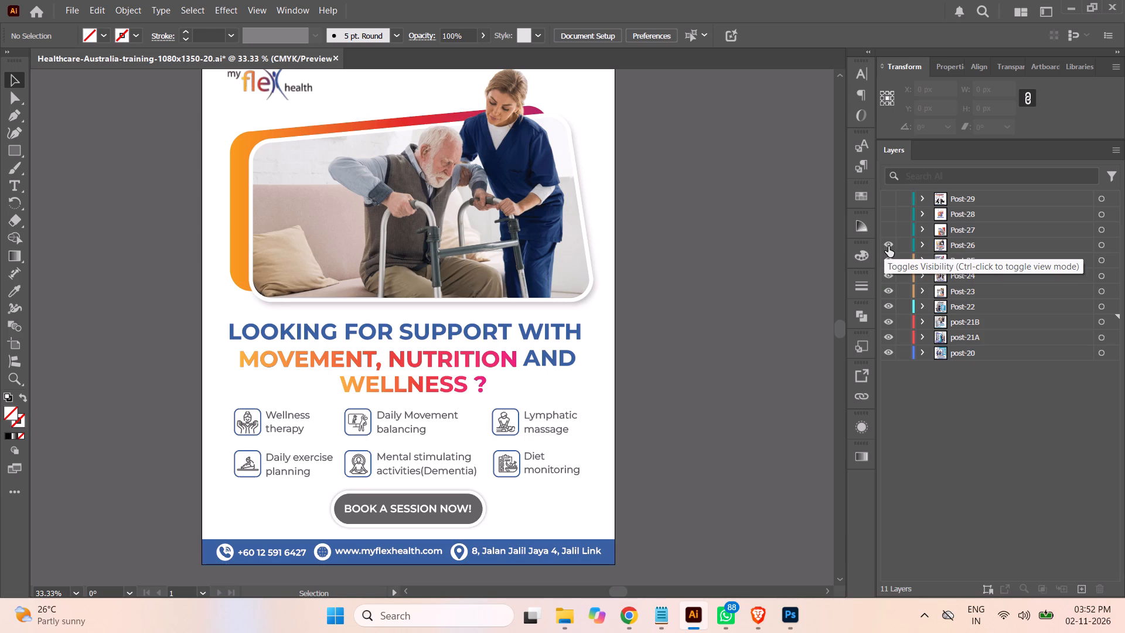
pyautogui.click(888, 232)
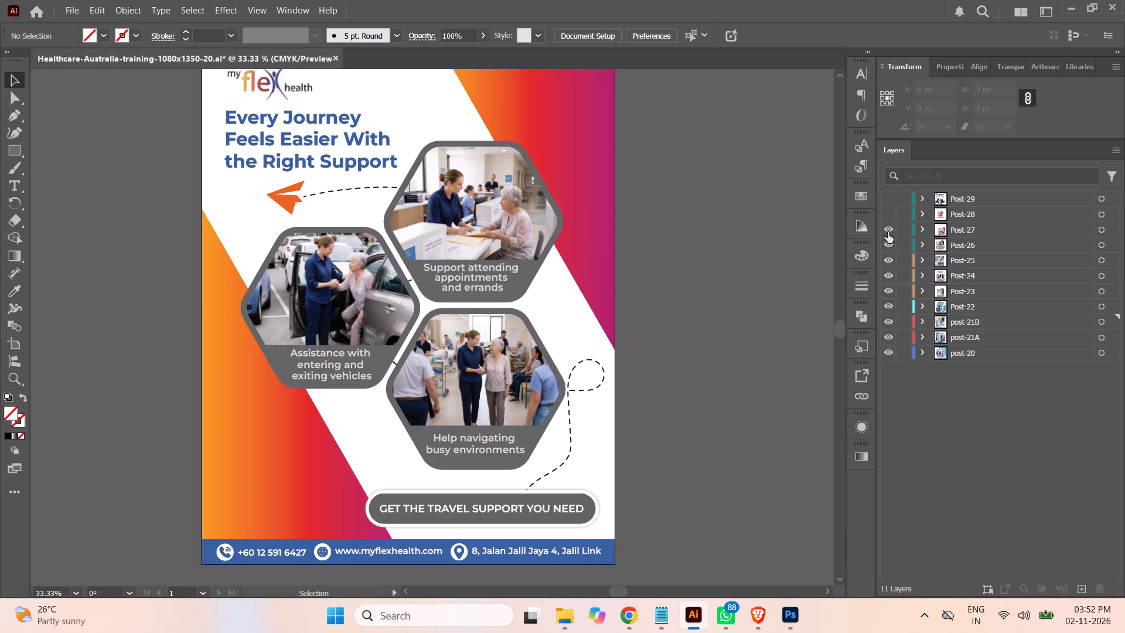
pyautogui.click(887, 218)
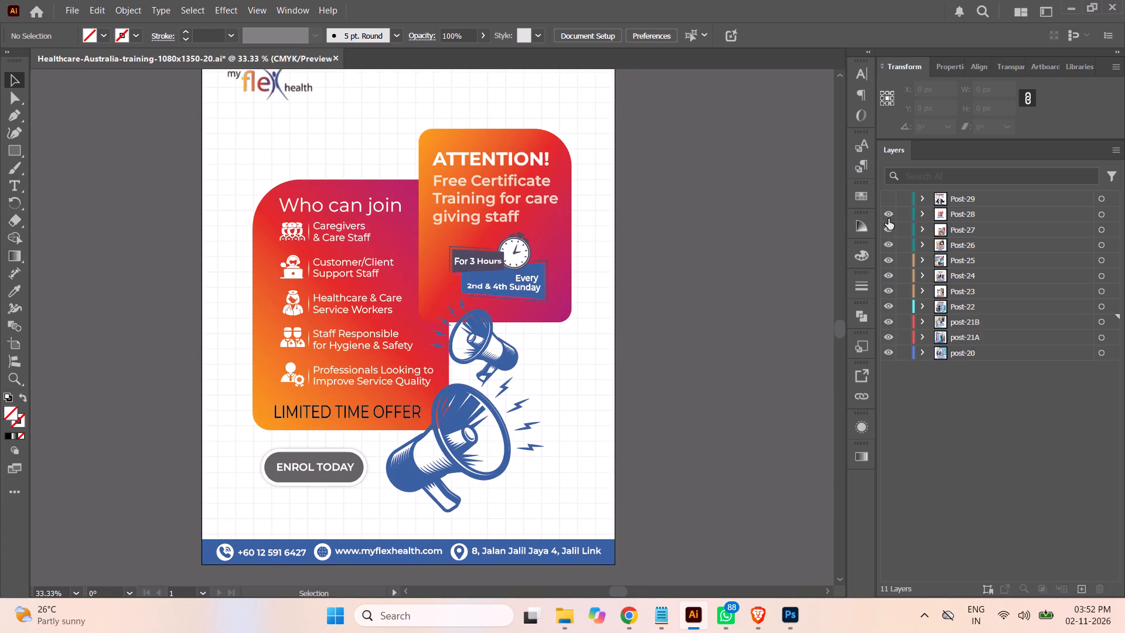
pyautogui.click(887, 198)
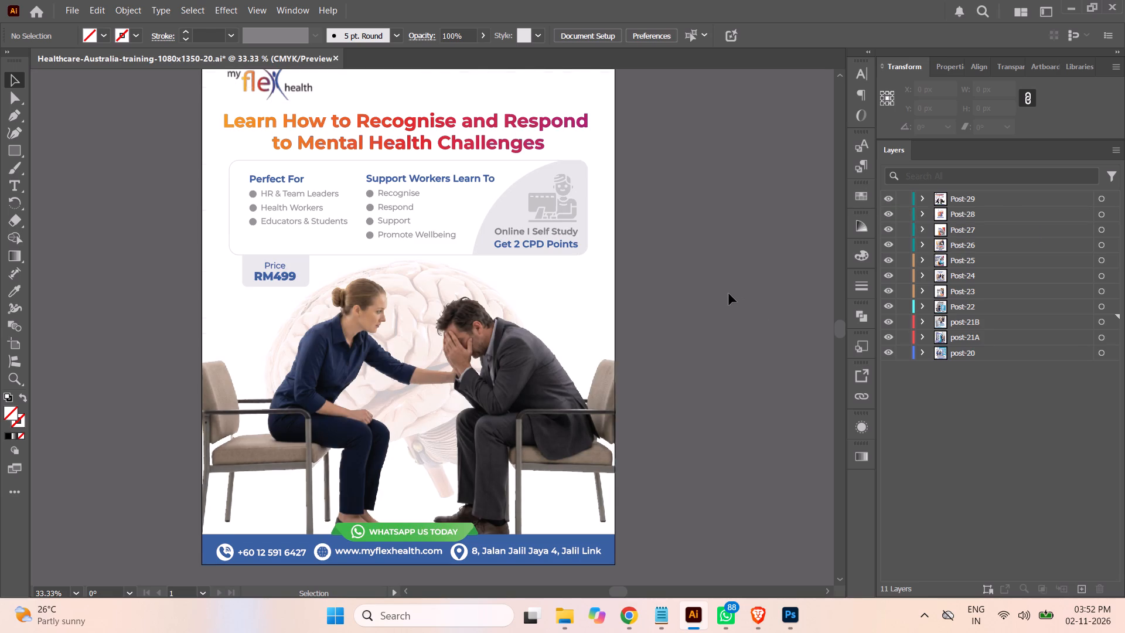
pyautogui.scroll(5, 727, 292)
pyautogui.scroll(-1, 722, 289)
pyautogui.scroll(1, 721, 289)
pyautogui.scroll(-2, 721, 289)
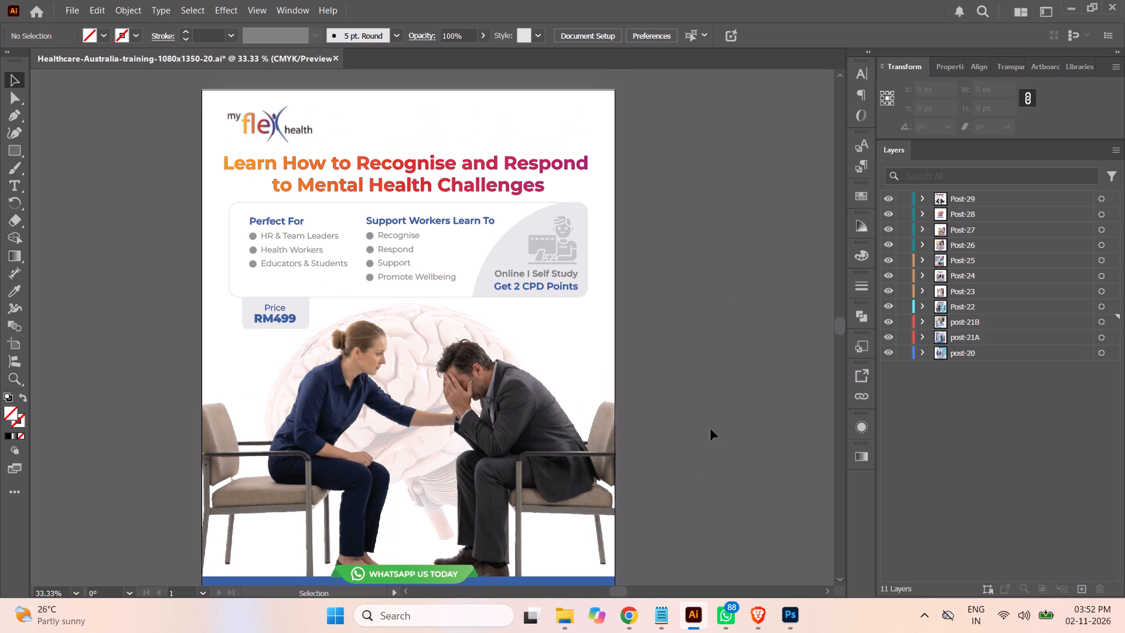
pyautogui.click(757, 615)
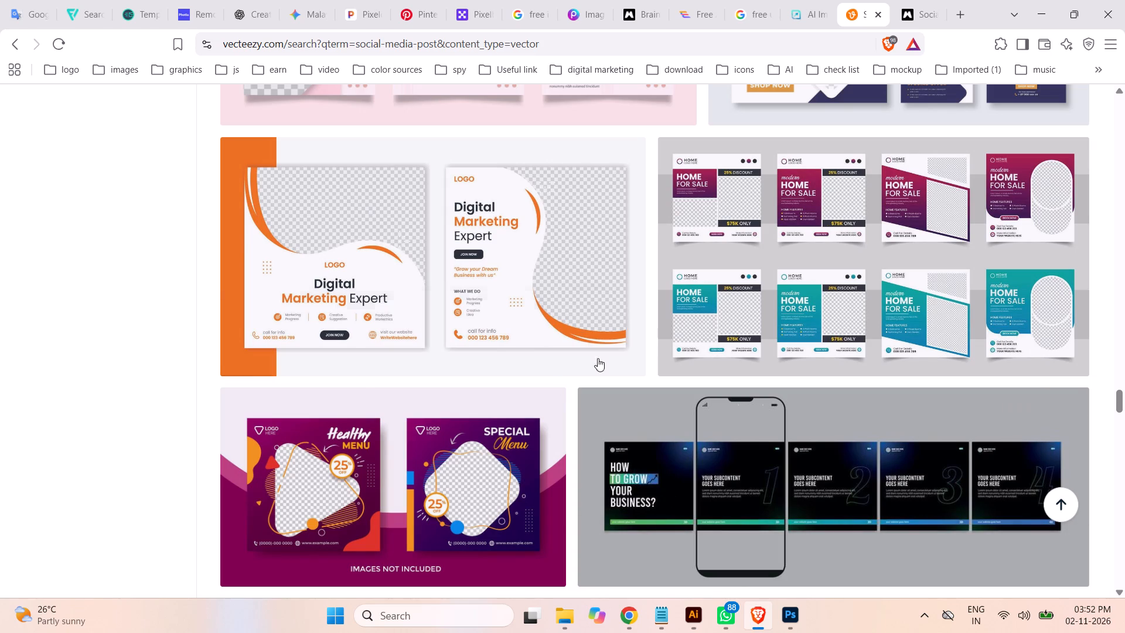
pyautogui.click(417, 8)
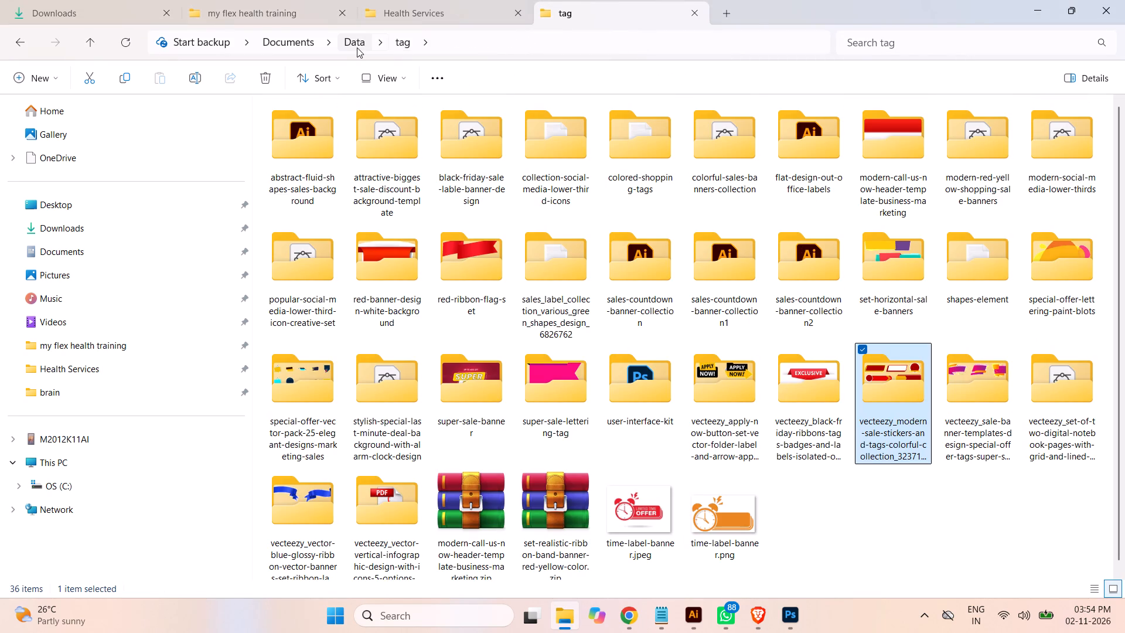
pyautogui.click(357, 47)
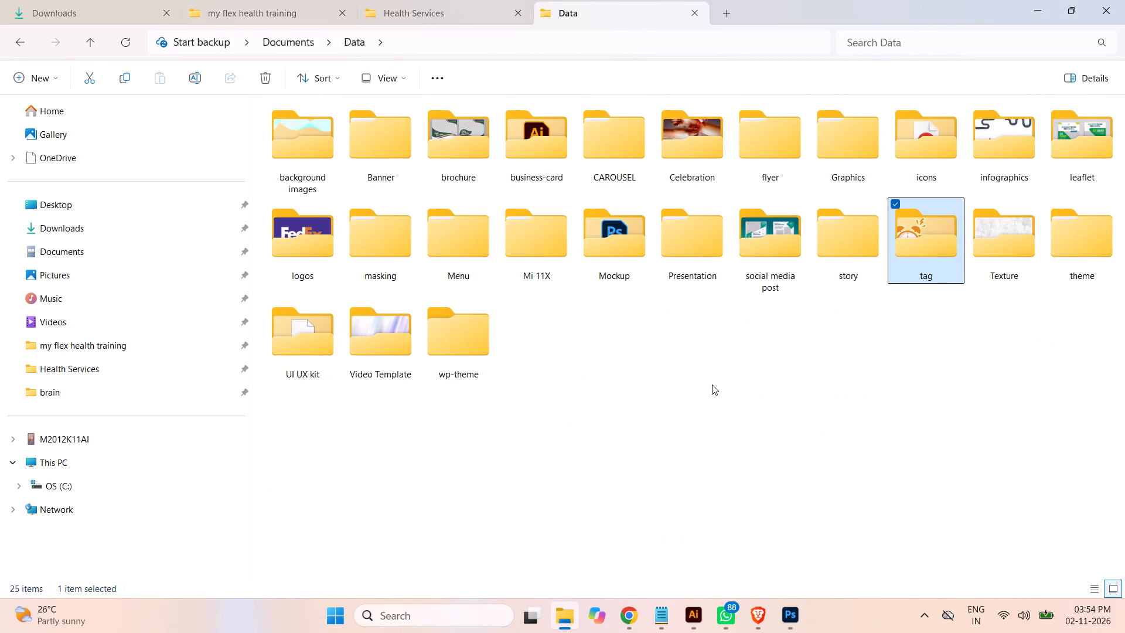
pyautogui.doubleClick(311, 151)
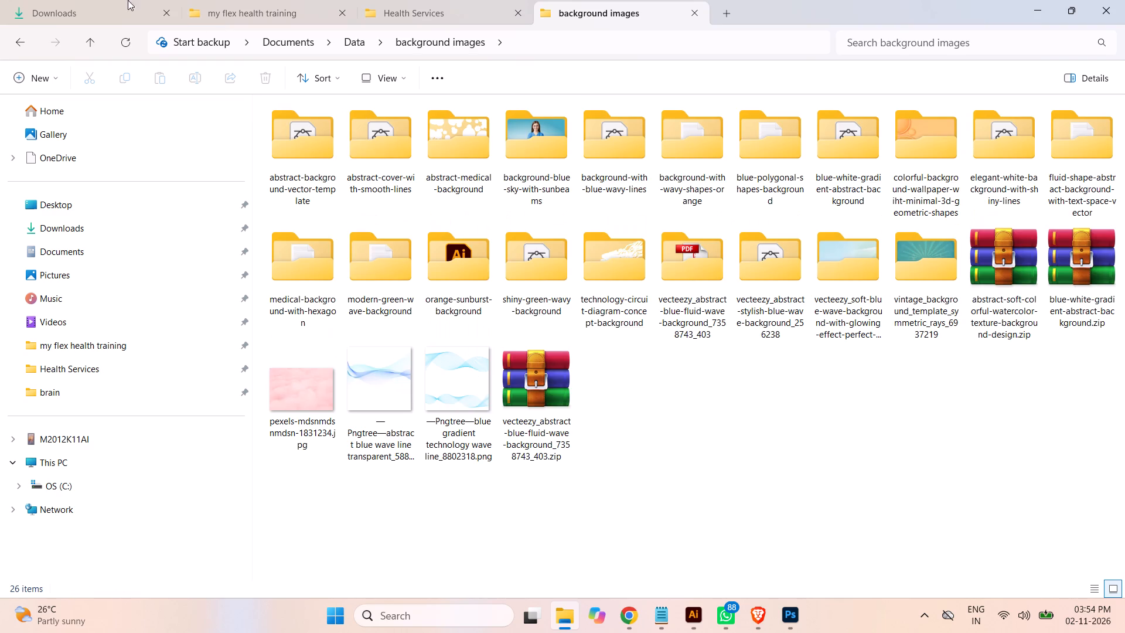
pyautogui.click(100, 5)
pyautogui.click(396, 147)
pyautogui.click(308, 164)
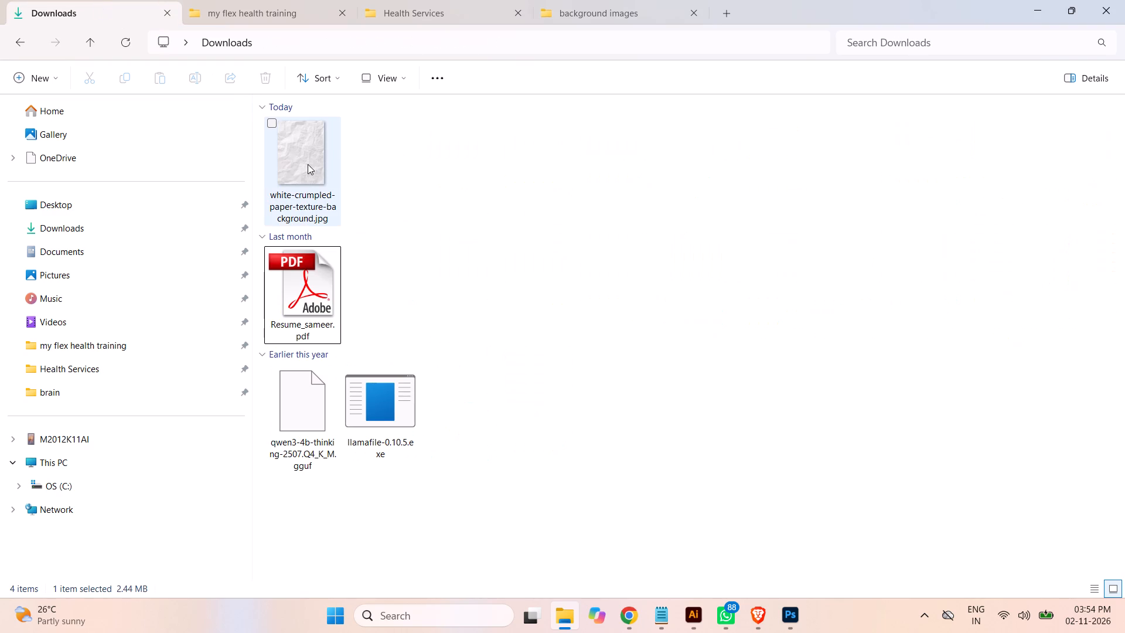
pyautogui.hotkey('ctrl', 'x')
pyautogui.click(599, 13)
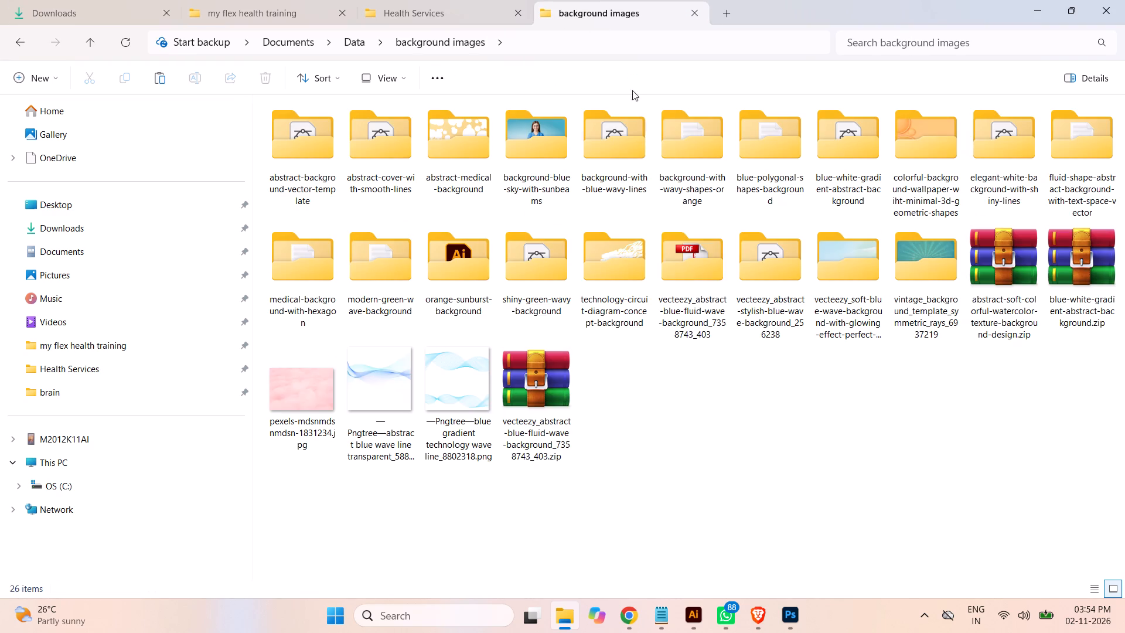
pyautogui.click(745, 418)
pyautogui.hotkey('ctrl', 'v')
pyautogui.click(791, 458)
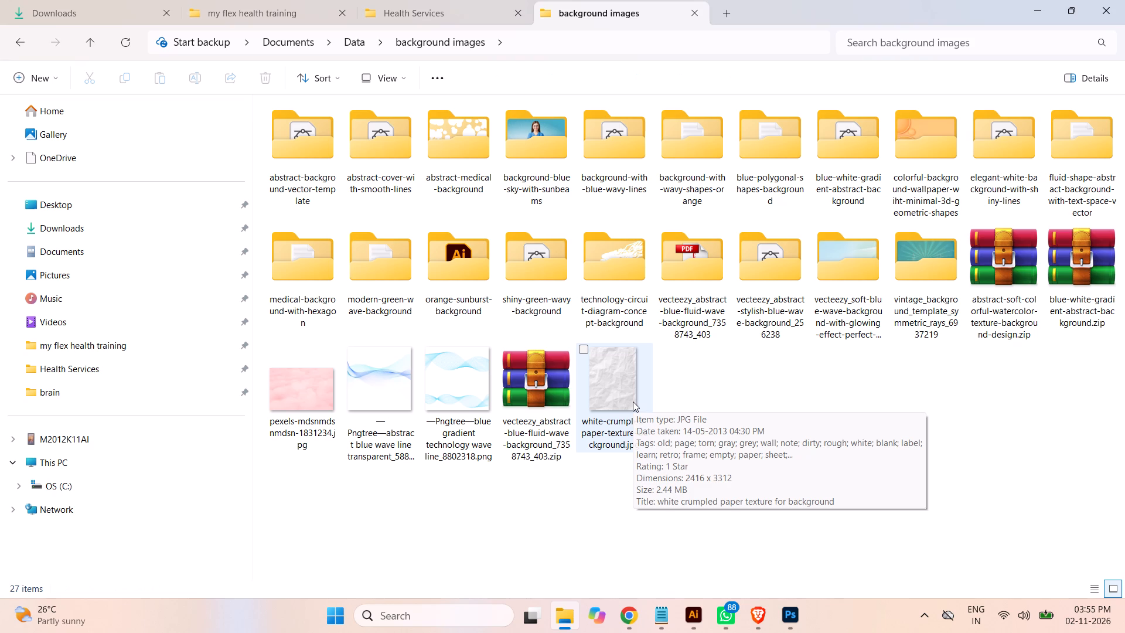
# Place the white crumpled paper texture image from the folder into the open Healthcare-Australia-training-1080x1350-20.ai document in Illustrator.
pyautogui.moveTo(628, 399); pyautogui.dragTo(696, 593)
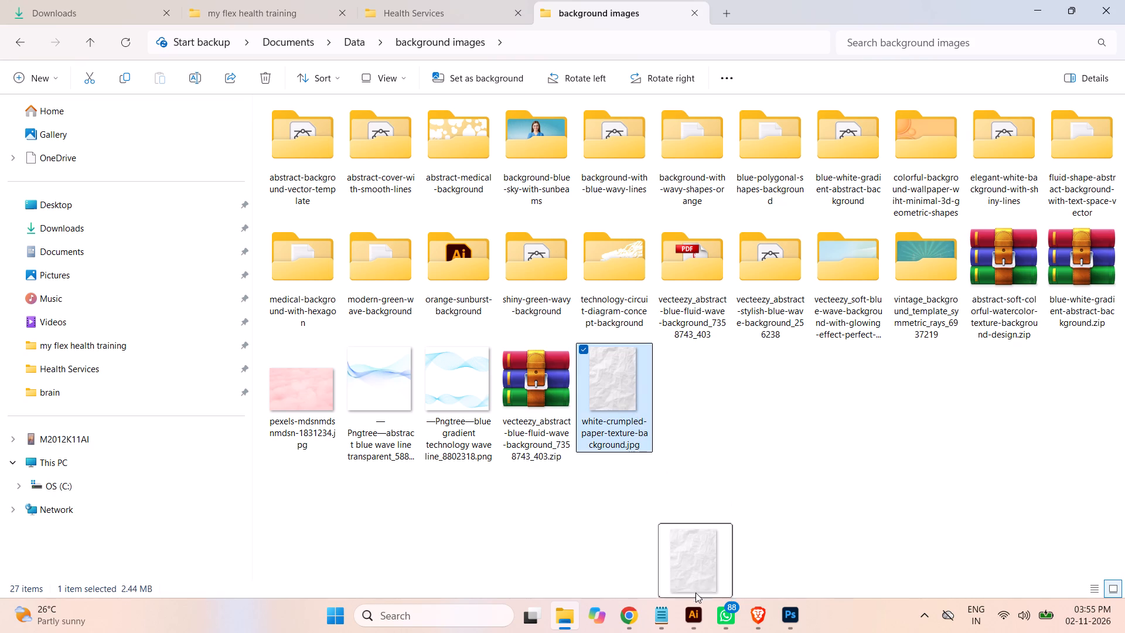
pyautogui.moveTo(696, 593); pyautogui.dragTo(584, 385)
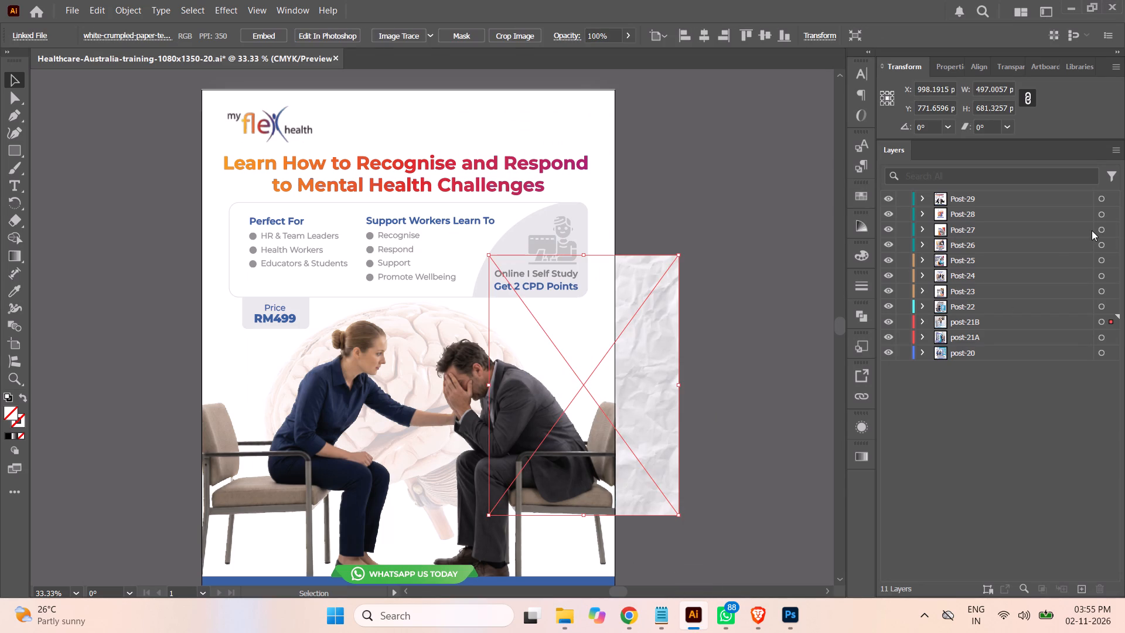
# Cut the placed paper texture and paste it into the "background copy 9" sublayer of Post-29, behind the design's artwork.
pyautogui.hotkey('ctrl', 'x')
pyautogui.click(922, 199)
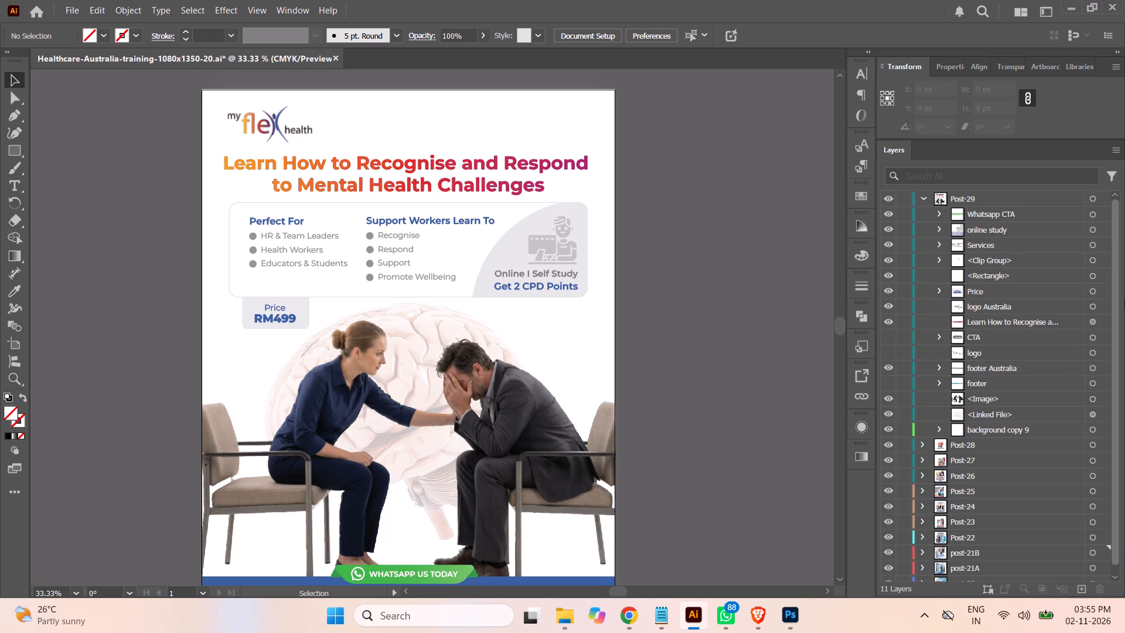
pyautogui.click(1095, 431)
pyautogui.click(1038, 430)
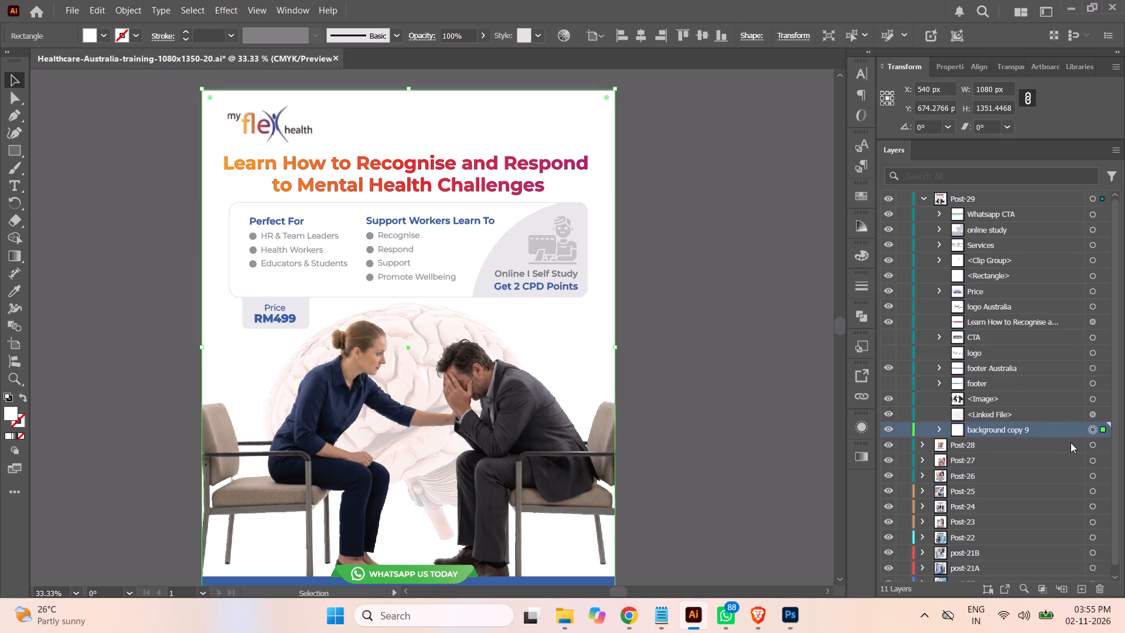
pyautogui.hotkey('ctrl', 'v')
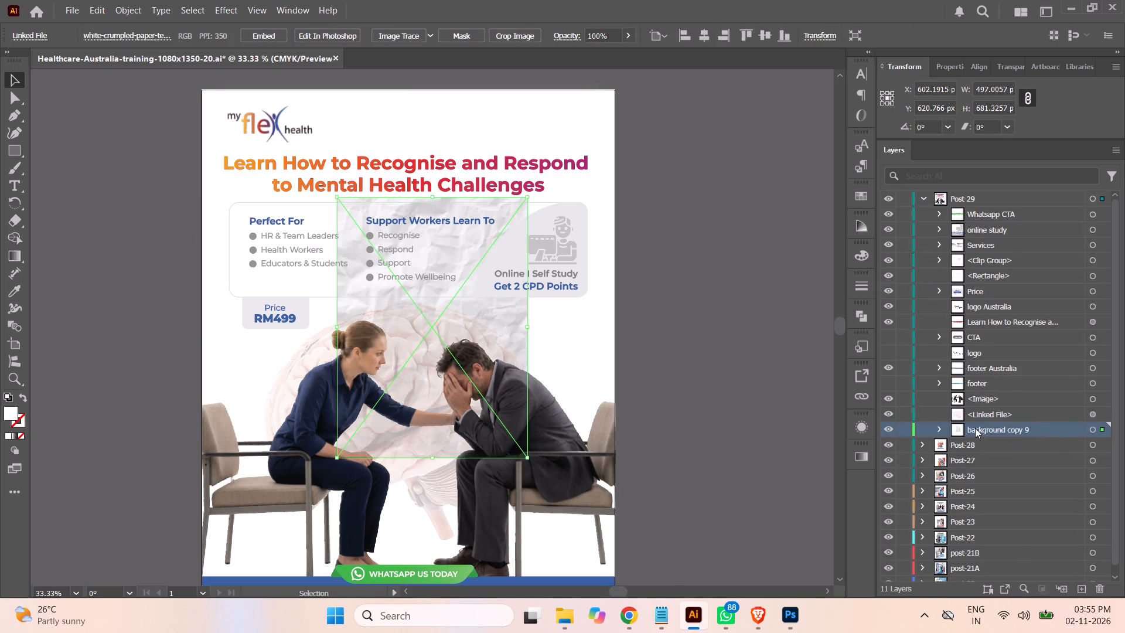
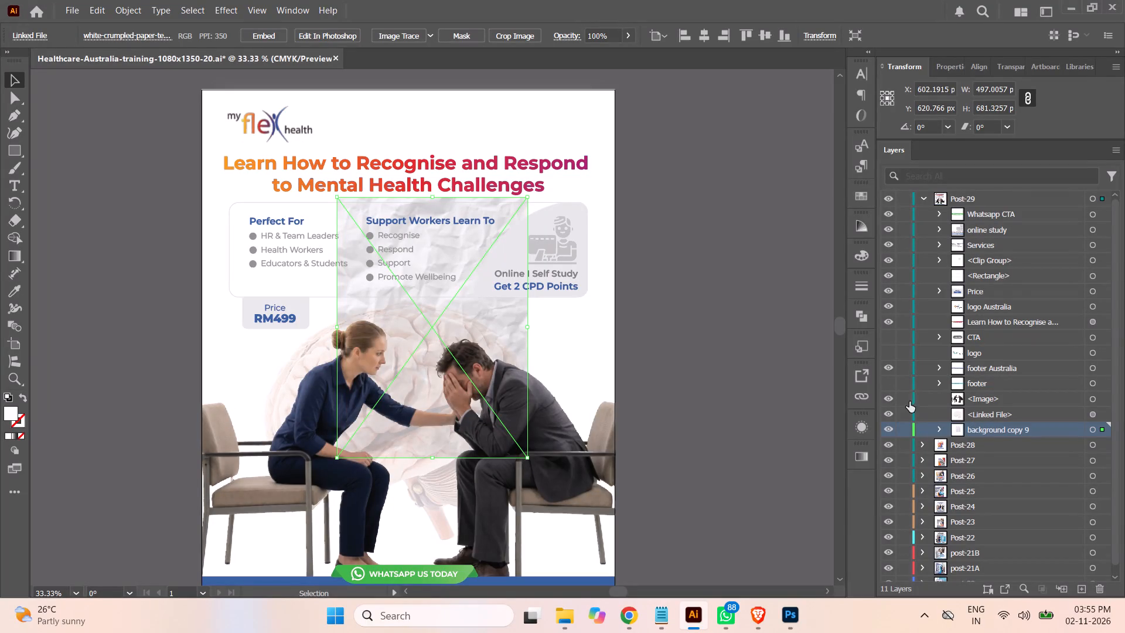
# Select the paper texture inside background copy 9 and enlarge it proportionally to about 1021 × 1400 px.
pyautogui.scroll(-3, 836, 329)
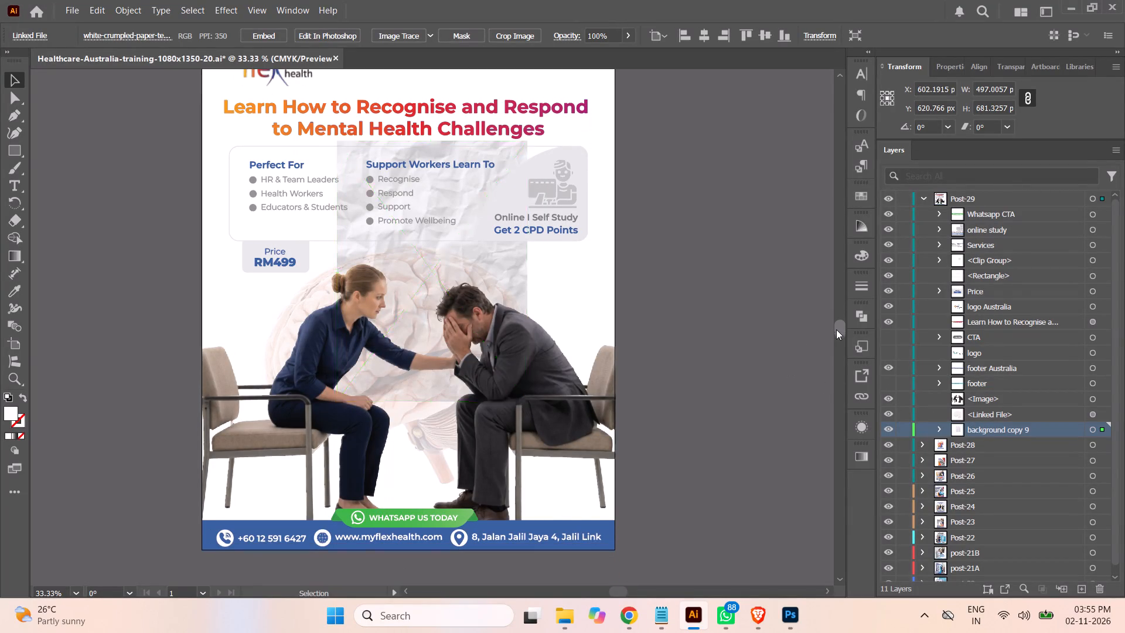
pyautogui.scroll(-1, 836, 329)
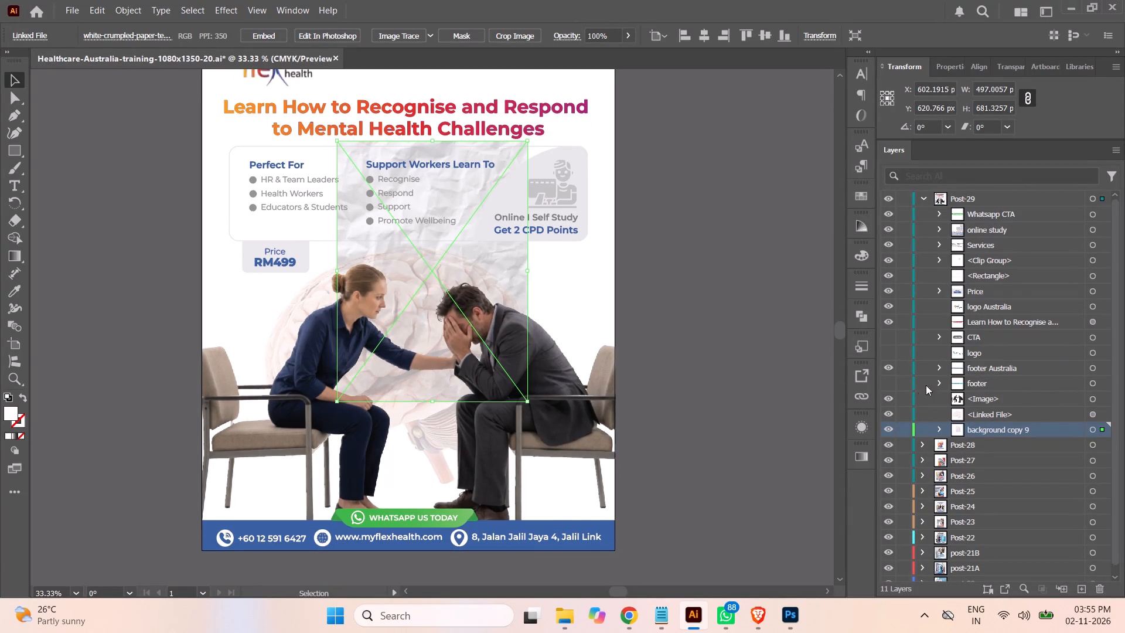
pyautogui.click(941, 428)
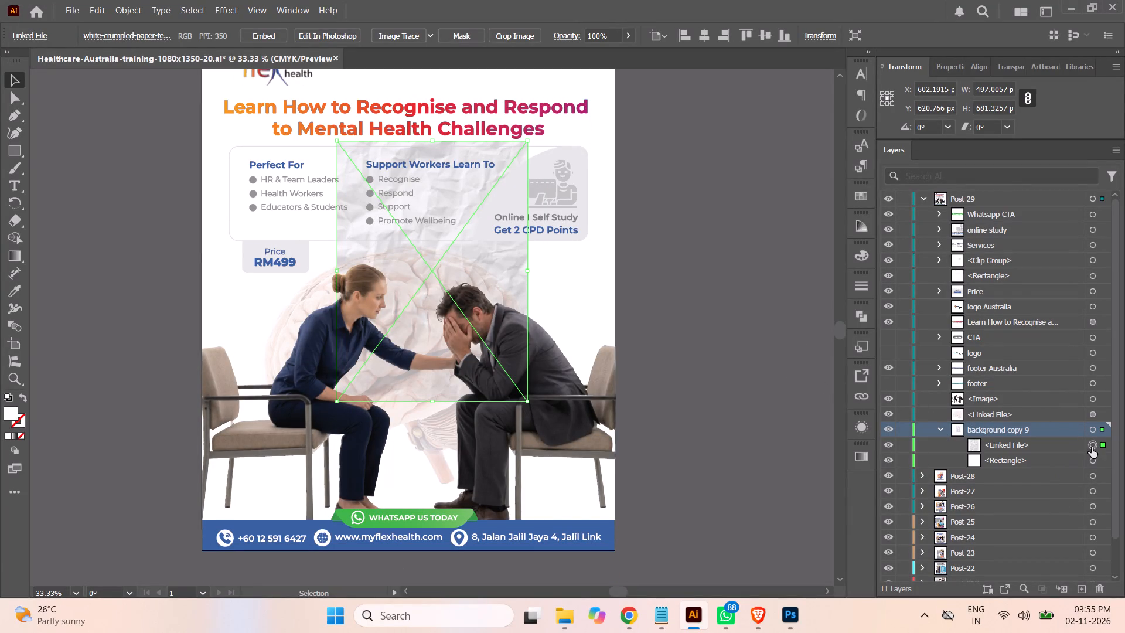
pyautogui.click(1092, 447)
pyautogui.keyDown('shift'); pyautogui.moveTo(528, 400); pyautogui.dragTo(565, 445); pyautogui.keyUp('shift')
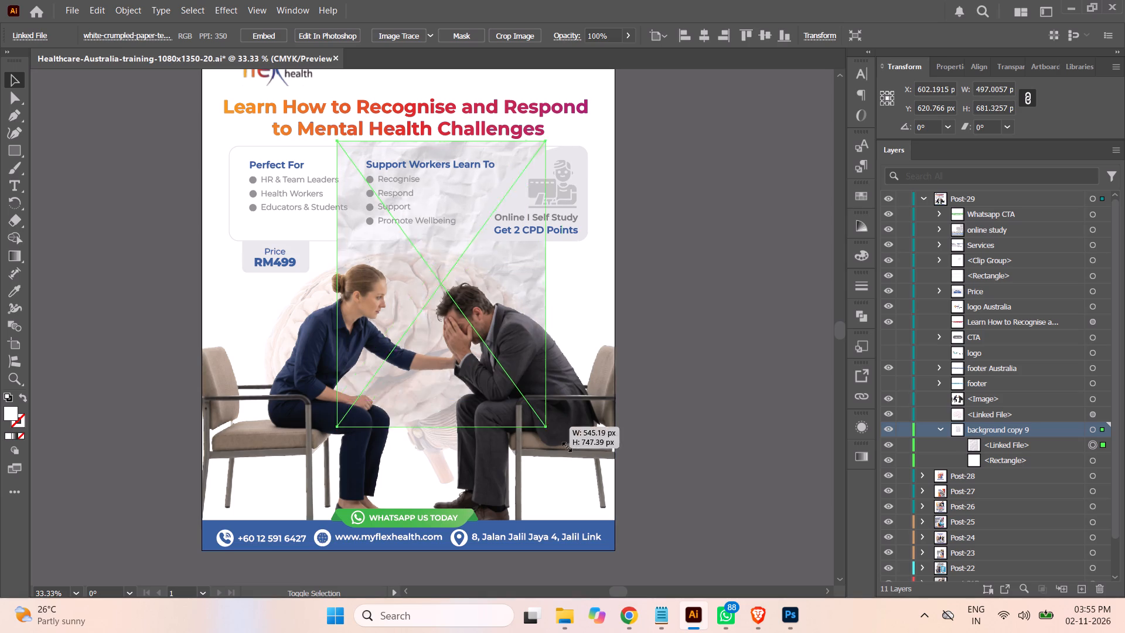
pyautogui.keyDown('shift'); pyautogui.moveTo(565, 445); pyautogui.dragTo(654, 557); pyautogui.keyUp('shift')
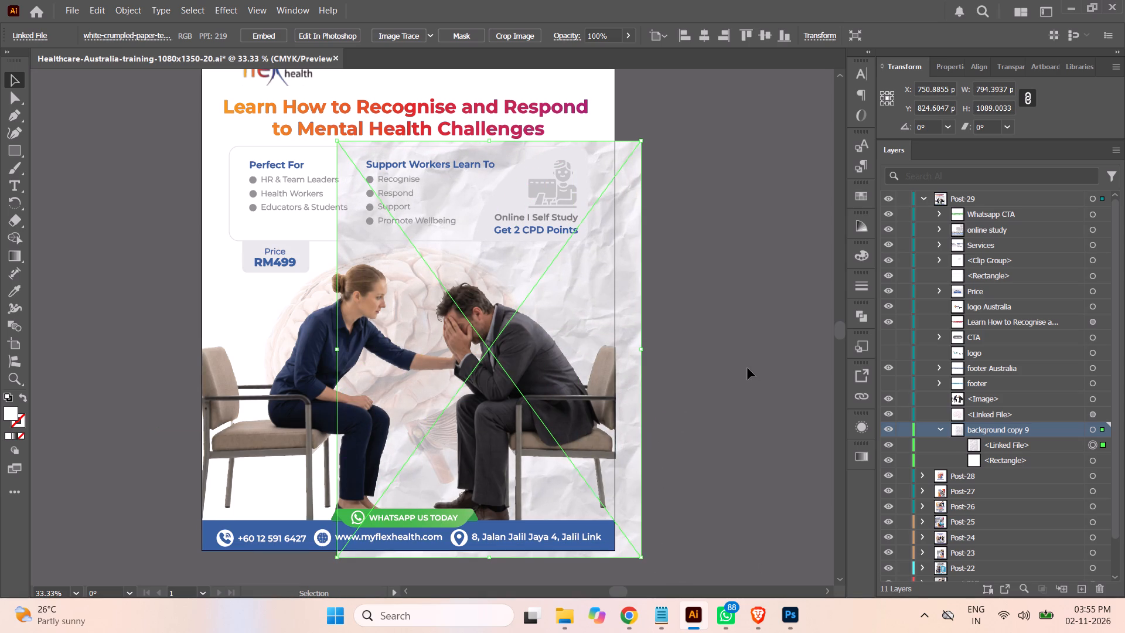
pyautogui.scroll(-1, 747, 368)
pyautogui.scroll(6, 747, 368)
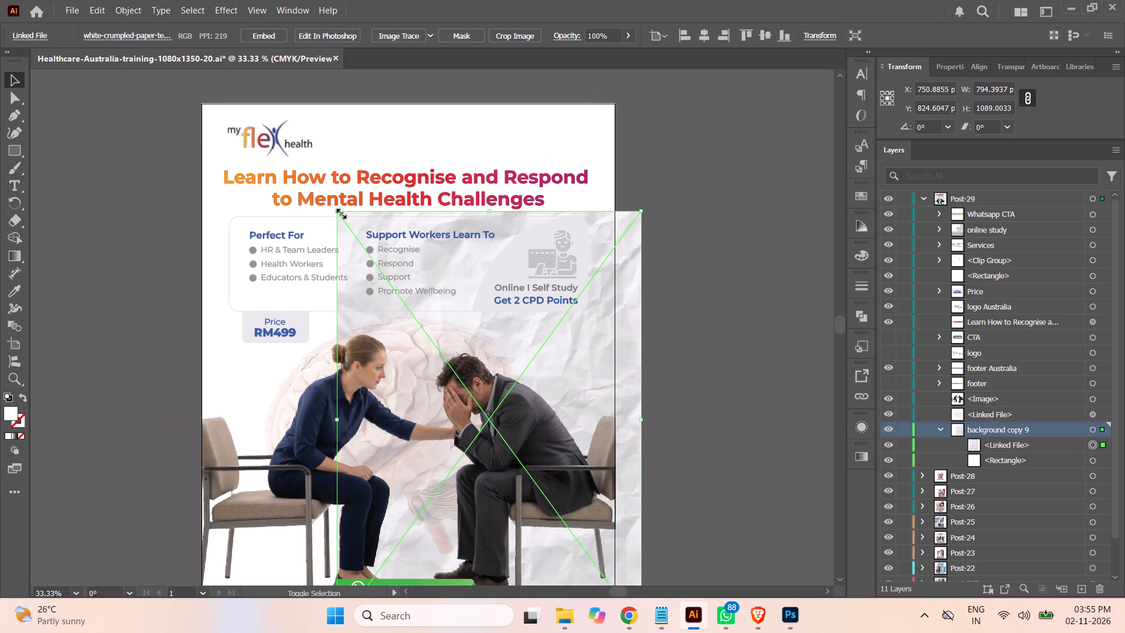
pyautogui.keyDown('shift'); pyautogui.moveTo(339, 213); pyautogui.dragTo(131, 92); pyautogui.keyUp('shift')
pyautogui.keyDown('shift'); pyautogui.moveTo(131, 92); pyautogui.dragTo(120, 79); pyautogui.keyUp('shift')
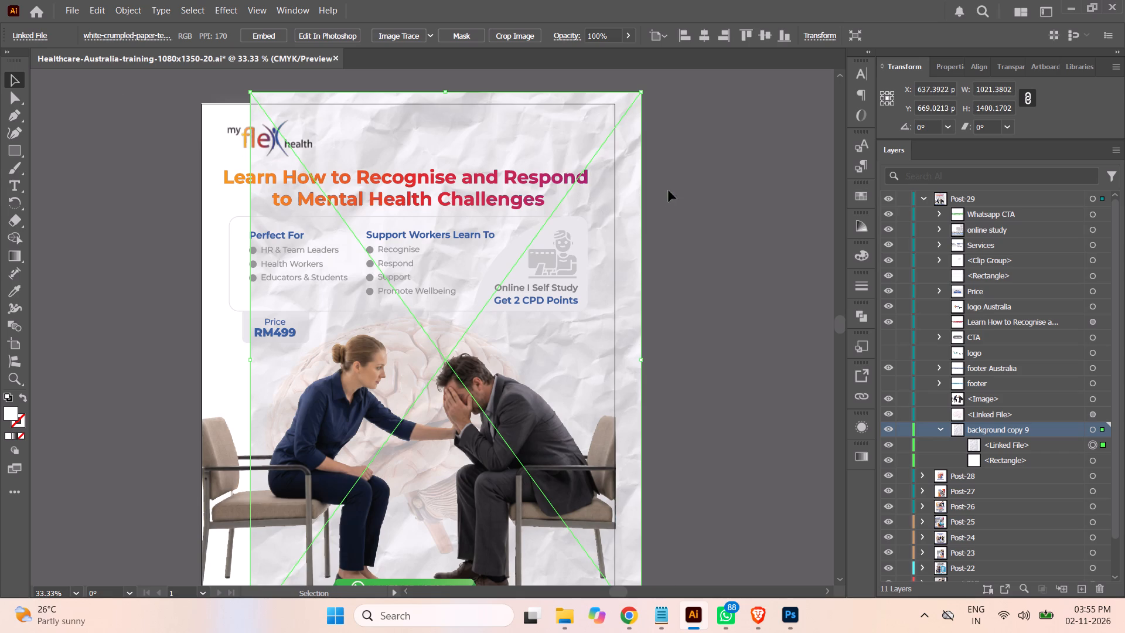
# Move the paper texture left and slightly up, to about X 562, Y 651 px, so its right edge meets the artboard edge.
pyautogui.scroll(-2, 686, 185)
pyautogui.scroll(2, 707, 199)
pyautogui.scroll(-1, 710, 201)
pyautogui.scroll(1, 716, 203)
pyautogui.scroll(-6, 716, 203)
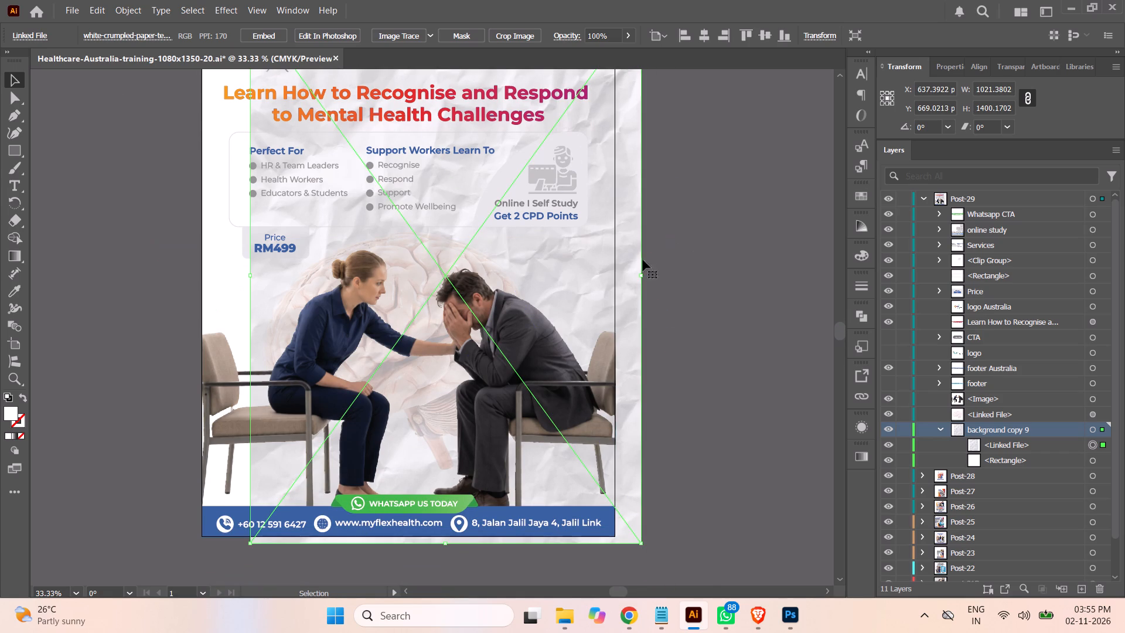
pyautogui.moveTo(631, 420); pyautogui.dragTo(615, 420)
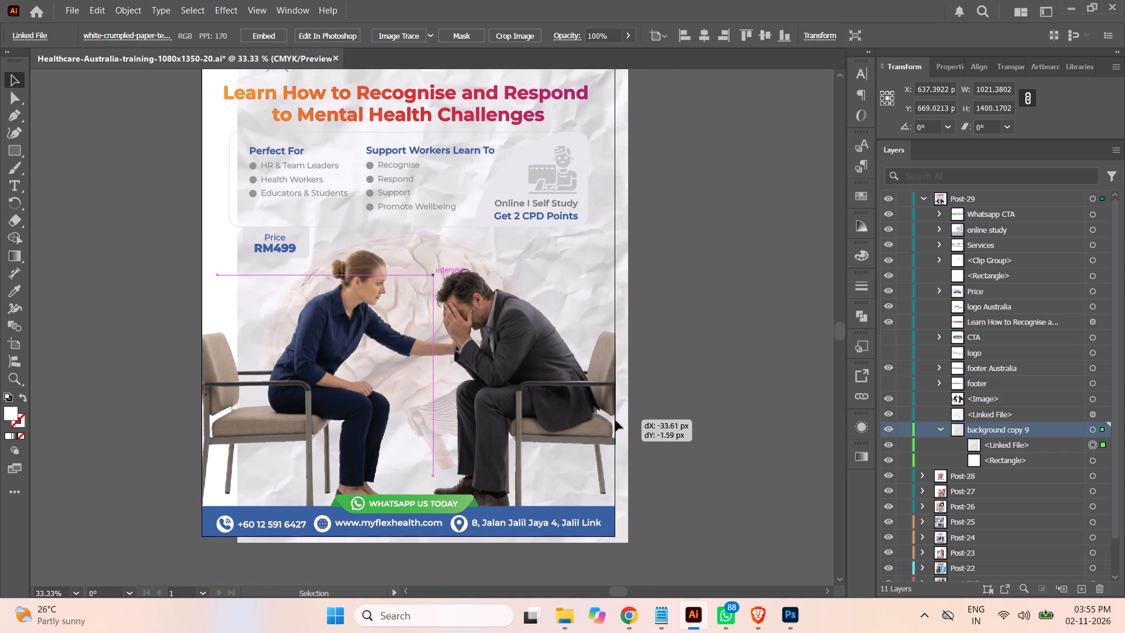
pyautogui.moveTo(615, 420); pyautogui.dragTo(602, 413)
# Enlarge the paper texture to about 1091 × 1495 px and centre it horizontally over the artboard at about X 540 px.
pyautogui.scroll(8, 762, 361)
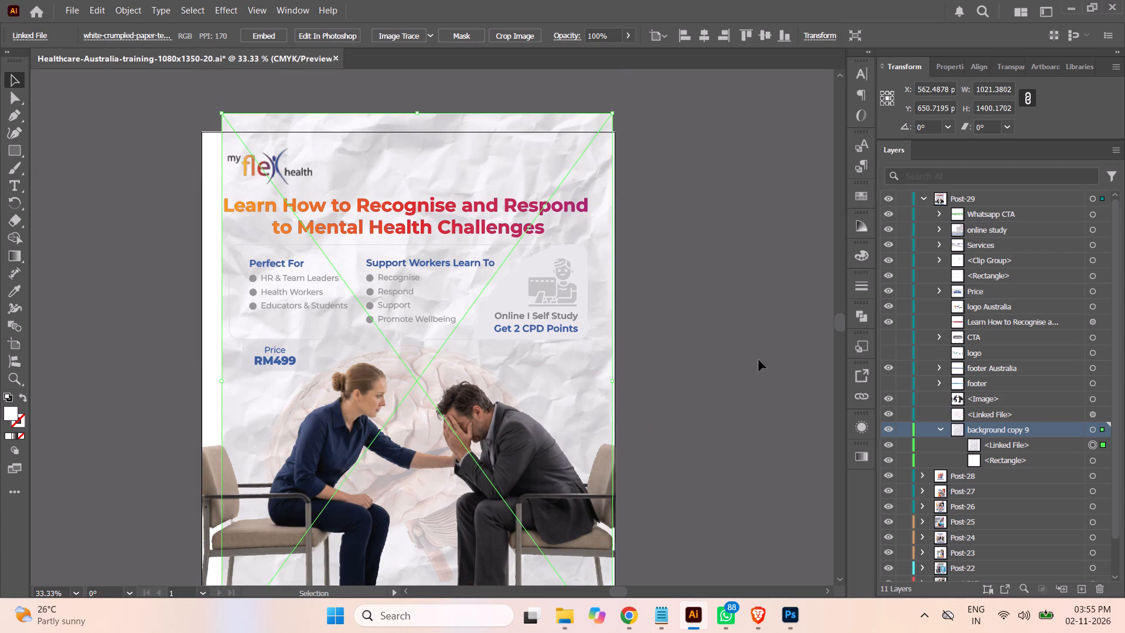
pyautogui.scroll(-1, 759, 360)
pyautogui.scroll(1, 758, 360)
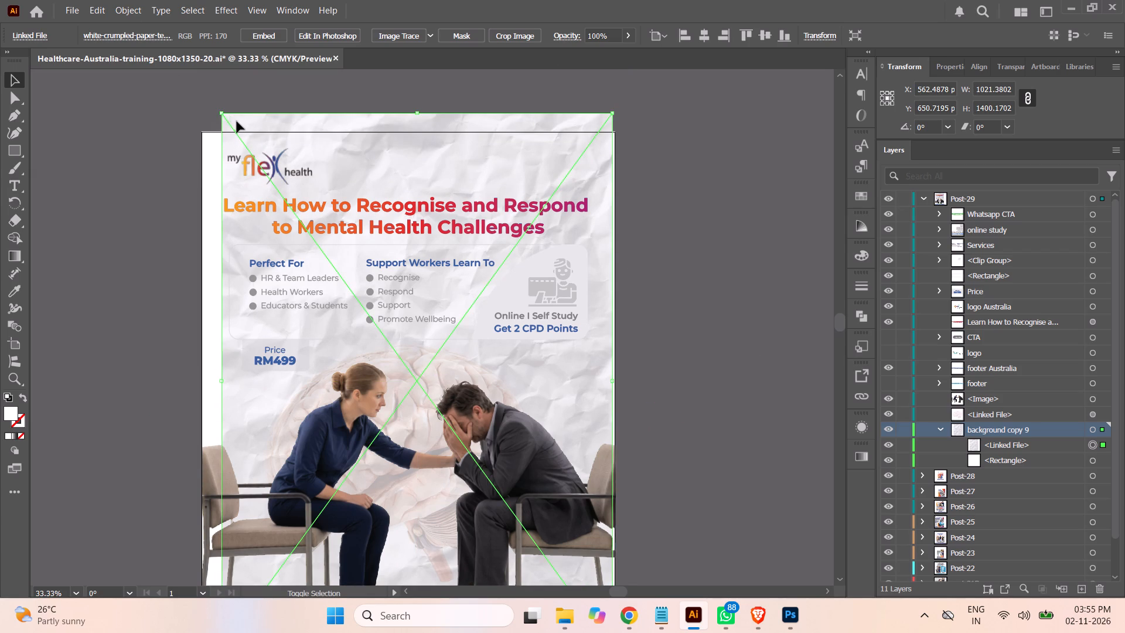
pyautogui.keyDown('shift'); pyautogui.moveTo(223, 112); pyautogui.dragTo(117, 79); pyautogui.keyUp('shift')
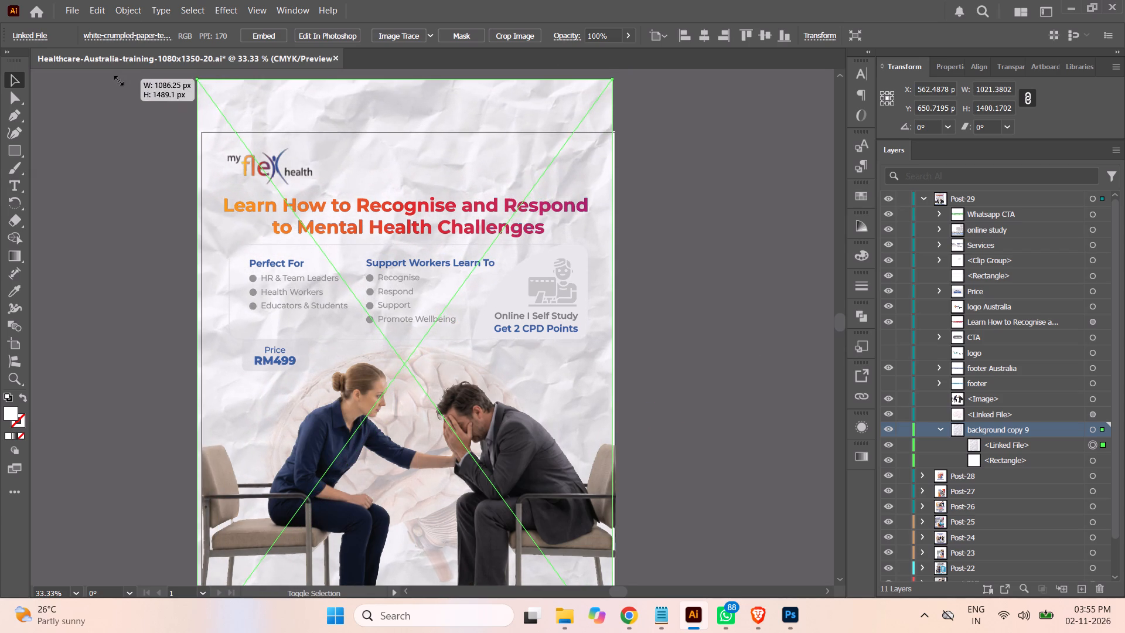
pyautogui.keyDown('shift'); pyautogui.moveTo(117, 79); pyautogui.dragTo(139, 108); pyautogui.keyUp('shift')
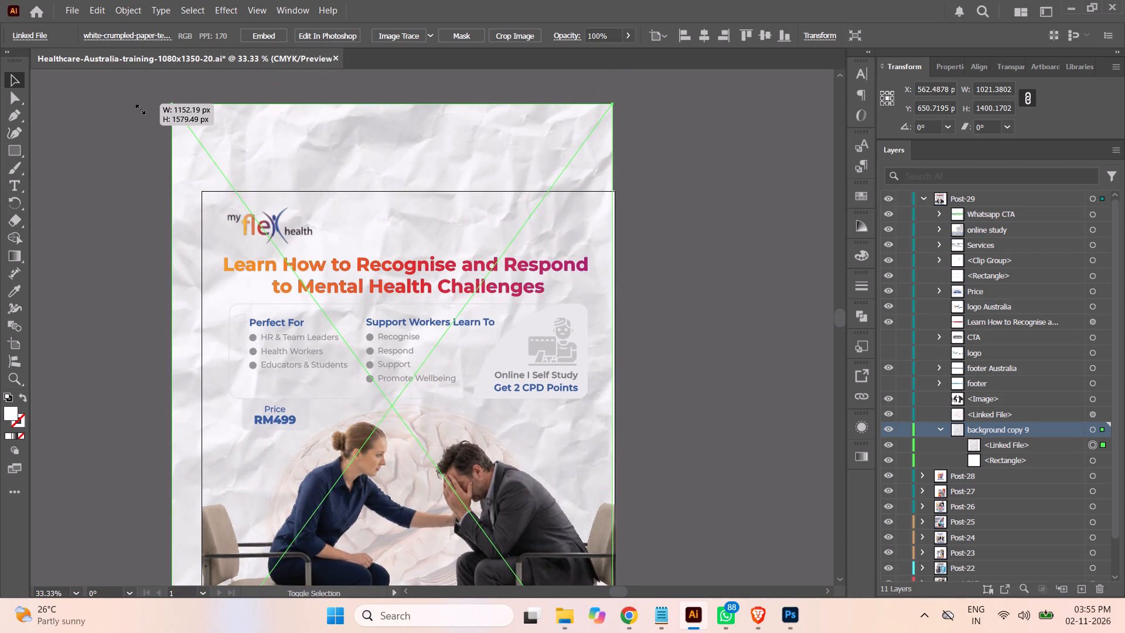
pyautogui.keyDown('shift'); pyautogui.moveTo(139, 108); pyautogui.dragTo(166, 136); pyautogui.keyUp('shift')
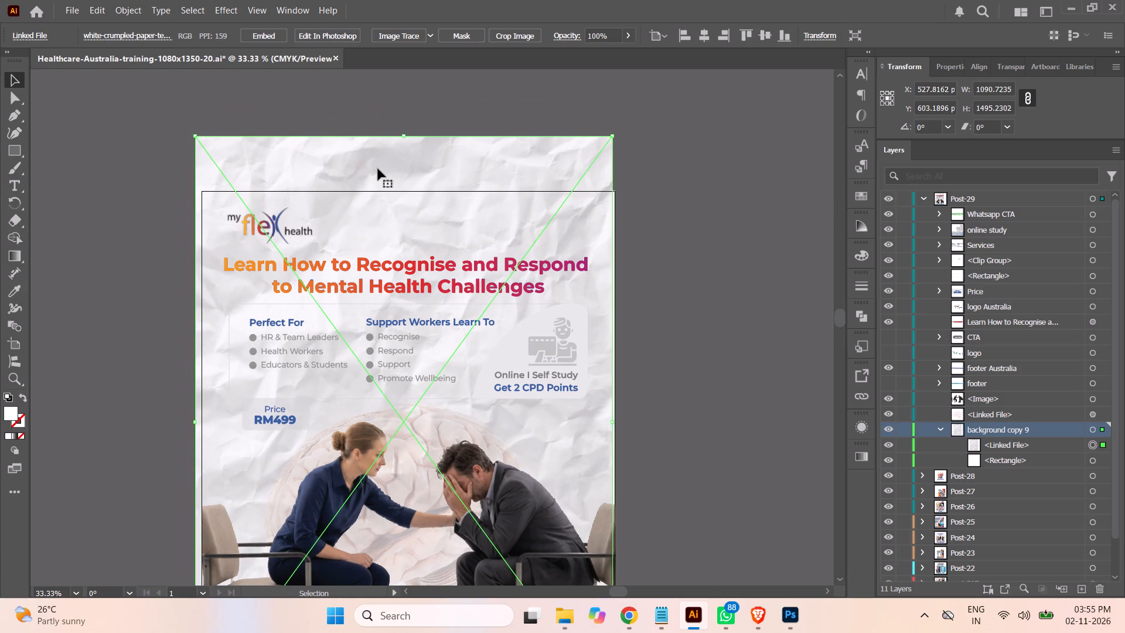
pyautogui.click(378, 169)
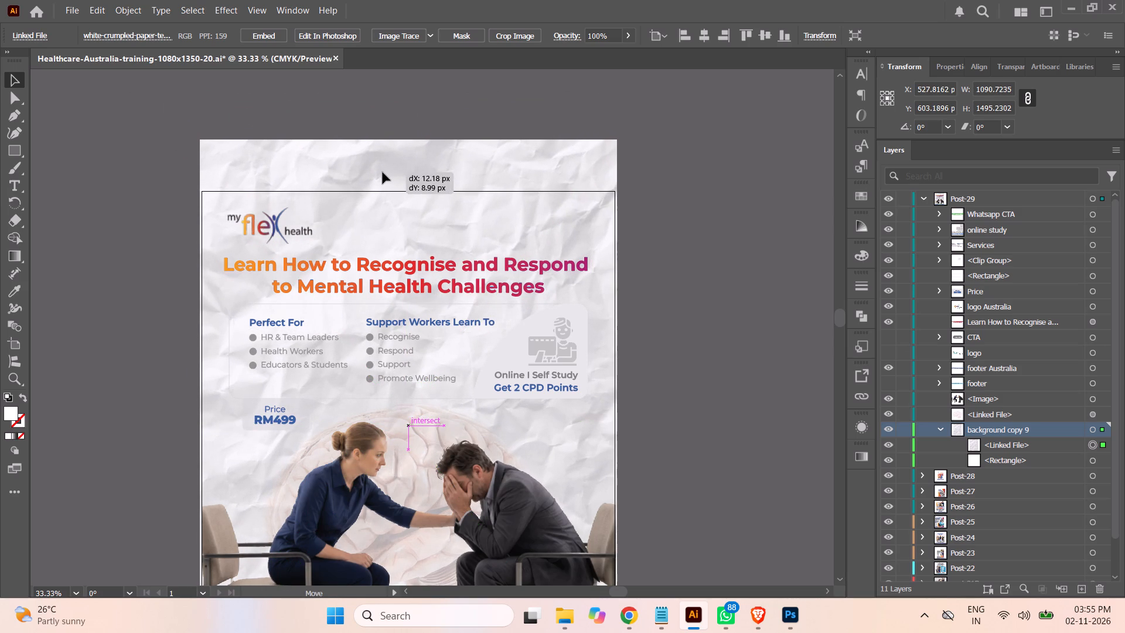
pyautogui.click(734, 216)
# Examine how the paper texture covers the Post-29 artboard from the logo down to the footer.
pyautogui.scroll(-2, 724, 225)
pyautogui.scroll(1, 715, 225)
pyautogui.scroll(-4, 715, 225)
pyautogui.scroll(1, 714, 226)
pyautogui.scroll(-1, 714, 226)
pyautogui.scroll(3, 707, 220)
pyautogui.scroll(-1, 702, 222)
pyautogui.scroll(1, 700, 223)
pyautogui.scroll(-3, 700, 223)
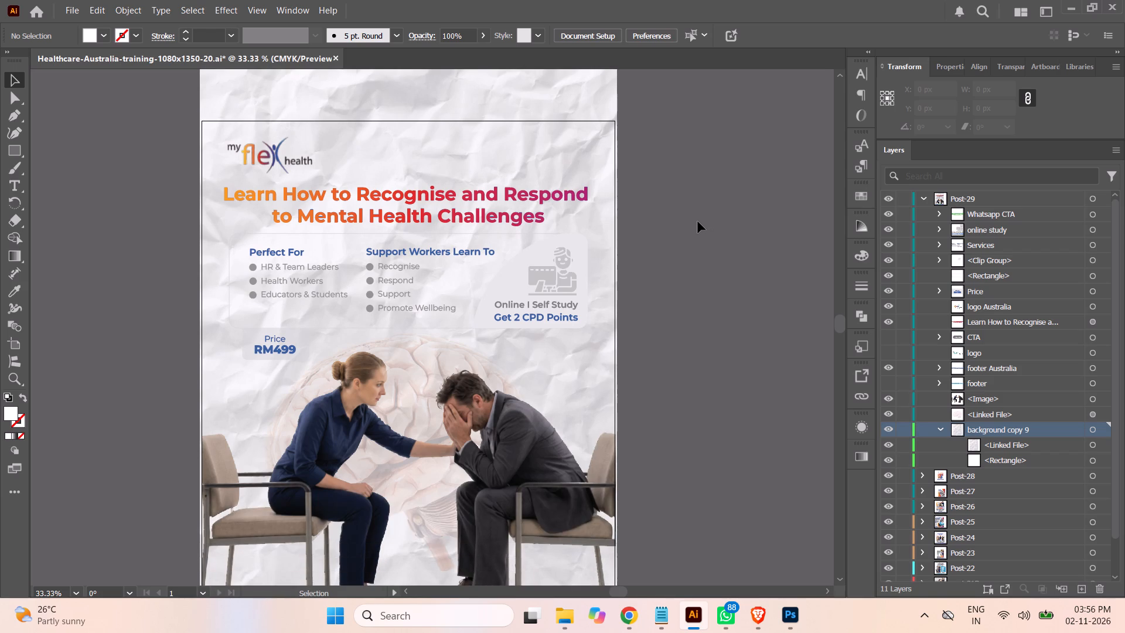
pyautogui.scroll(-4, 698, 222)
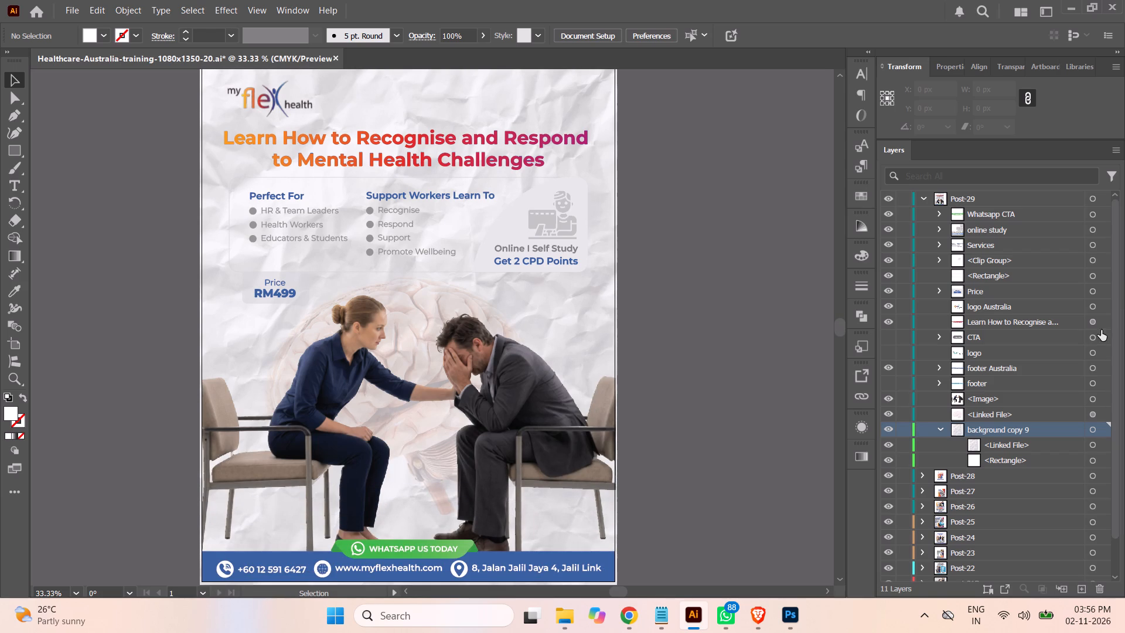
# Move the background rectangle above the paper texture in background copy 9 and clip the texture to it with a clipping mask.
pyautogui.click(1094, 461)
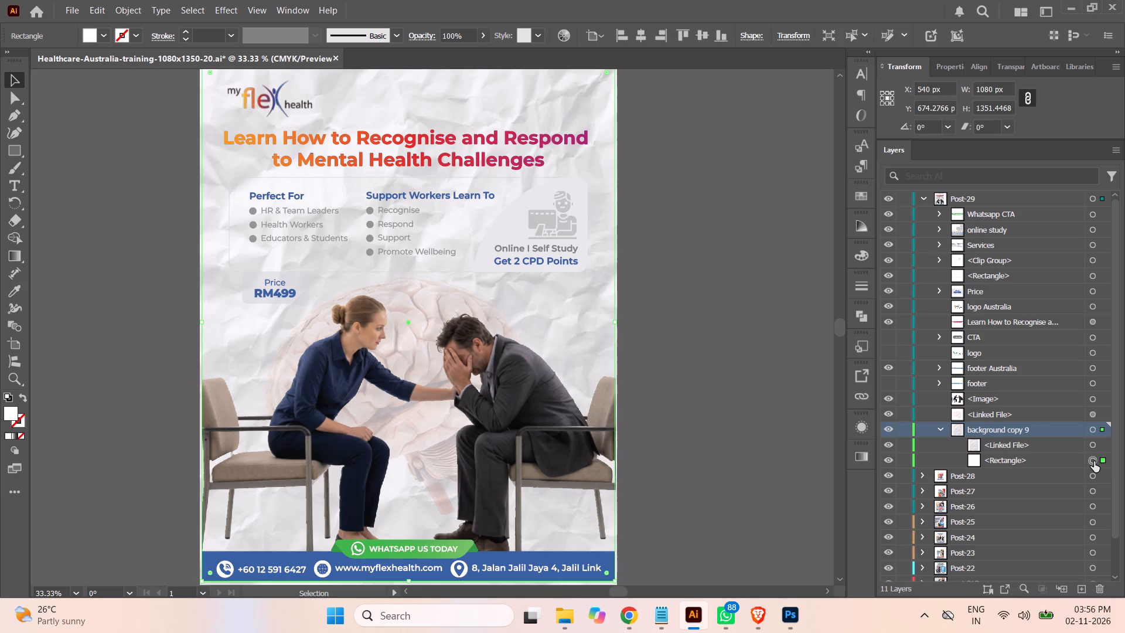
pyautogui.click(1052, 461)
pyautogui.moveTo(1046, 462); pyautogui.dragTo(1041, 447)
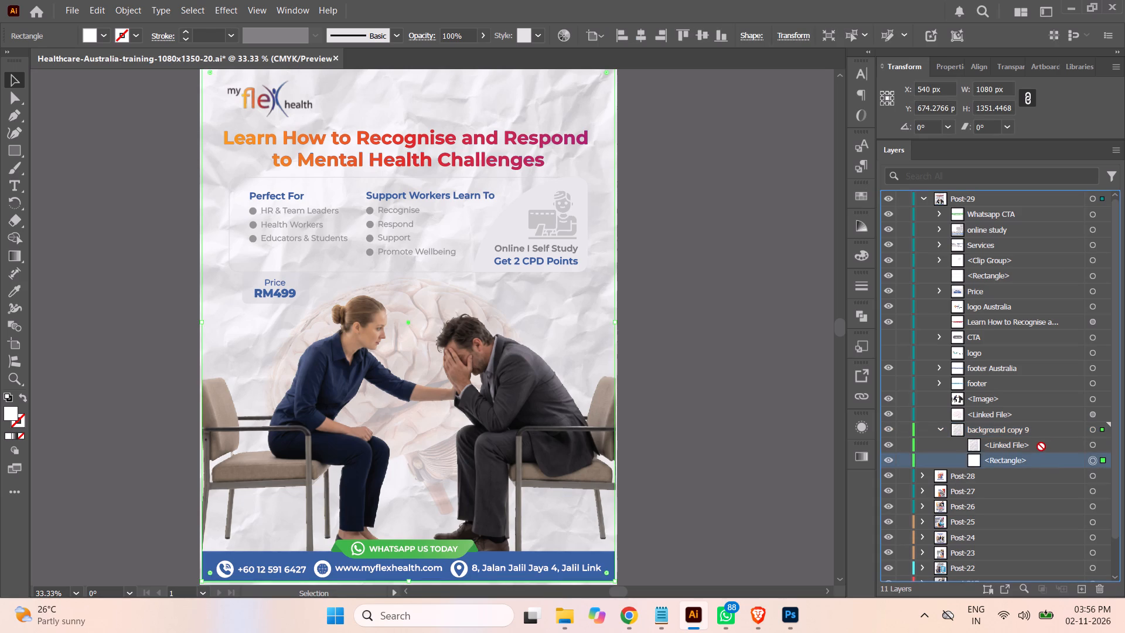
pyautogui.moveTo(1041, 447); pyautogui.dragTo(1044, 441)
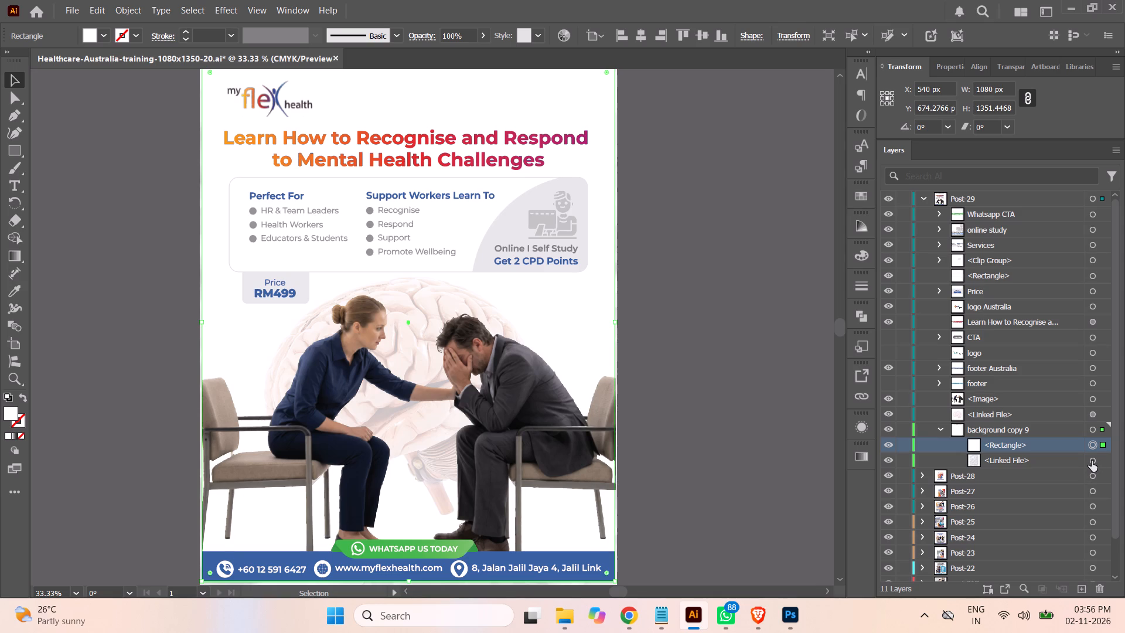
pyautogui.keyDown('shift'); pyautogui.click(1092, 461); pyautogui.keyUp('shift')
pyautogui.keyDown('shift'); pyautogui.click(1045, 461); pyautogui.keyUp('shift')
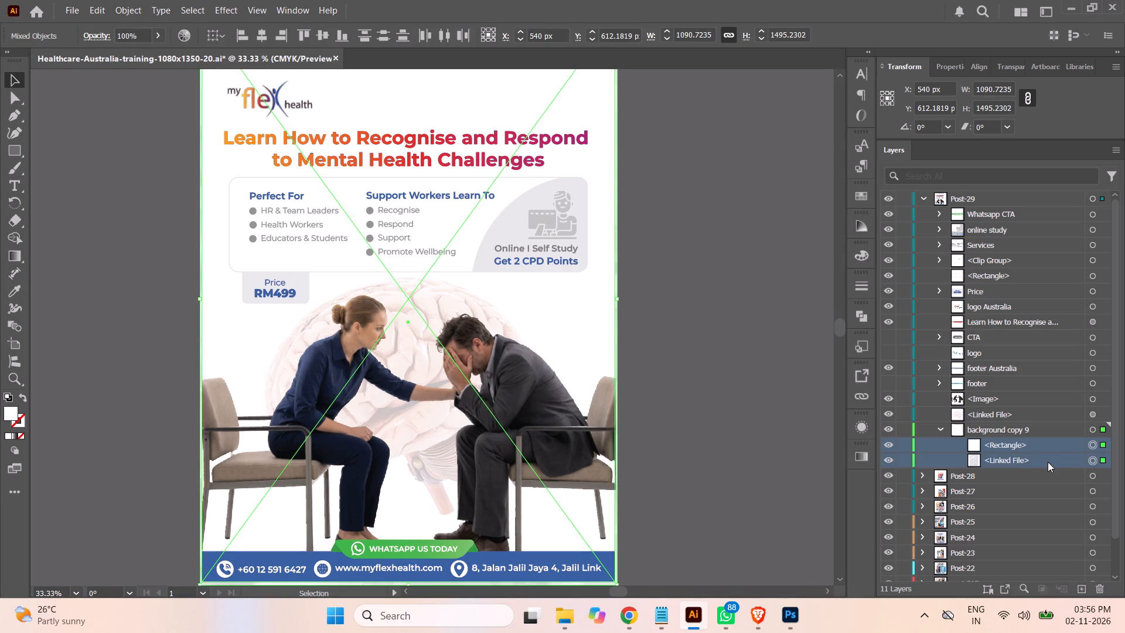
pyautogui.hotkey('ctrl', '7')
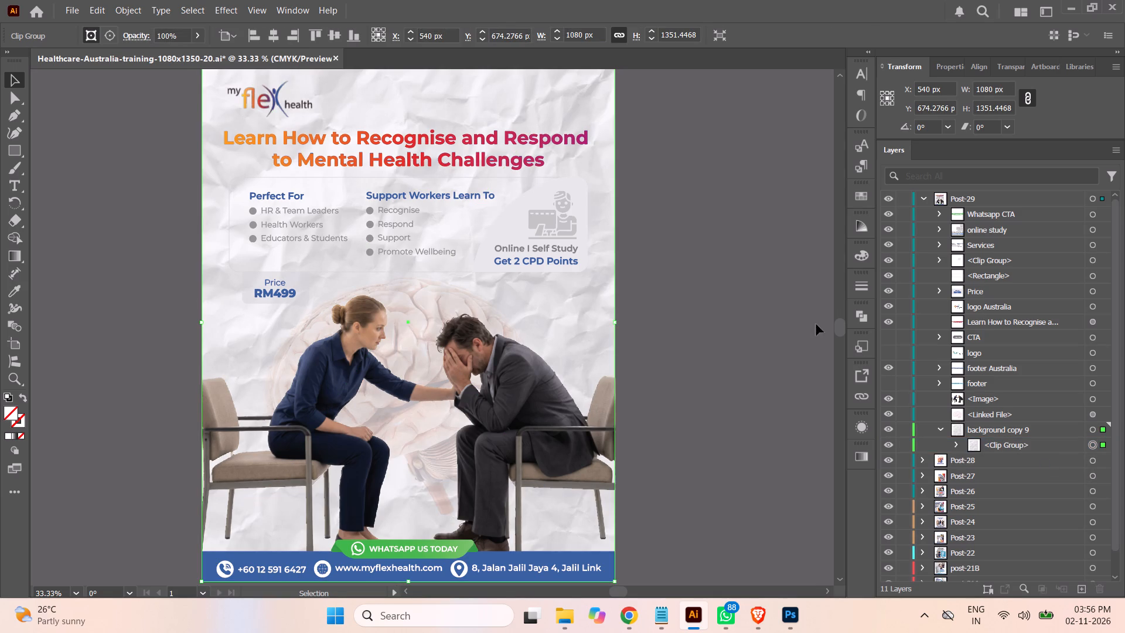
pyautogui.click(777, 285)
pyautogui.scroll(4, 816, 298)
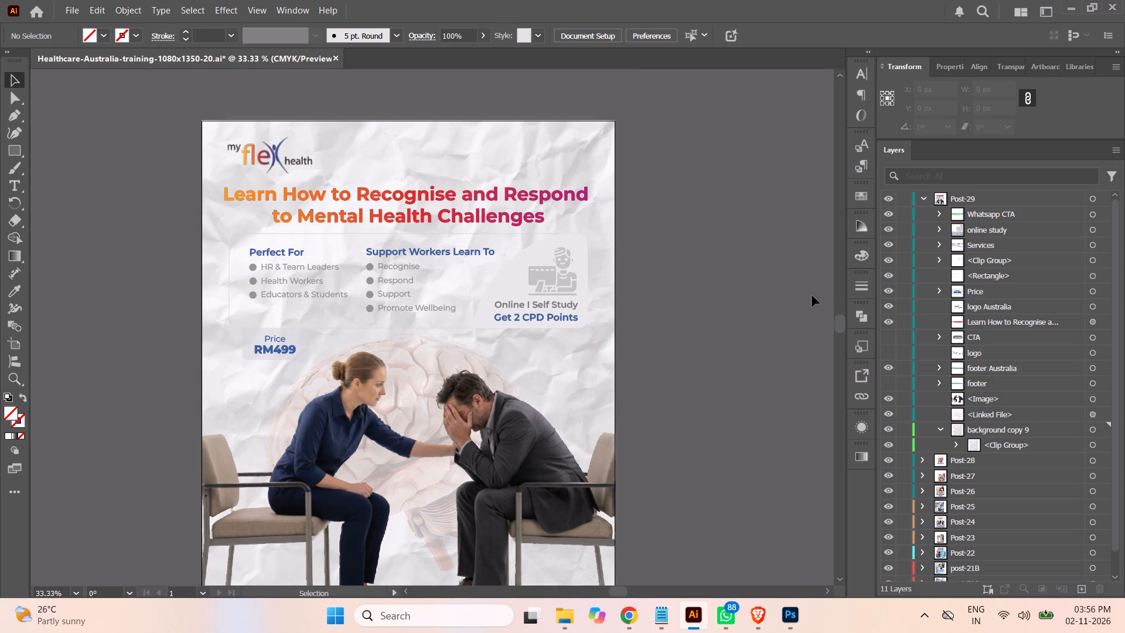
pyautogui.scroll(1, 812, 295)
pyautogui.scroll(-3, 811, 295)
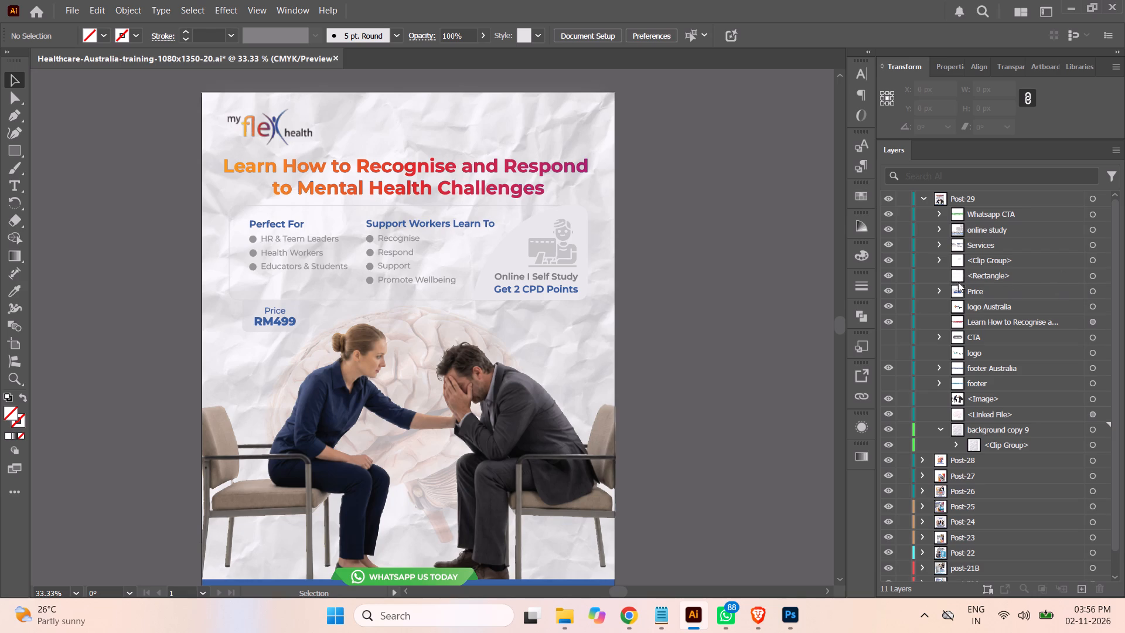
# Fill the rounded rectangle behind the Perfect For and Support Workers Learn To text with white (ffffff).
pyautogui.click(889, 275)
pyautogui.click(889, 275)
pyautogui.click(1092, 278)
pyautogui.click(90, 38)
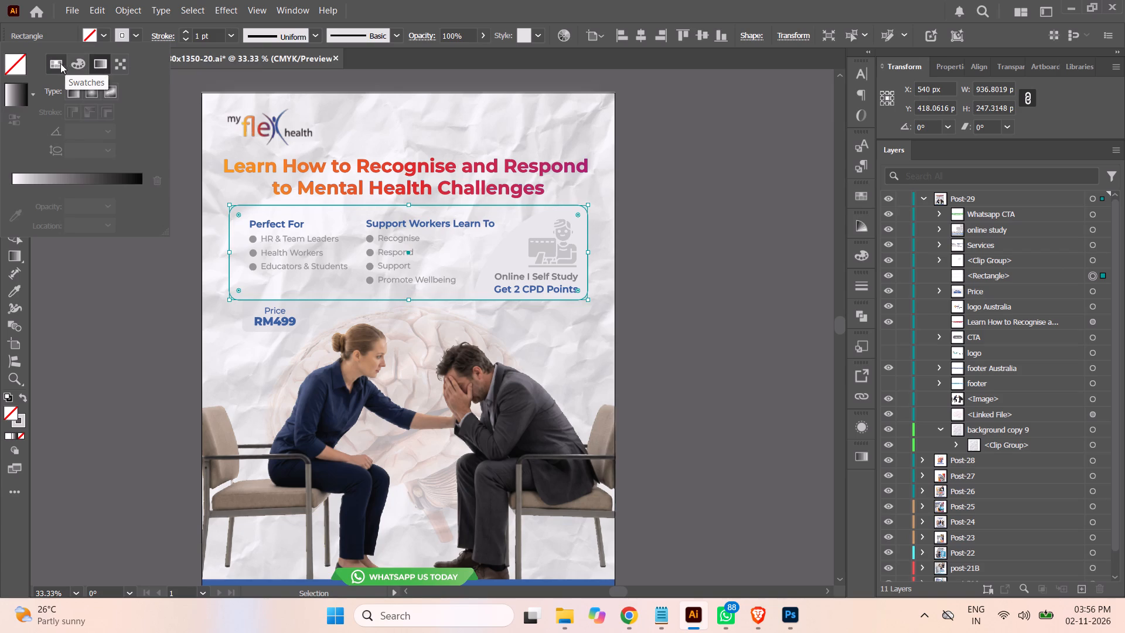
pyautogui.click(56, 63)
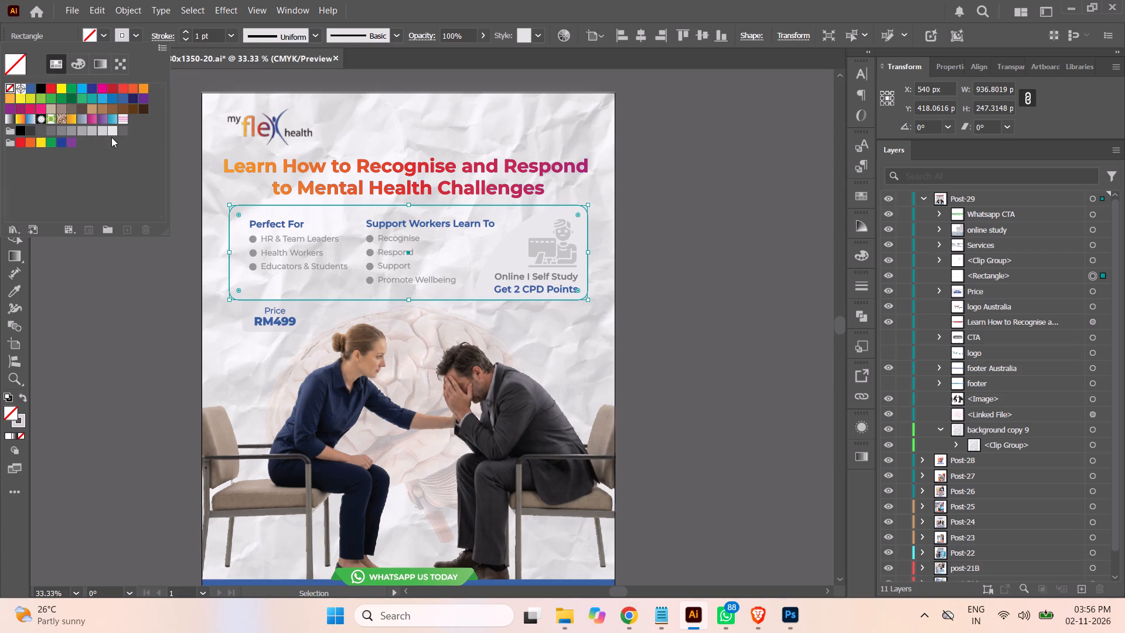
pyautogui.click(112, 131)
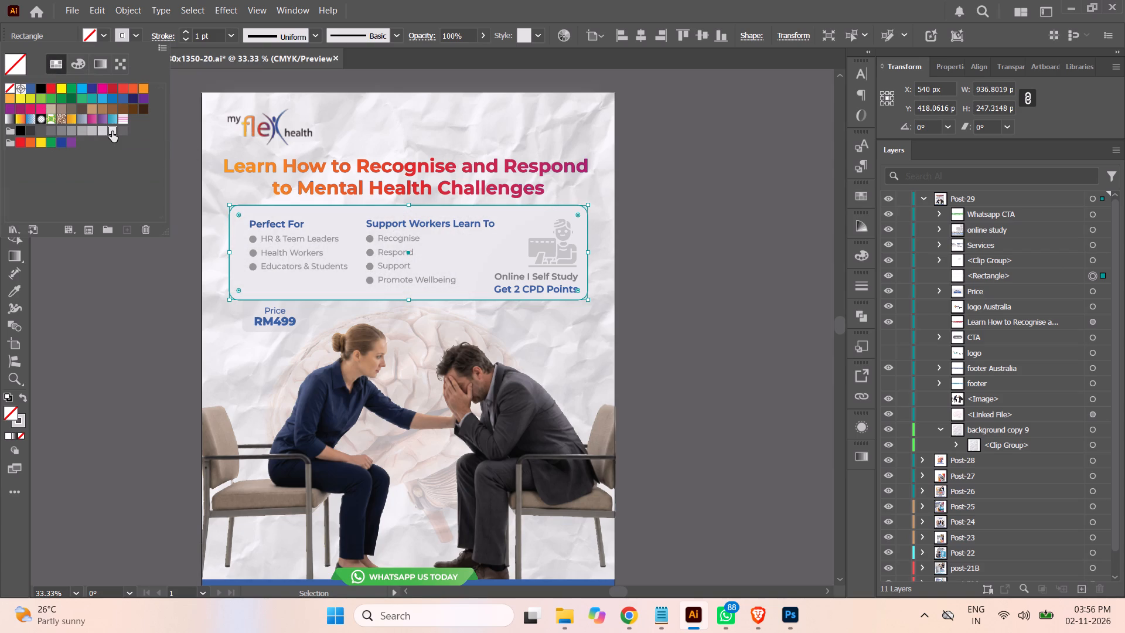
pyautogui.doubleClick(7, 415)
pyautogui.moveTo(692, 190); pyautogui.dragTo(633, 150)
pyautogui.click(1003, 187)
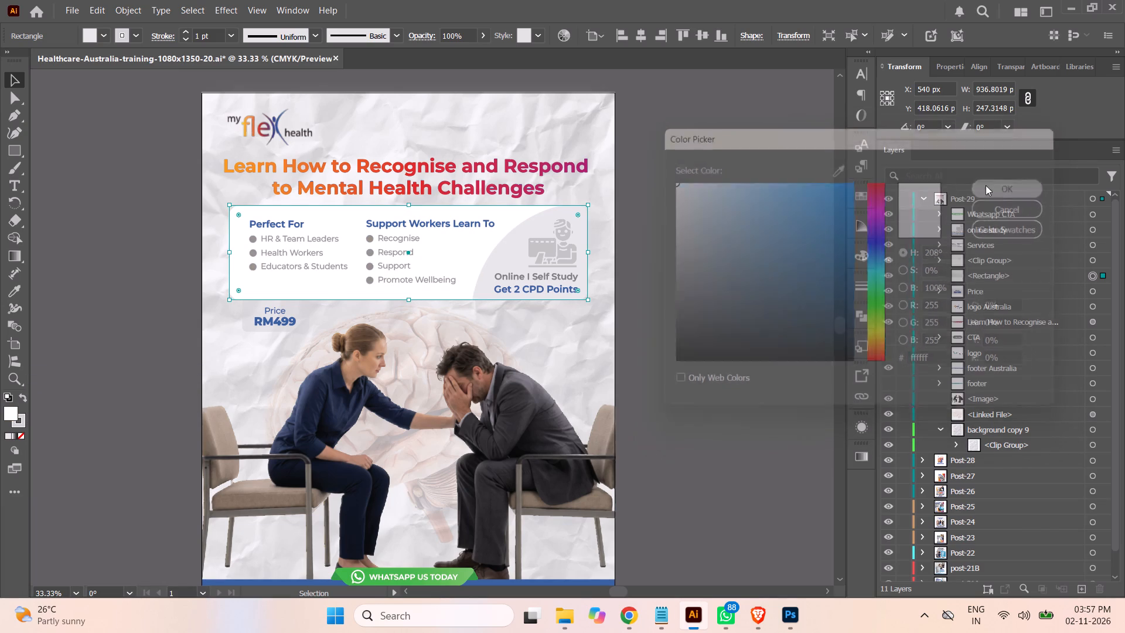
pyautogui.click(712, 190)
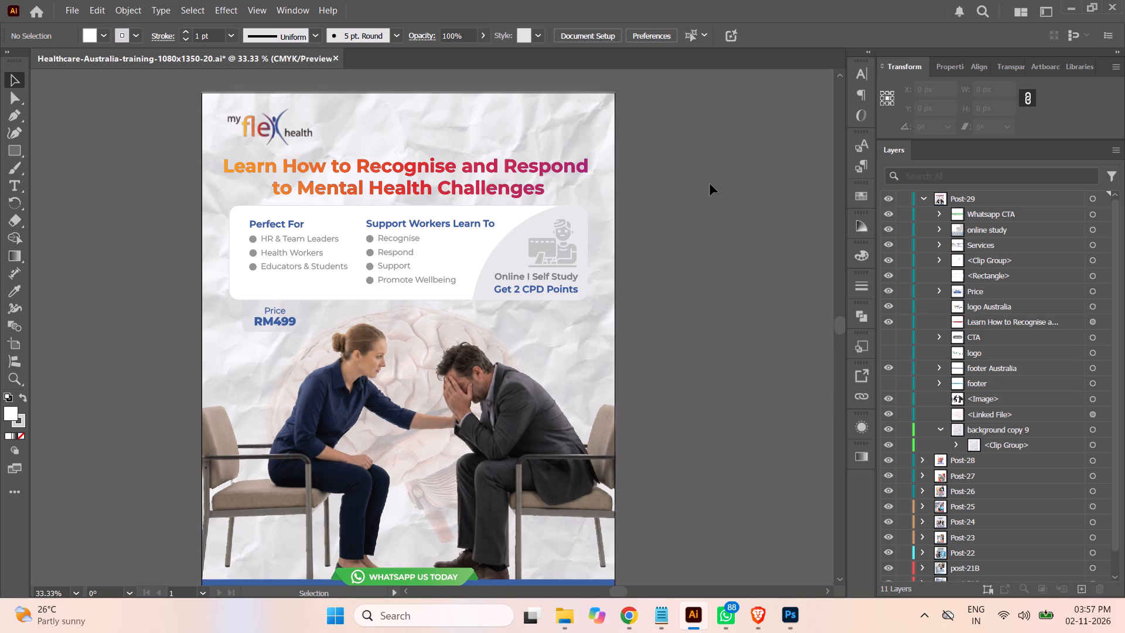
# Duplicate the texture's clipping rectangle and move the copy out of the clip group, directly above it in background copy 9.
pyautogui.scroll(-1, 690, 170)
pyautogui.scroll(1, 698, 171)
pyautogui.scroll(-3, 710, 170)
pyautogui.scroll(2, 739, 169)
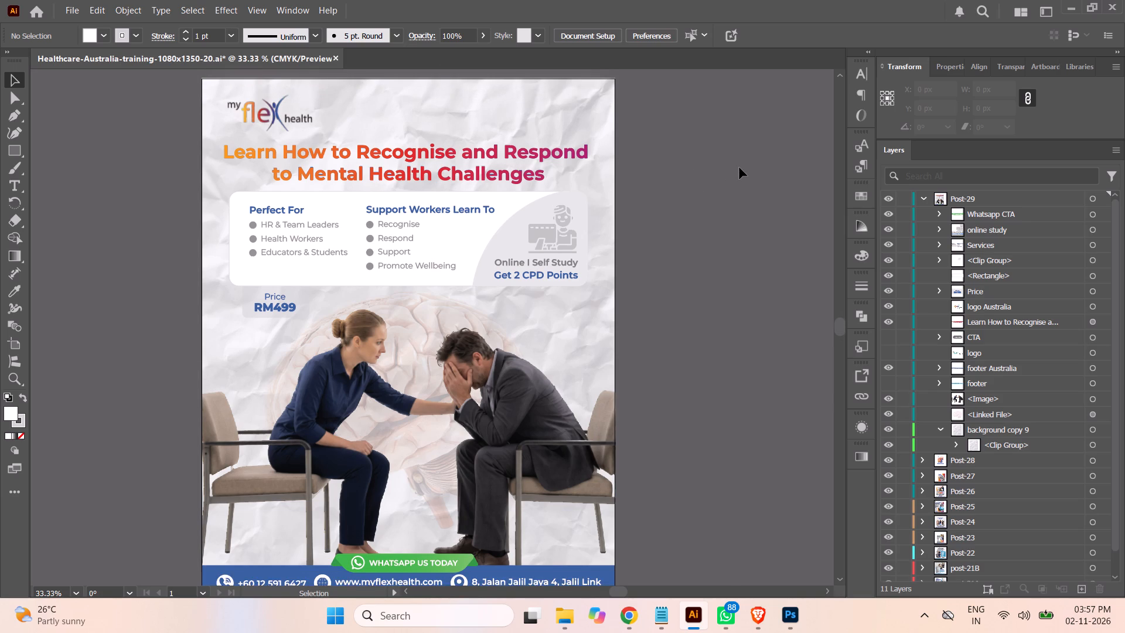
pyautogui.scroll(1, 739, 168)
pyautogui.scroll(-1, 741, 168)
pyautogui.click(957, 444)
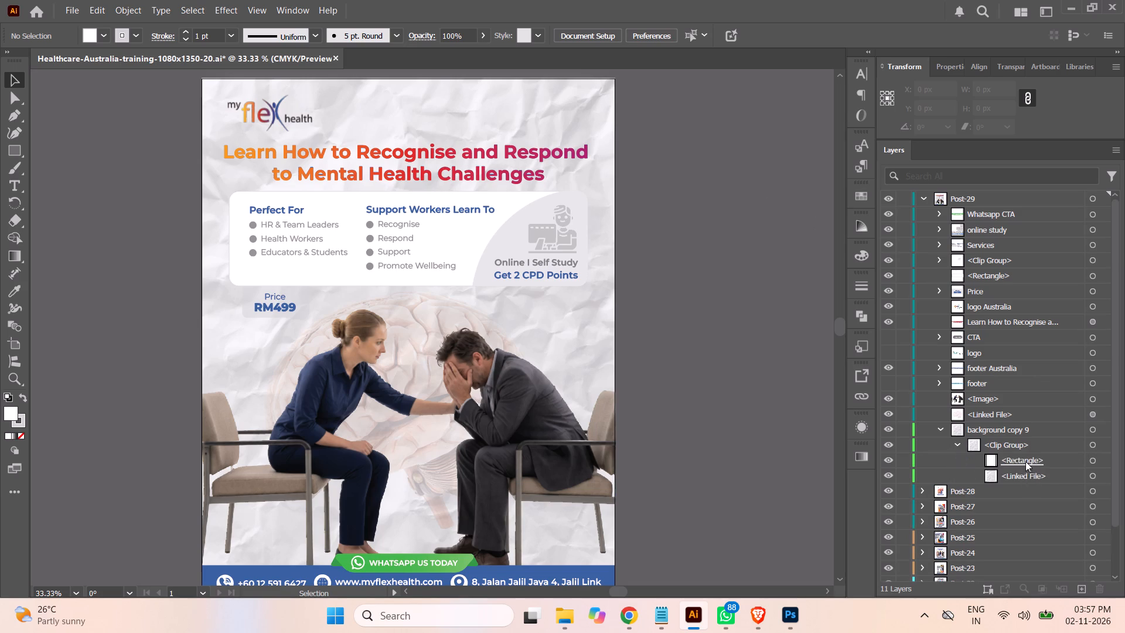
pyautogui.click(1027, 461)
pyautogui.moveTo(1029, 461); pyautogui.dragTo(1084, 590)
pyautogui.click(1038, 418)
pyautogui.moveTo(1036, 417); pyautogui.dragTo(1033, 406)
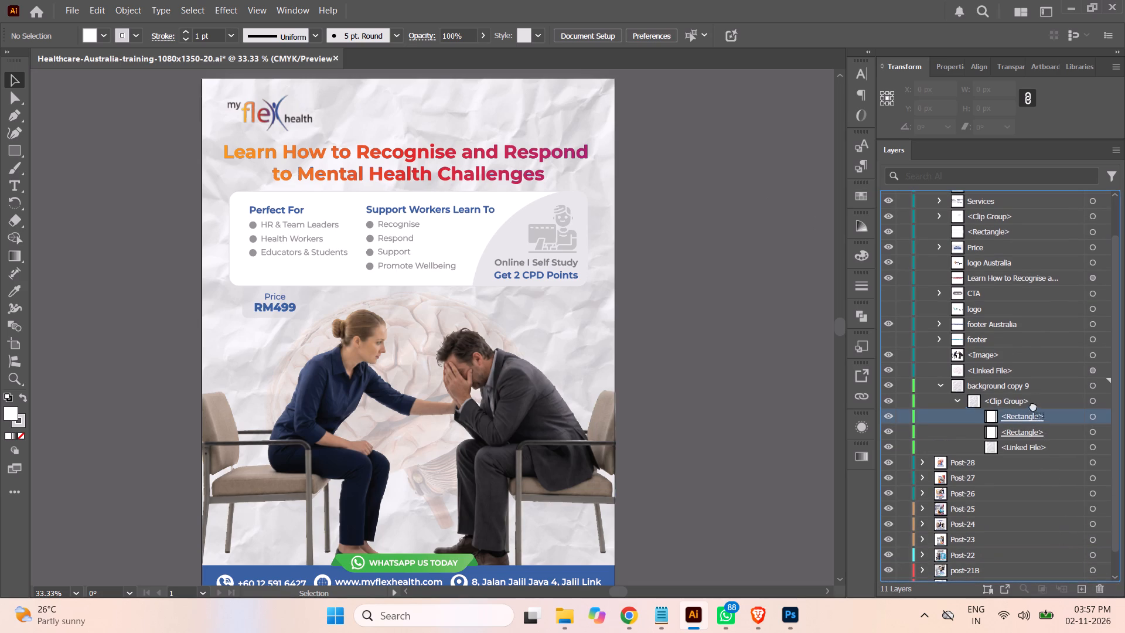
pyautogui.moveTo(1033, 406); pyautogui.dragTo(1030, 393)
pyautogui.click(957, 415)
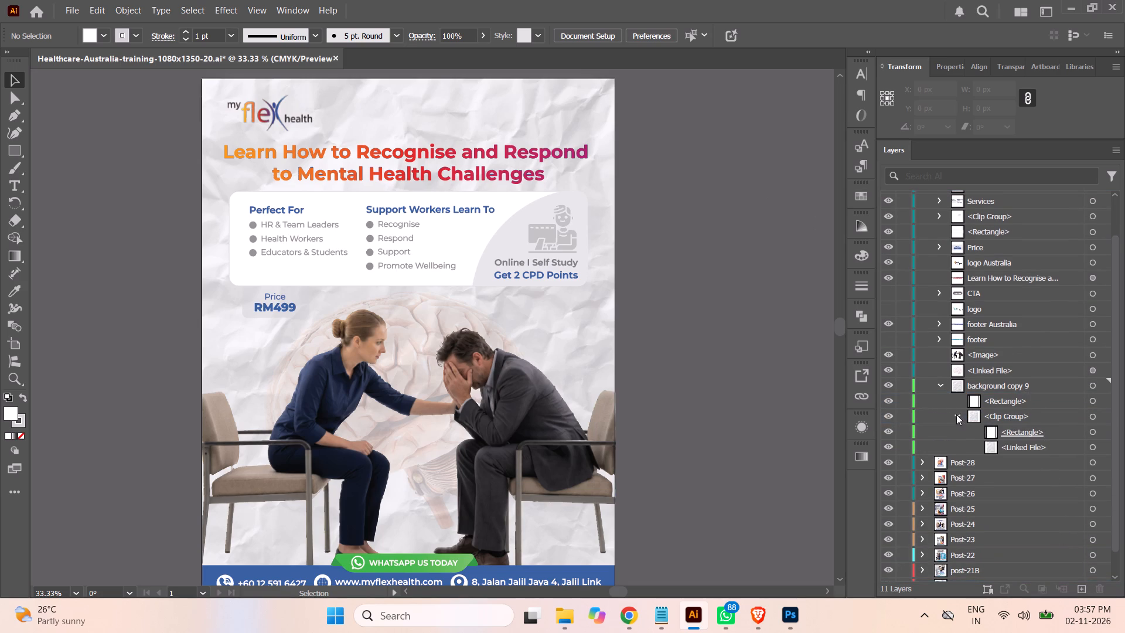
# Move the paper texture's clip group above the plain rectangle in background copy 9.
pyautogui.click(1015, 421)
pyautogui.moveTo(1008, 421); pyautogui.dragTo(1010, 397)
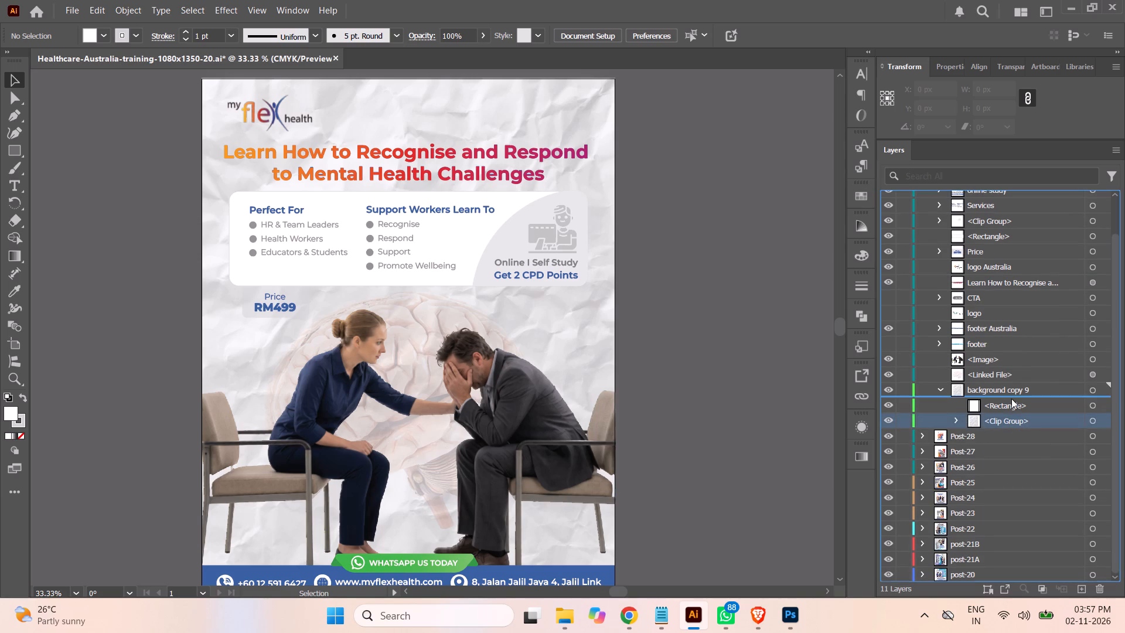
# Fill the plain rectangle beneath the texture's clip group with white.
pyautogui.click(1093, 422)
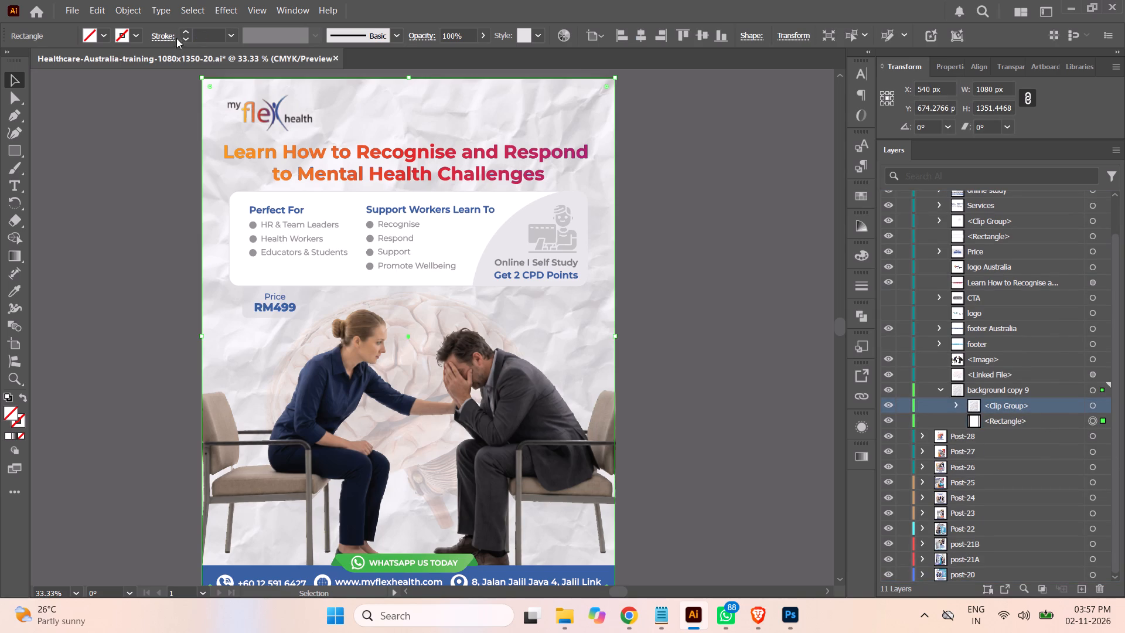
pyautogui.click(104, 35)
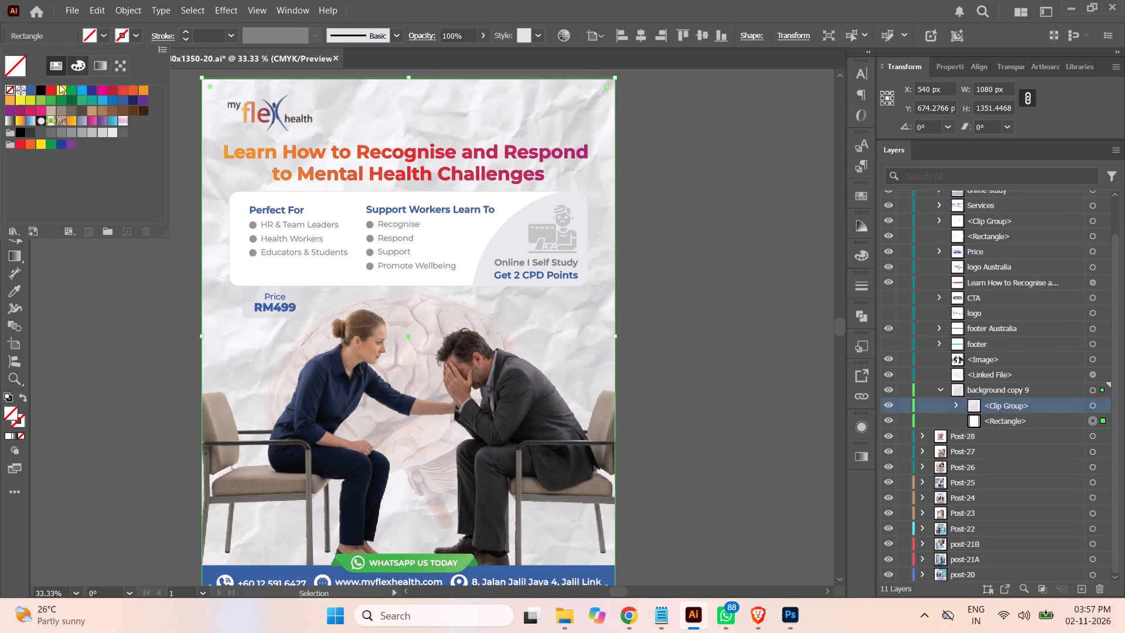
pyautogui.click(113, 132)
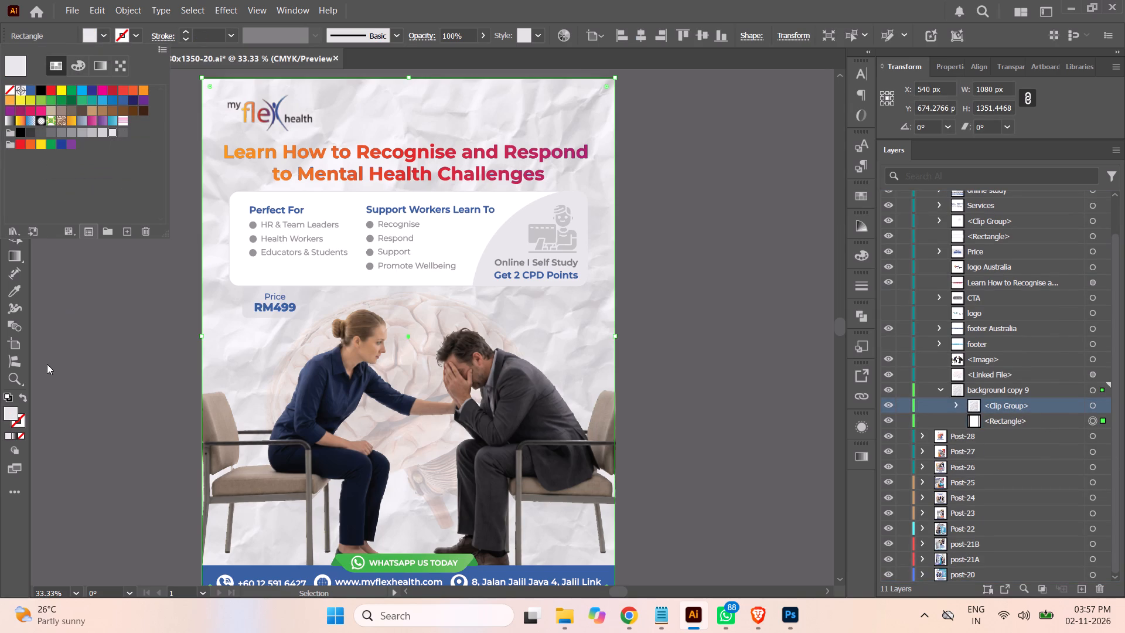
pyautogui.click(9, 416)
pyautogui.doubleClick(10, 414)
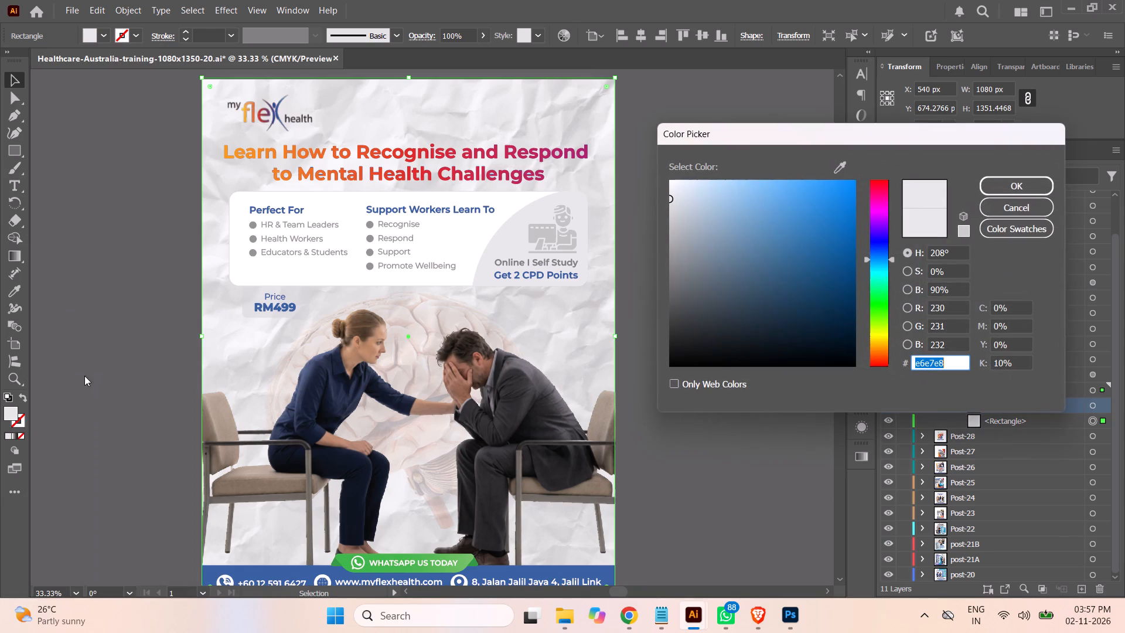
pyautogui.moveTo(679, 186); pyautogui.dragTo(650, 156)
pyautogui.click(1020, 187)
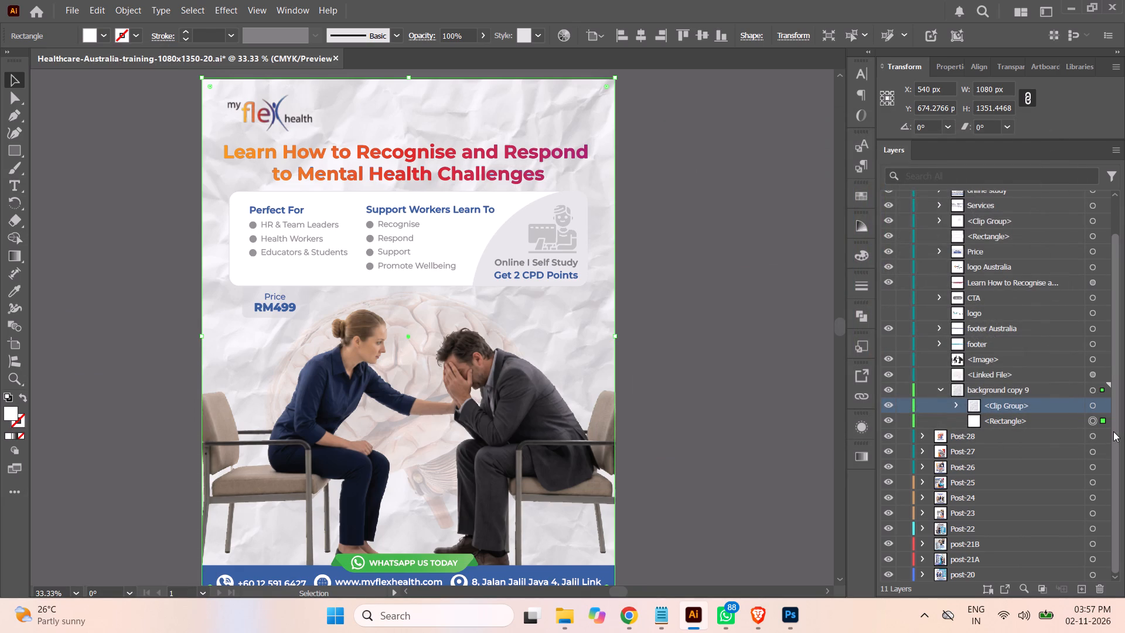
# Reduce the opacity of the paper texture's clip group, trying 50% first and settling on 30%.
pyautogui.click(1092, 403)
pyautogui.click(1065, 406)
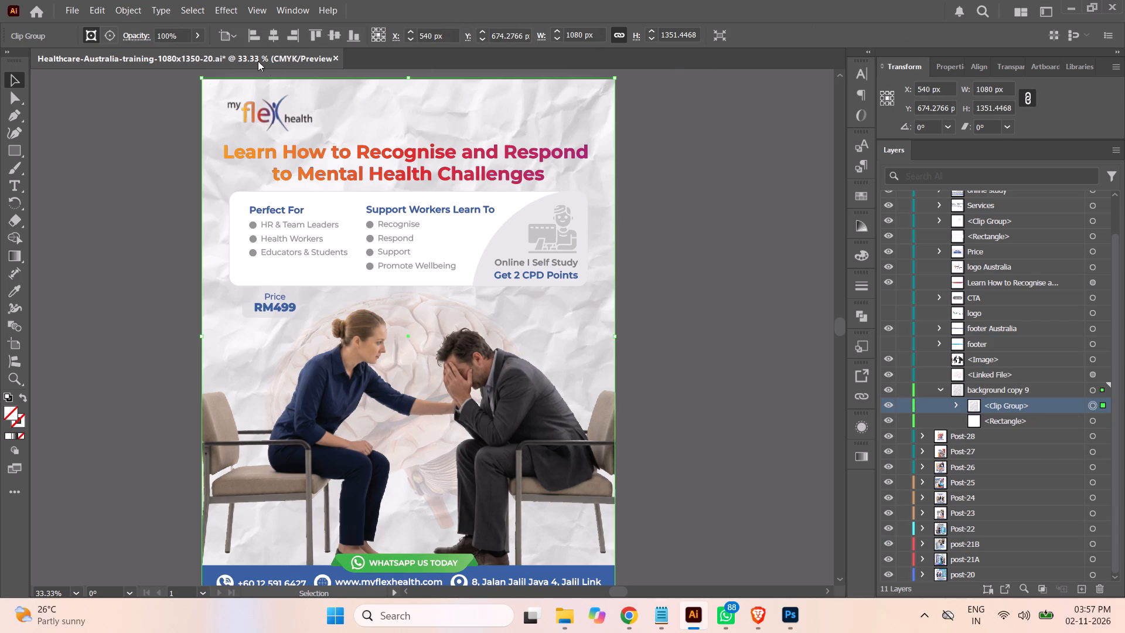
pyautogui.moveTo(182, 38); pyautogui.dragTo(135, 38)
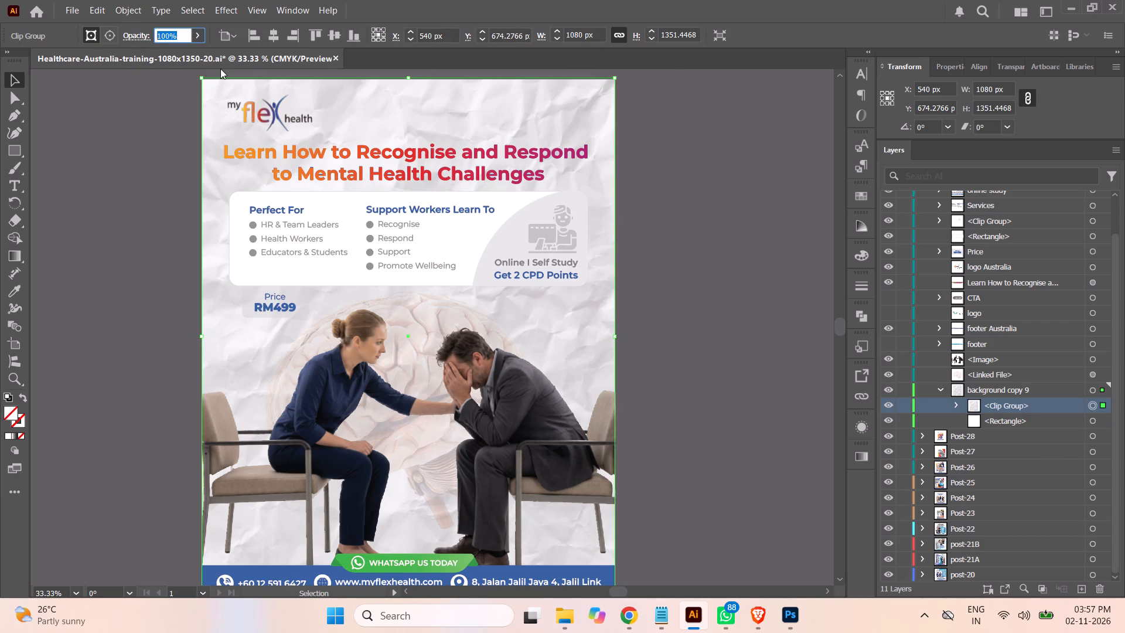
pyautogui.write('50')
pyautogui.press('Return')
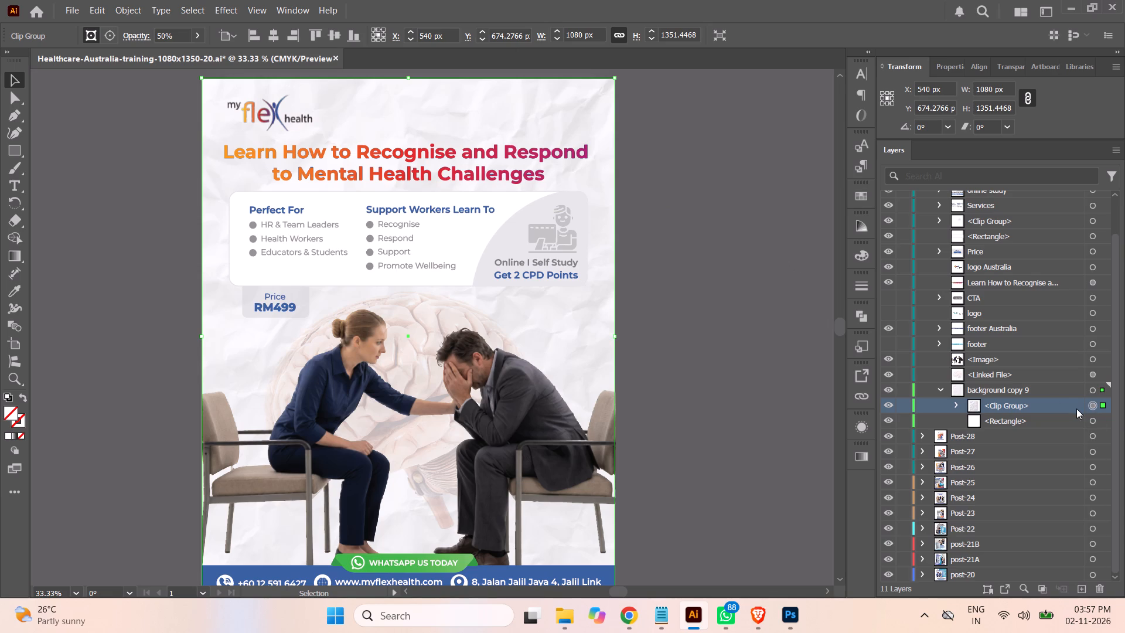
pyautogui.moveTo(178, 38); pyautogui.dragTo(127, 39)
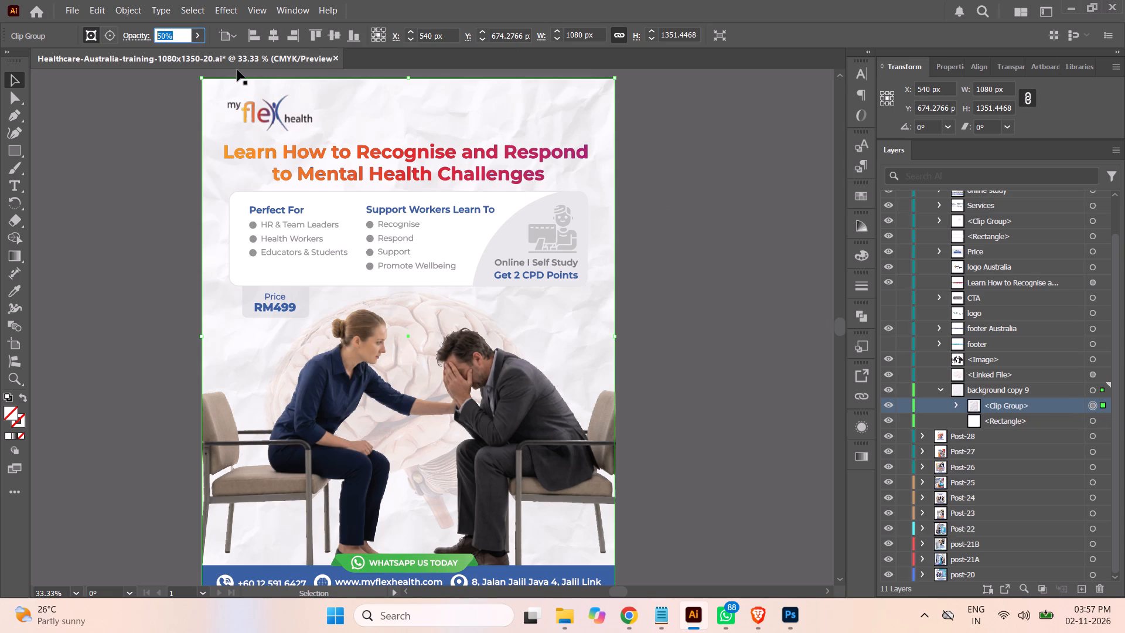
pyautogui.press('3')
pyautogui.press('0')
pyautogui.press('Return')
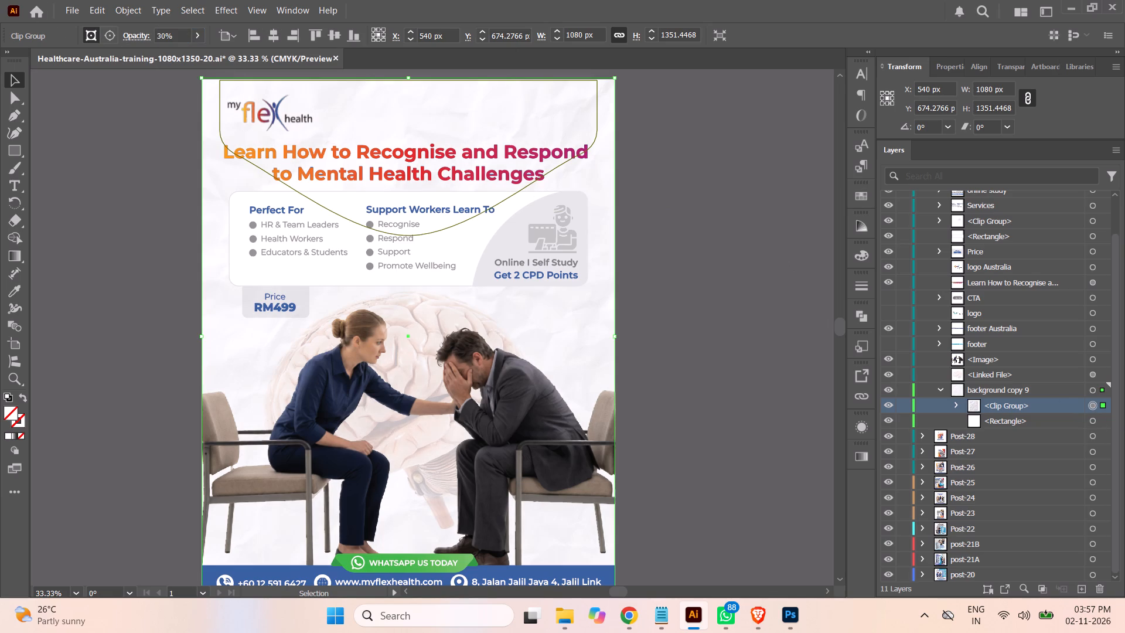
pyautogui.click(712, 199)
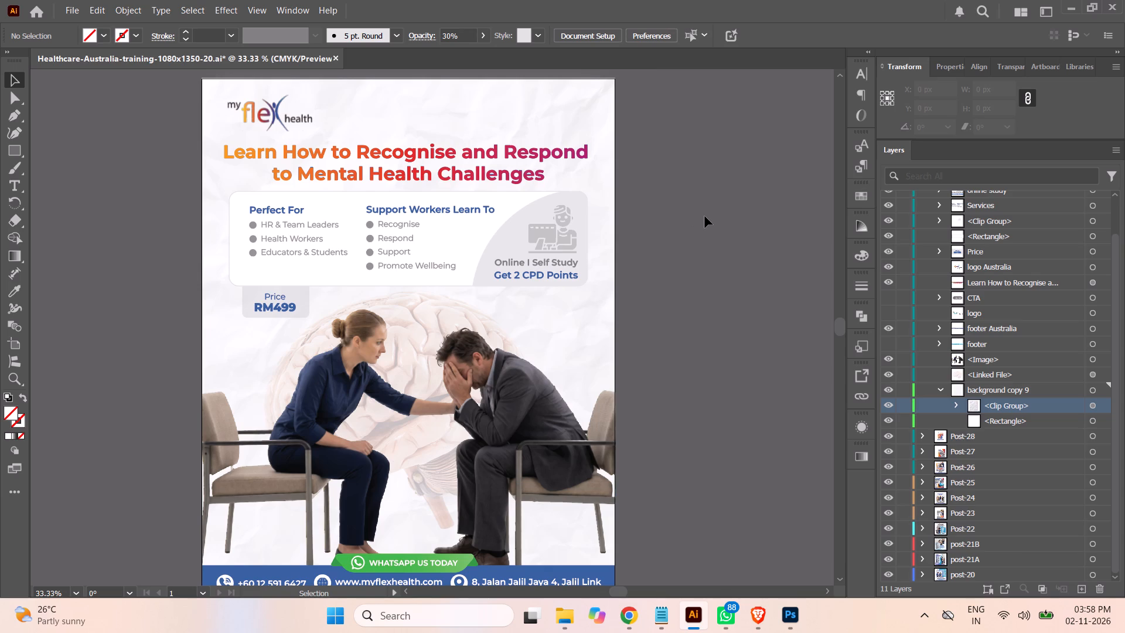
# Check the Post-29 artboard with the fainter texture and save the document.
pyautogui.scroll(-2, 705, 216)
pyautogui.scroll(1, 704, 216)
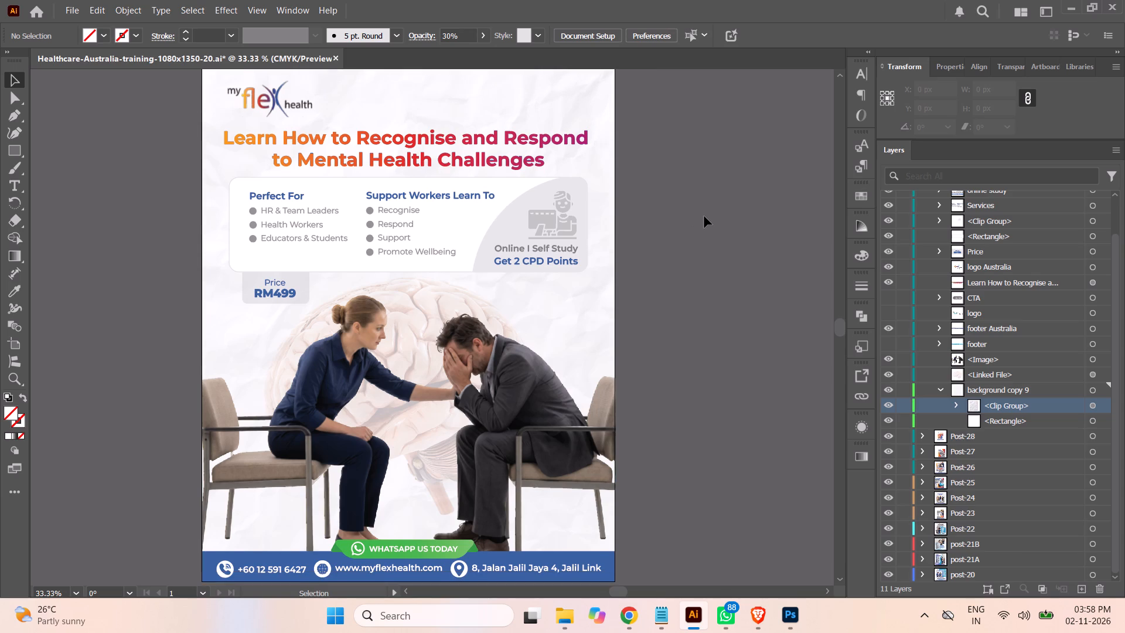
pyautogui.scroll(1, 704, 216)
pyautogui.scroll(-1, 704, 216)
pyautogui.hotkey('ctrl', 's')
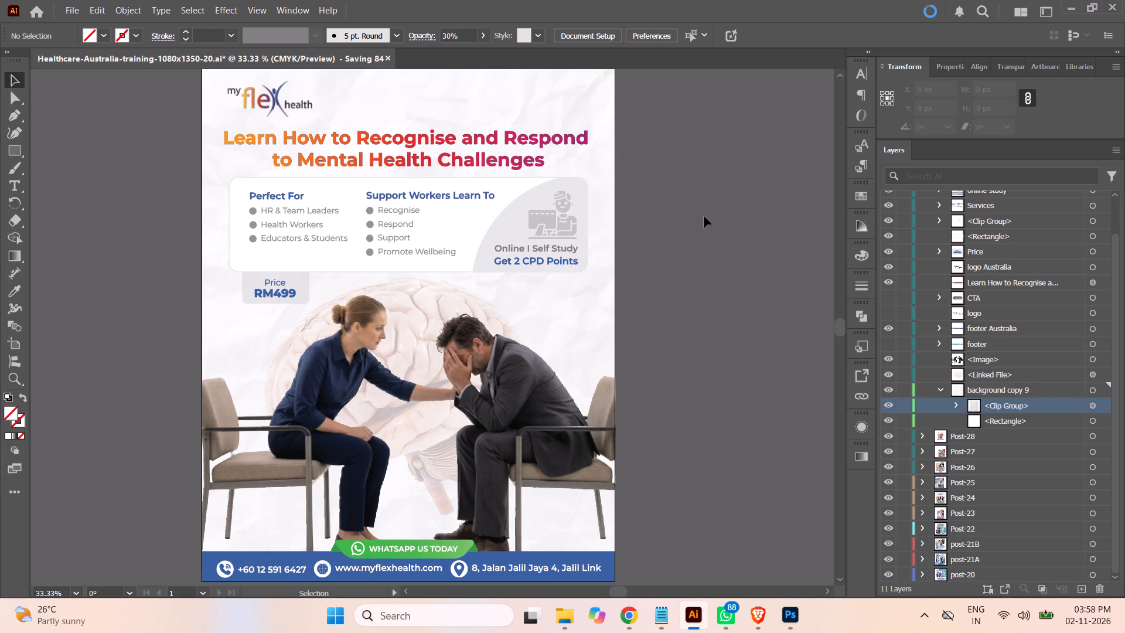
# Collapse background copy 9 and the Post-29 layer in the layer list.
pyautogui.click(942, 386)
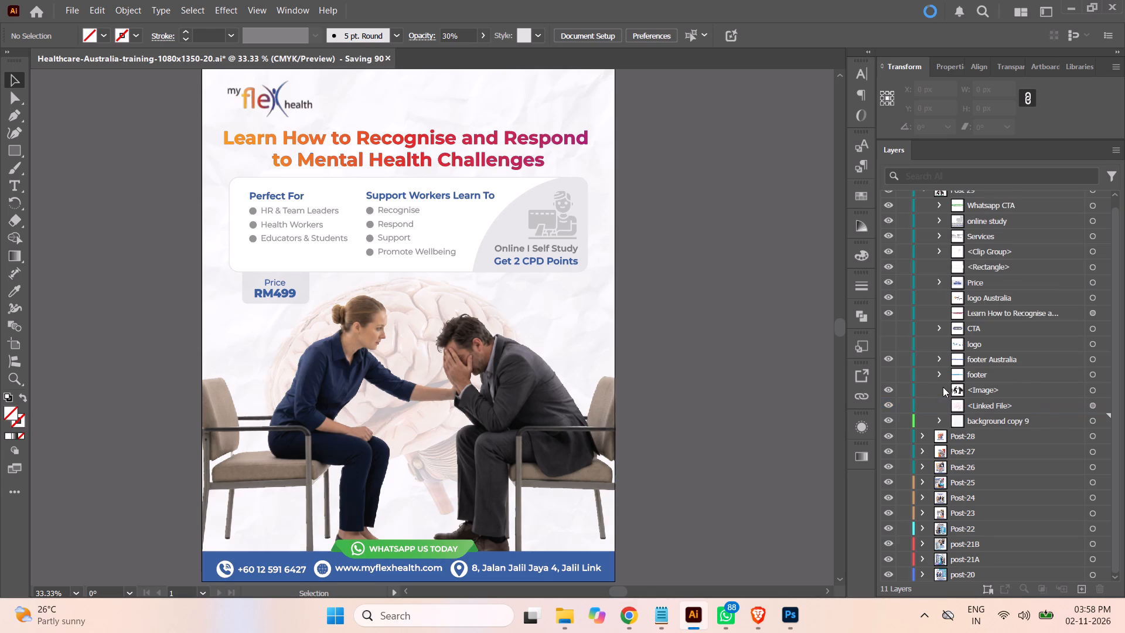
pyautogui.scroll(5, 963, 283)
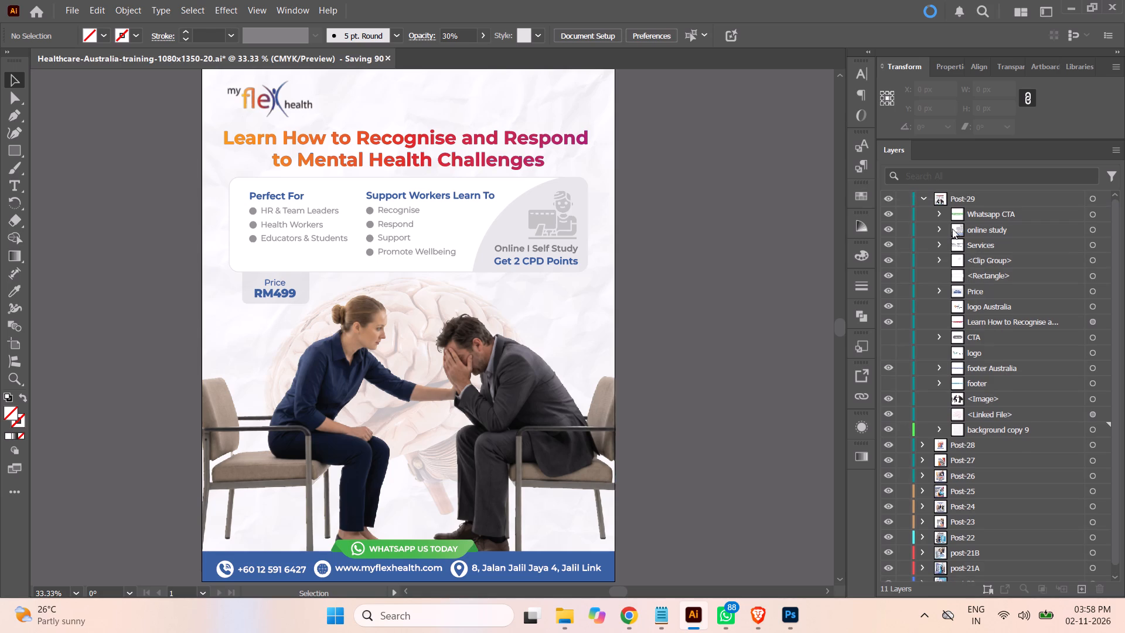
pyautogui.click(925, 198)
pyautogui.click(744, 240)
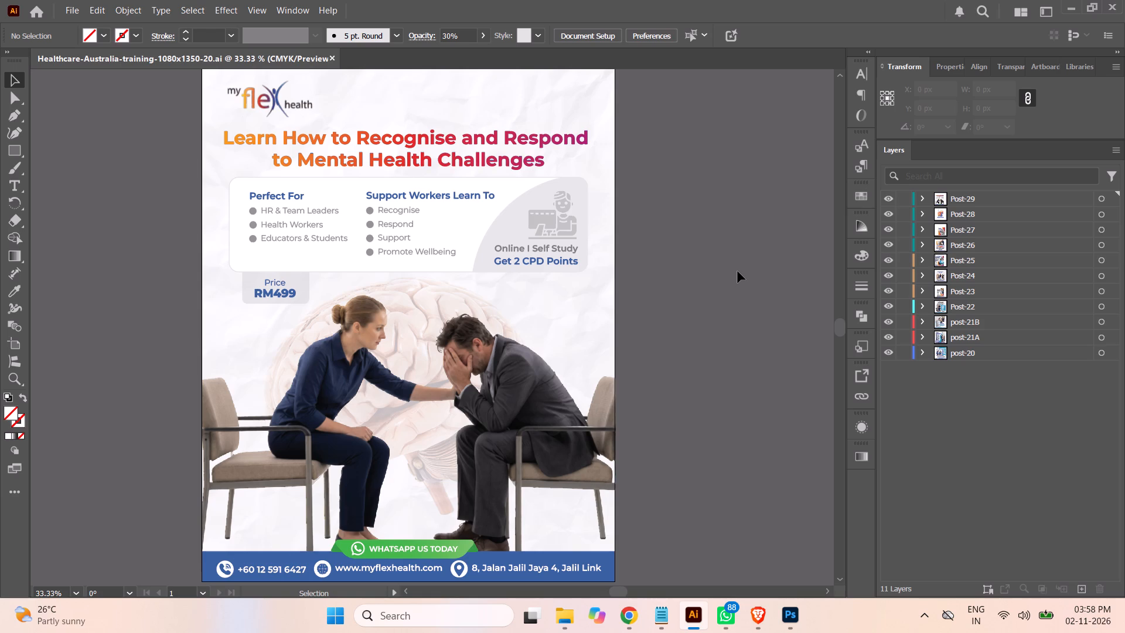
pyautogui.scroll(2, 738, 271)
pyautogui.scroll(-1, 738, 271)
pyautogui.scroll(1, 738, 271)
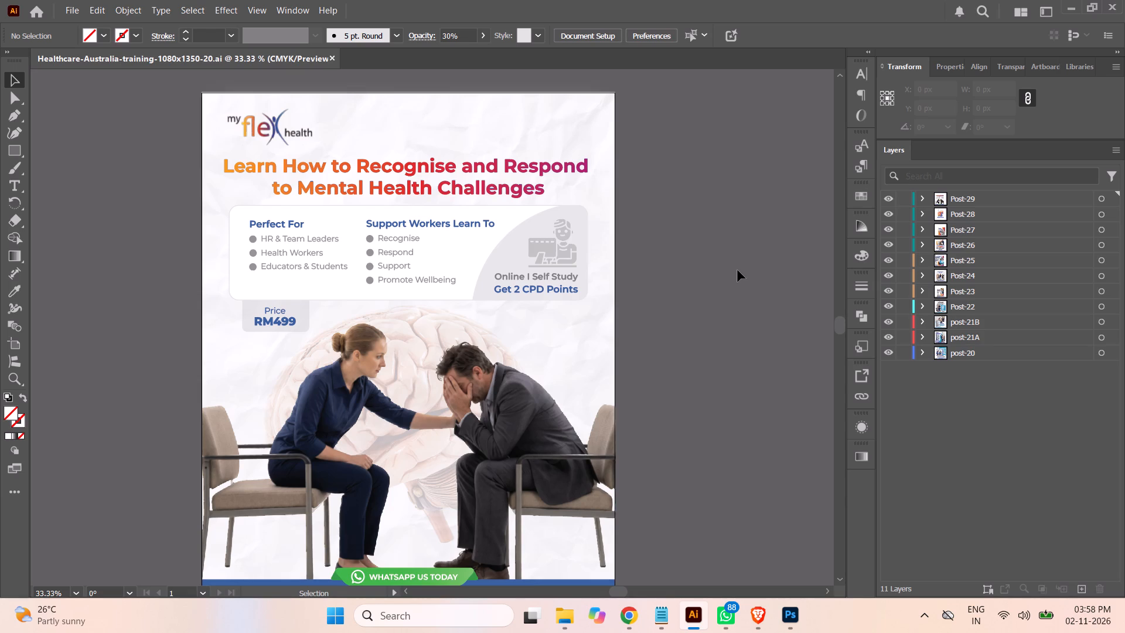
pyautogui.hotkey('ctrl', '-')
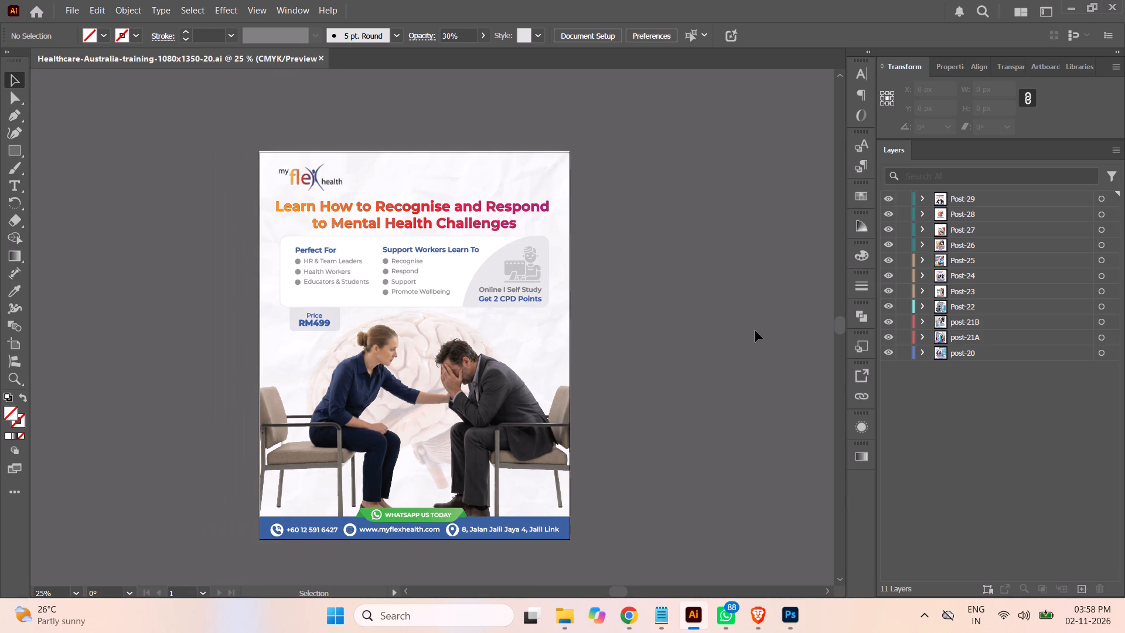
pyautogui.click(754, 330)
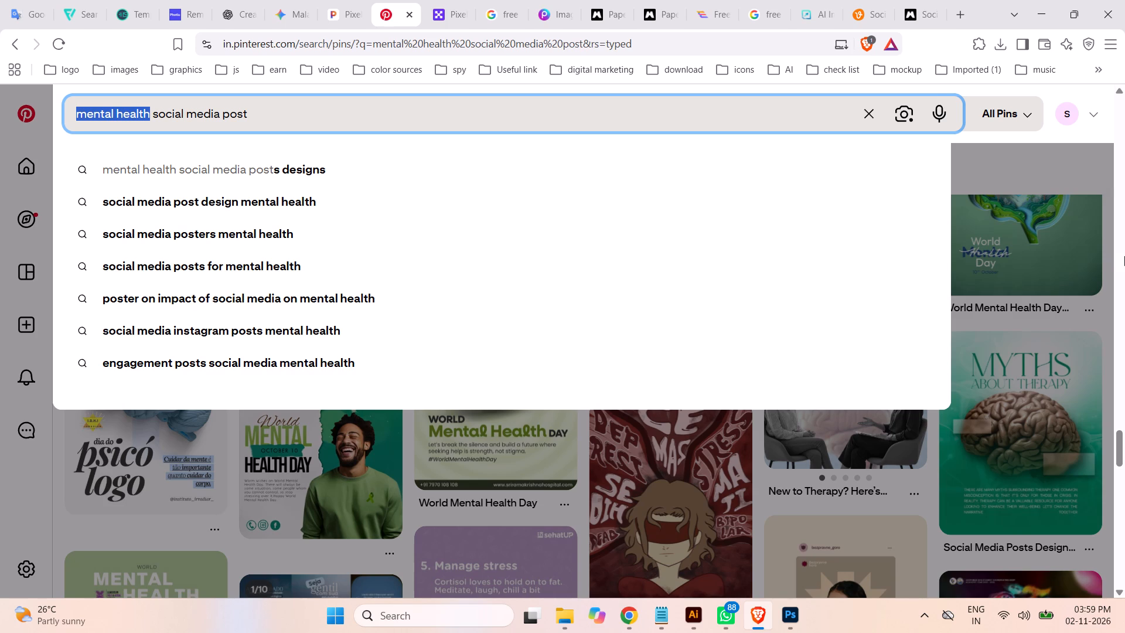
pyautogui.write('chu')
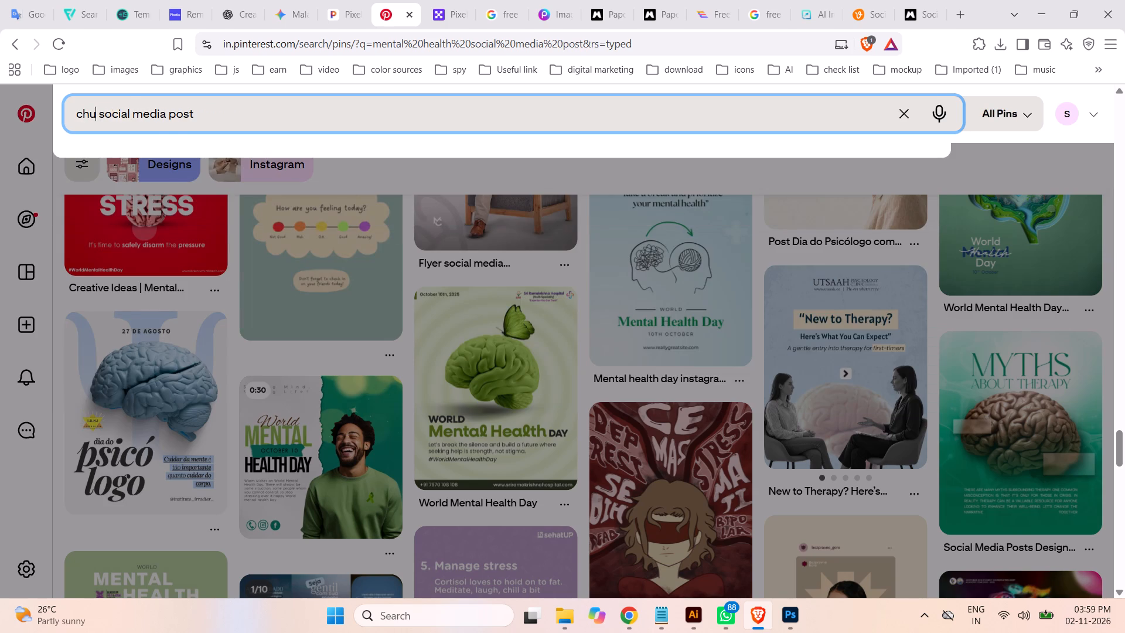
pyautogui.press('BackSpace')
pyautogui.write('il')
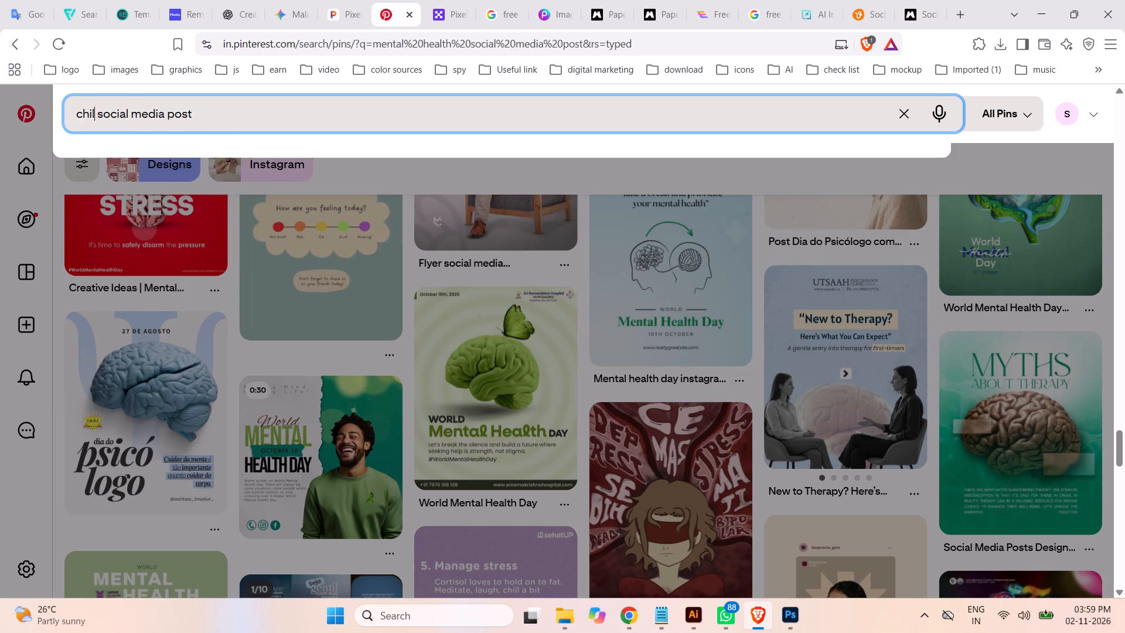
pyautogui.write('dre')
pyautogui.press('n')
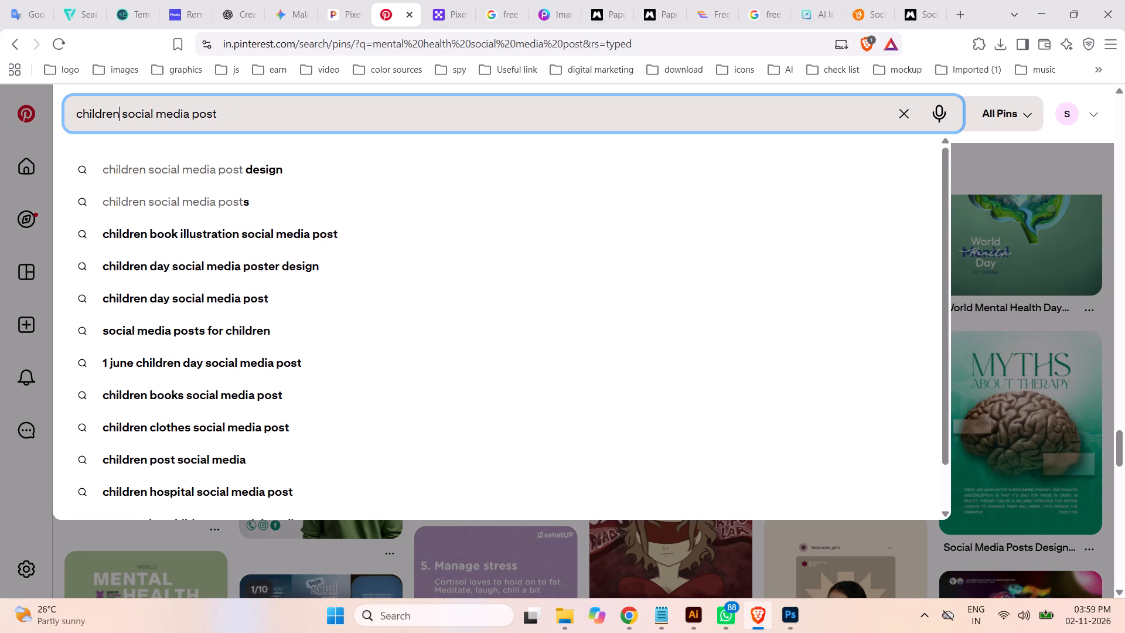
pyautogui.click(241, 178)
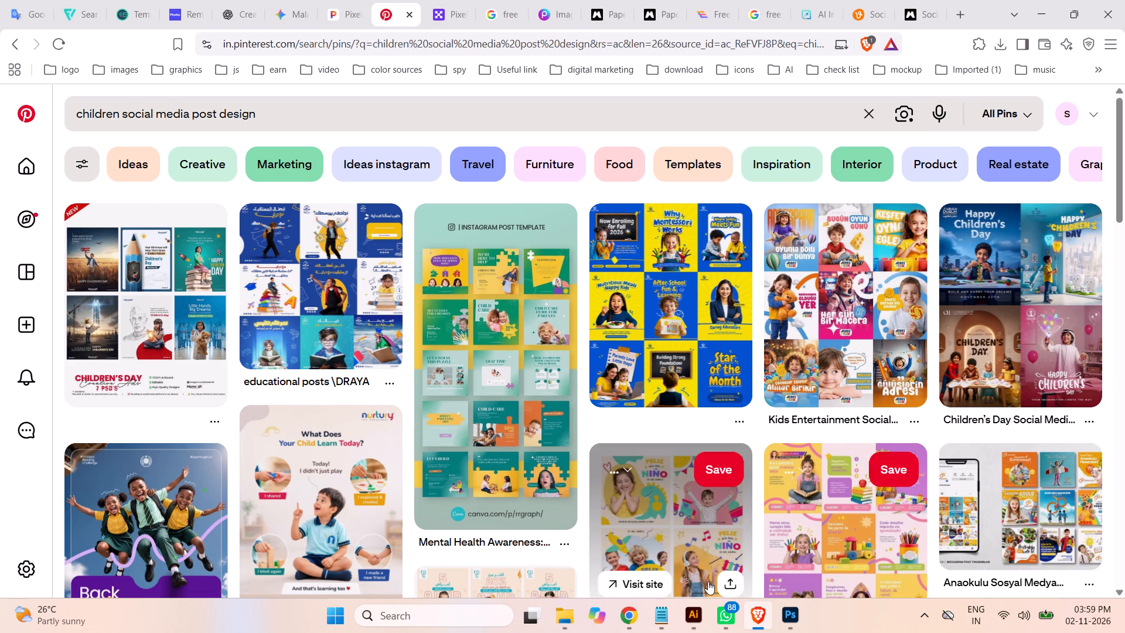
# Switch to Chrome and read the MFHM - Childcare Training brief in Asana, including its copy and layout reference image.
pyautogui.click(625, 613)
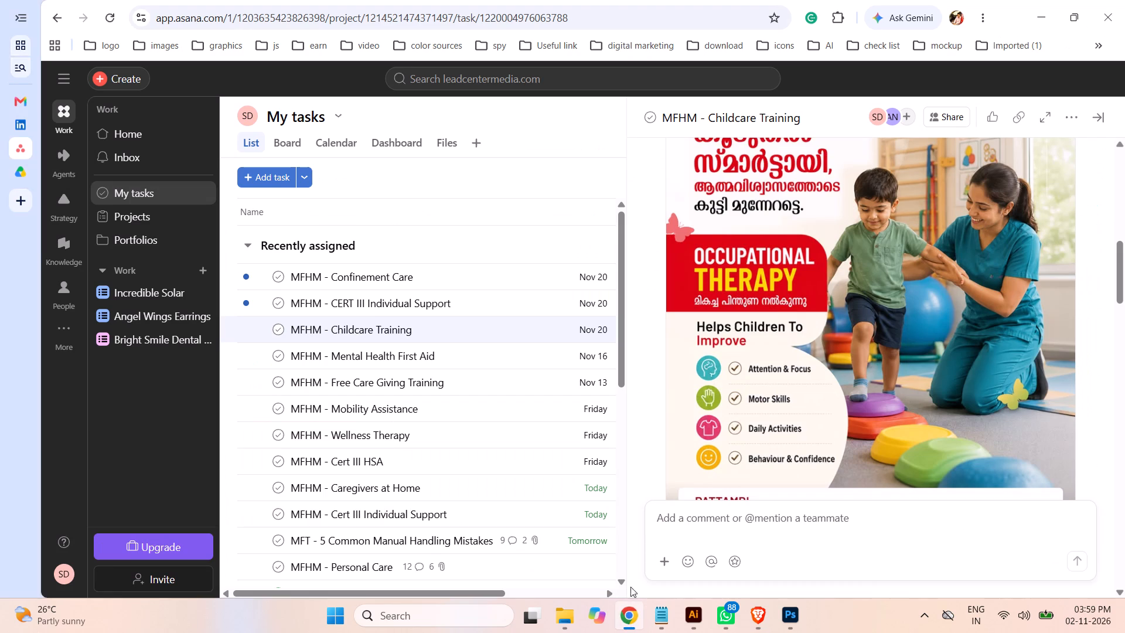
pyautogui.scroll(8, 998, 304)
pyautogui.scroll(-1, 996, 302)
pyautogui.scroll(3, 996, 302)
pyautogui.scroll(-5, 1000, 301)
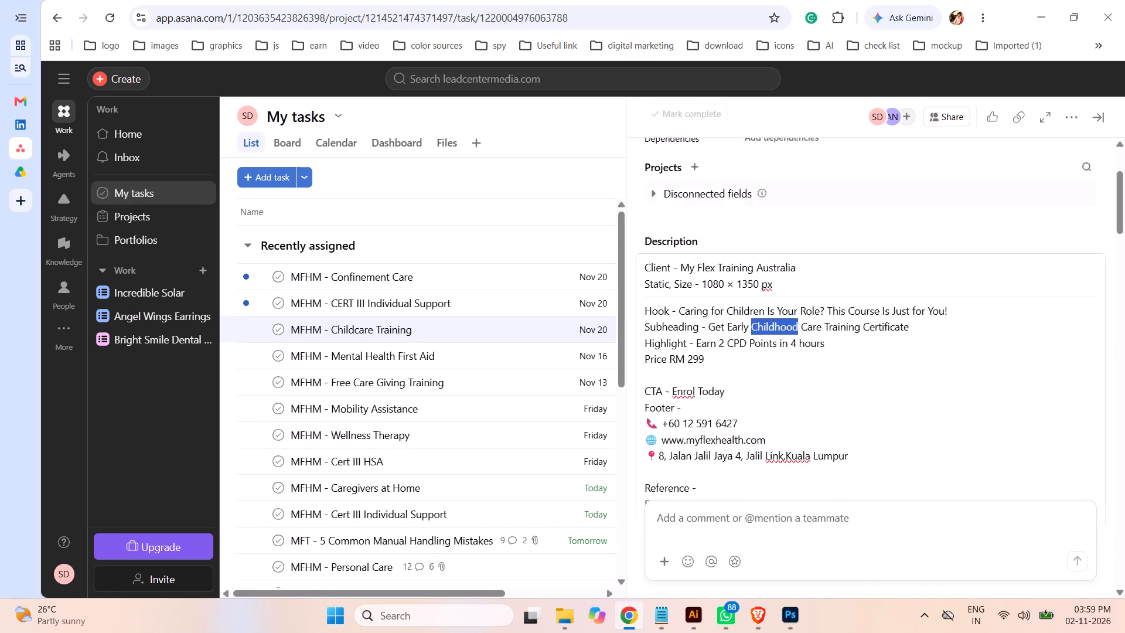
pyautogui.scroll(1, 1008, 301)
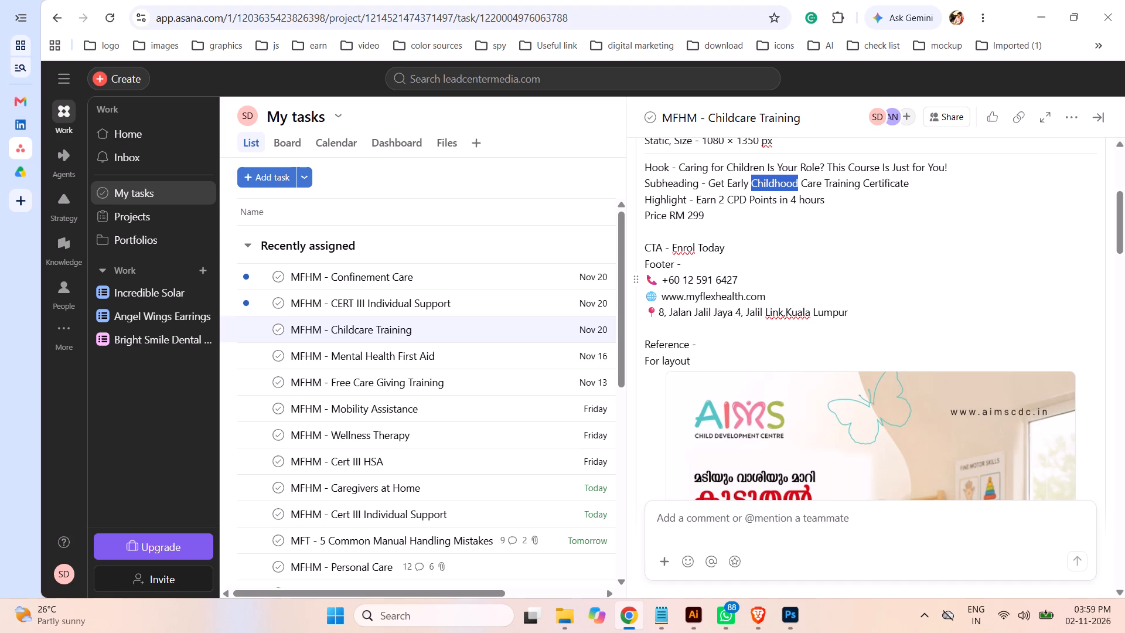
pyautogui.scroll(1, 983, 285)
pyautogui.scroll(-2, 980, 267)
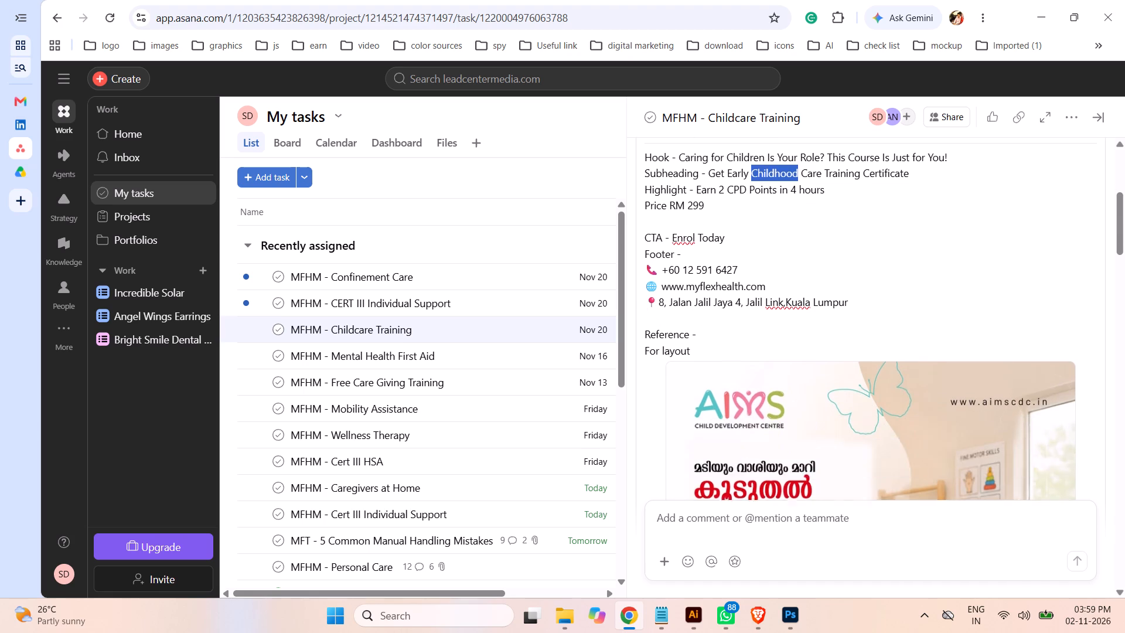
pyautogui.scroll(-3, 974, 266)
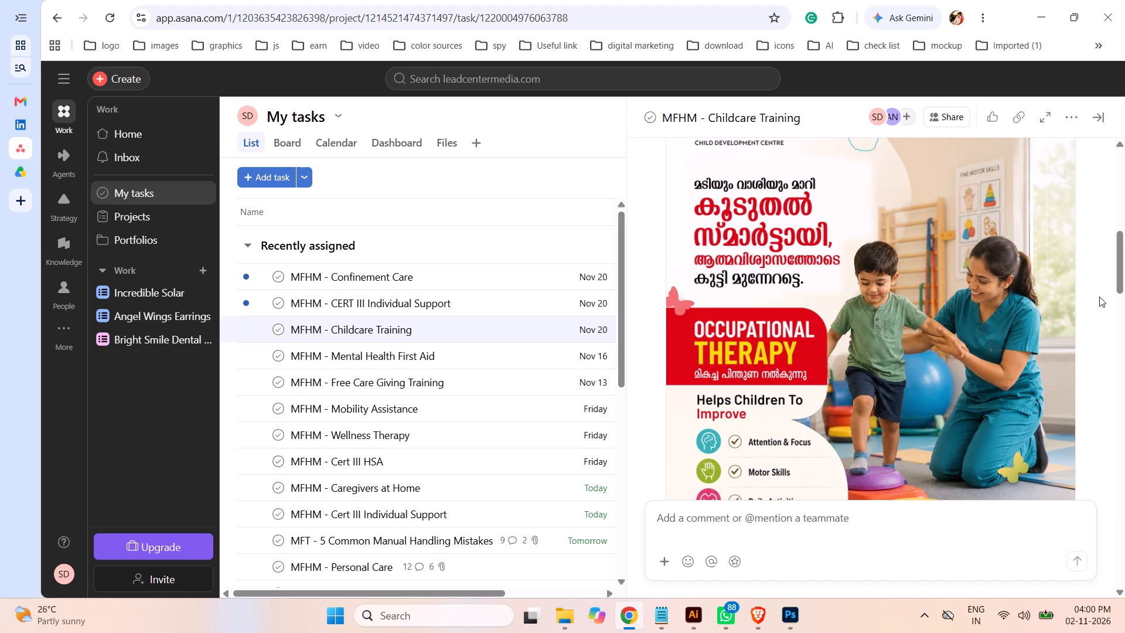
# Switch back to Brave and browse the Pinterest children's post designs for ideas for the childcare training post.
pyautogui.click(761, 615)
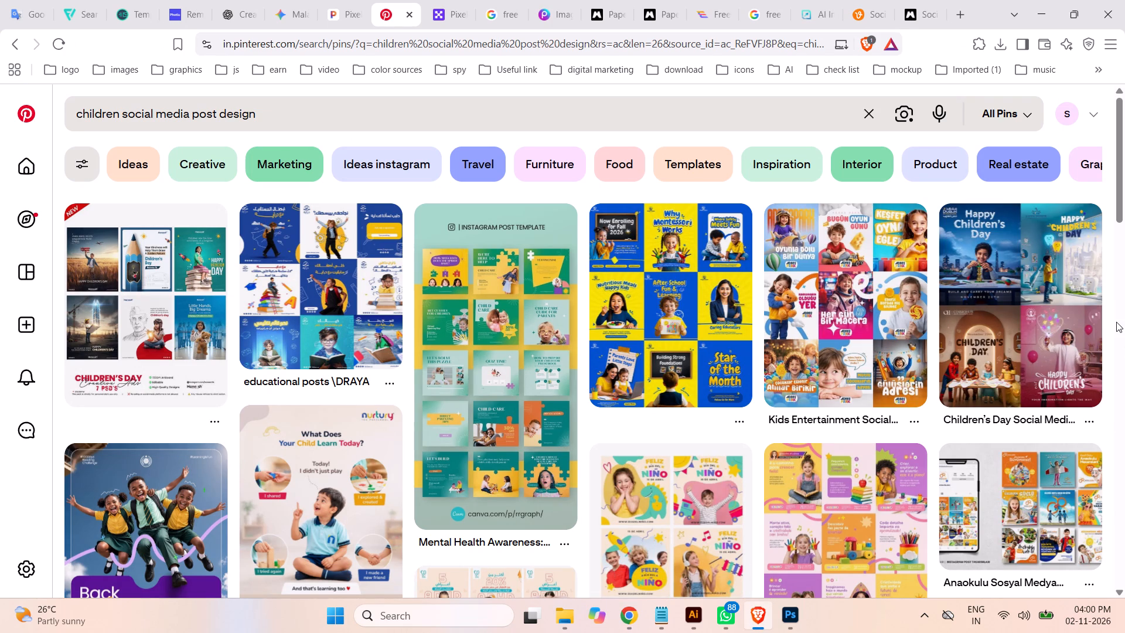
pyautogui.scroll(-3, 1116, 322)
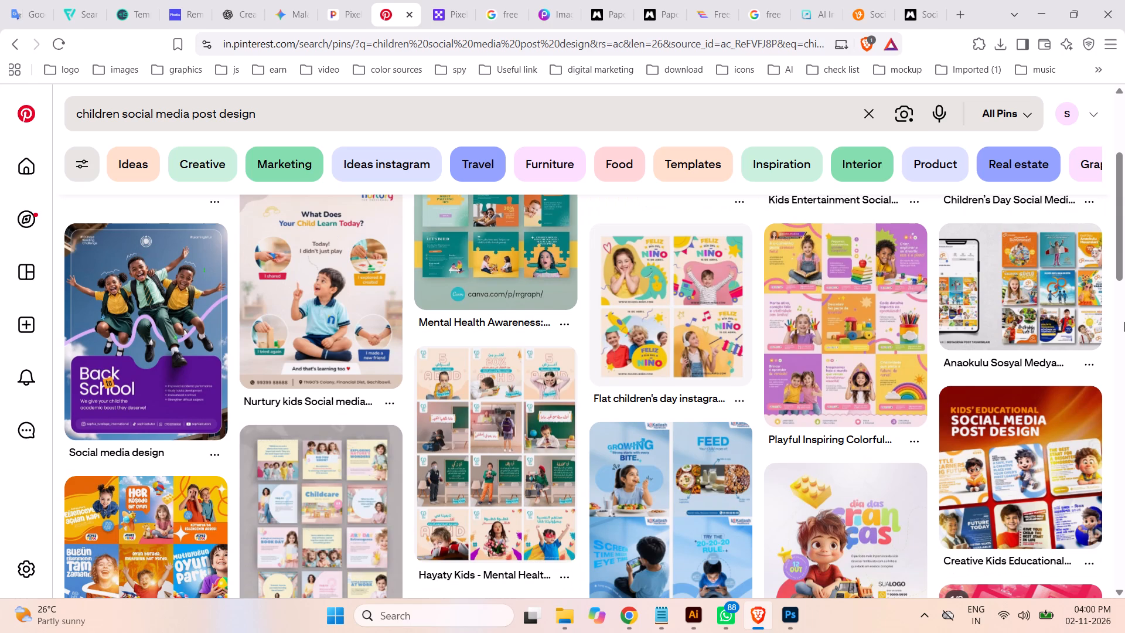
pyautogui.scroll(1, 1124, 322)
pyautogui.scroll(-2, 1124, 322)
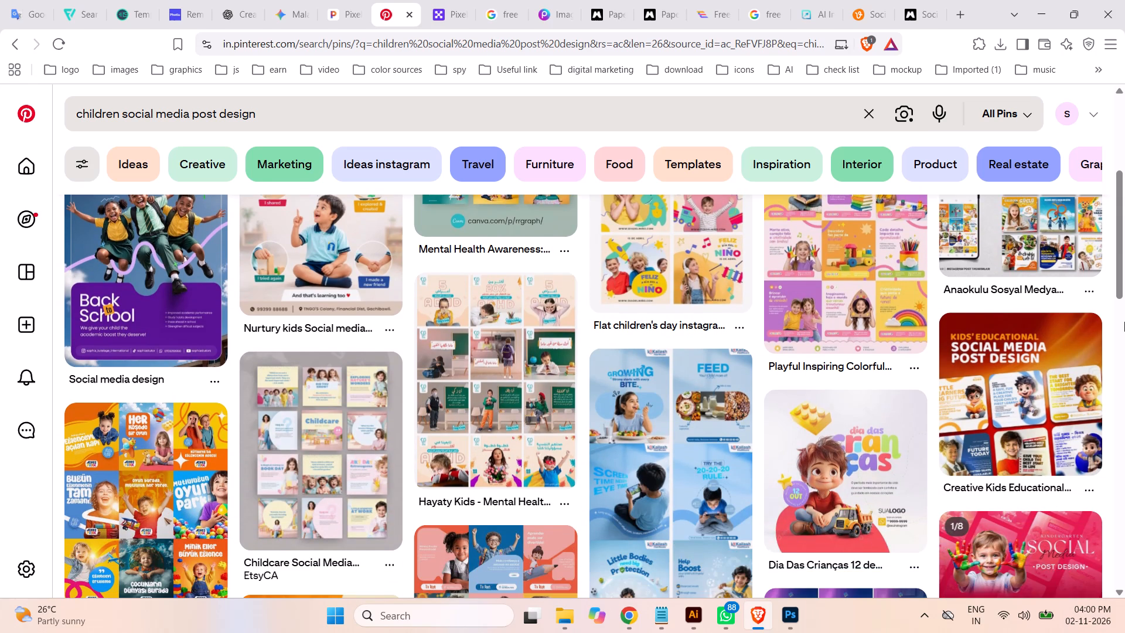